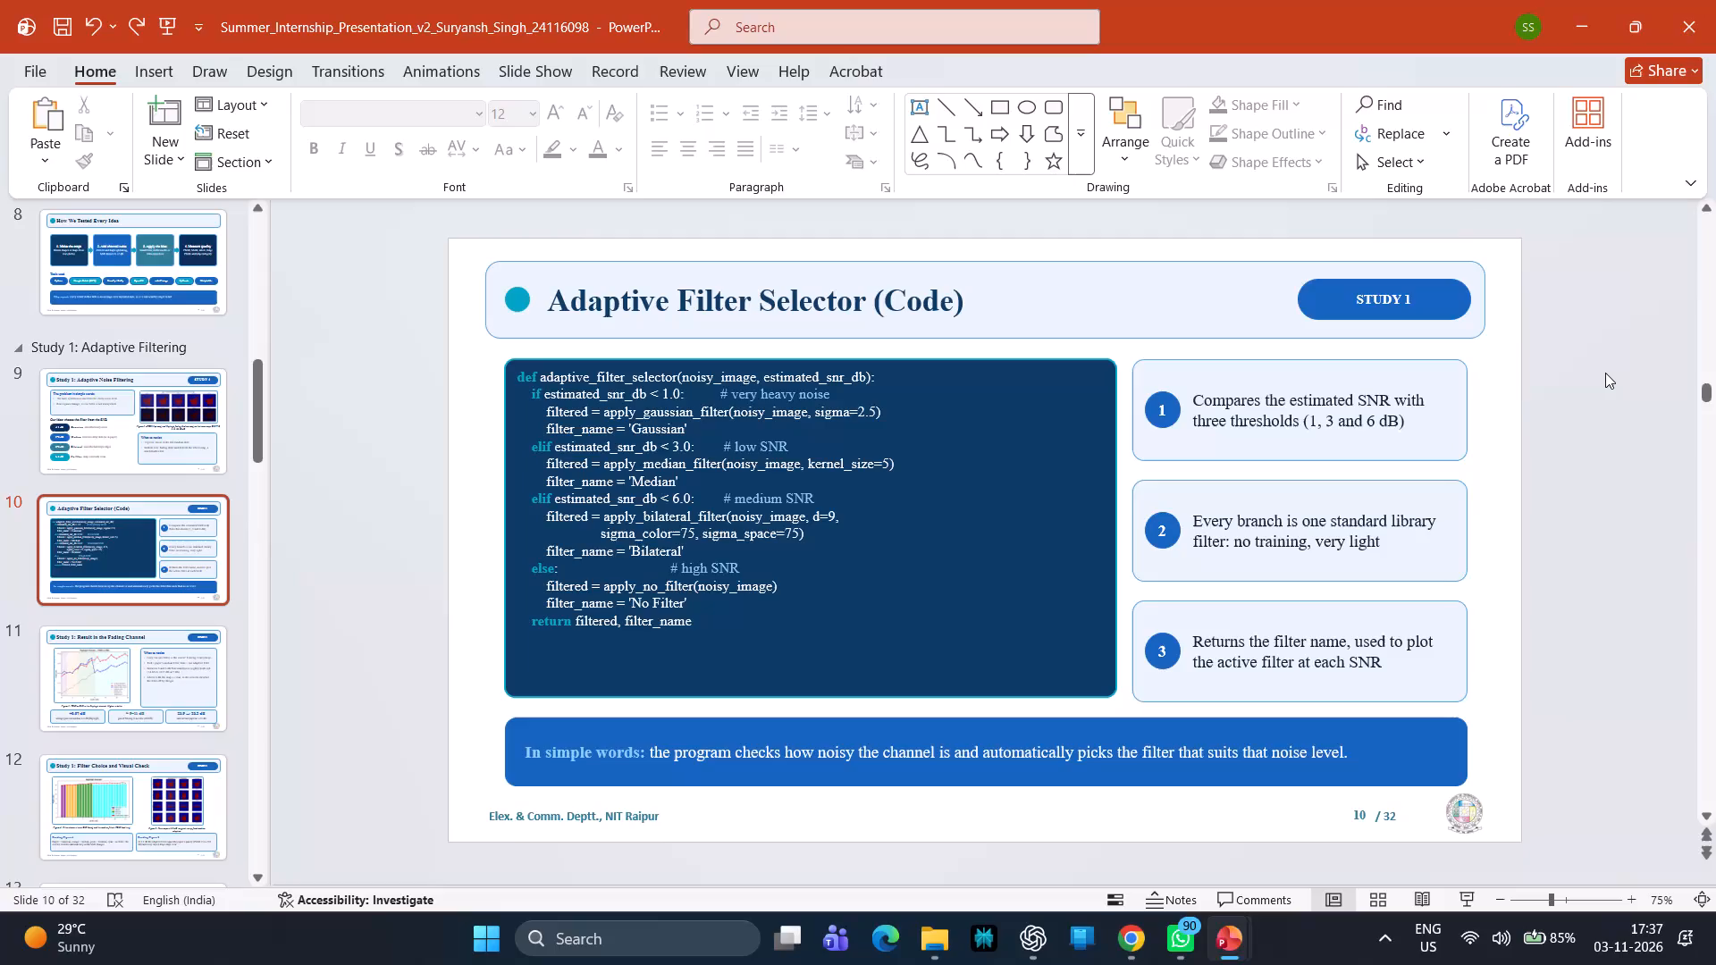
Compare slide 10 with slide 9, checking how the title and STUDY 1 badge are styled.
click(626, 395)
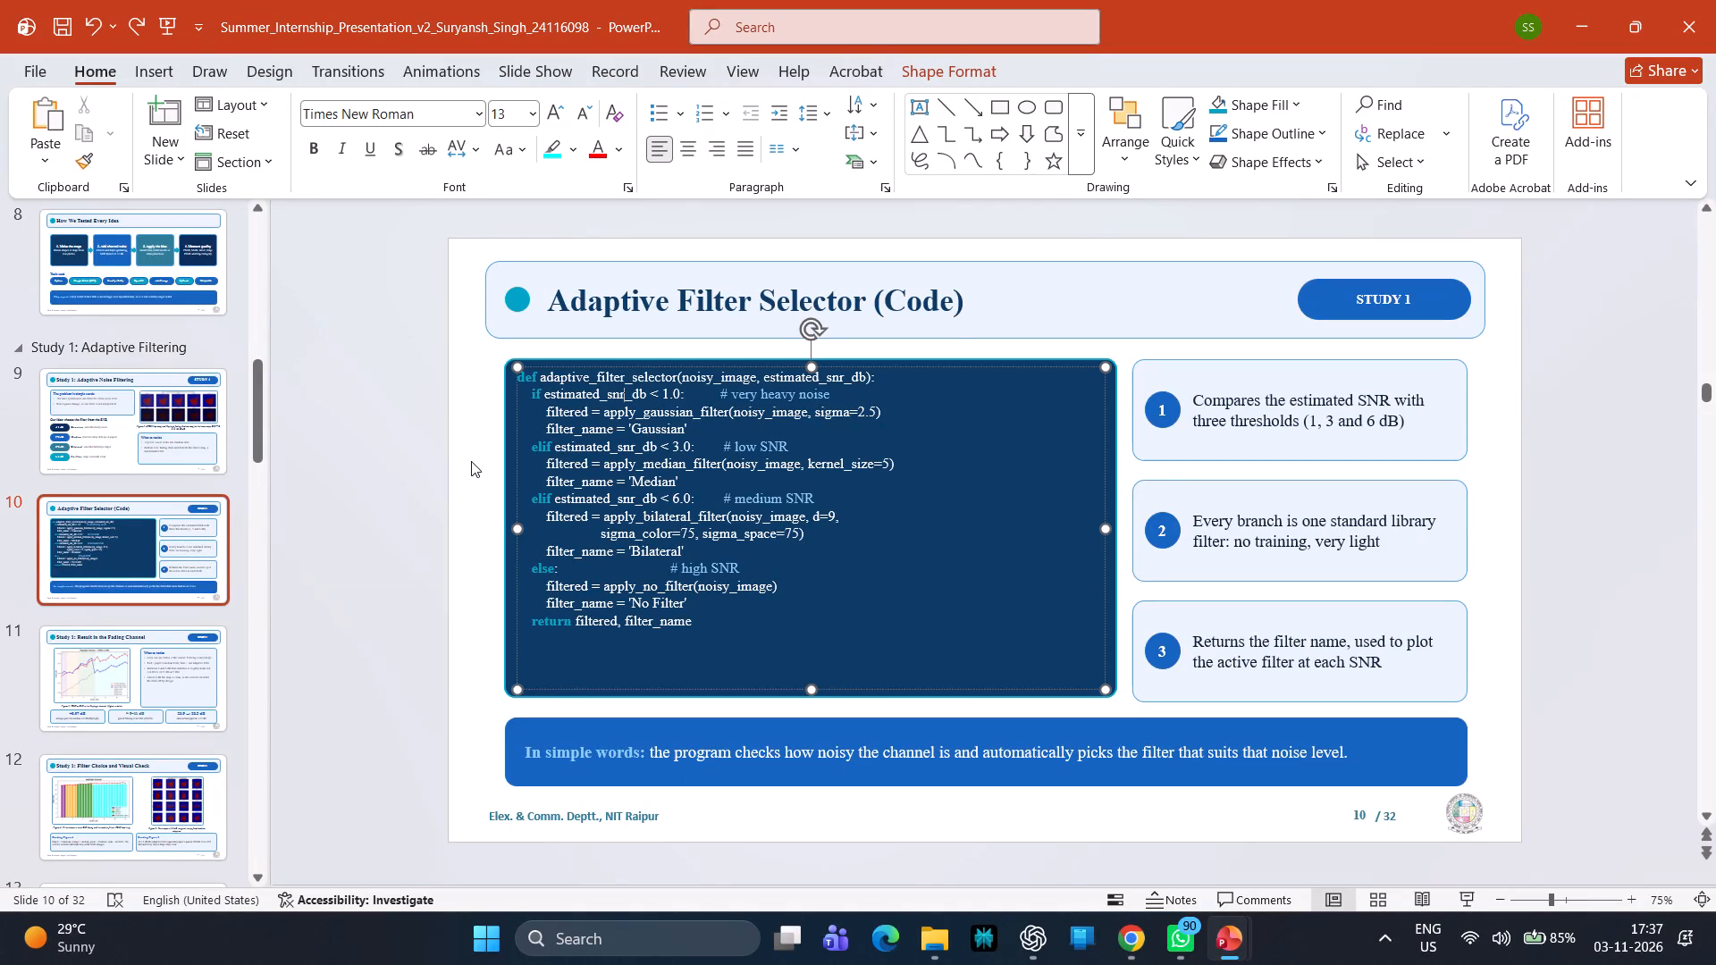
click(471, 461)
click(471, 461)
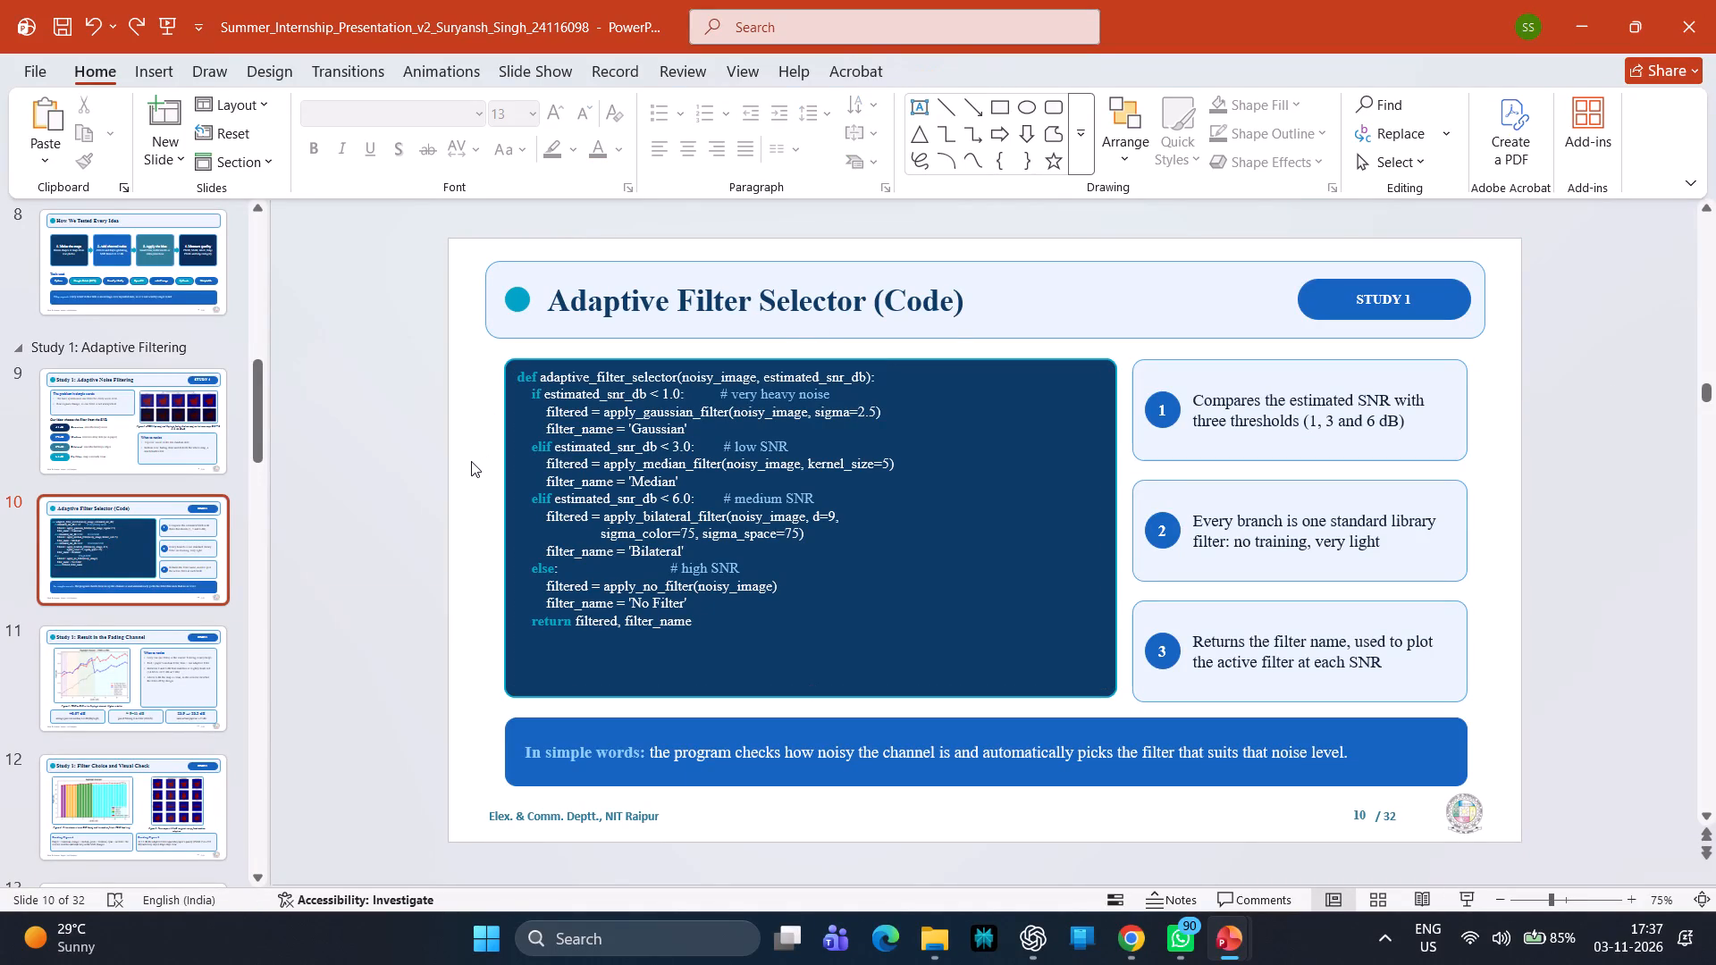
key(Up)
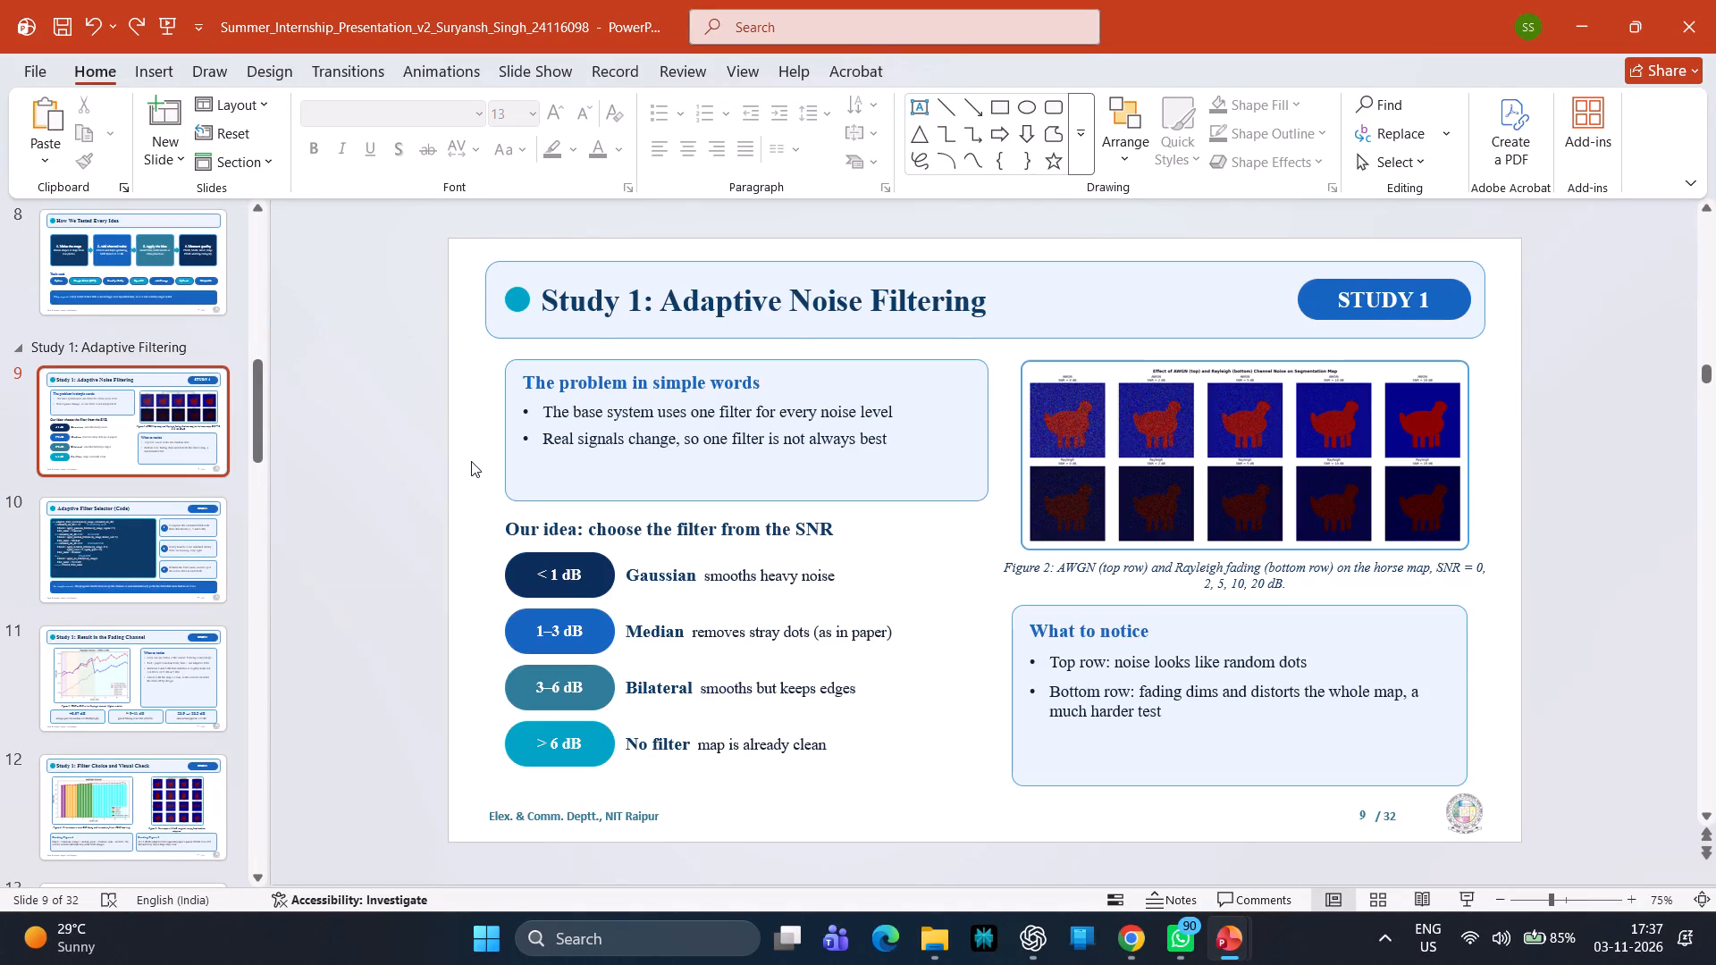
key(Down)
key(Up)
key(Down)
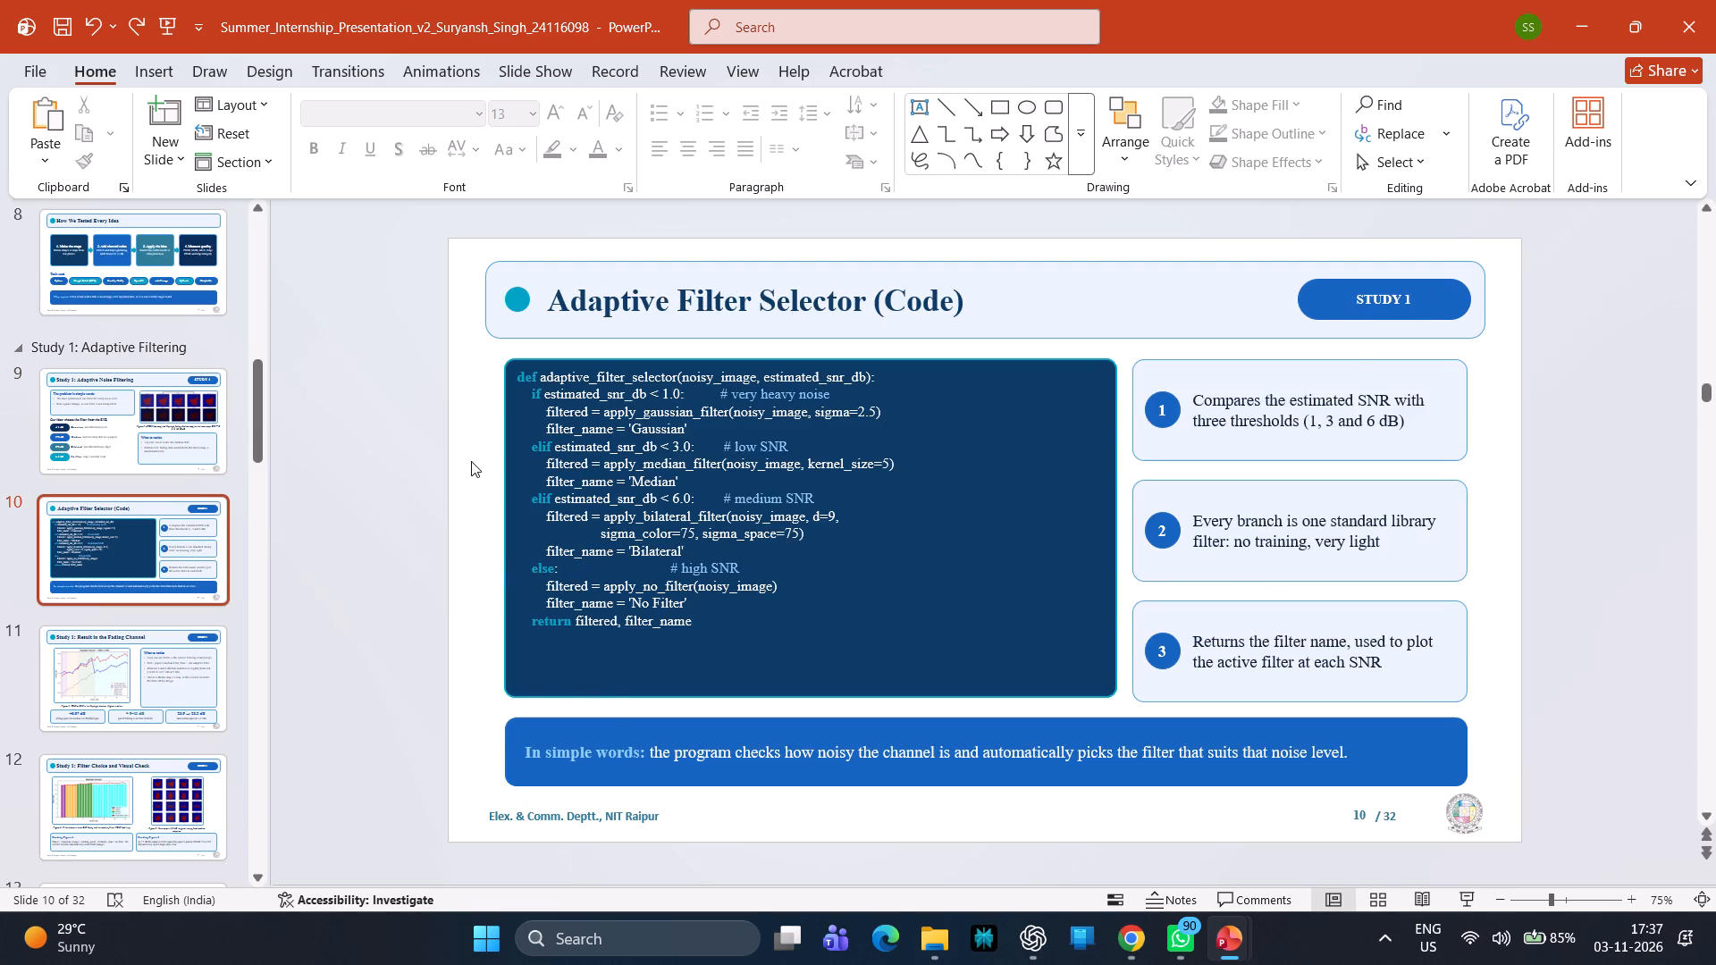
key(Up)
key(Down)
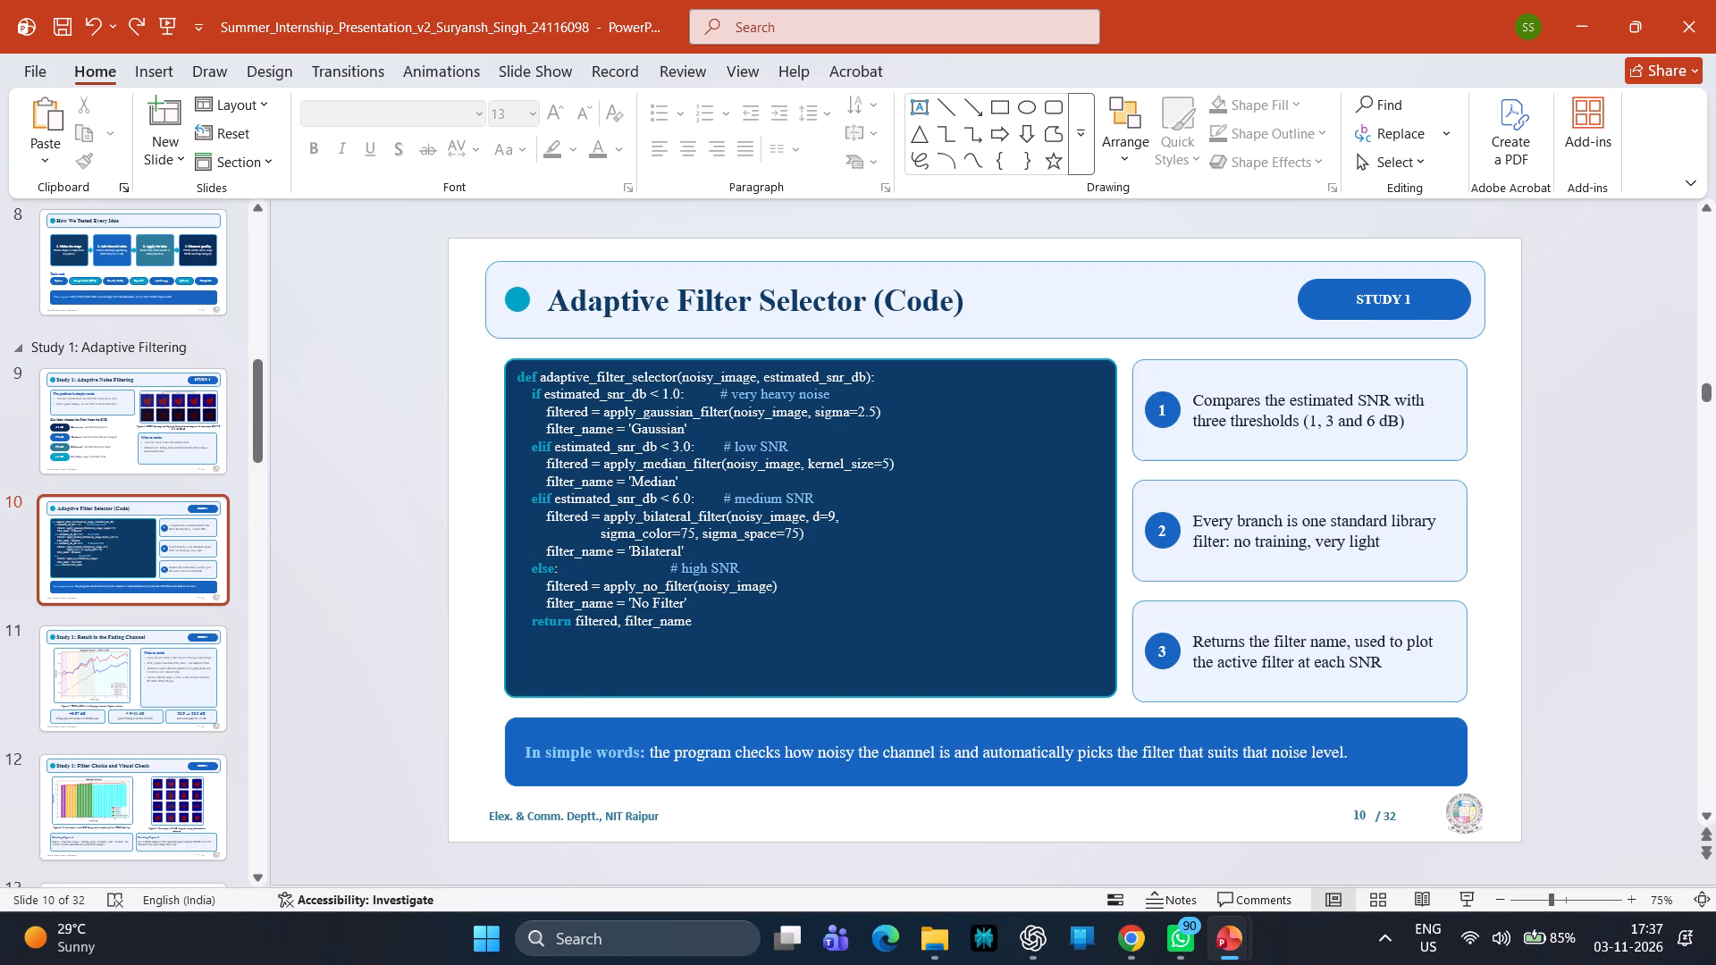
Set the STUDY 1 badge text on slide 10, Adaptive Filter Selector (Code), to font size 20.
click(1402, 298)
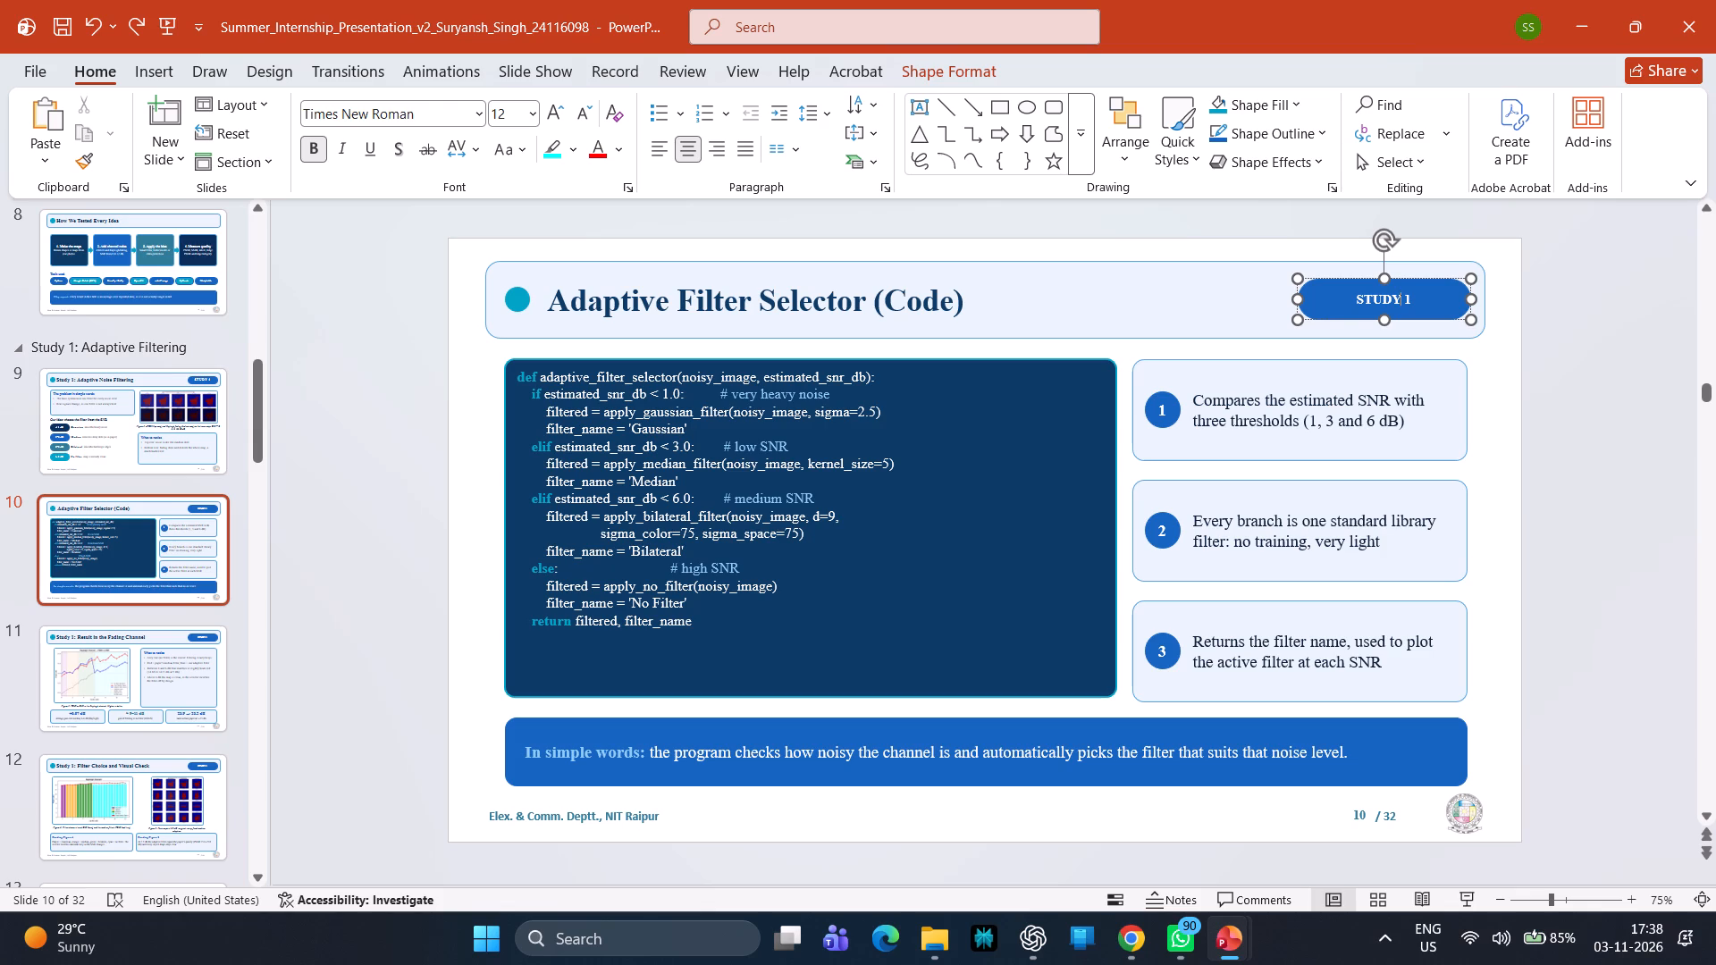
drag(1359, 298, 1416, 298)
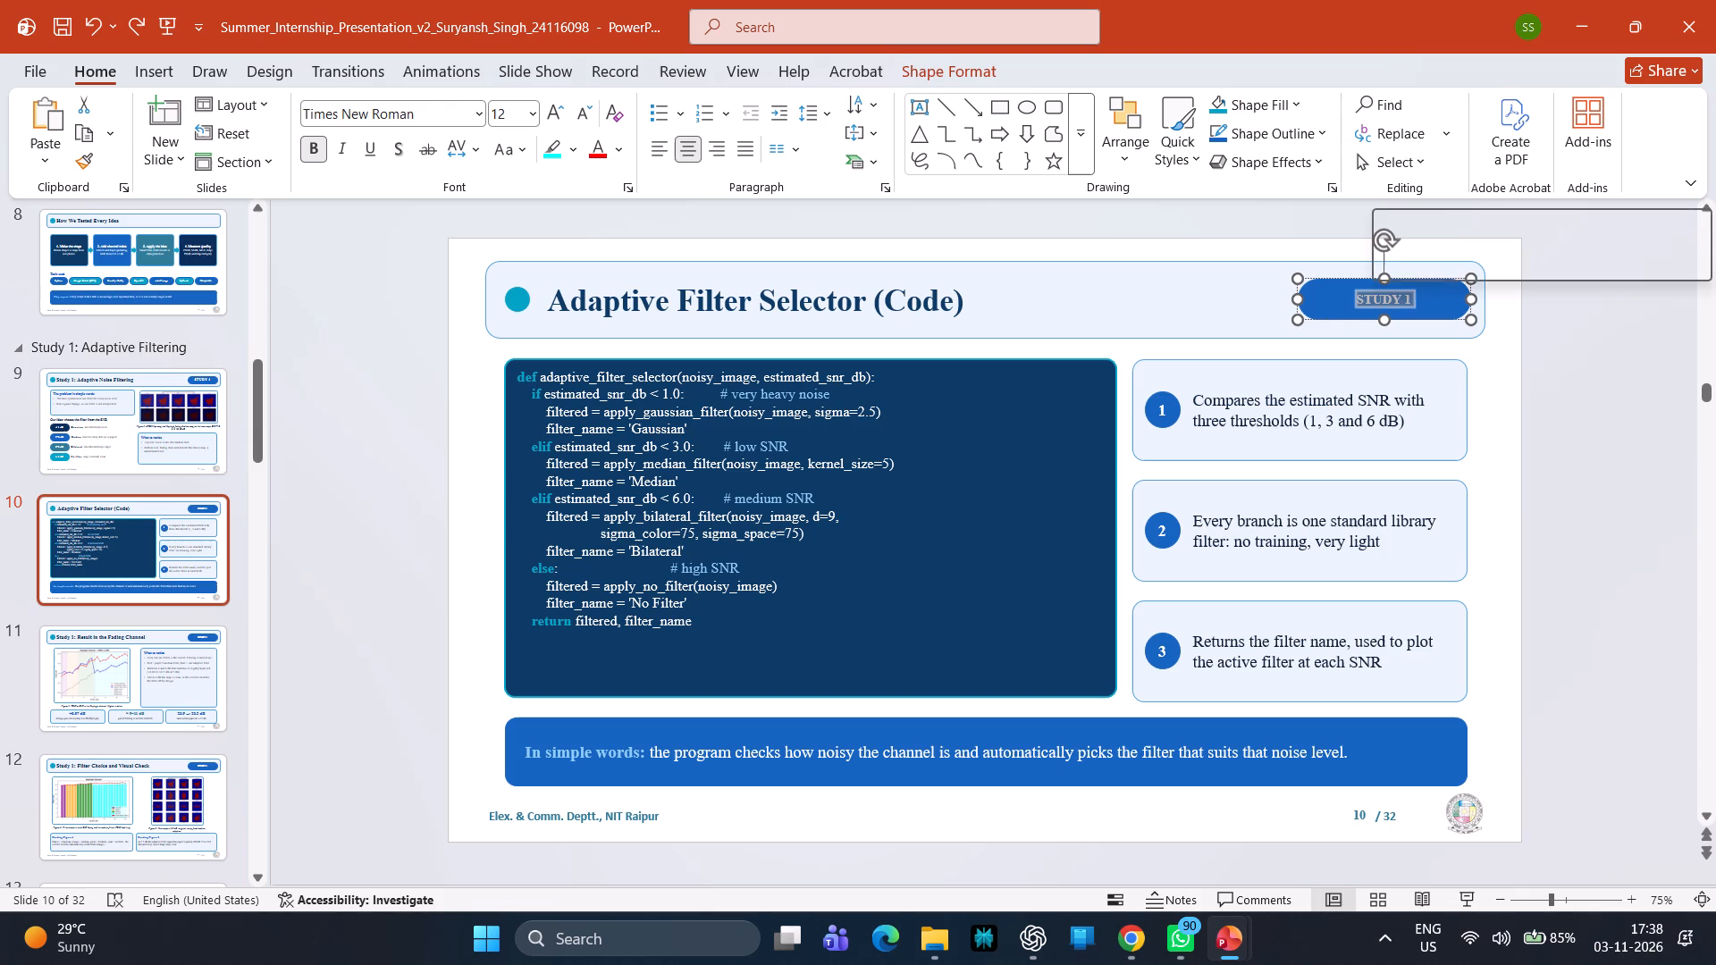
click(1541, 223)
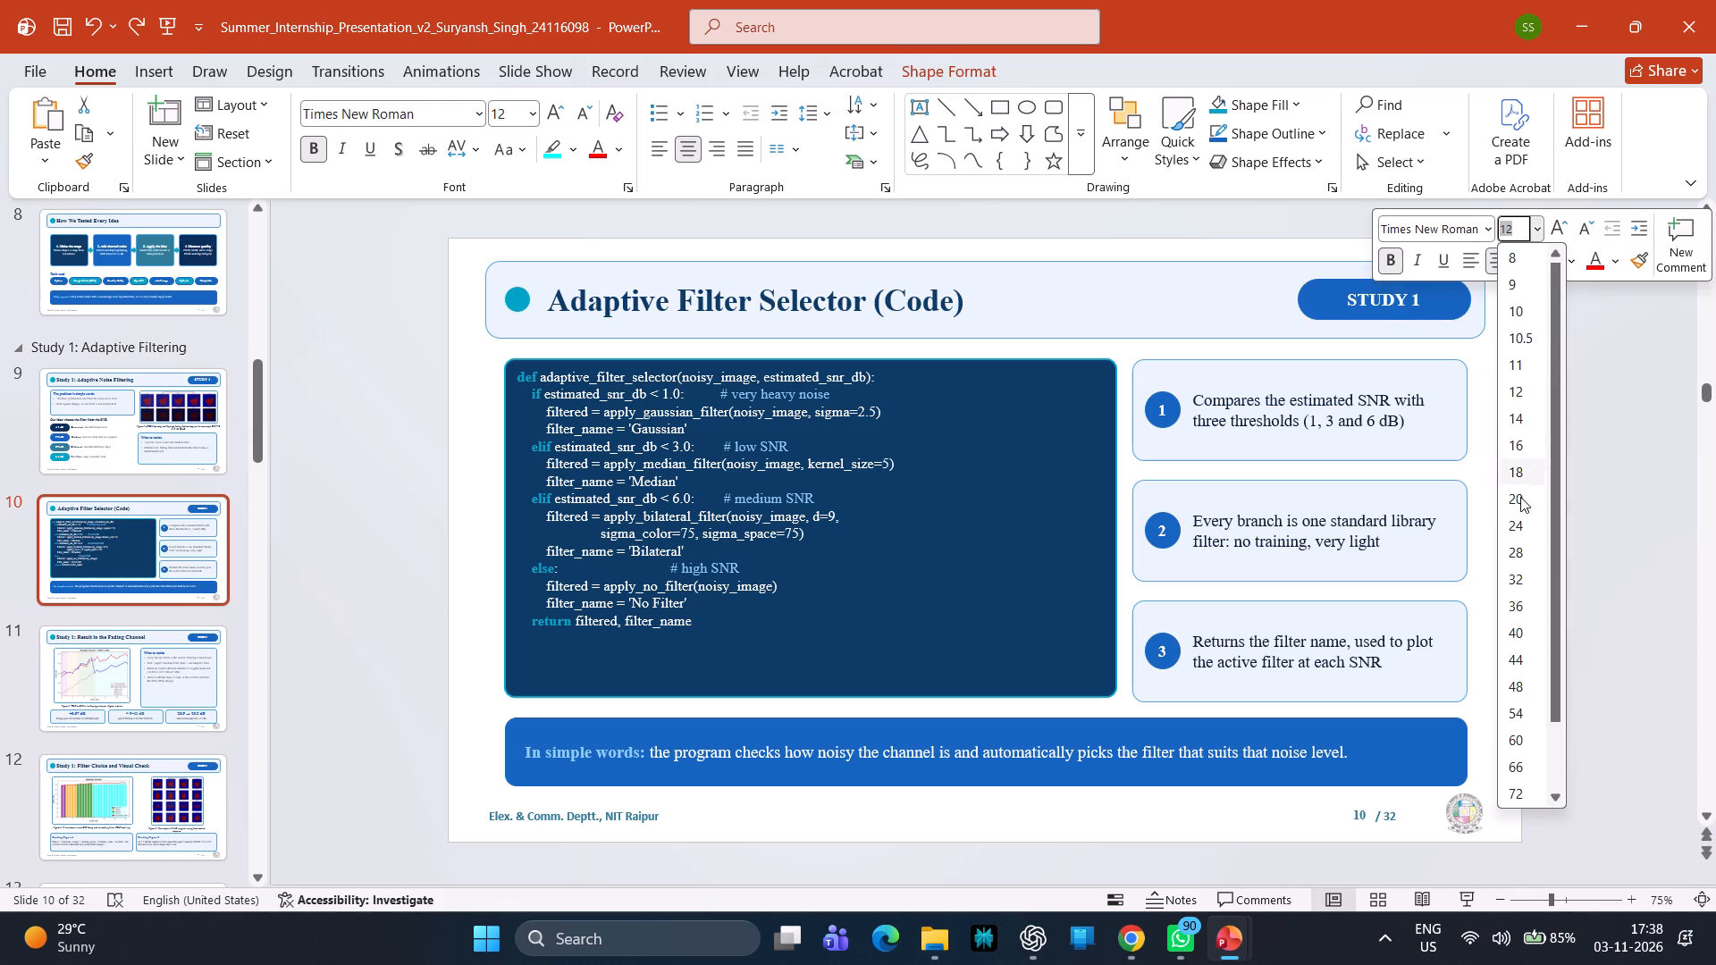
click(1520, 497)
click(1588, 397)
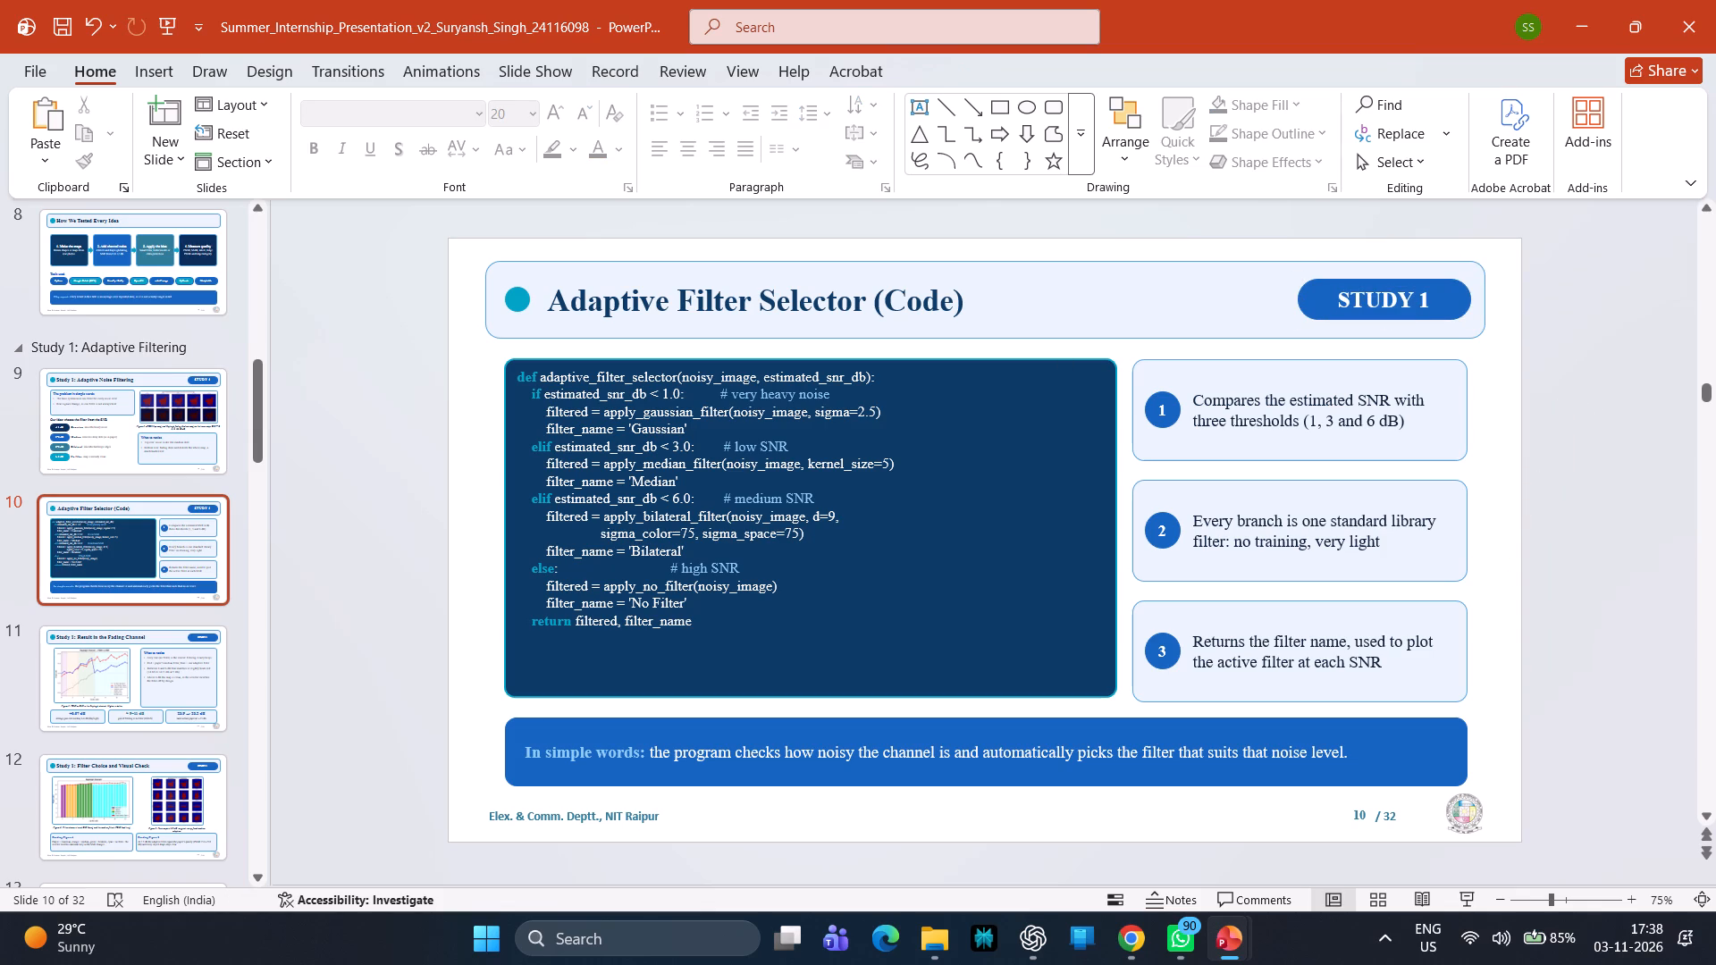
Remove the "Study 1: " prefix from slide 11's title, leaving "Result in the Fading Channel".
key(Down)
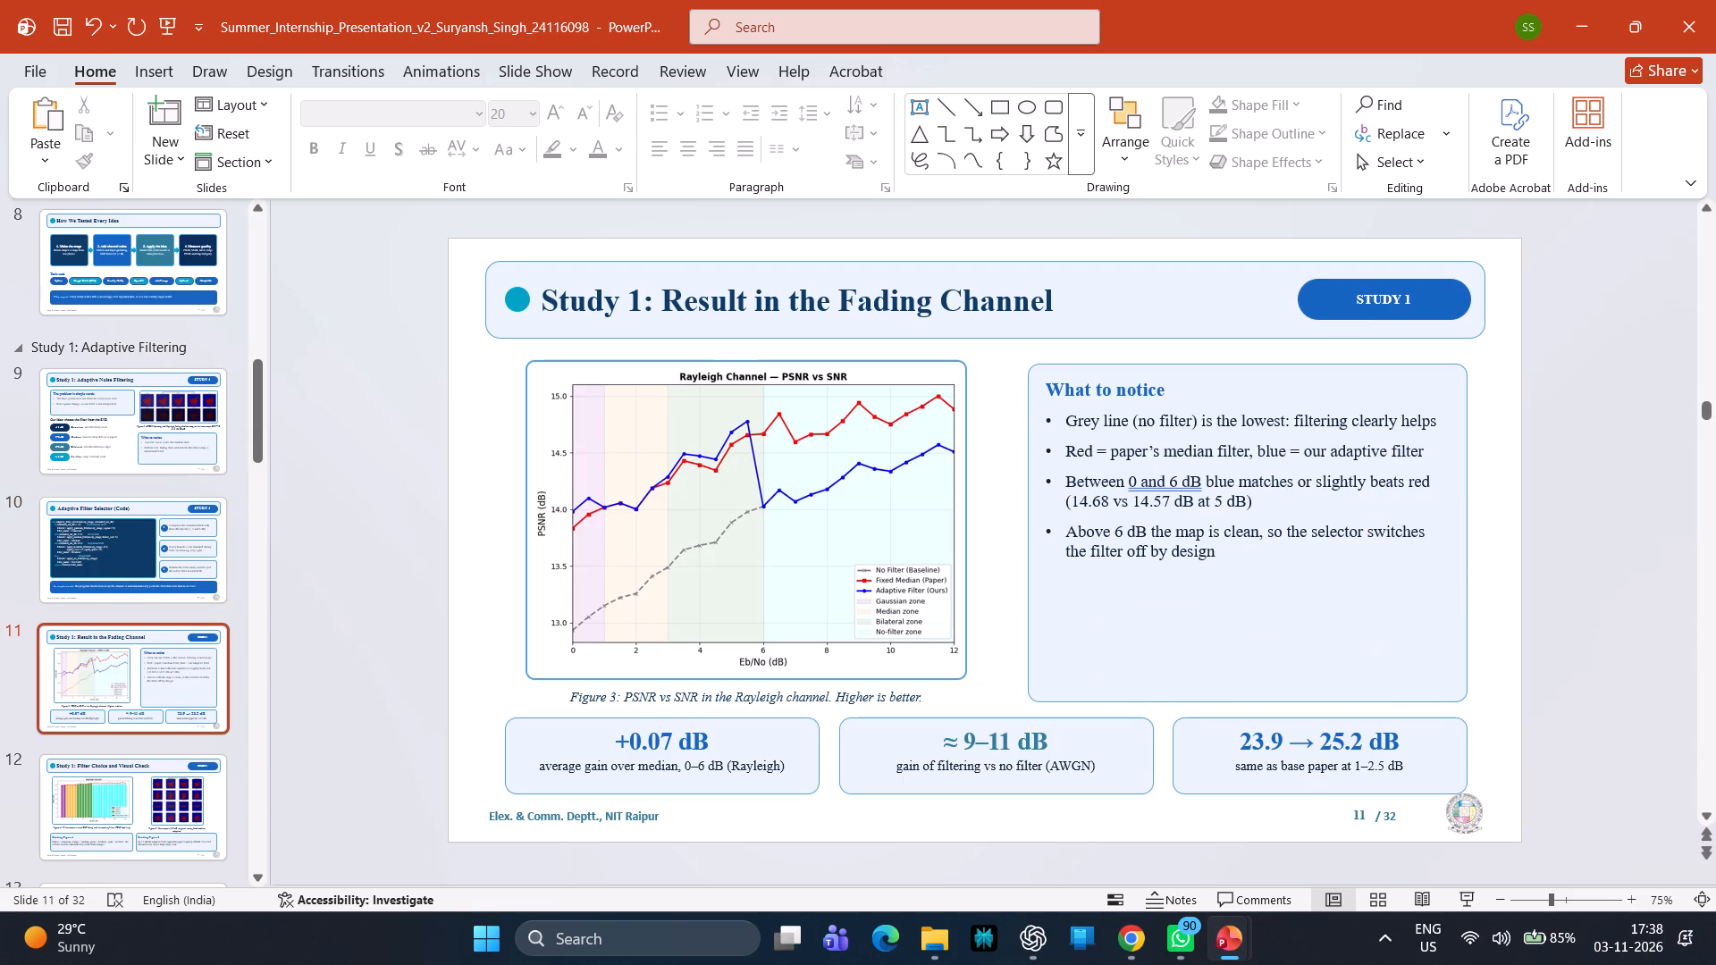
click(662, 298)
key(BackSpace)
key(BackSpace)
key(BackSpace)
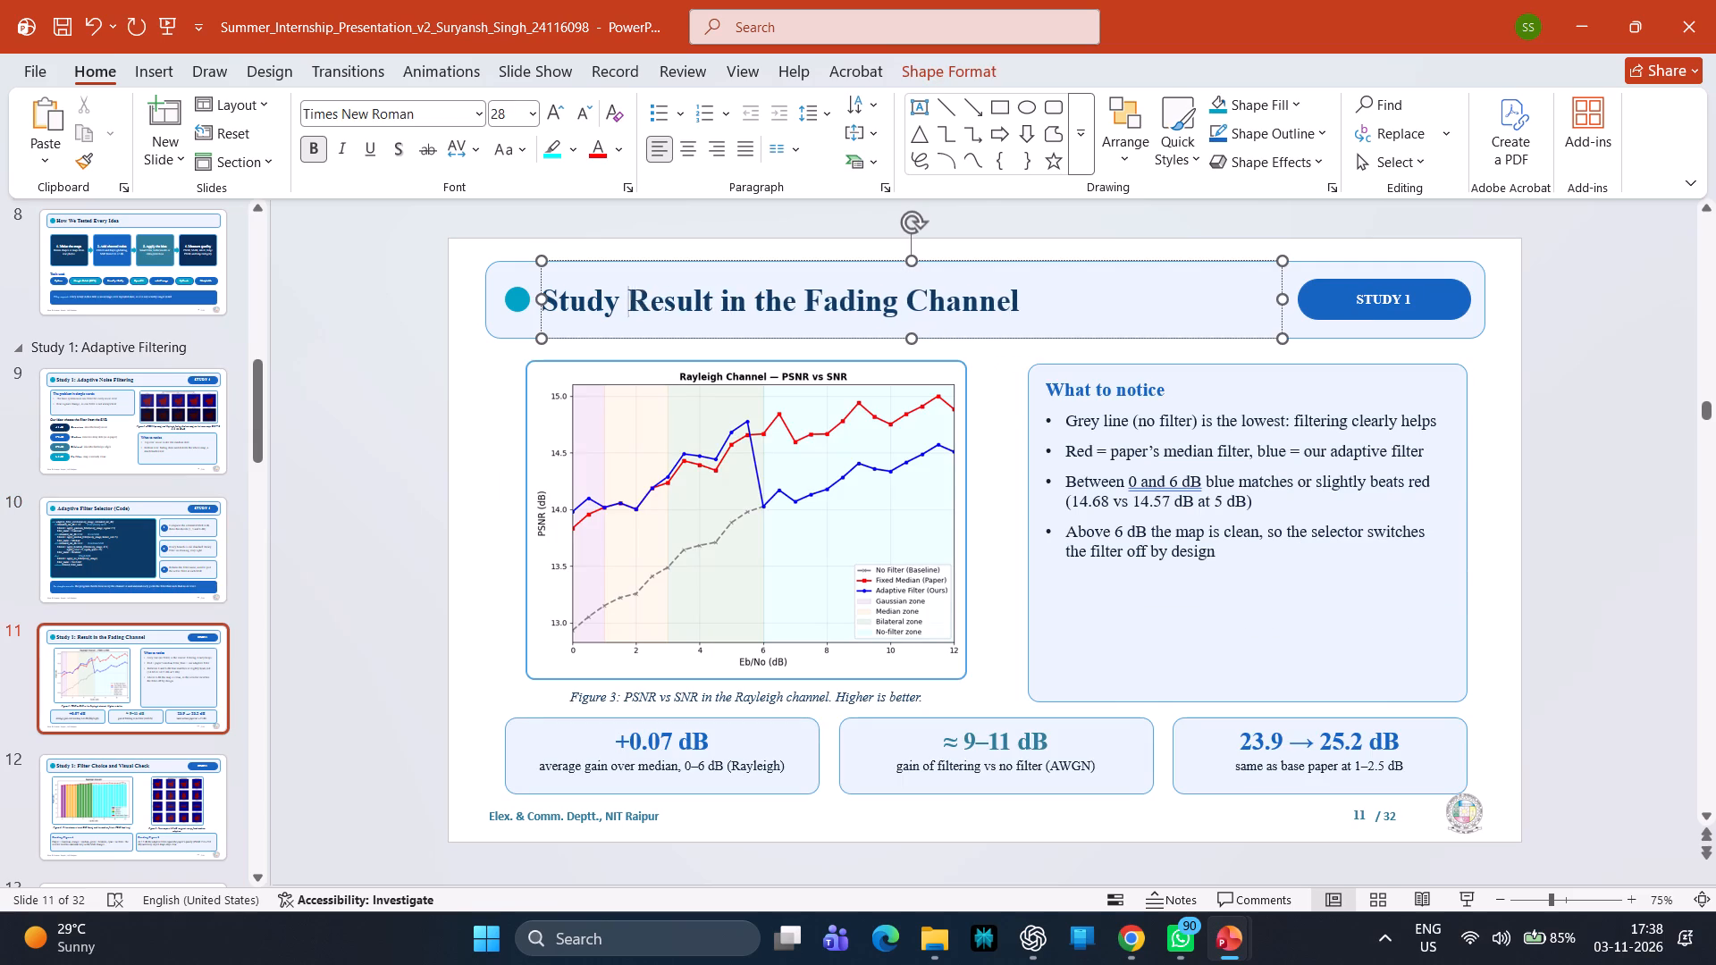
key(BackSpace)
key(BackSpace)
key(BackSpace)
key(BackSpace)
key(BackSpace)
key(BackSpace)
Set the STUDY 1 badge text on slide 11 to font size 20.
click(1387, 303)
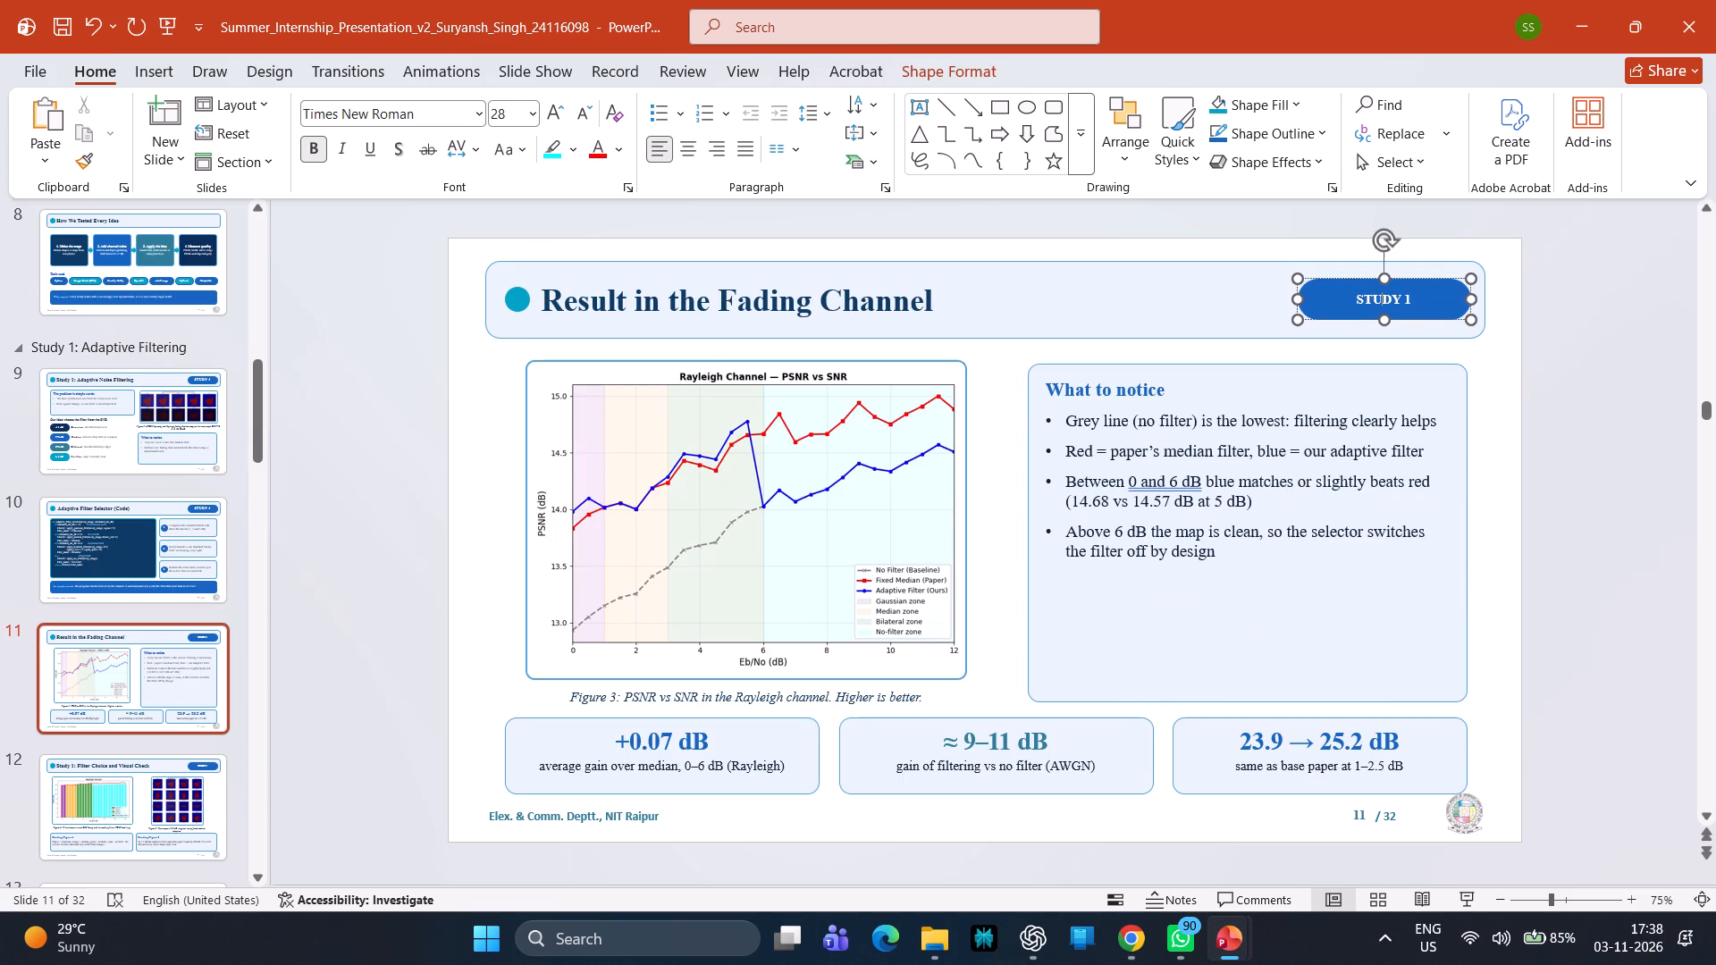
drag(1409, 301, 1372, 301)
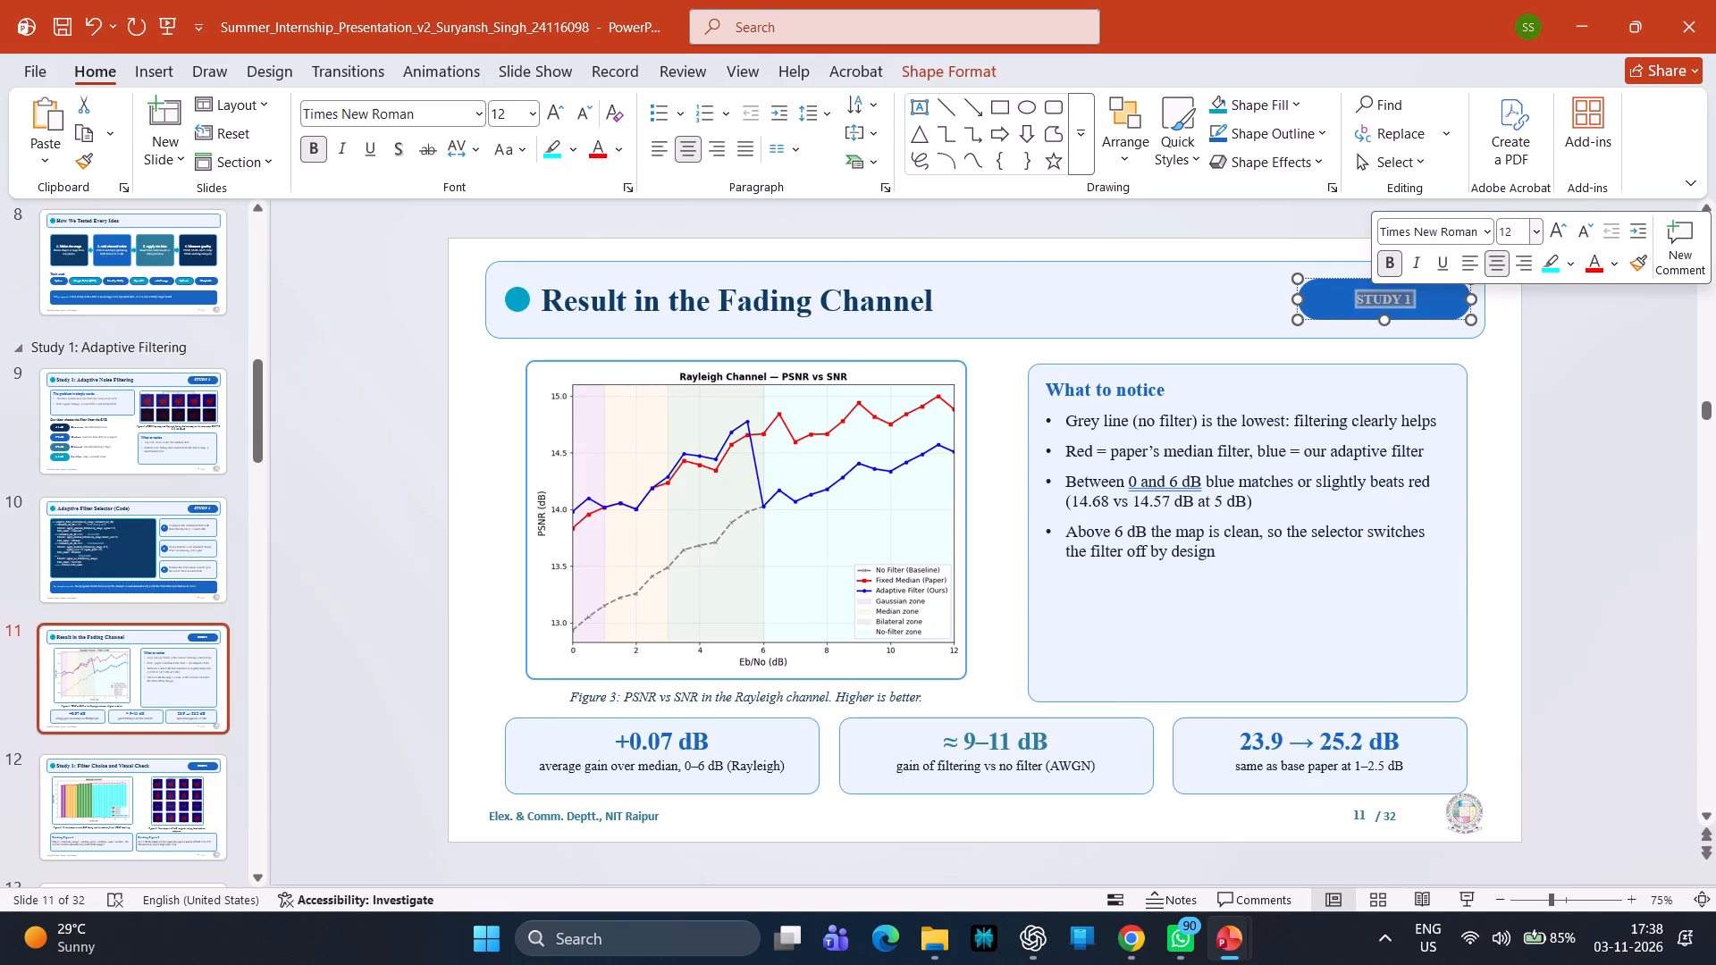
click(1536, 229)
click(1521, 498)
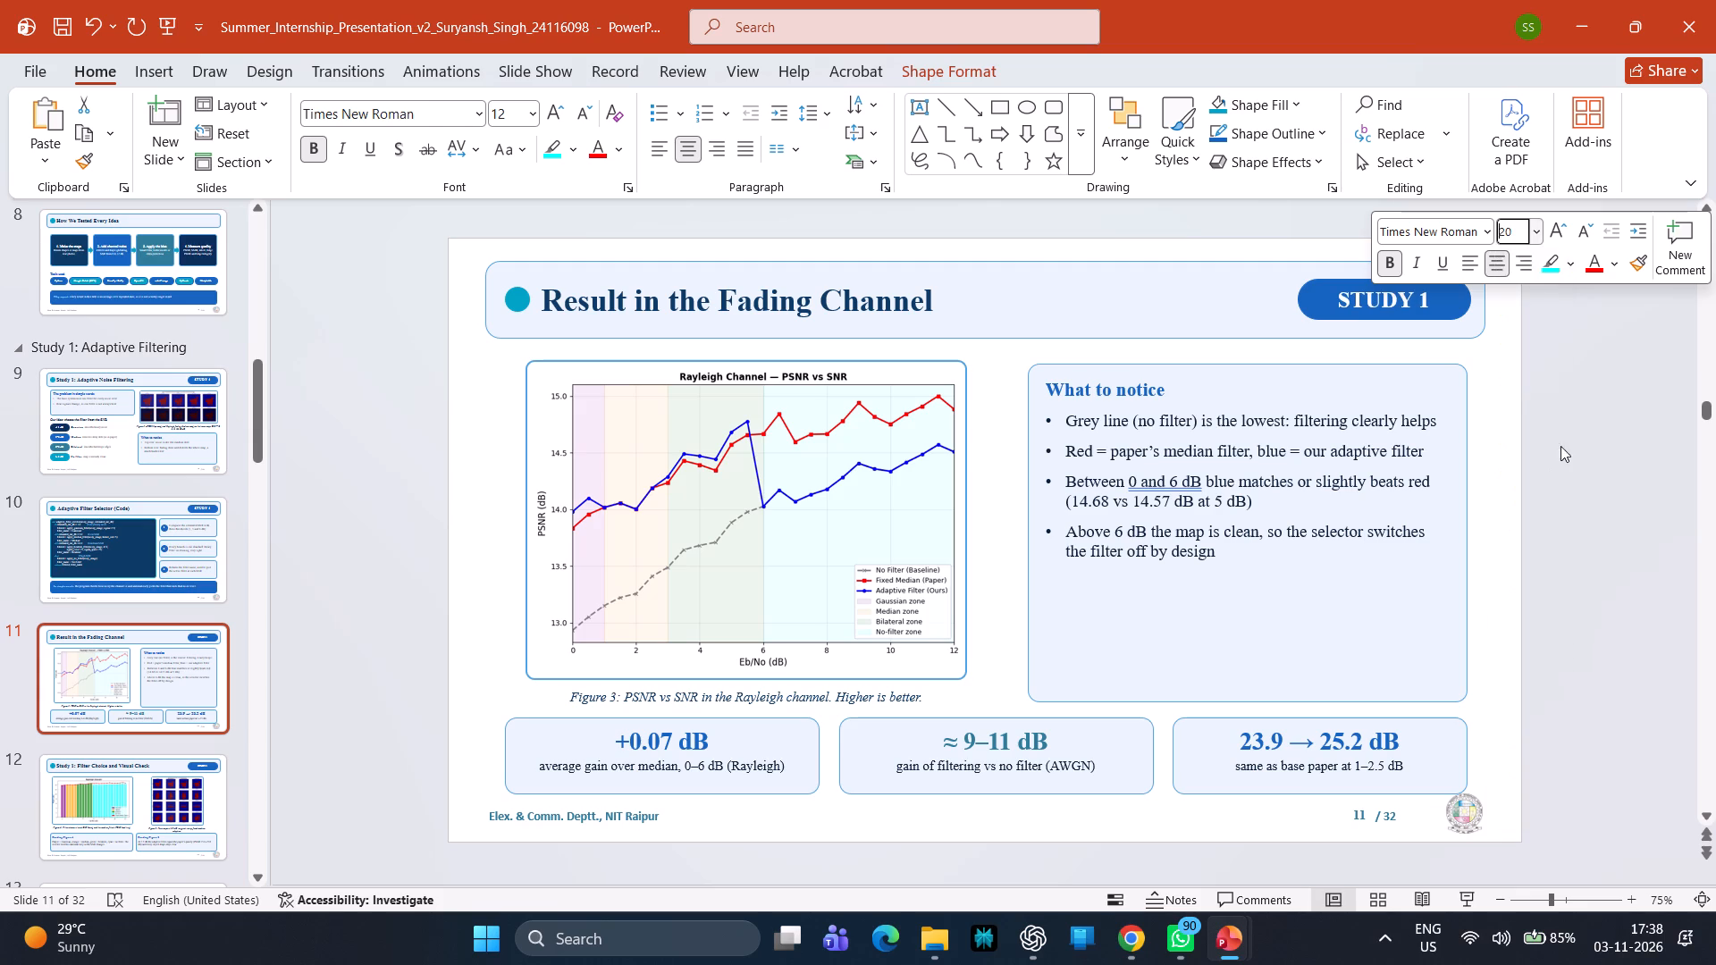
click(1568, 434)
Remove the "Study 1: " prefix from slide 12's title, leaving "Filter Choice and Visual Check".
key(Down)
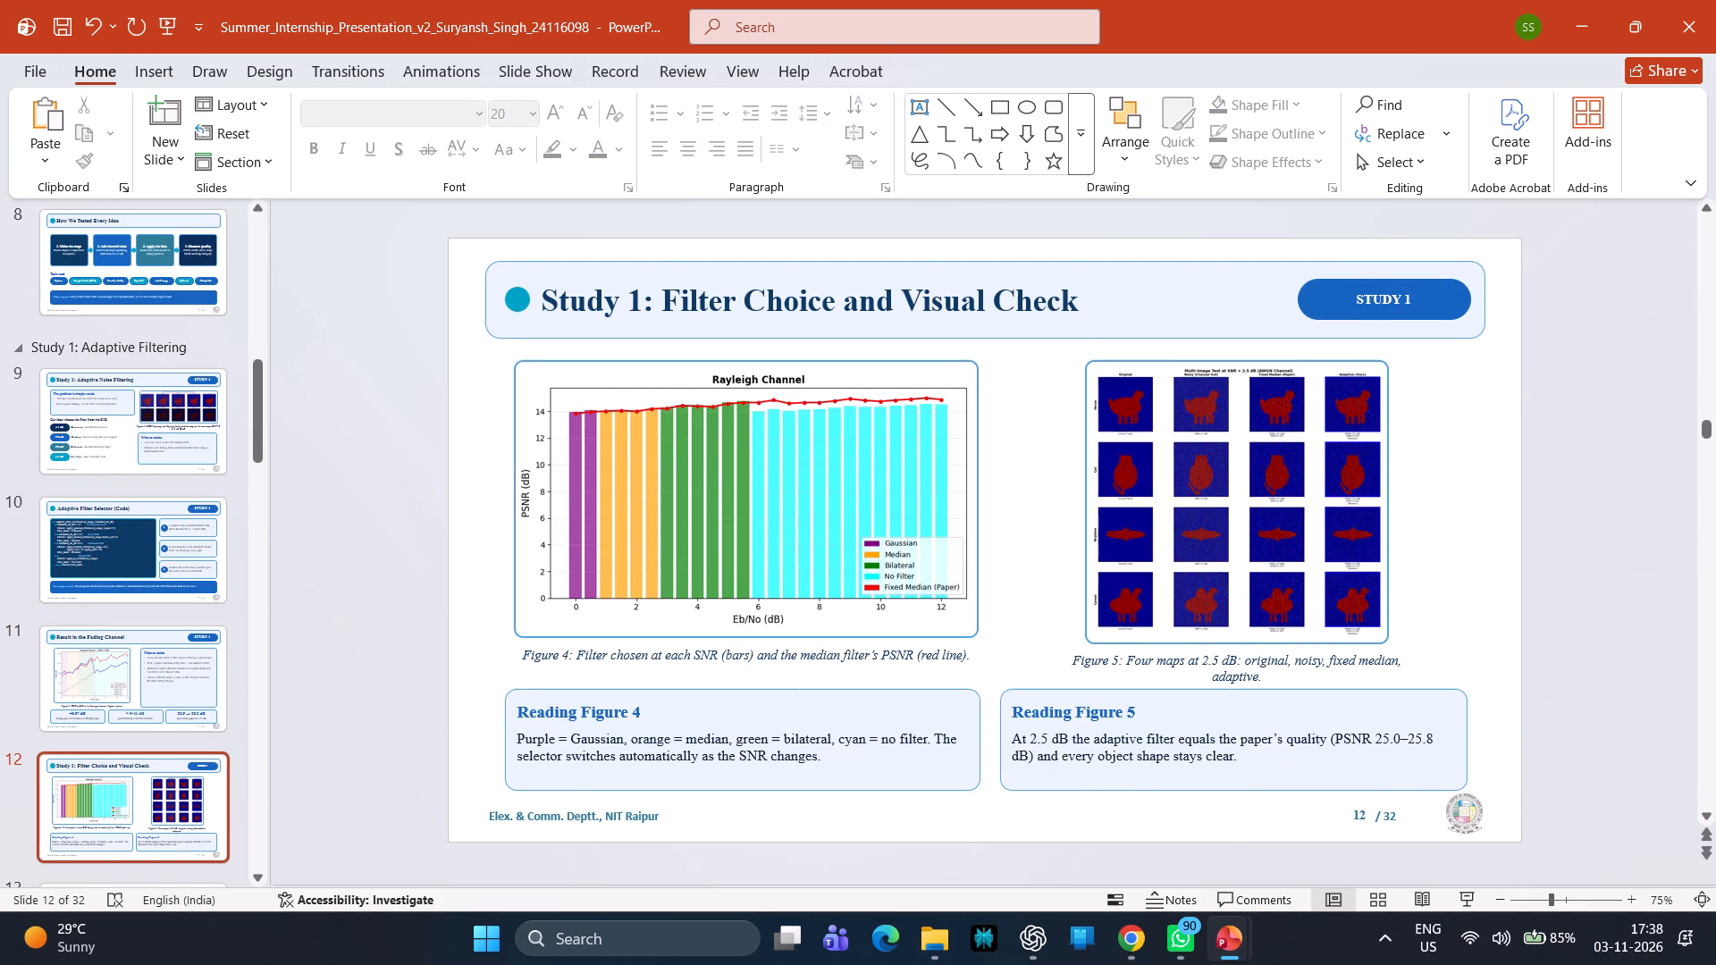
click(663, 306)
key(BackSpace)
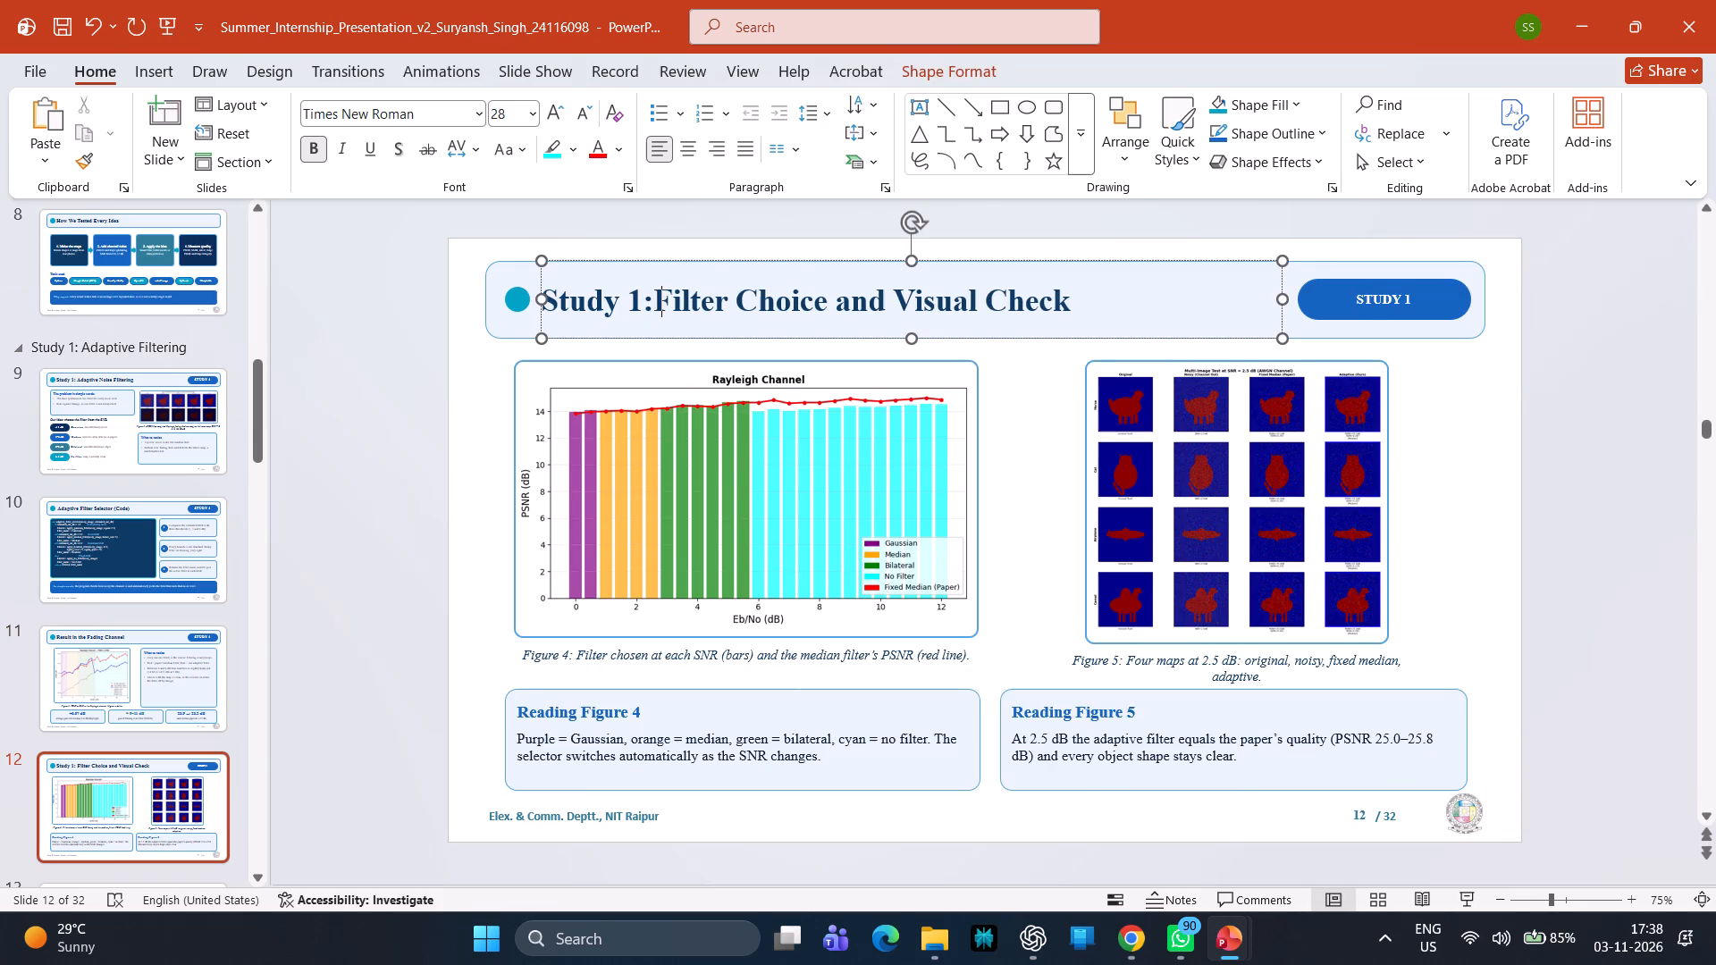
key(BackSpace)
key(BackSpace)
key(BackSpace)
key(BackSpace)
key(BackSpace)
key(BackSpace)
key(BackSpace)
key(BackSpace)
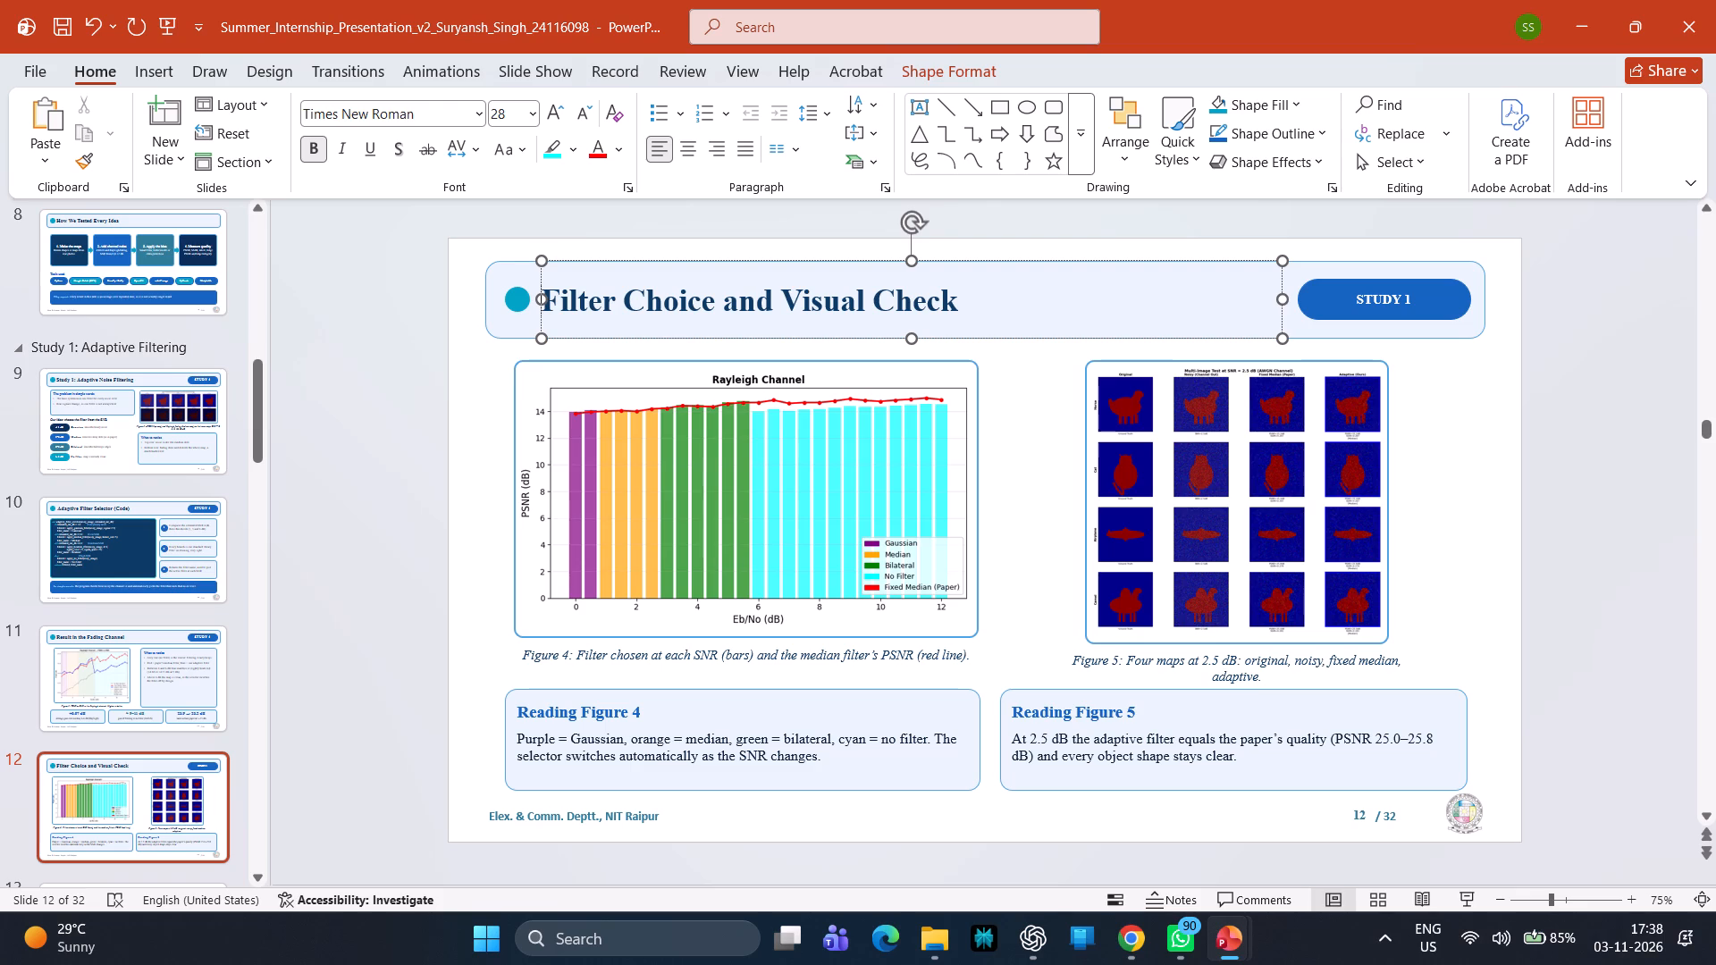
key(Down)
key(Down)
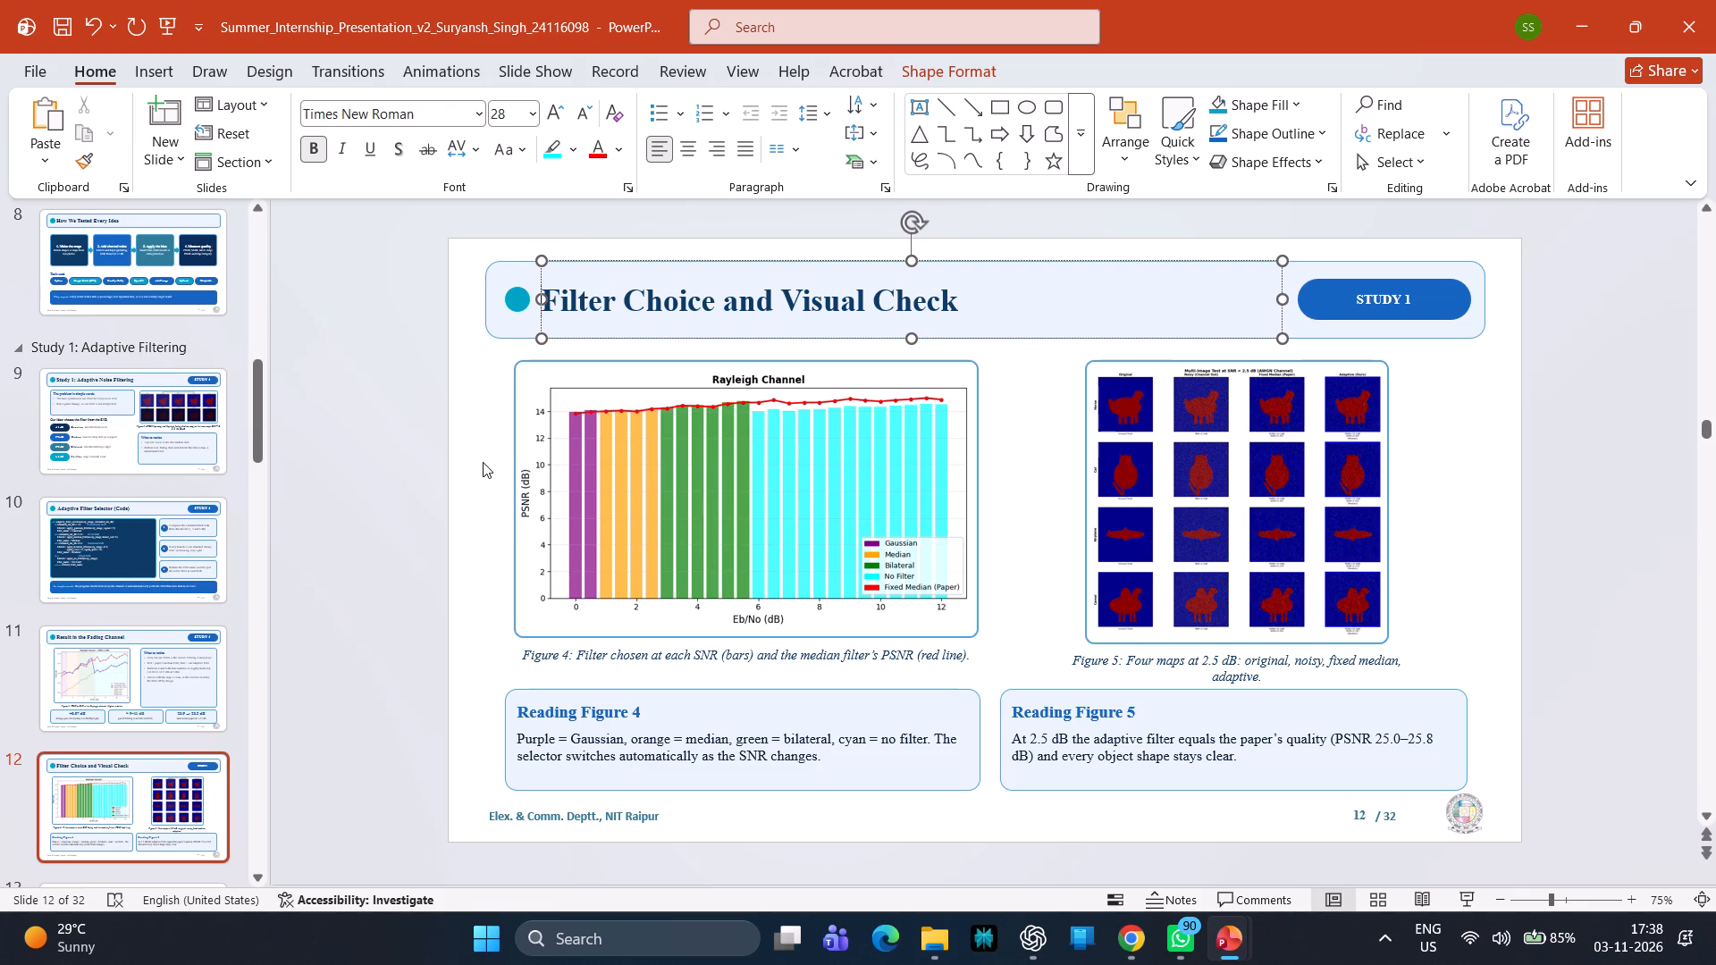
click(483, 462)
Remove the "Study 1: " prefix from slide 13's title, leaving "What We Achieved".
key(Down)
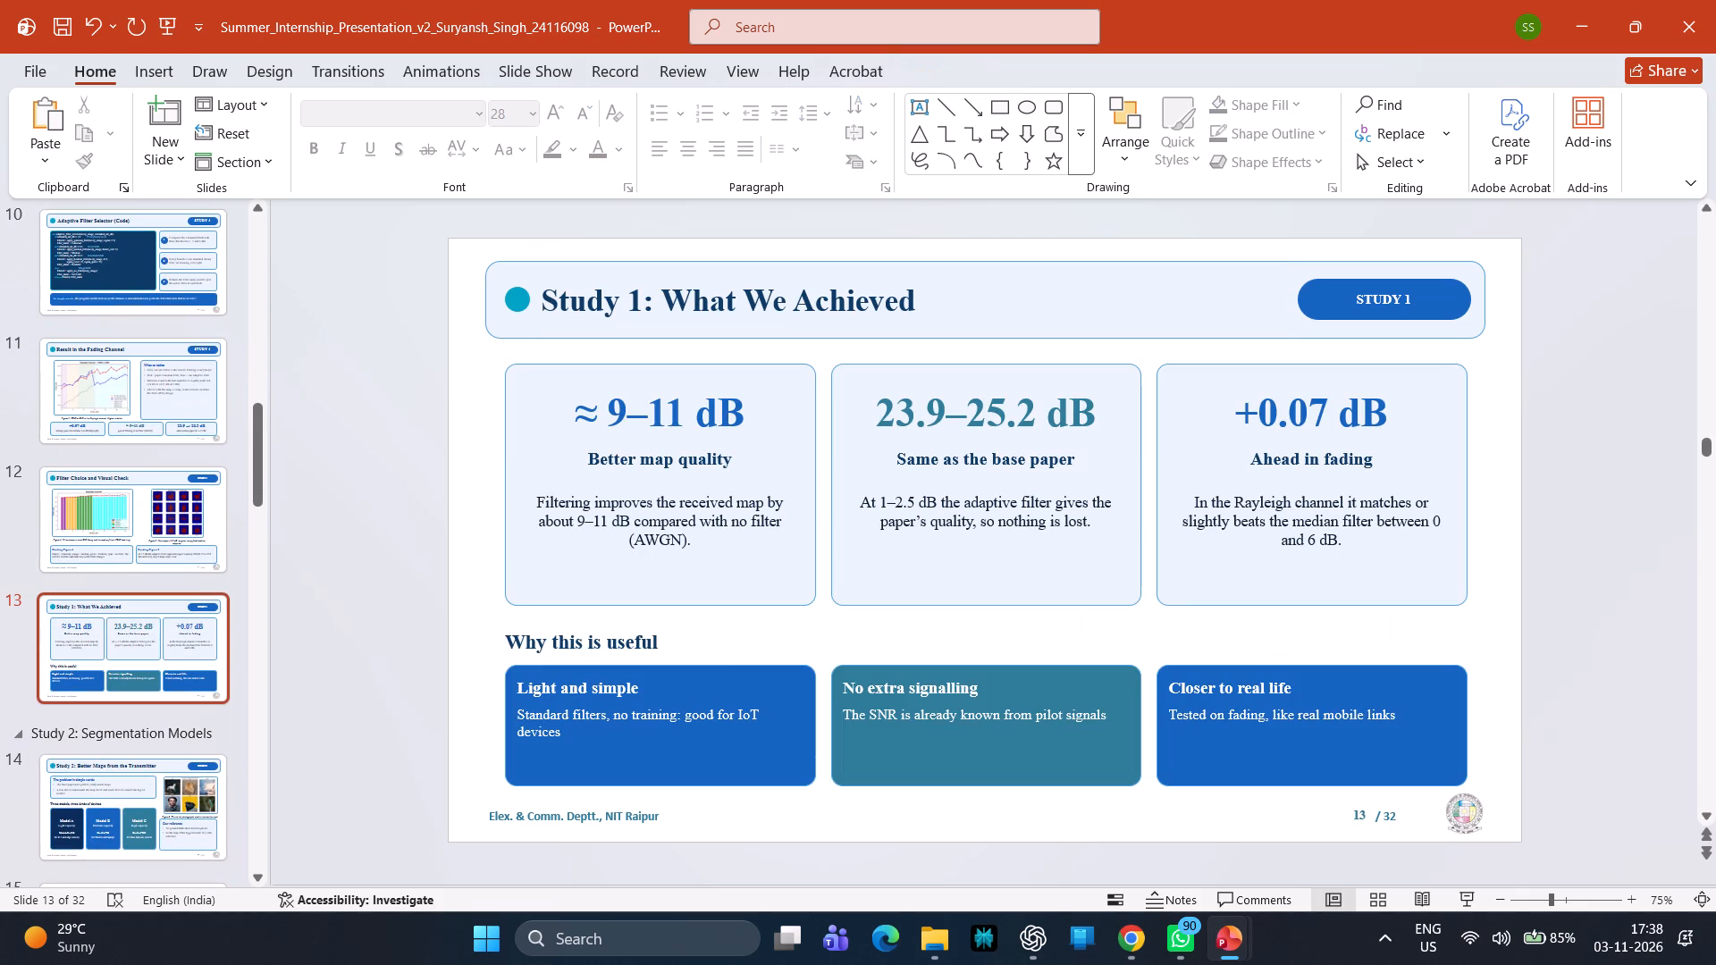
click(665, 303)
key(BackSpace)
key(BackSpace)
key(BackSpace)
key(BackSpace)
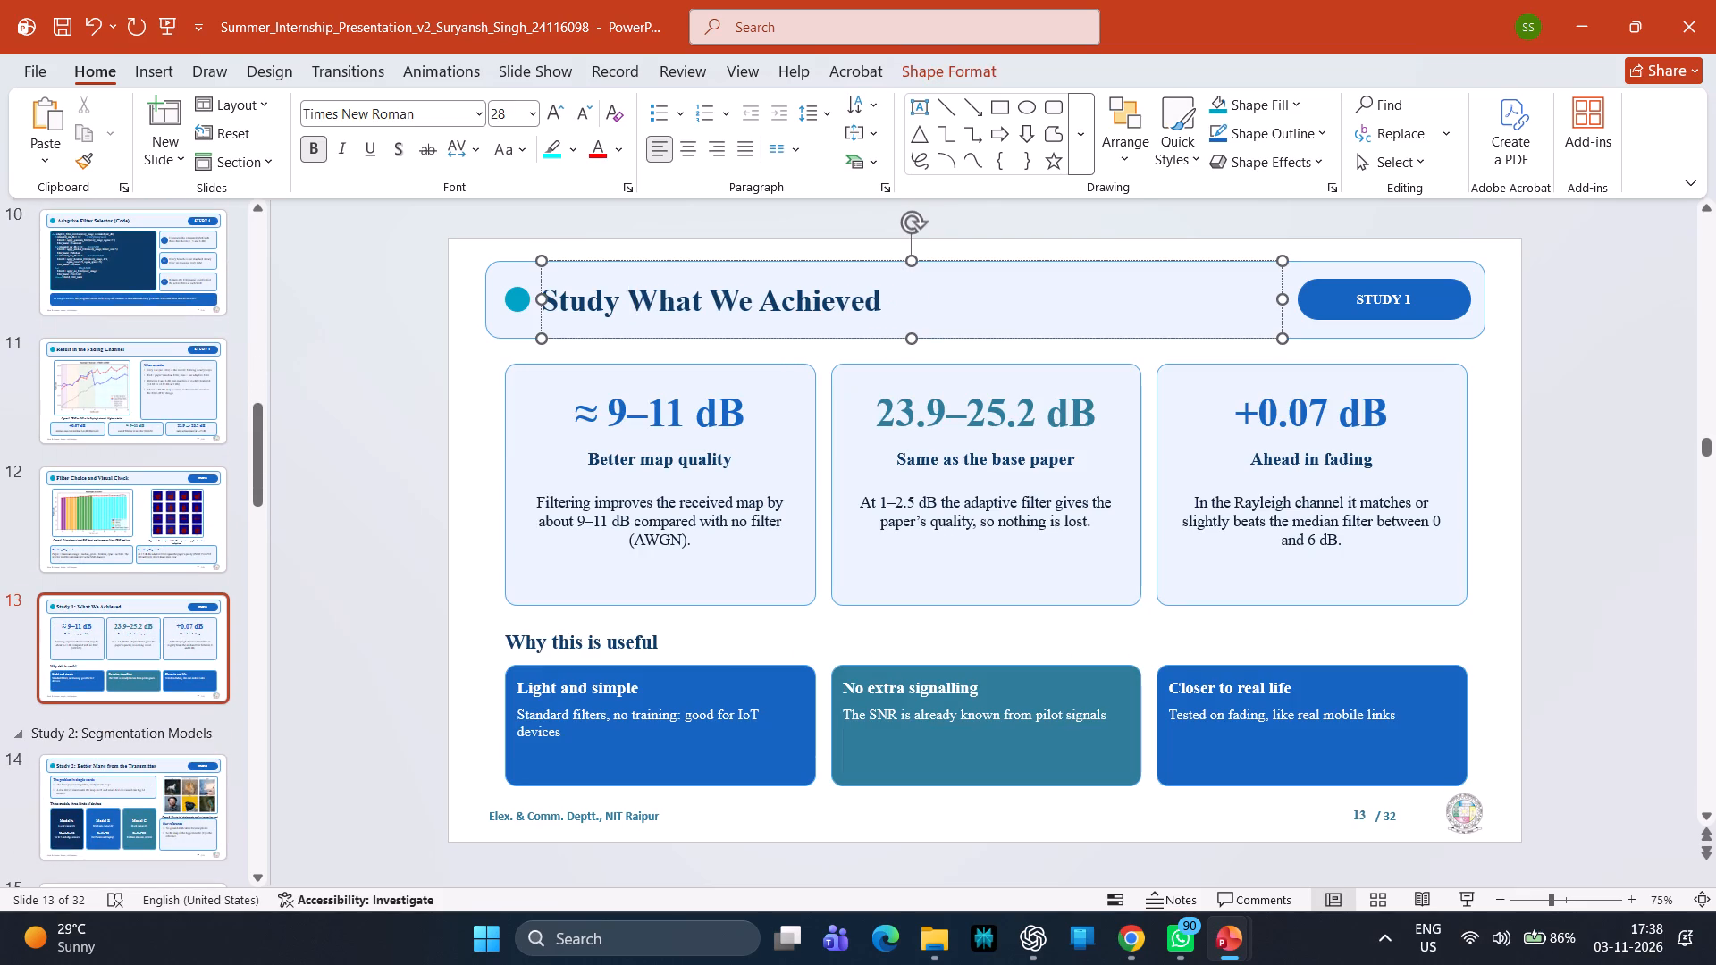
key(BackSpace)
key(BackSpace)
key(BackSpace)
key(BackSpace)
key(BackSpace)
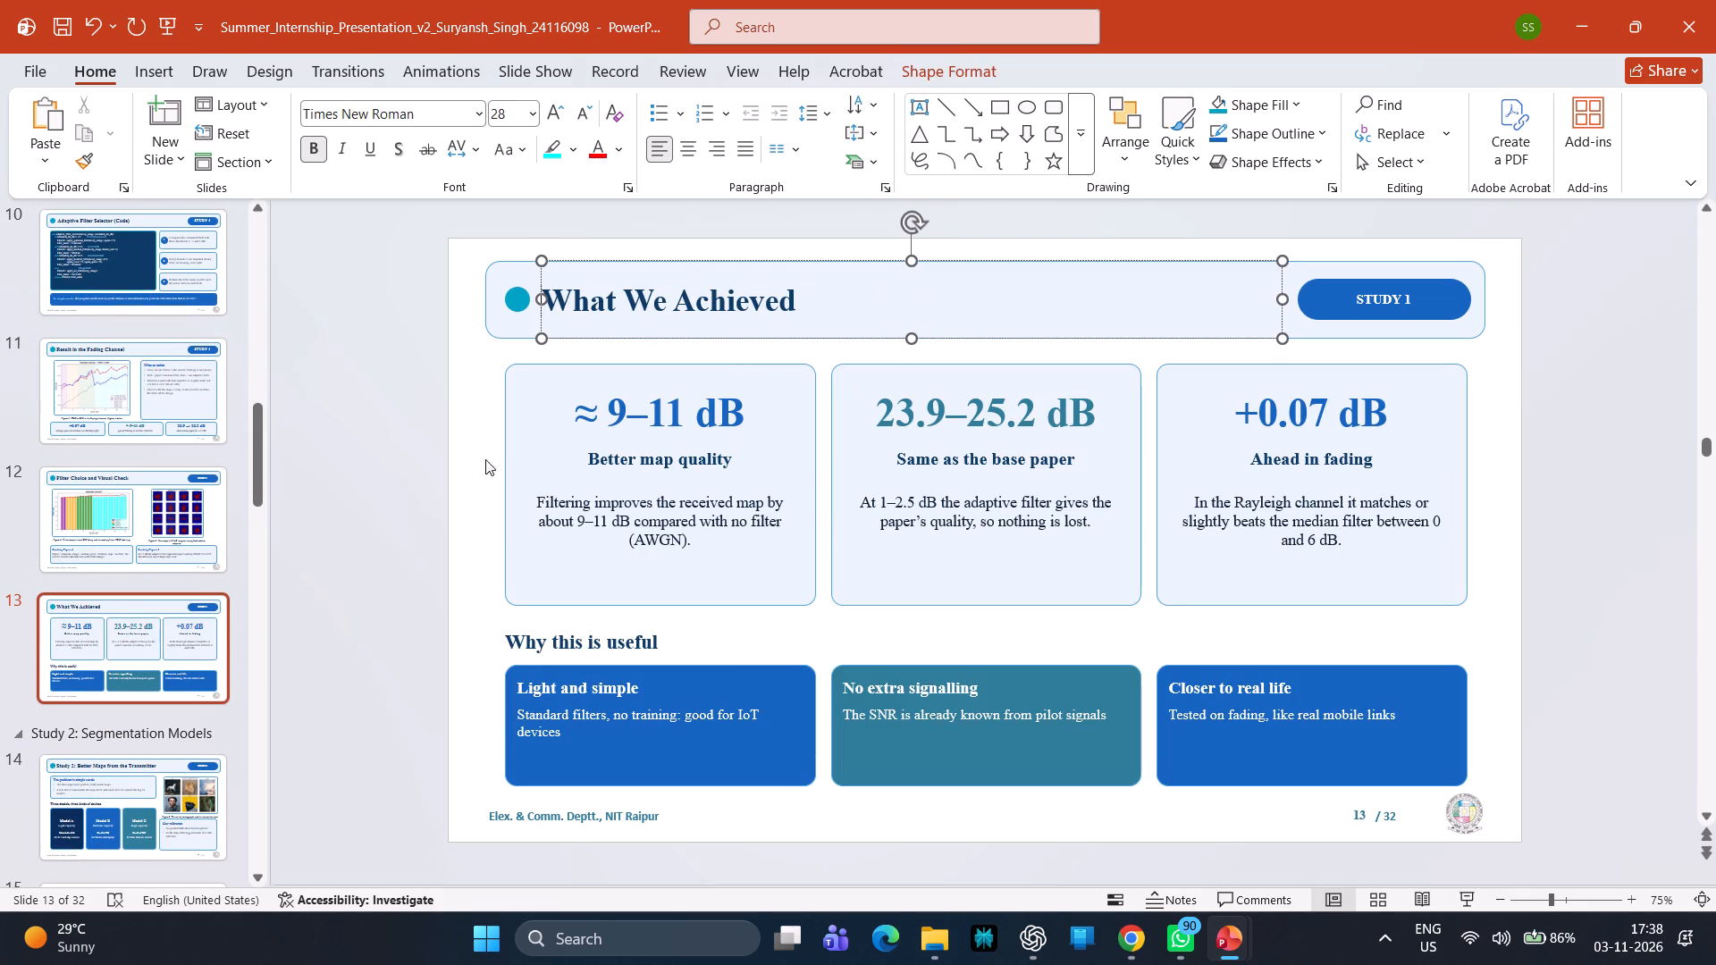
click(467, 468)
Set the STUDY 1 badge text on slide 13, What We Achieved, to font size 20.
key(Down)
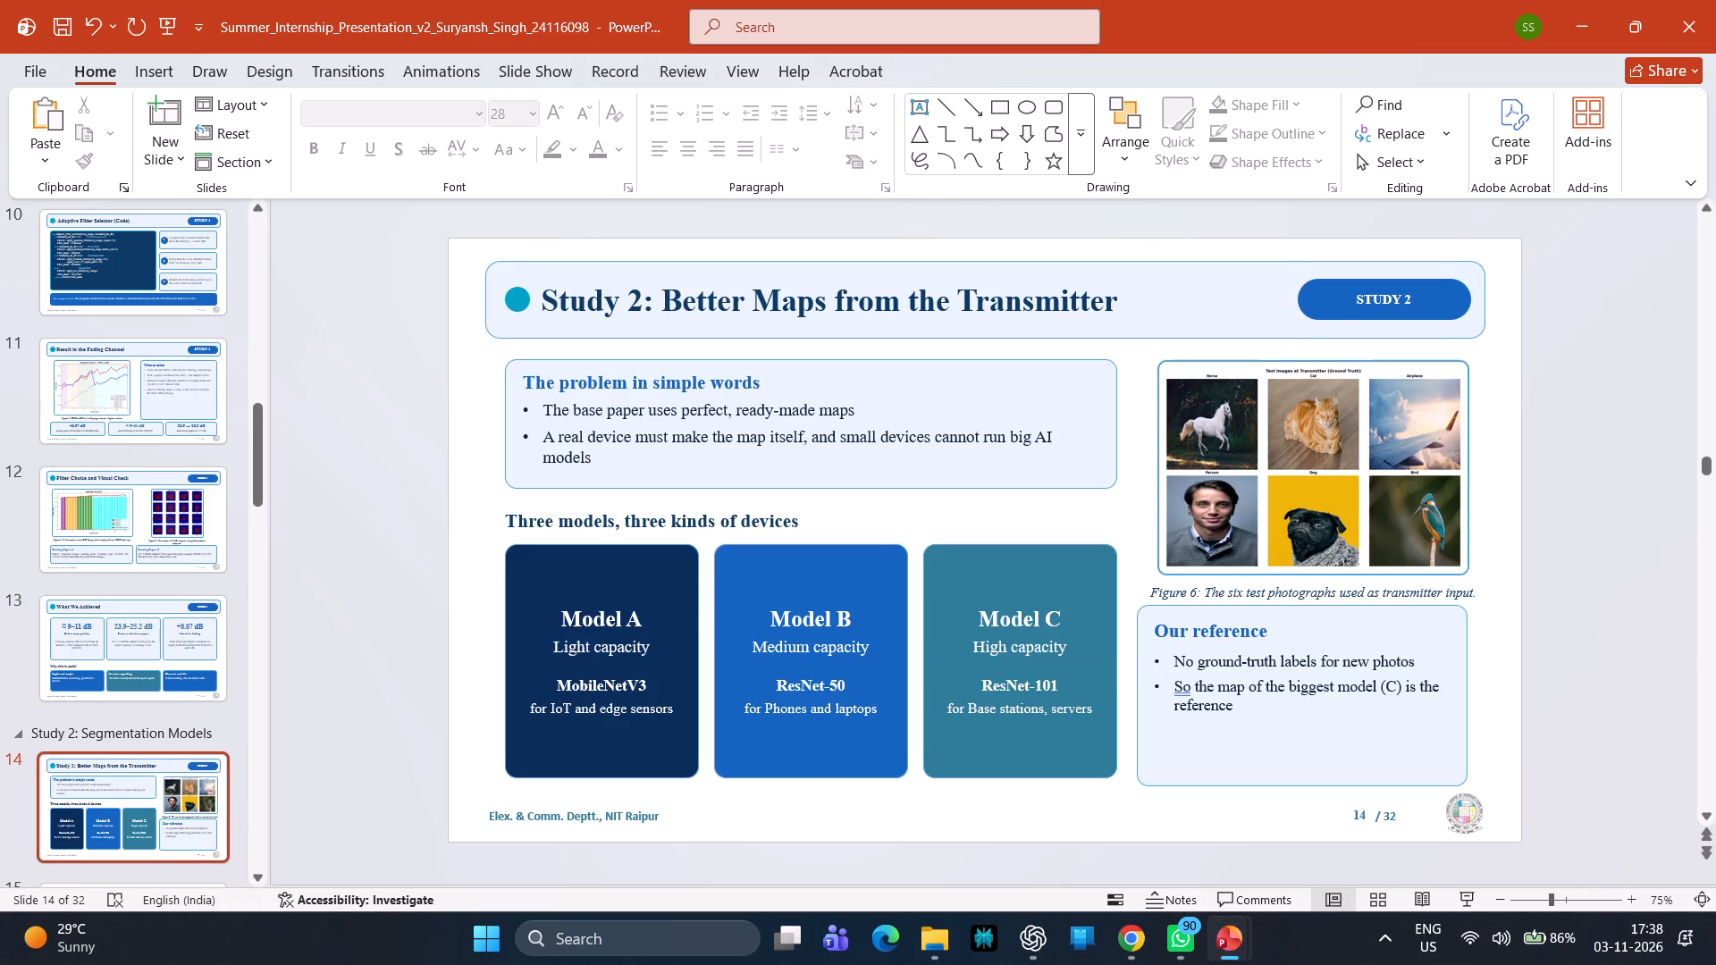
key(Up)
drag(1407, 298, 1358, 299)
key(ctrl+shift+Right)
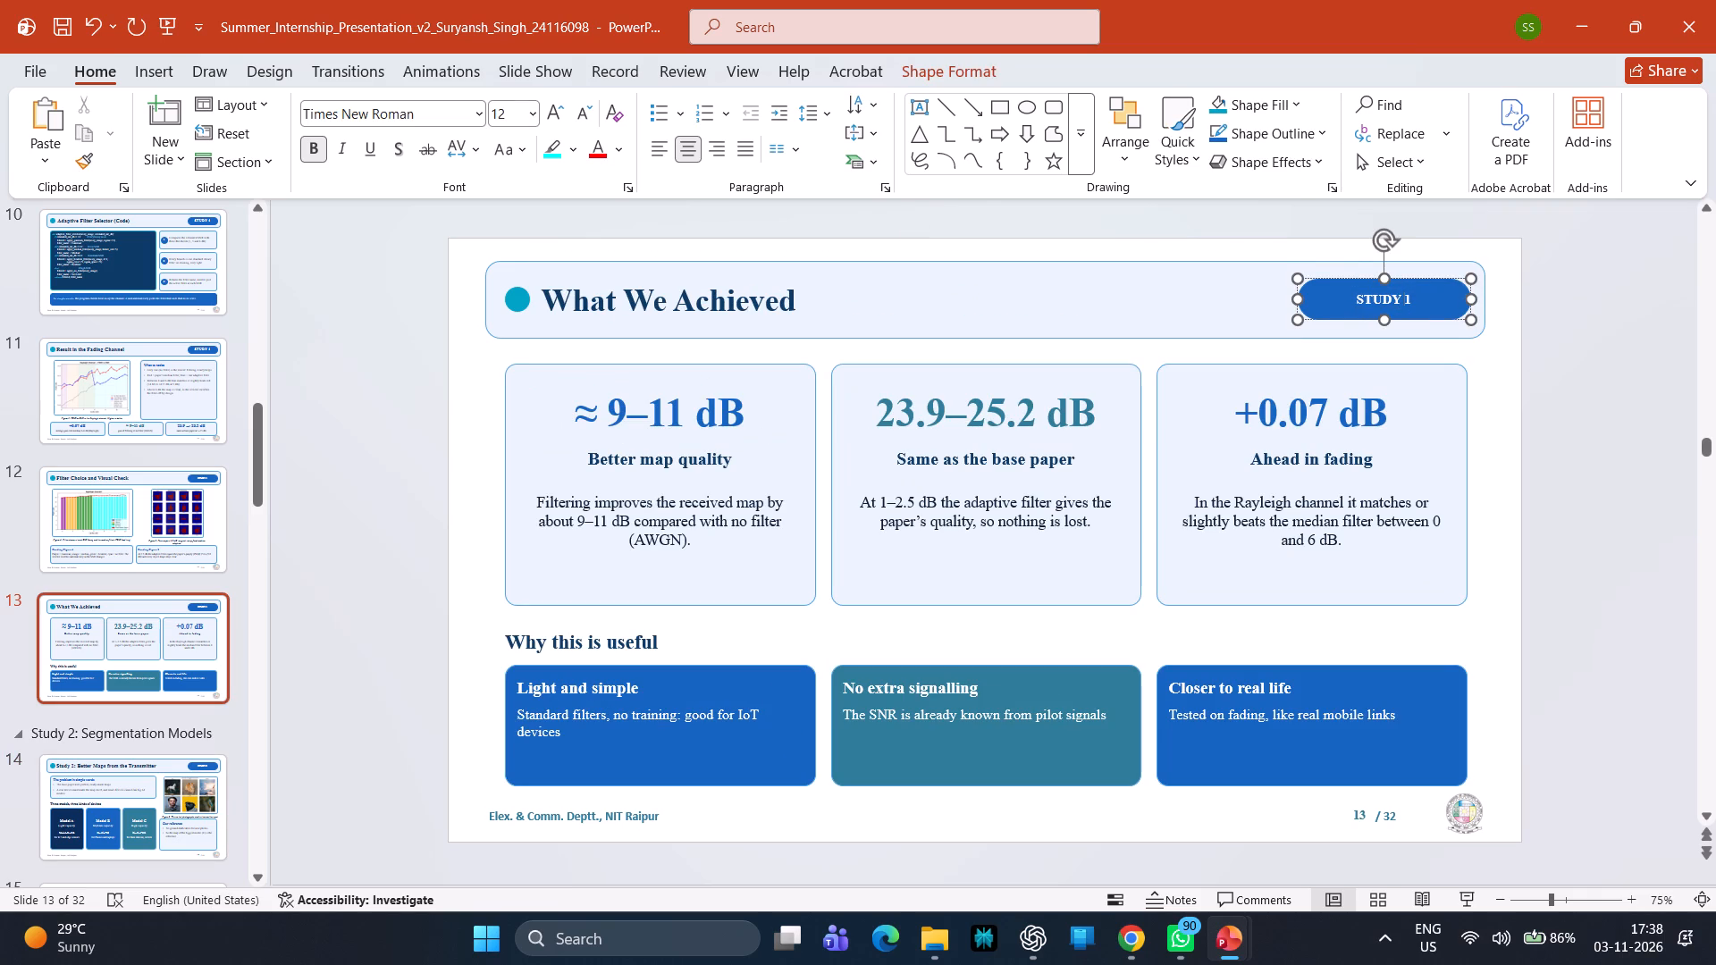
drag(1410, 301, 1370, 302)
click(1529, 229)
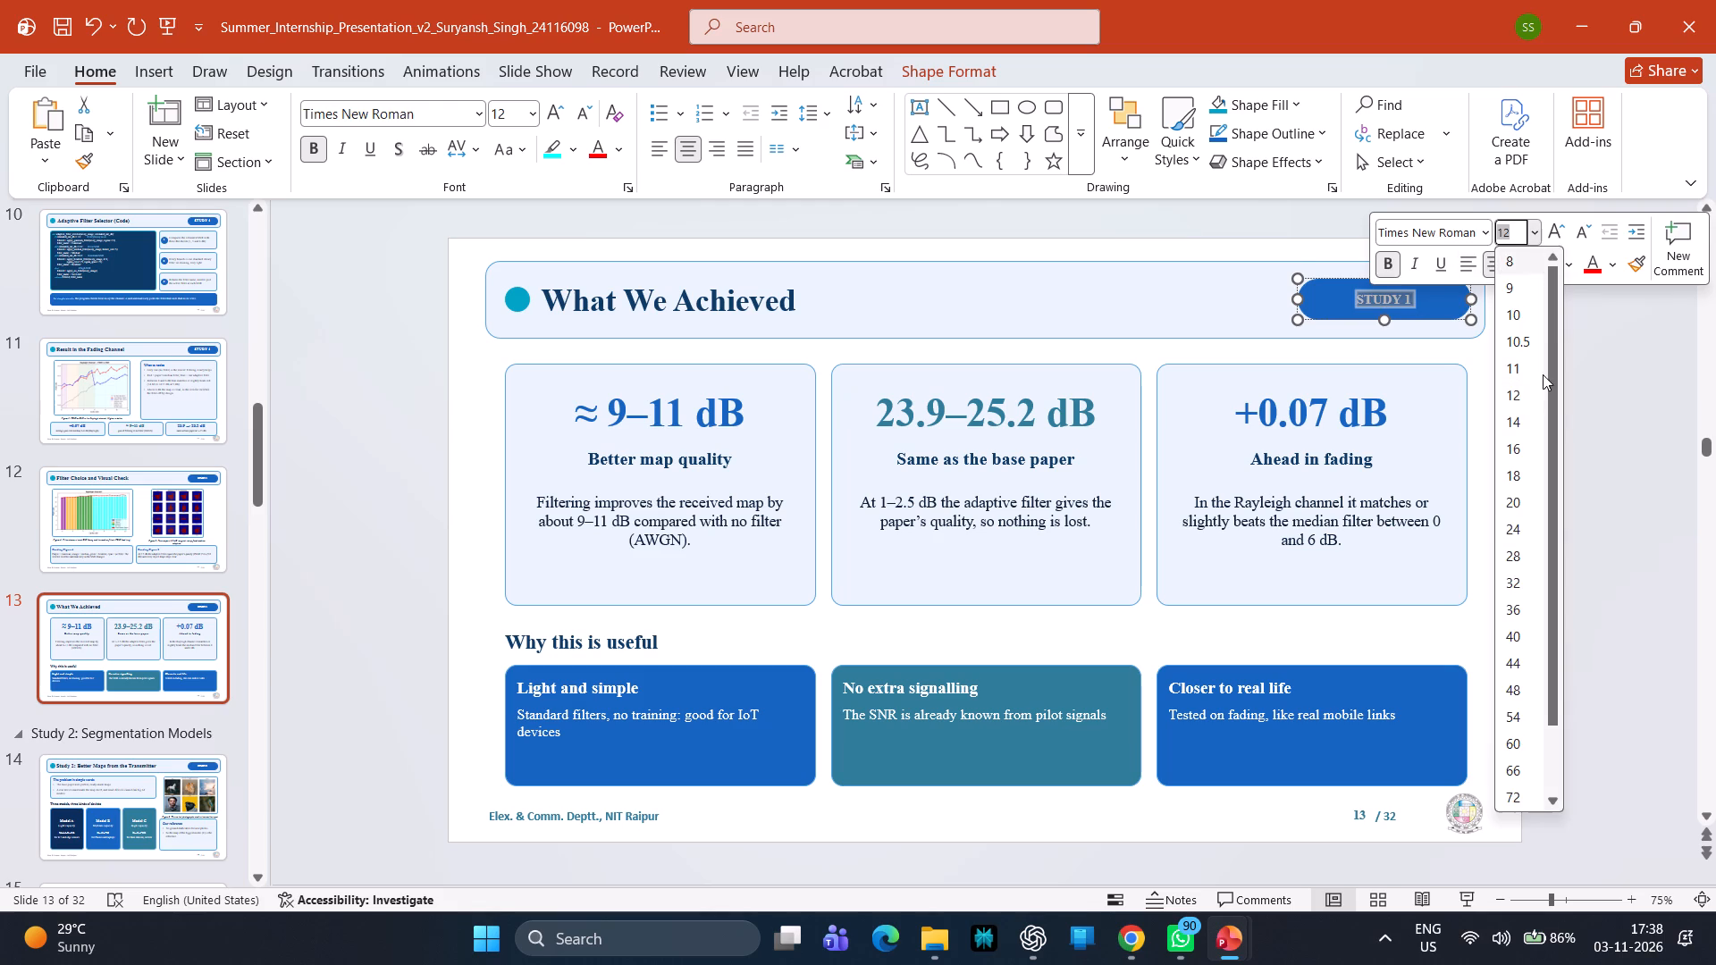
click(1514, 507)
click(1558, 430)
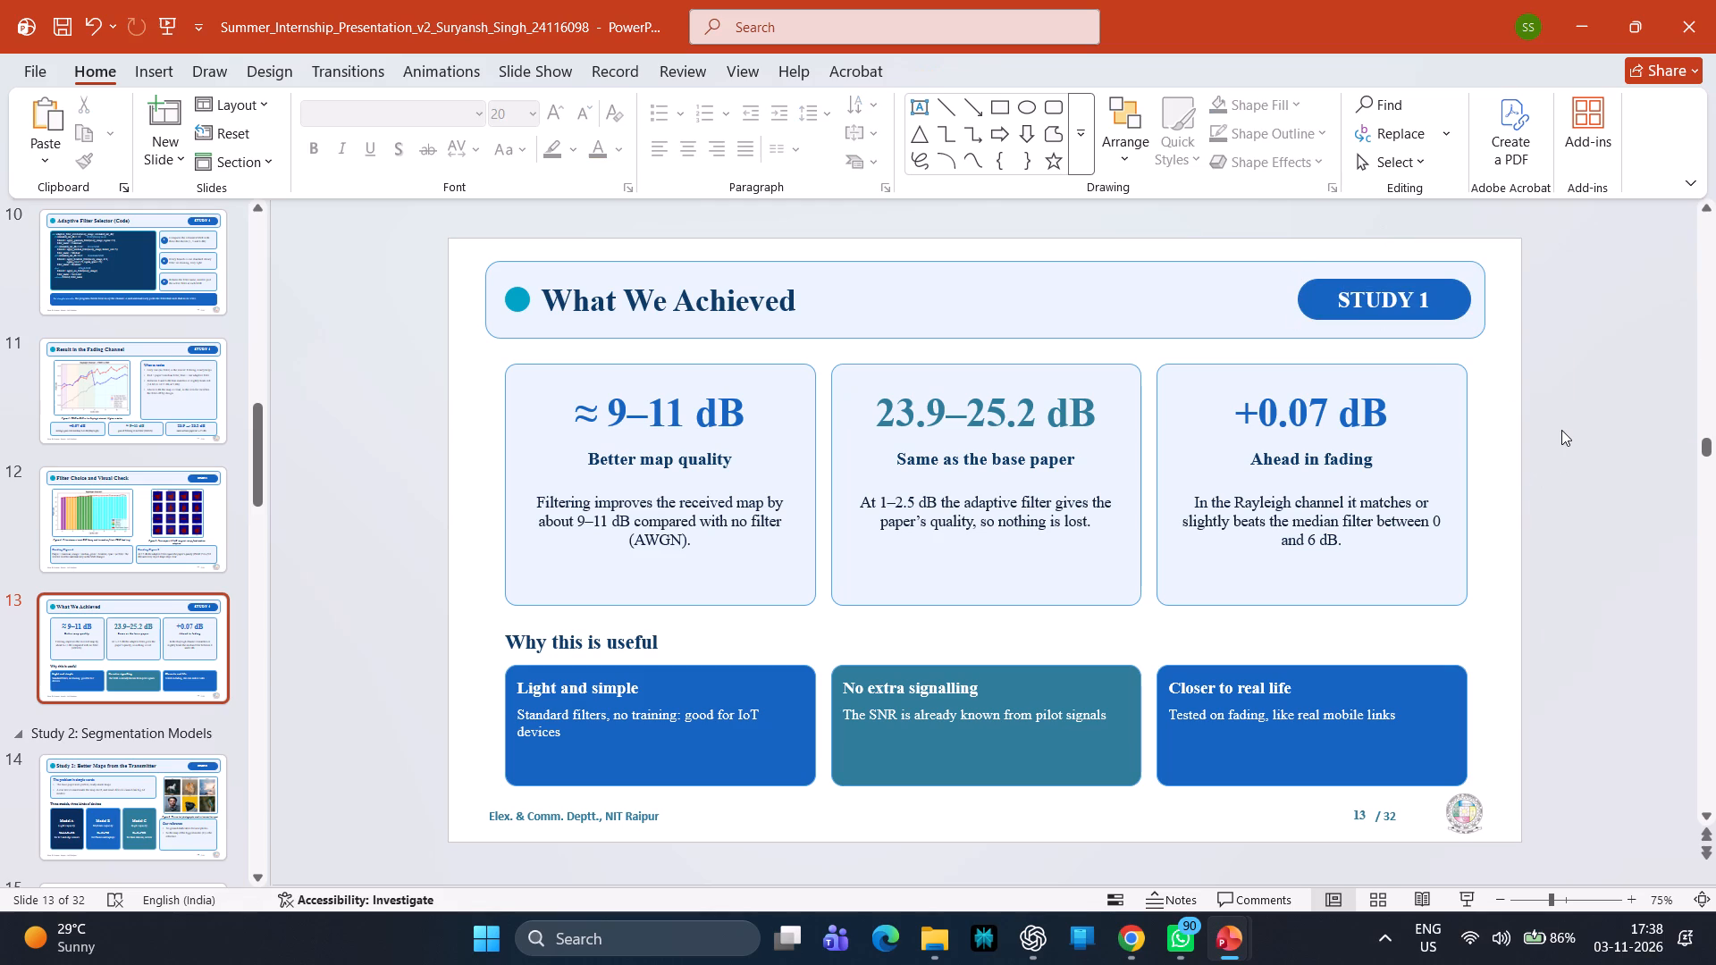
Go back to slide 12 and set its STUDY 1 badge text to font size 20.
key(Up)
click(1410, 304)
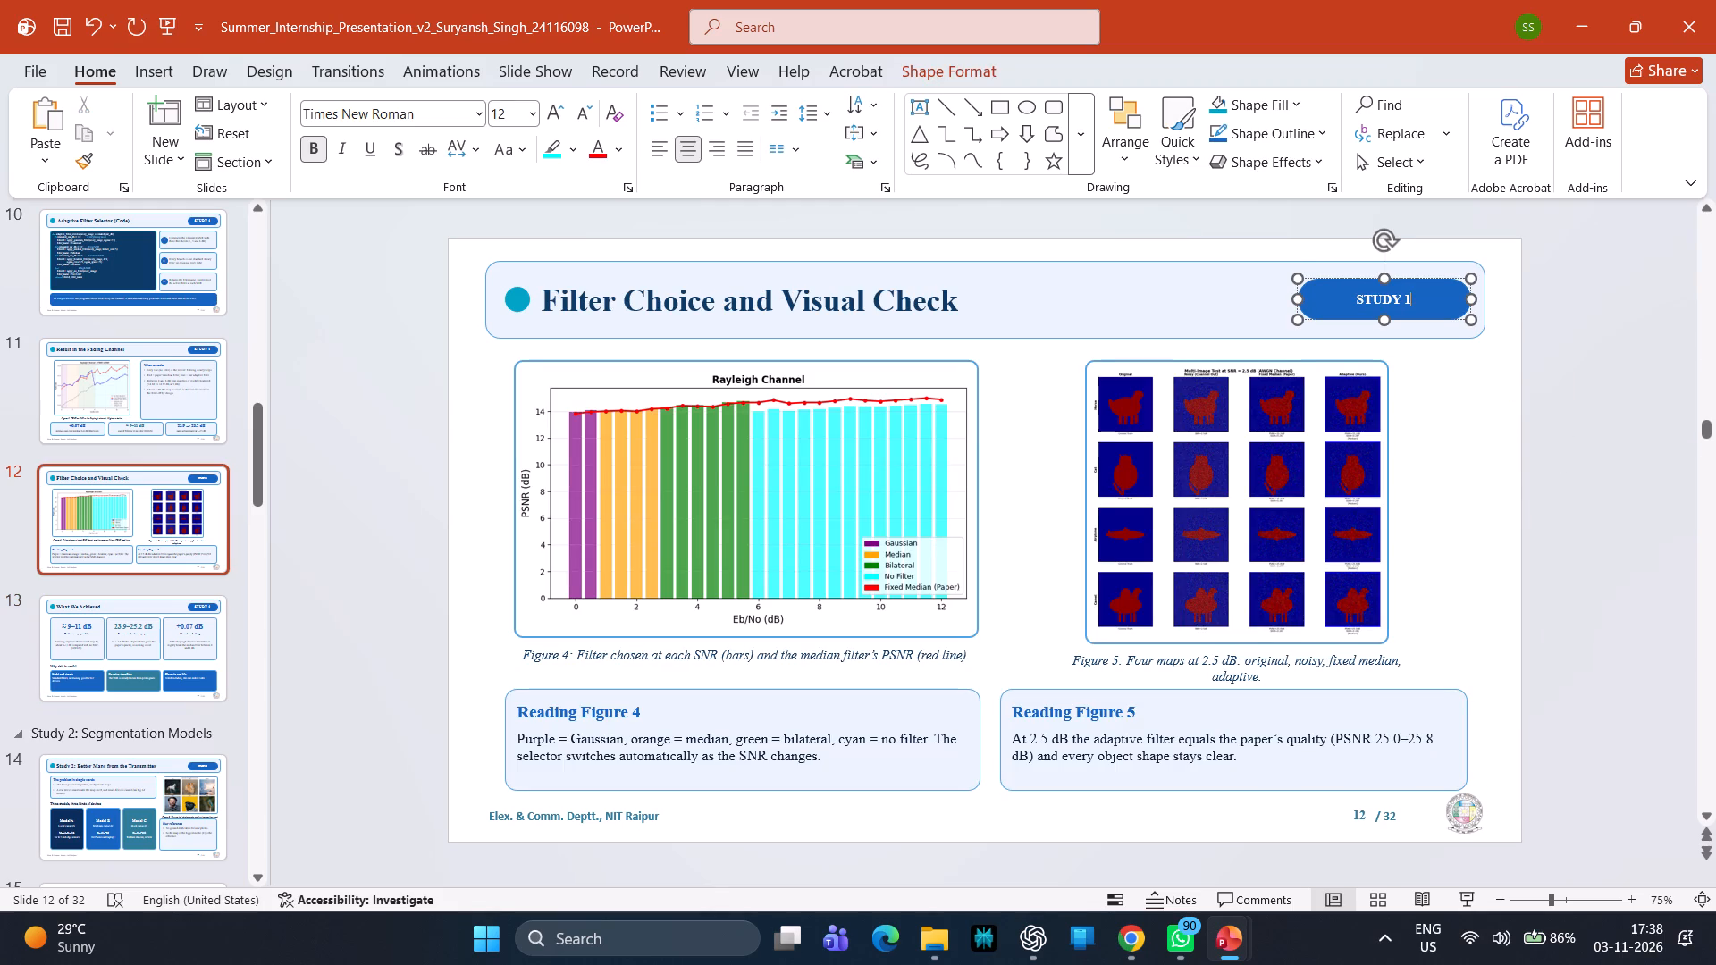
drag(1409, 301, 1371, 305)
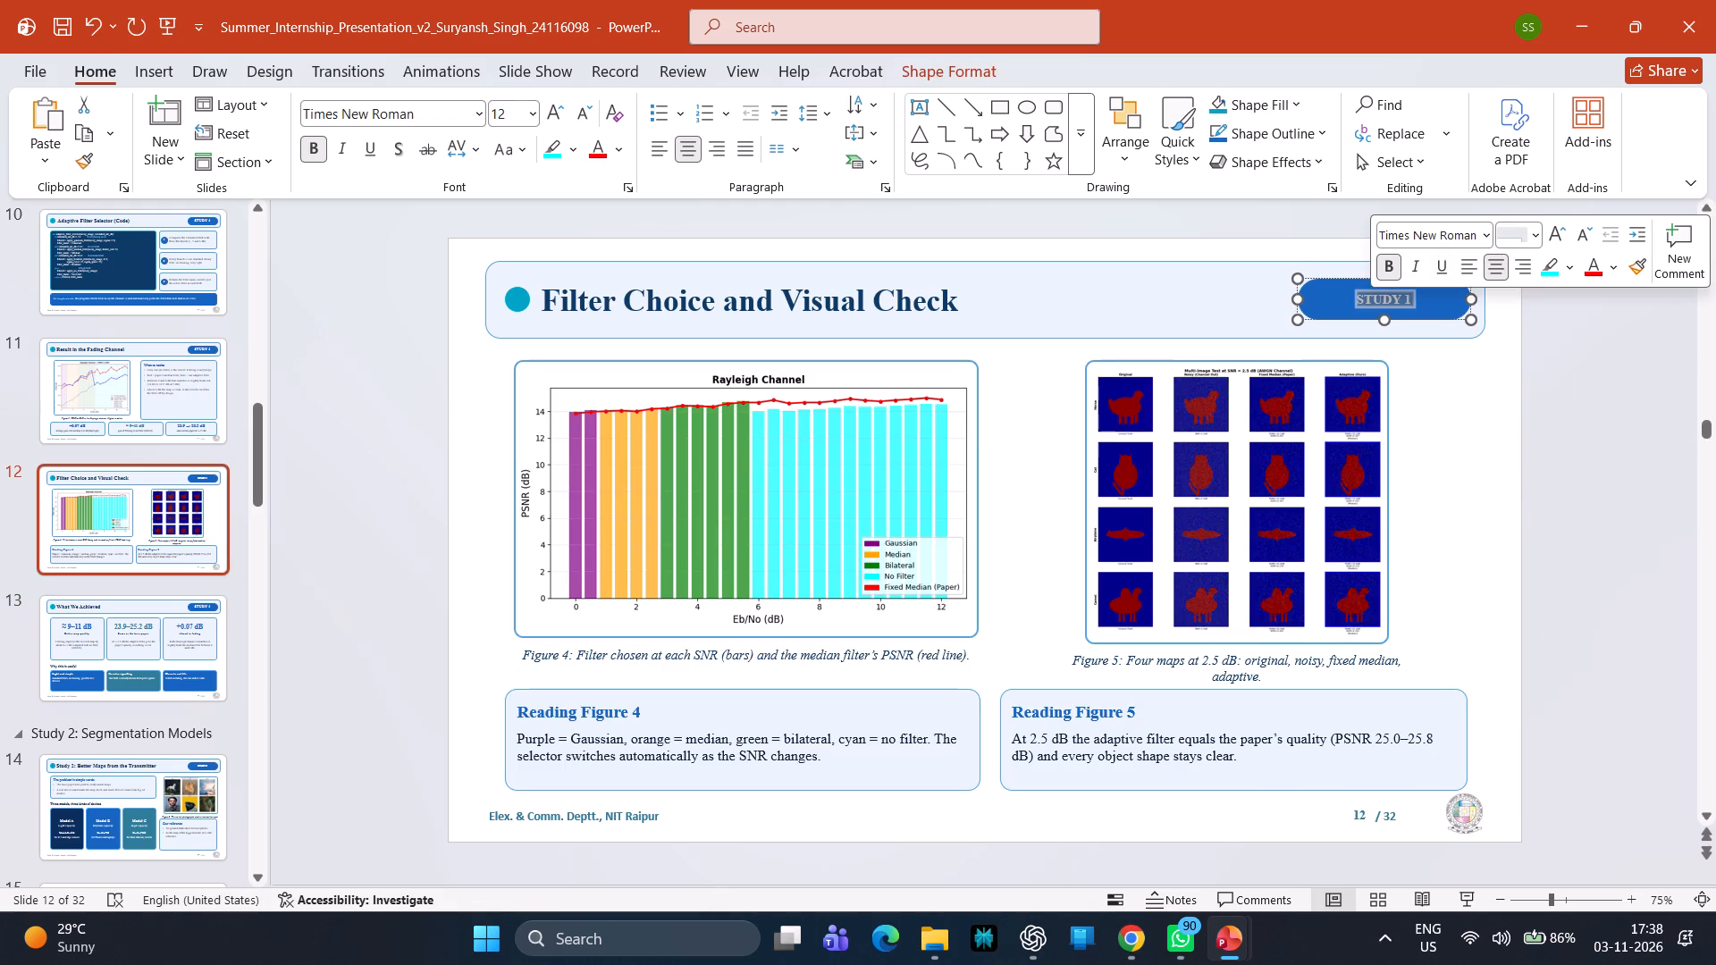
click(1529, 235)
click(1511, 503)
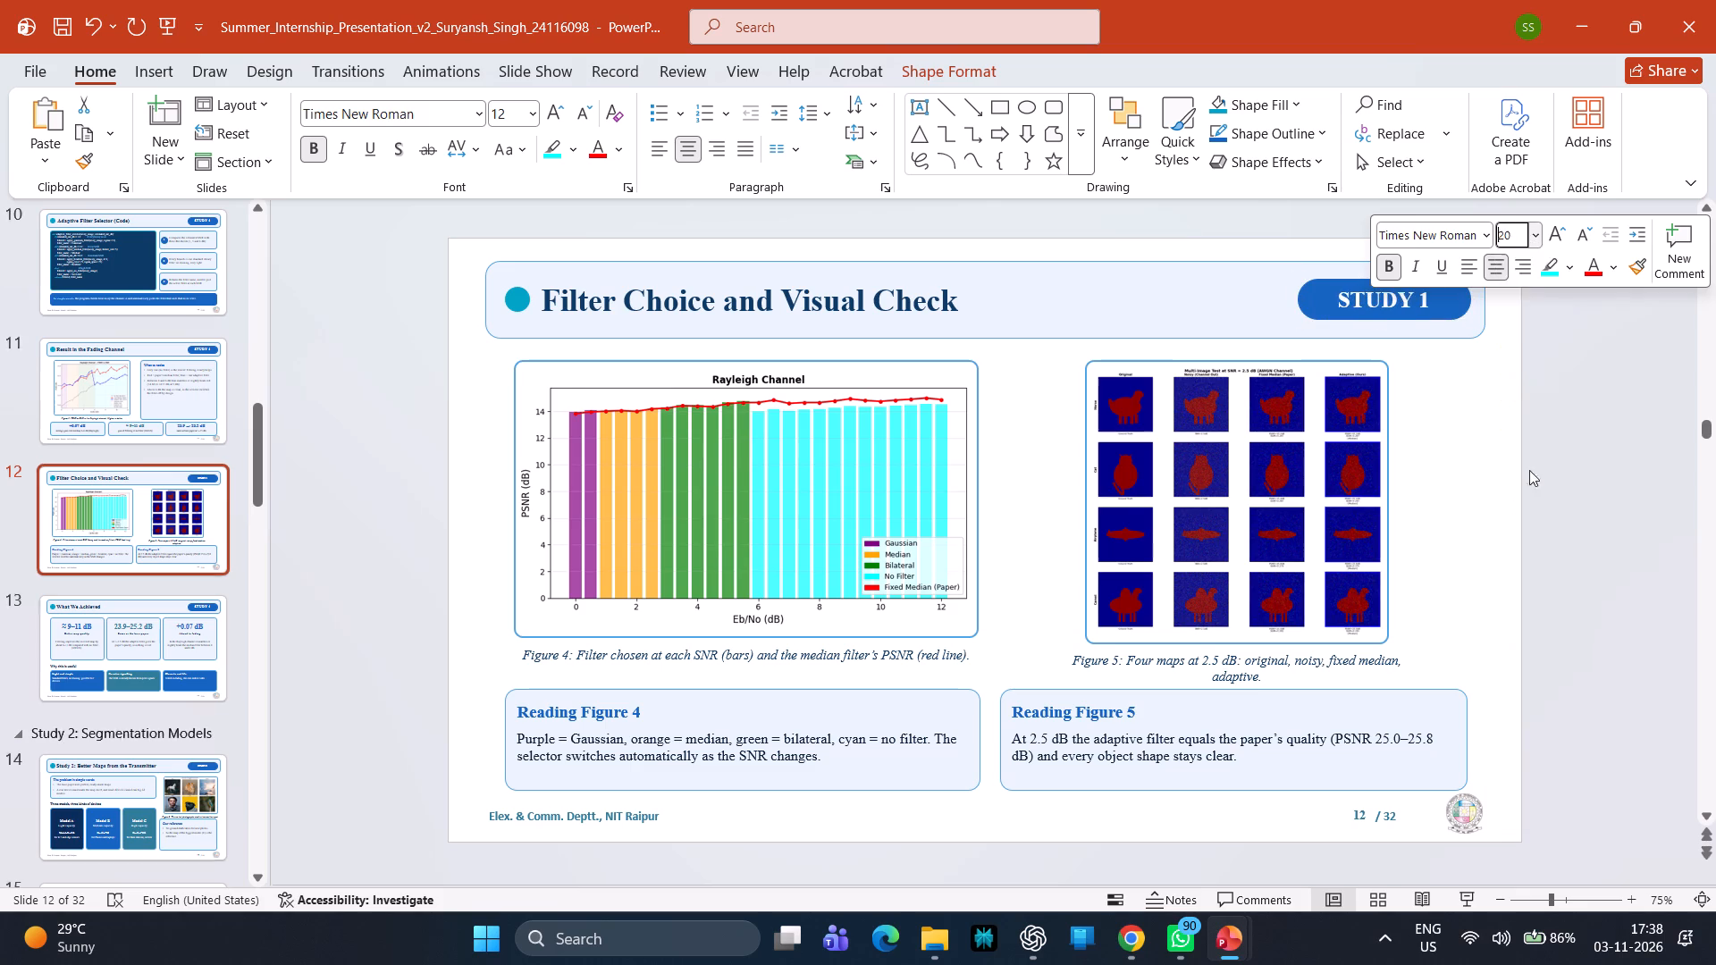
click(1561, 421)
Review the Study 1 slides 9 through 13 for consistent titles and badge text size.
key(Up)
key(Up)
key(Up)
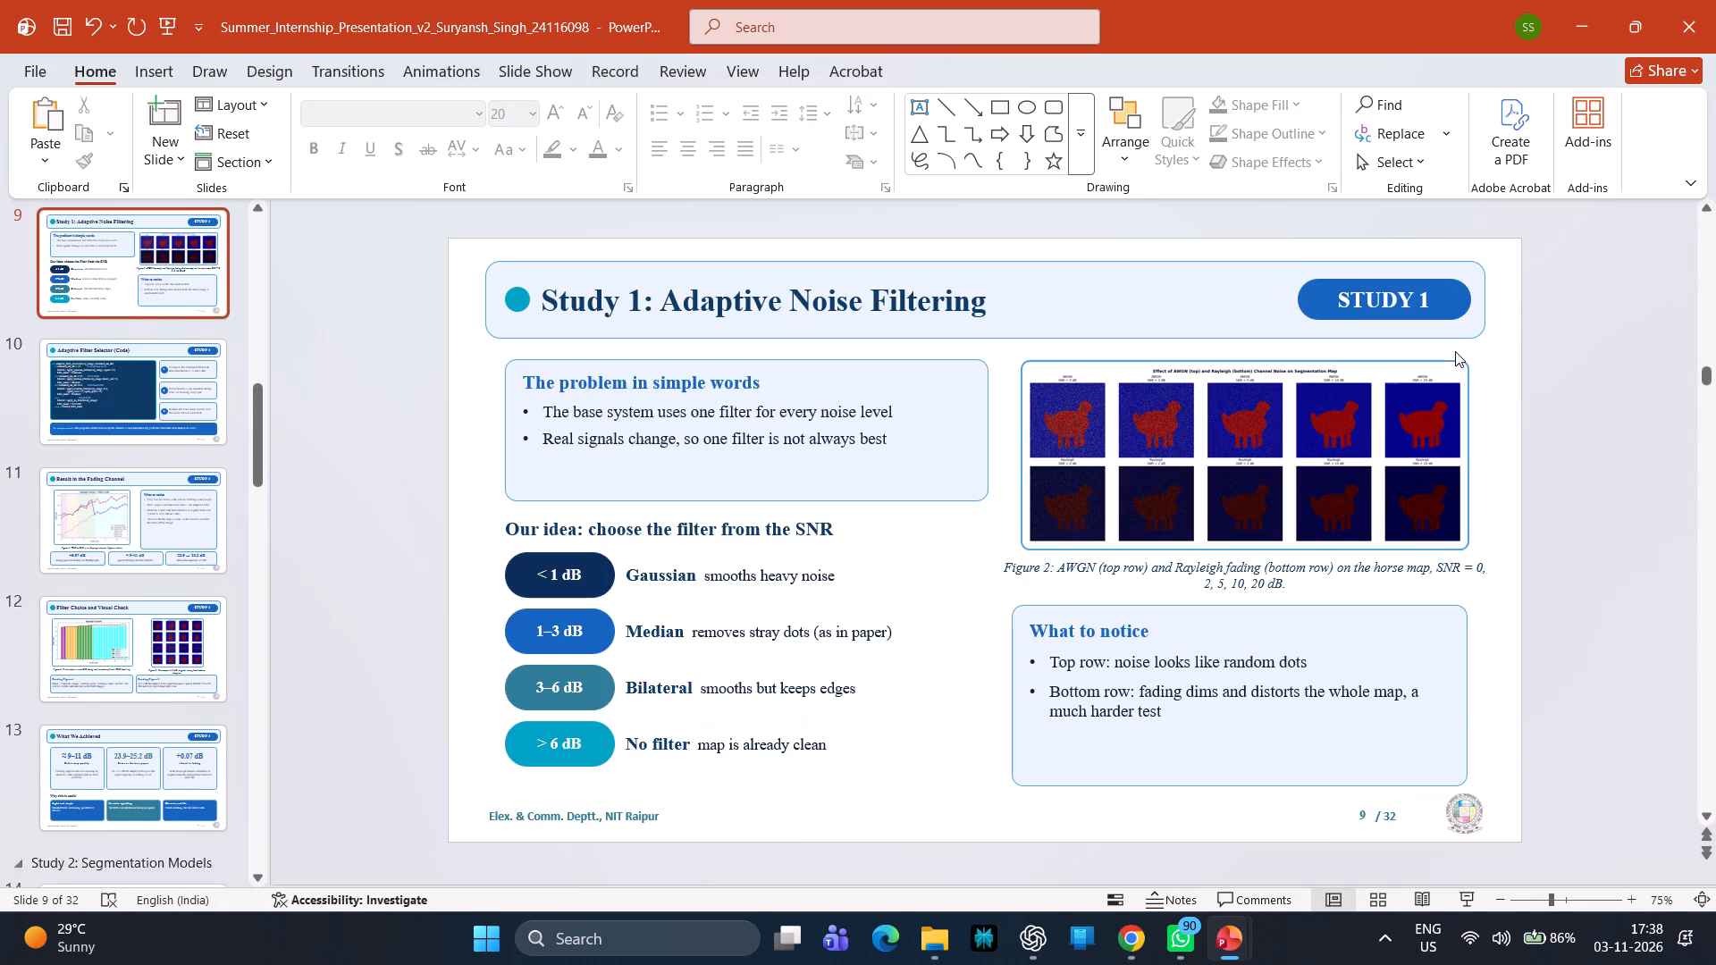
key(Down)
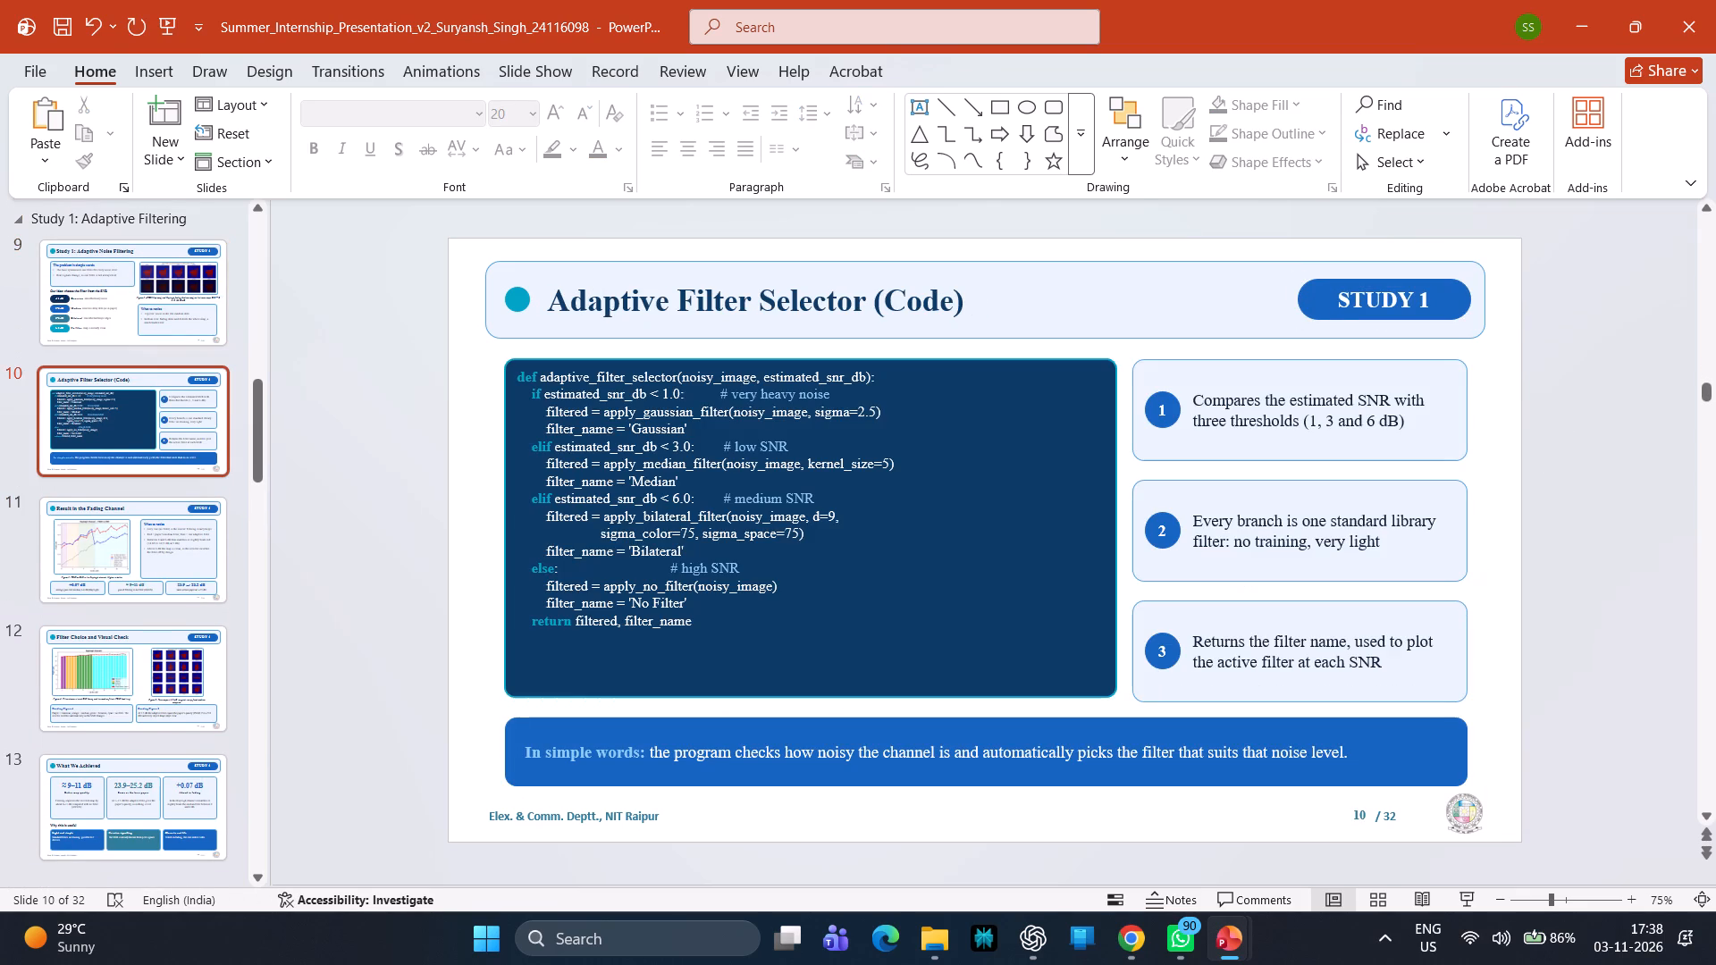
key(Down)
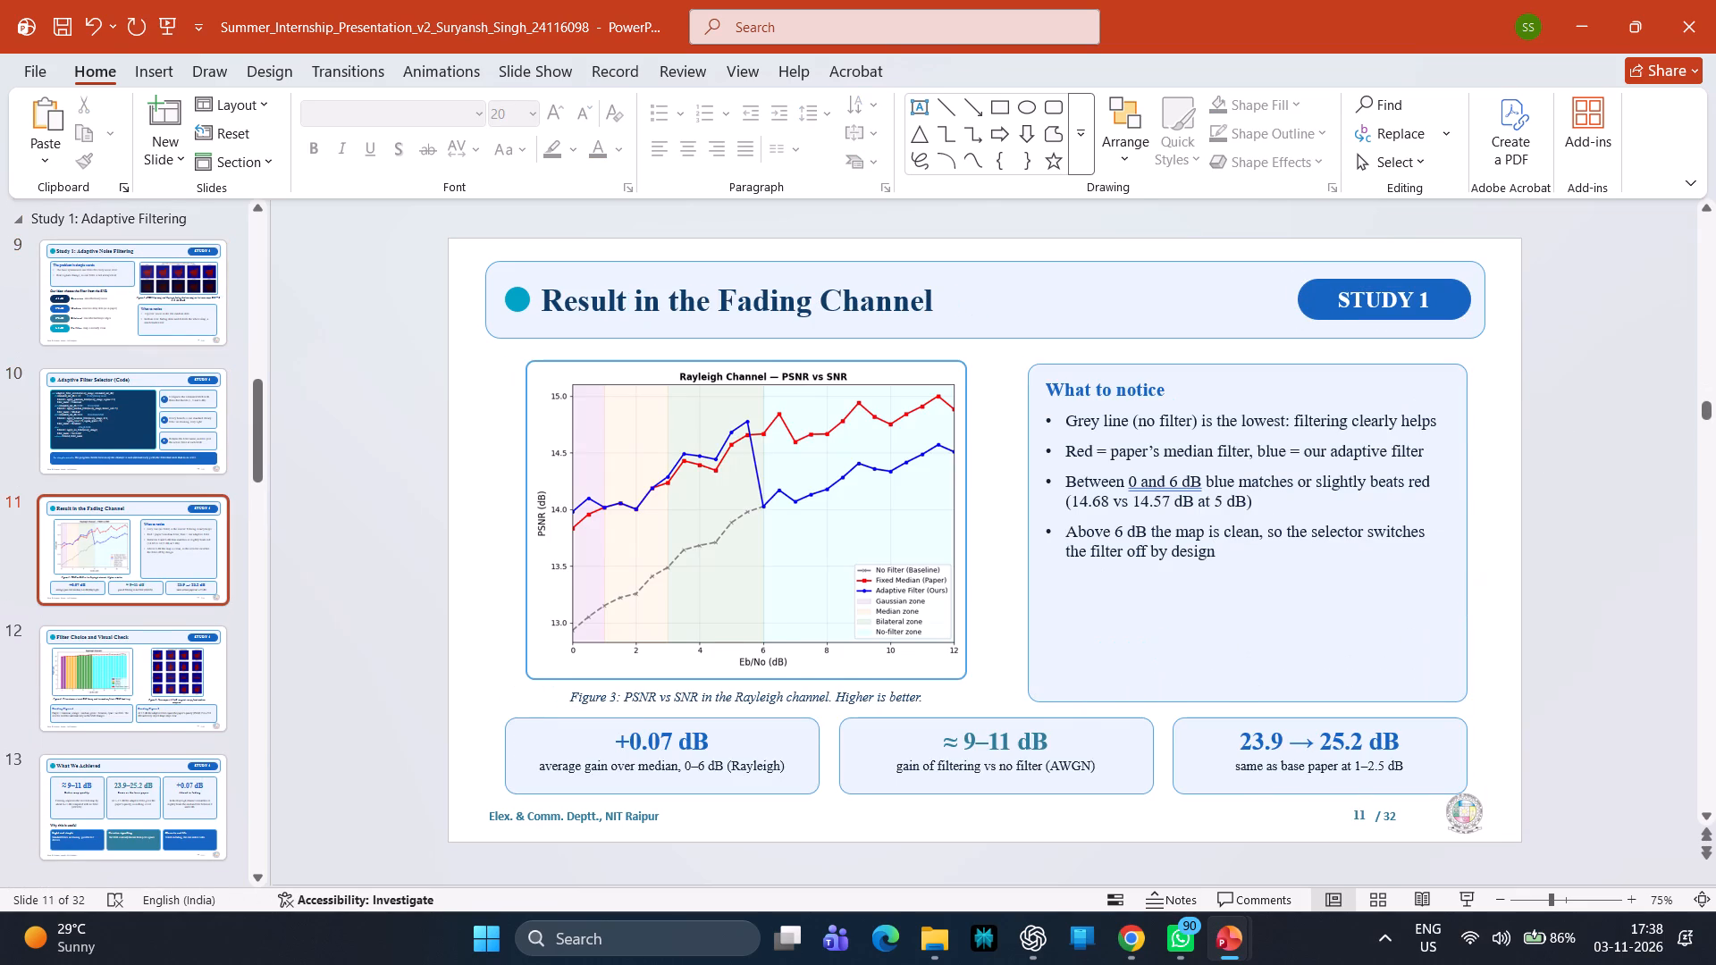
key(Down)
key(Down)
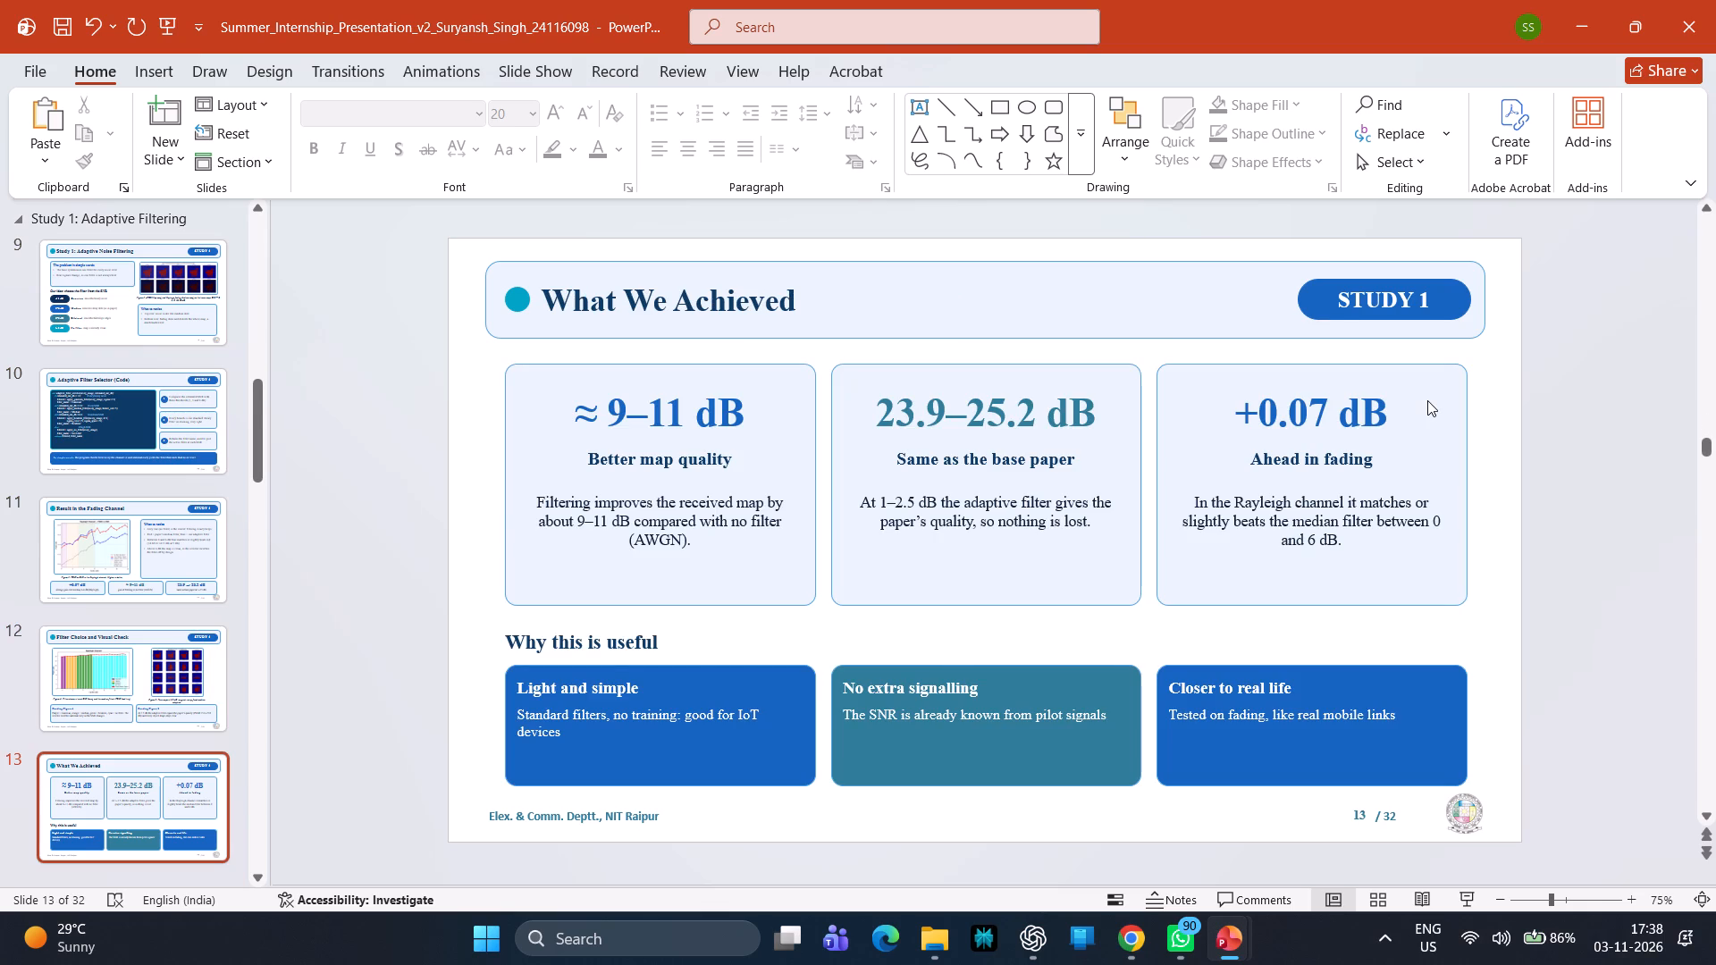
Set the STUDY 2 badge text on slide 14, Better Maps from the Transmitter, to font size 20.
key(Down)
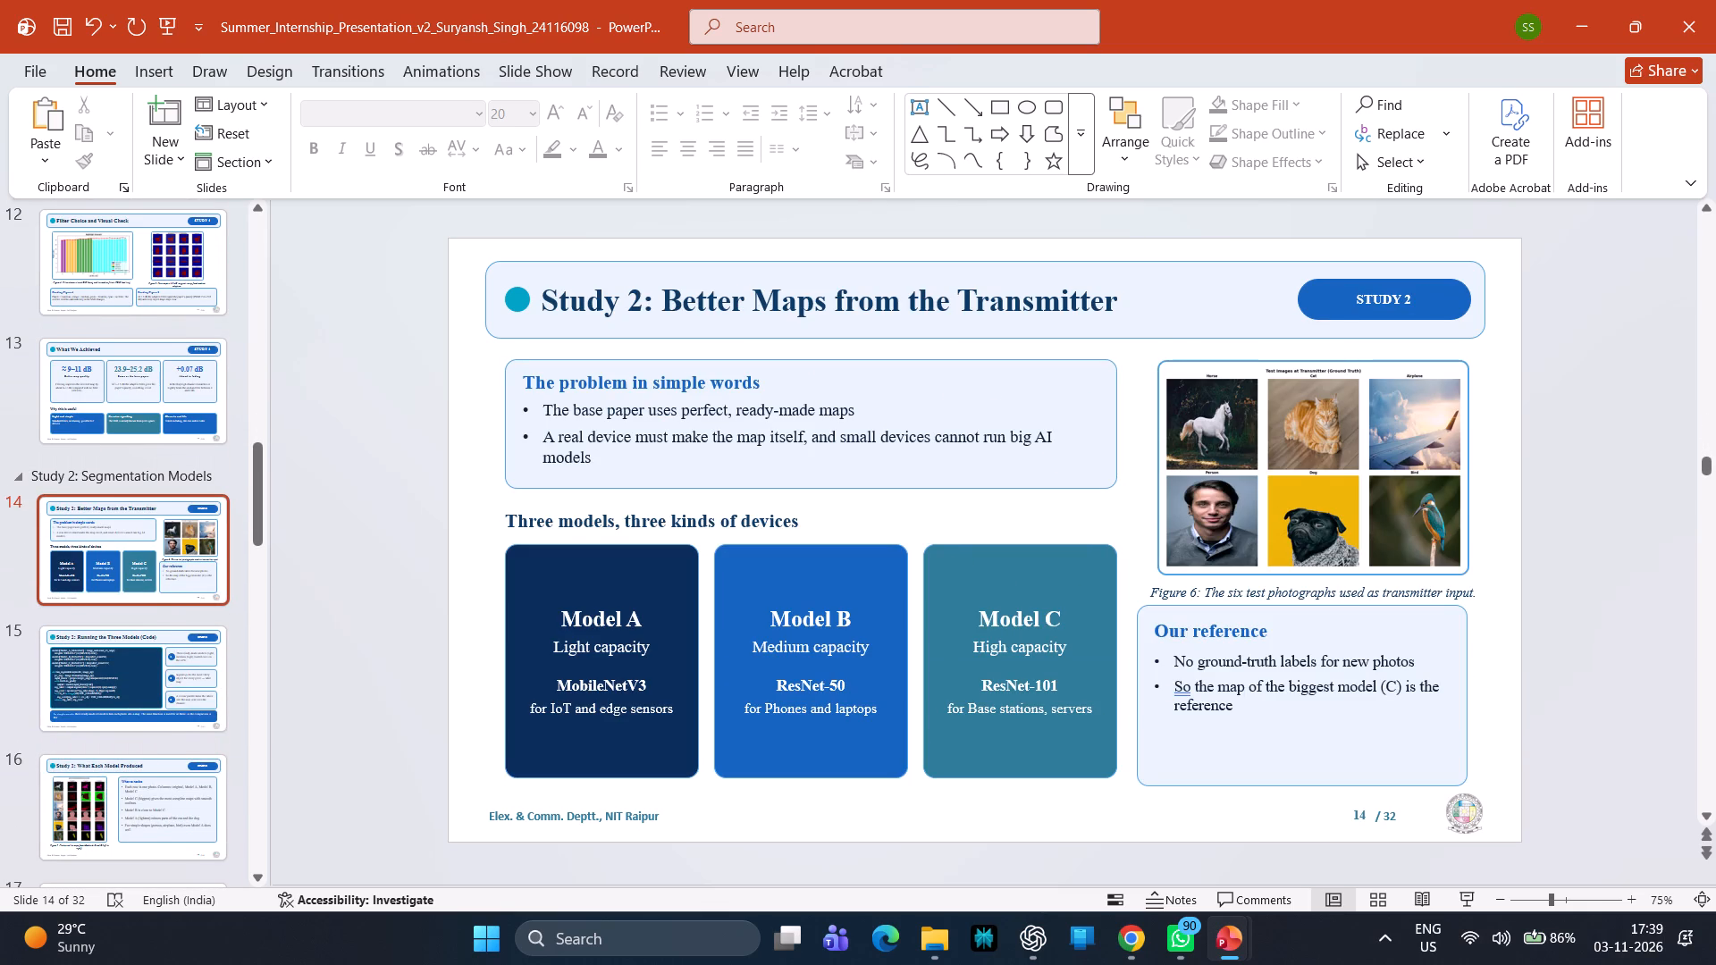
click(1409, 300)
drag(1409, 299, 1367, 304)
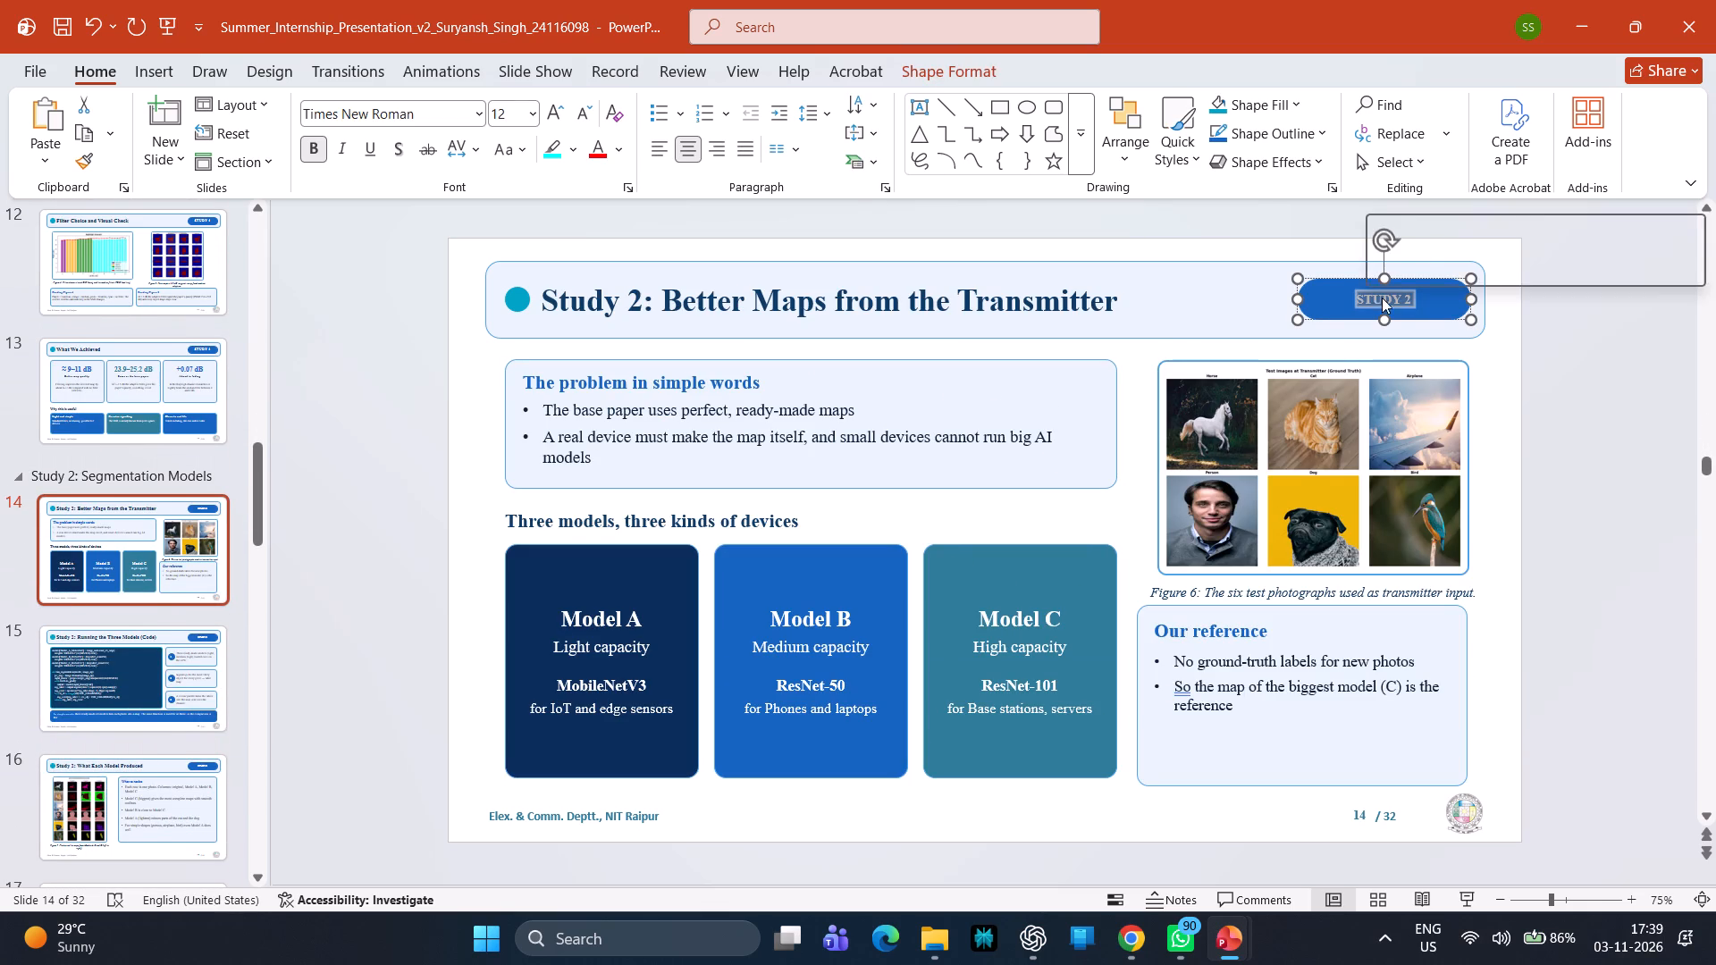
click(1535, 239)
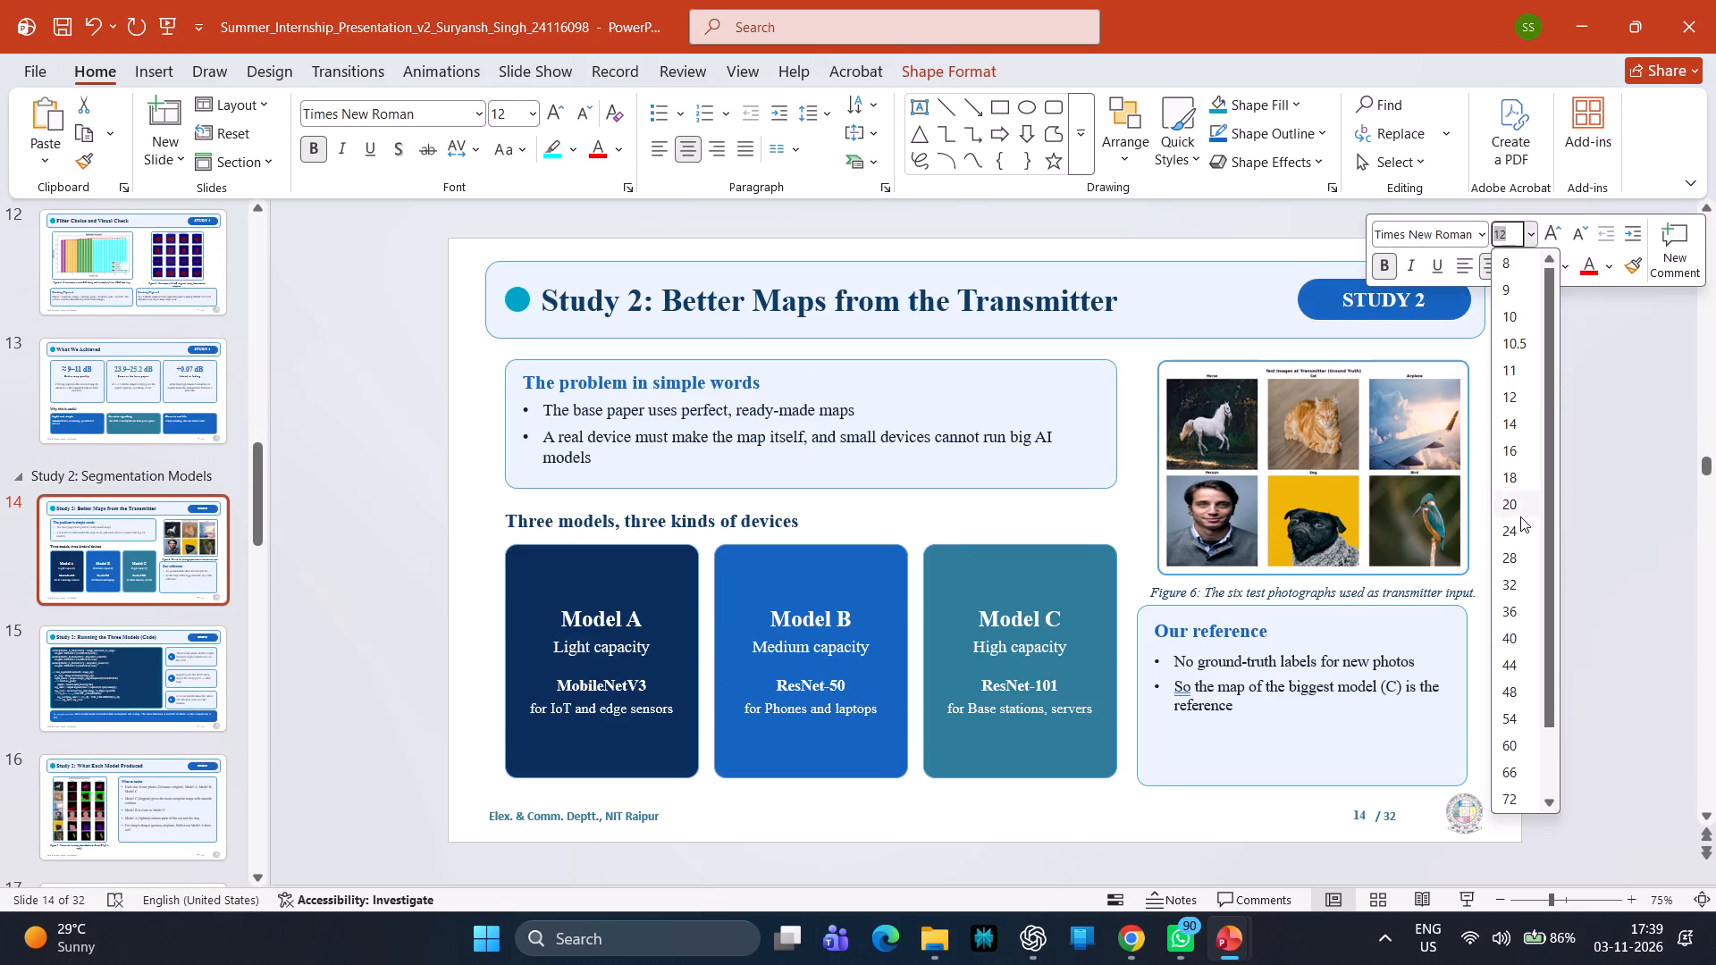
click(1517, 500)
click(1550, 457)
Set the STUDY 2 badge text on slide 15, Running the Three Models (Code), to font size 20.
key(Down)
click(1417, 306)
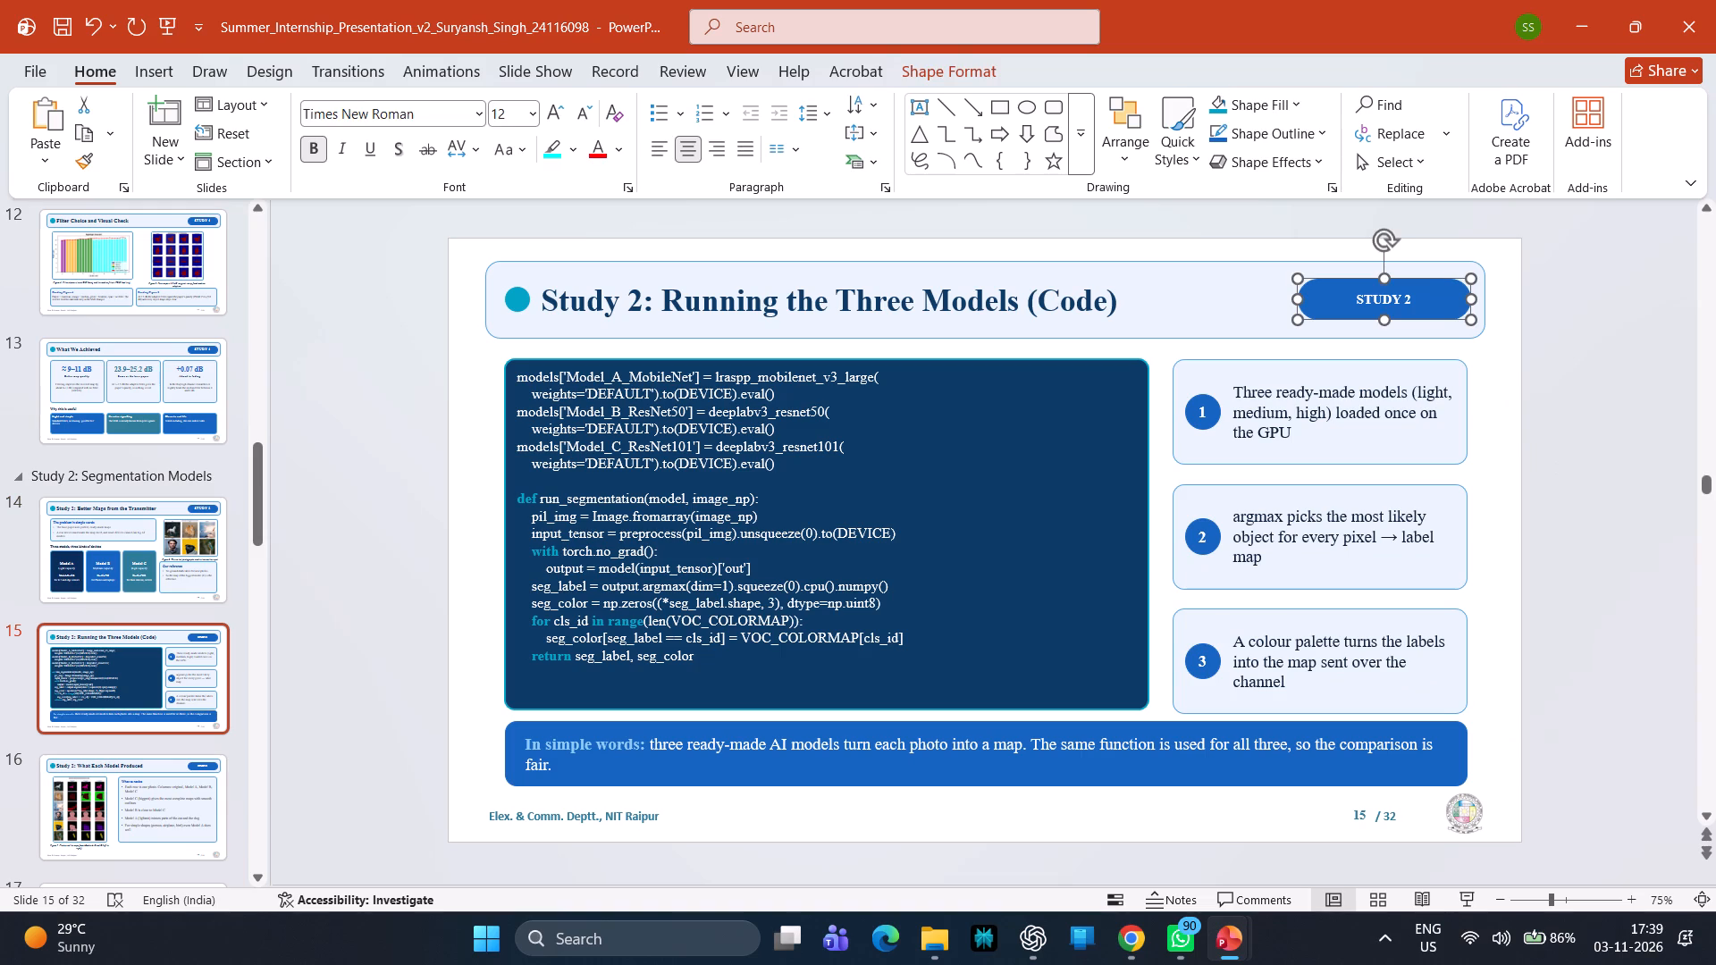
click(1407, 298)
drag(1410, 296, 1370, 303)
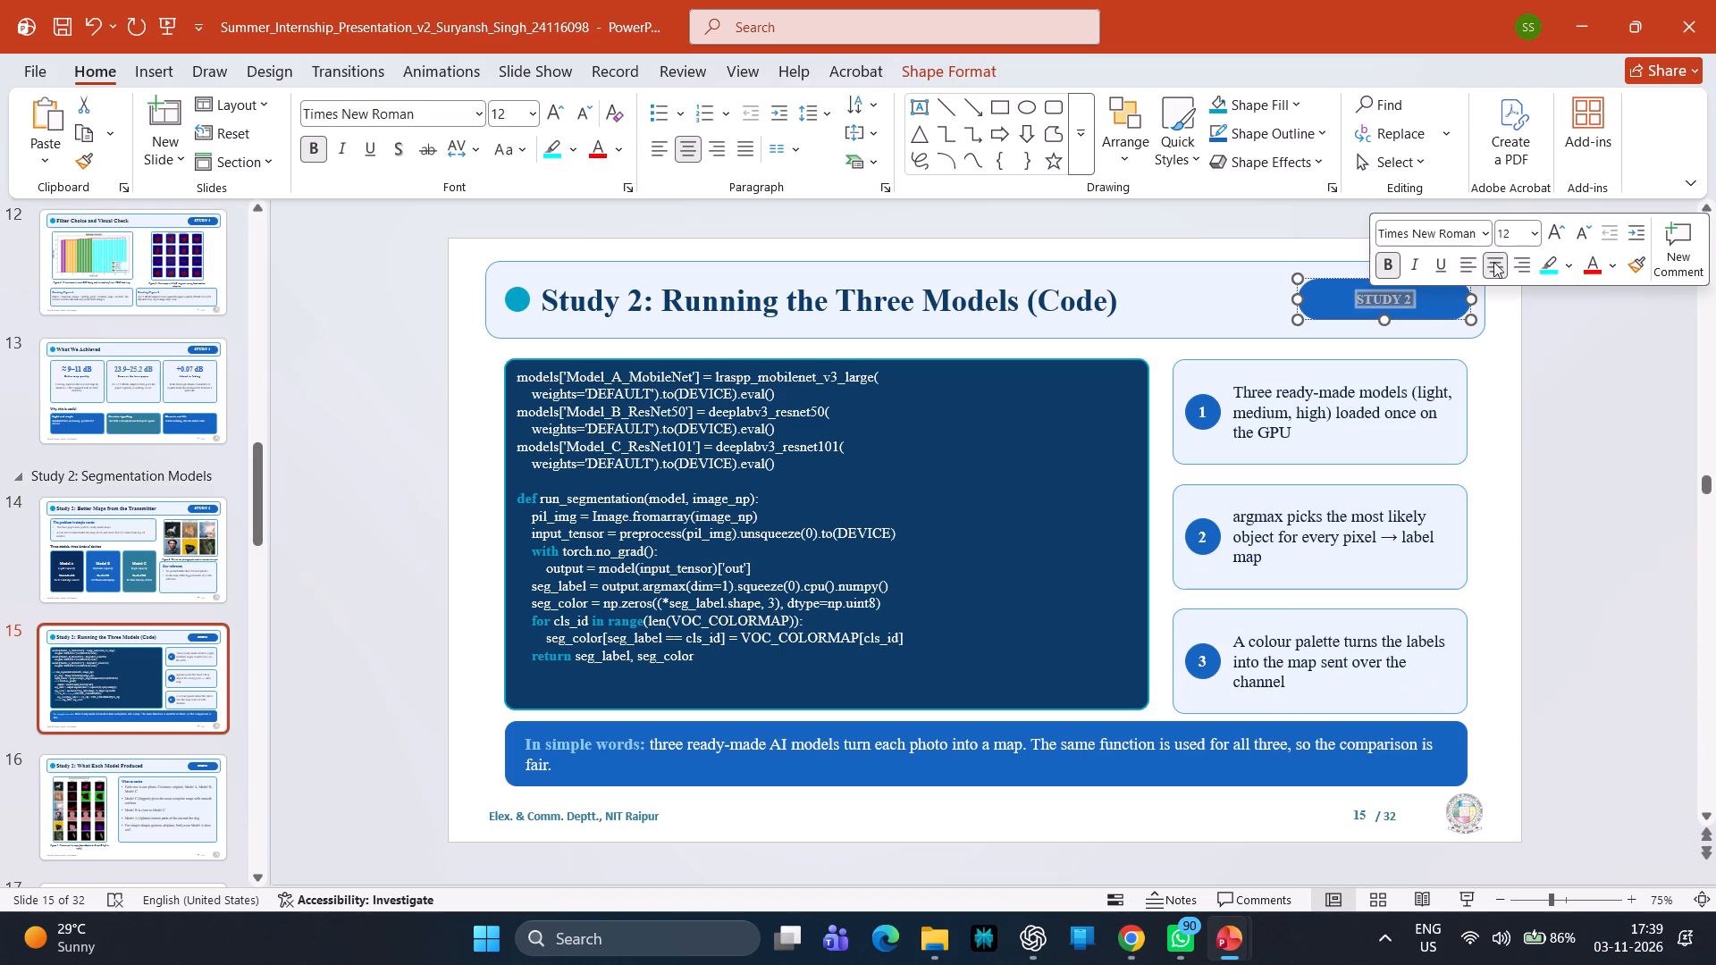
click(1529, 231)
click(1525, 499)
click(1539, 454)
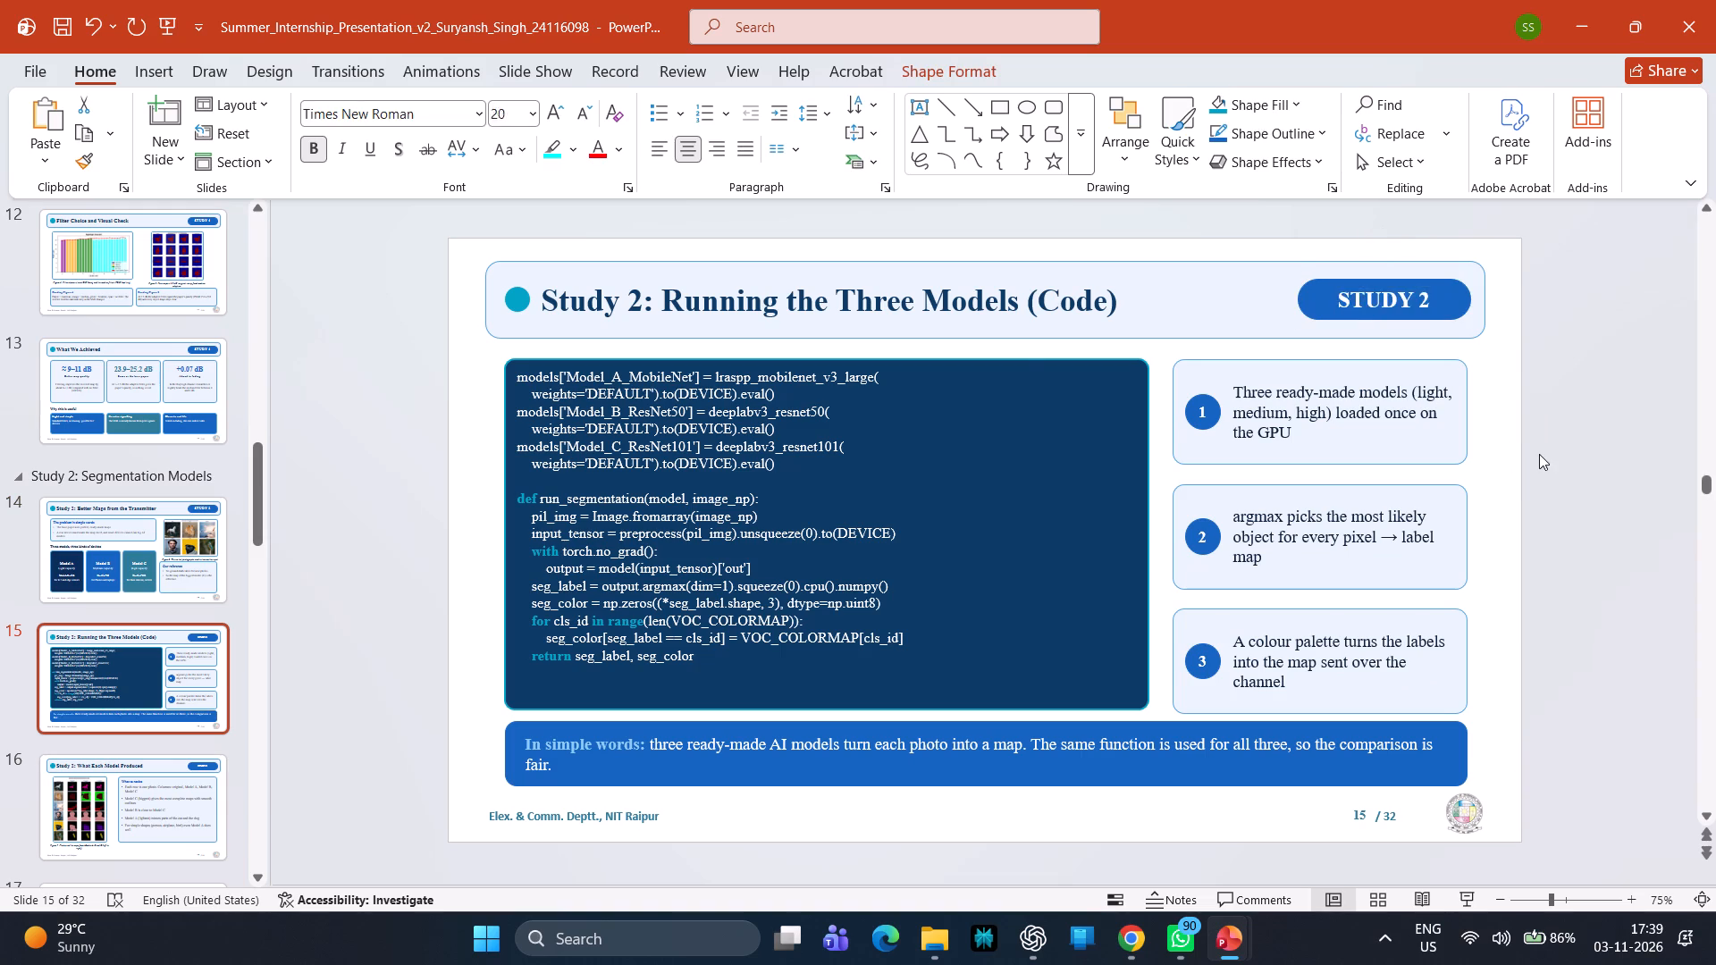
Set the STUDY 2 badge text on slide 16, What Each Model Produced, to font size 20.
key(Down)
click(1402, 301)
drag(1410, 299, 1366, 301)
click(1529, 231)
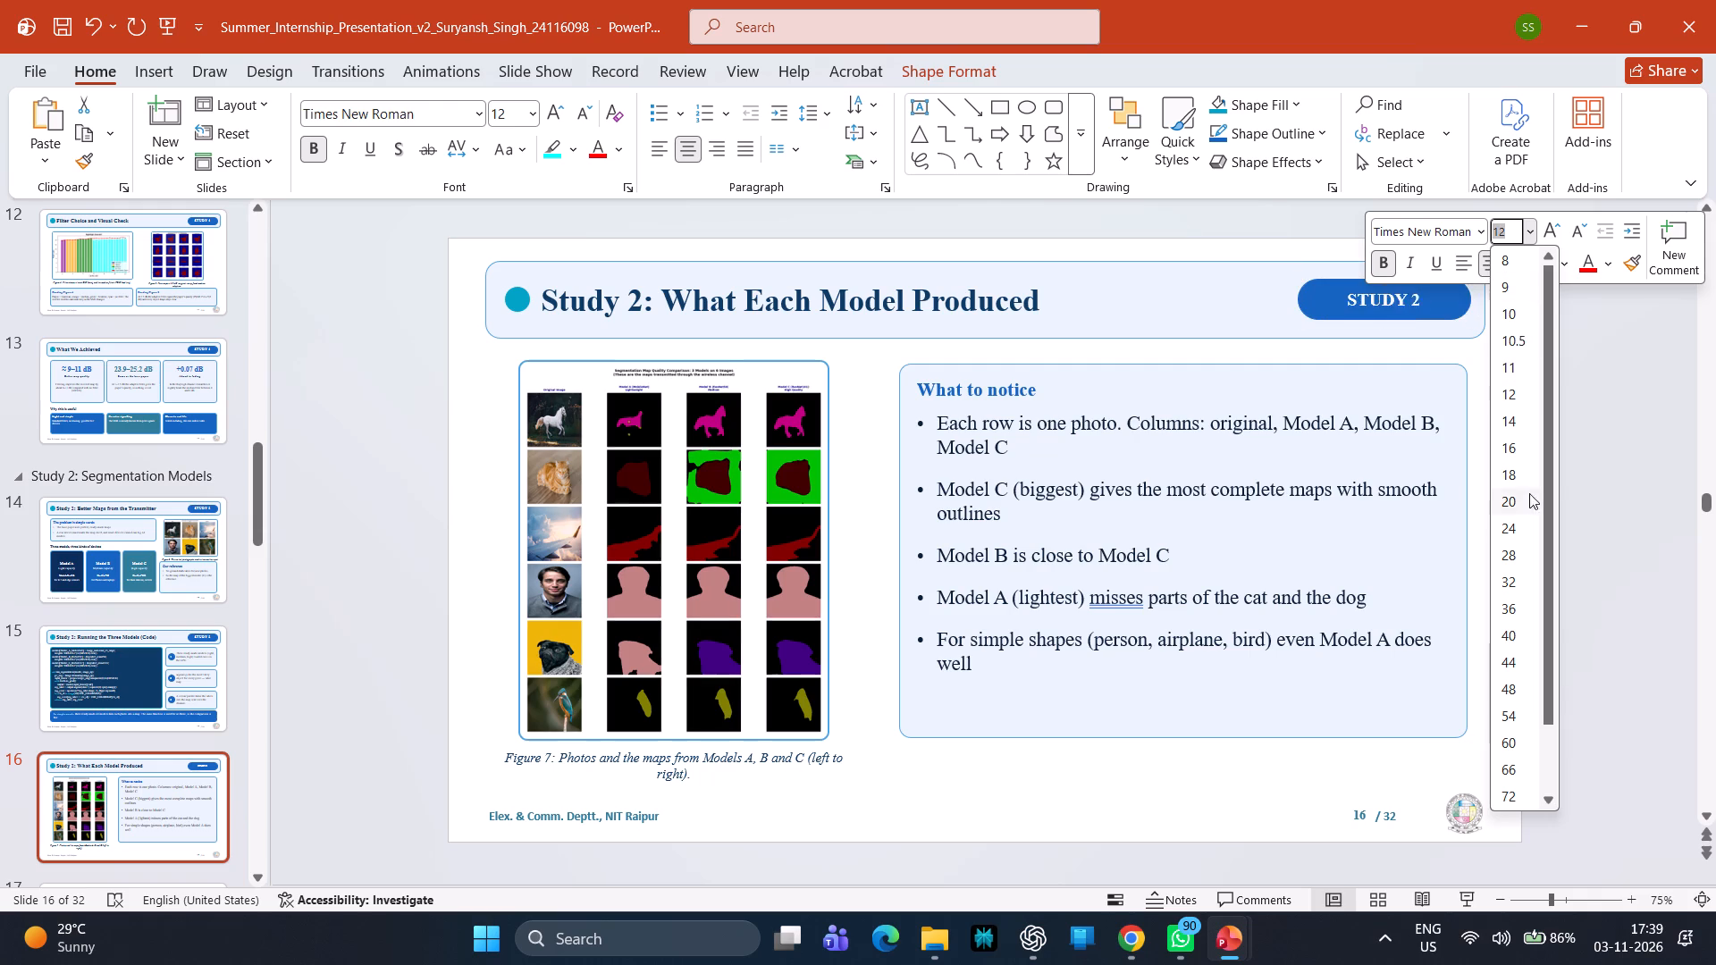
click(1519, 497)
click(1571, 420)
Set the STUDY 2 badge text on slide 17, Map Quality, Model by Model, to font size 20.
key(Down)
click(1409, 301)
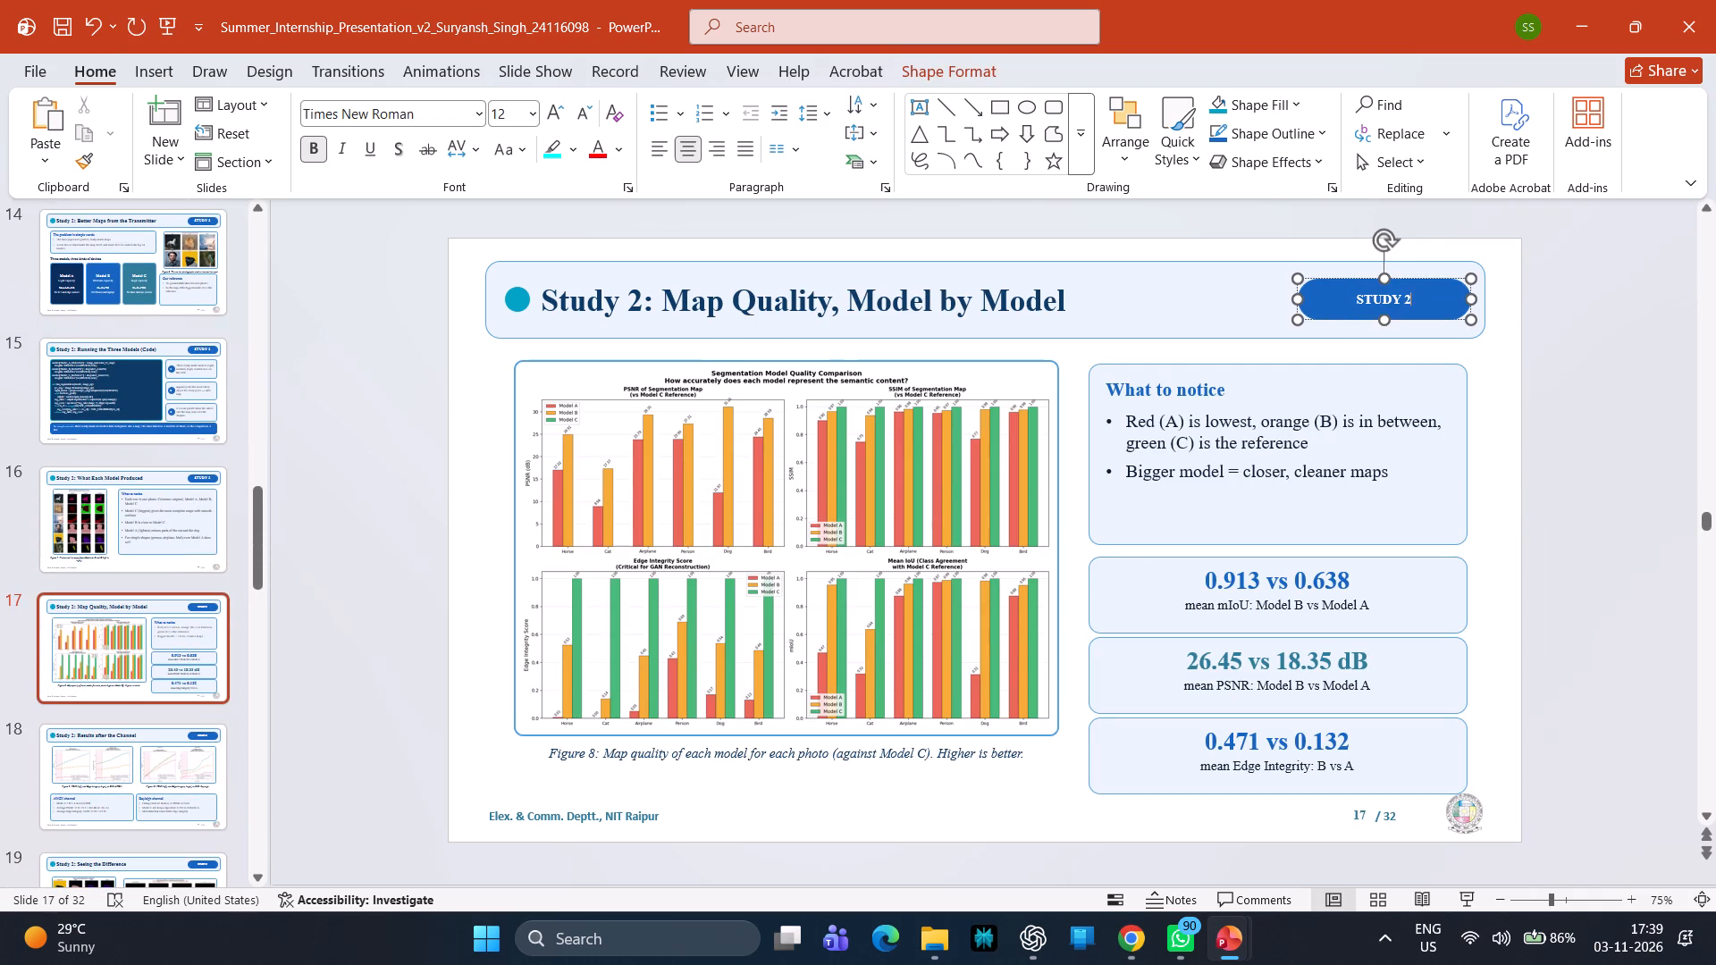
drag(1410, 299, 1358, 304)
click(1525, 239)
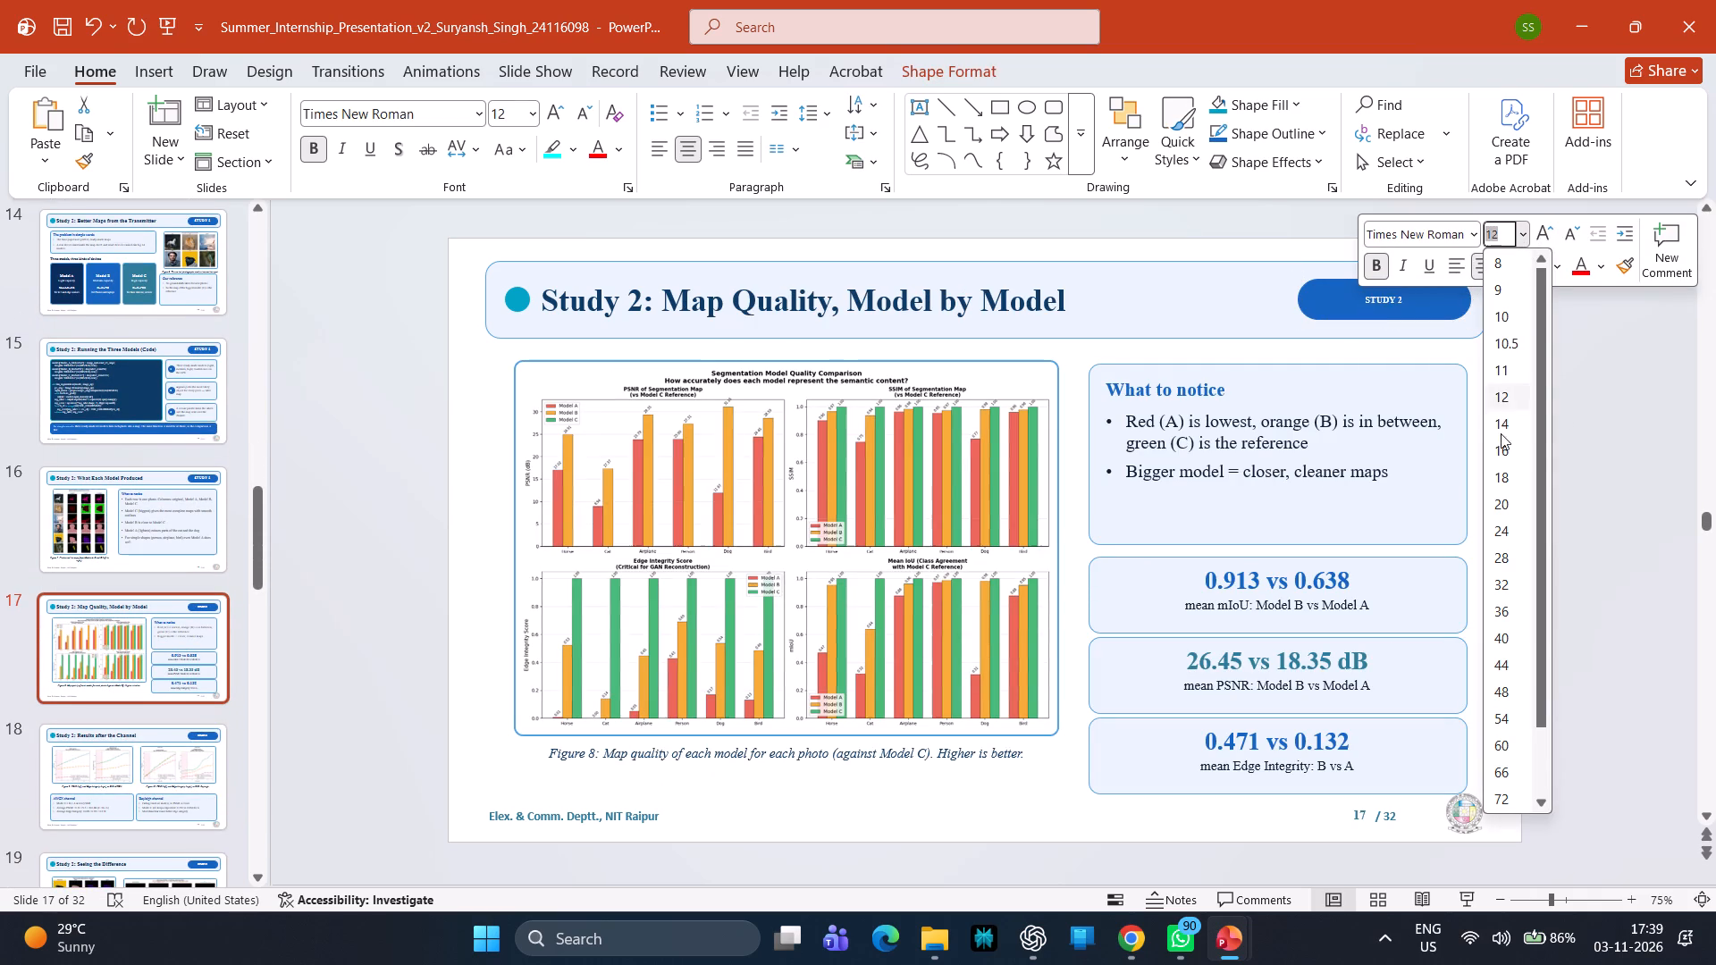
click(1505, 494)
click(1532, 437)
Set the STUDY 2 badge text on slide 18, Results after the Channel, to font size 20.
key(Down)
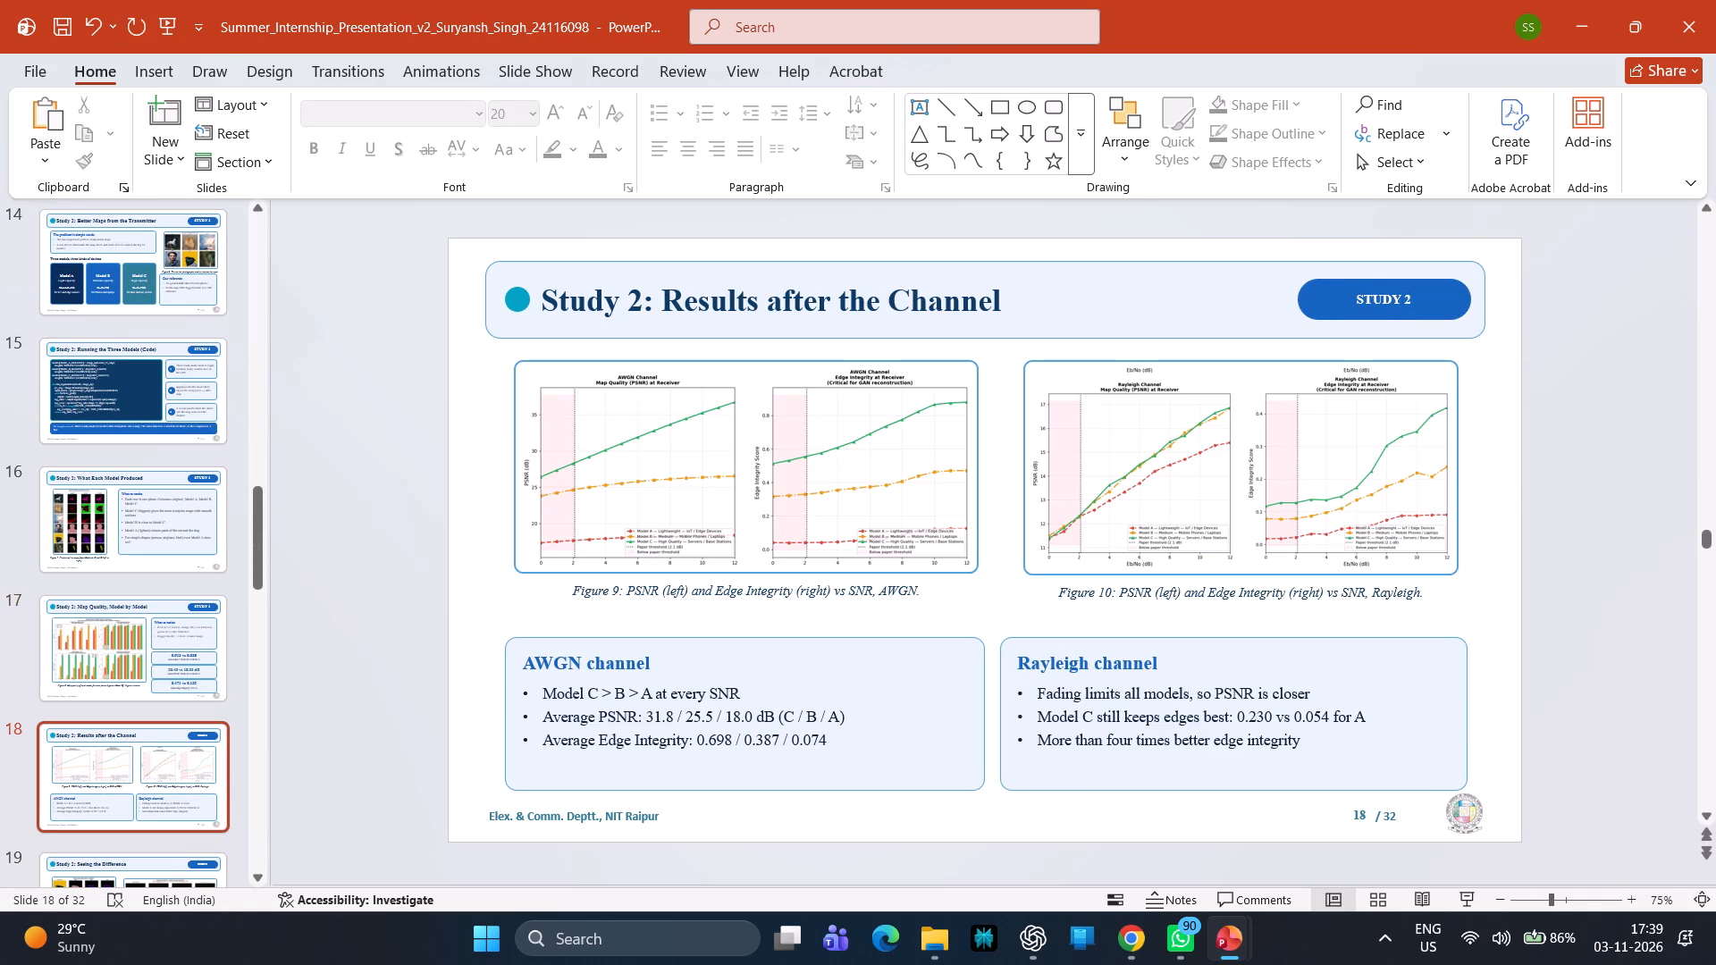
click(1408, 305)
click(1415, 300)
drag(1409, 299, 1364, 306)
click(1527, 241)
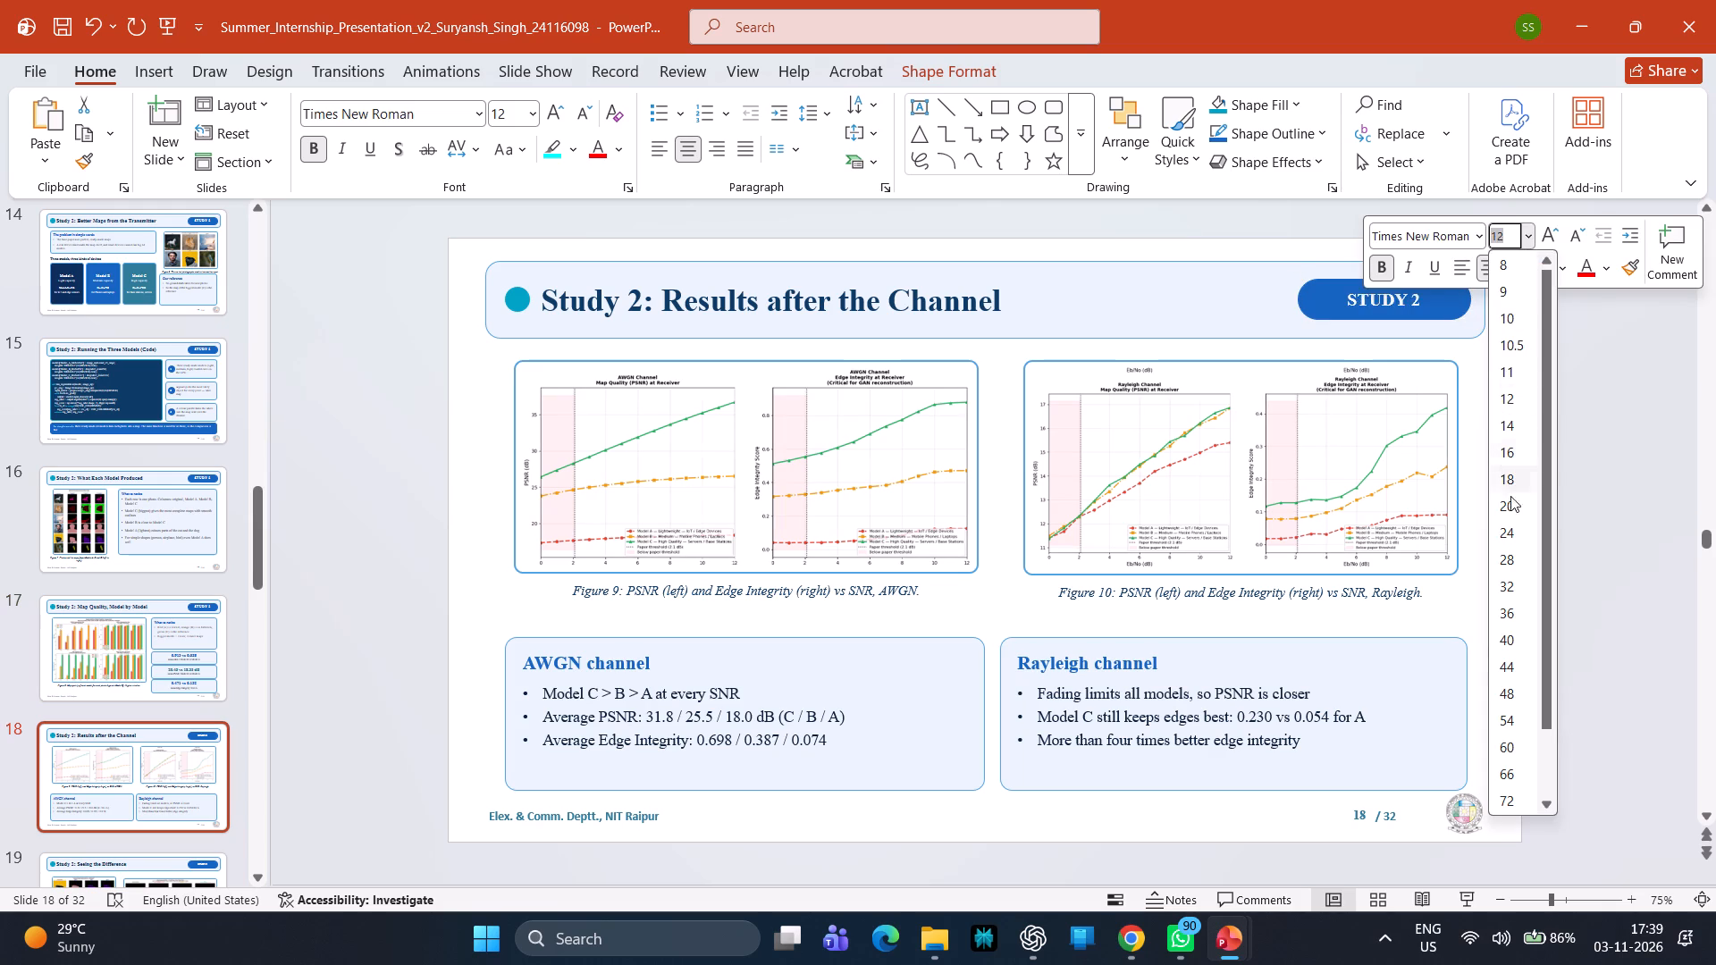
click(1509, 500)
click(1539, 432)
Set the STUDY 2 badge text on slide 19, Seeing the Difference, to font size 20.
key(Down)
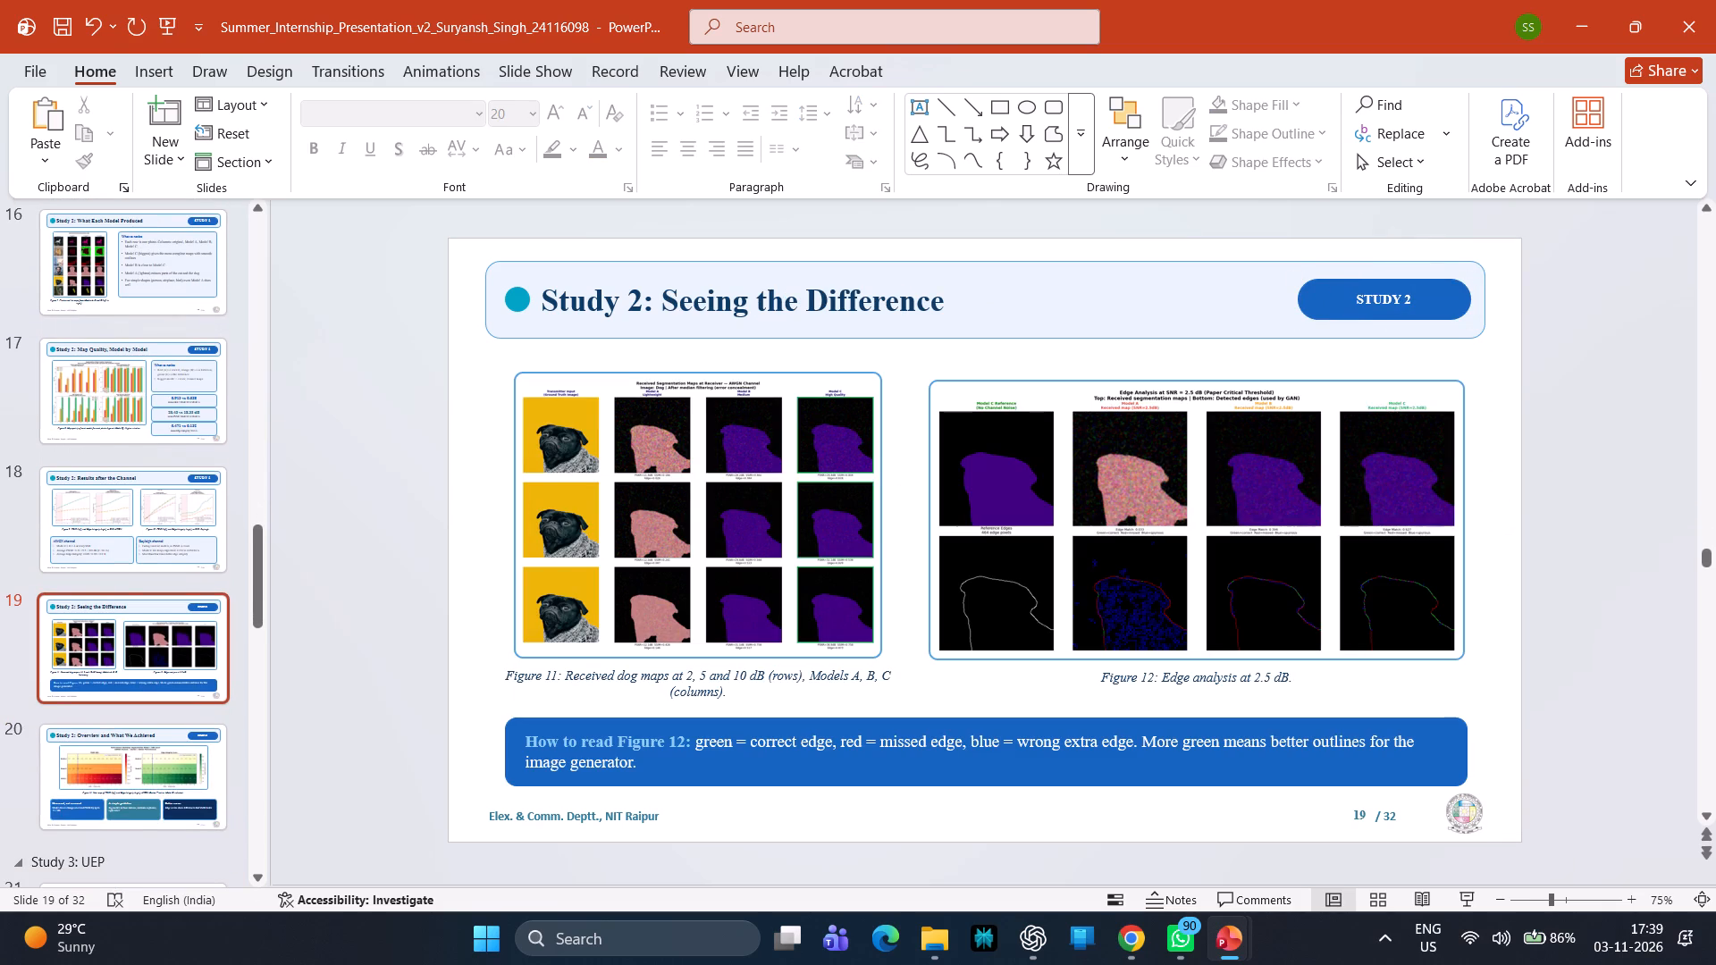
drag(1409, 301, 1366, 301)
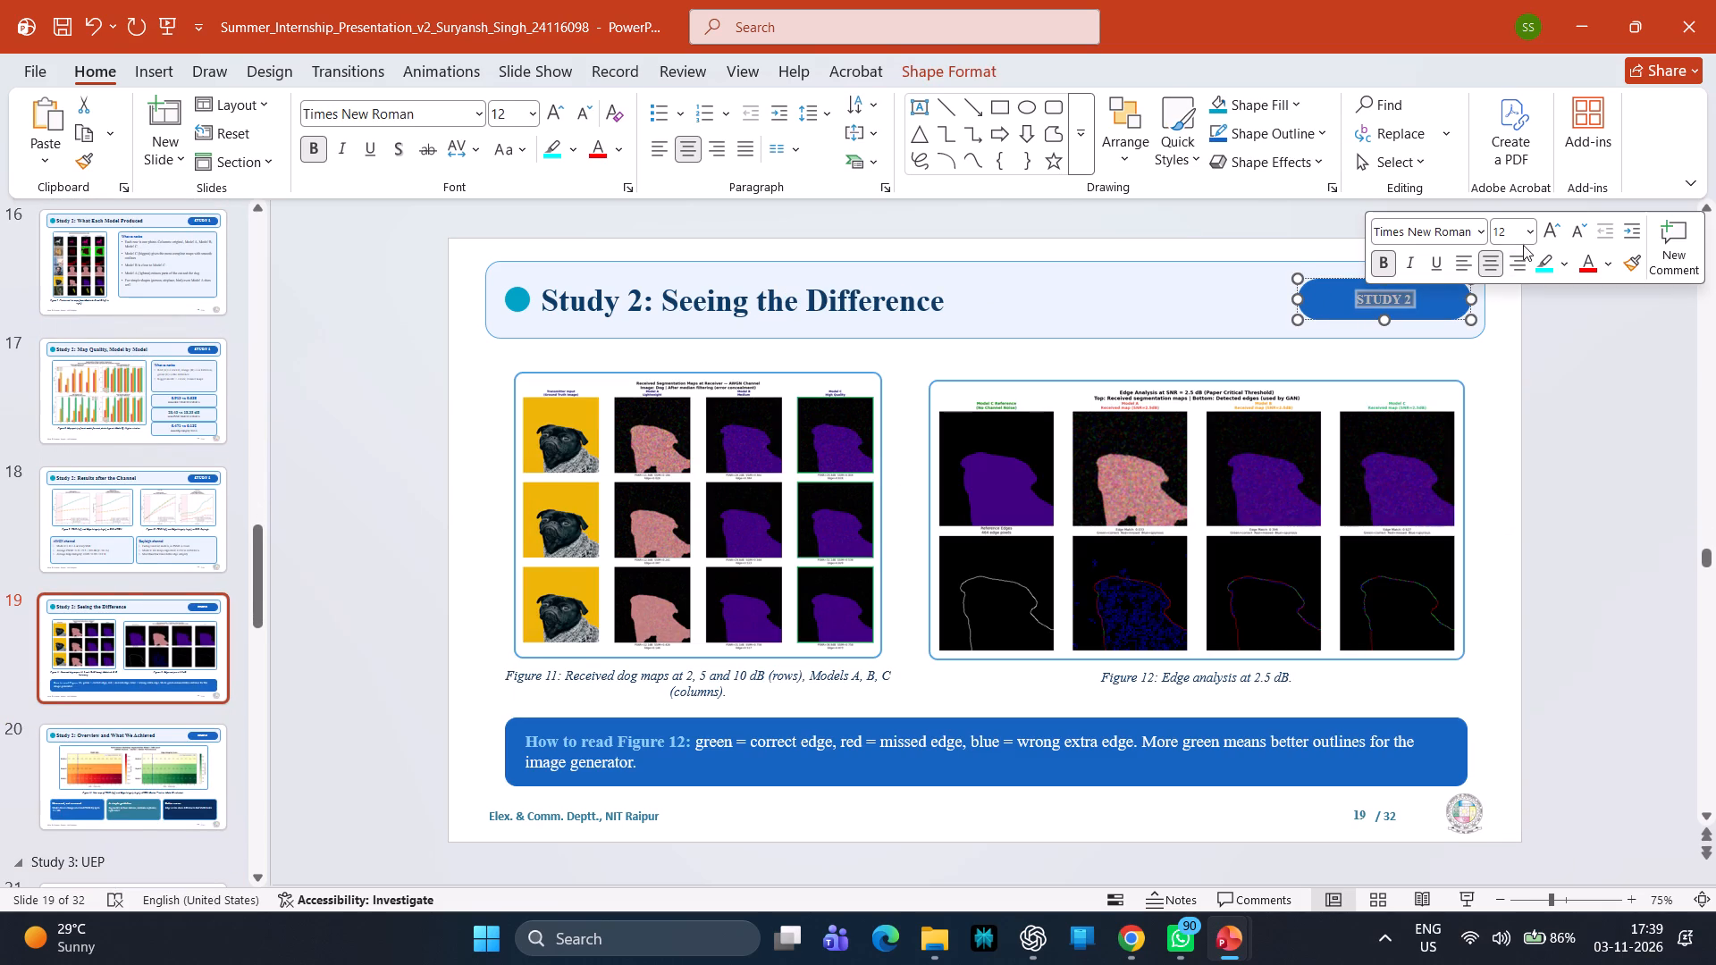
click(1525, 239)
click(1507, 493)
click(1542, 452)
Set the STUDY 2 badge text on slide 20, Overview and What We Achieved, to font size 20.
key(Down)
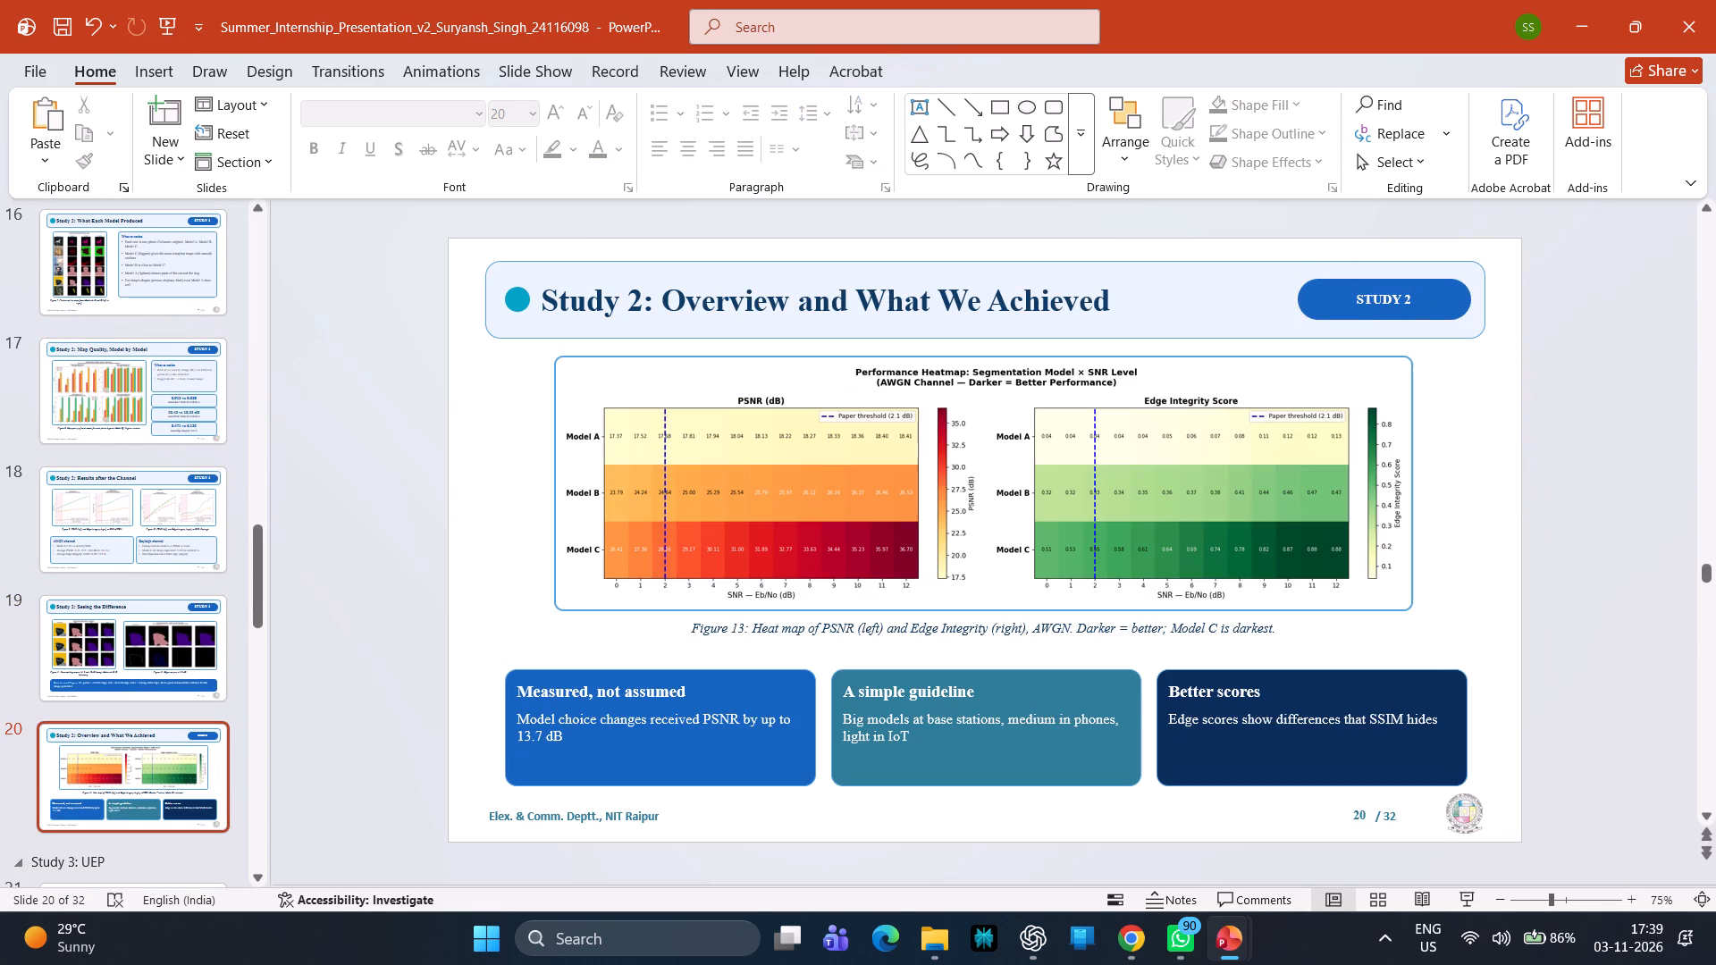
drag(1409, 295, 1400, 298)
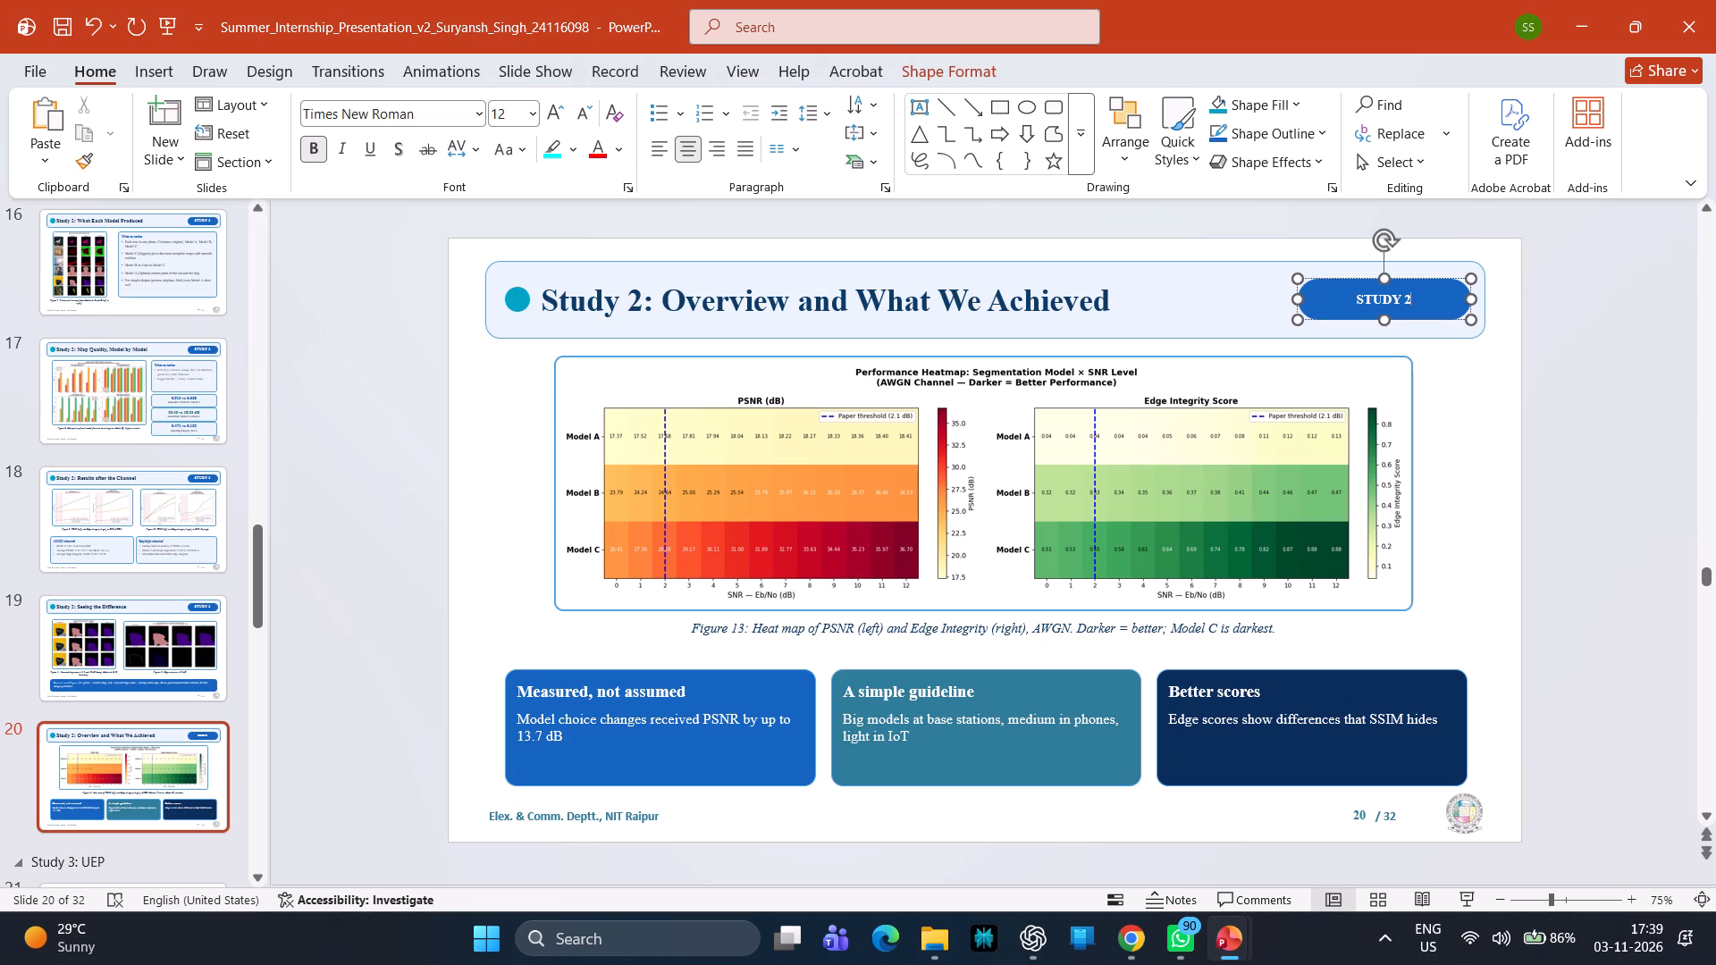
drag(1400, 298, 1374, 302)
click(1536, 227)
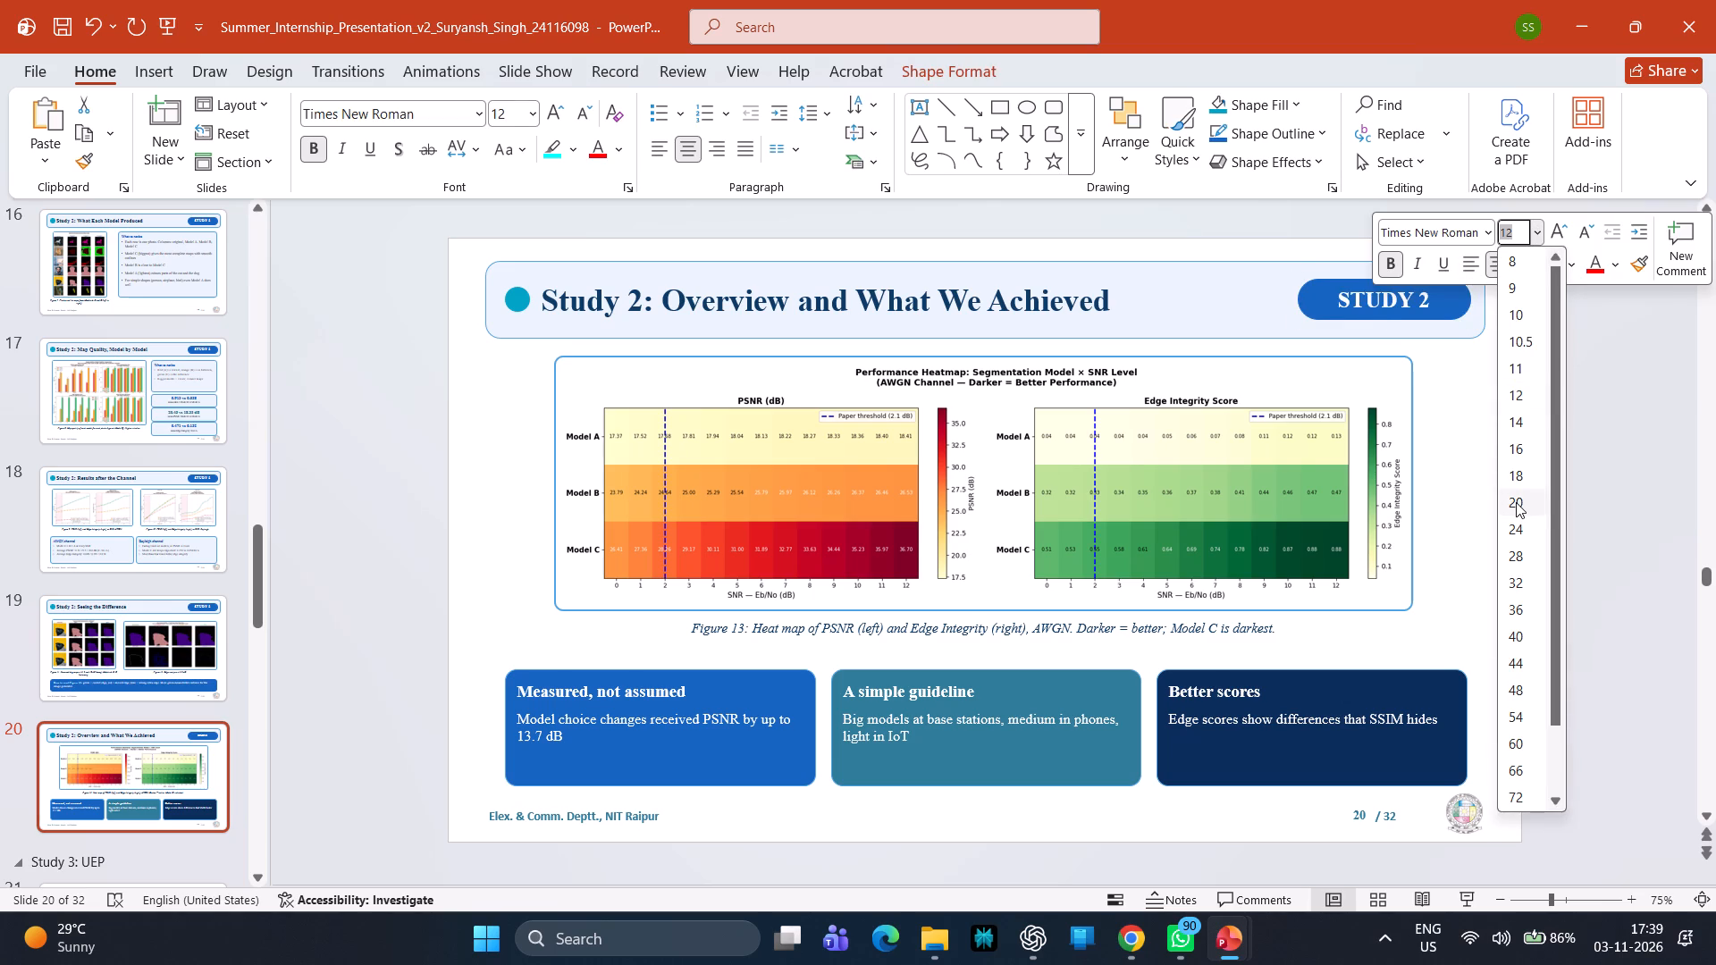
click(1516, 502)
click(1528, 447)
Set the STUDY 3 badge text on slide 21, Extra Protection for Important Pixels, to font size 20.
key(Down)
click(1409, 299)
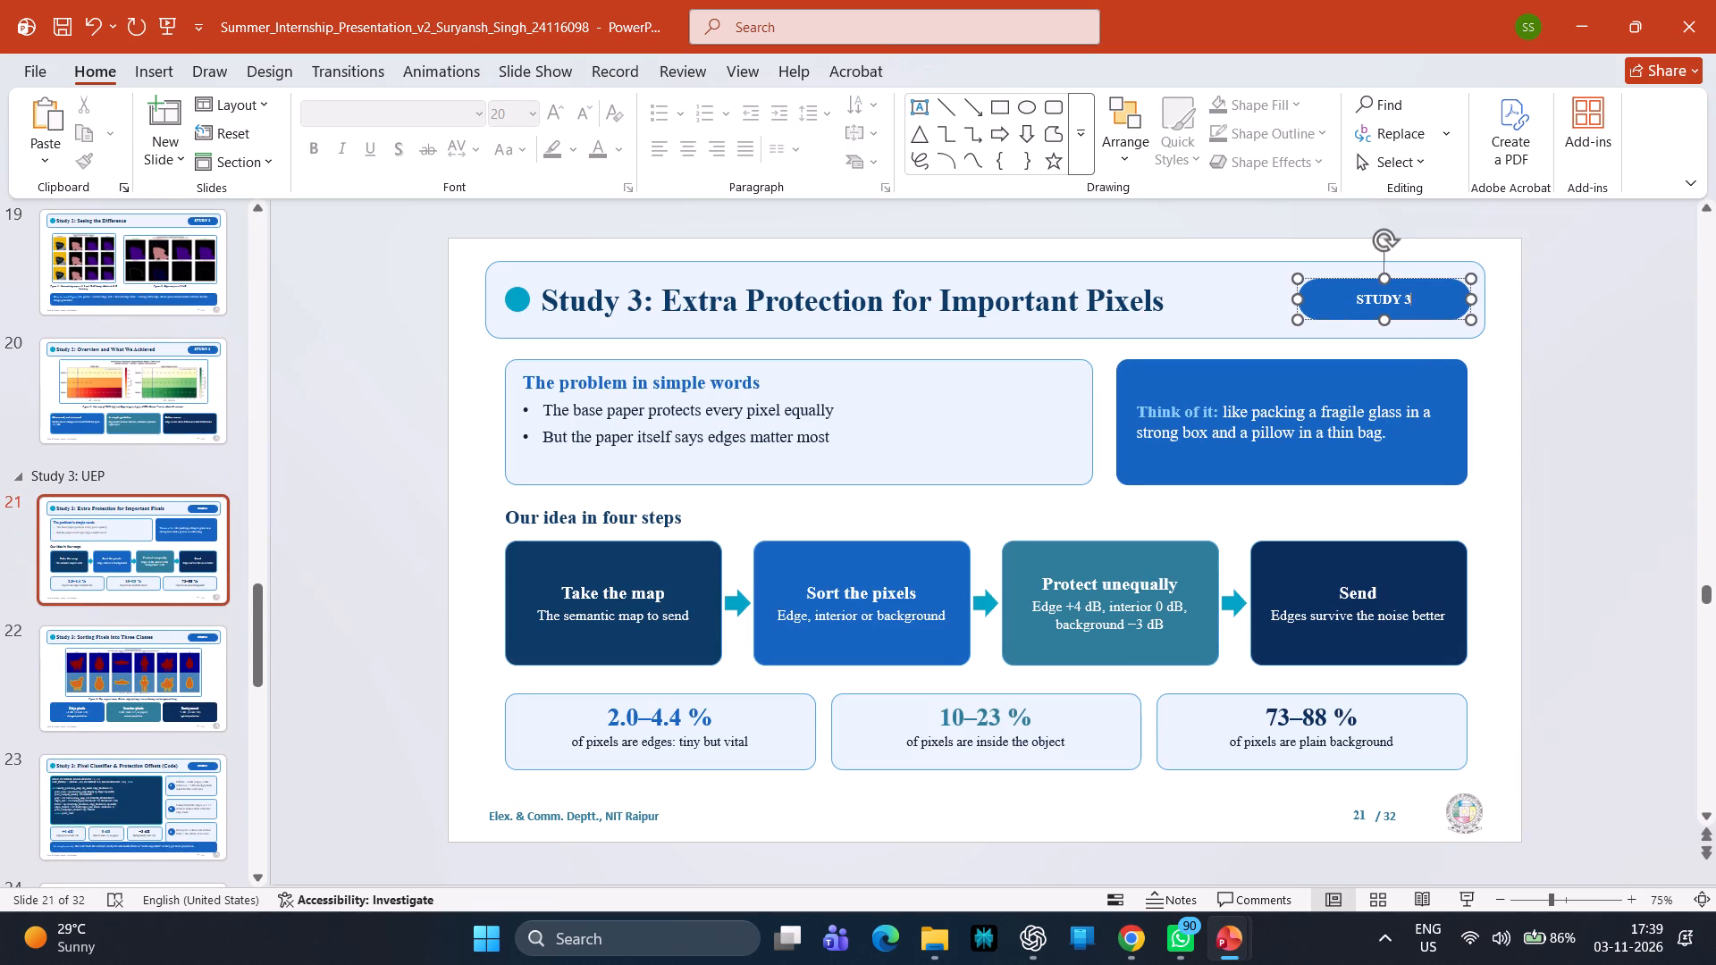
drag(1409, 299, 1362, 303)
click(1527, 243)
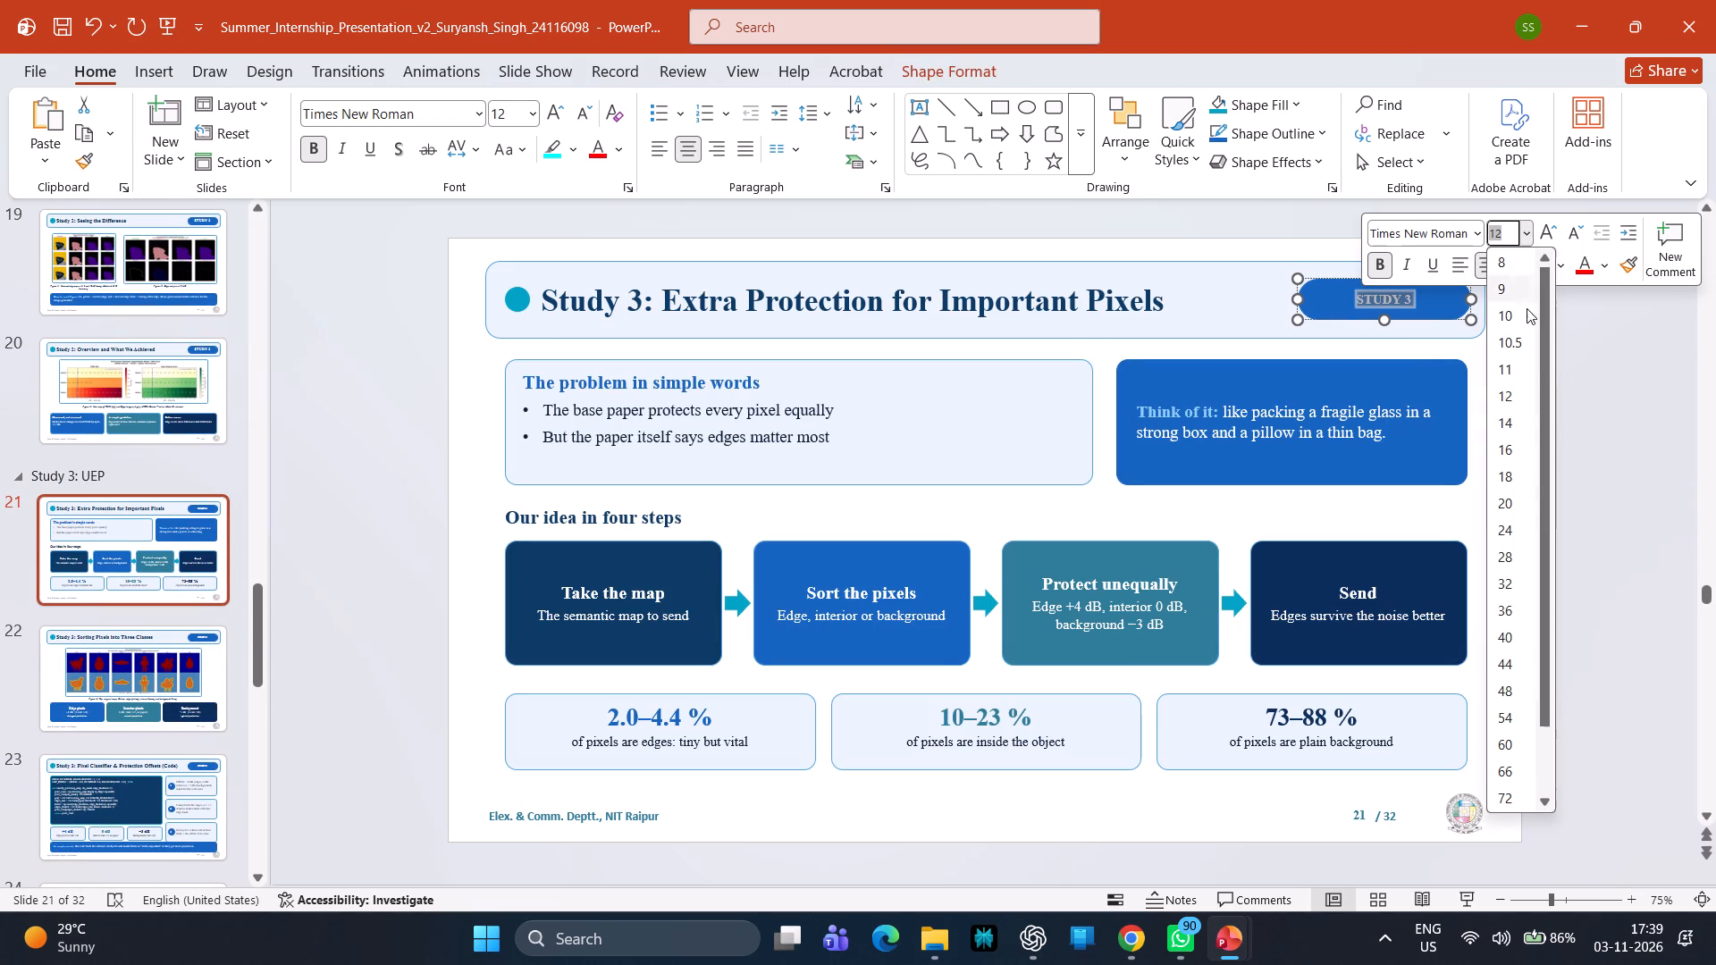
click(1510, 503)
click(1562, 445)
Set the STUDY 3 badge text on slide 22, Sorting Pixels into Three Classes, to font size 20.
key(Down)
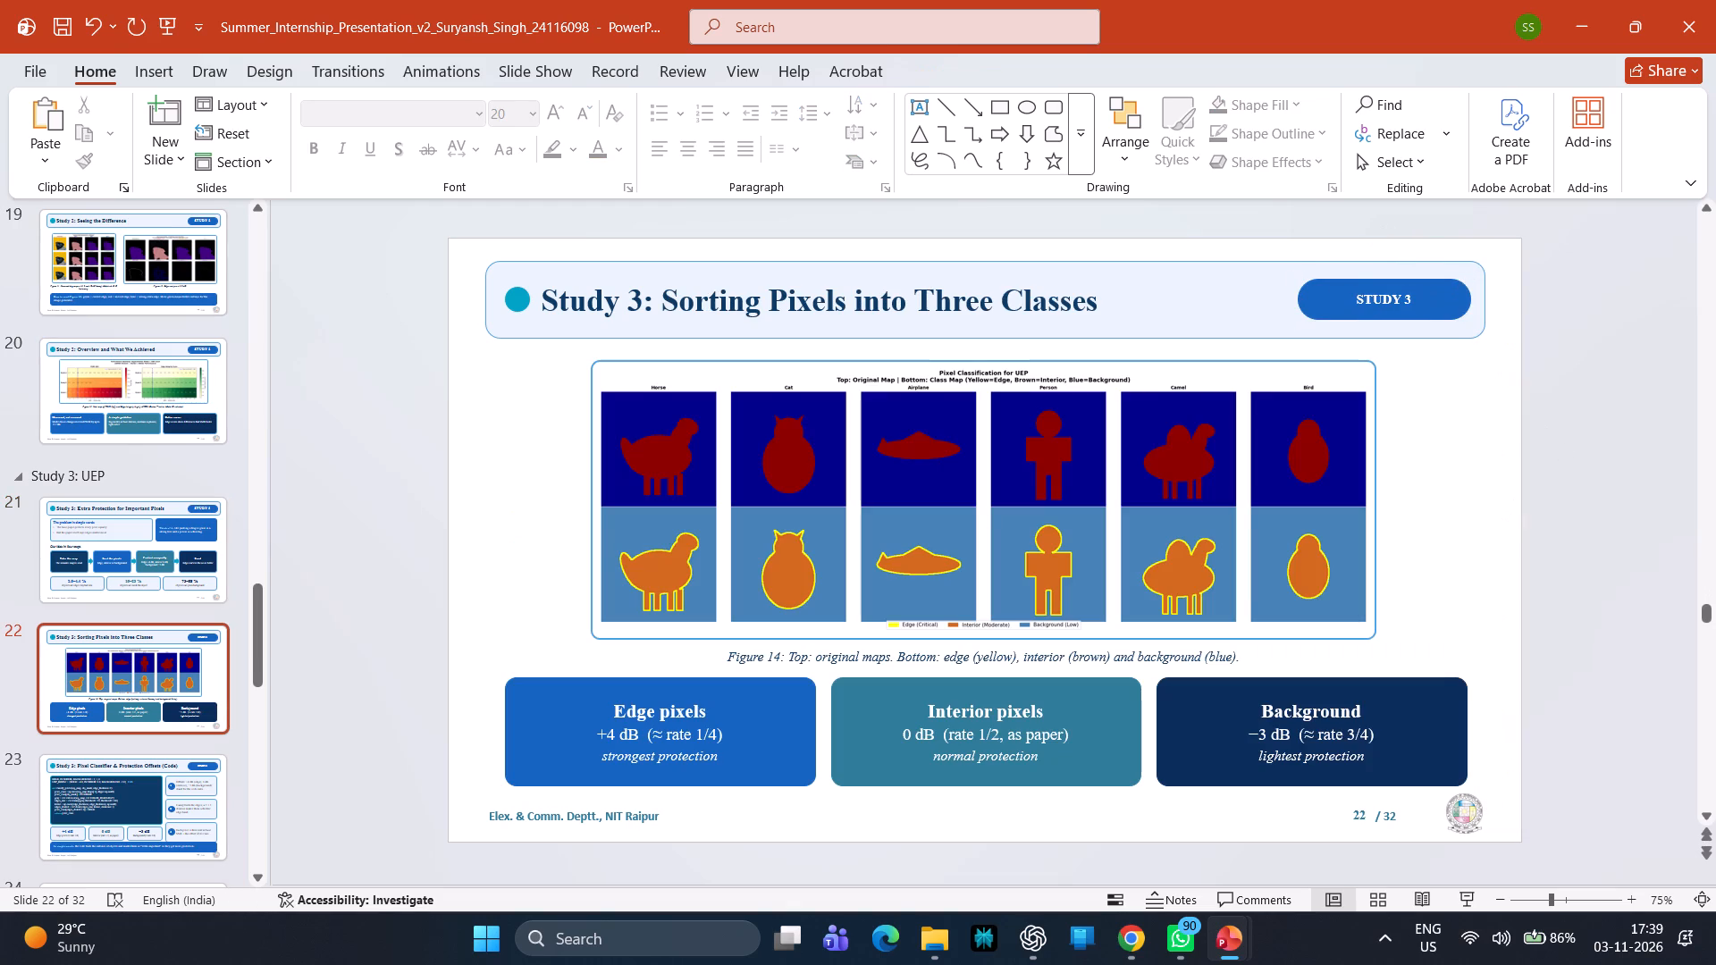
drag(1410, 298, 1374, 304)
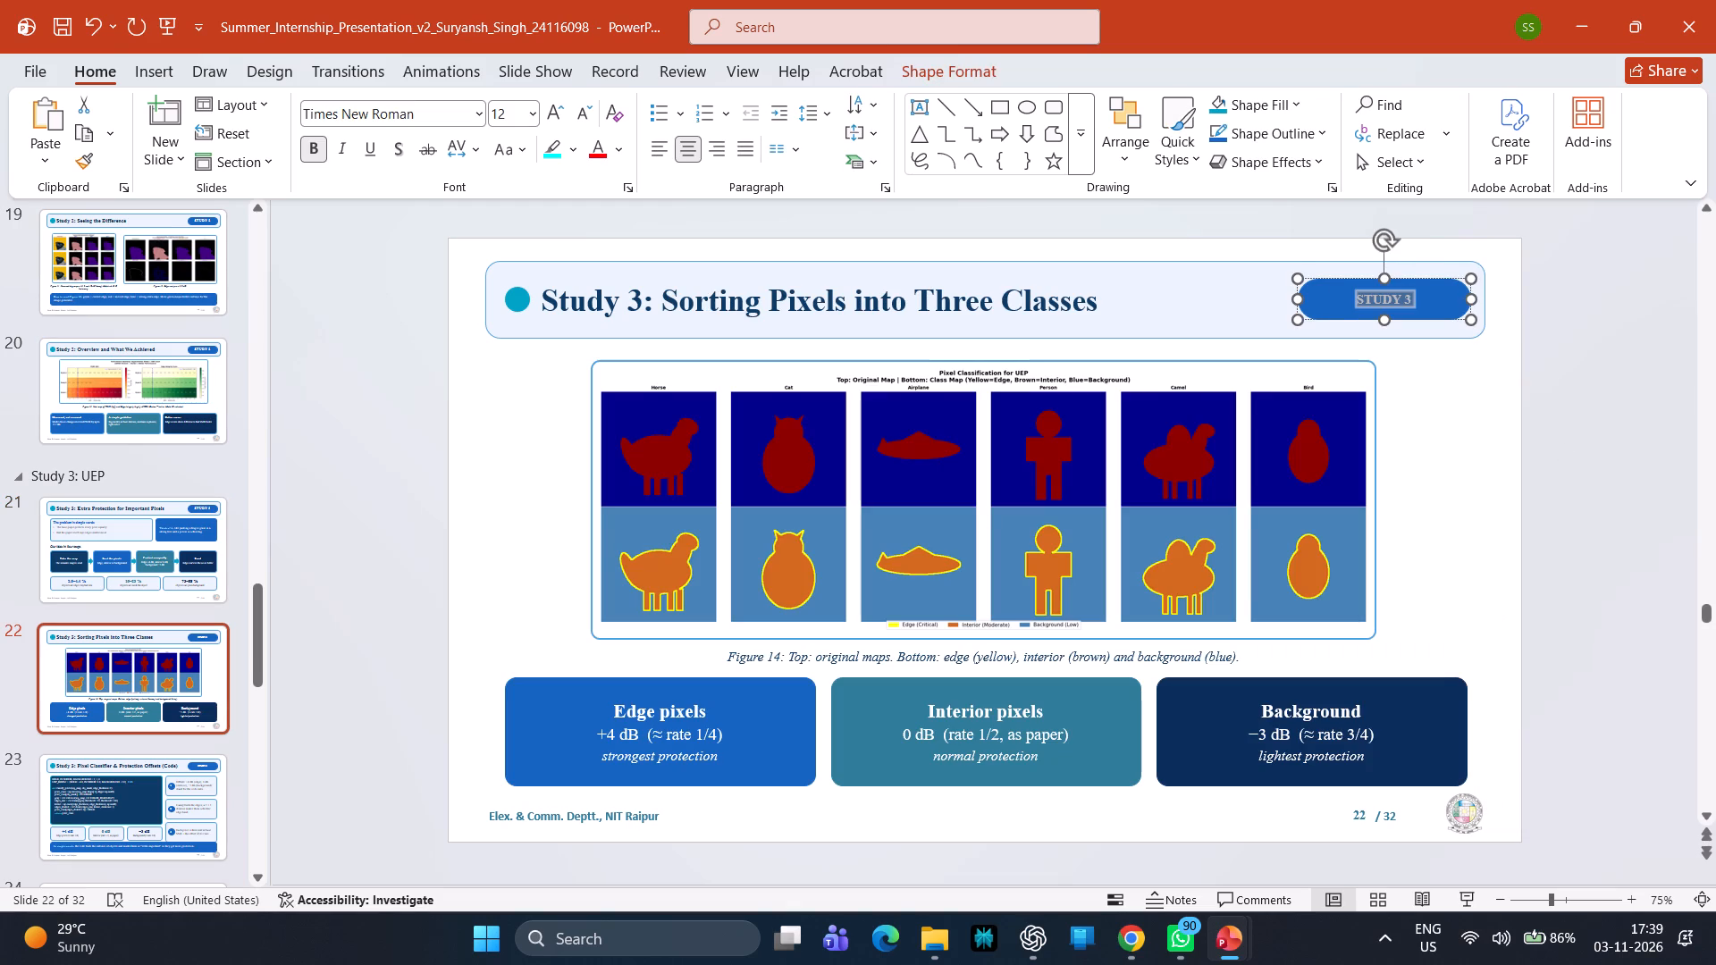
drag(1374, 304, 1372, 305)
click(1535, 233)
click(1516, 495)
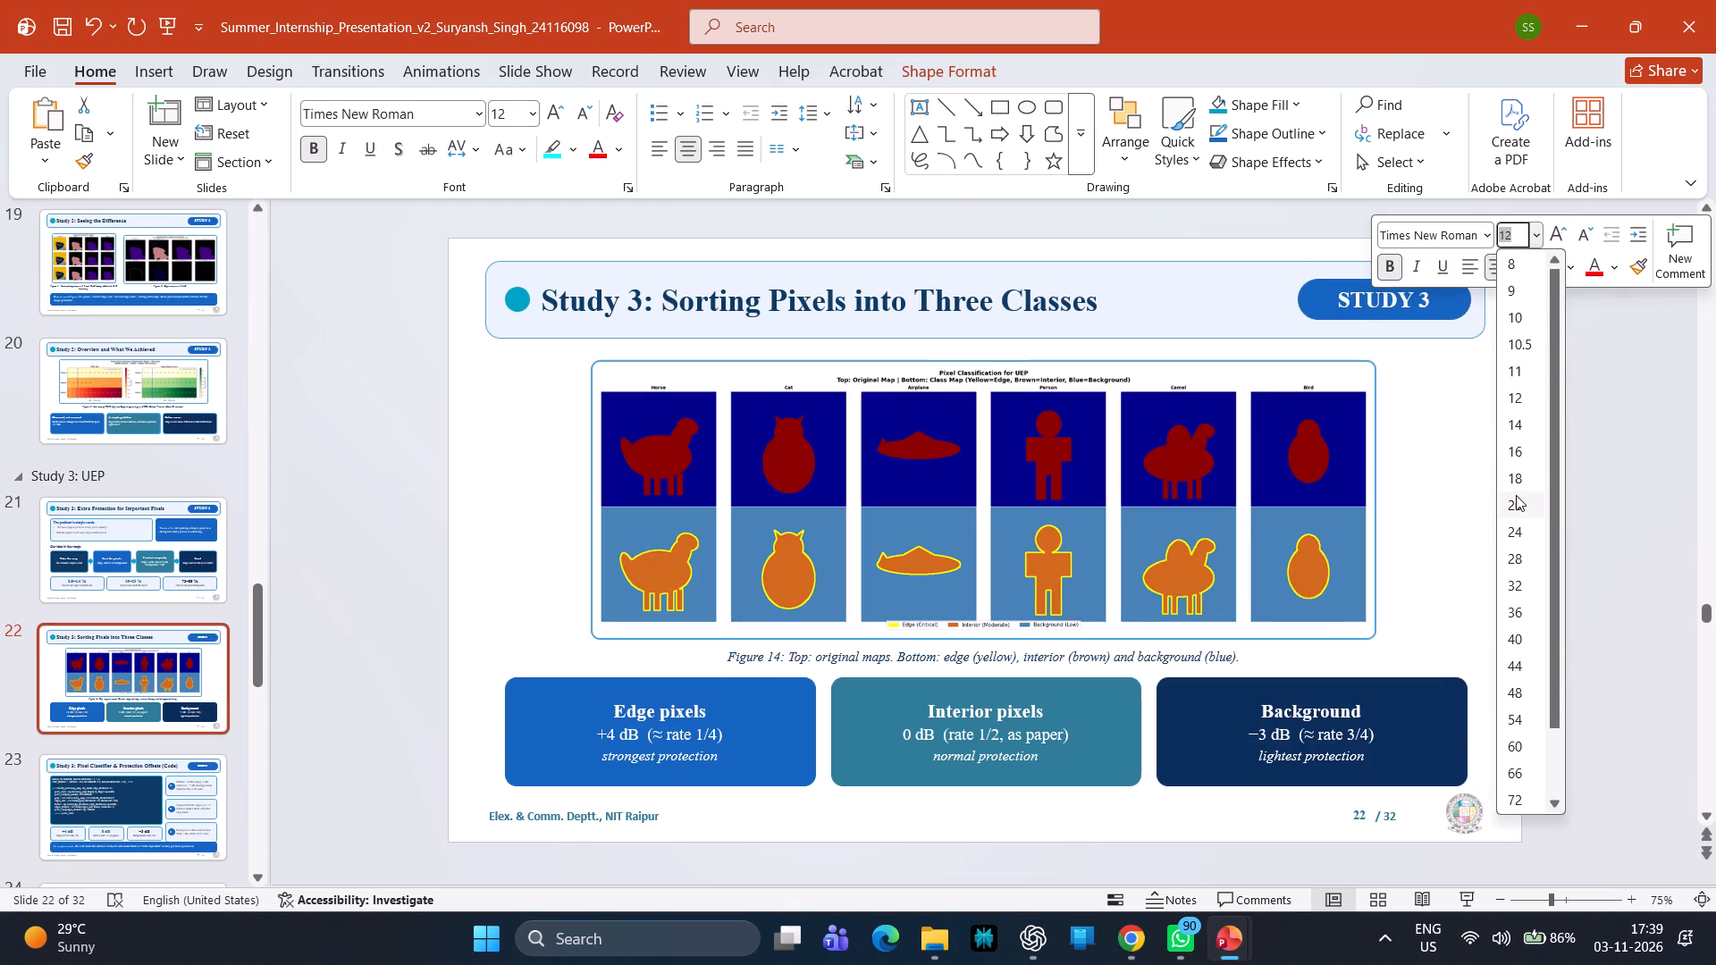
click(1547, 451)
Set the STUDY 3 badge text on slide 23, Pixel Classifier & Protection Offsets (Code), to font size 20.
key(Down)
drag(1409, 297, 1367, 303)
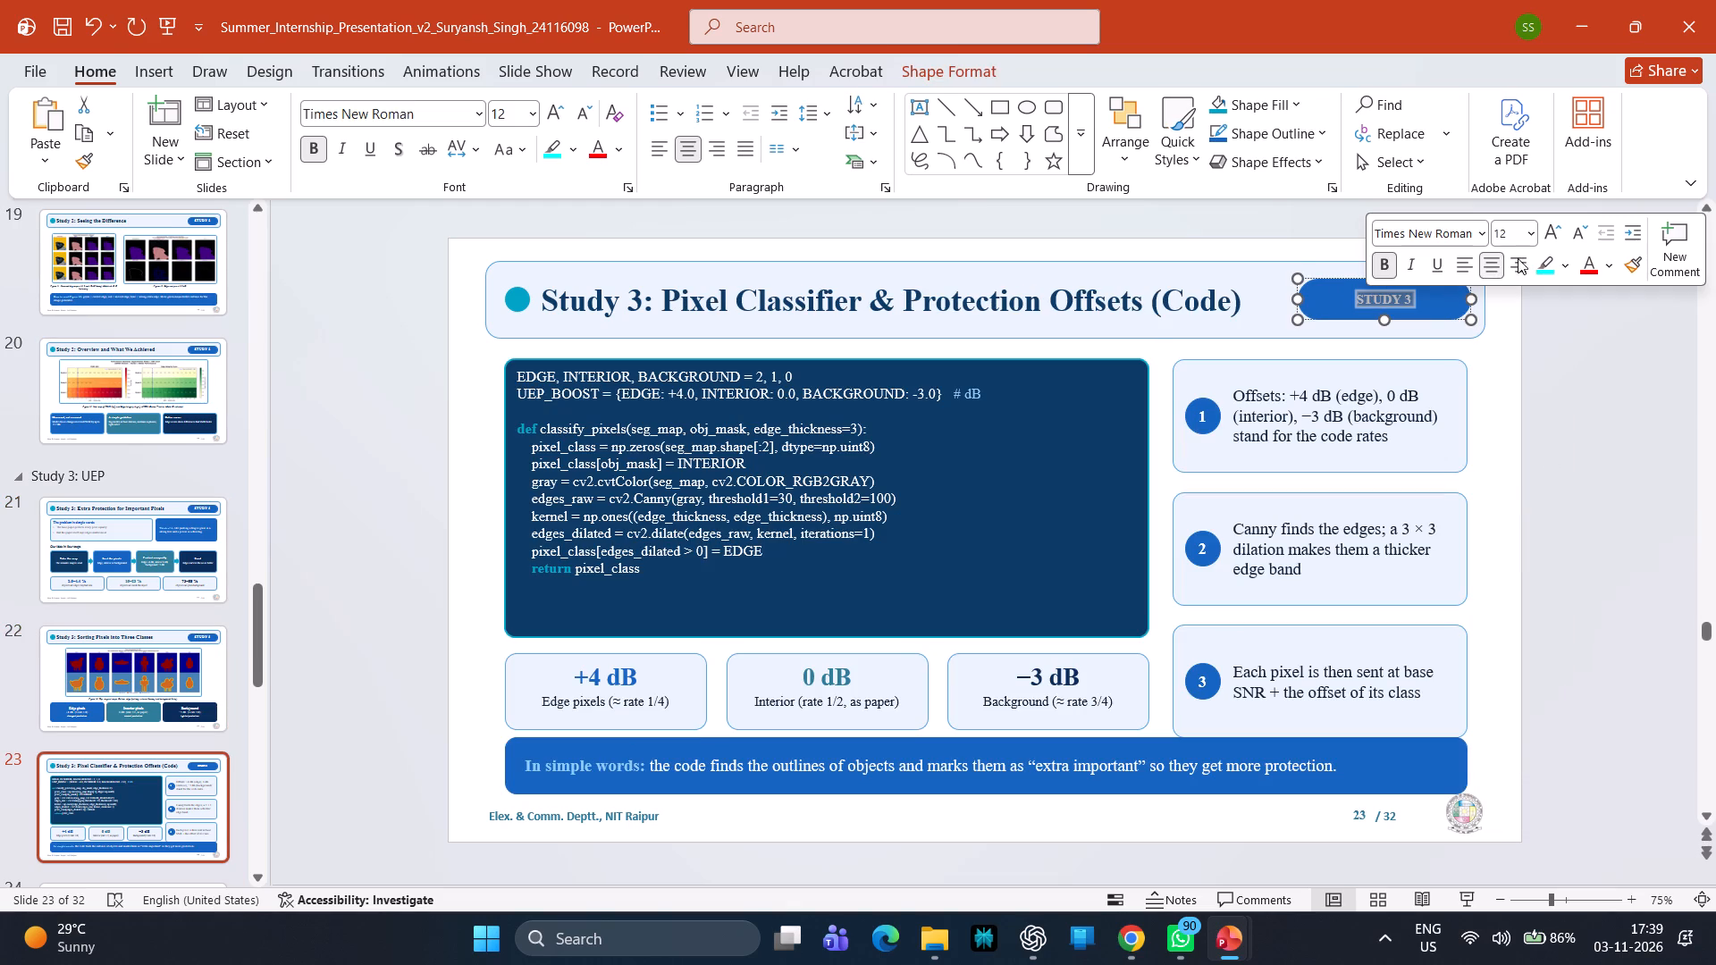
click(1527, 237)
click(1517, 509)
click(1545, 464)
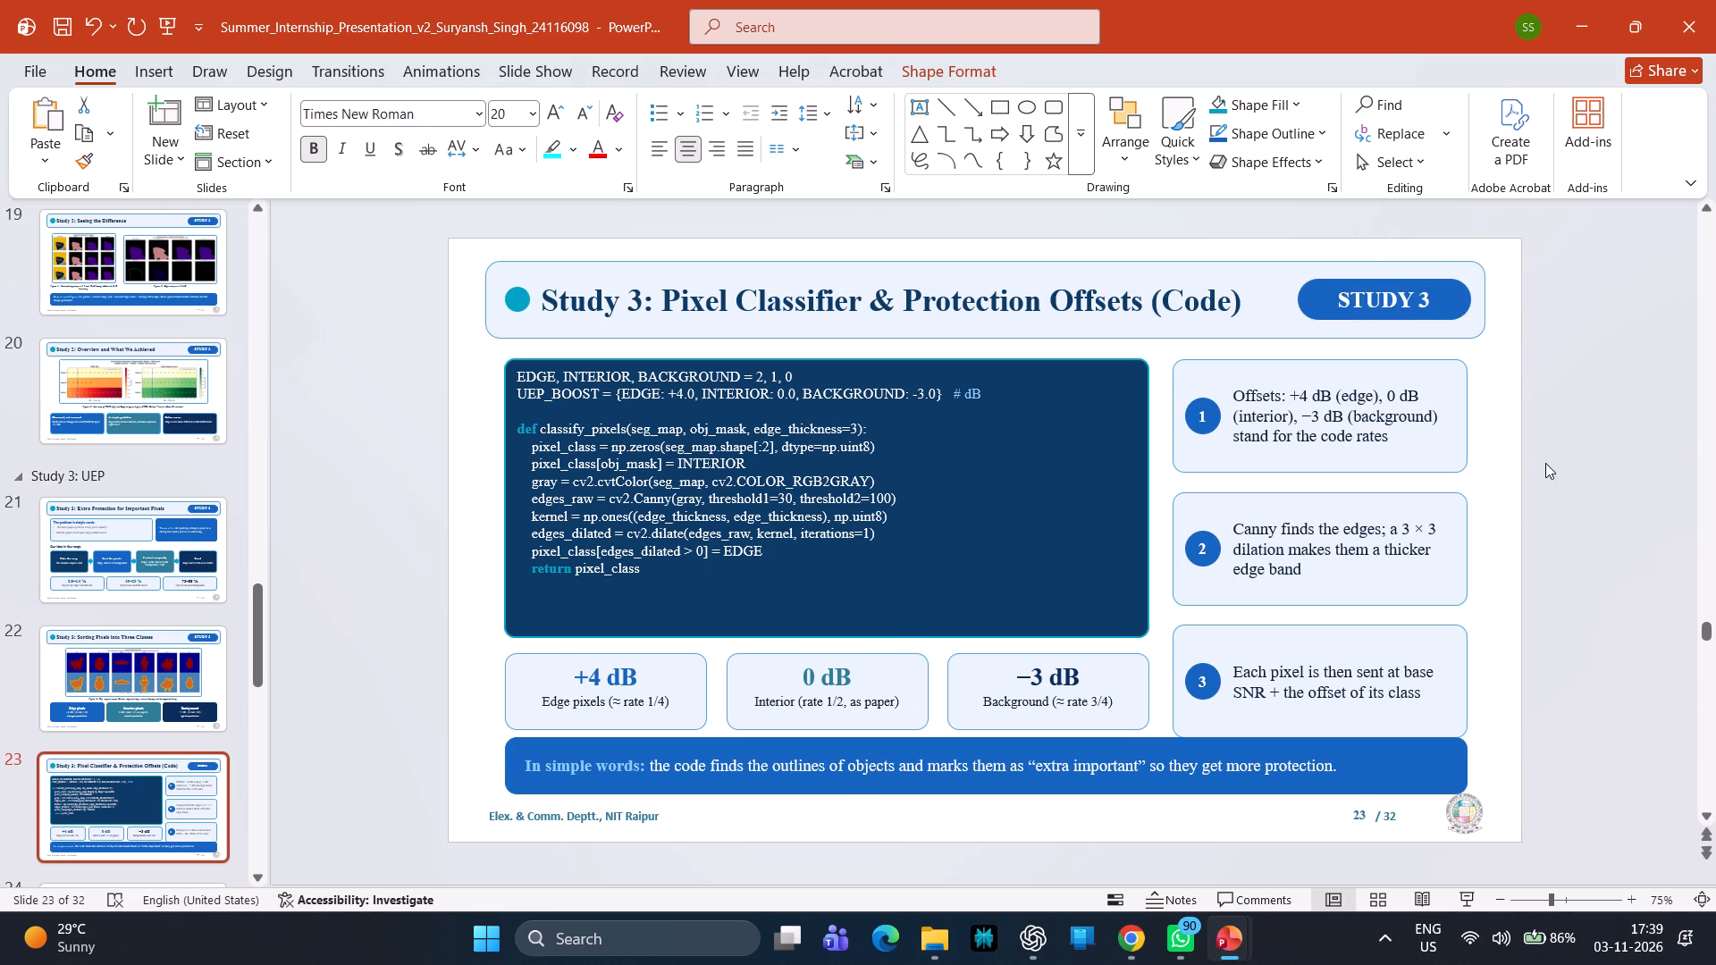
Set the STUDY 3 badge text on slide 24, Equal vs Unequal Protection, to font size 20.
key(Down)
drag(1410, 296, 1373, 302)
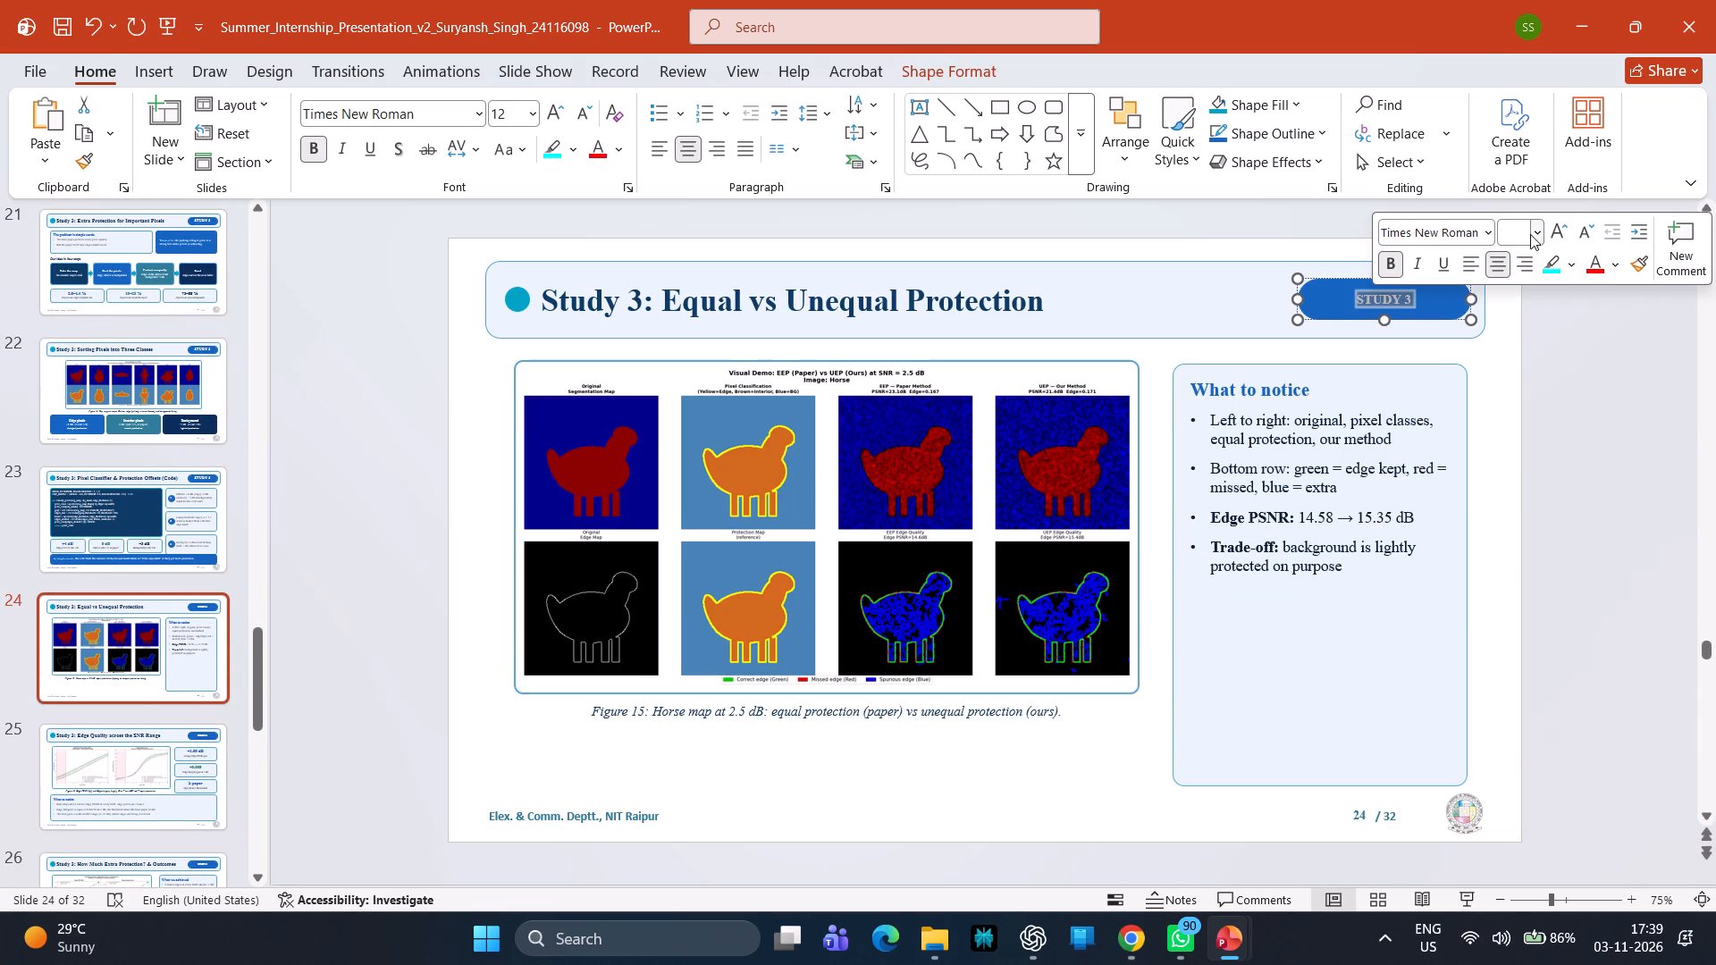
click(1530, 234)
click(1514, 495)
click(1551, 460)
Set the STUDY 3 badge text on slide 25, Edge Quality across the SNR Range, to font size 20.
key(Down)
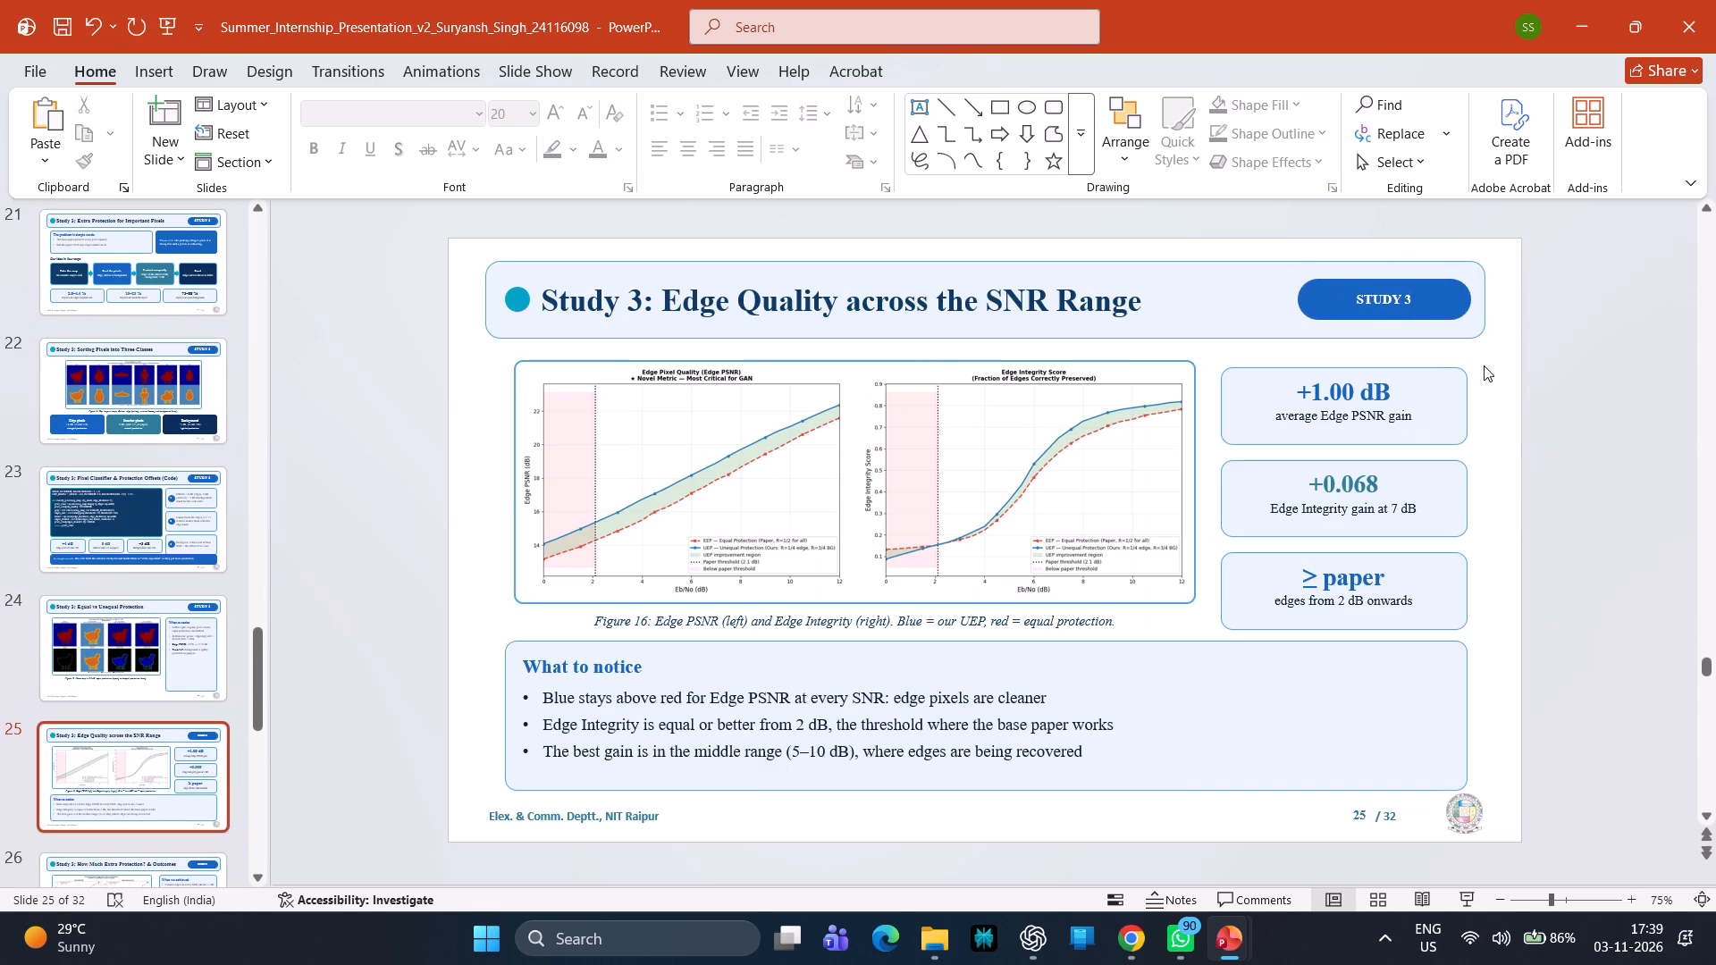
drag(1410, 299, 1367, 299)
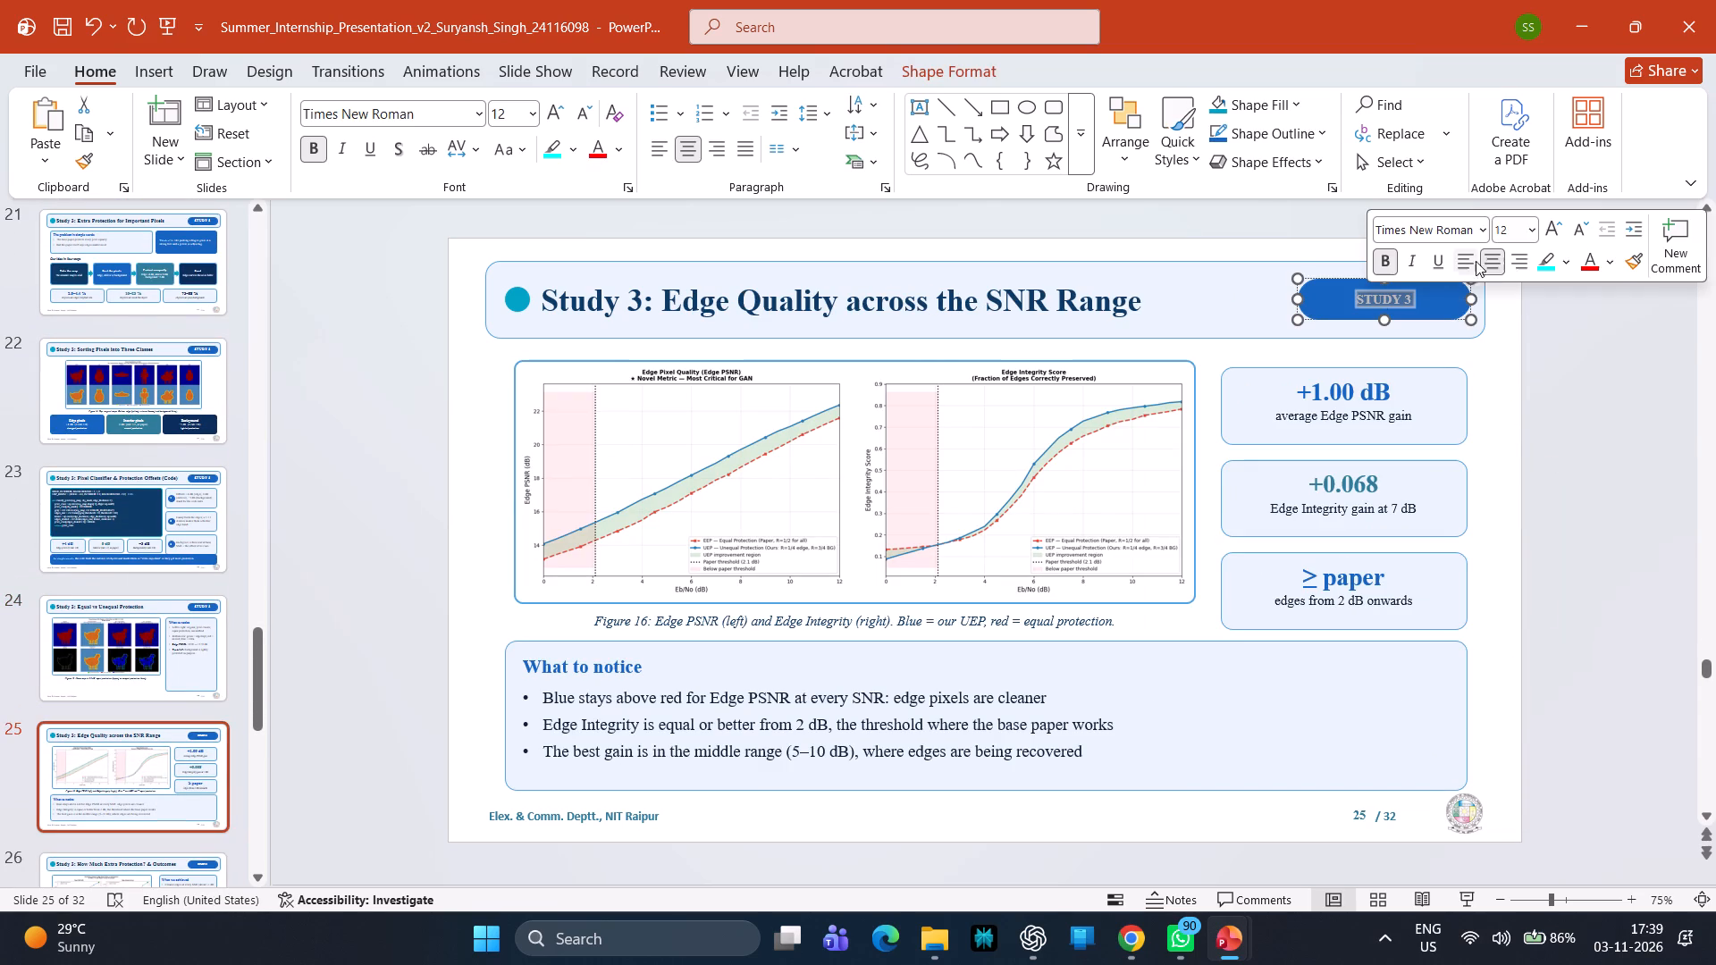
click(1529, 229)
click(1515, 492)
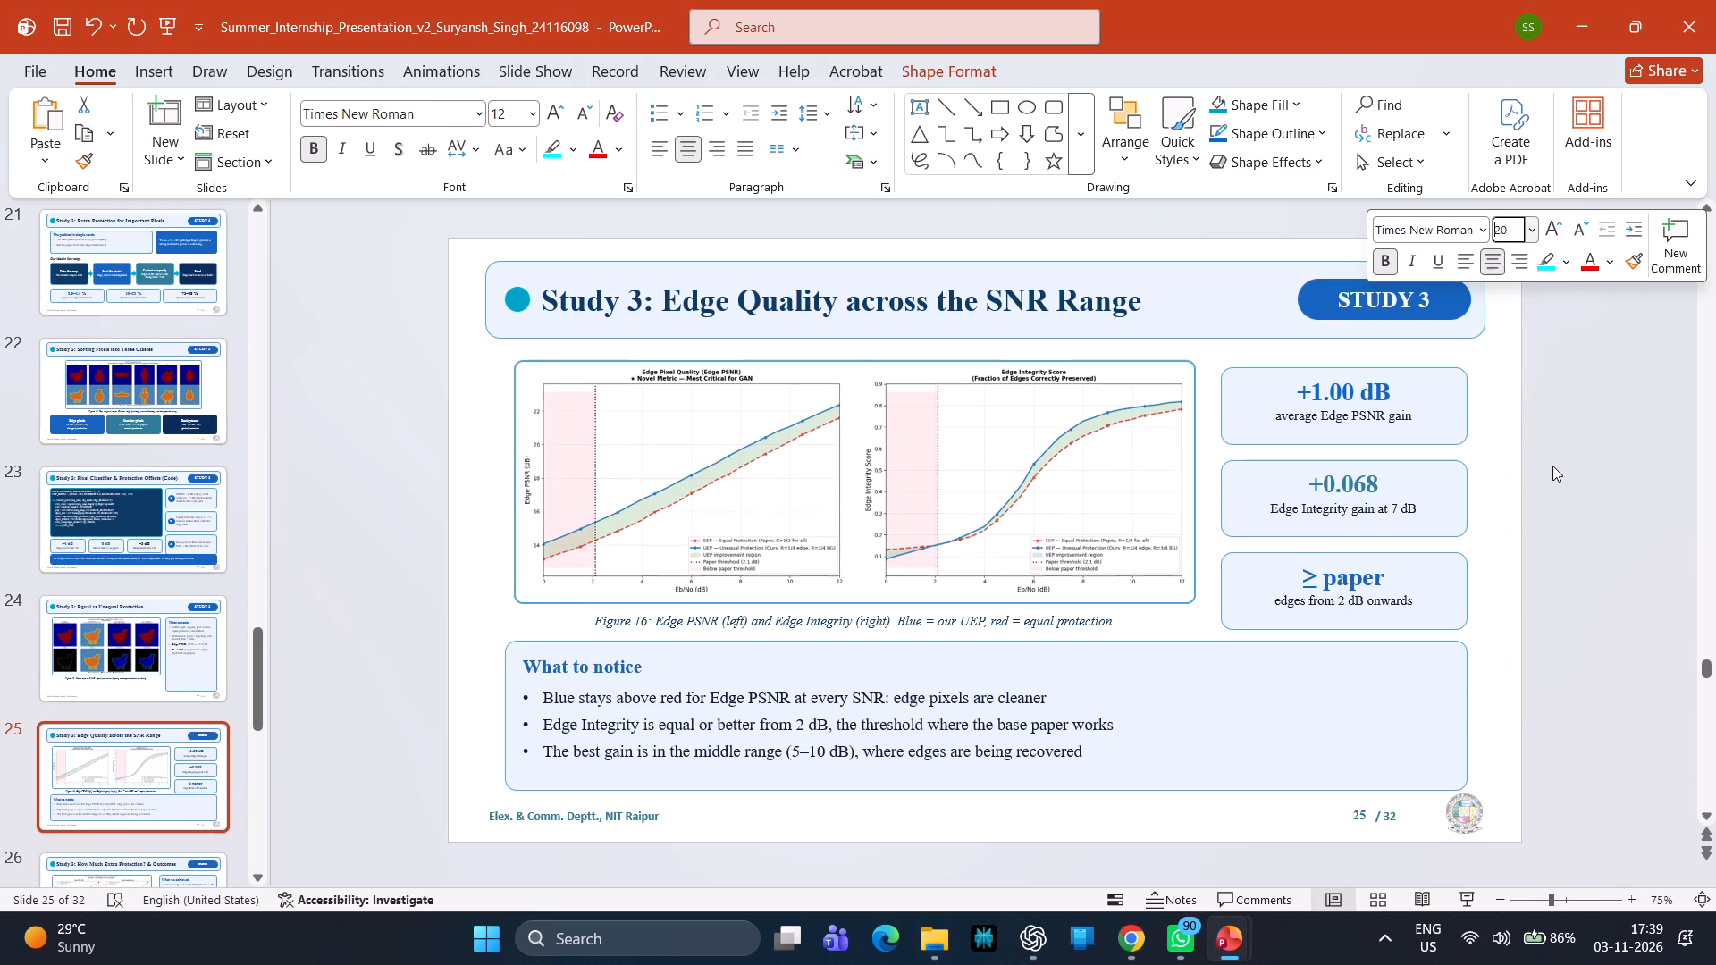
click(1552, 466)
Set the STUDY 3 badge text on slide 26, How Much Extra Protection? & Outcomes, to font size 20.
key(Down)
drag(1409, 301, 1381, 304)
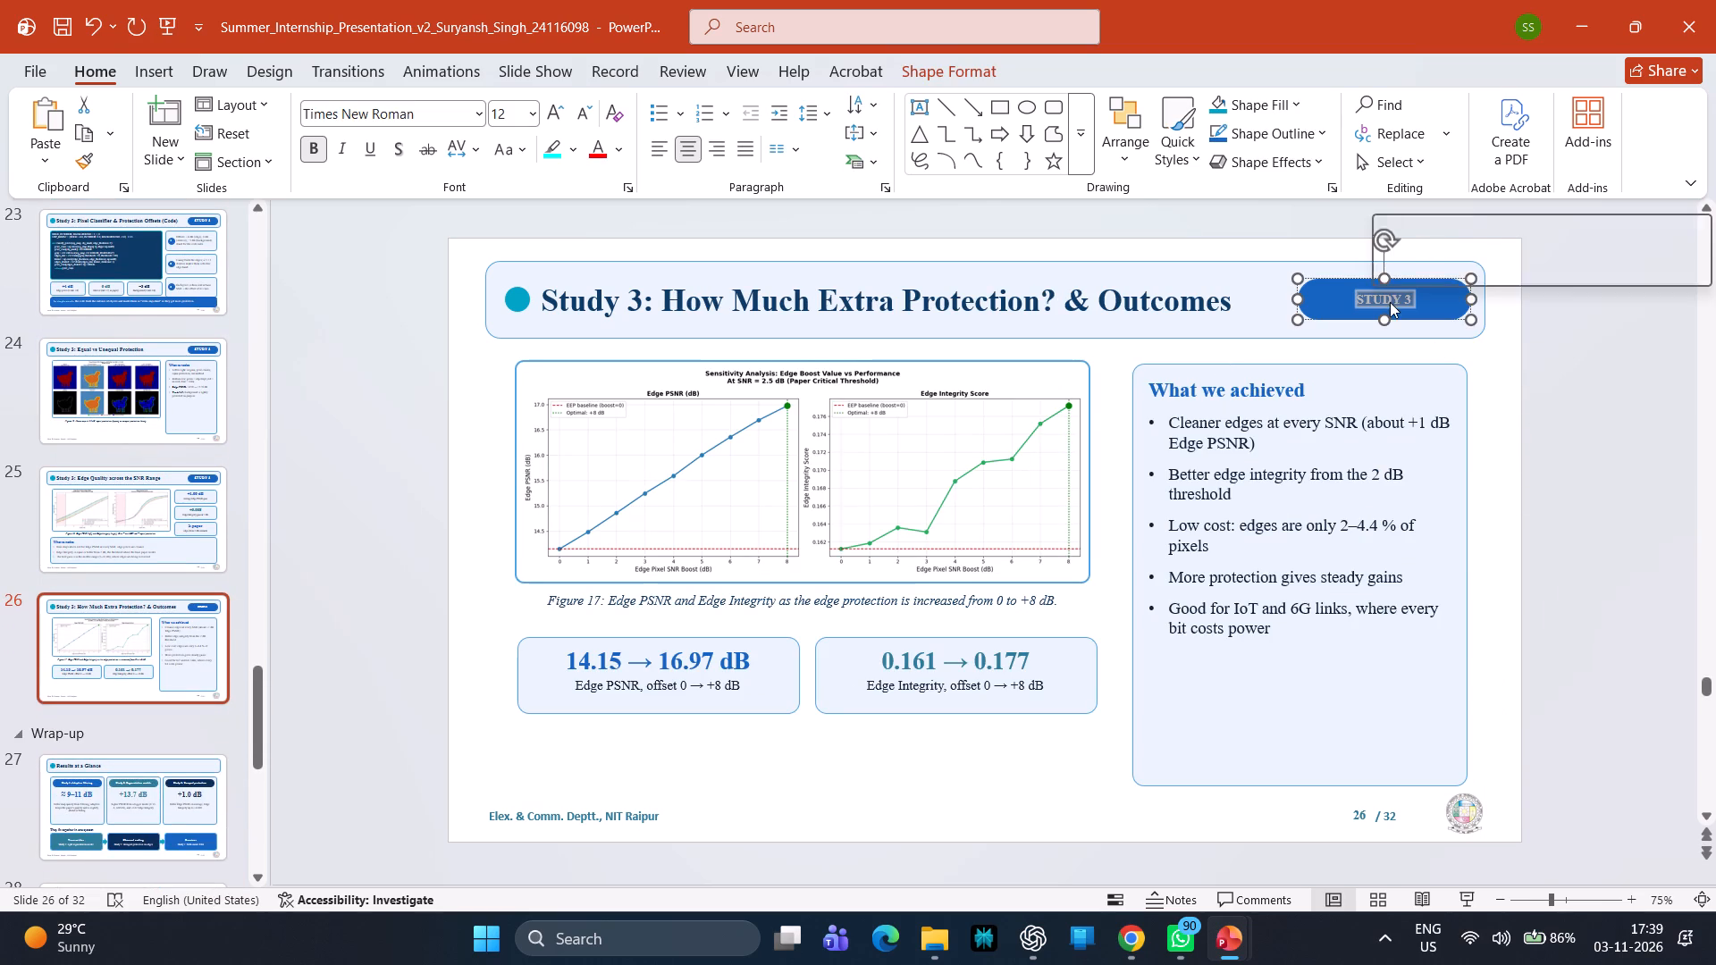
click(1534, 233)
click(1525, 496)
click(1538, 474)
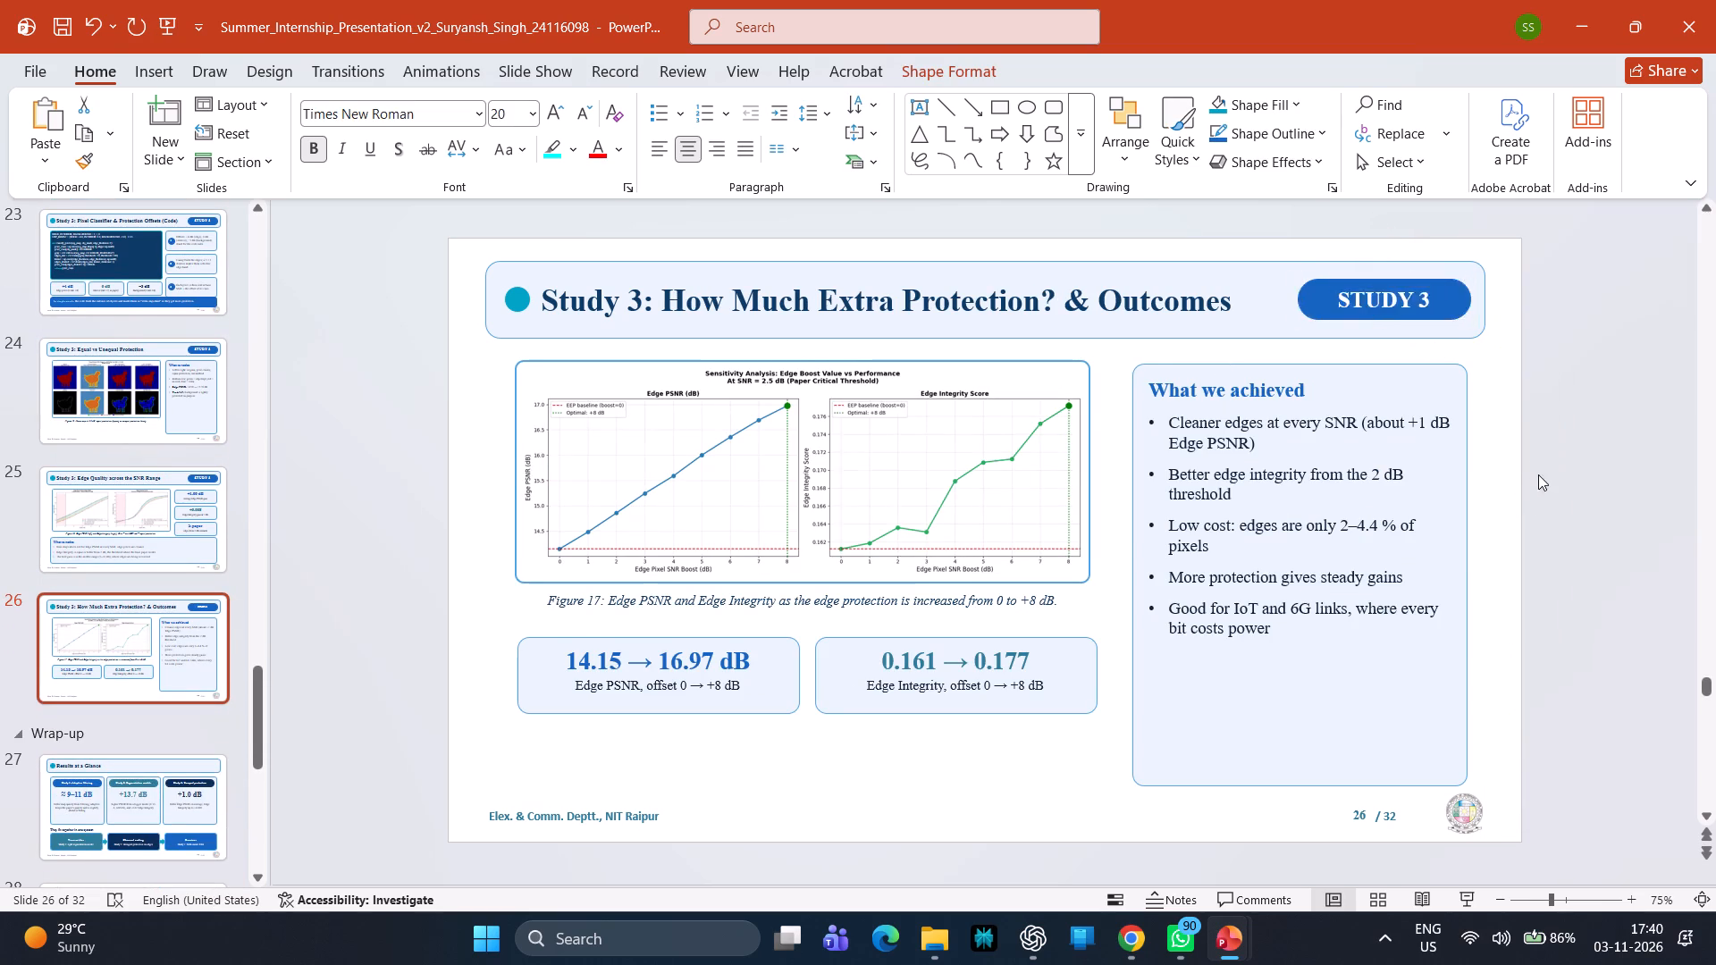
Go back through the Study 3 and Study 2 slides to slide 14, checking their badges and titles.
key(Down)
key(Up)
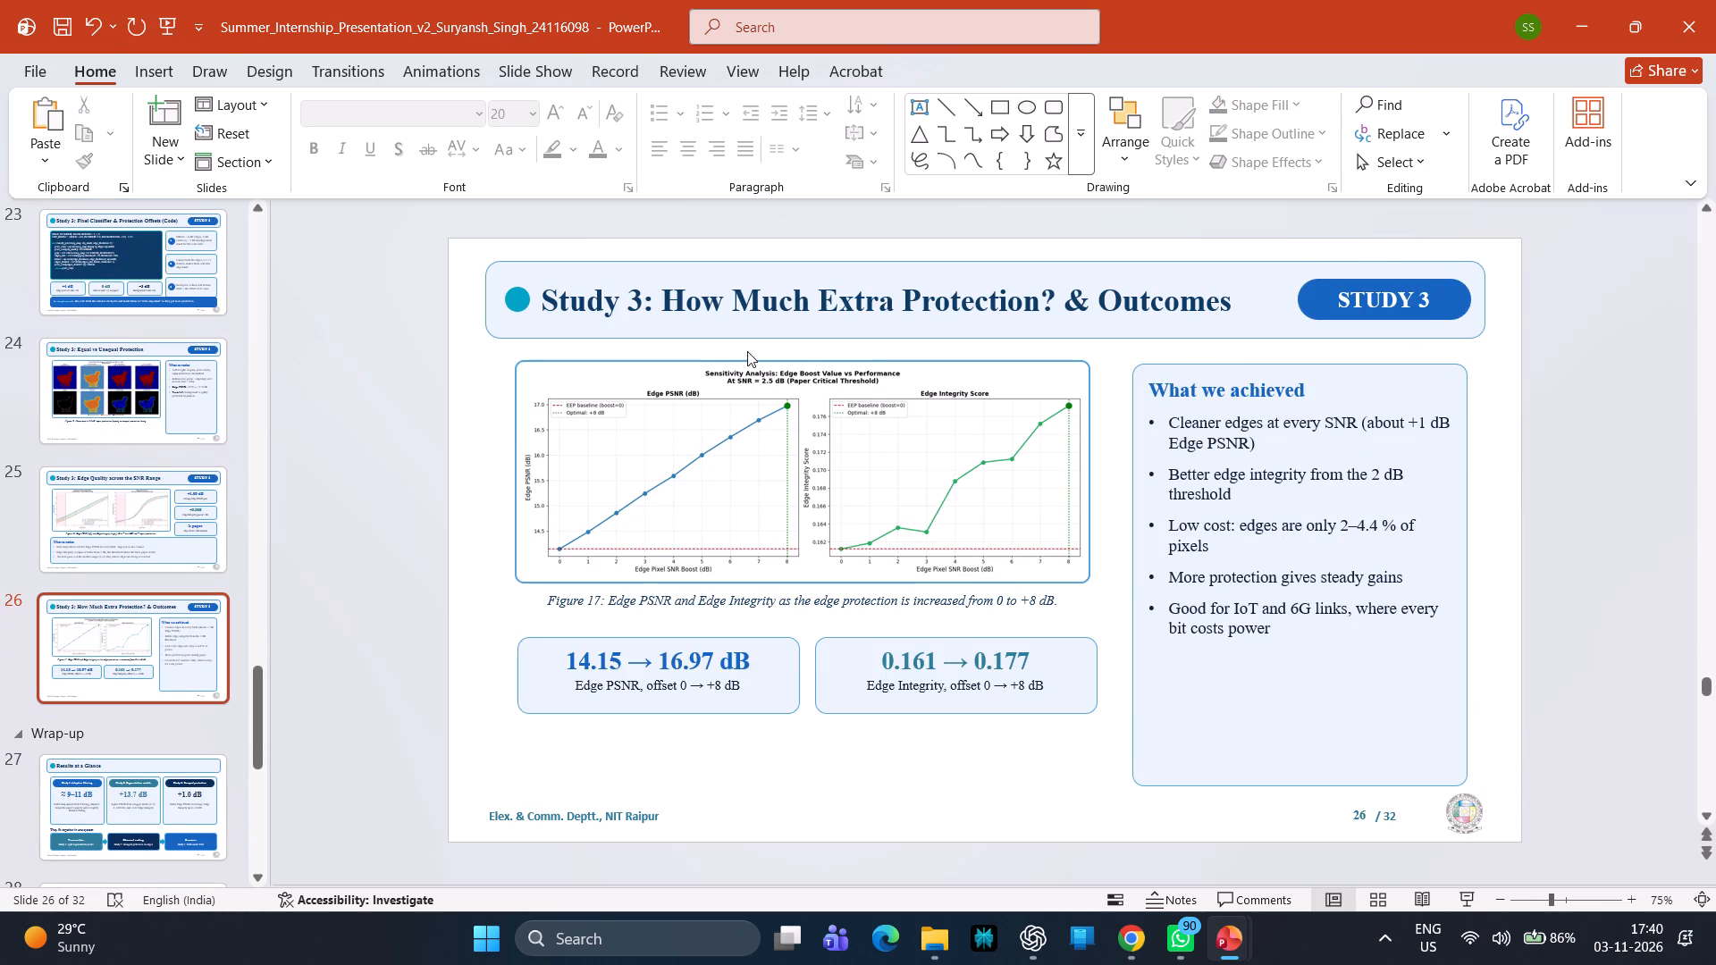
key(Up)
key(Up)
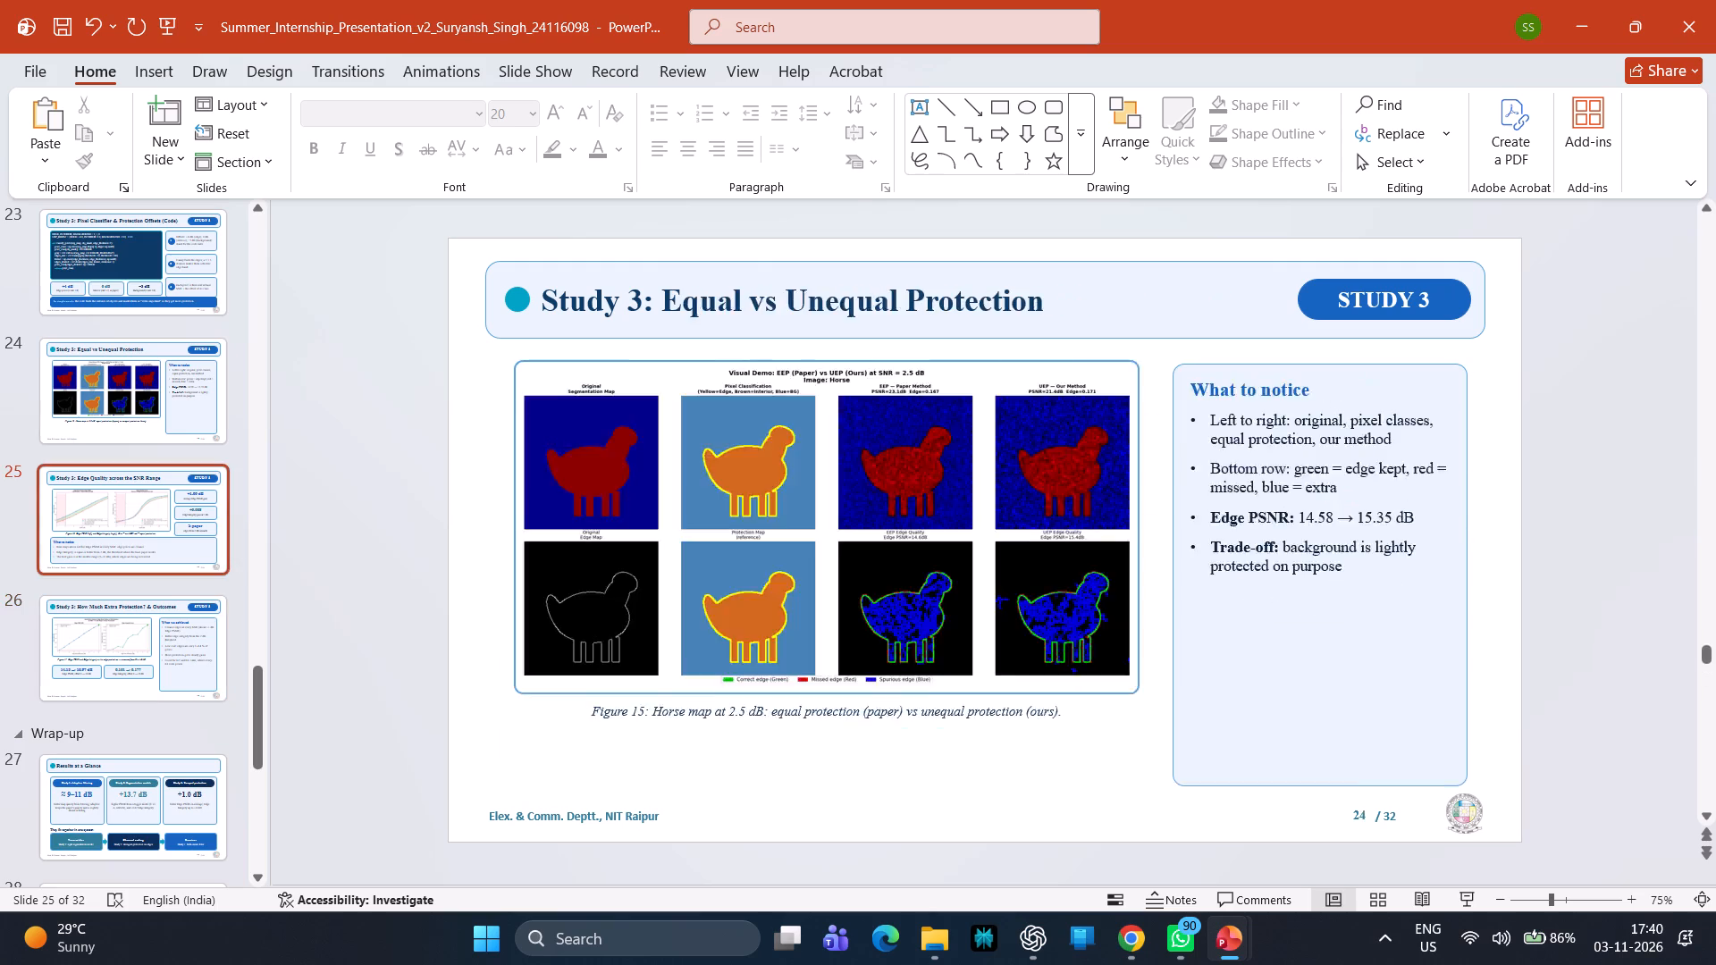
key(Up)
key(Up)
key(Up)
key(Up)
key(Up)
key(Up)
key(Up)
key(Up)
key(Up)
key(Up)
key(Up)
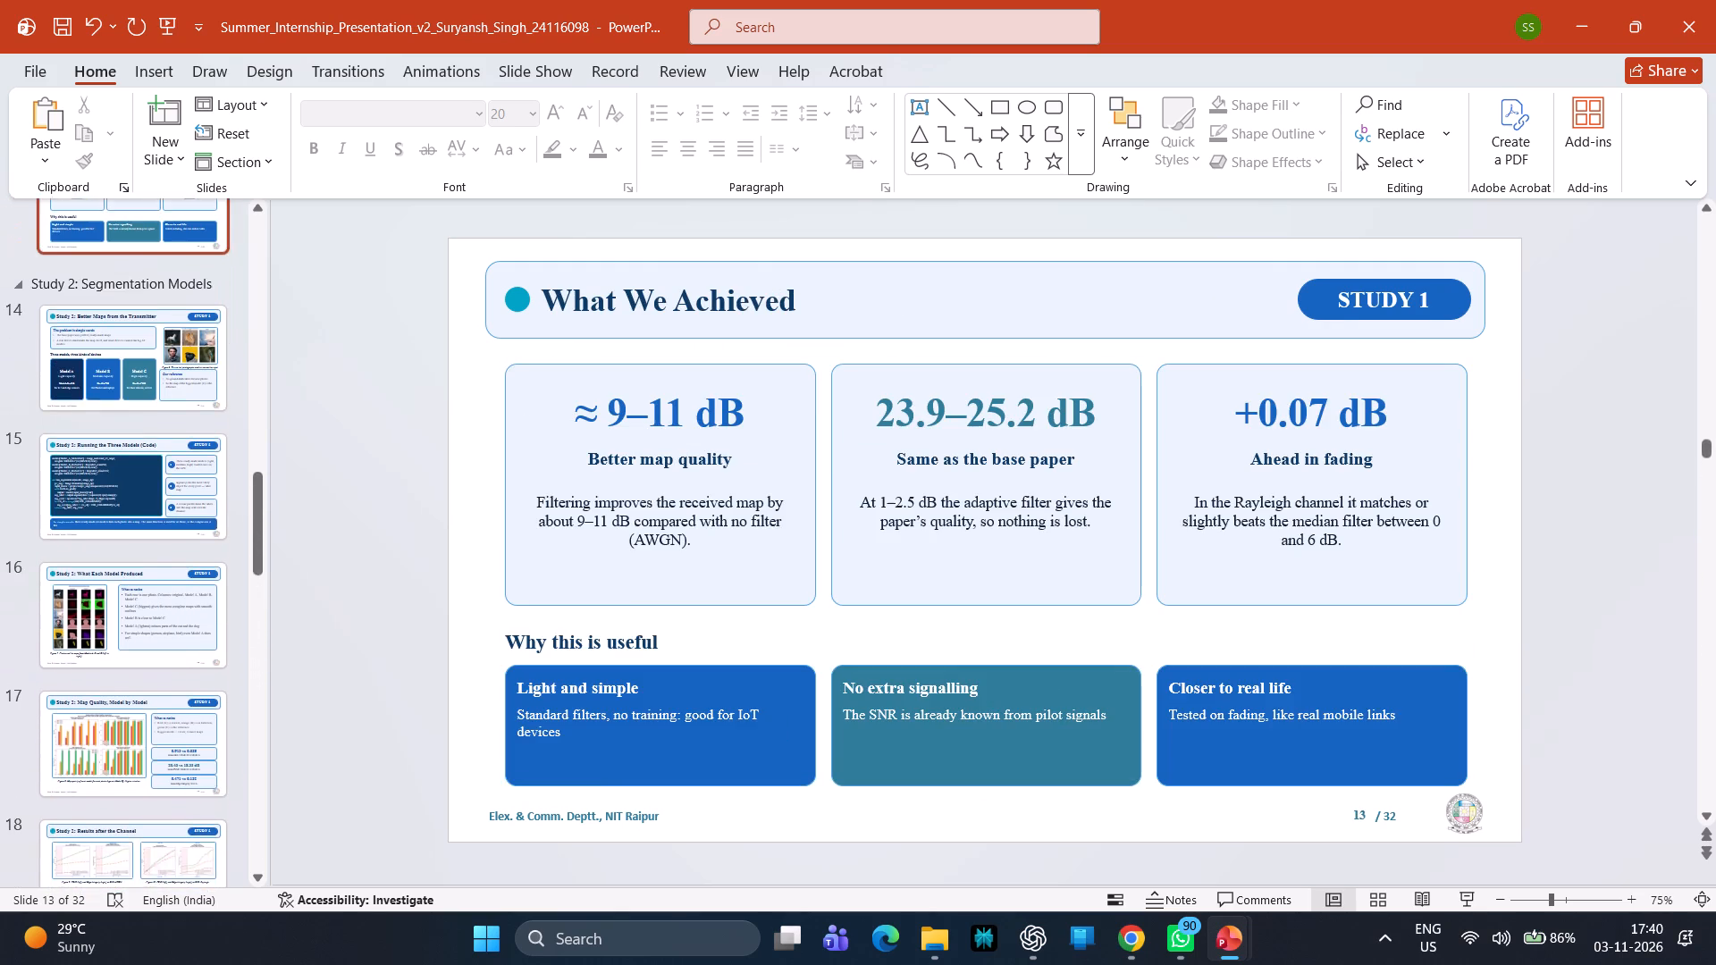
key(Down)
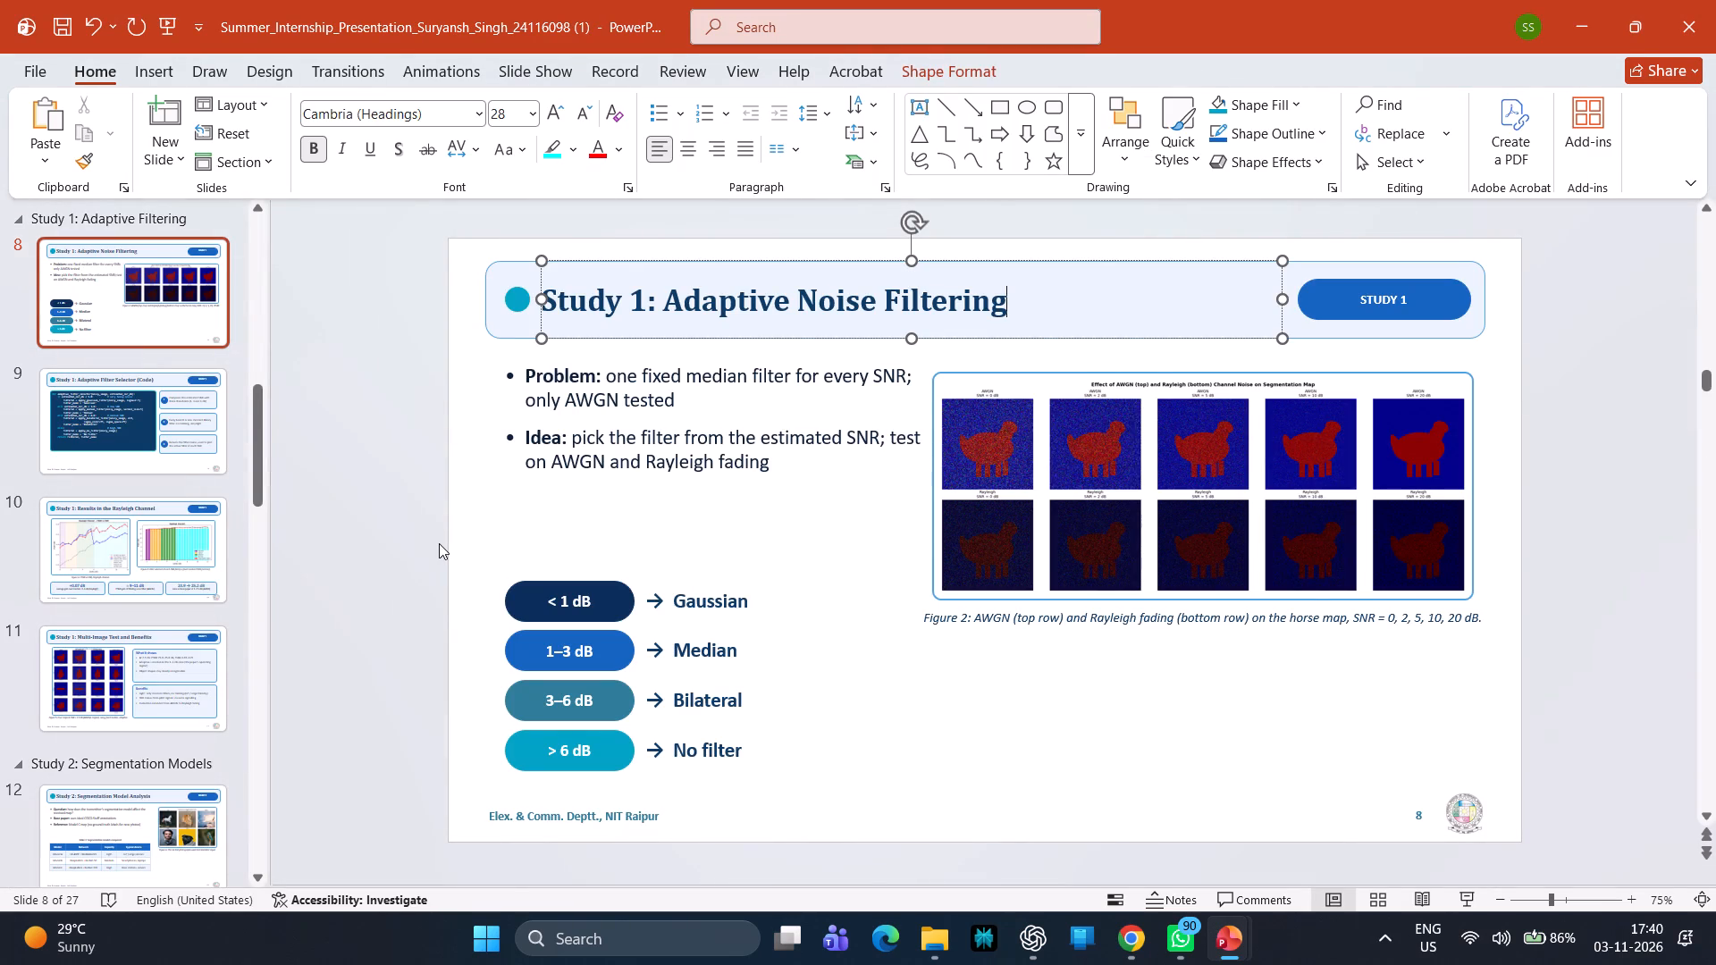
In the other version of the internship presentation, go through the slides from slide 8 onward to compare study titles.
click(439, 543)
key(Down)
key(Down)
key(Down)
key(Down)
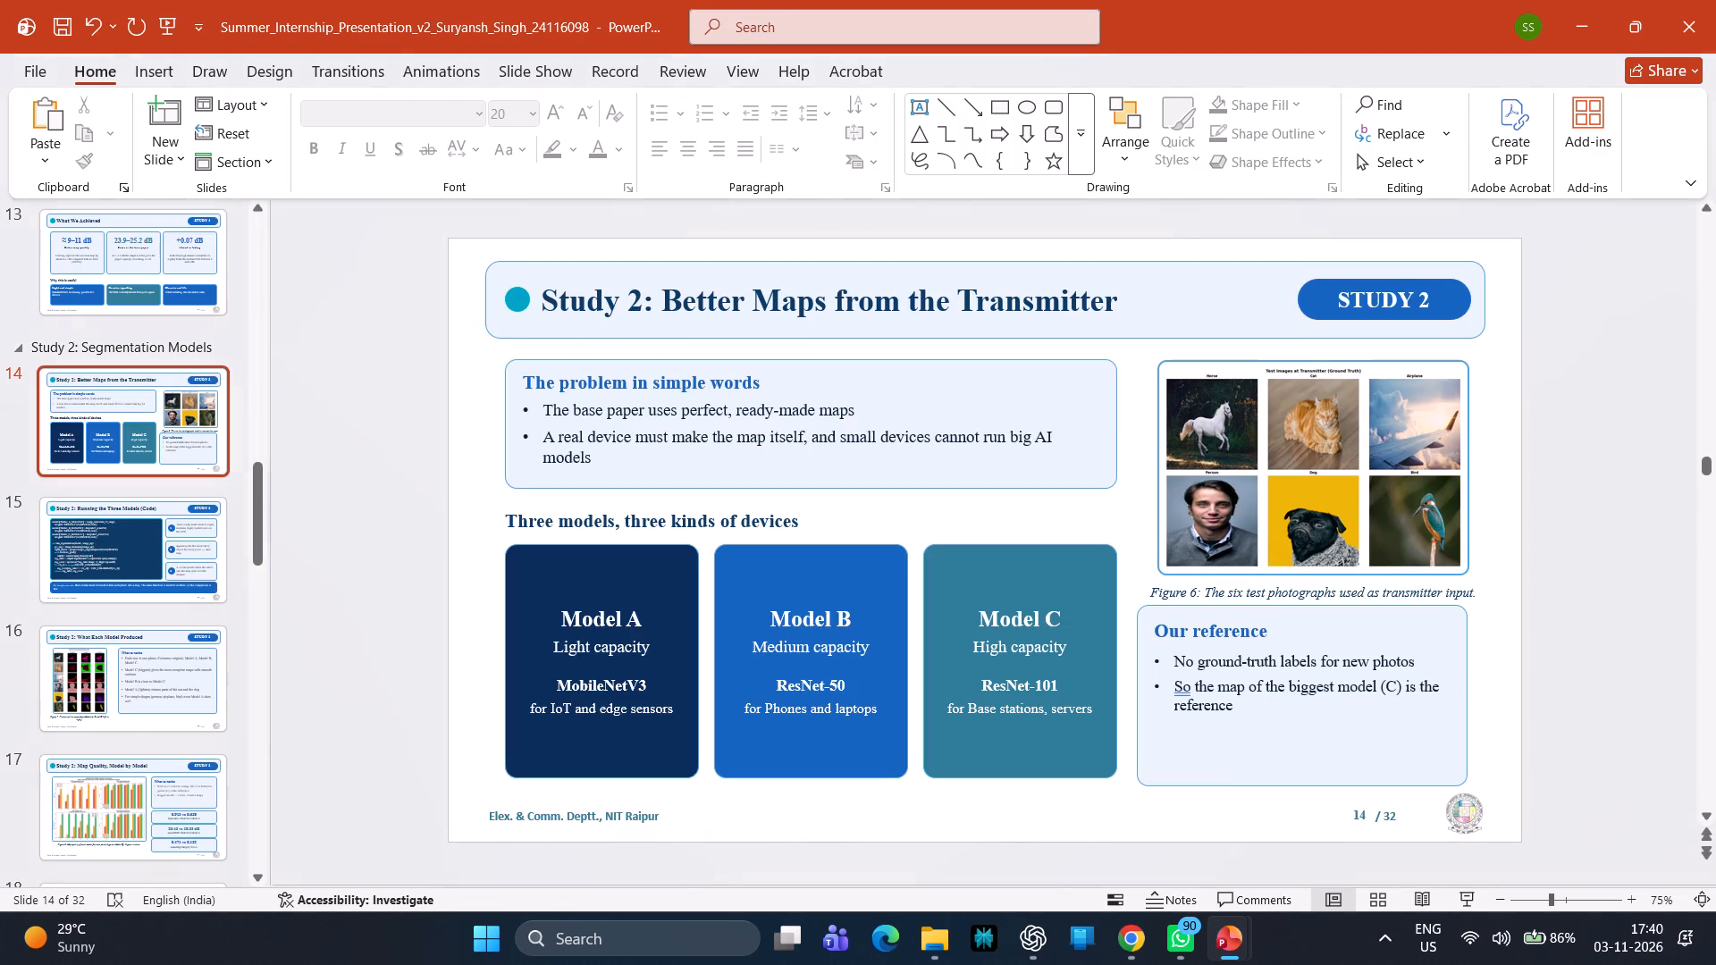
Change slide 14's title from the words after "Study 2:" onward so it reads "Study 2: Segmentation Model Analysis".
click(1119, 303)
click(1112, 301)
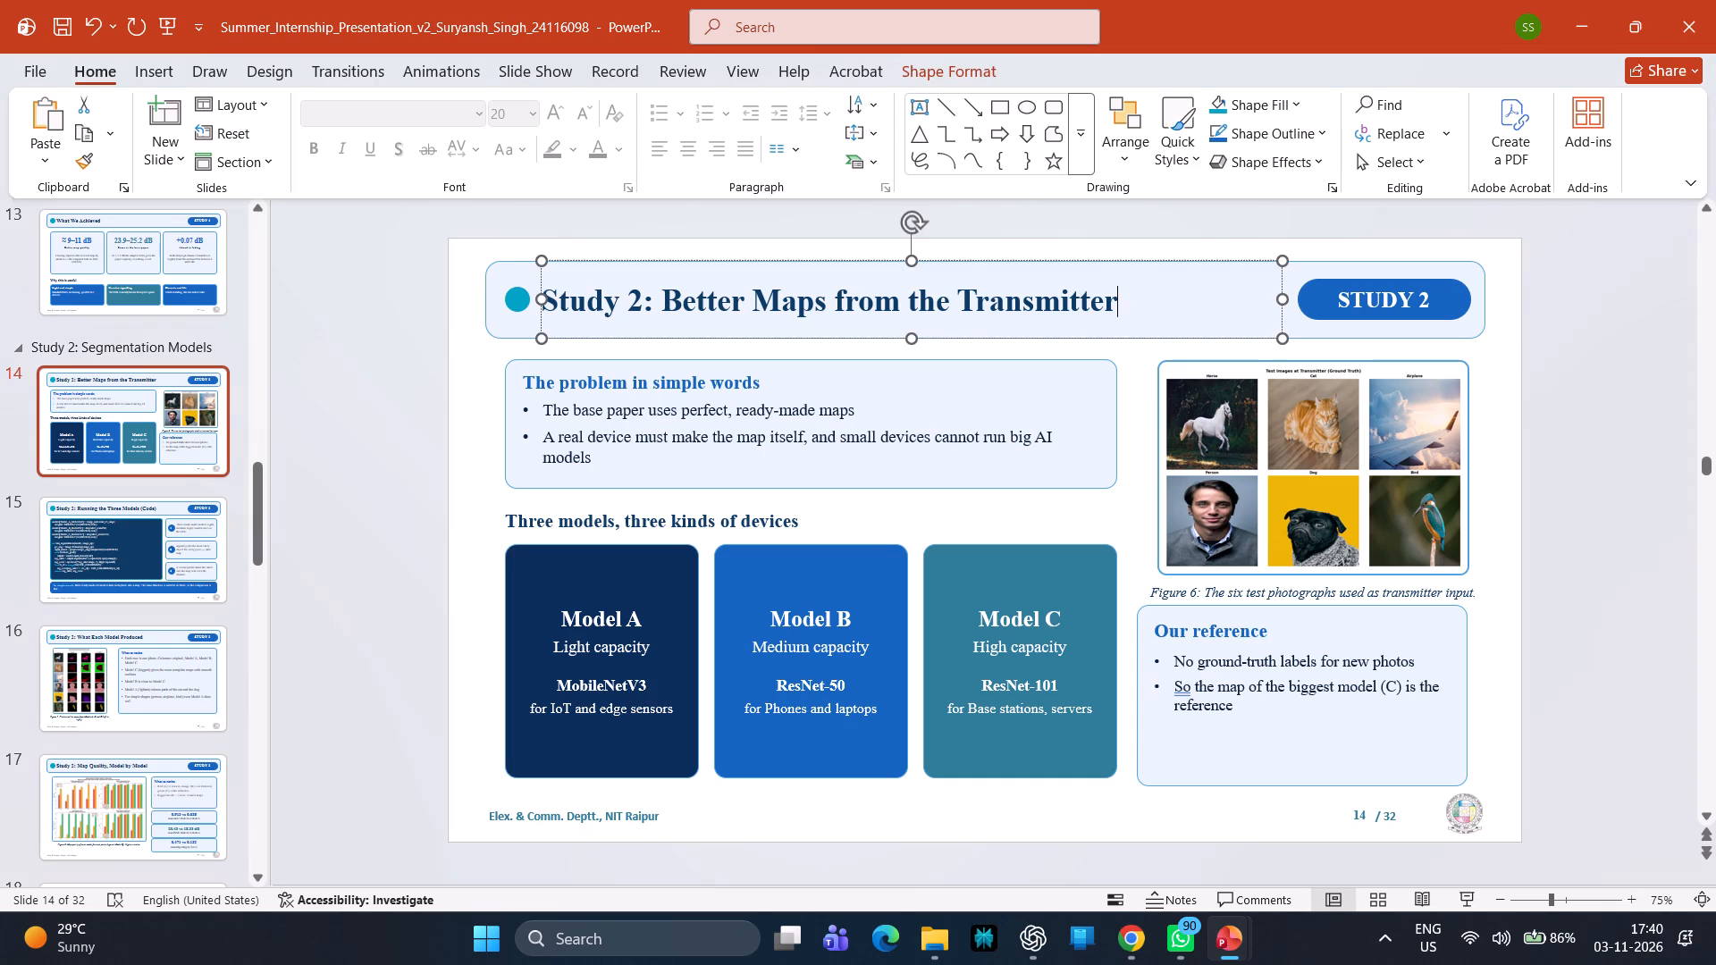
key(ctrl+BackSpace)
key(ctrl+BackSpace)
key(ctrl+BackSpace)
key(ctrl+BackSpace)
key(ctrl+BackSpace)
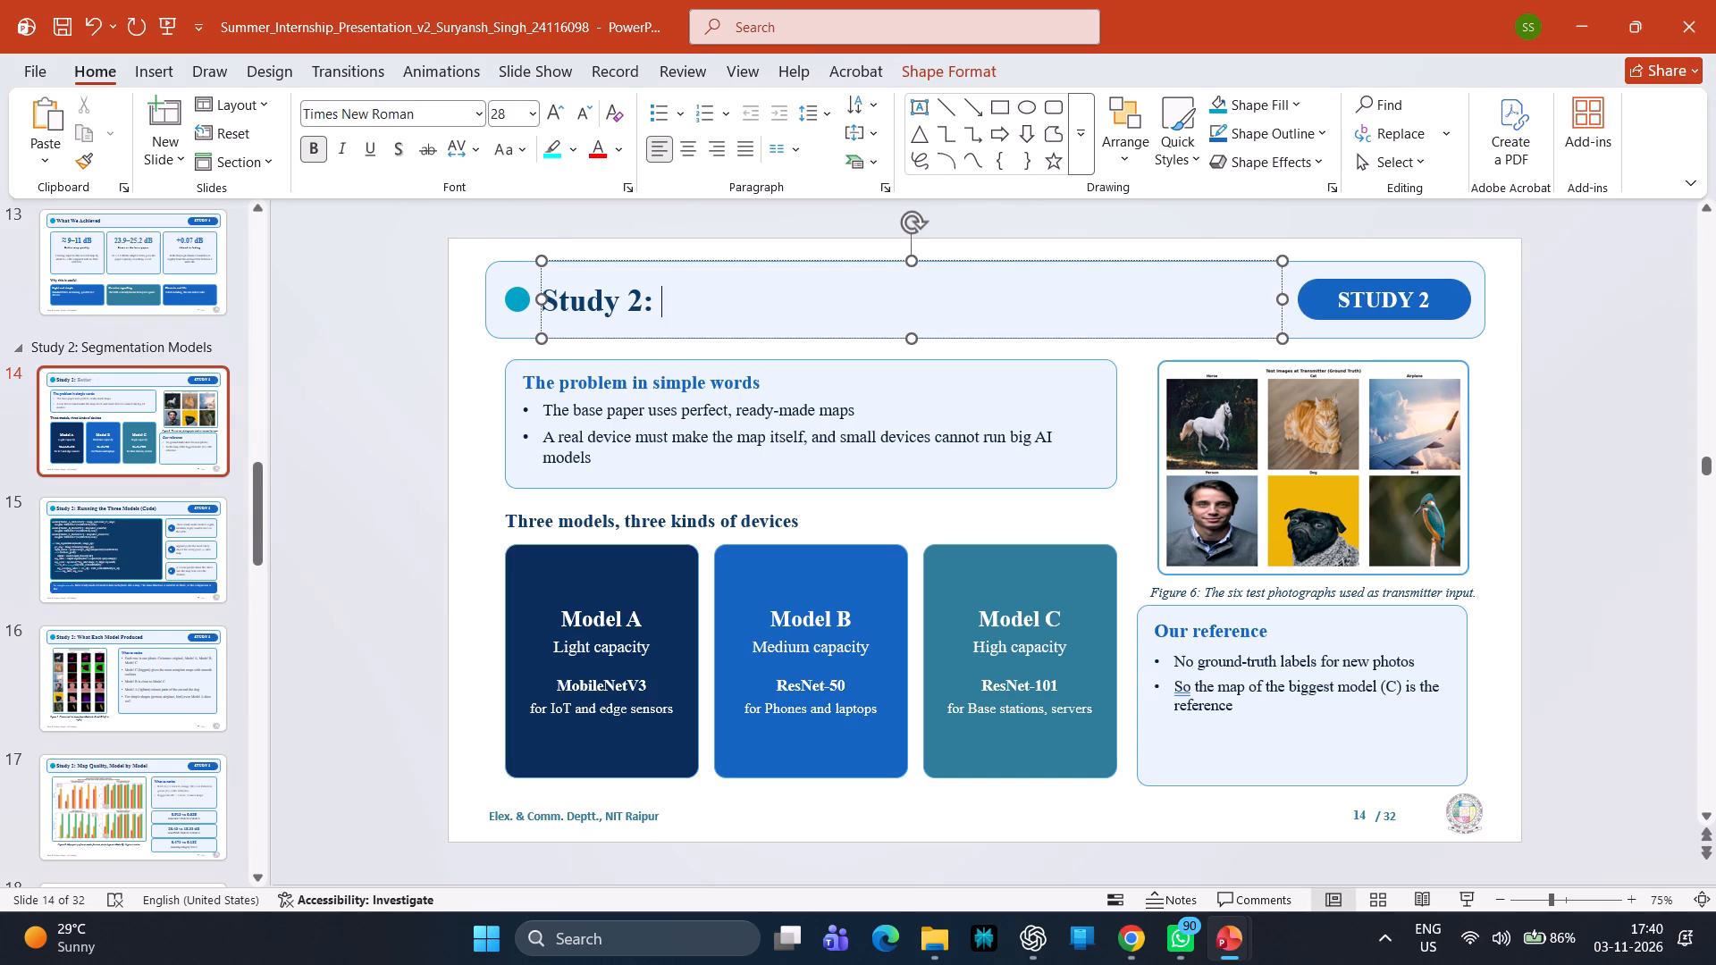
text(Segmentation Model Analysis)
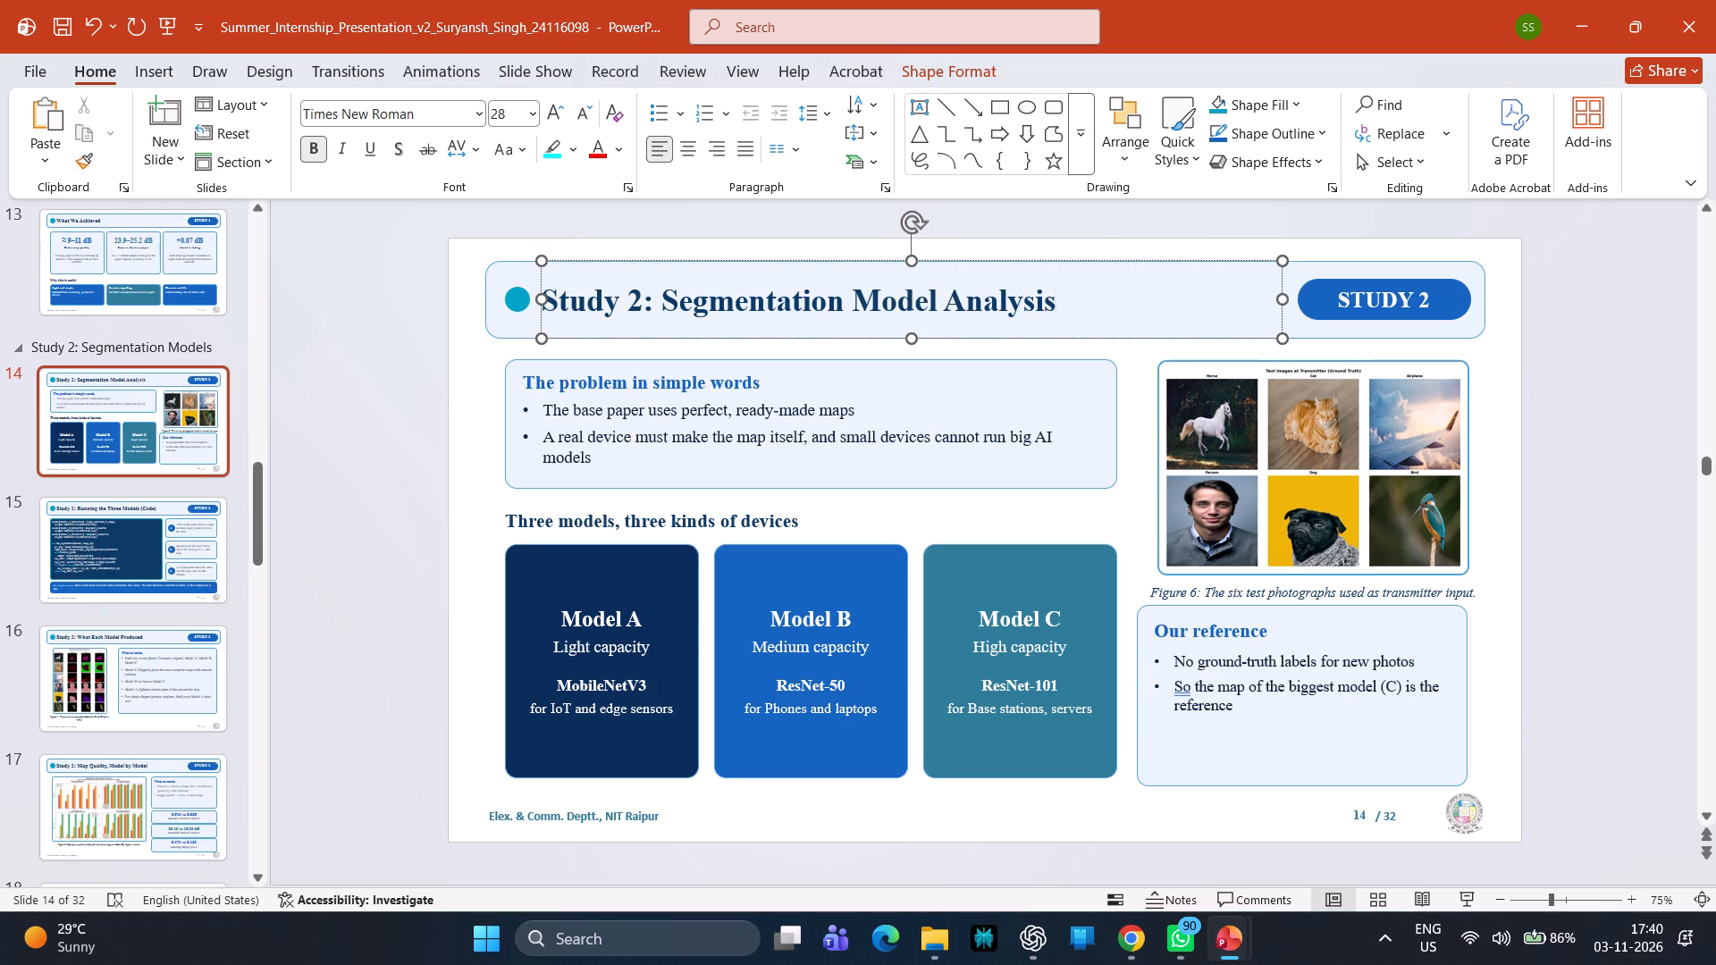
click(403, 439)
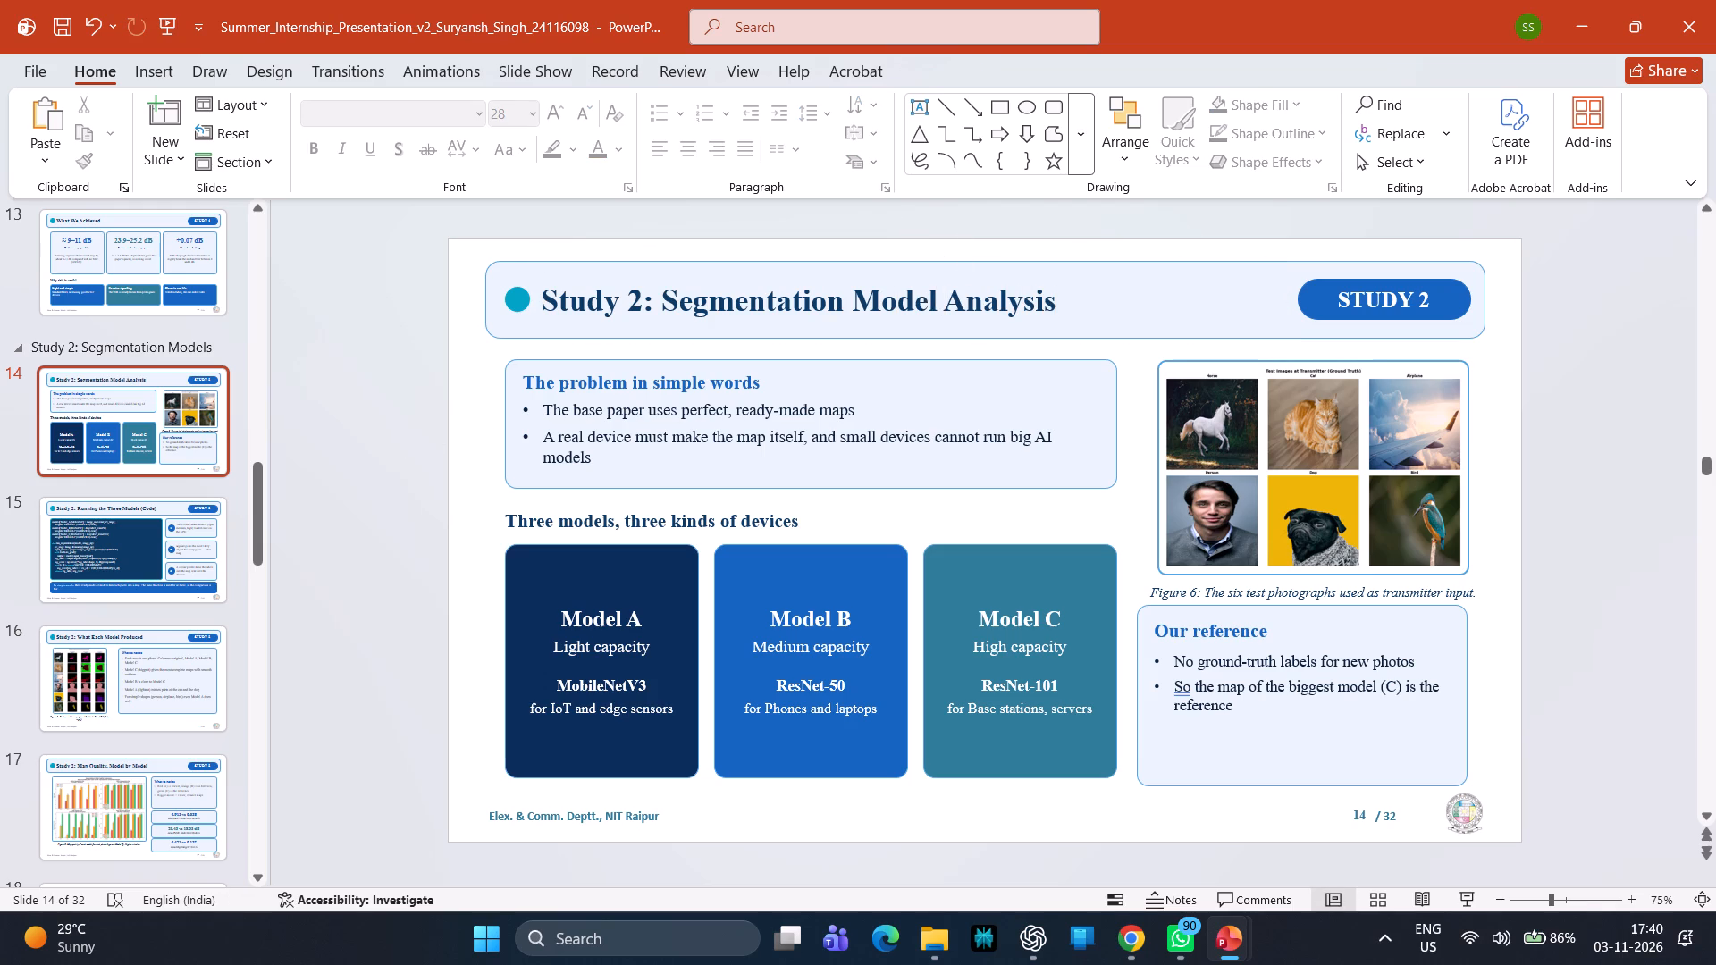
Remove the "Study 2:" prefix from slide 15's title, leaving "Running the Three Models (Code)".
key(Down)
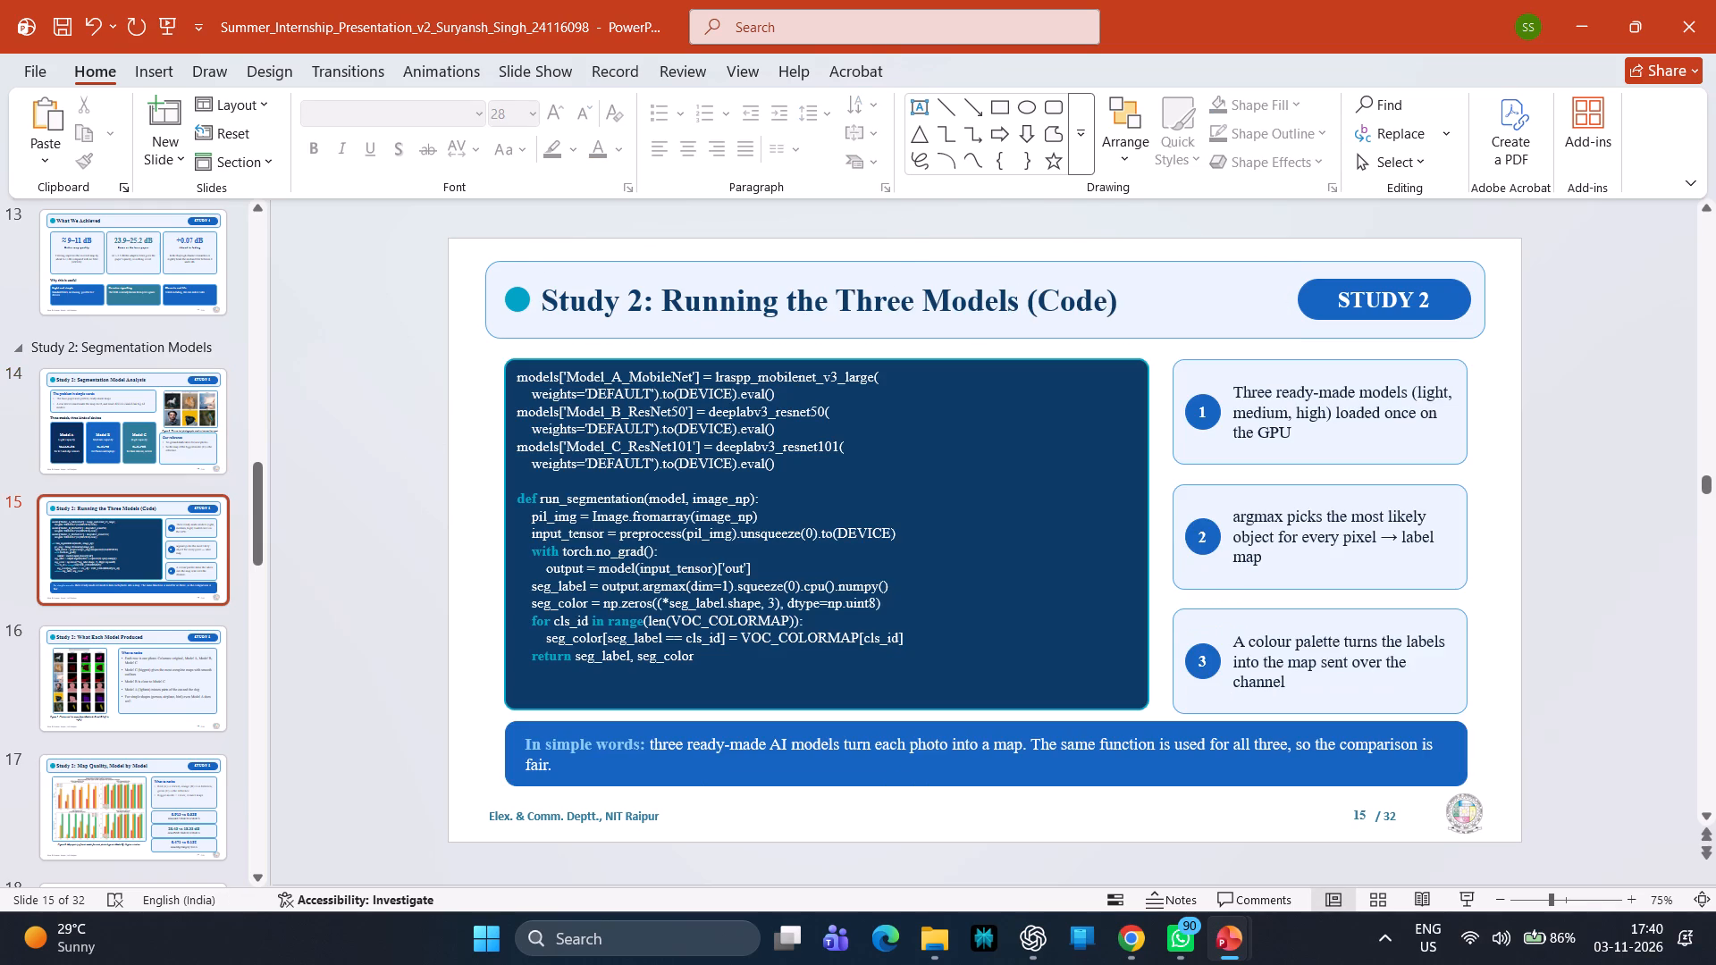
click(661, 310)
key(ctrl+BackSpace)
key(ctrl+BackSpace)
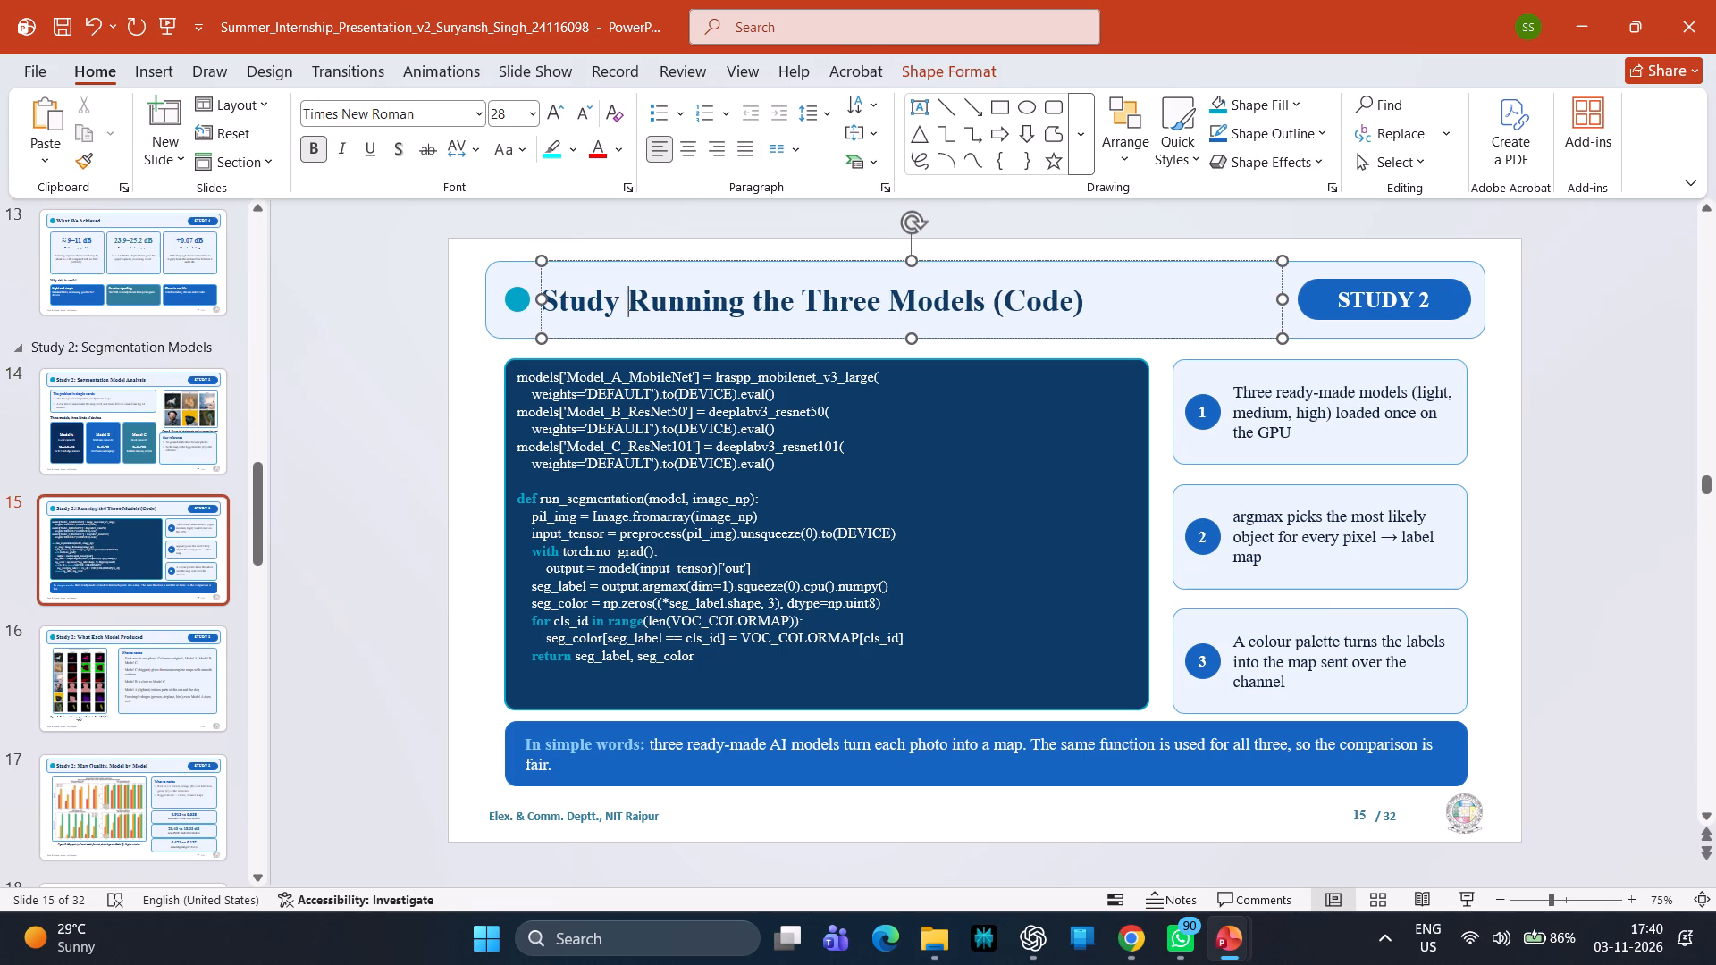
key(ctrl+BackSpace)
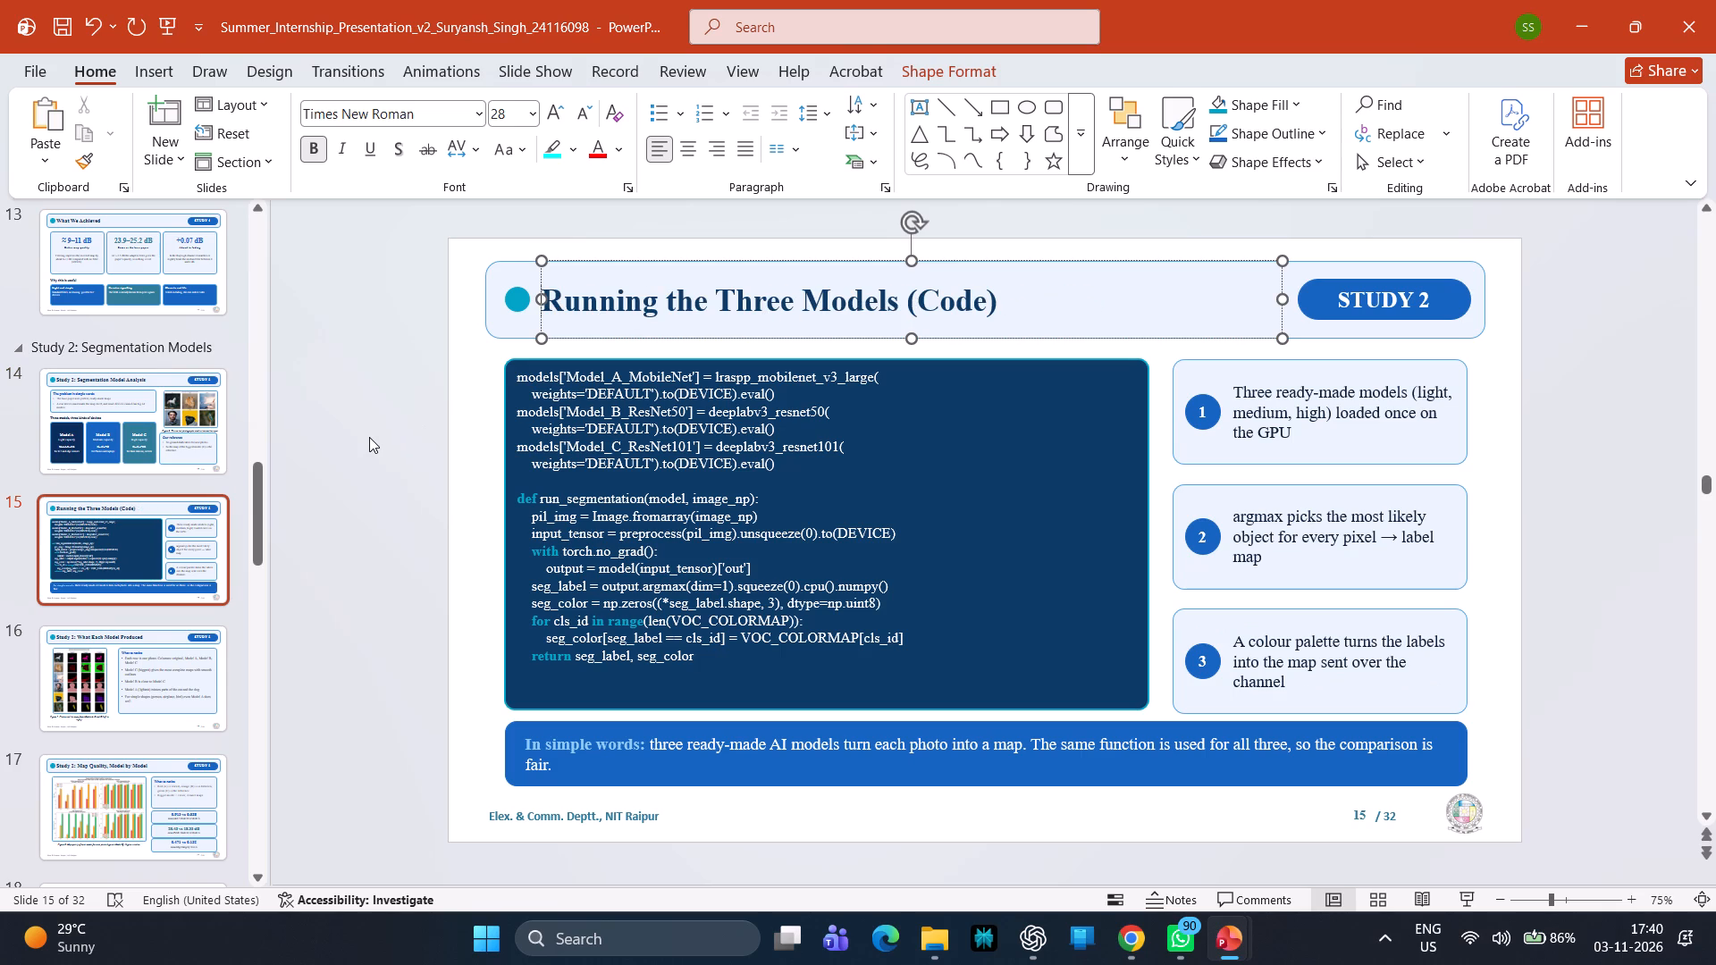
click(369, 437)
Remove the "Study 2:" prefix from slide 16's title, leaving "What Each Model Produced".
key(Down)
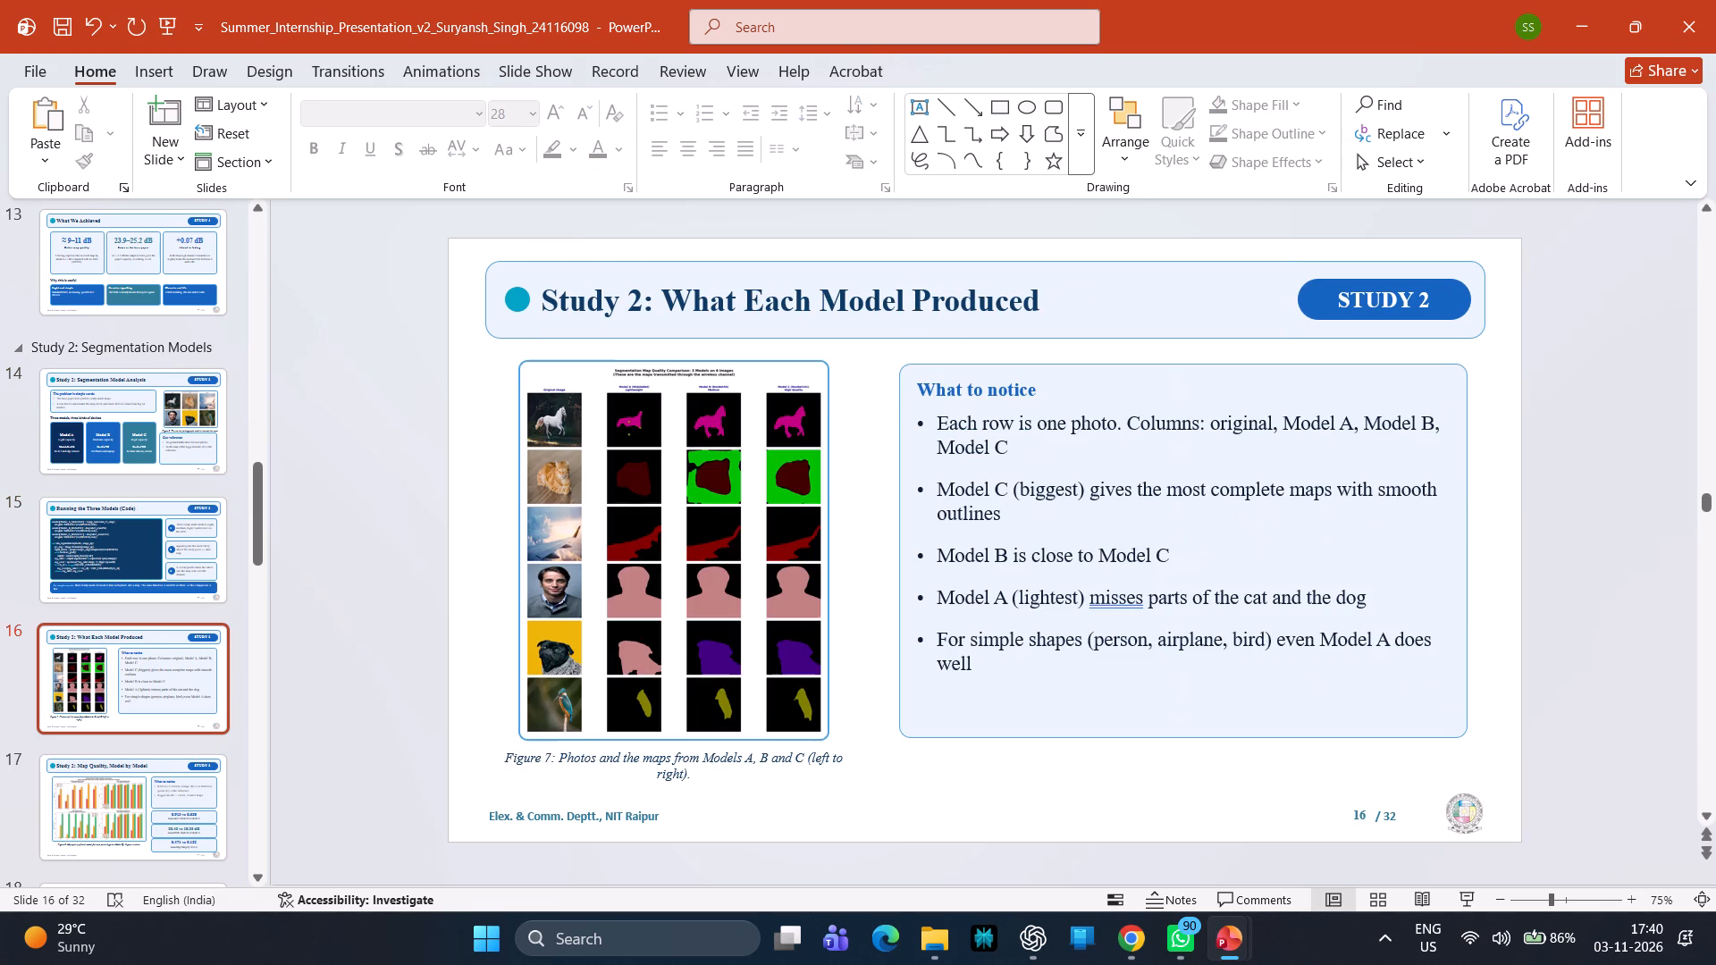
click(658, 296)
key(ctrl+BackSpace)
key(ctrl+BackSpace)
key(ctrl+BackSpace)
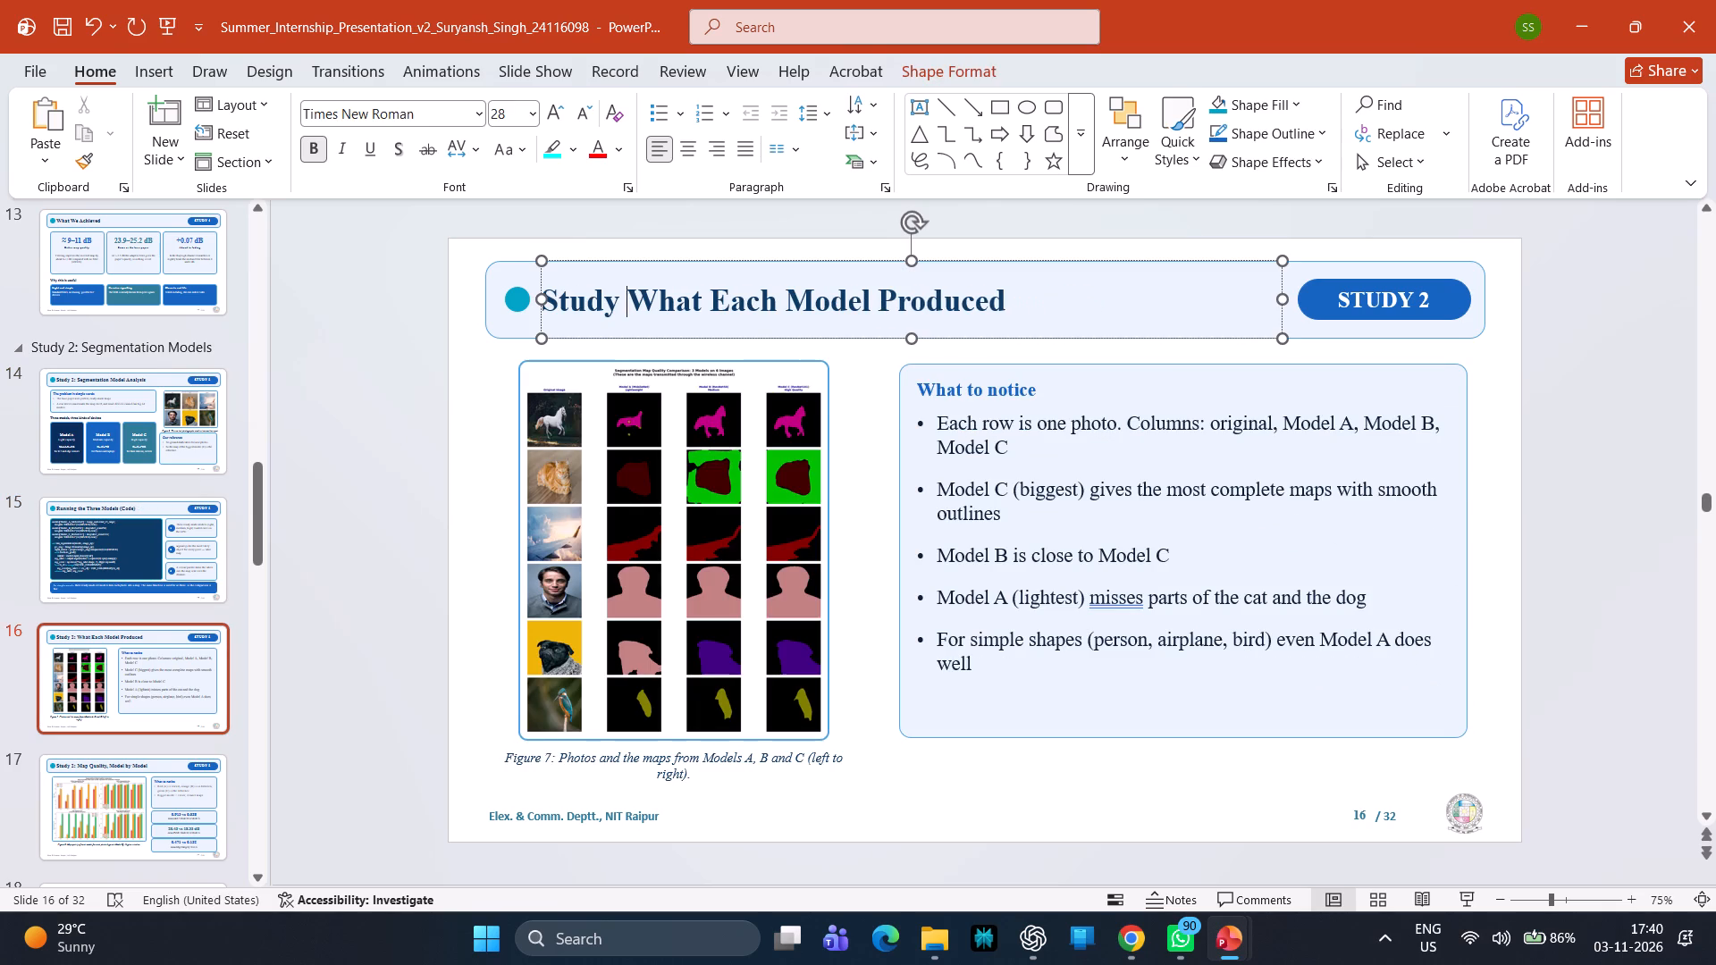
click(388, 423)
Remove the "Study 2:" prefix from slide 17's title, leaving "Map Quality, Model by Model".
key(Down)
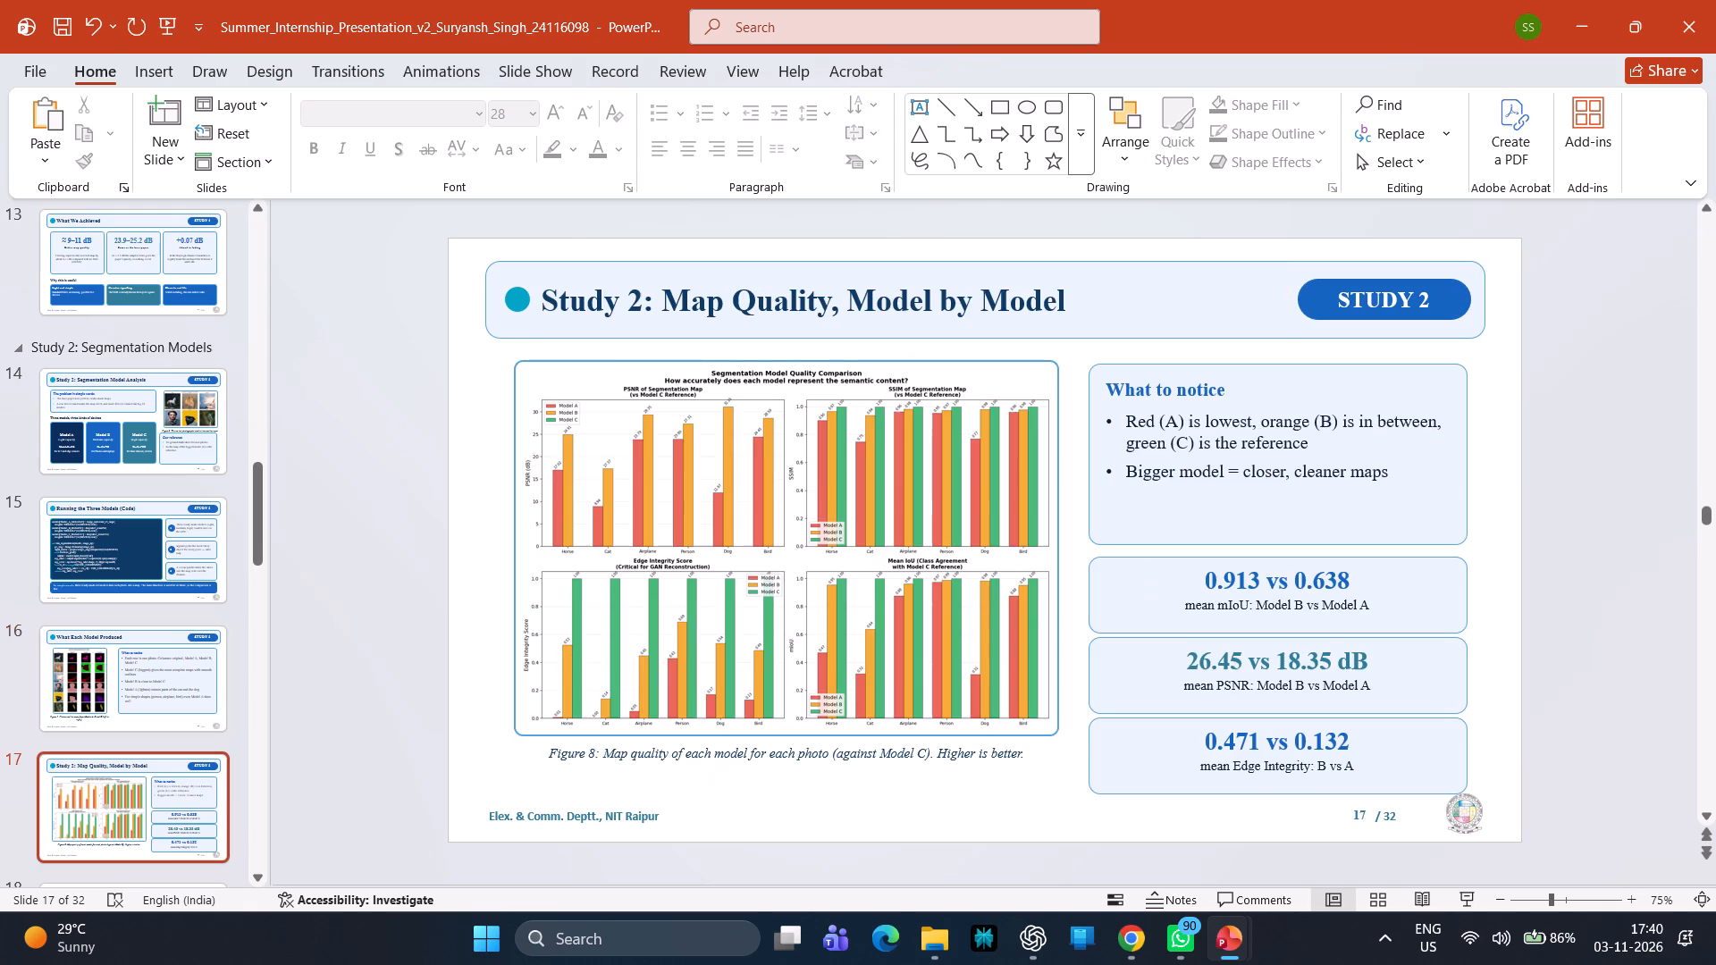
click(661, 304)
key(ctrl+backslash)
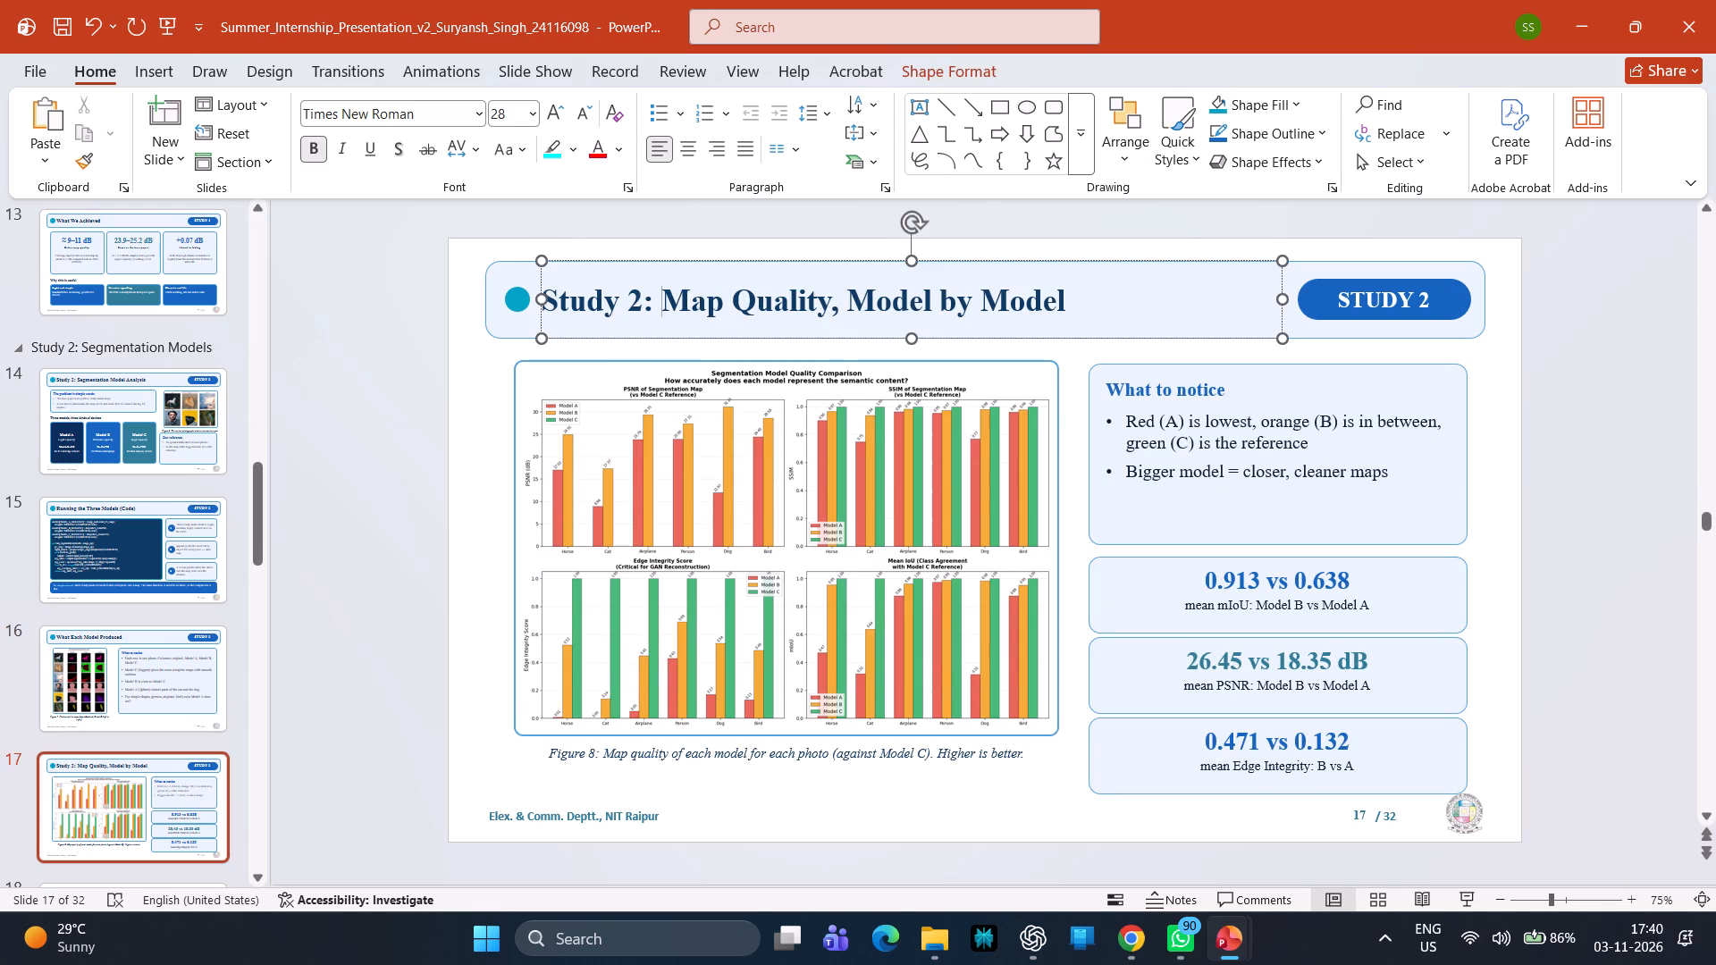
key(ctrl+BackSpace)
key(ctrl+BackSpace)
key(ctrl+BackSpace)
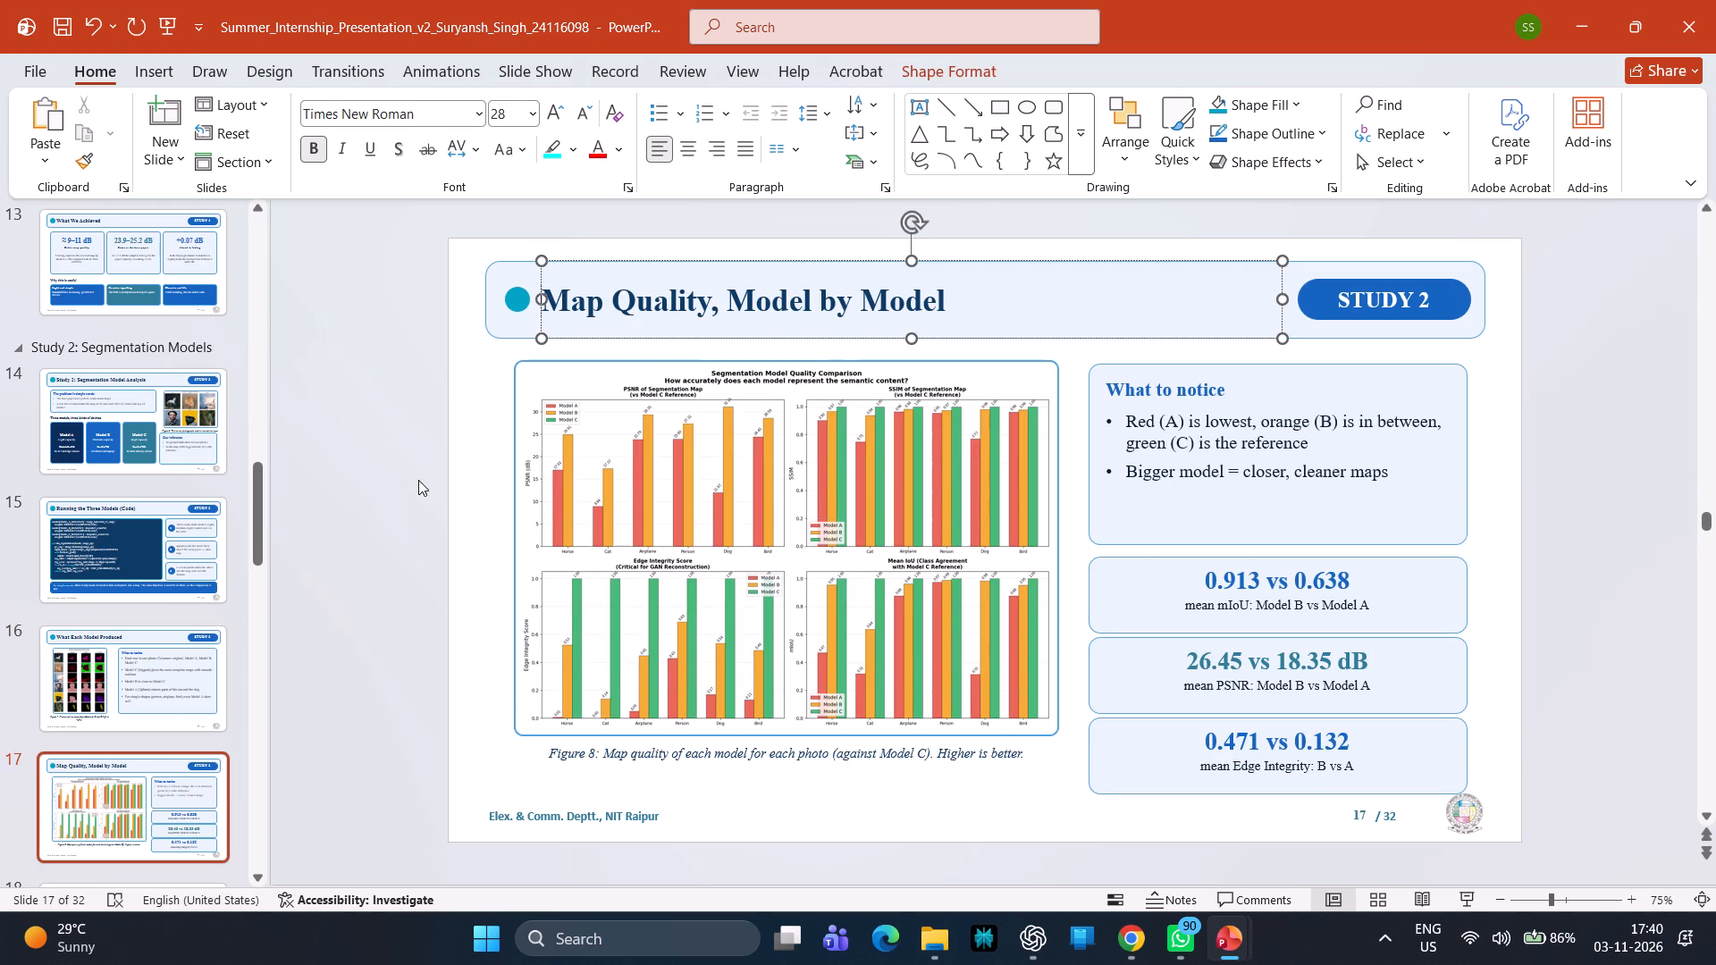
click(418, 480)
Replace the comma in slide 17's title with a spaced hyphen so it reads "Map Quality - Model by Model".
click(719, 303)
key(BackSpace)
key(space)
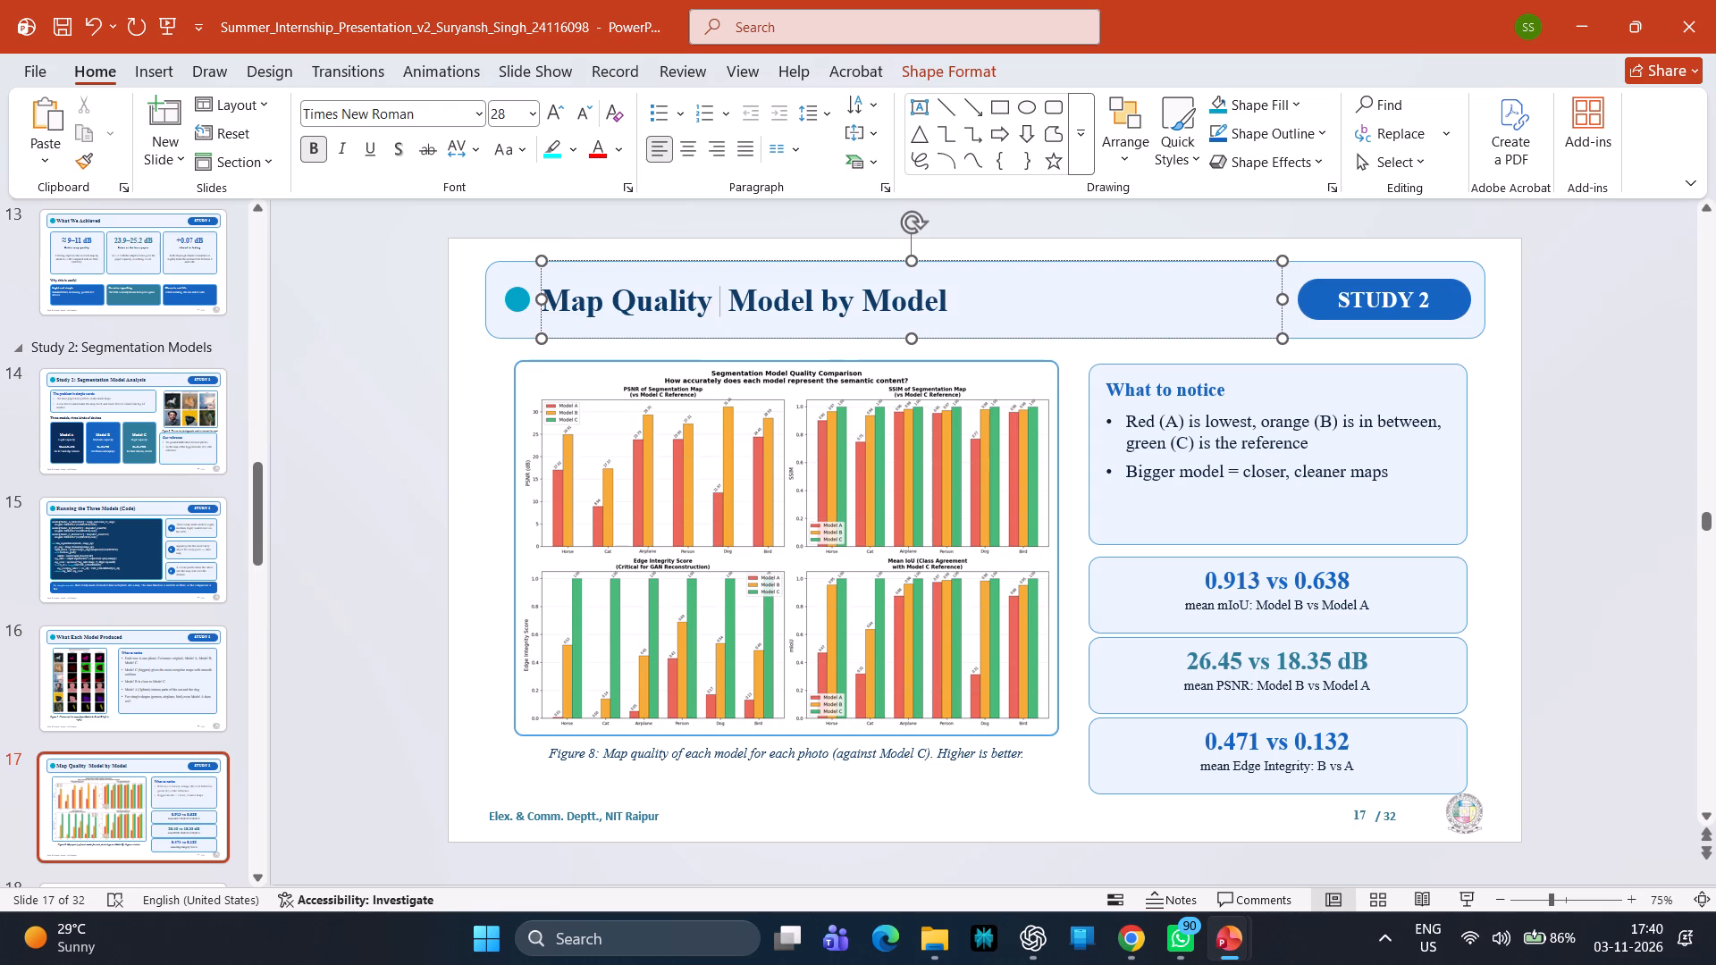
key(minus)
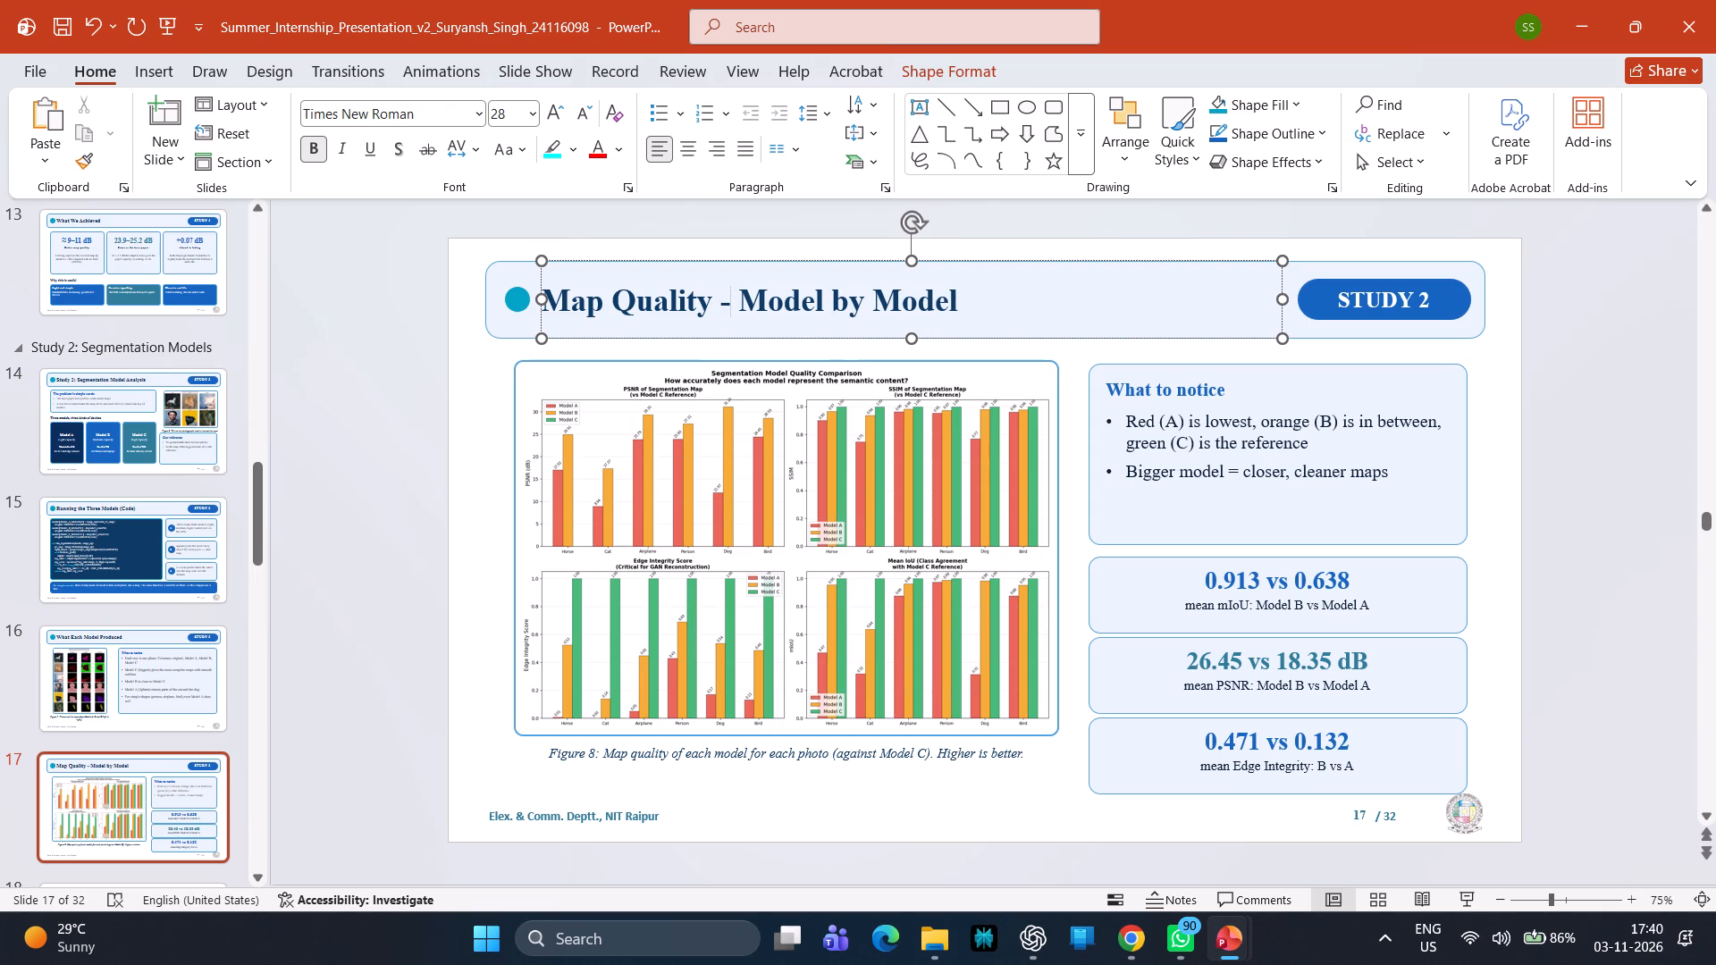
click(369, 473)
Remove the "Study 2:" prefix from slide 18's title, leaving "Results after the Channel".
key(Down)
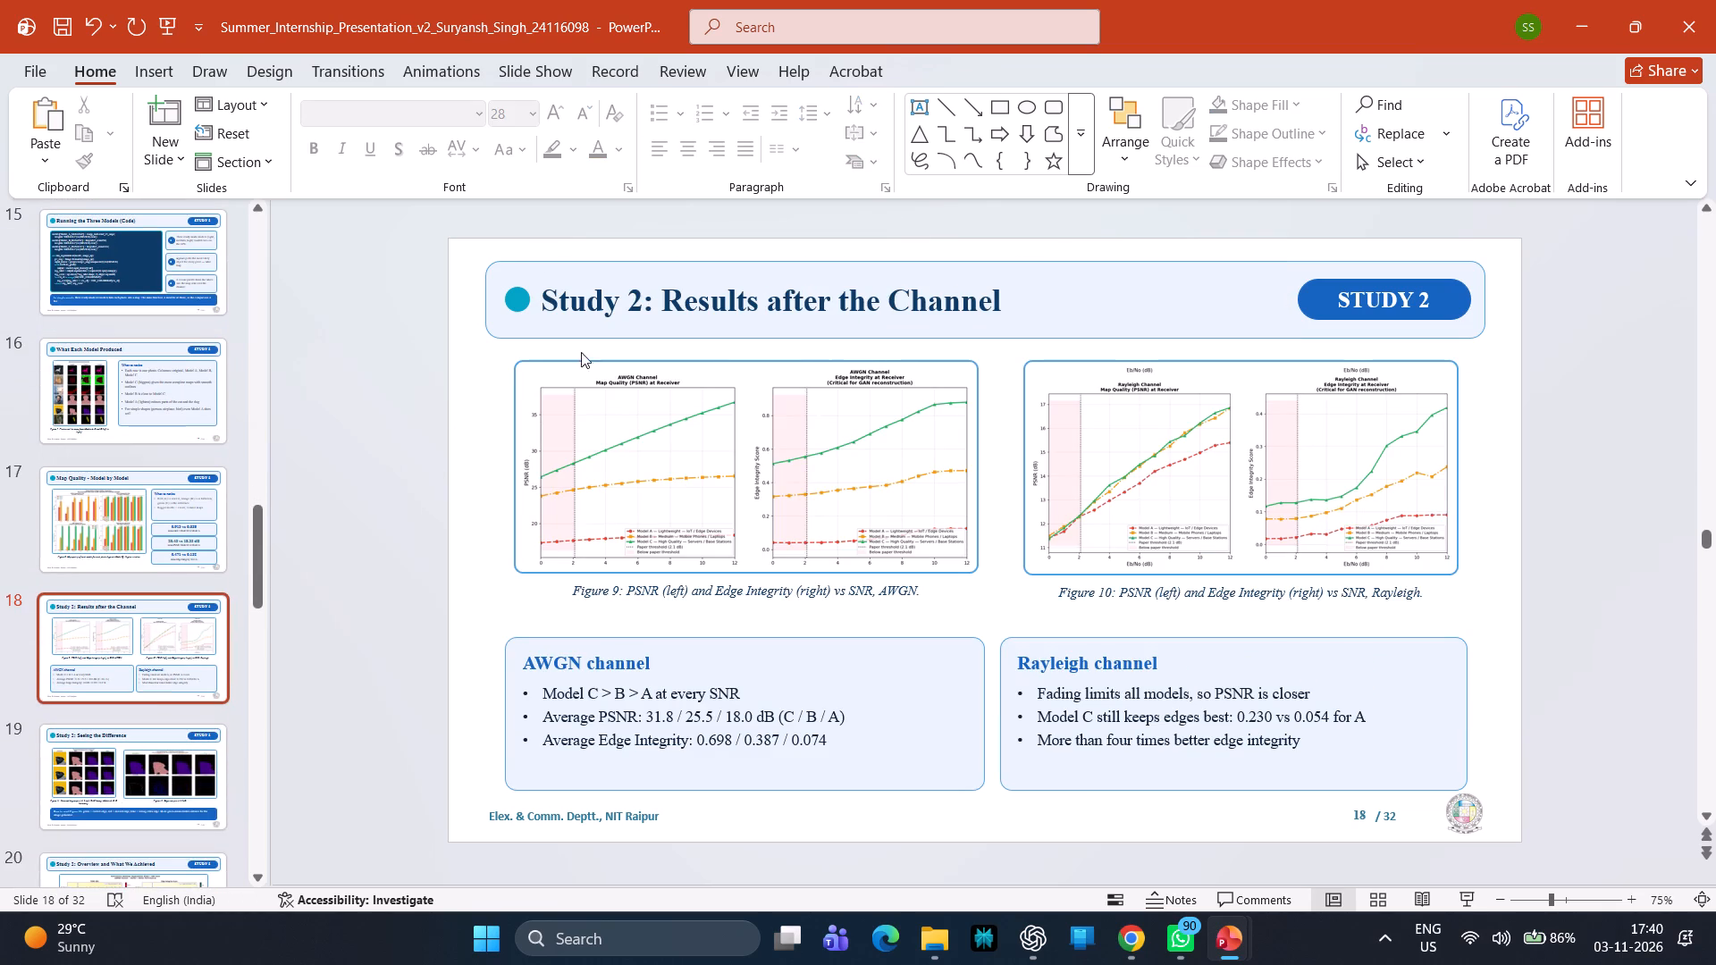
click(660, 308)
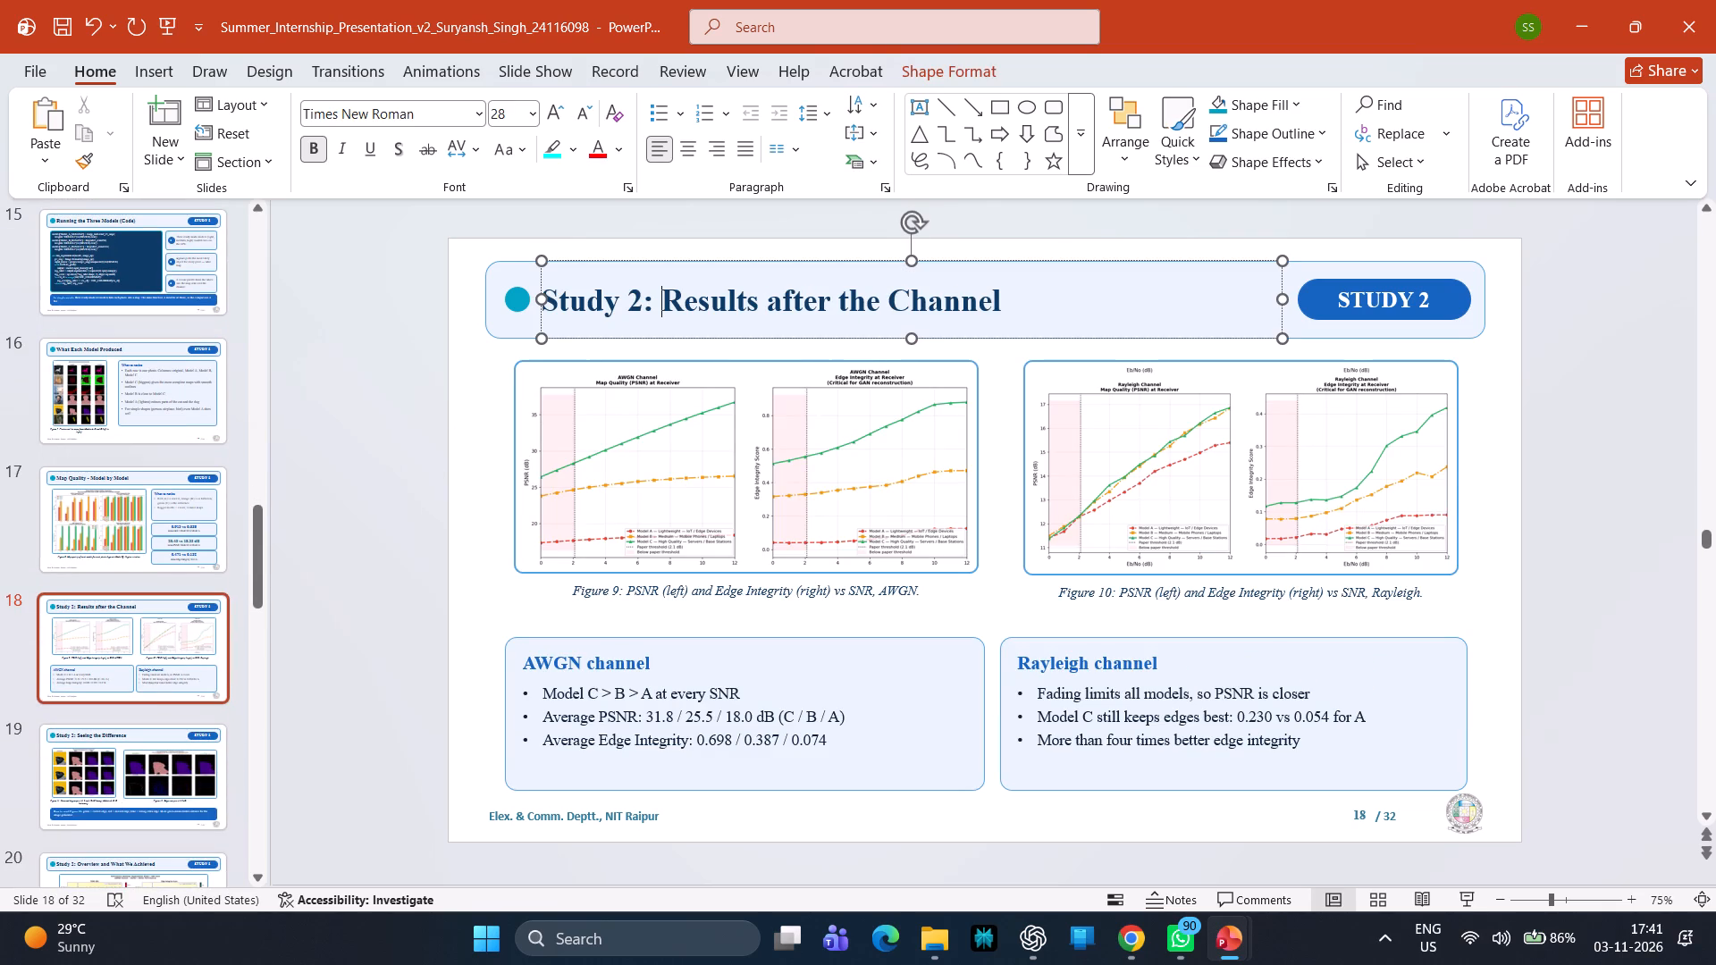
key(ctrl+BackSpace)
key(ctrl+BackSpace)
key(ctrl+BackSpace)
click(431, 470)
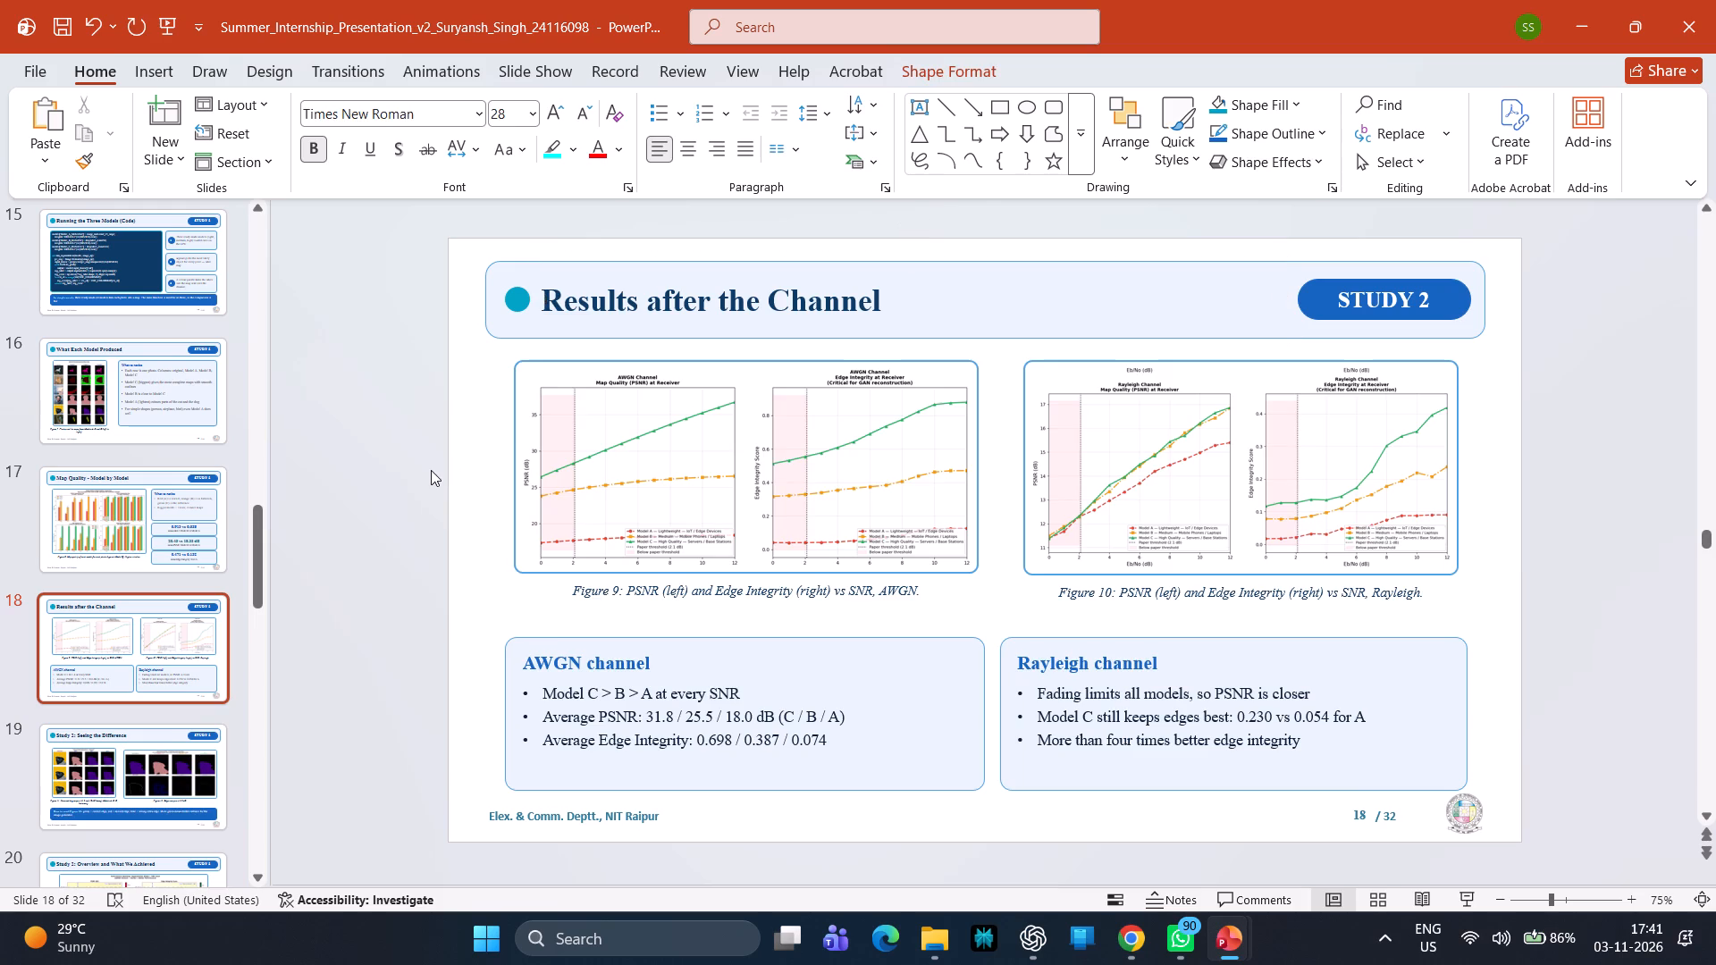
Remove the "Study 2:" prefix from slide 19's title, leaving "Seeing the Difference".
key(Down)
click(661, 305)
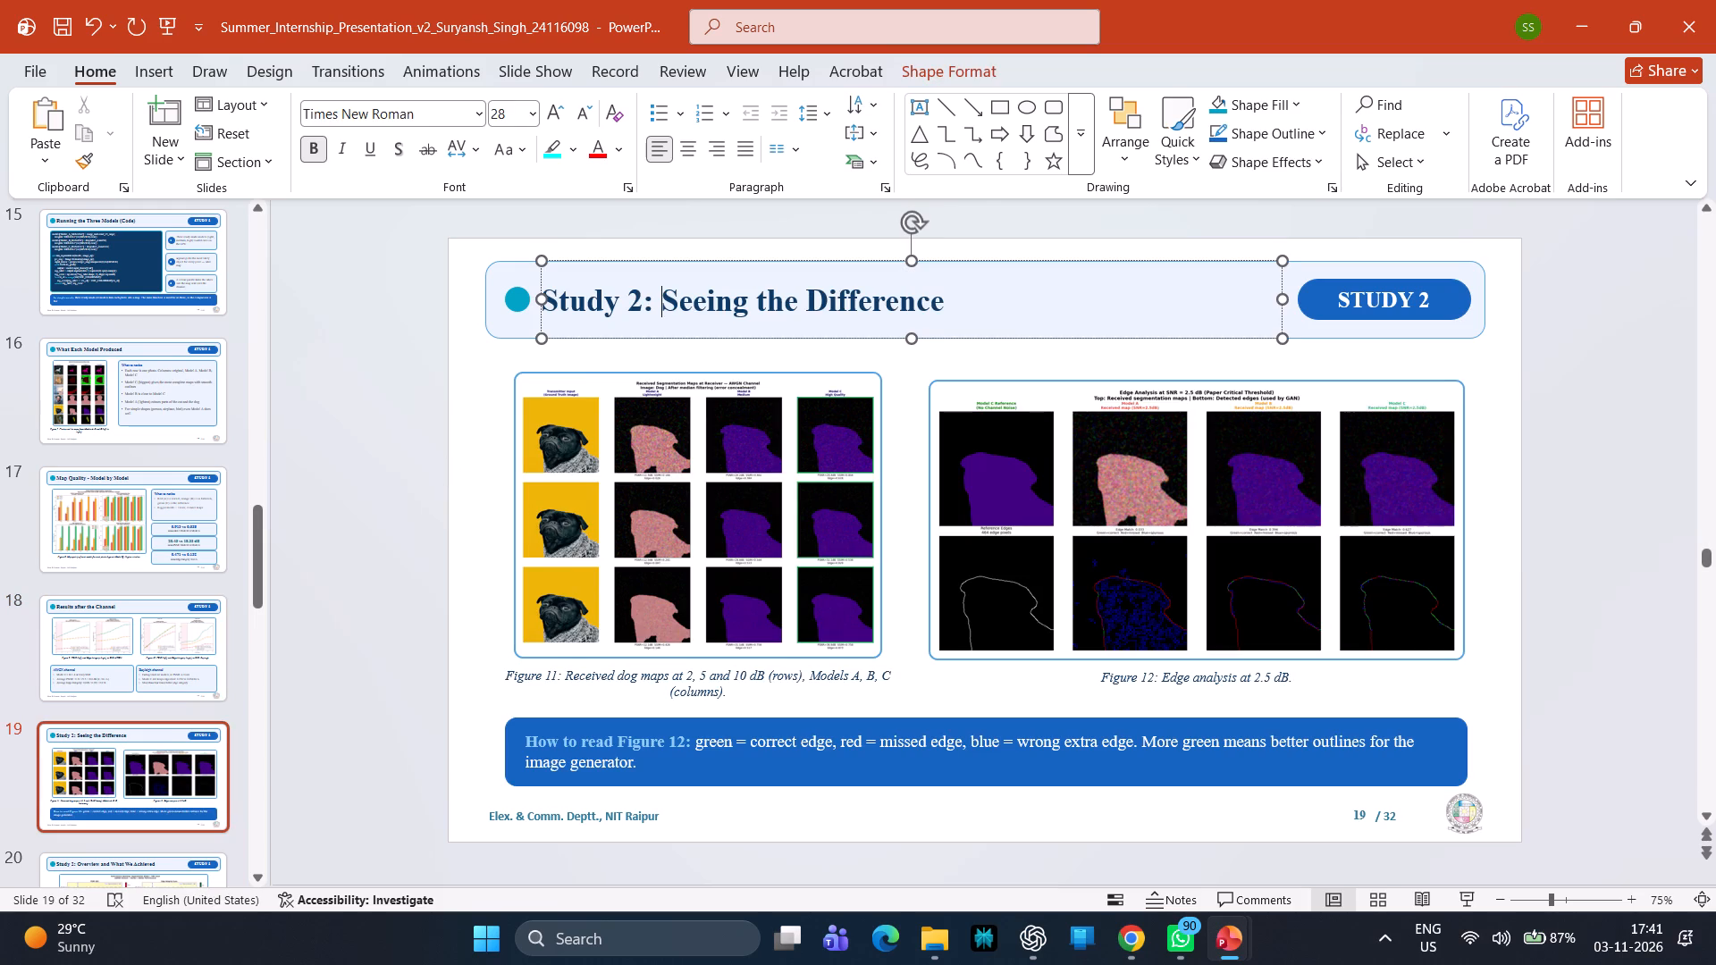
key(ctrl+BackSpace)
key(ctrl+BackSpace)
key(ctrl+BackSpace)
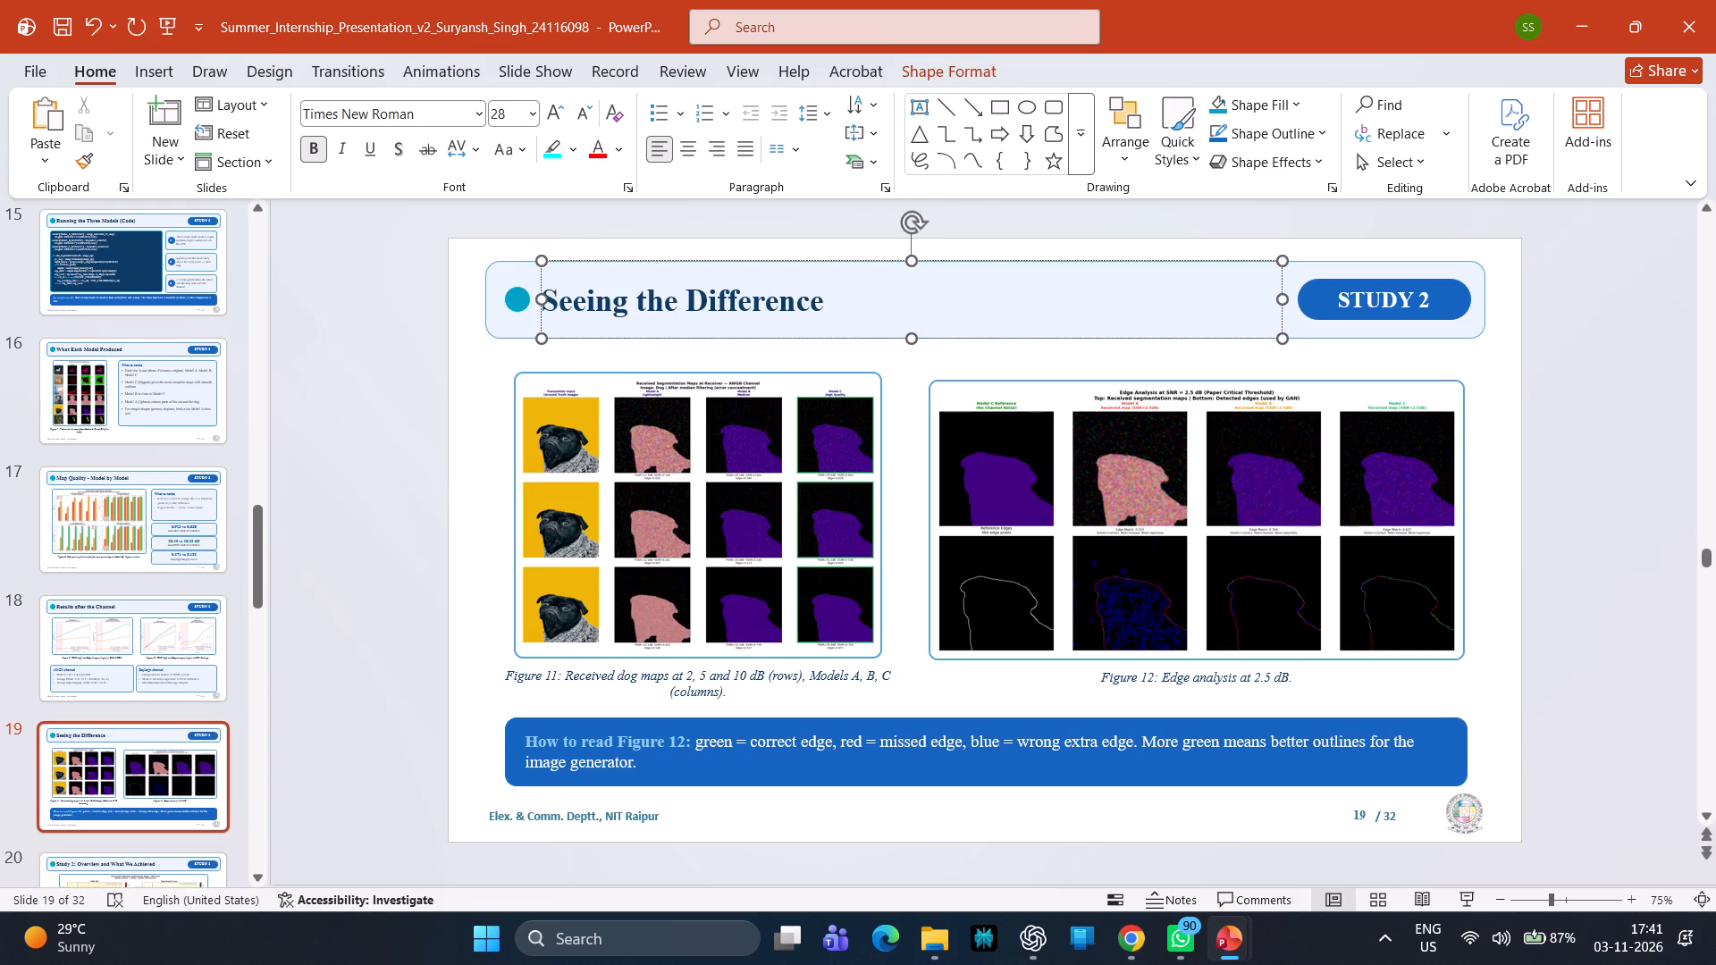
click(387, 445)
Remove the "Study 2:" prefix from slide 20's title, leaving "Overview and What We Achieved".
key(Down)
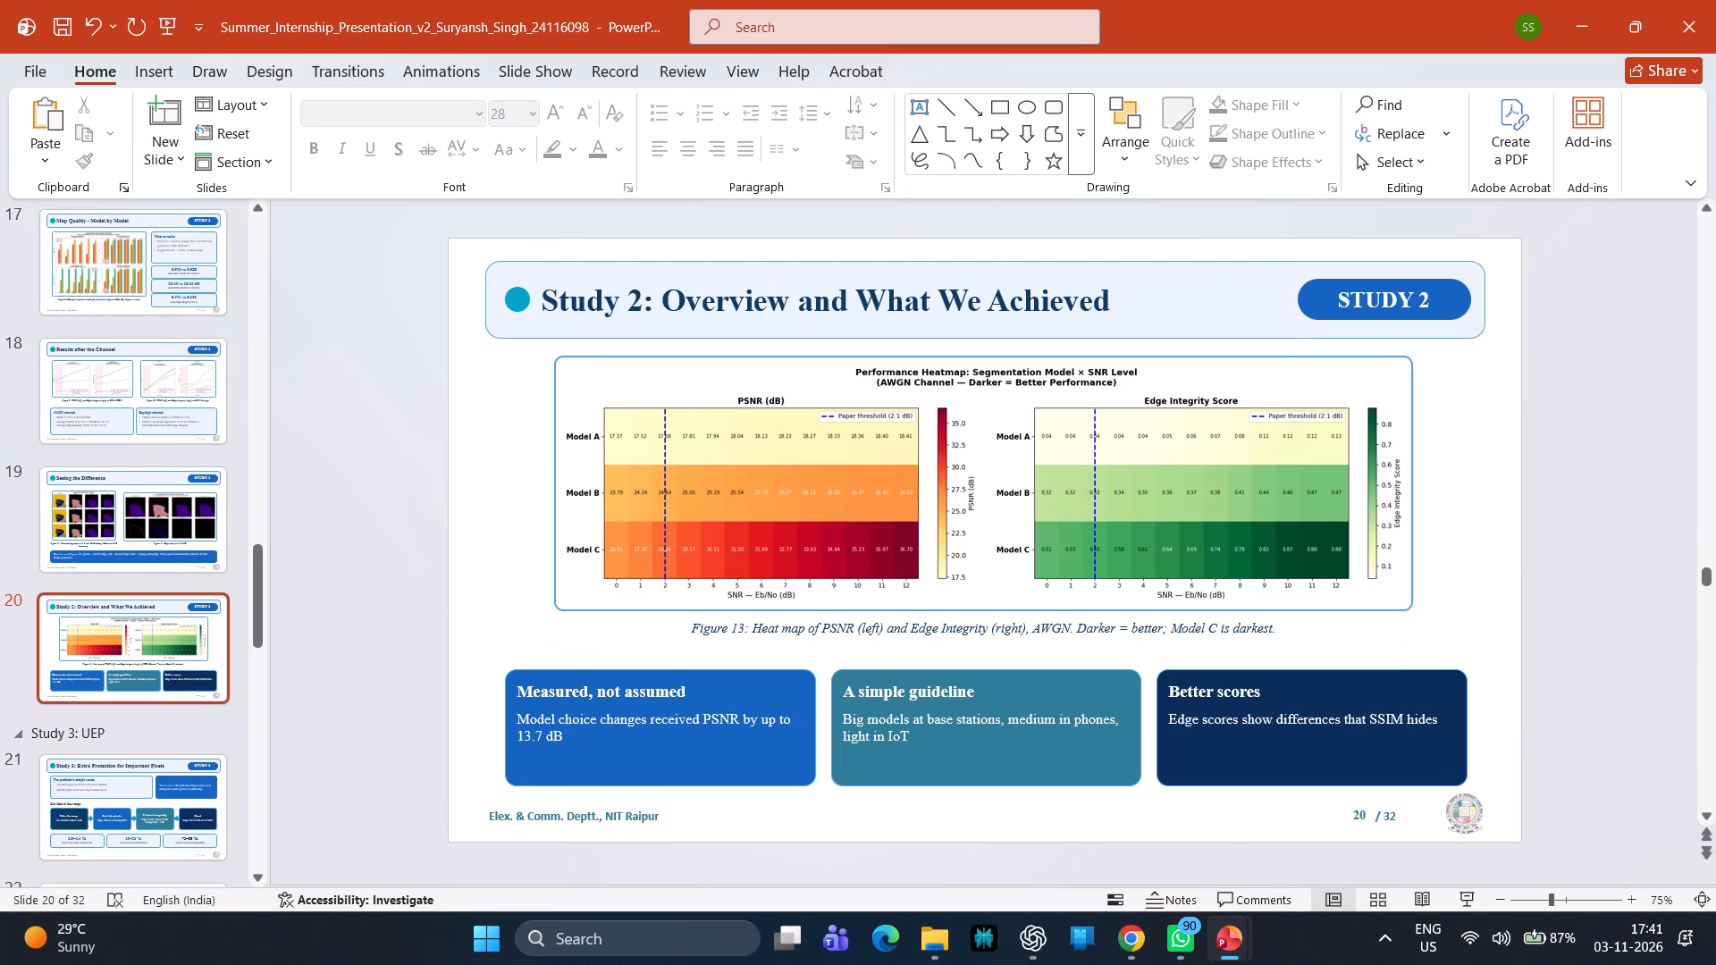
click(664, 306)
key(ctrl+BackSpace)
key(ctrl+BackSpace)
key(ctrl+BackSpace)
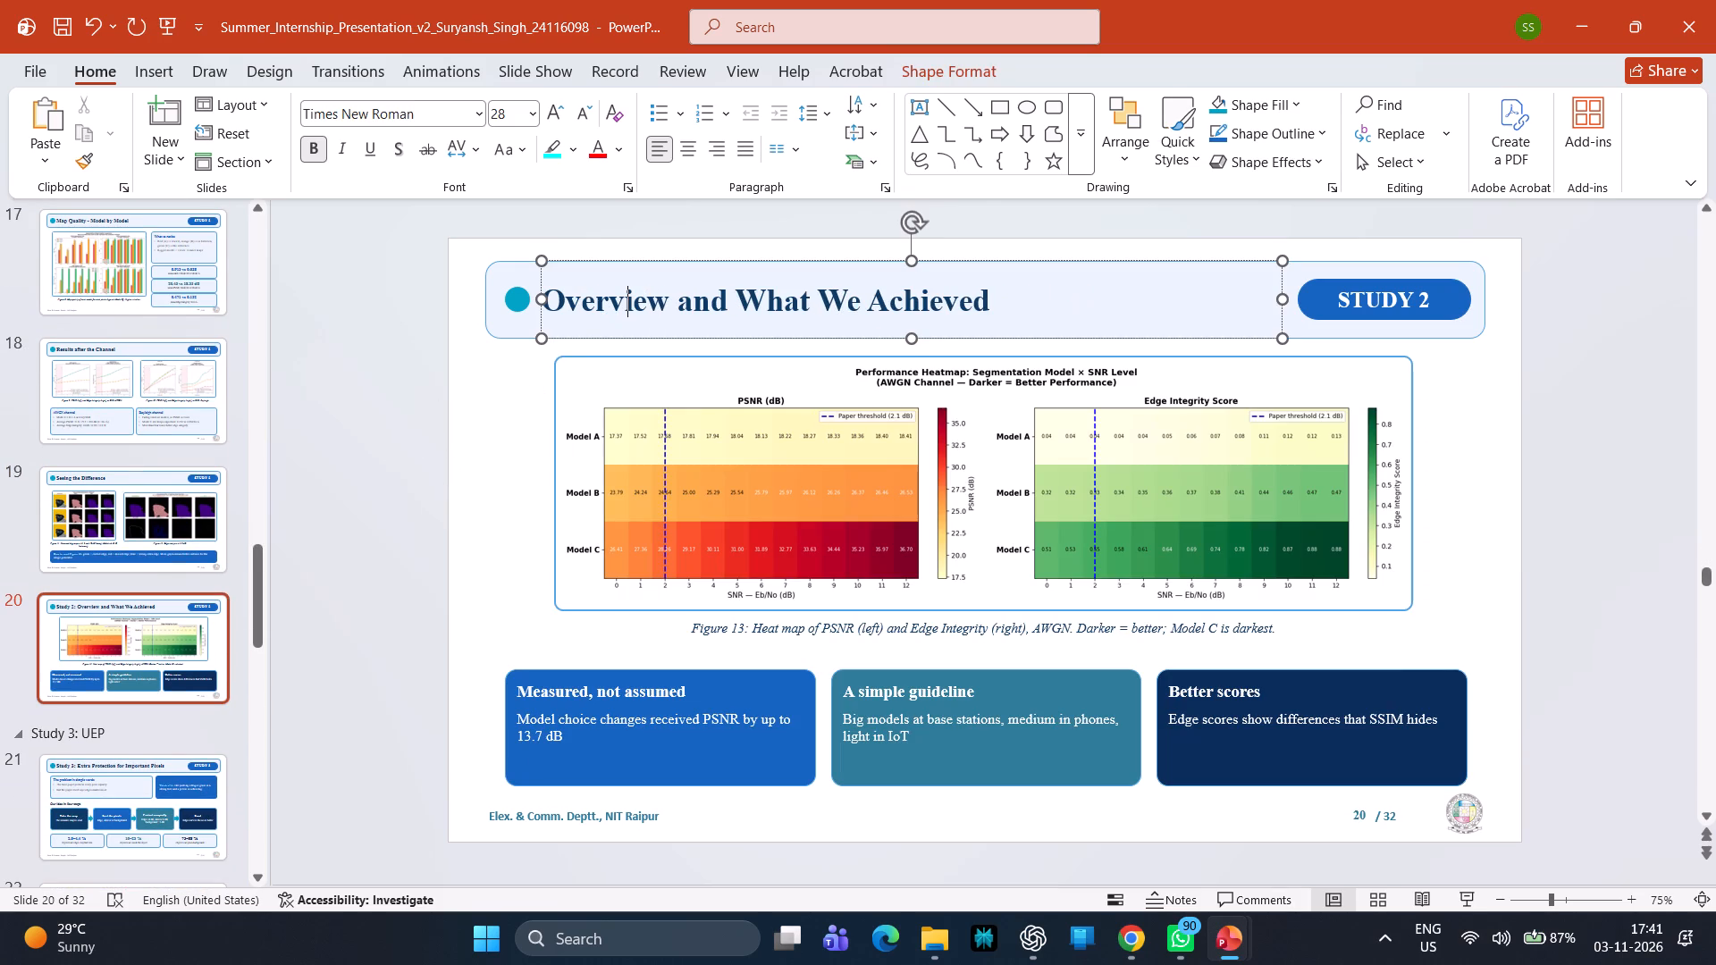
click(394, 463)
Replace slide 21's title text after "Study 3:" with "Unequal Error Protection (UEP)", copied from slide 18 of the other presentation version.
key(Down)
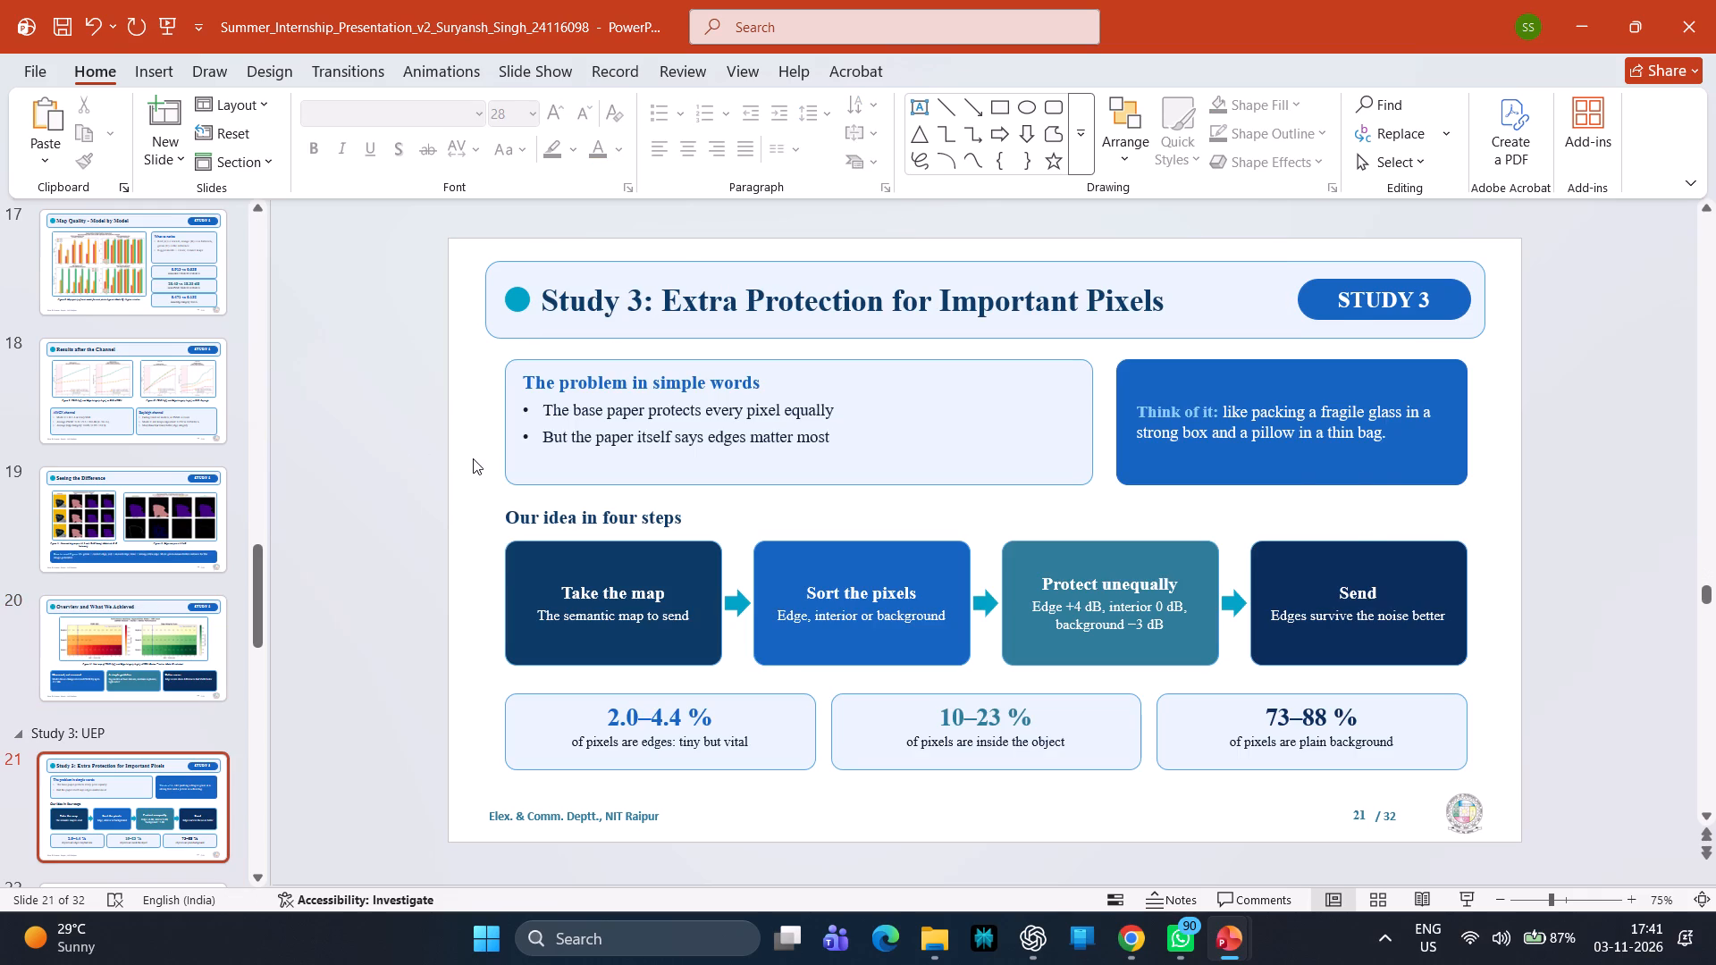
scroll(473, 458, down, 3)
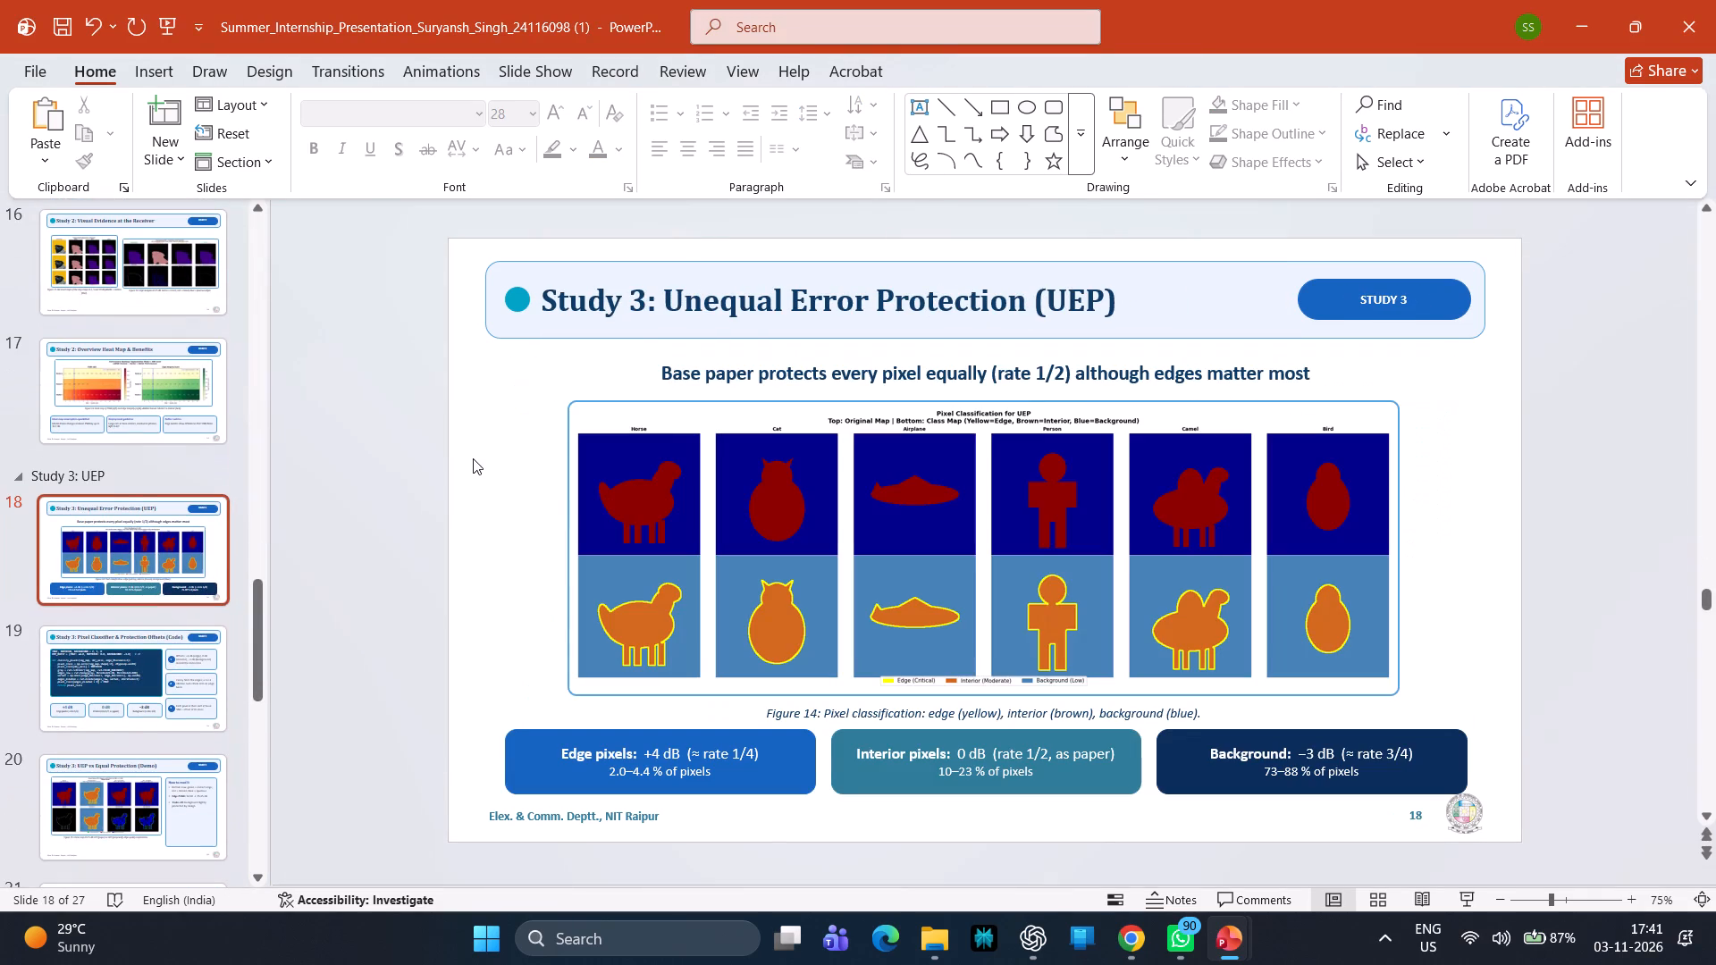
drag(1116, 305, 676, 303)
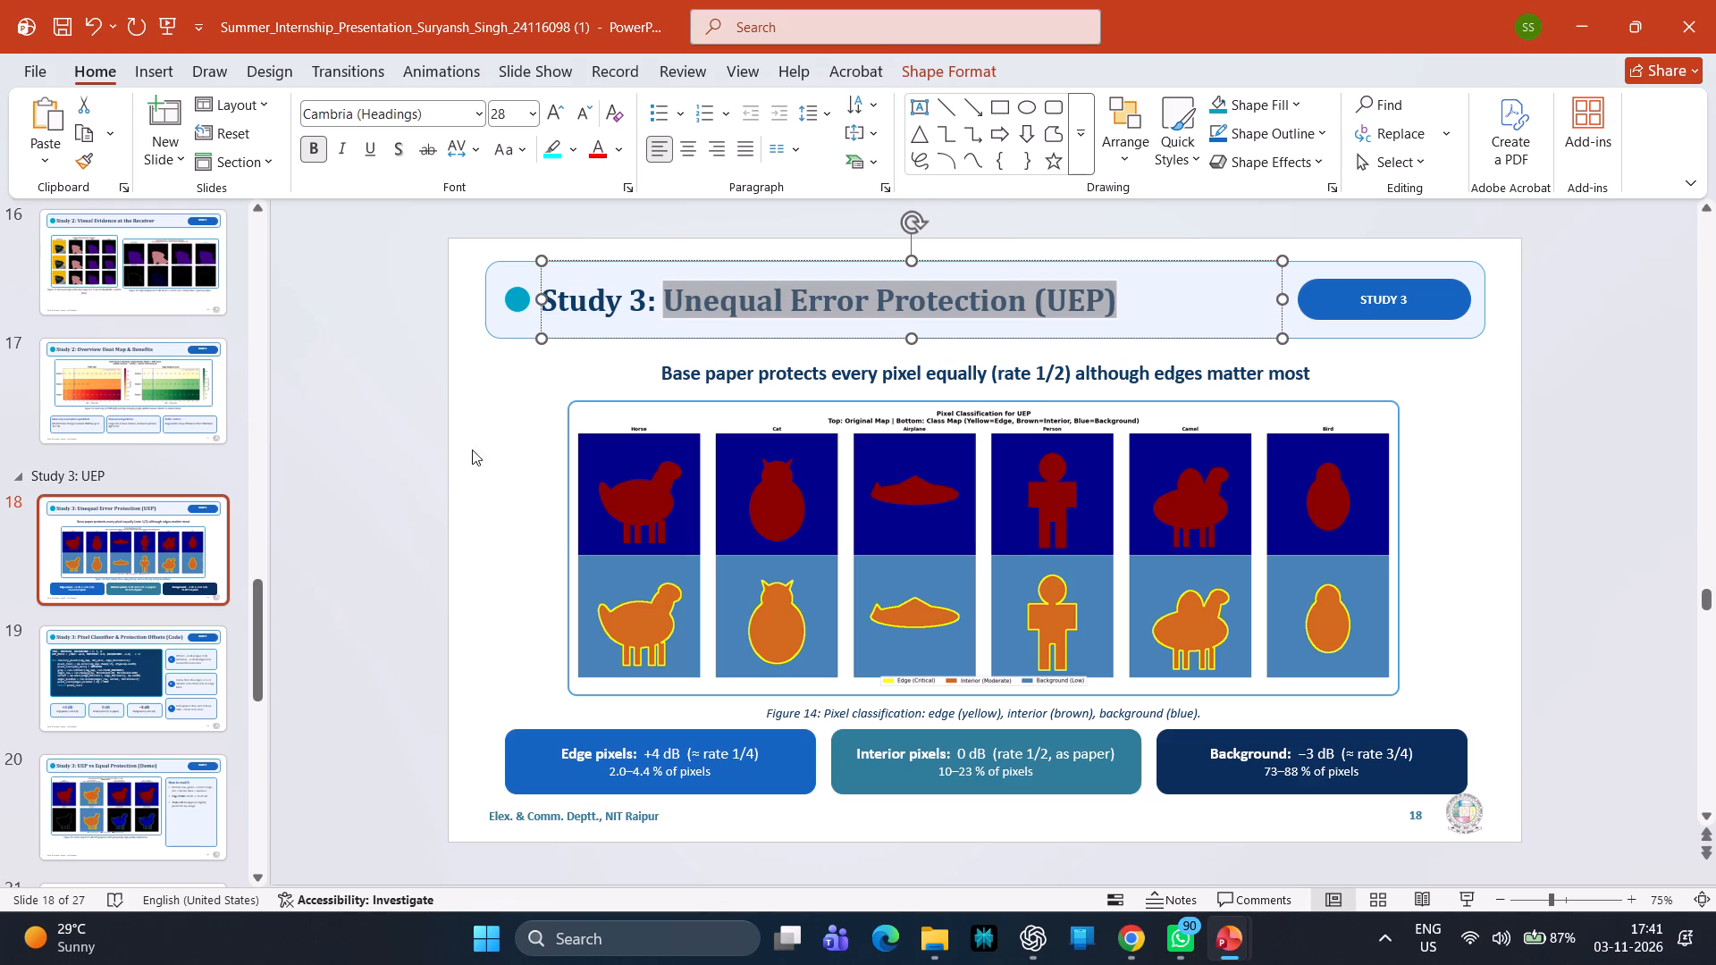
click(415, 480)
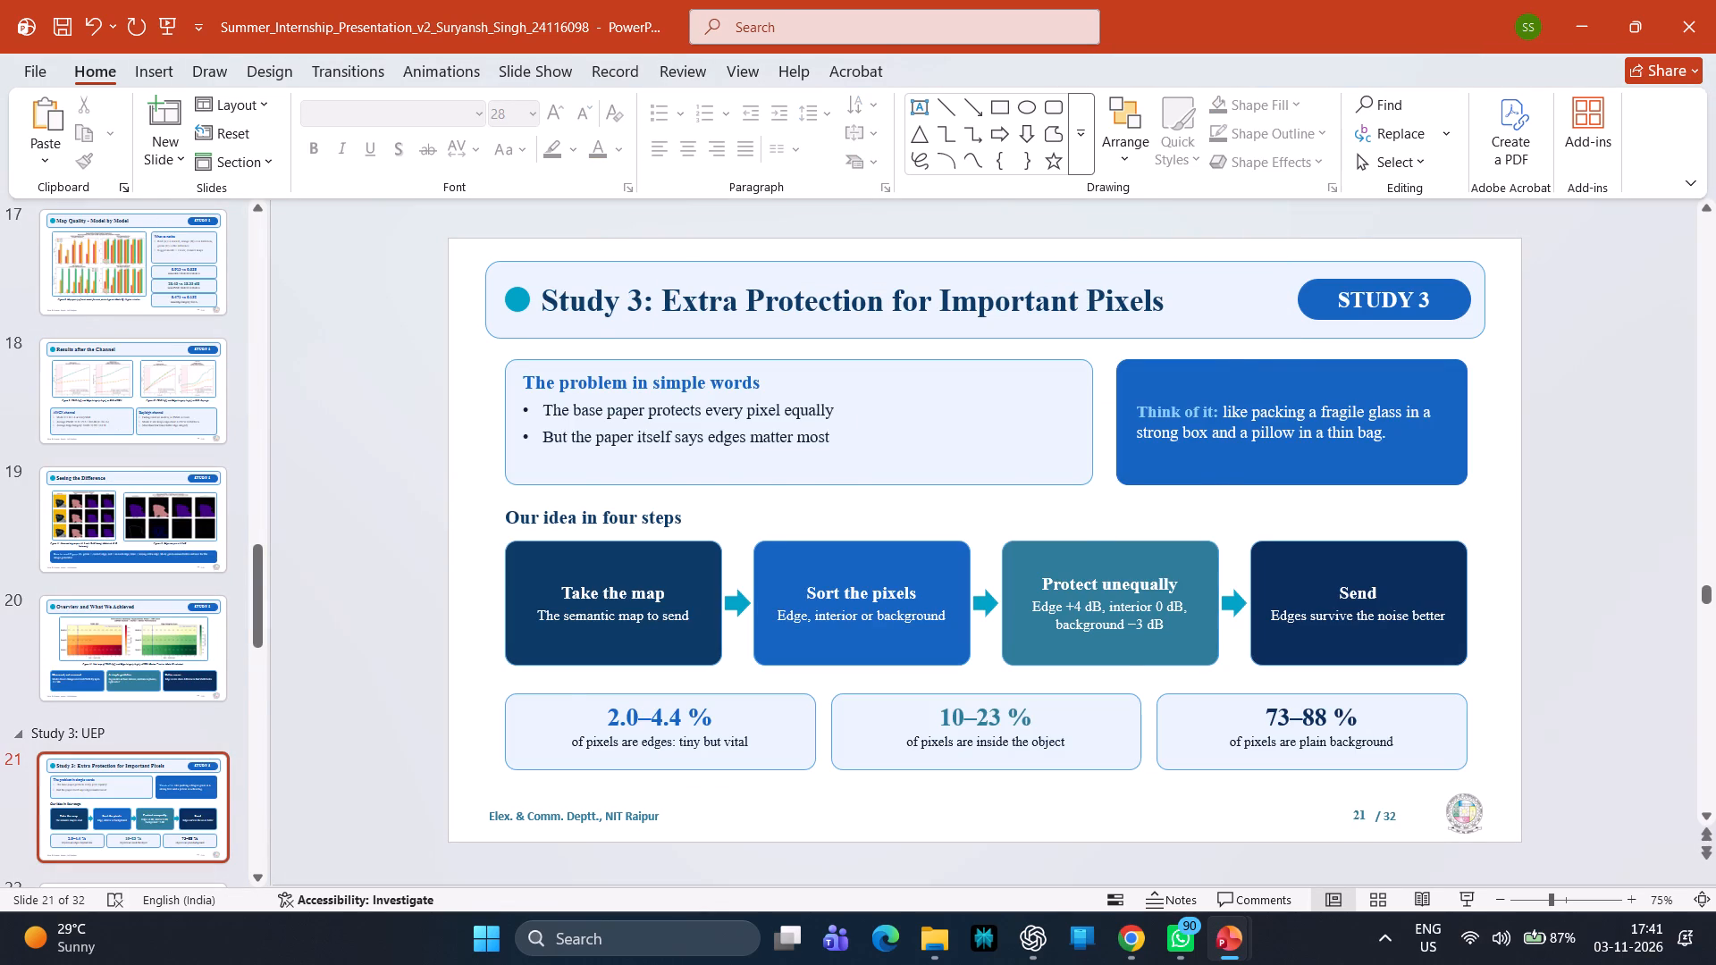
drag(1112, 304, 666, 302)
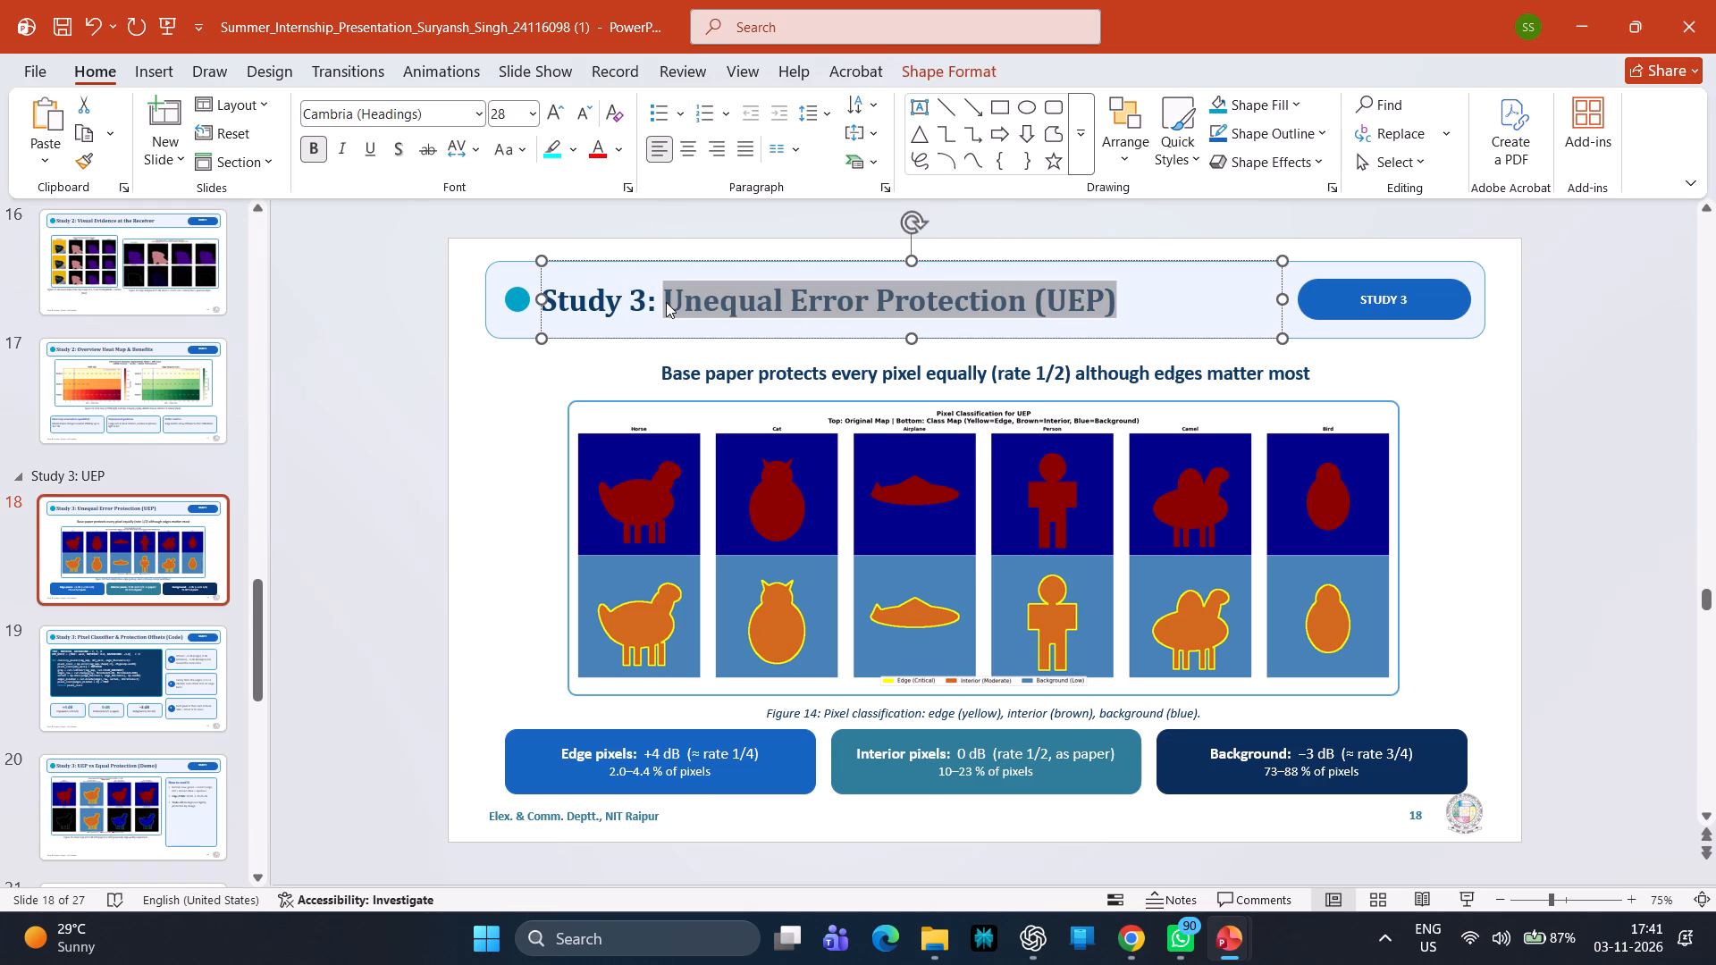
key(ctrl+c)
click(416, 482)
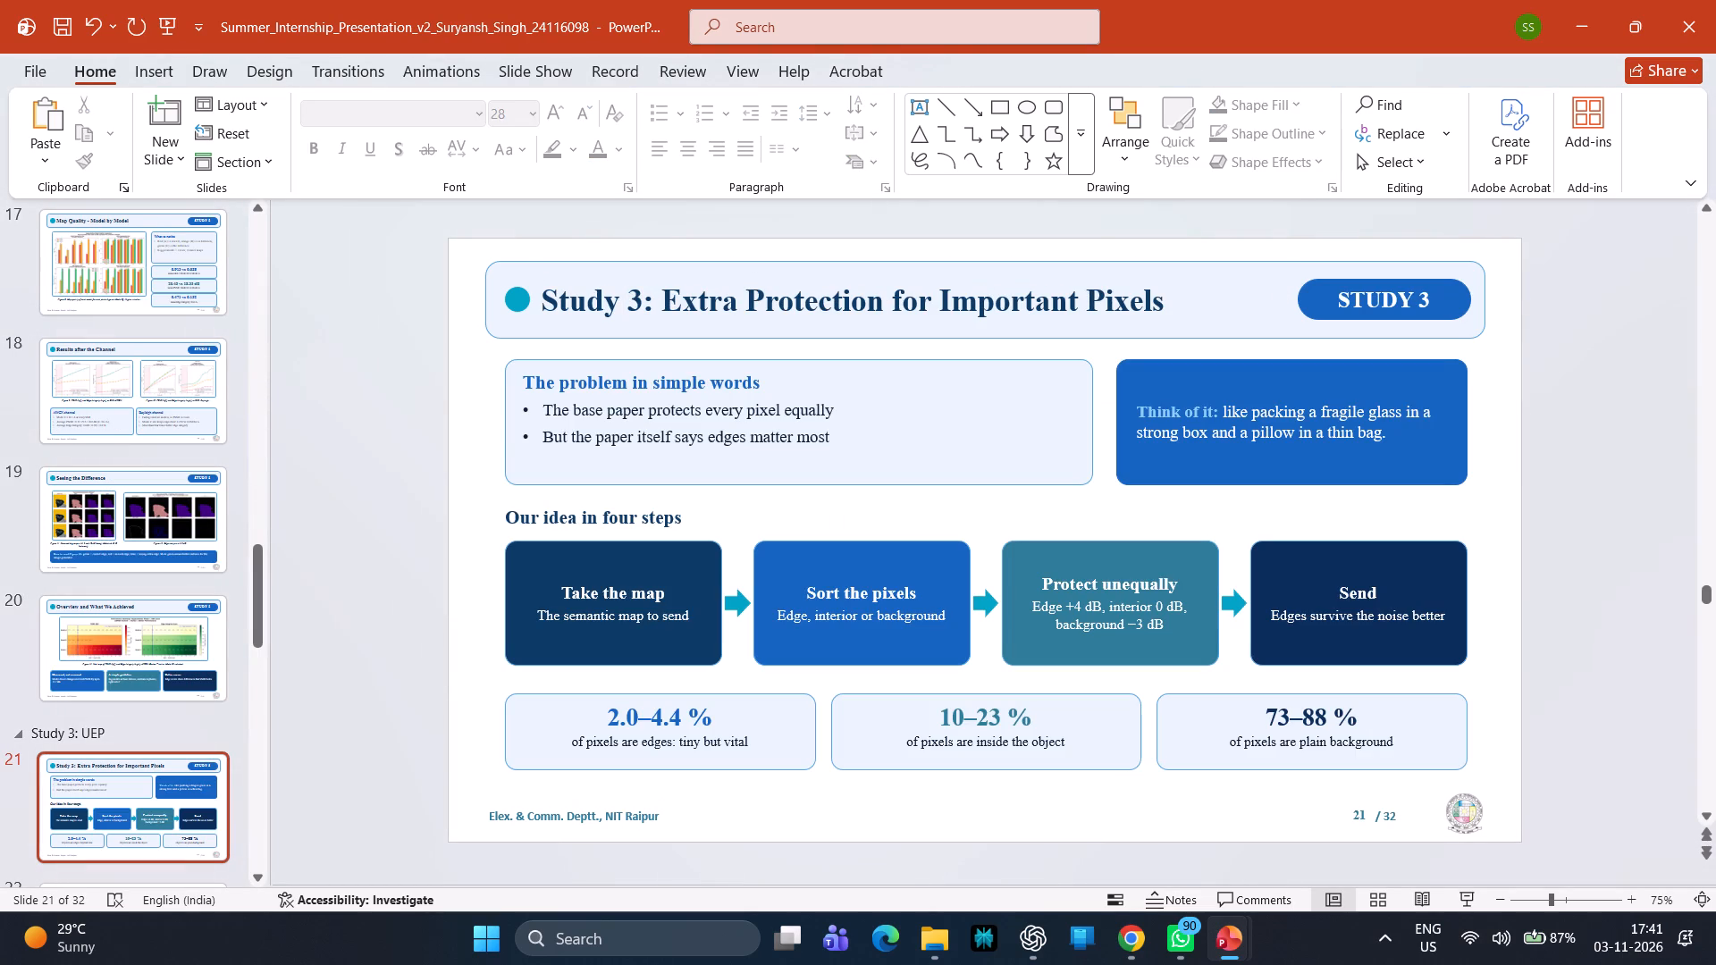
drag(1163, 301, 684, 323)
key(ctrl+v)
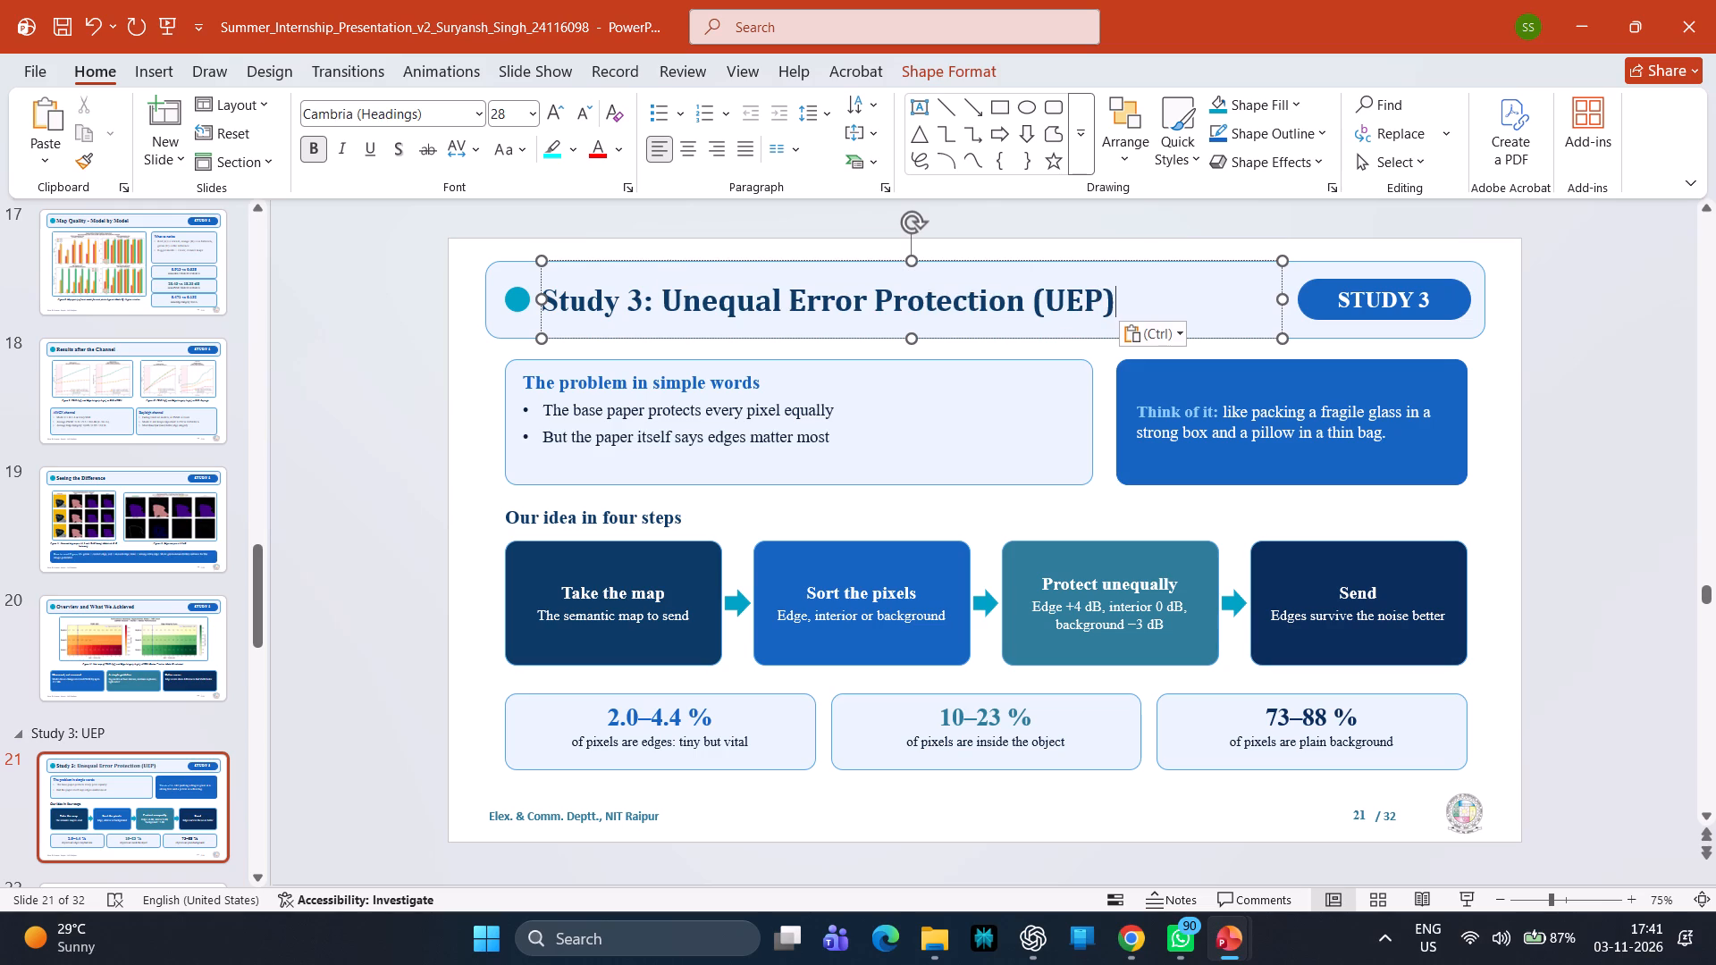
Set the pasted "Unequal Error Protection (UEP)" text in slide 21's title to Times New Roman.
key(ctrl+shift+Left)
key(ctrl+shift+Left)
key(ctrl+shift+Left)
key(ctrl+shift+Left)
key(ctrl+shift+Left)
key(ctrl+shift+Left)
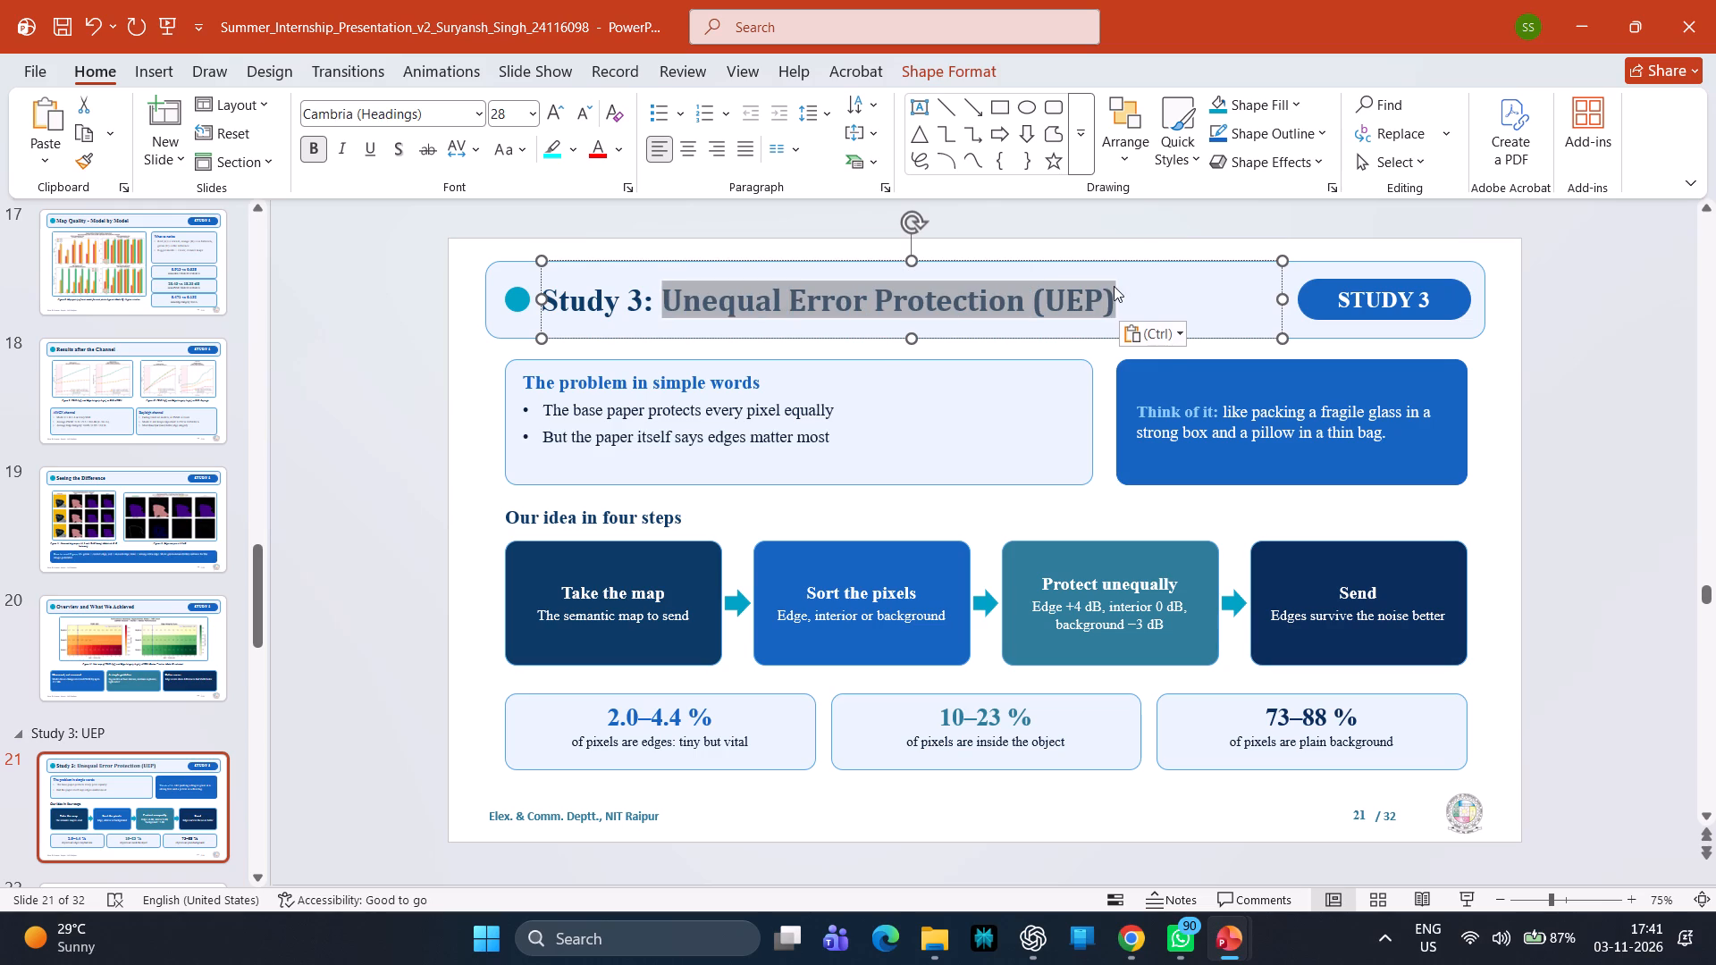
click(475, 119)
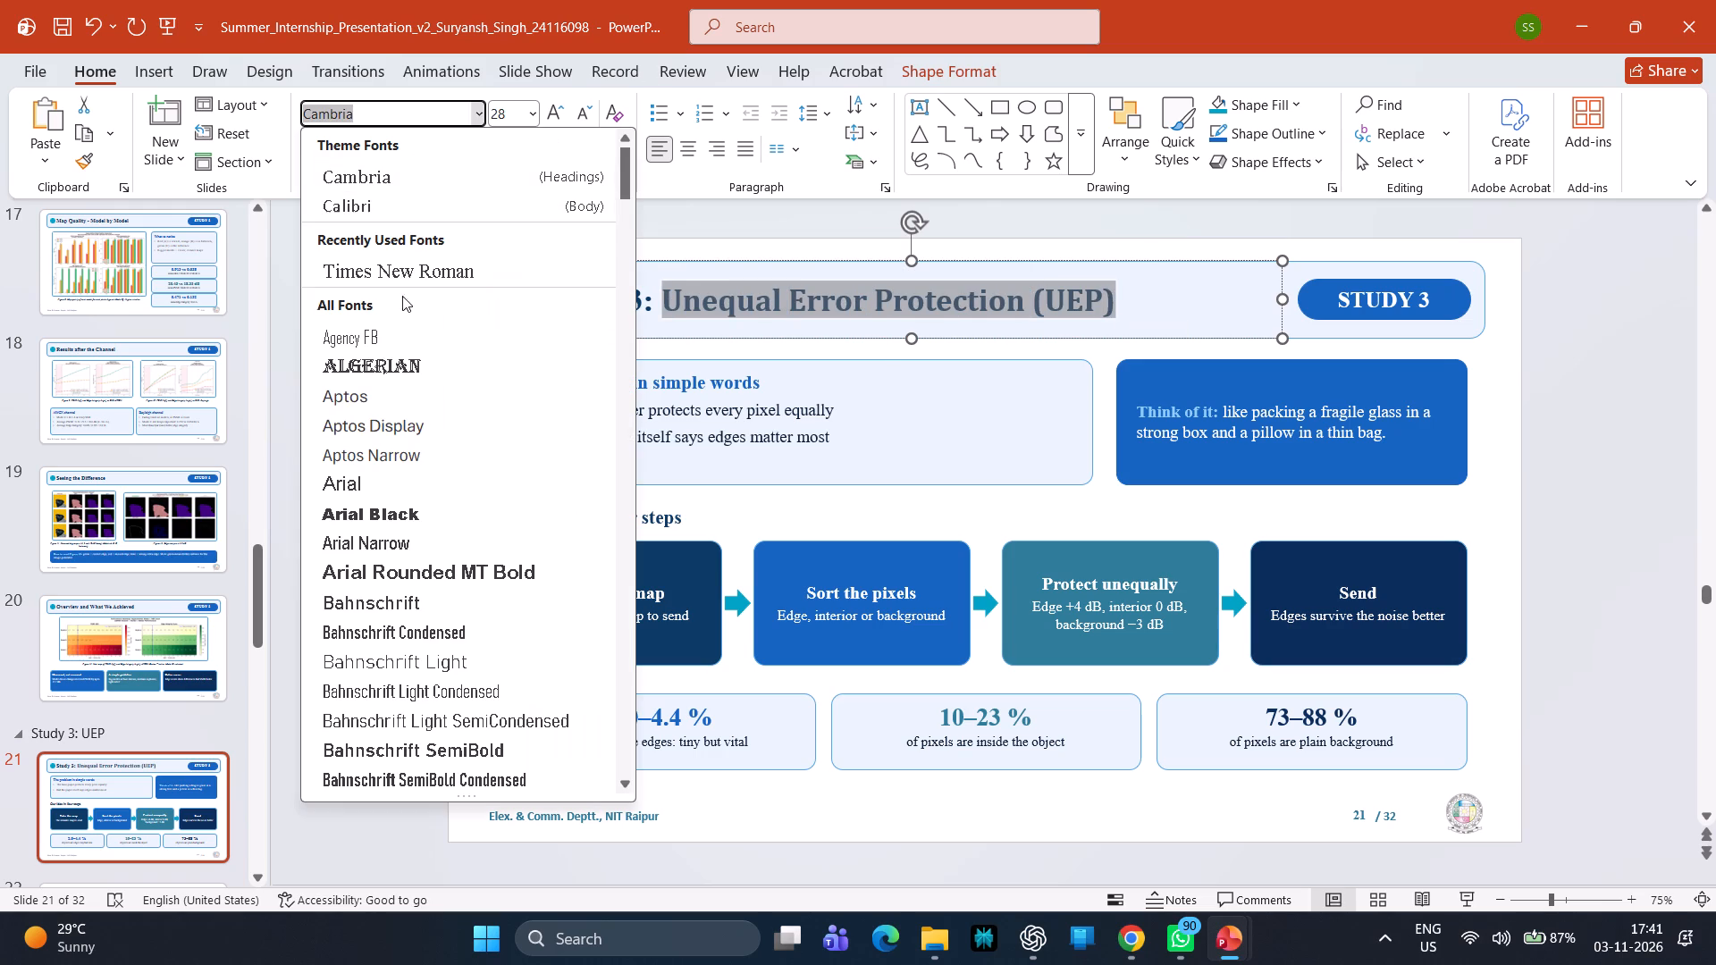
click(406, 273)
click(400, 337)
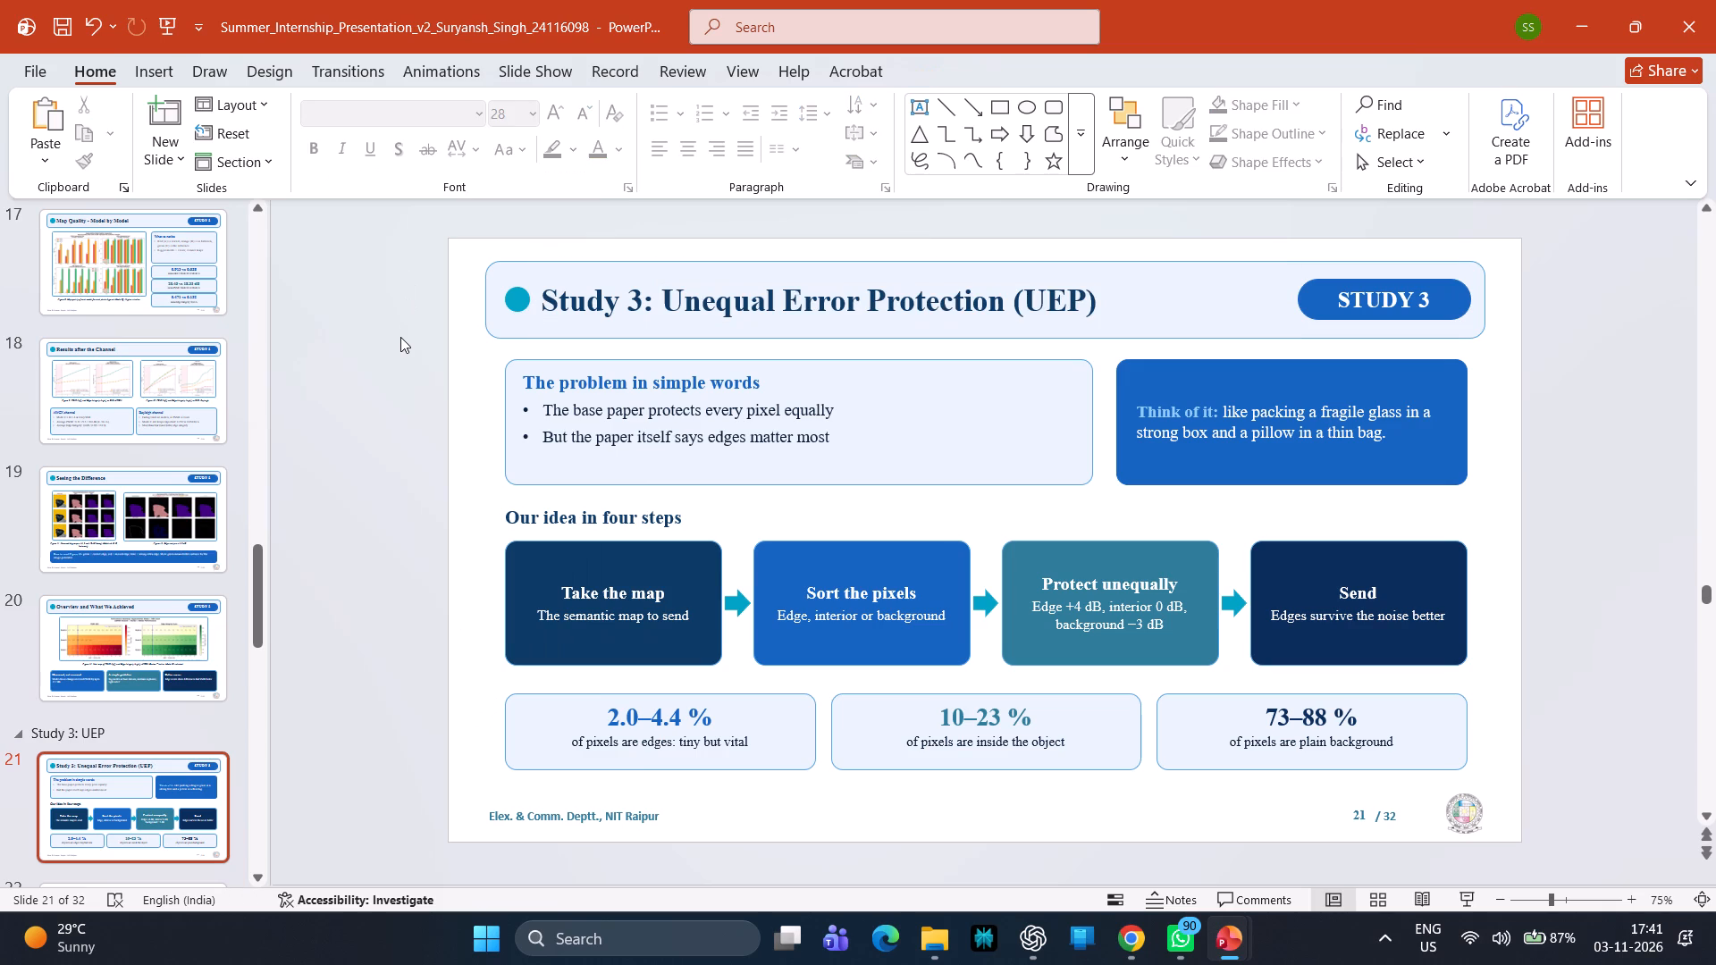
click(445, 360)
Remove the "Study 3:" prefix and leftover space from slide 22's title, leaving "Sorting Pixels into Three Classes".
key(Down)
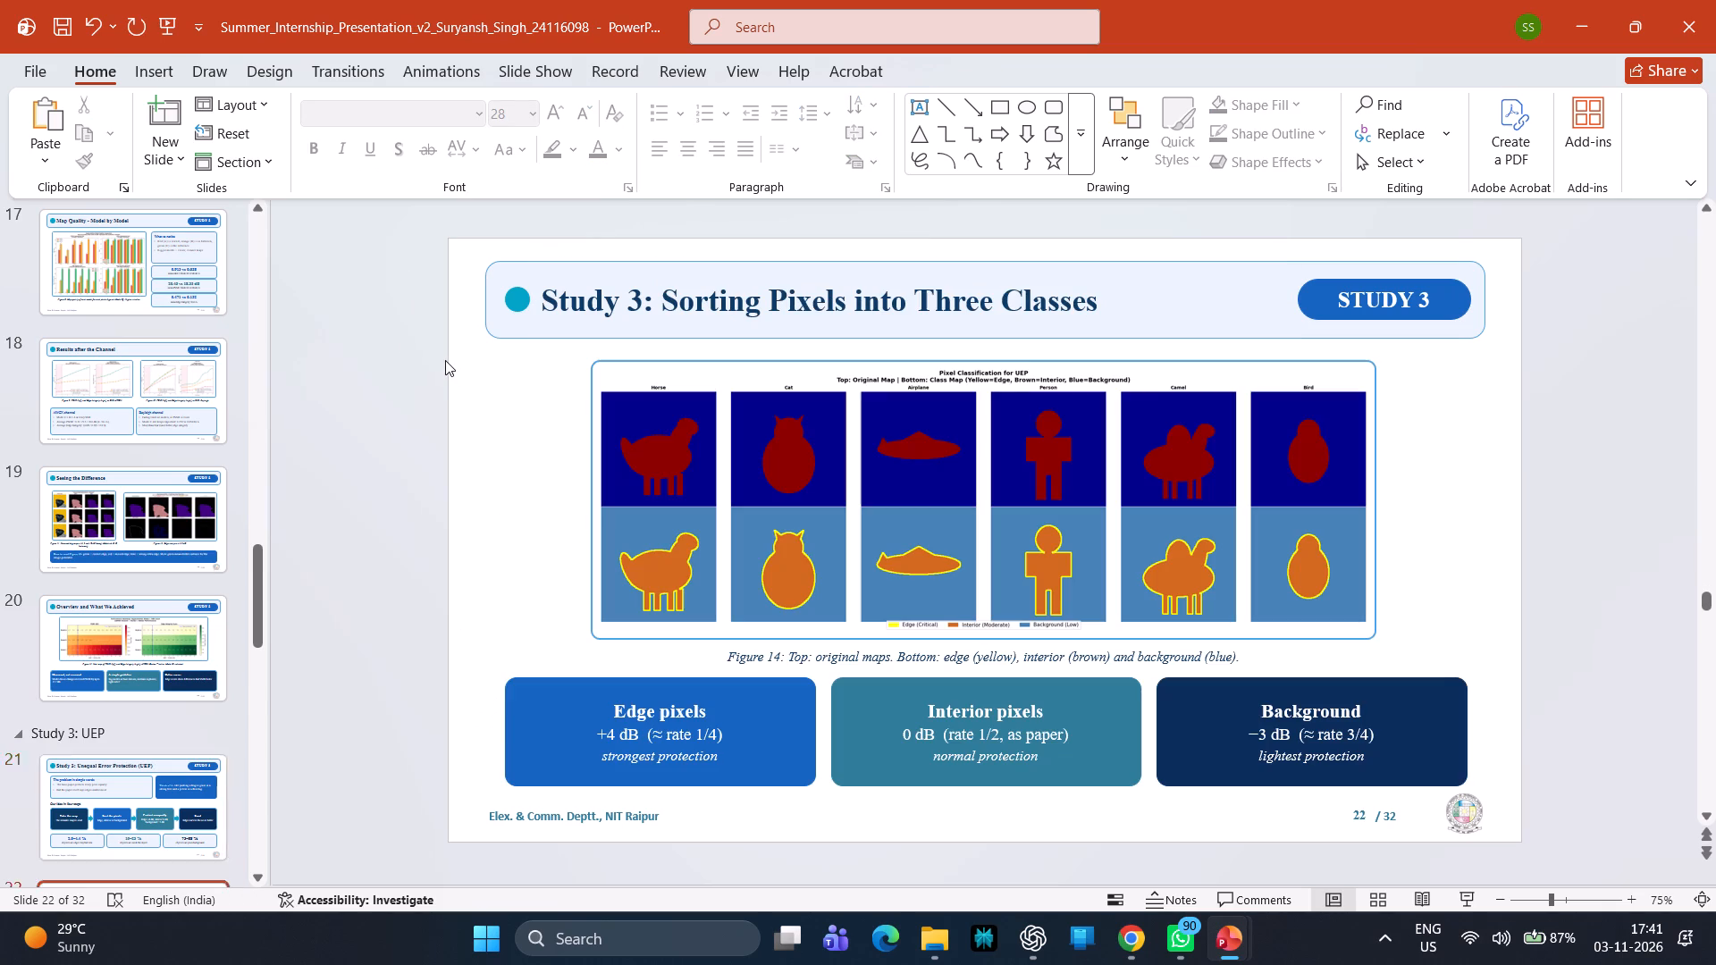
click(657, 303)
key(ctrl+BackSpace)
key(ctrl+BackSpace)
key(ctrl+BackSpace)
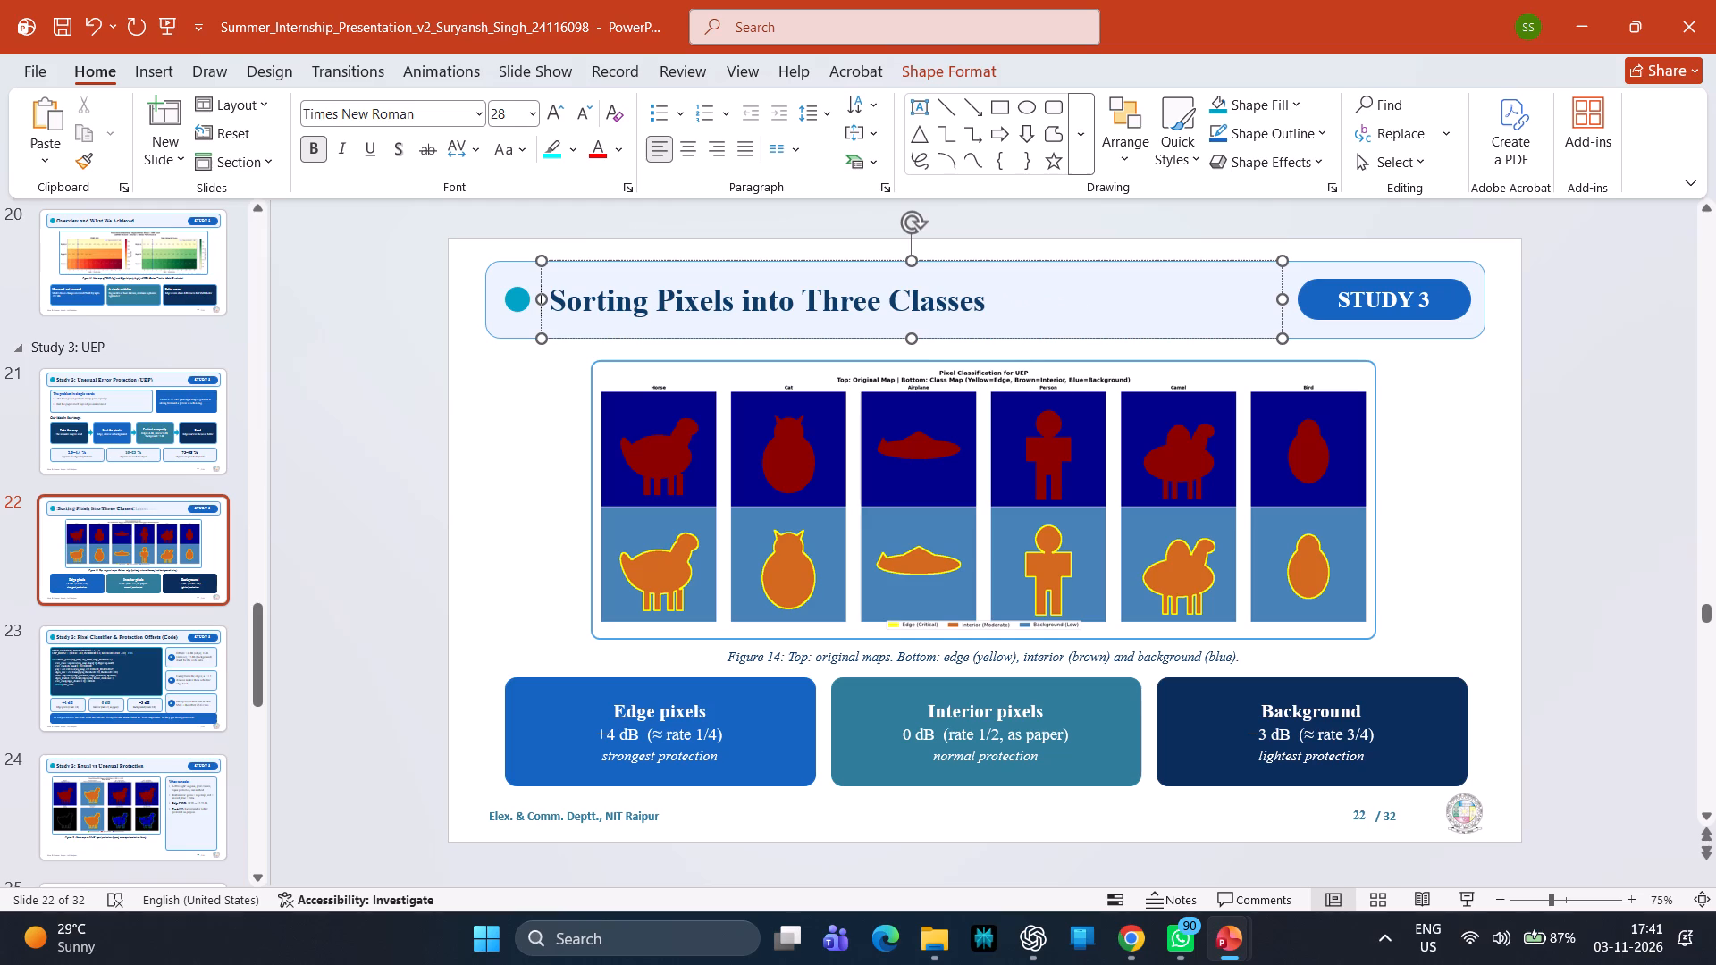
key(Delete)
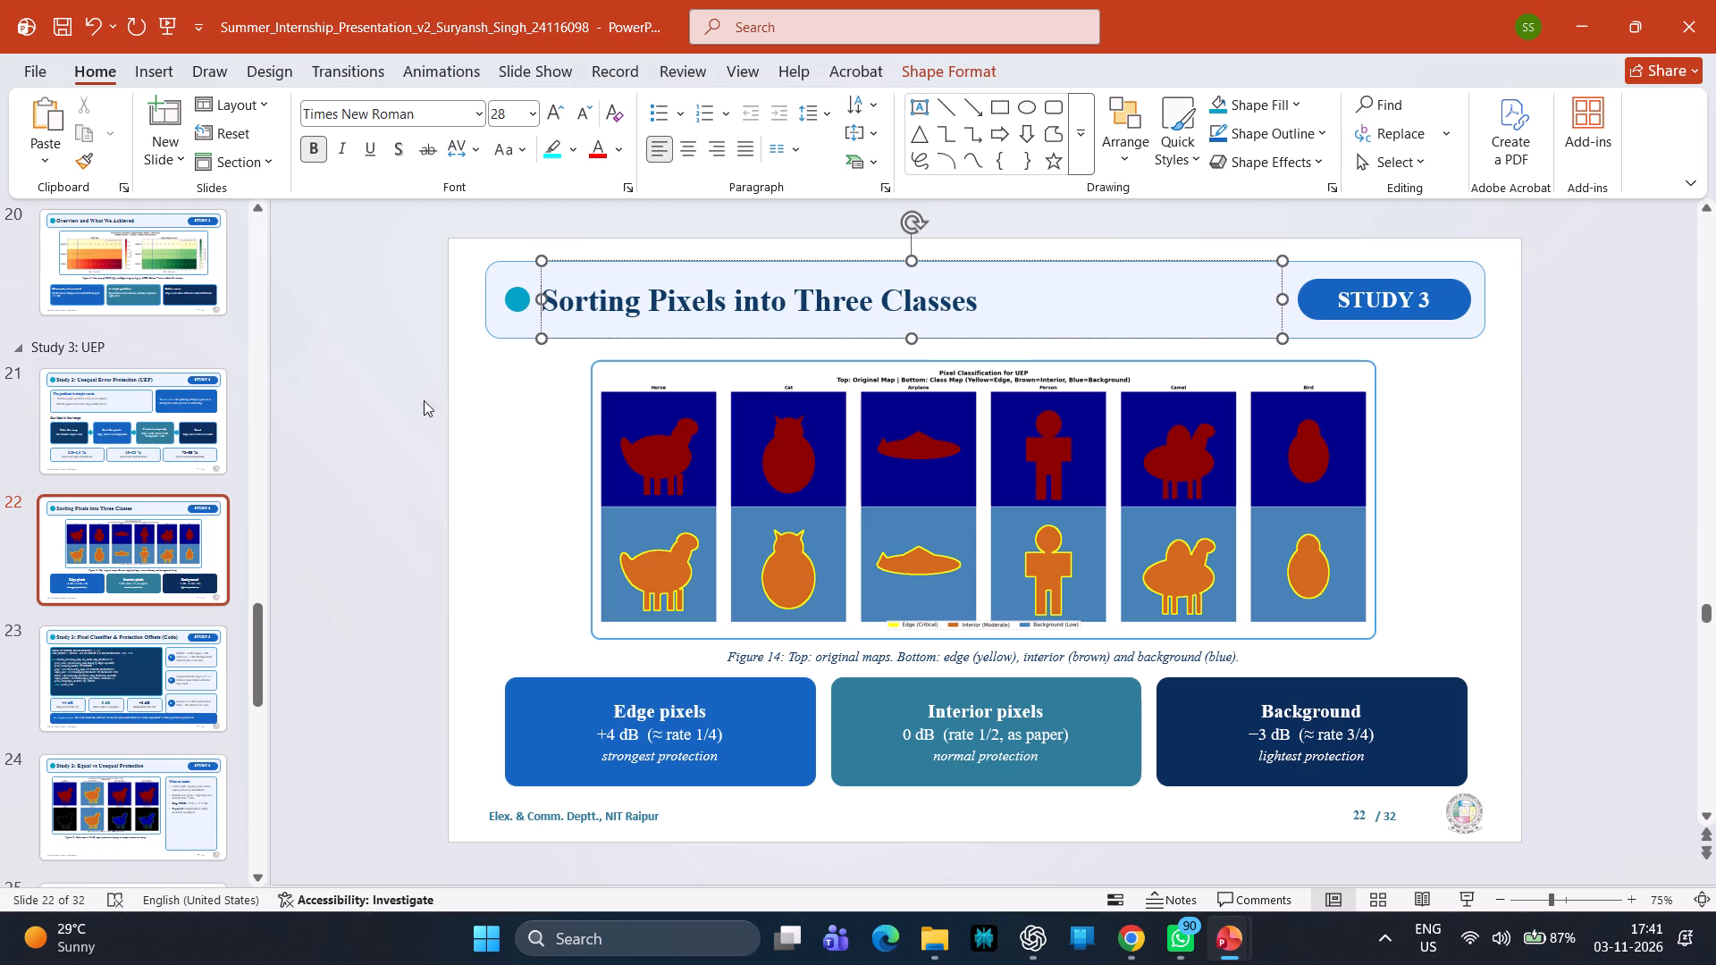
Remove the "Study 3:" prefix from slide 23's title, leaving "Pixel Classifier & Protection Offsets (Code)".
click(361, 434)
key(Down)
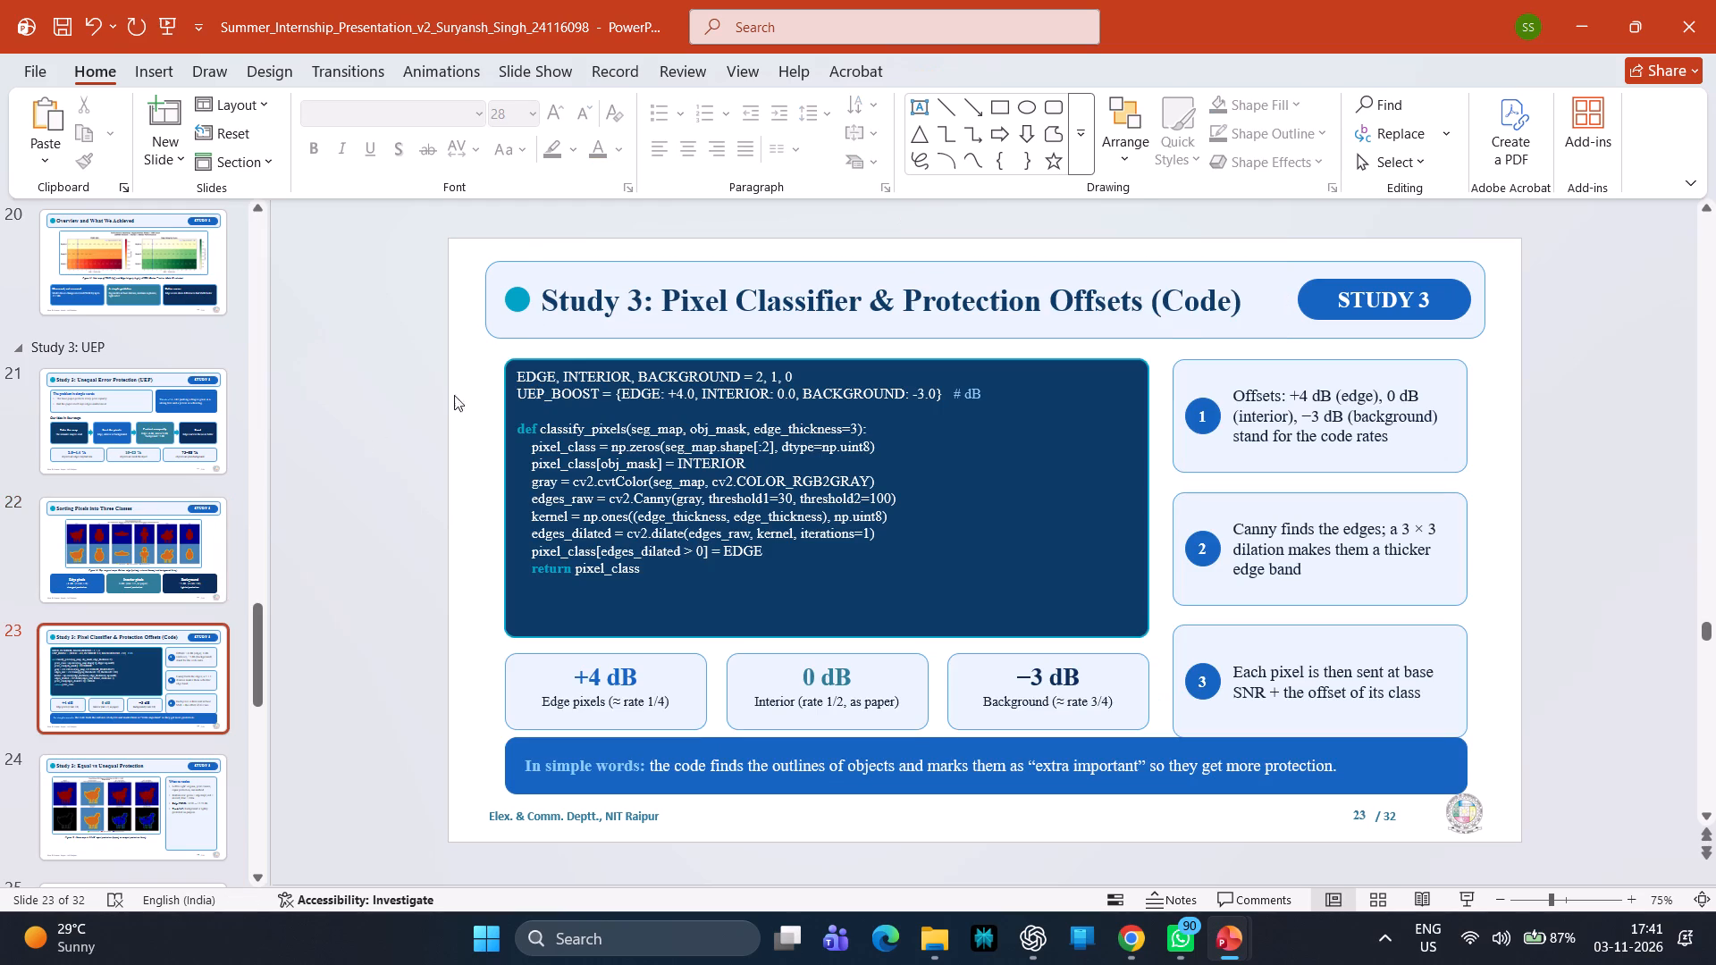
click(657, 309)
drag(660, 307, 550, 306)
key(BackSpace)
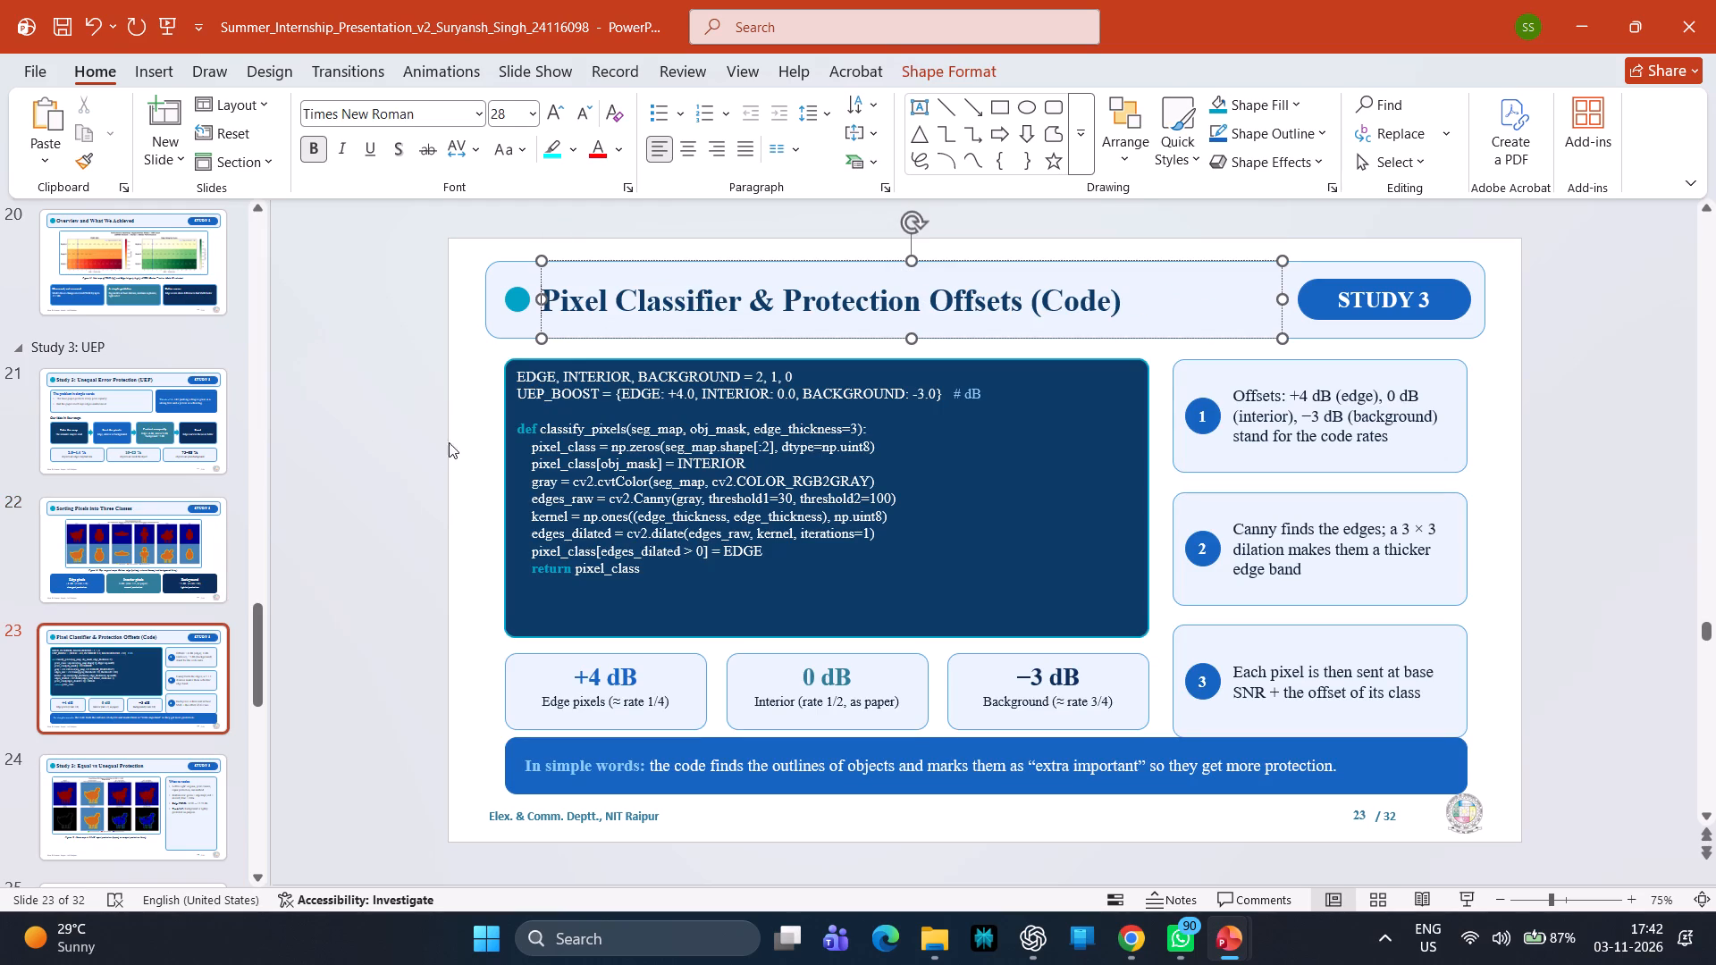
click(430, 467)
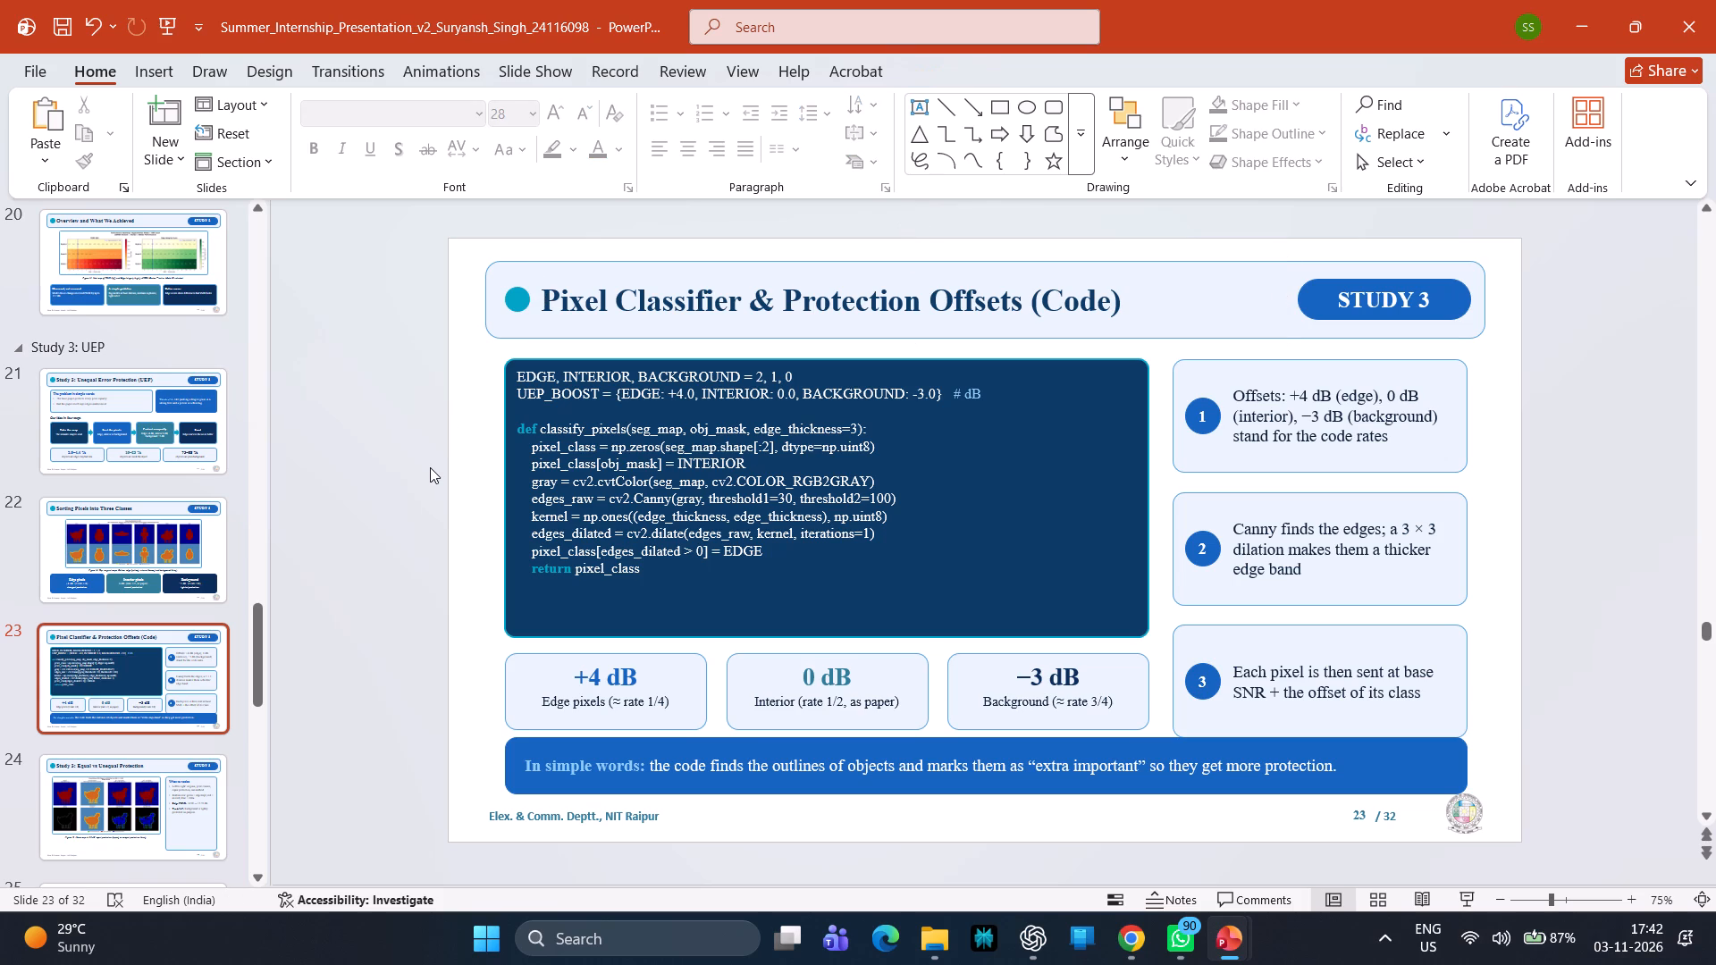
Remove the "Study 3:" prefix from slide 24's title, leaving "Equal vs Unequal Protection".
key(Down)
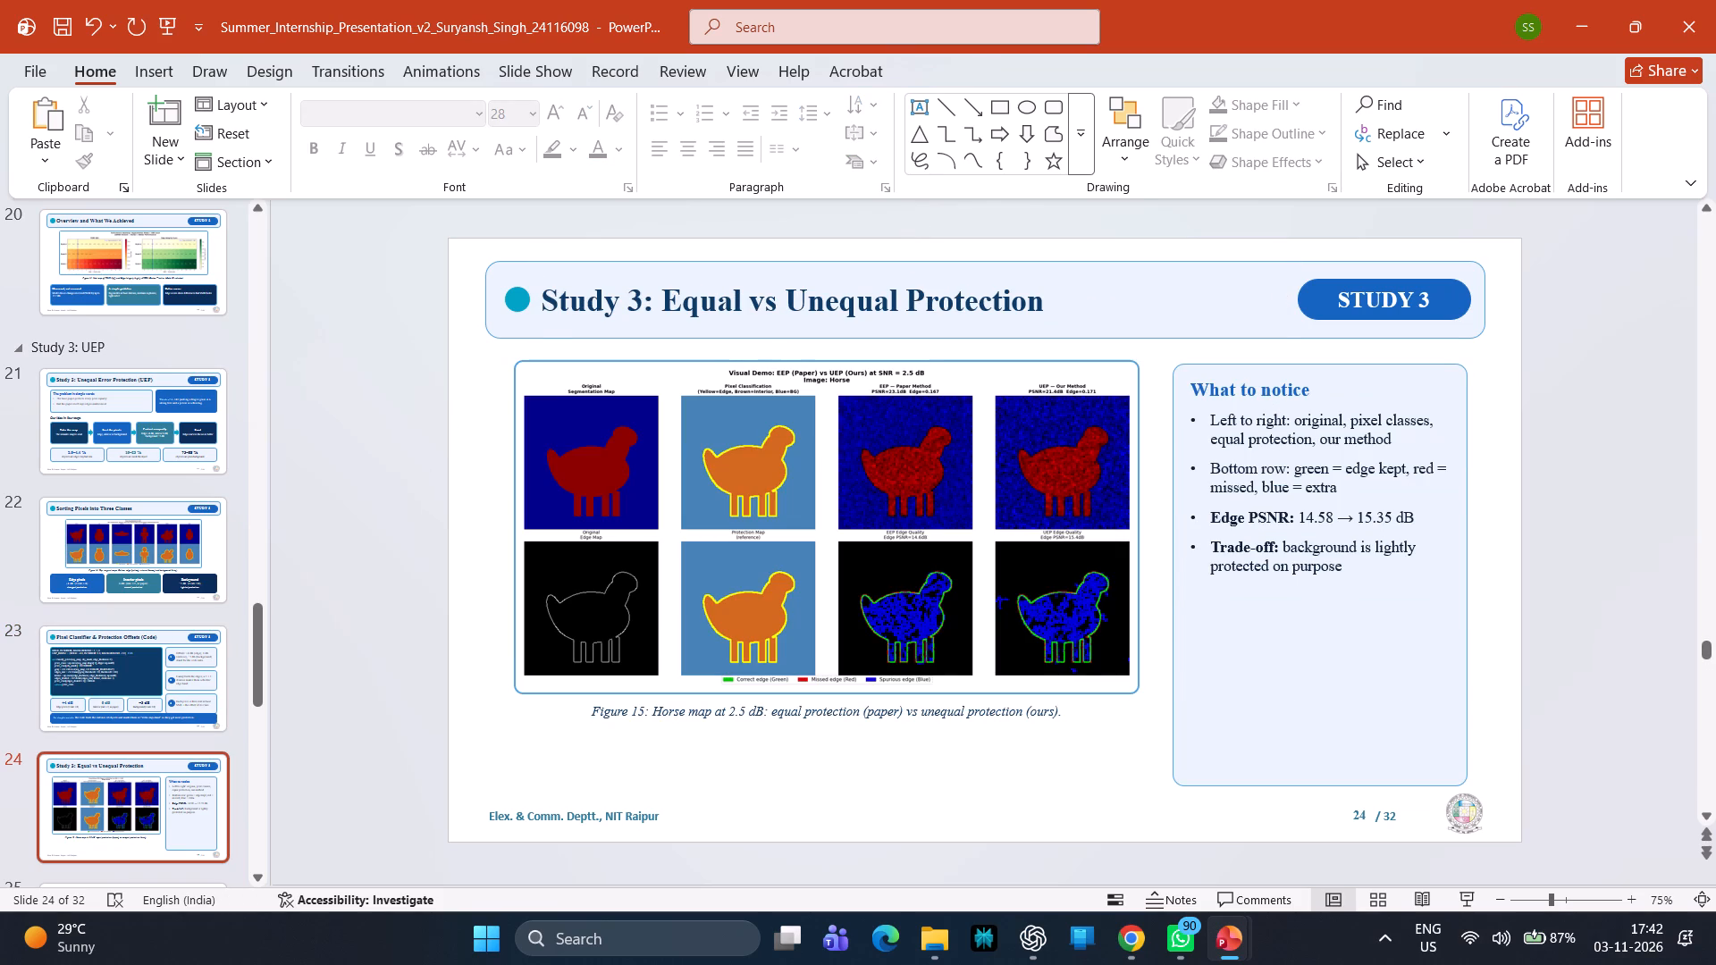
drag(660, 303, 562, 299)
key(BackSpace)
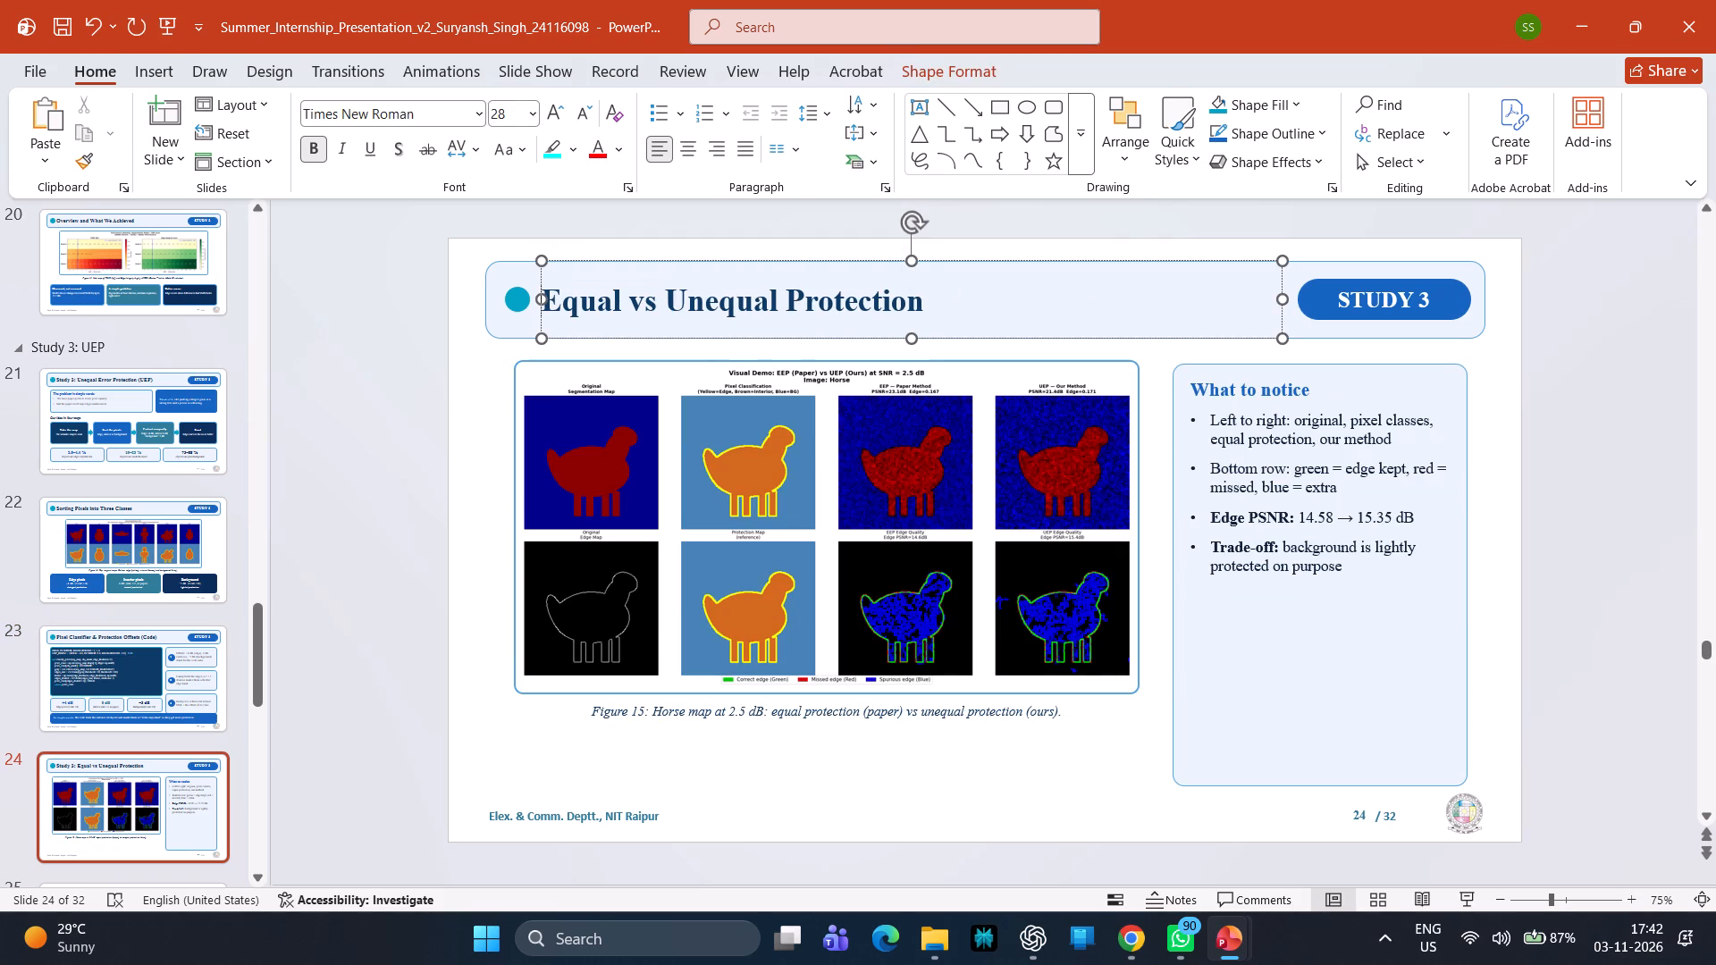
click(430, 458)
Remove the "Study 3:" prefix from slide 25's title, leaving "Edge Quality across the SNR Range".
key(Down)
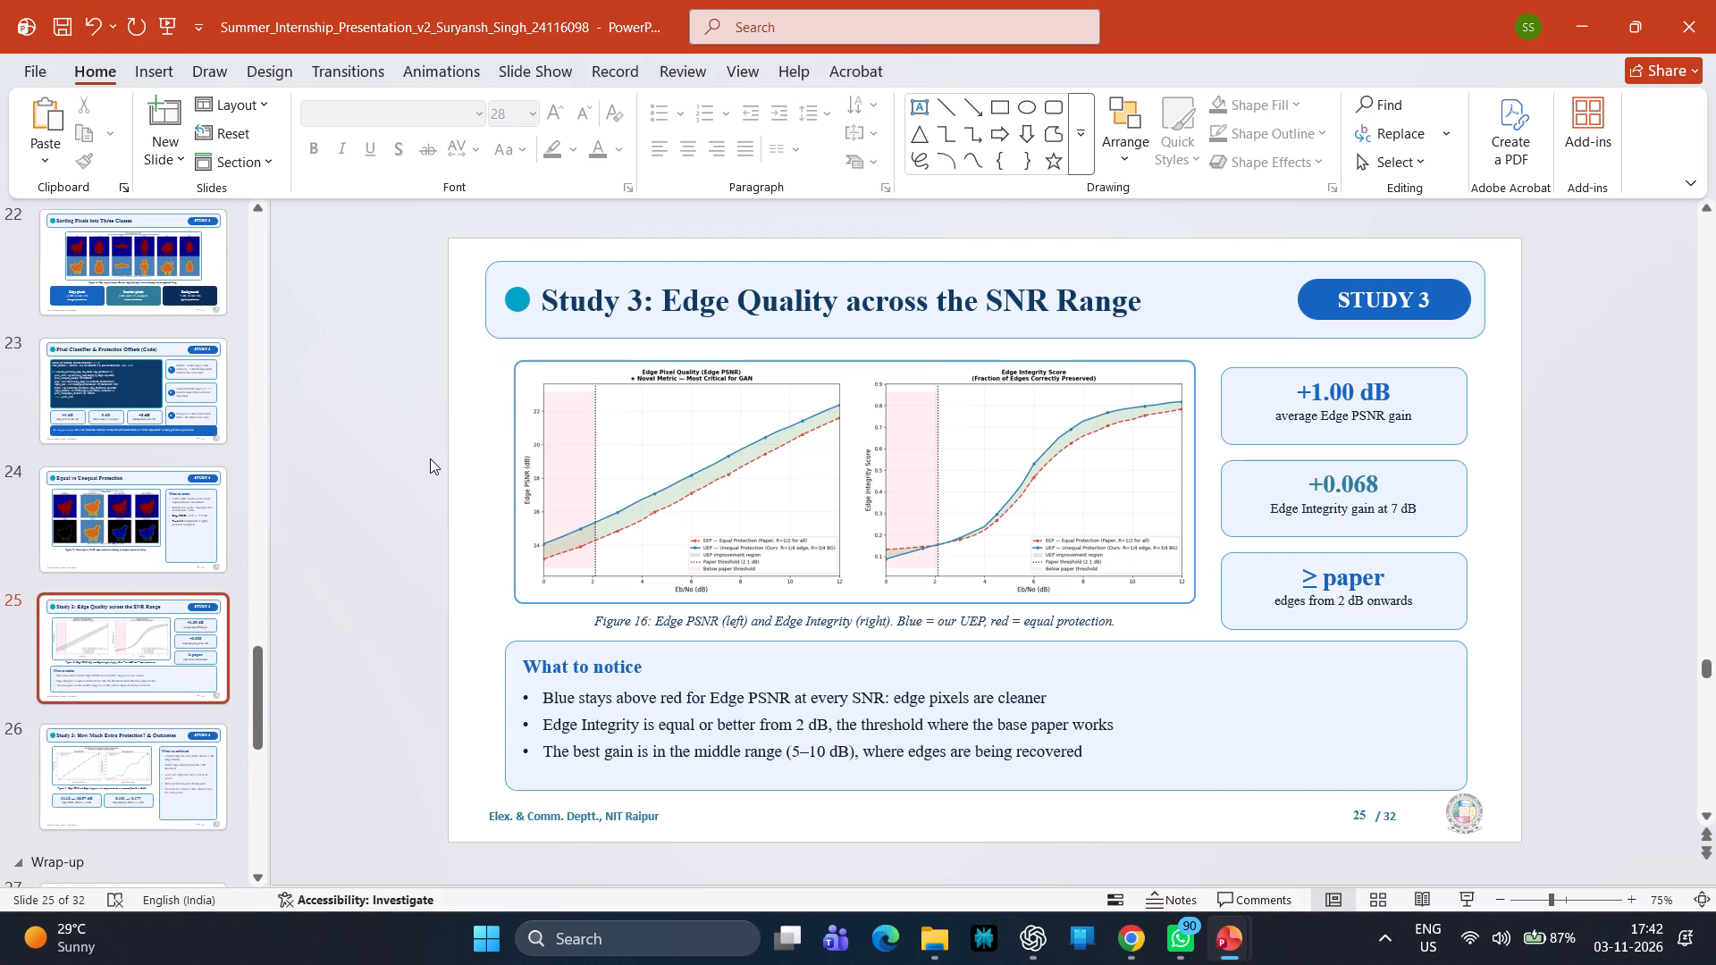
drag(663, 306, 572, 307)
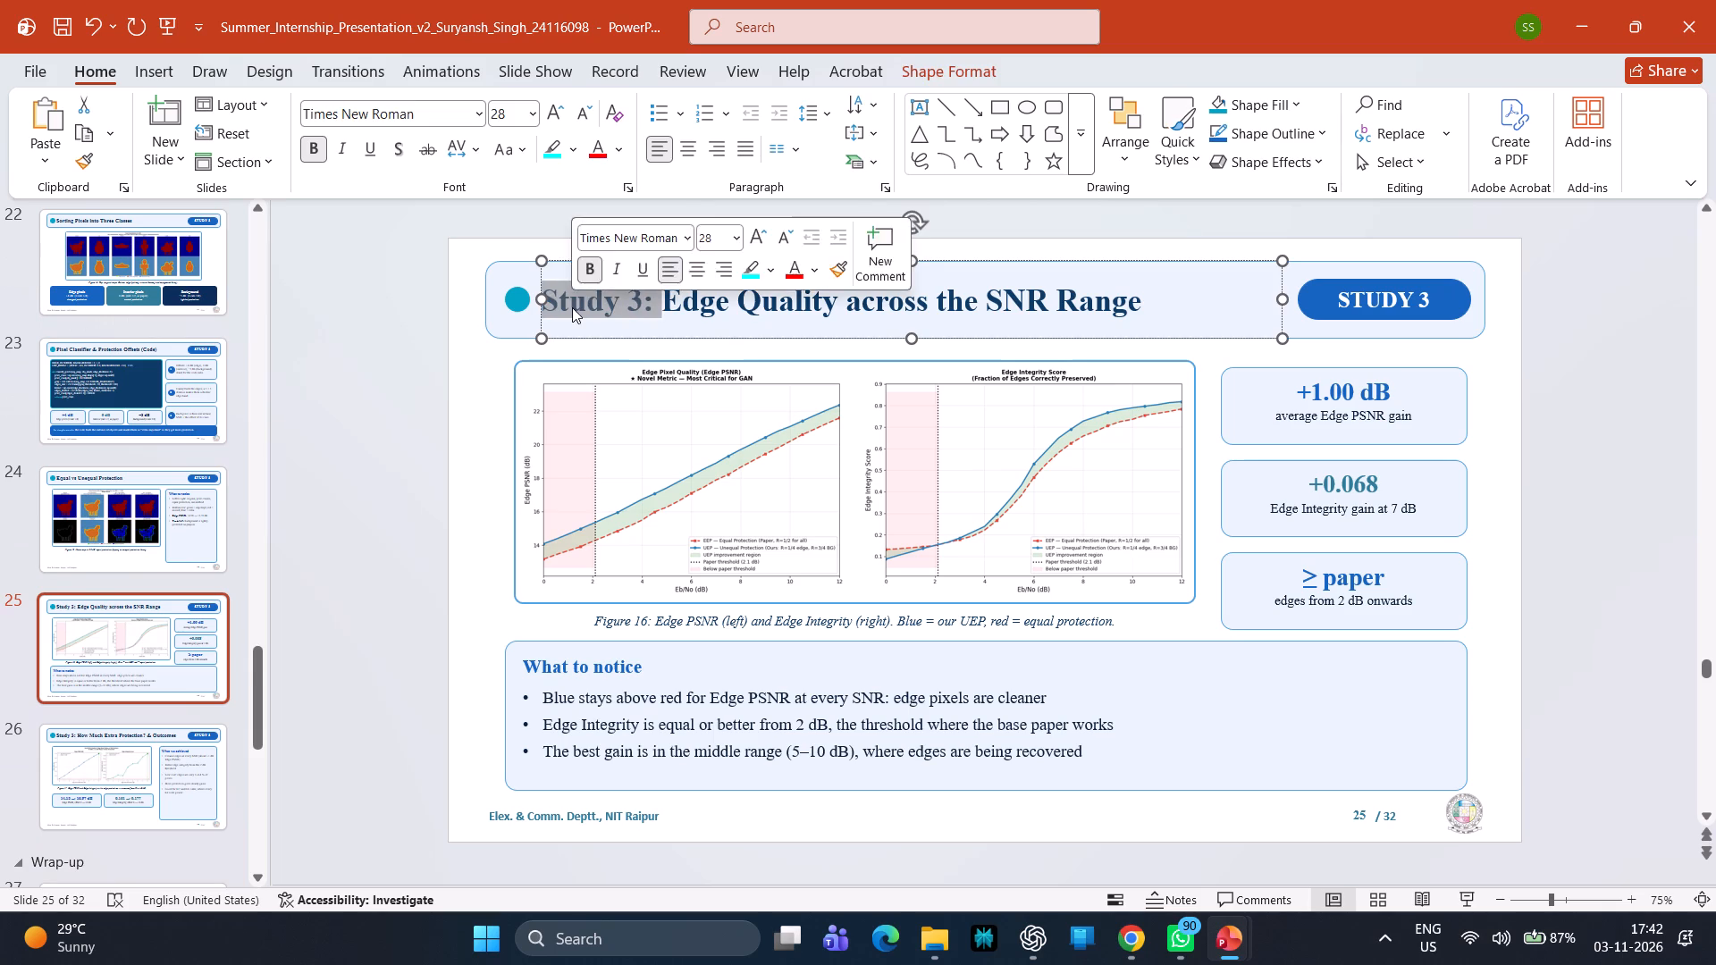
key(BackSpace)
click(381, 446)
Remove the "Study 3:" prefix from slide 26's title, leaving "How Much Extra Protection? & Outcomes".
key(Down)
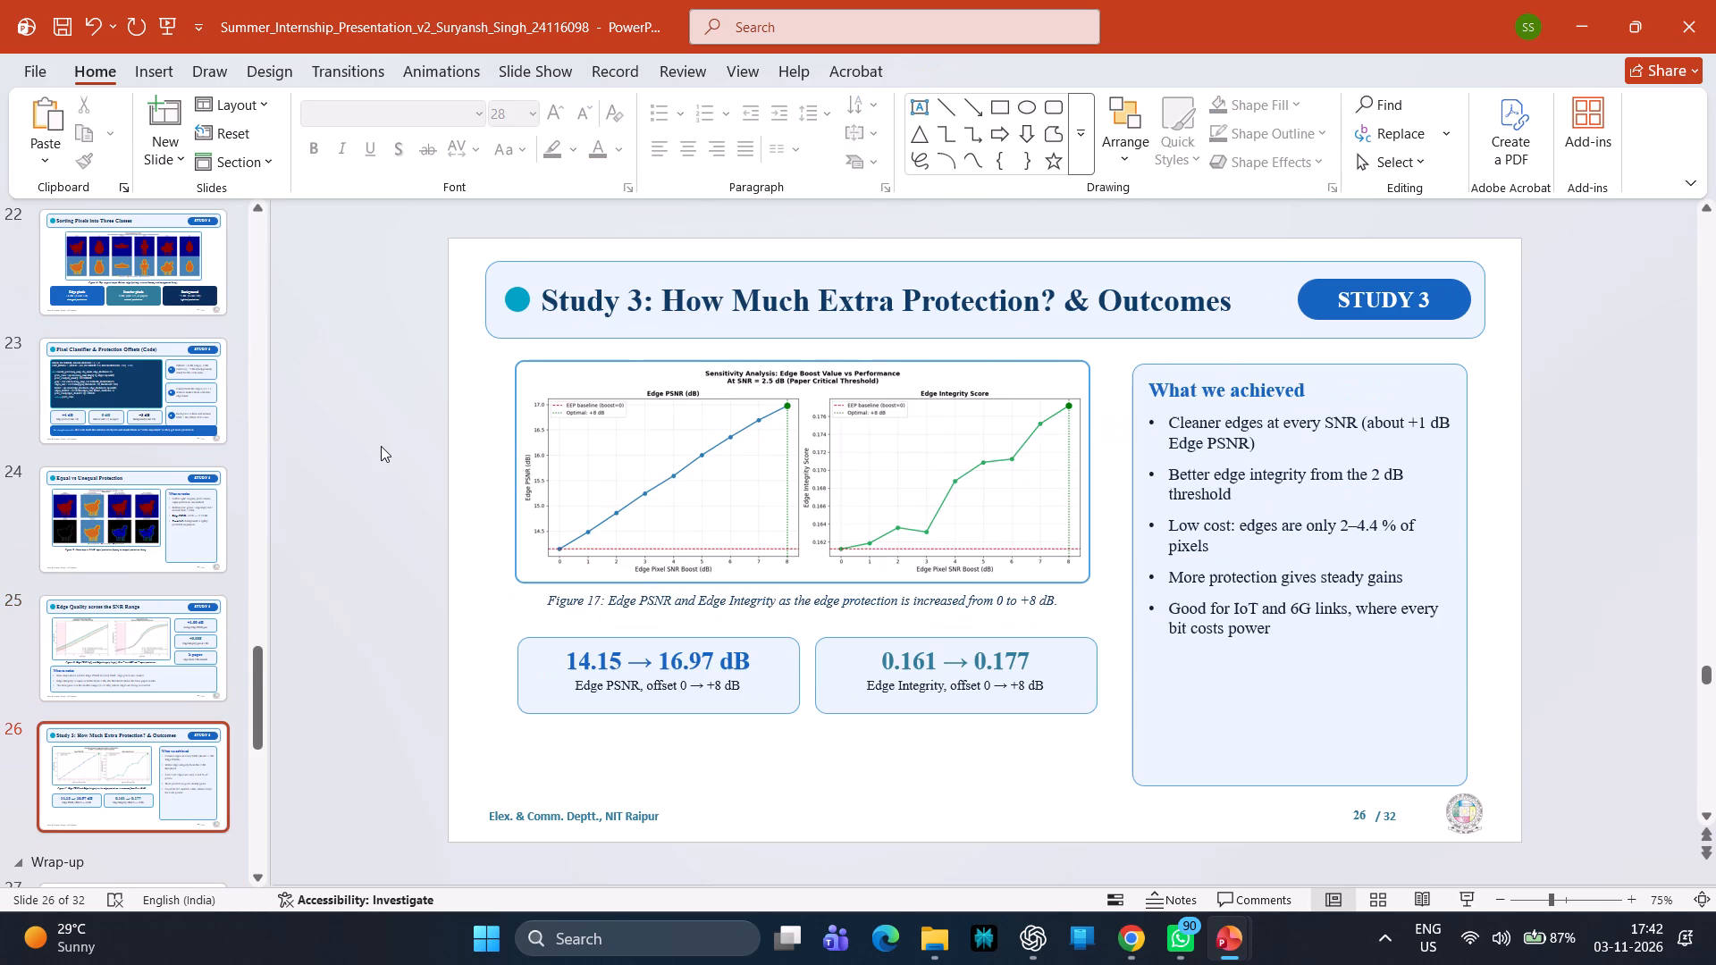
drag(660, 301, 576, 300)
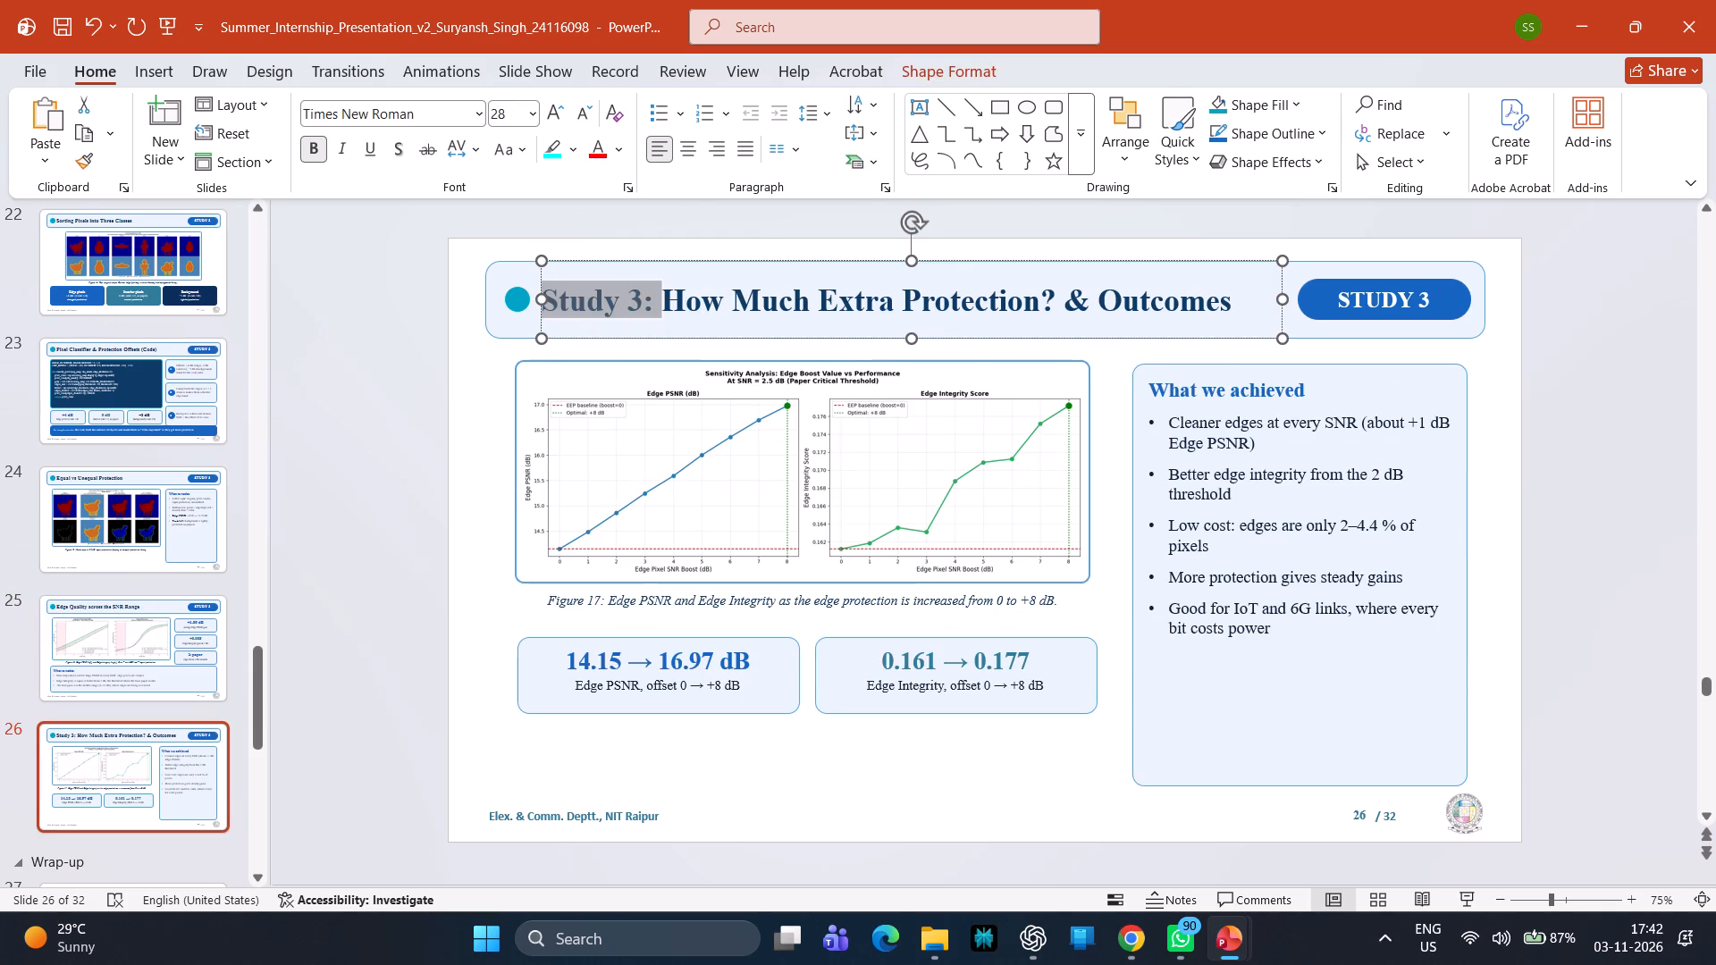
drag(576, 300, 560, 300)
key(BackSpace)
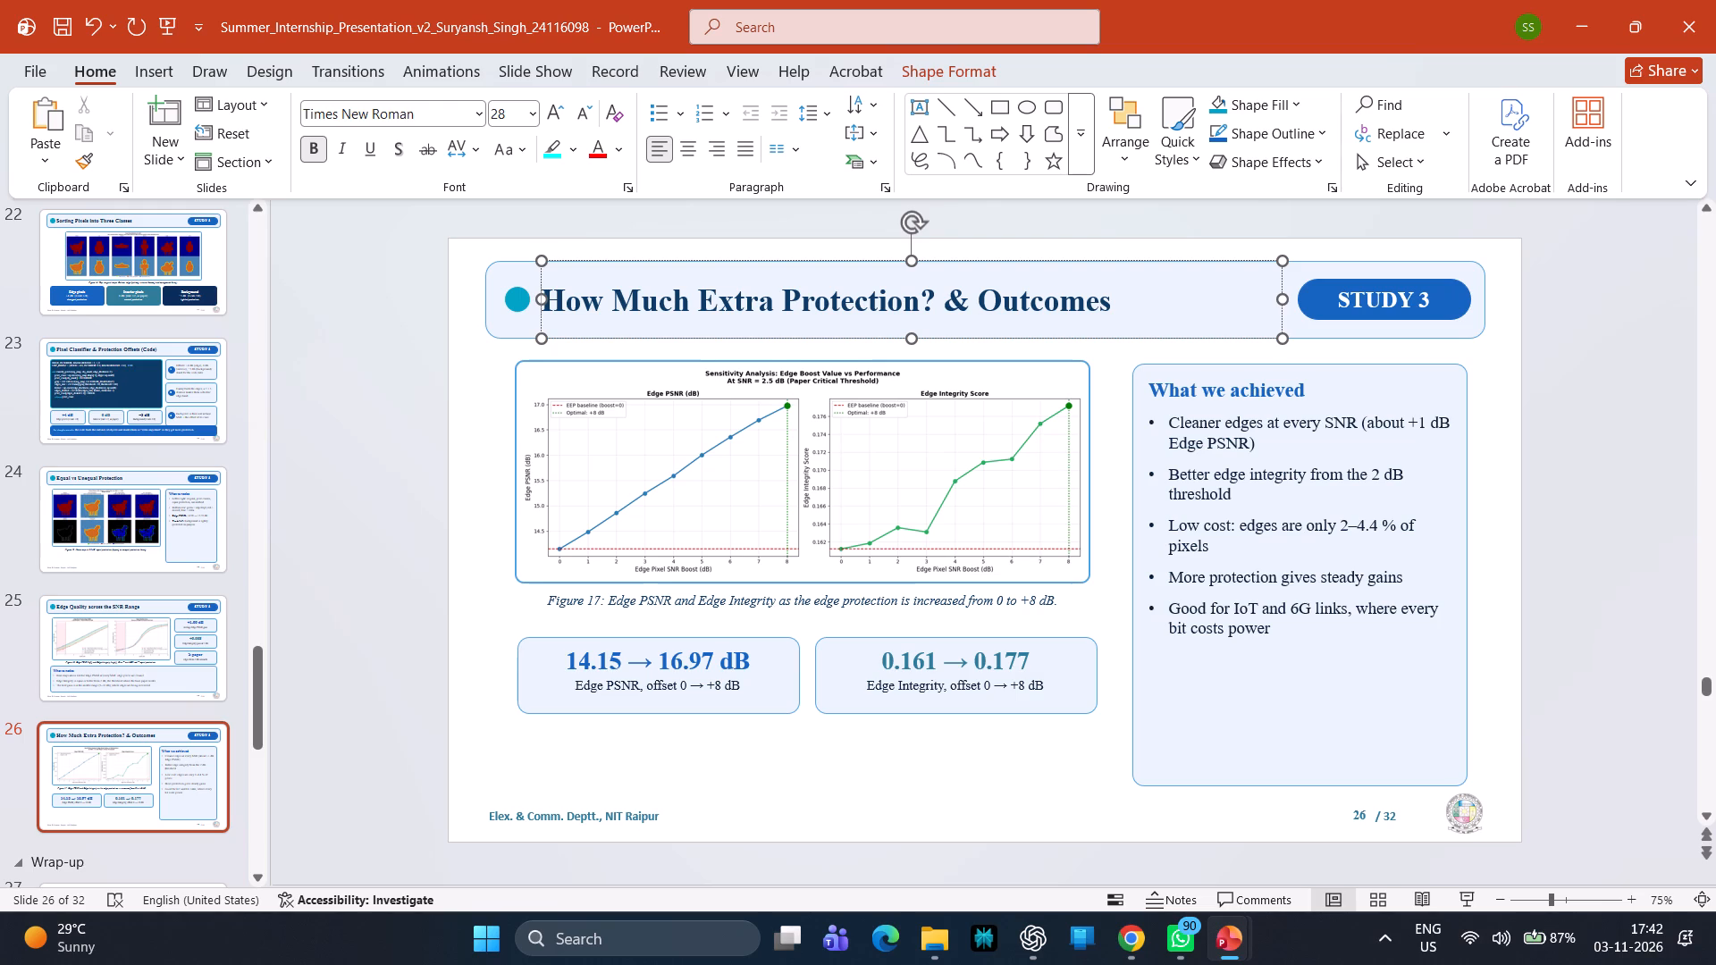
click(420, 484)
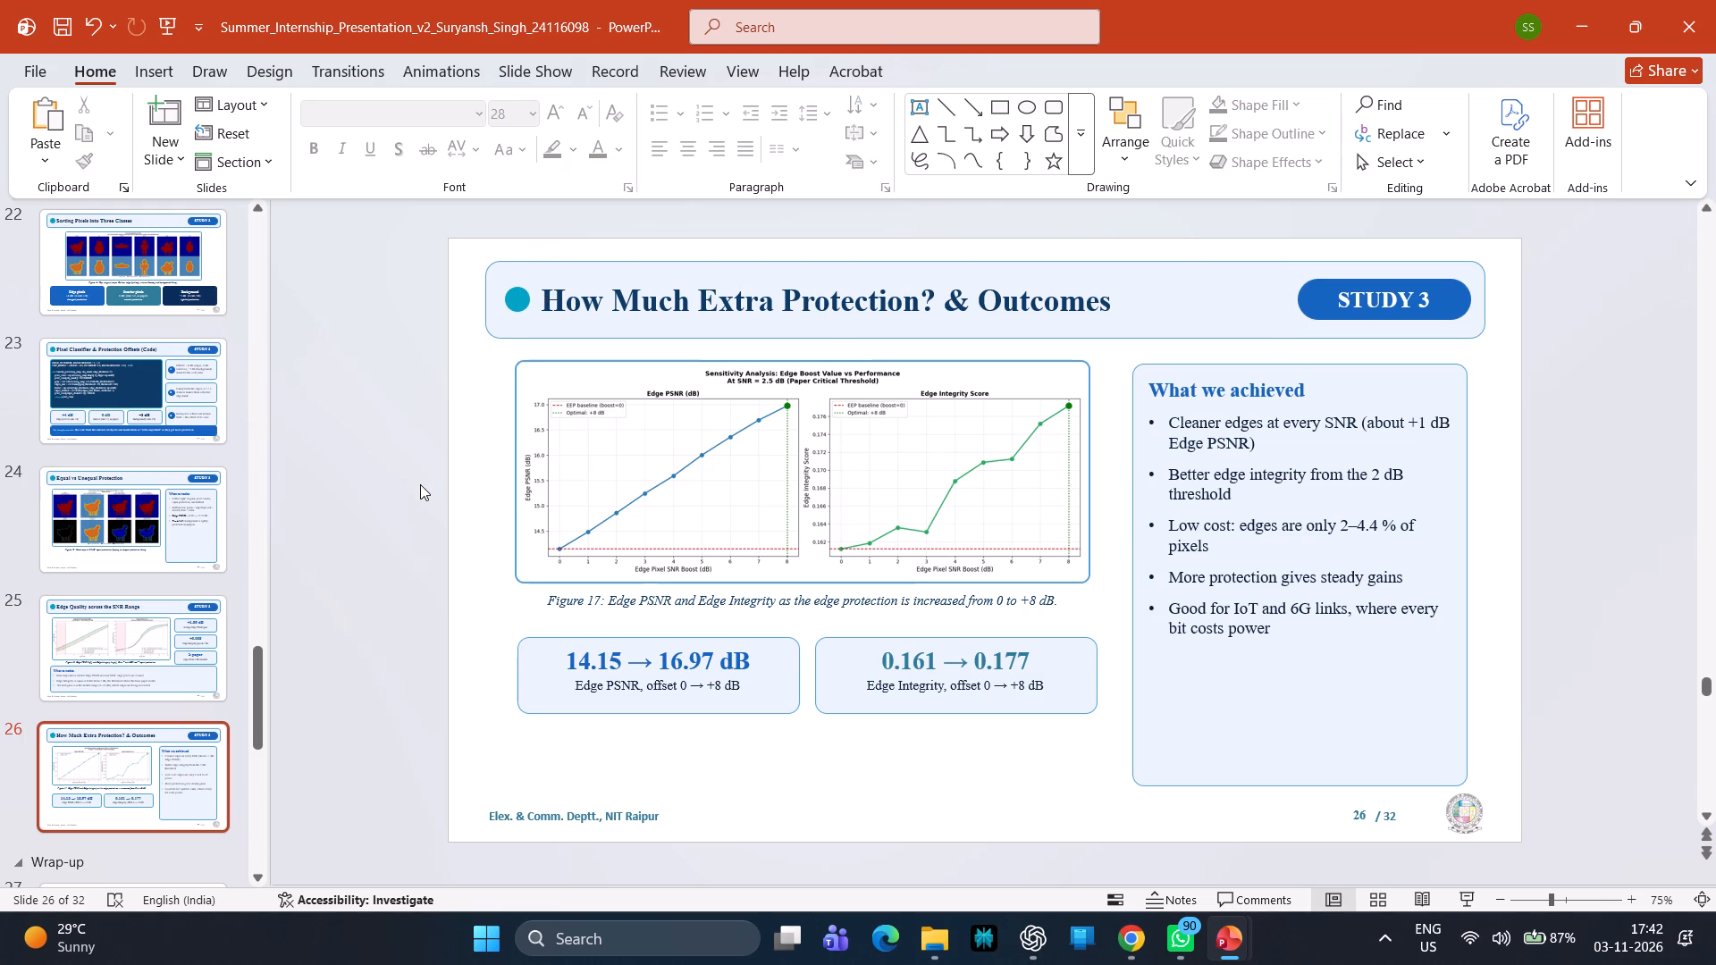
Review the headers of the last Study 3 slides and the first Wrap-up slides, from slide 24 to slide 28.
key(Down)
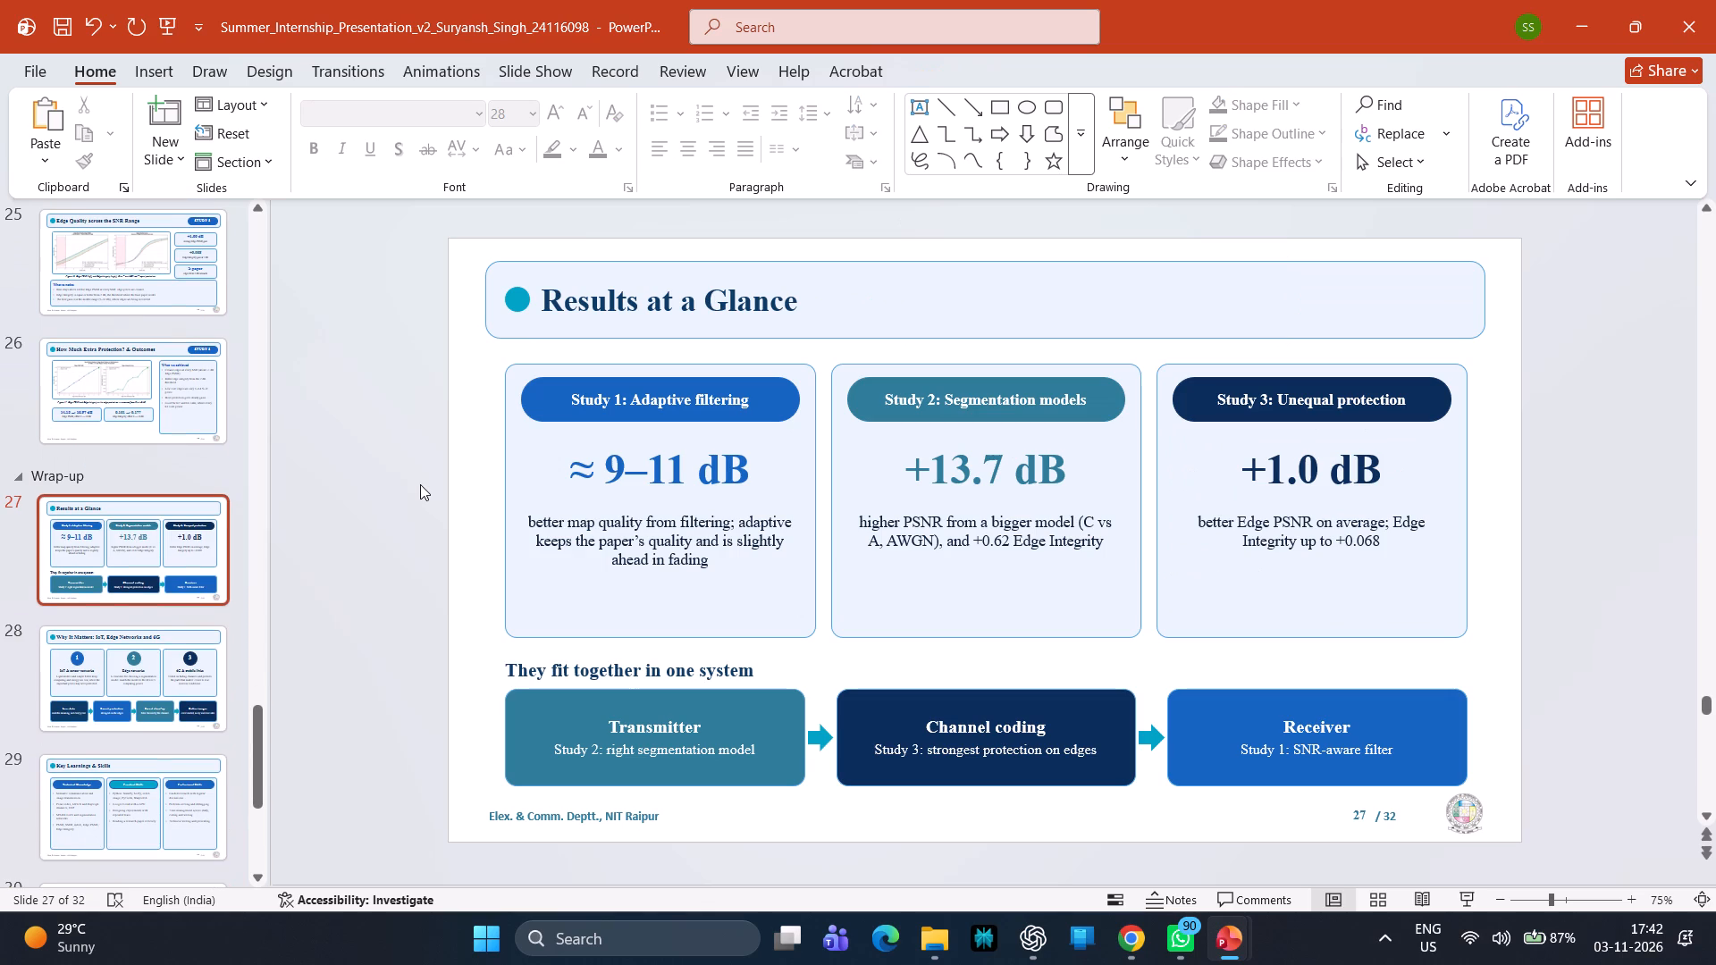
key(Up)
key(Up)
key(Up)
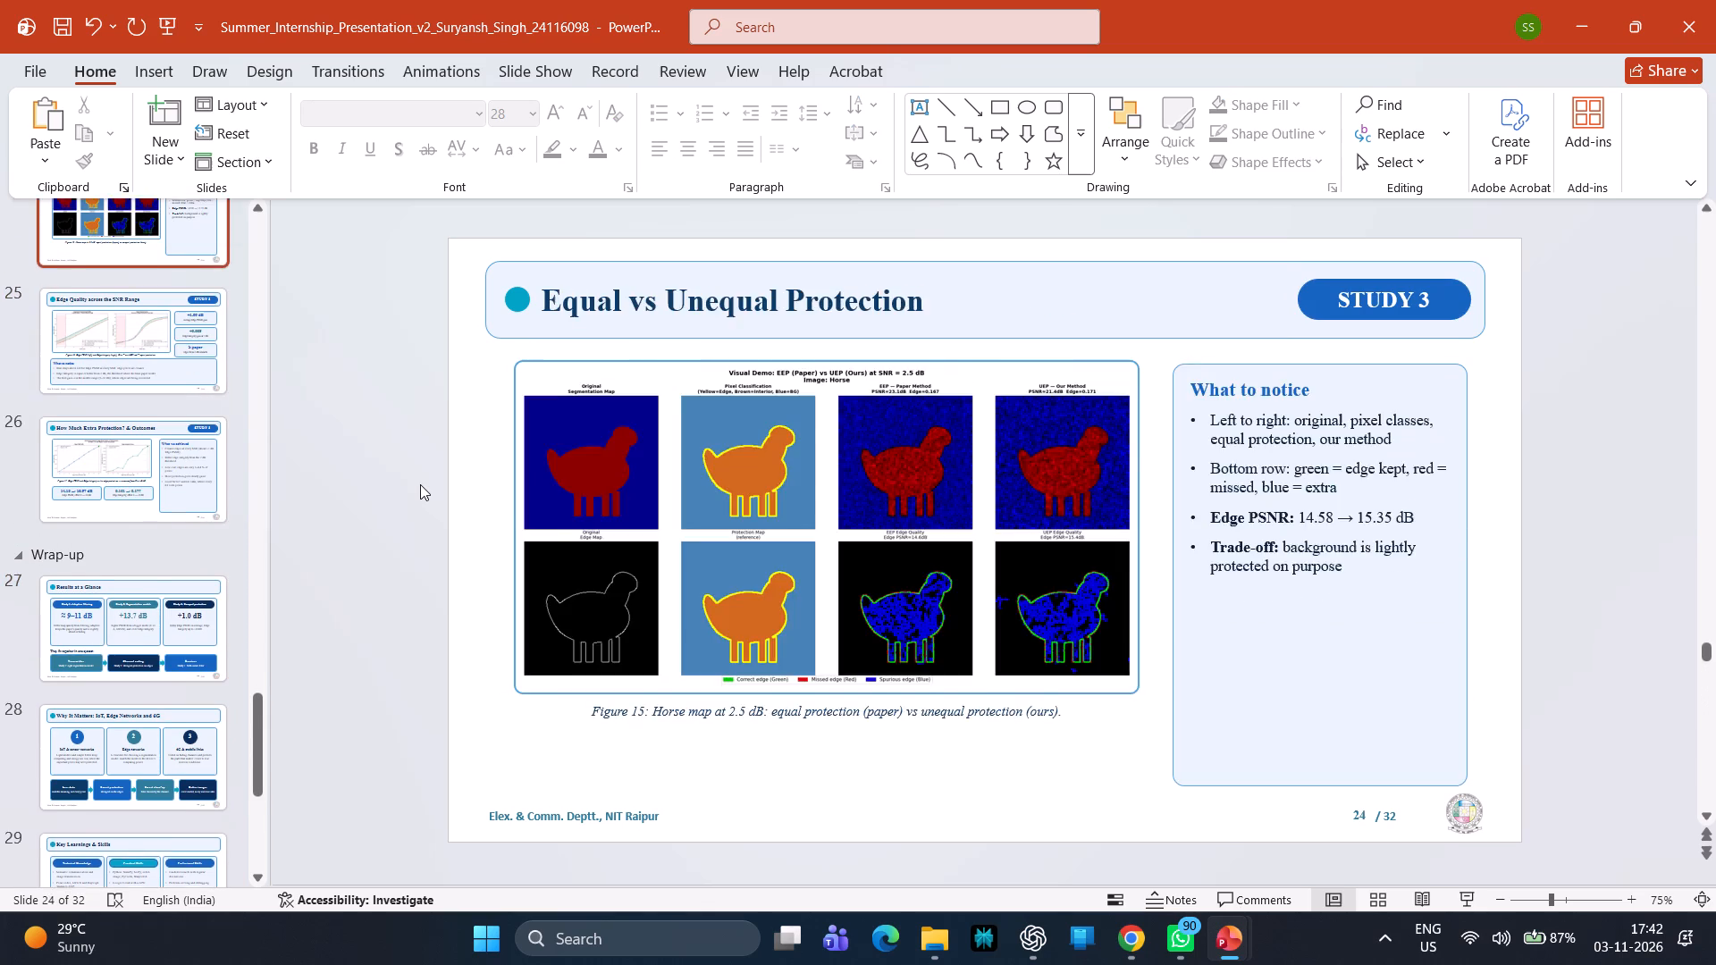
key(Down)
key(Down)
key(Down)
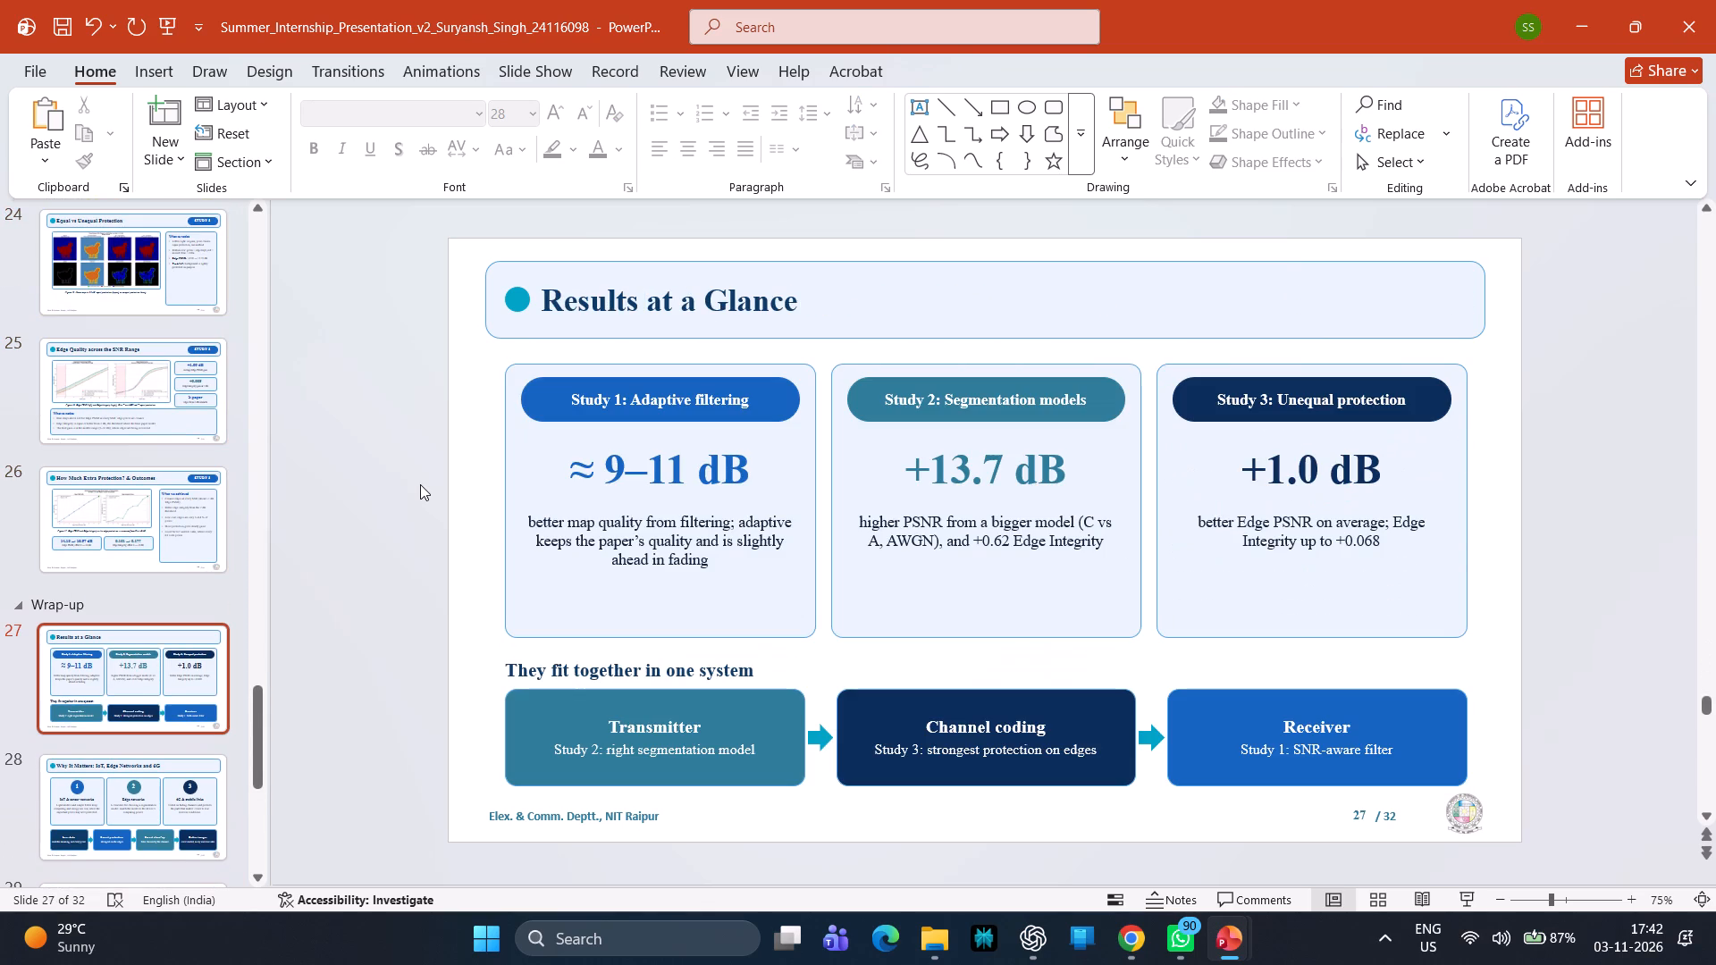
key(Down)
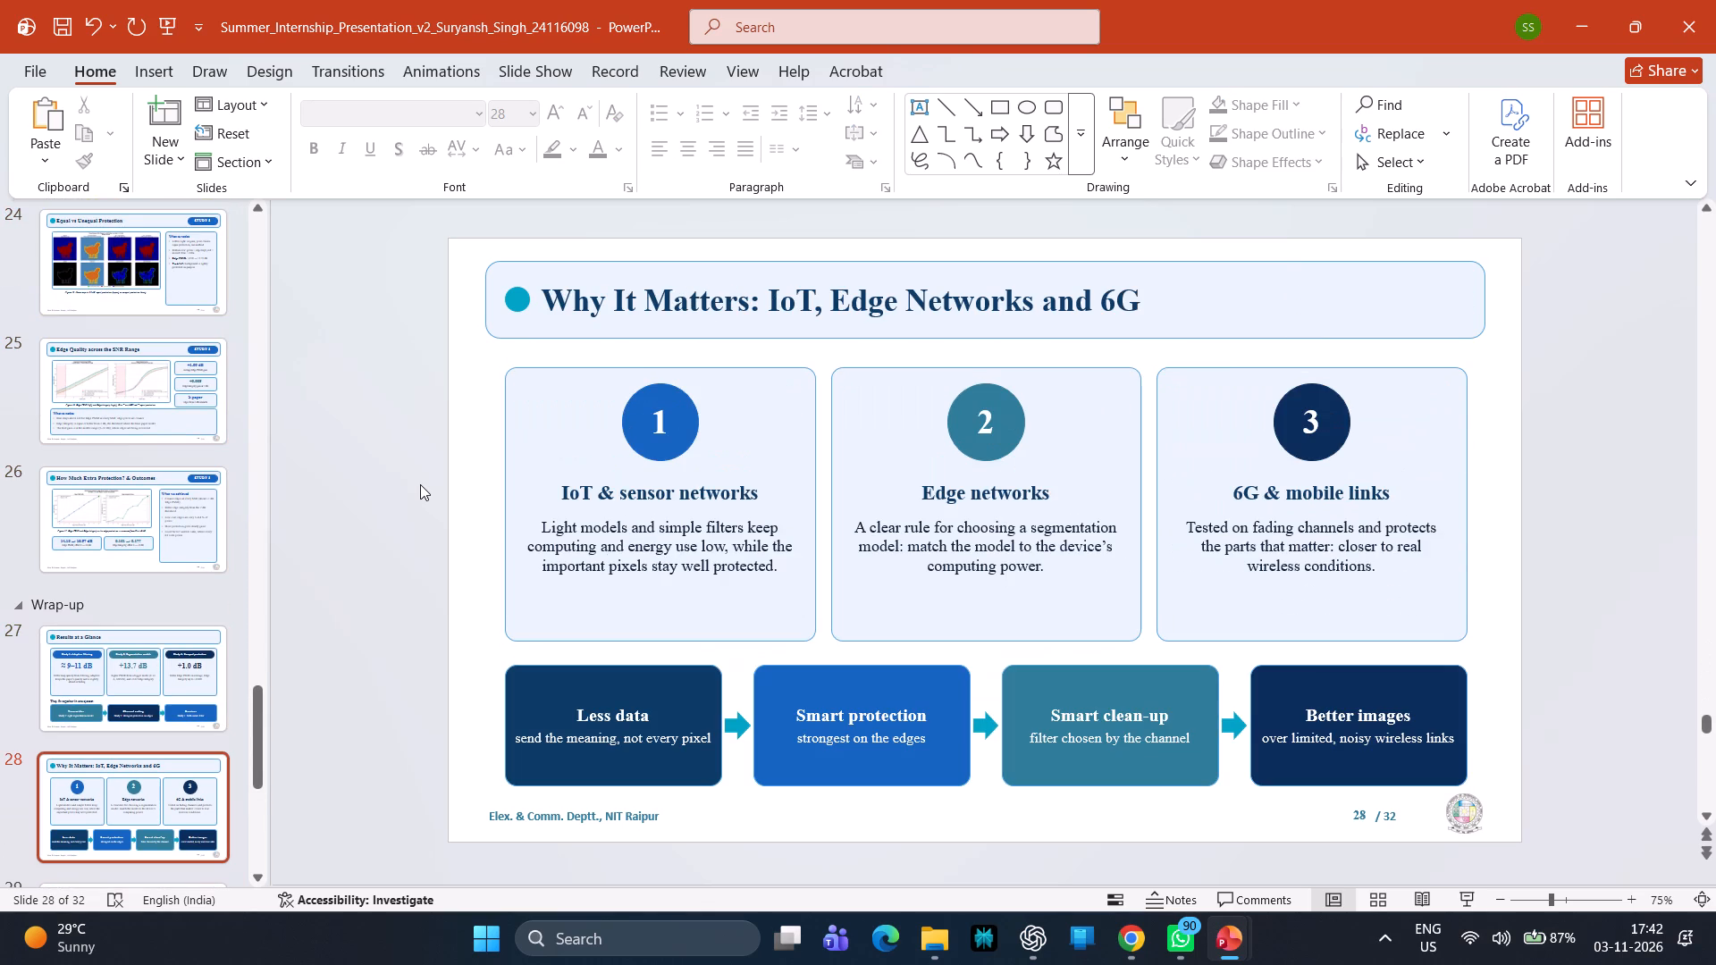
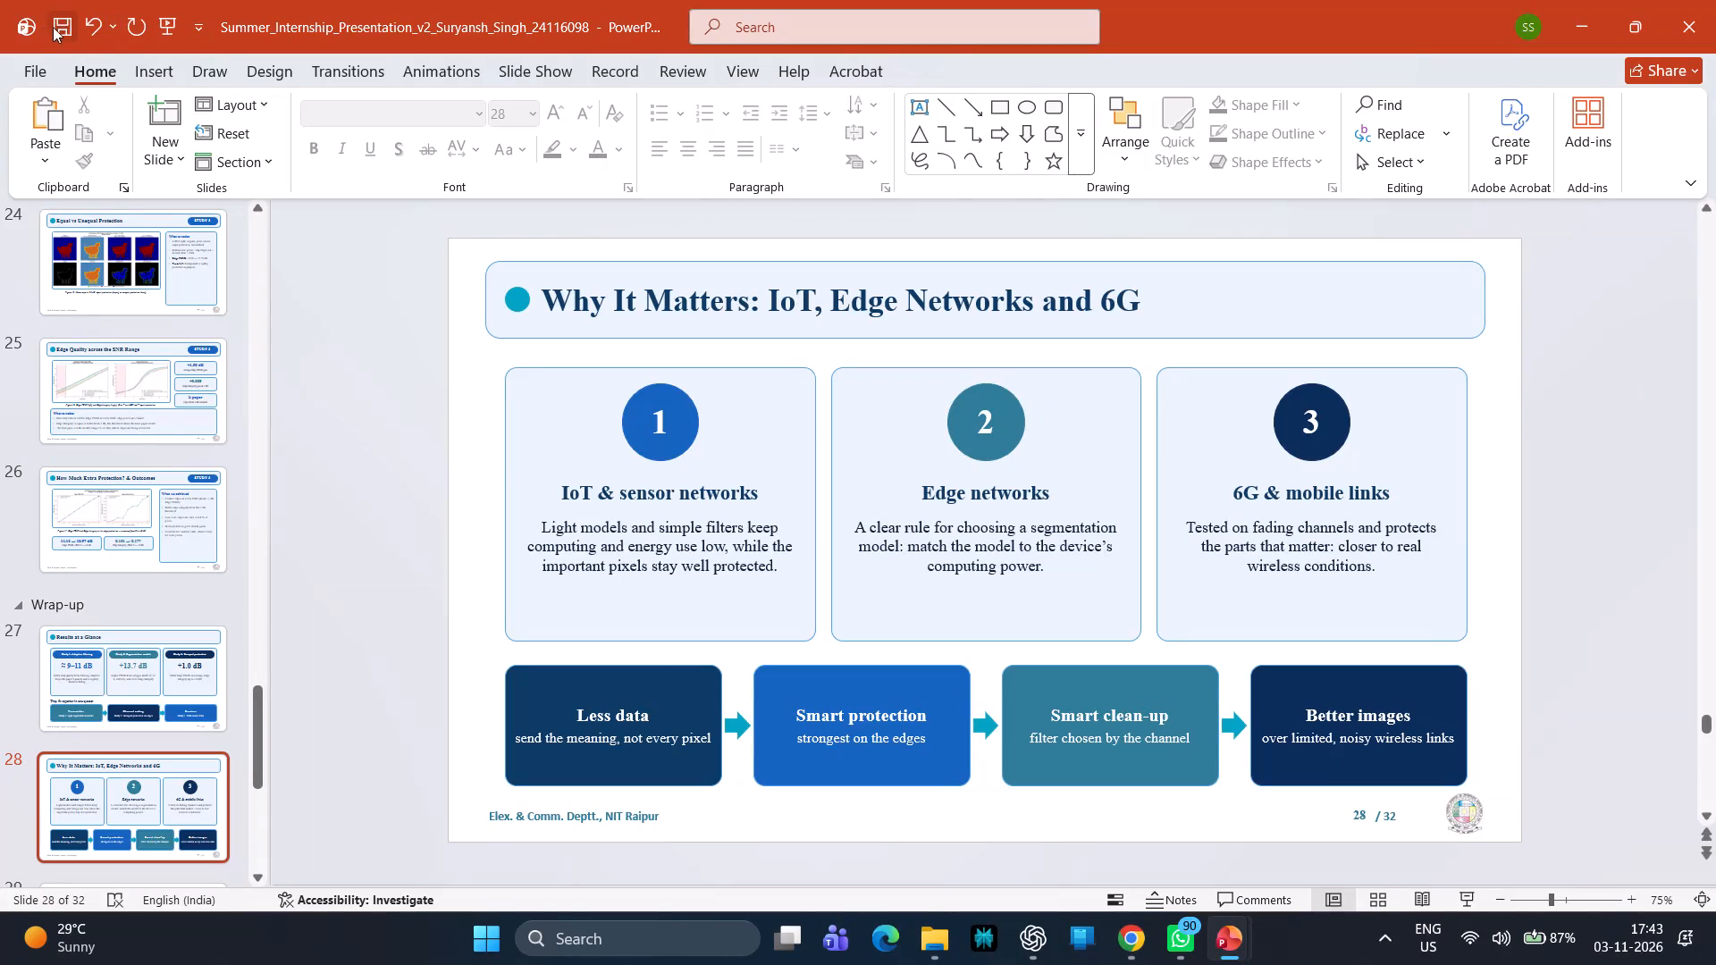
Save the internship presentation with its edited slide headers.
click(53, 27)
click(63, 31)
Go back to the title slide and save the presentation again.
click(322, 355)
scroll(322, 355, up, 6)
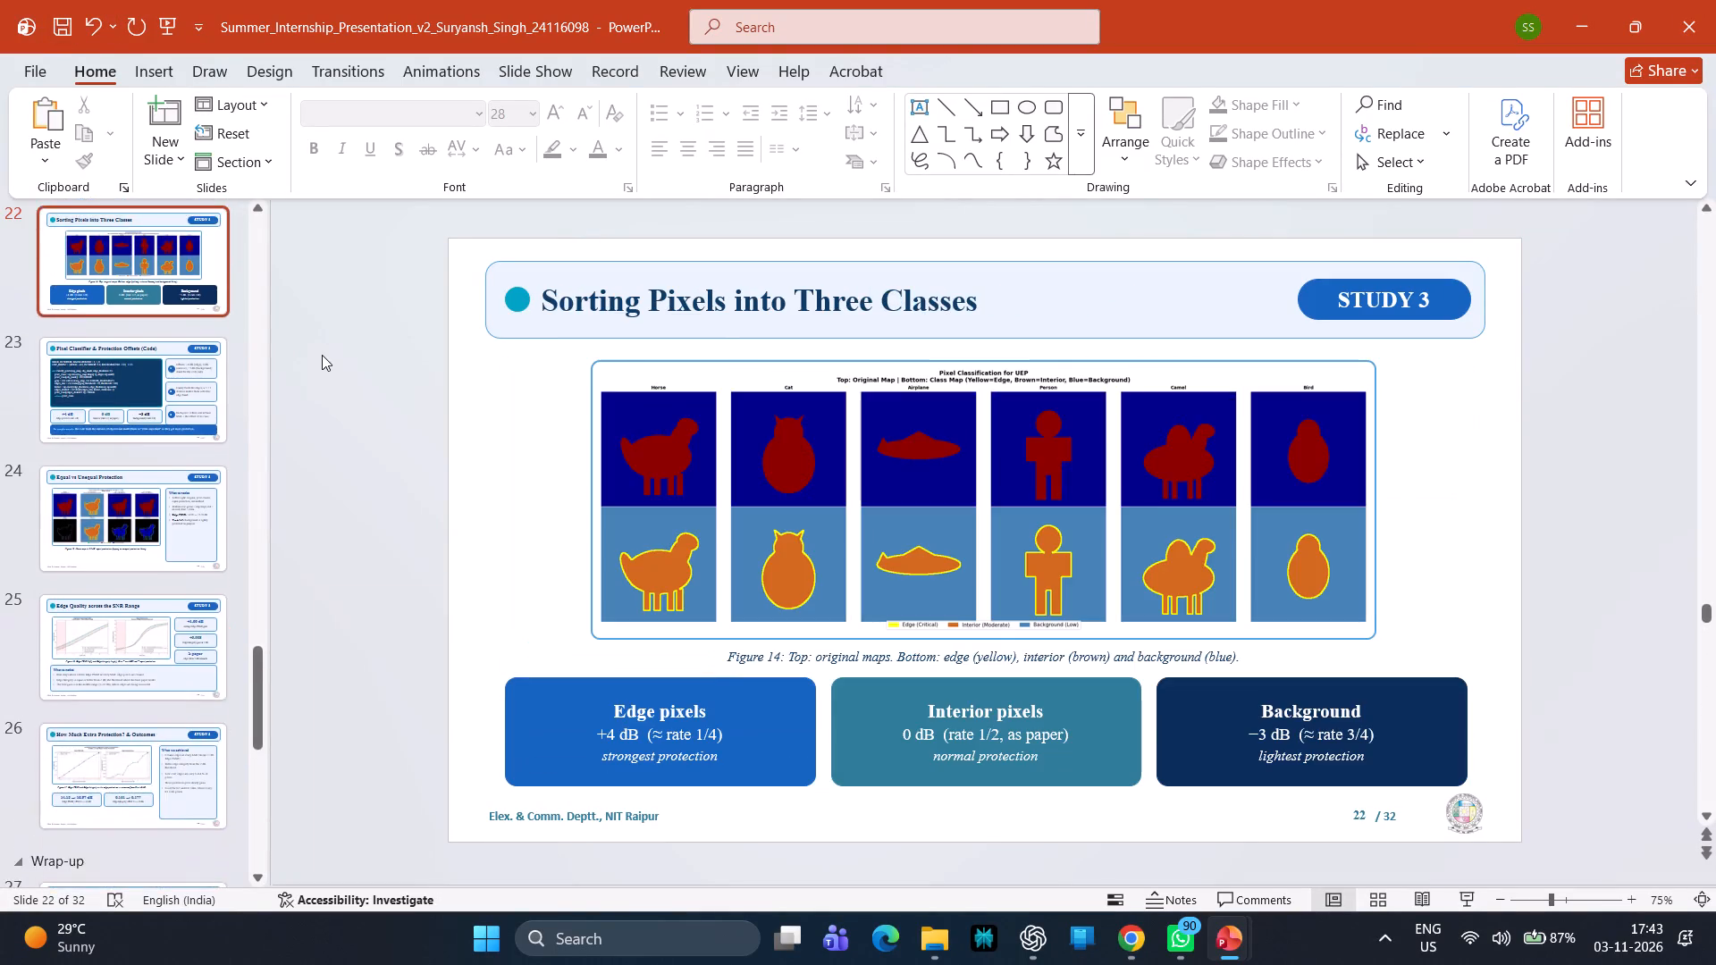
scroll(322, 355, up, 20)
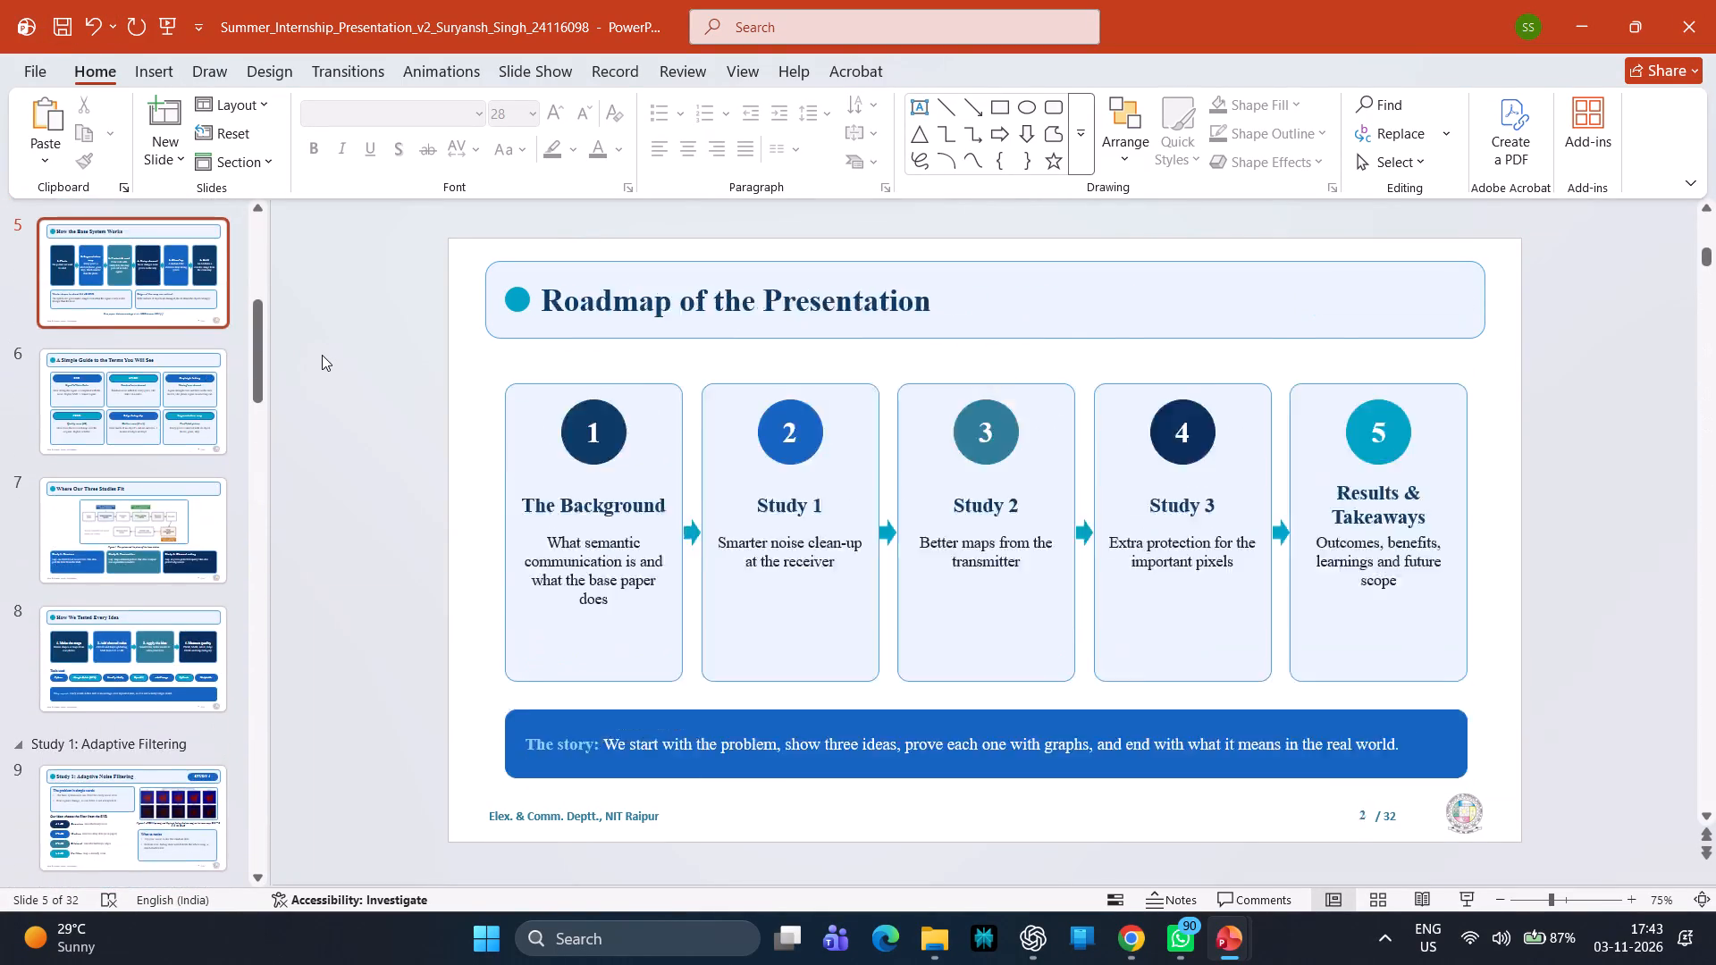
scroll(322, 355, up, 2)
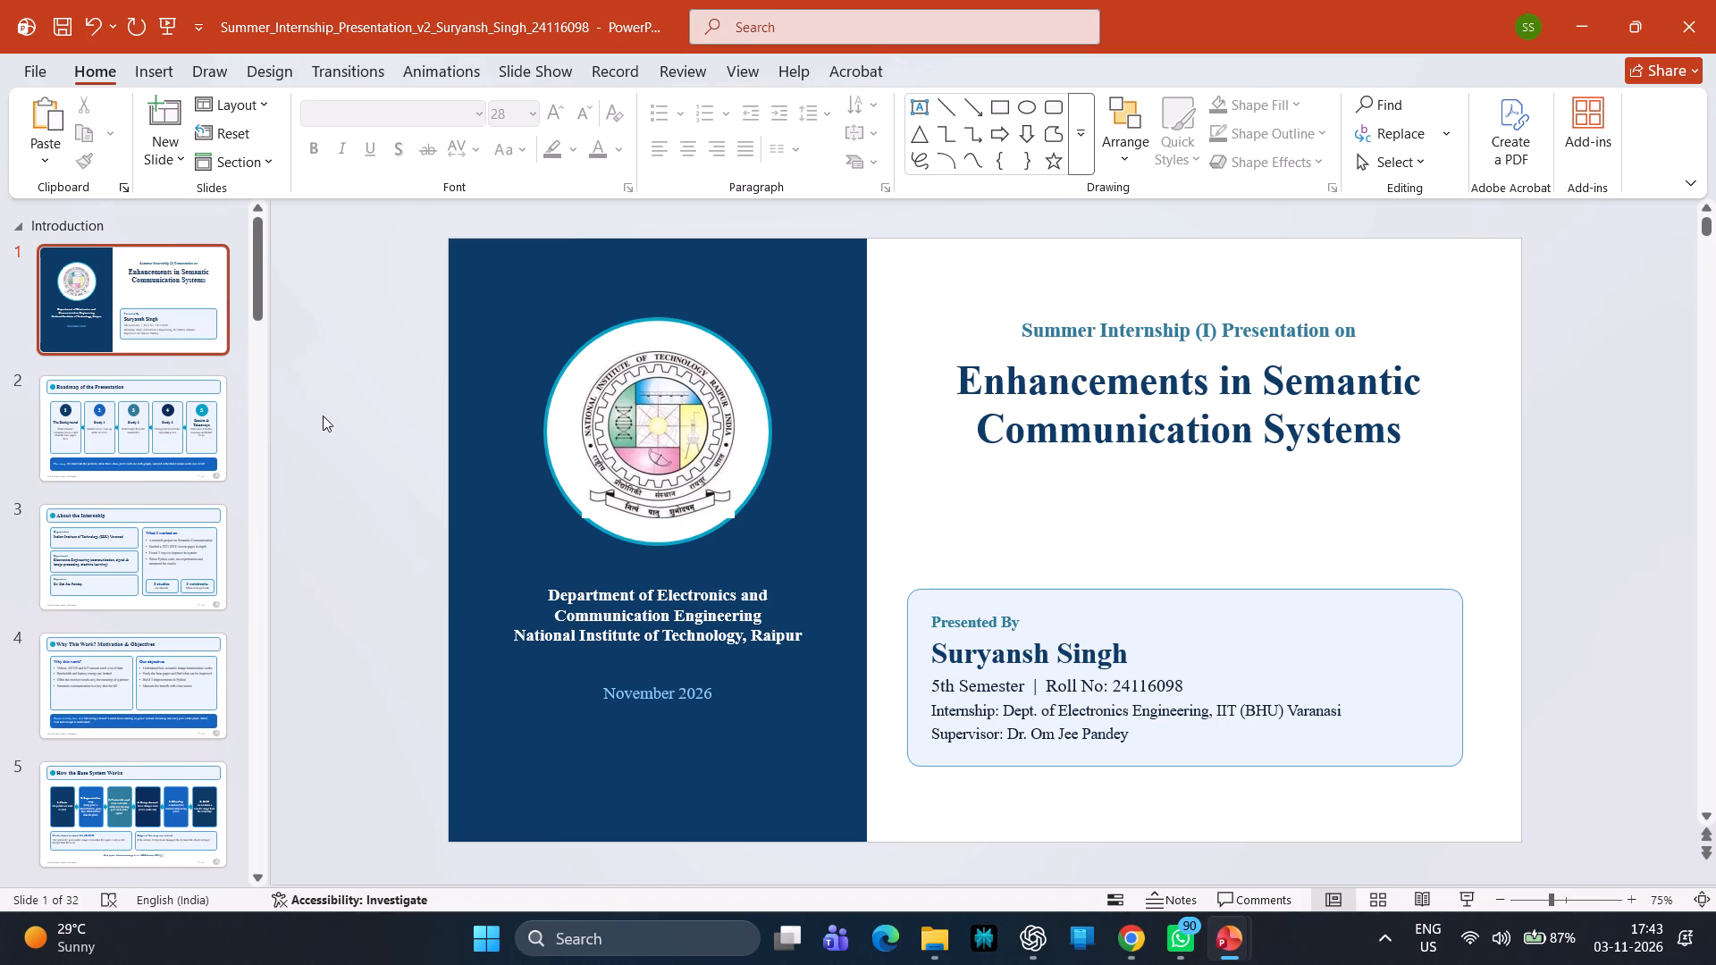
click(66, 29)
click(62, 23)
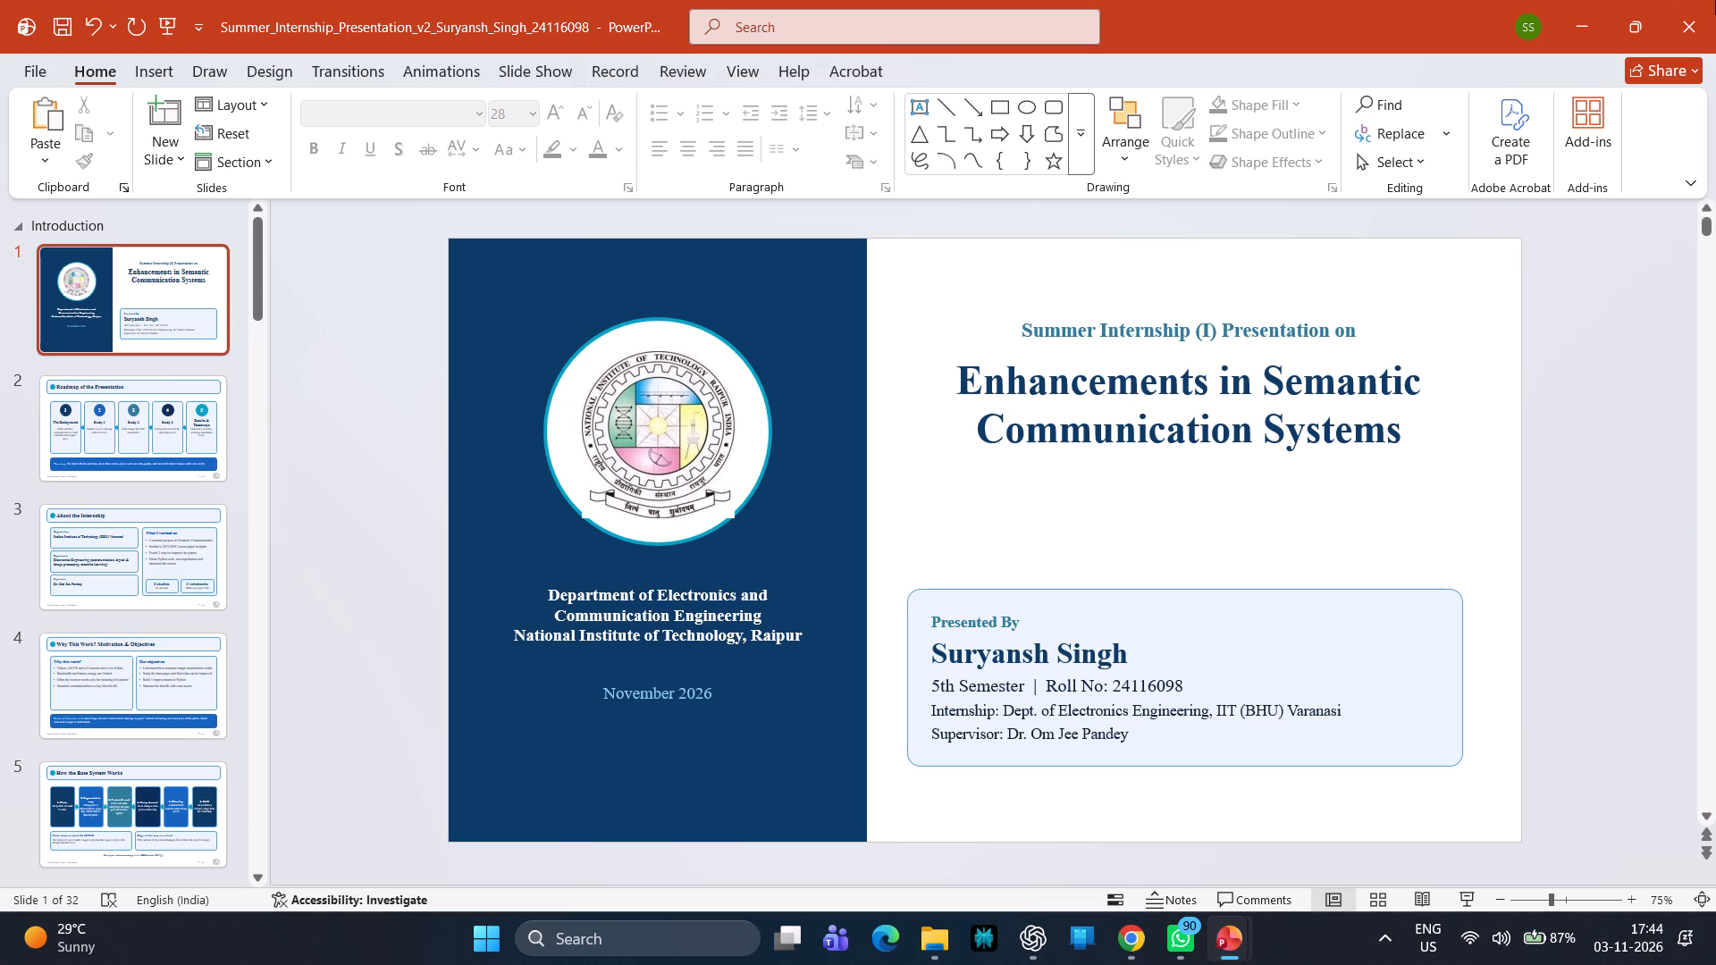
Close the v2 presentation and the older "(1)" presentation, discarding the unsaved changes to the older one.
click(1715, 0)
click(1687, 0)
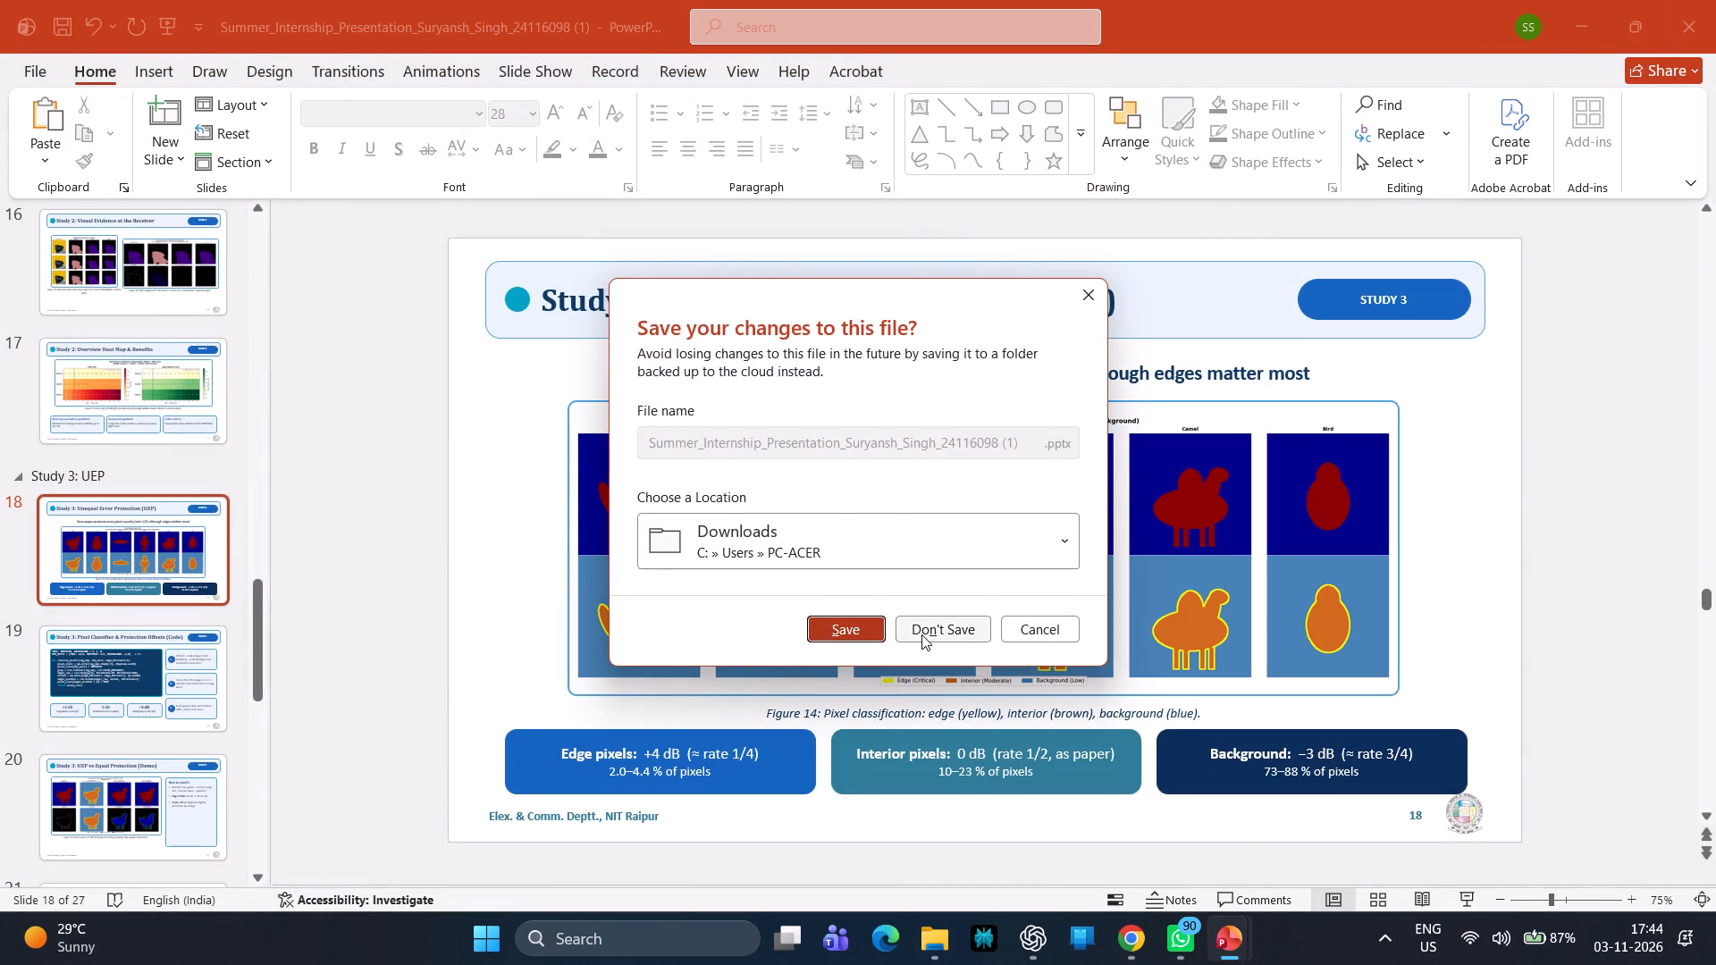
click(921, 634)
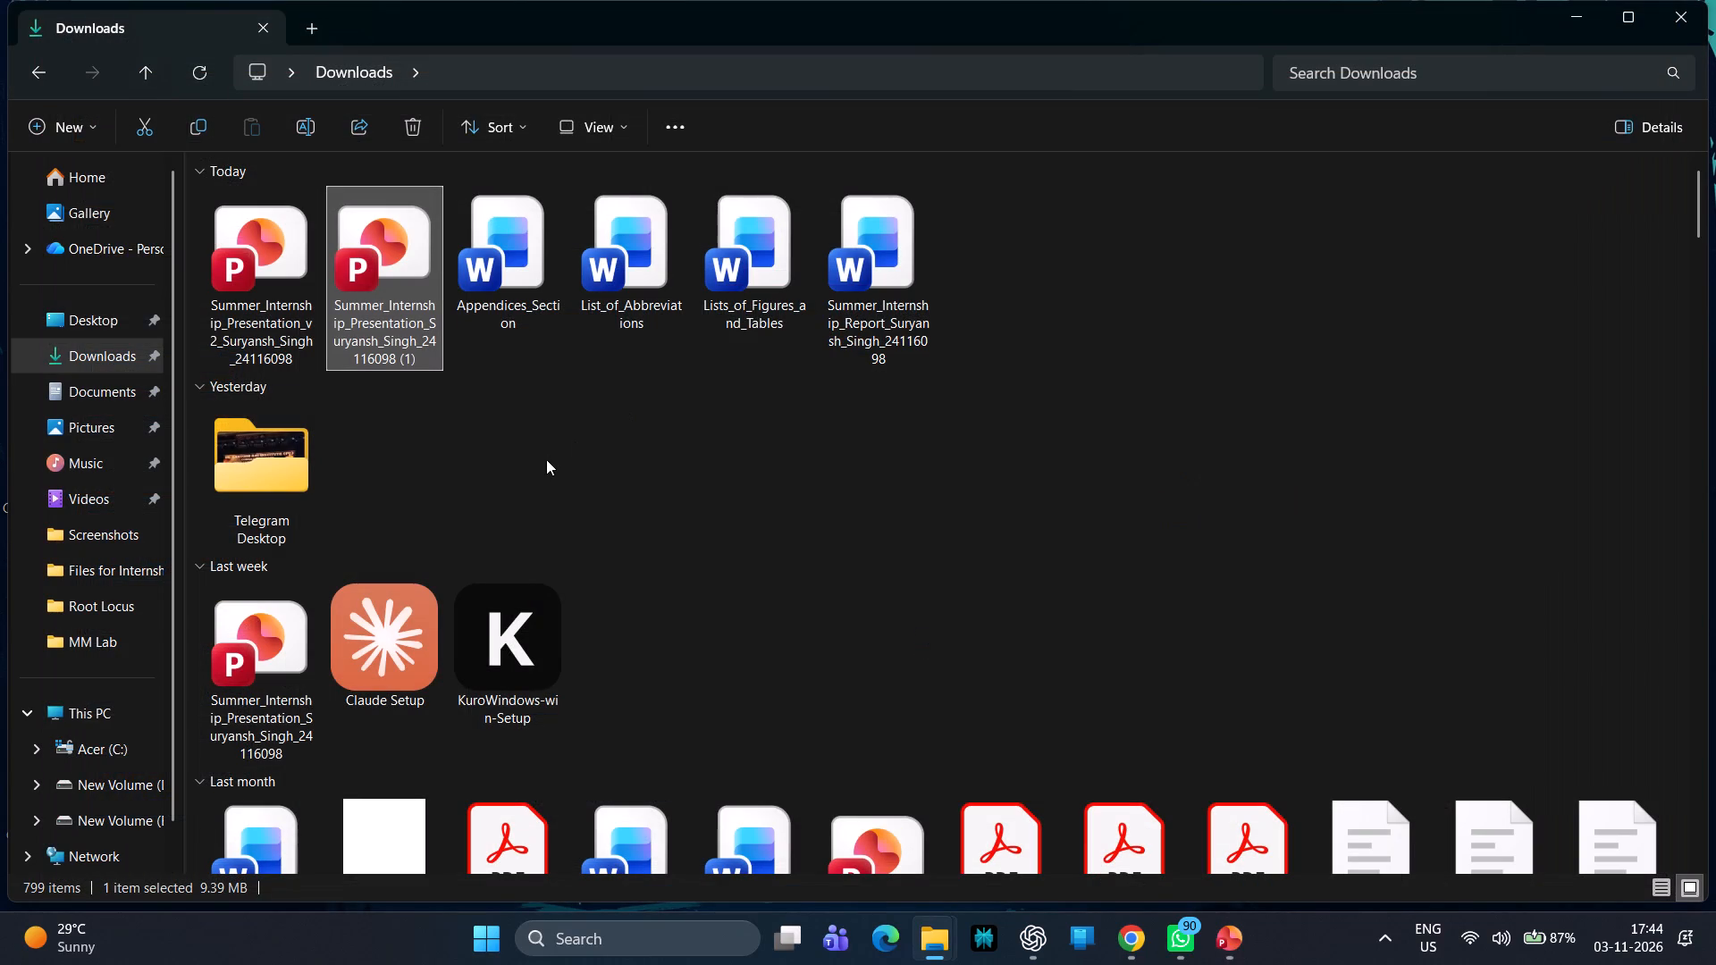
Copy the Summer_Internship_Presentation_v2 file from Downloads into the Files for Internships folder on drive E.
click(546, 459)
click(300, 300)
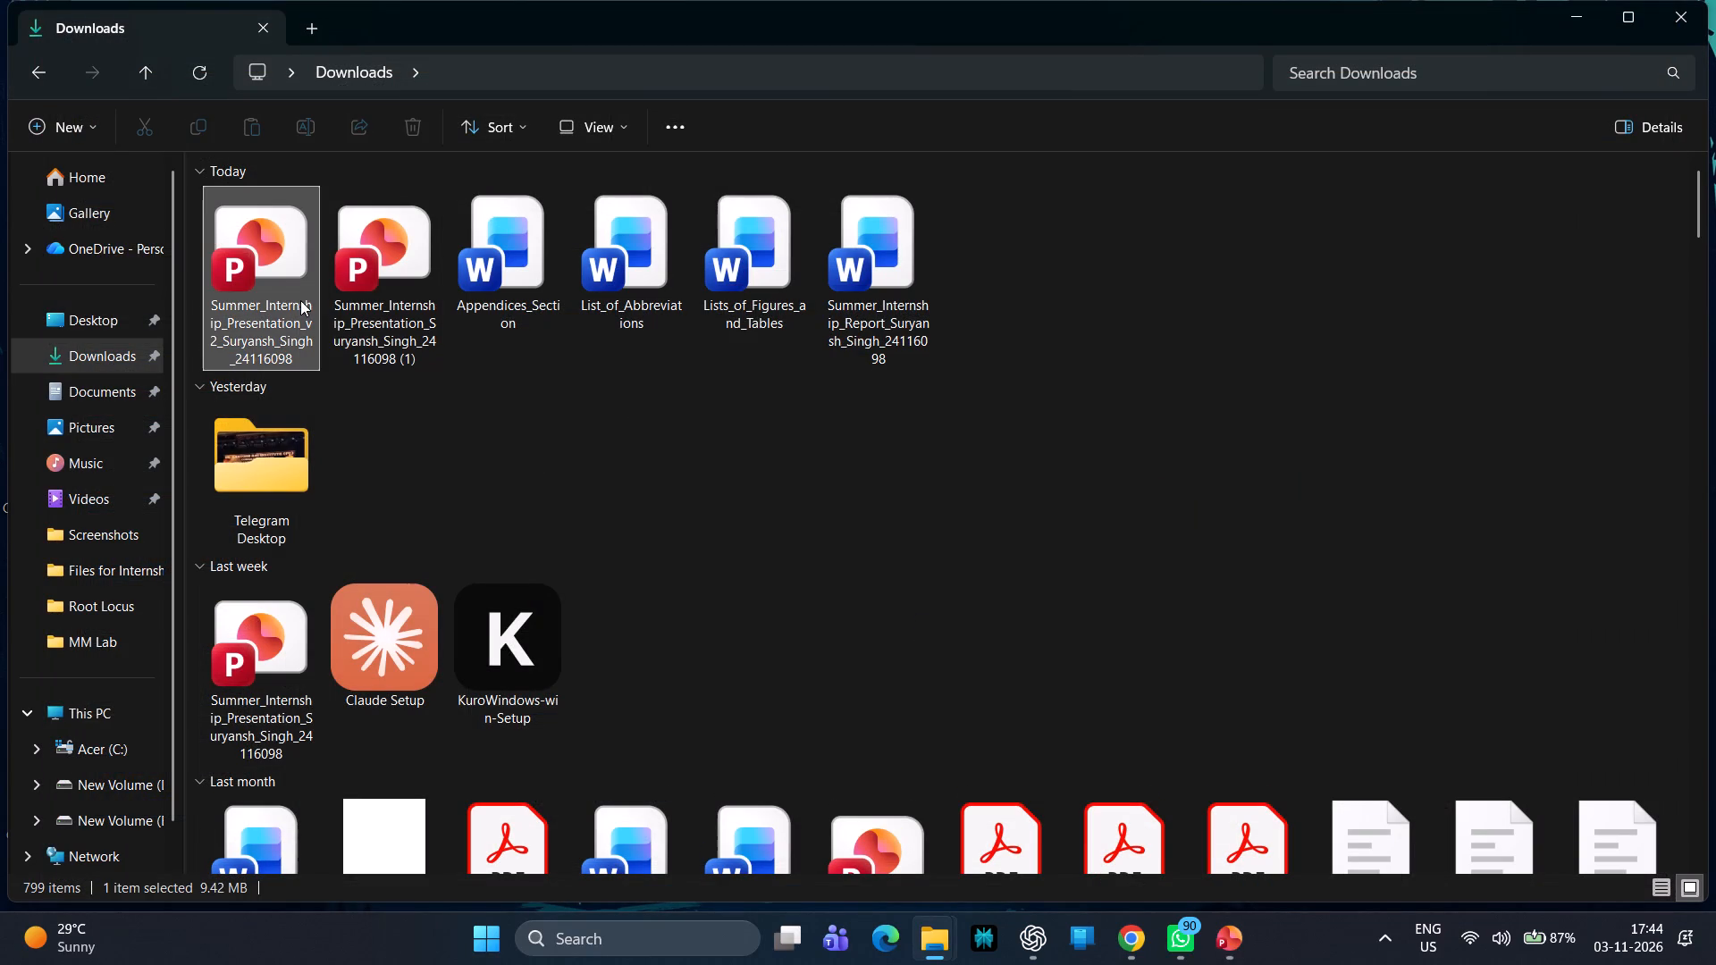
key(ctrl+c)
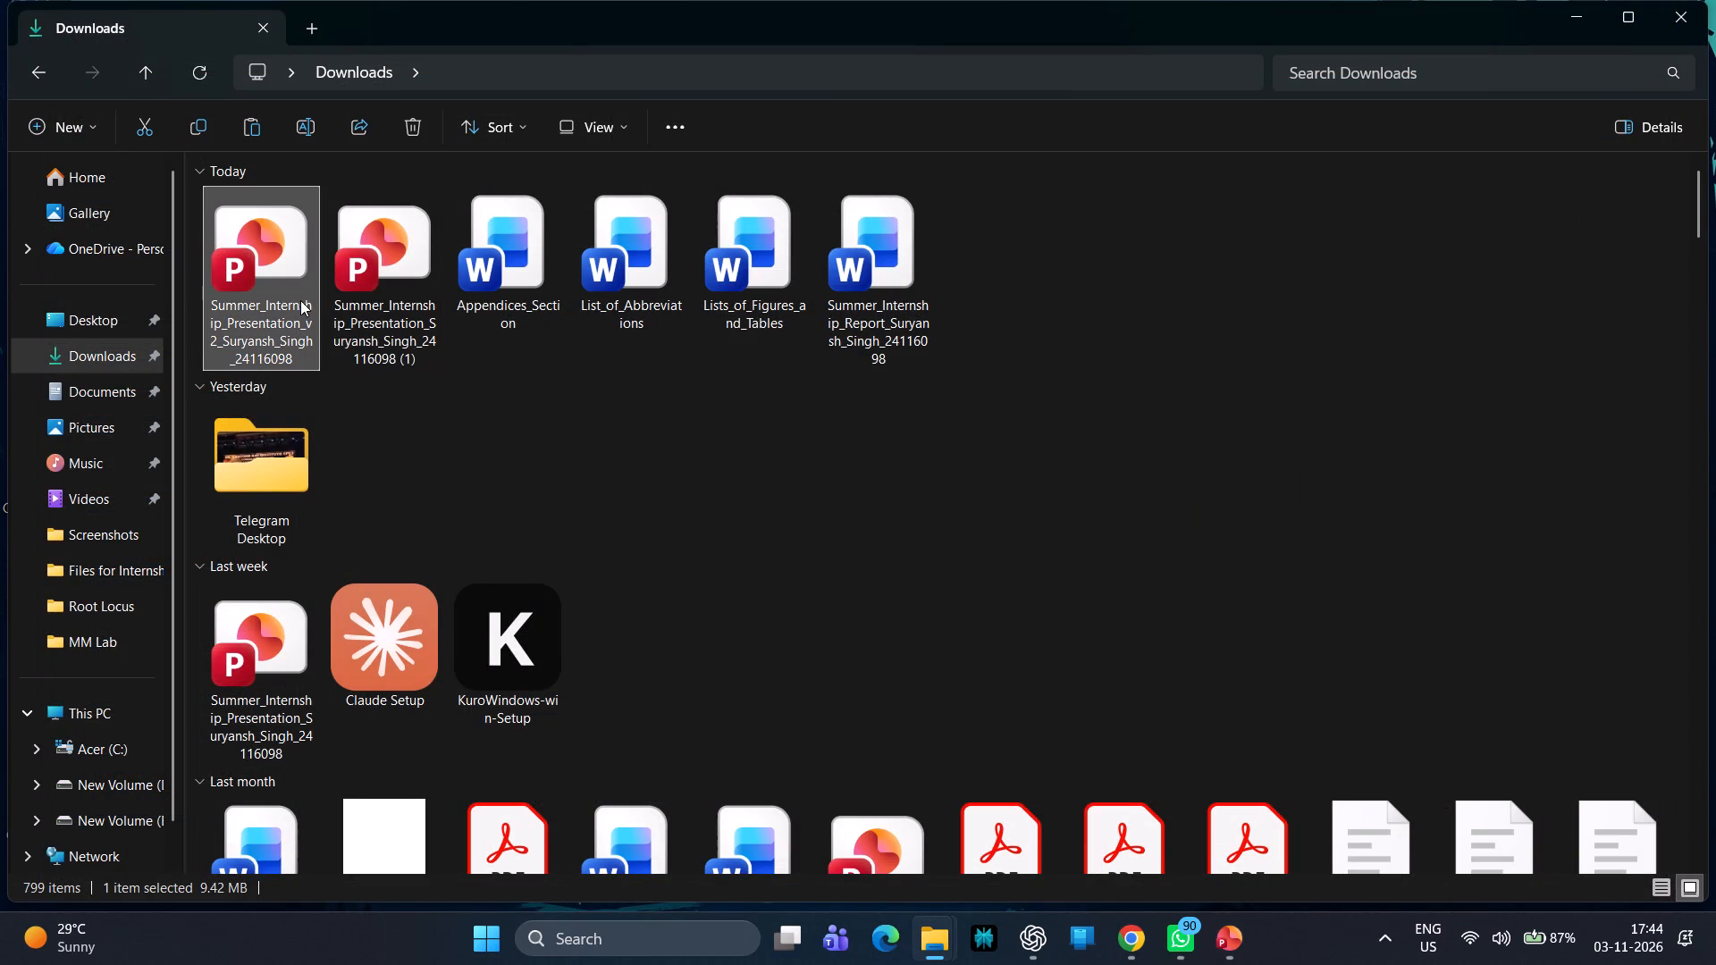
click(77, 818)
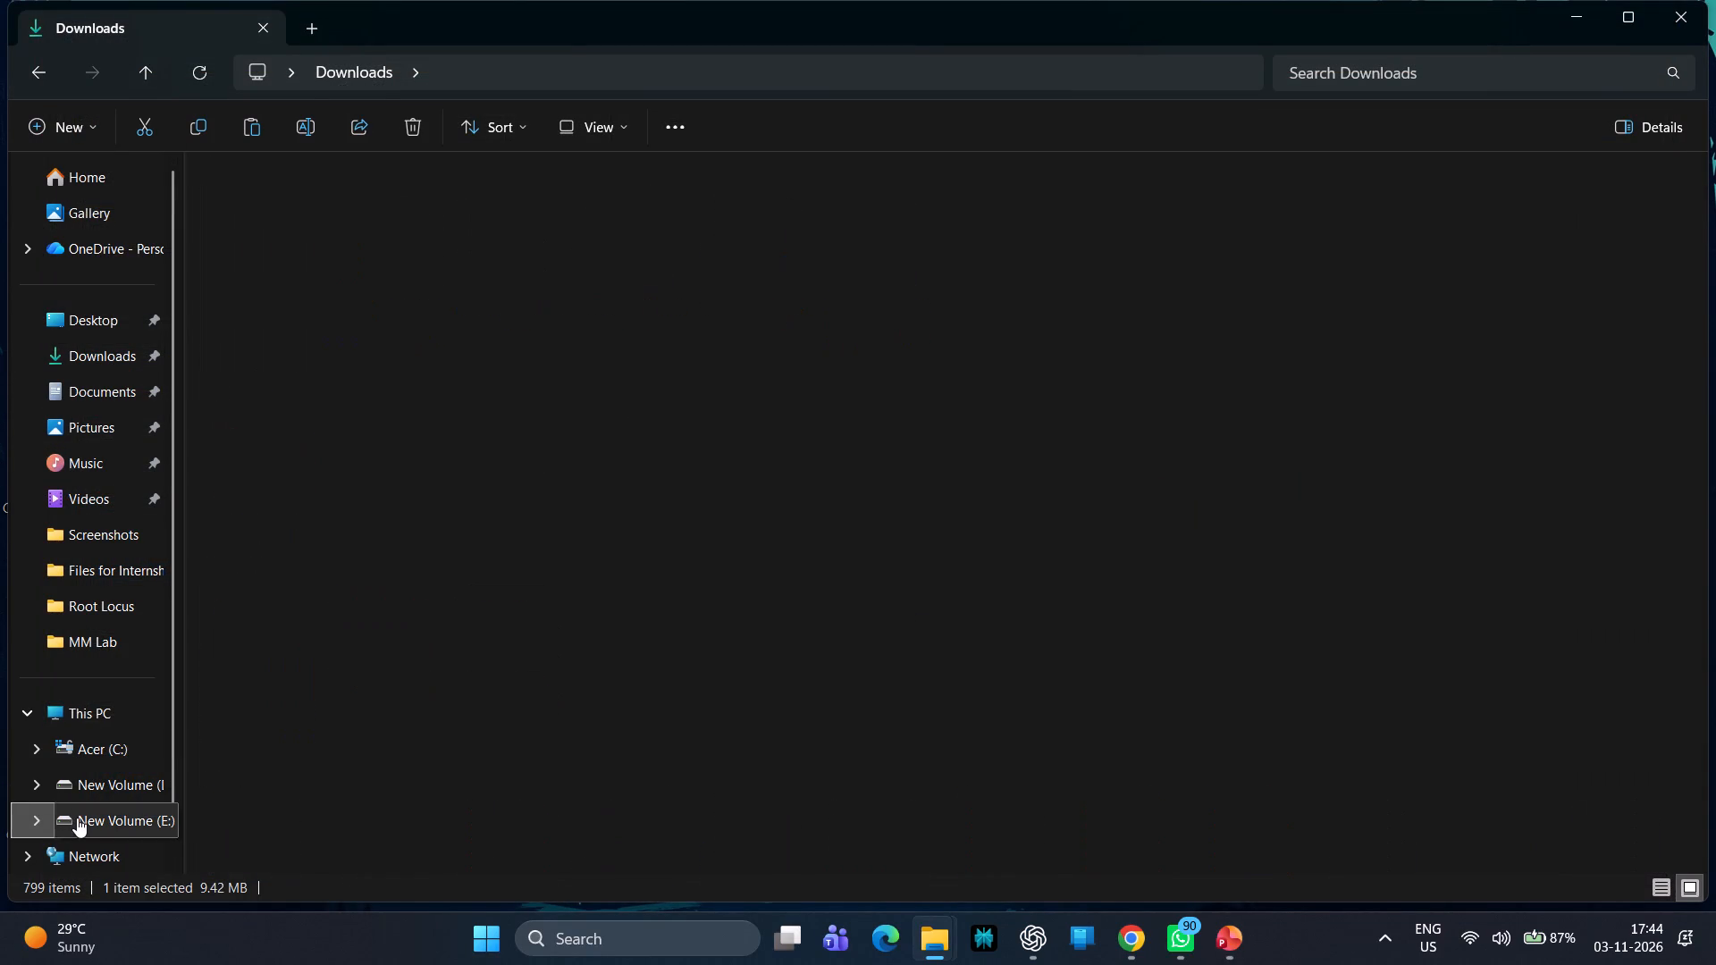
double_click(1369, 233)
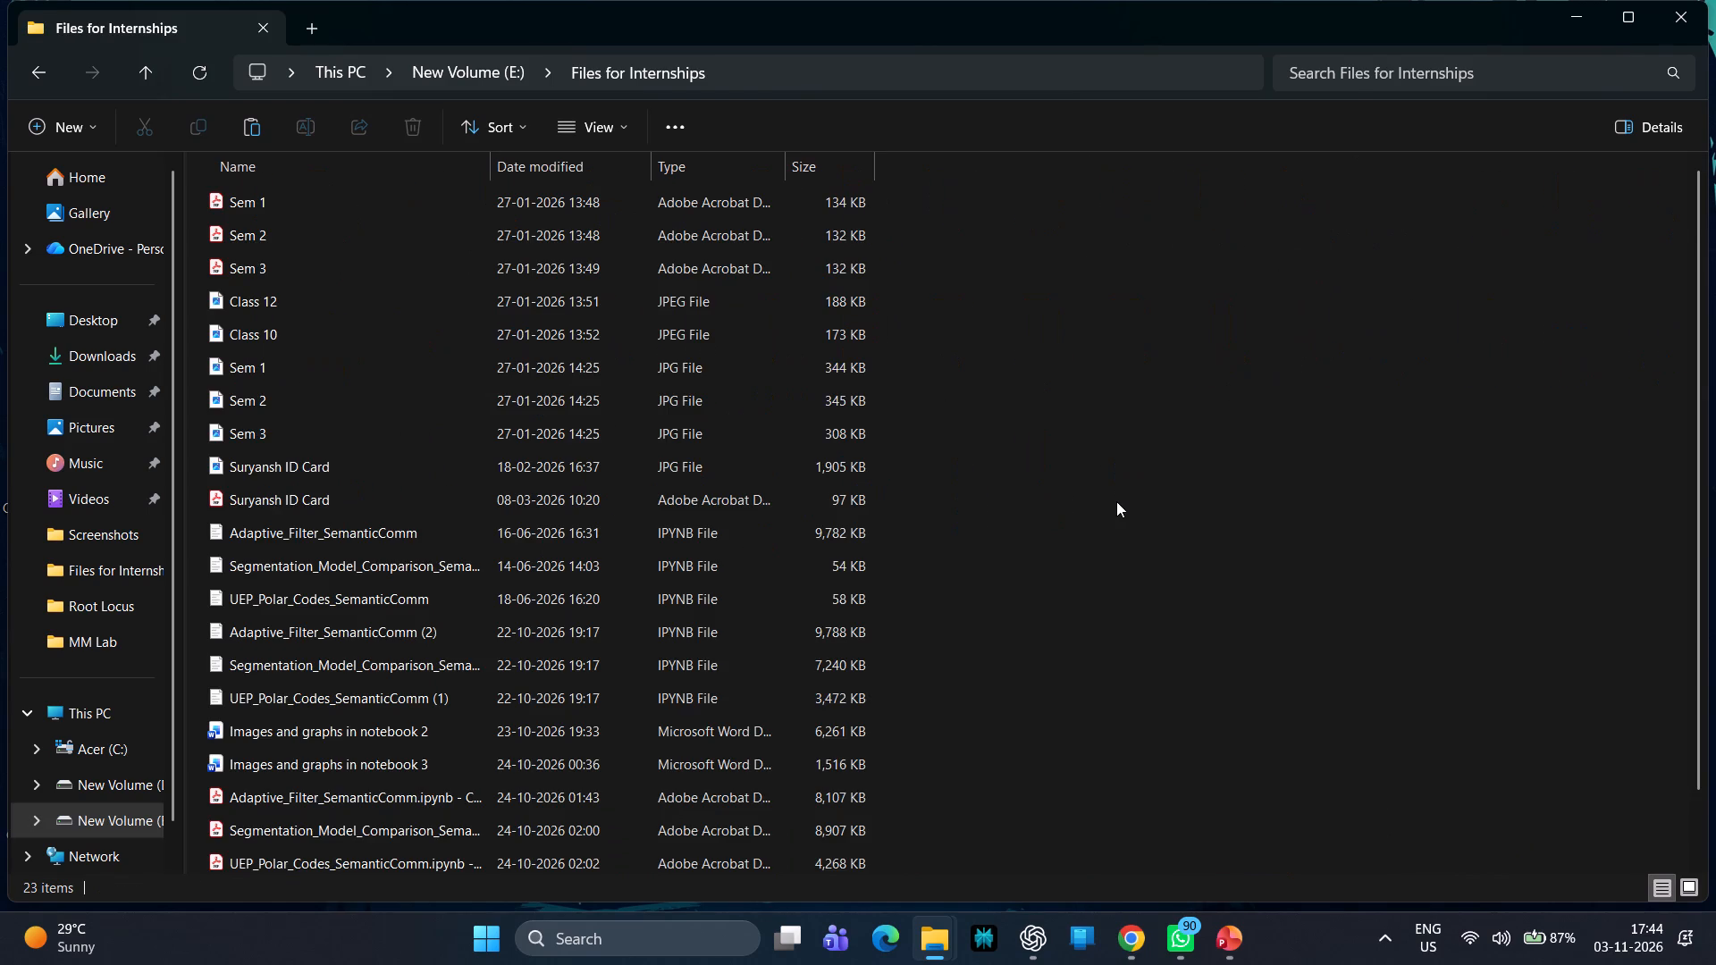
click(1116, 501)
scroll(1116, 501, down, 1)
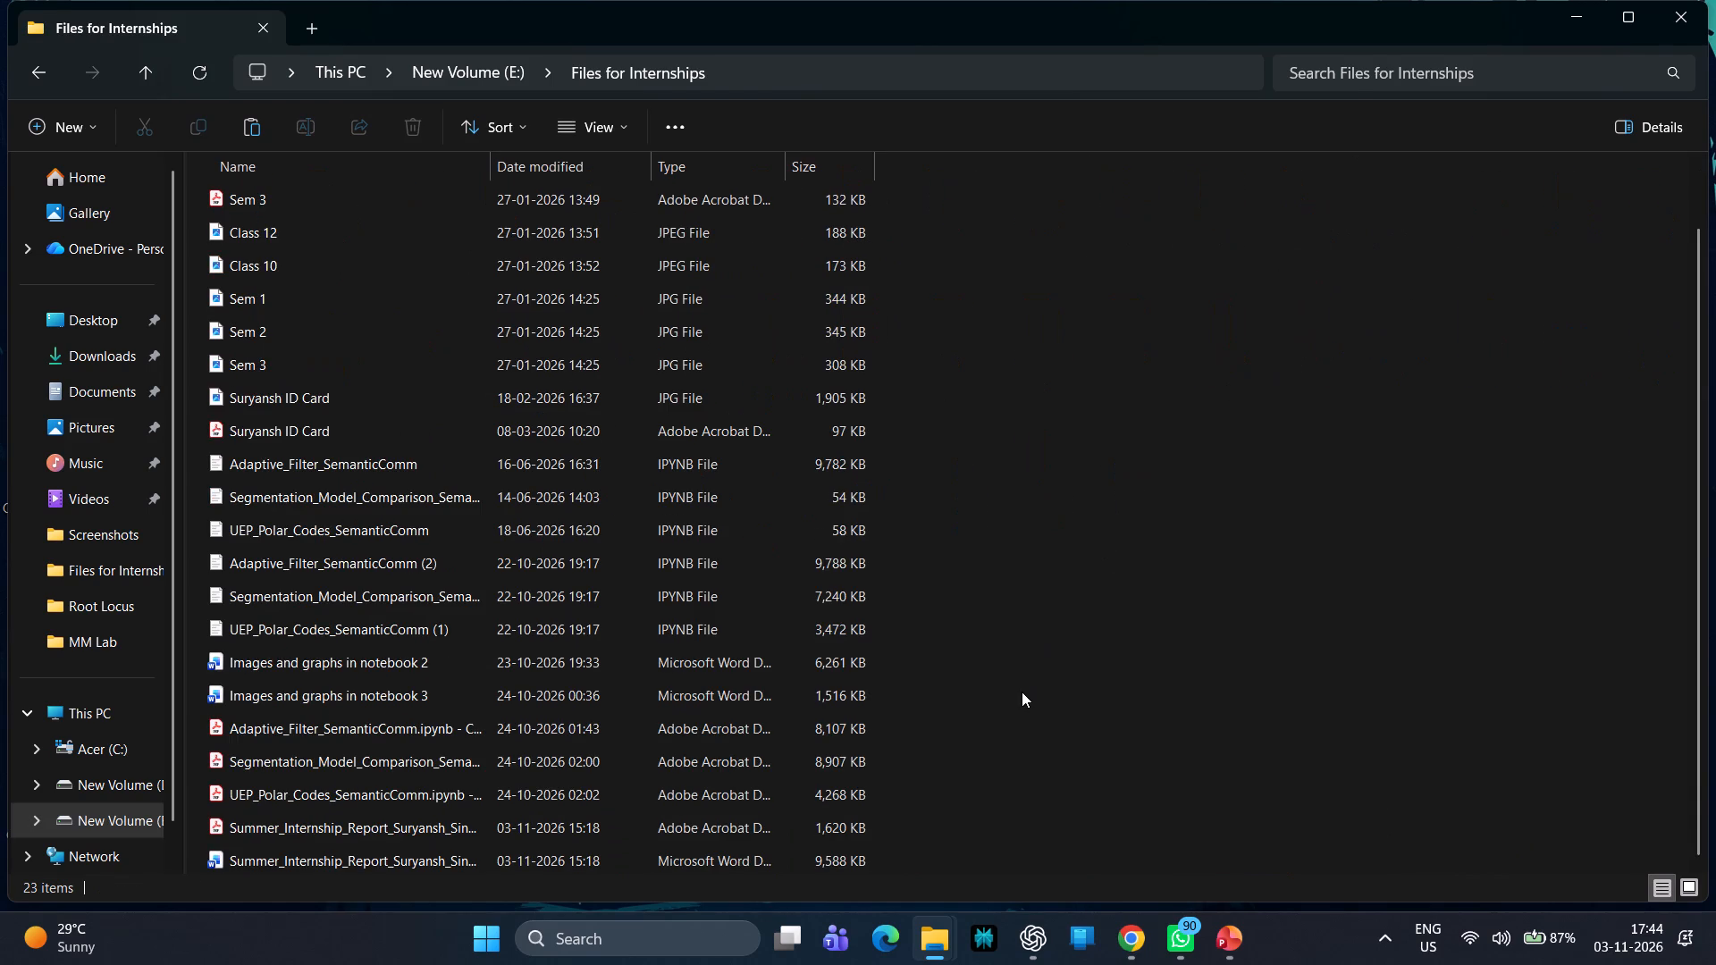
key(ctrl+v)
click(1022, 692)
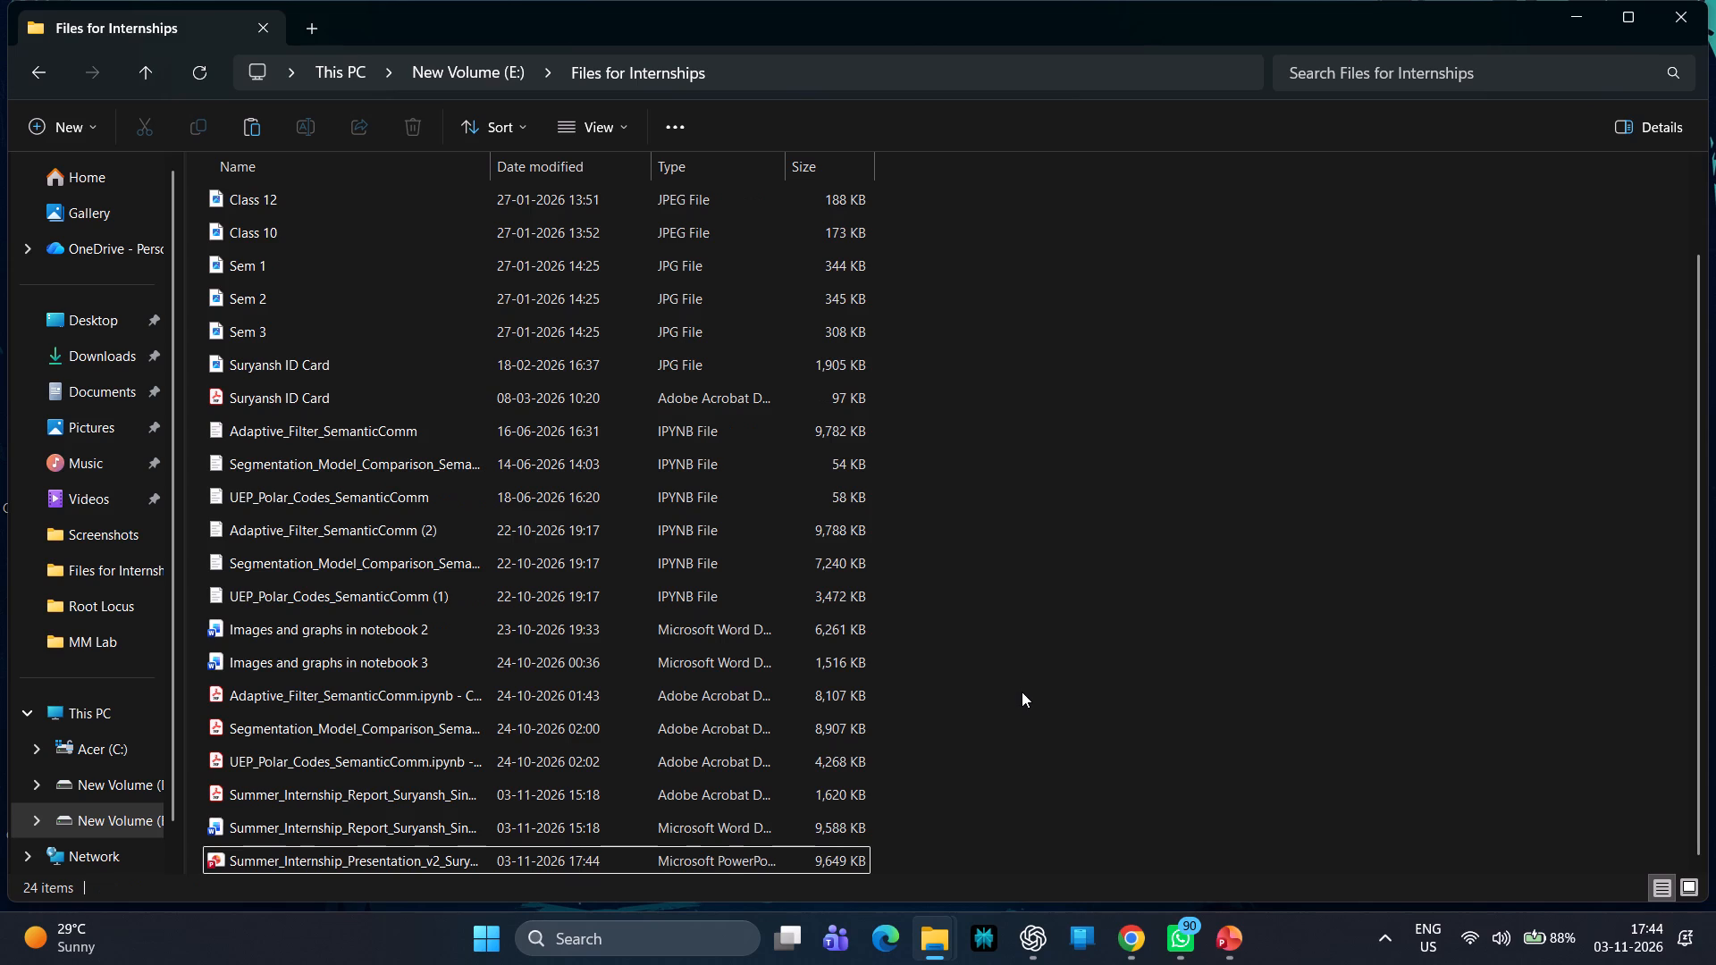
Copy the Summer_Internship_Presentation_v2 file in Files for Internships to the clipboard.
click(726, 861)
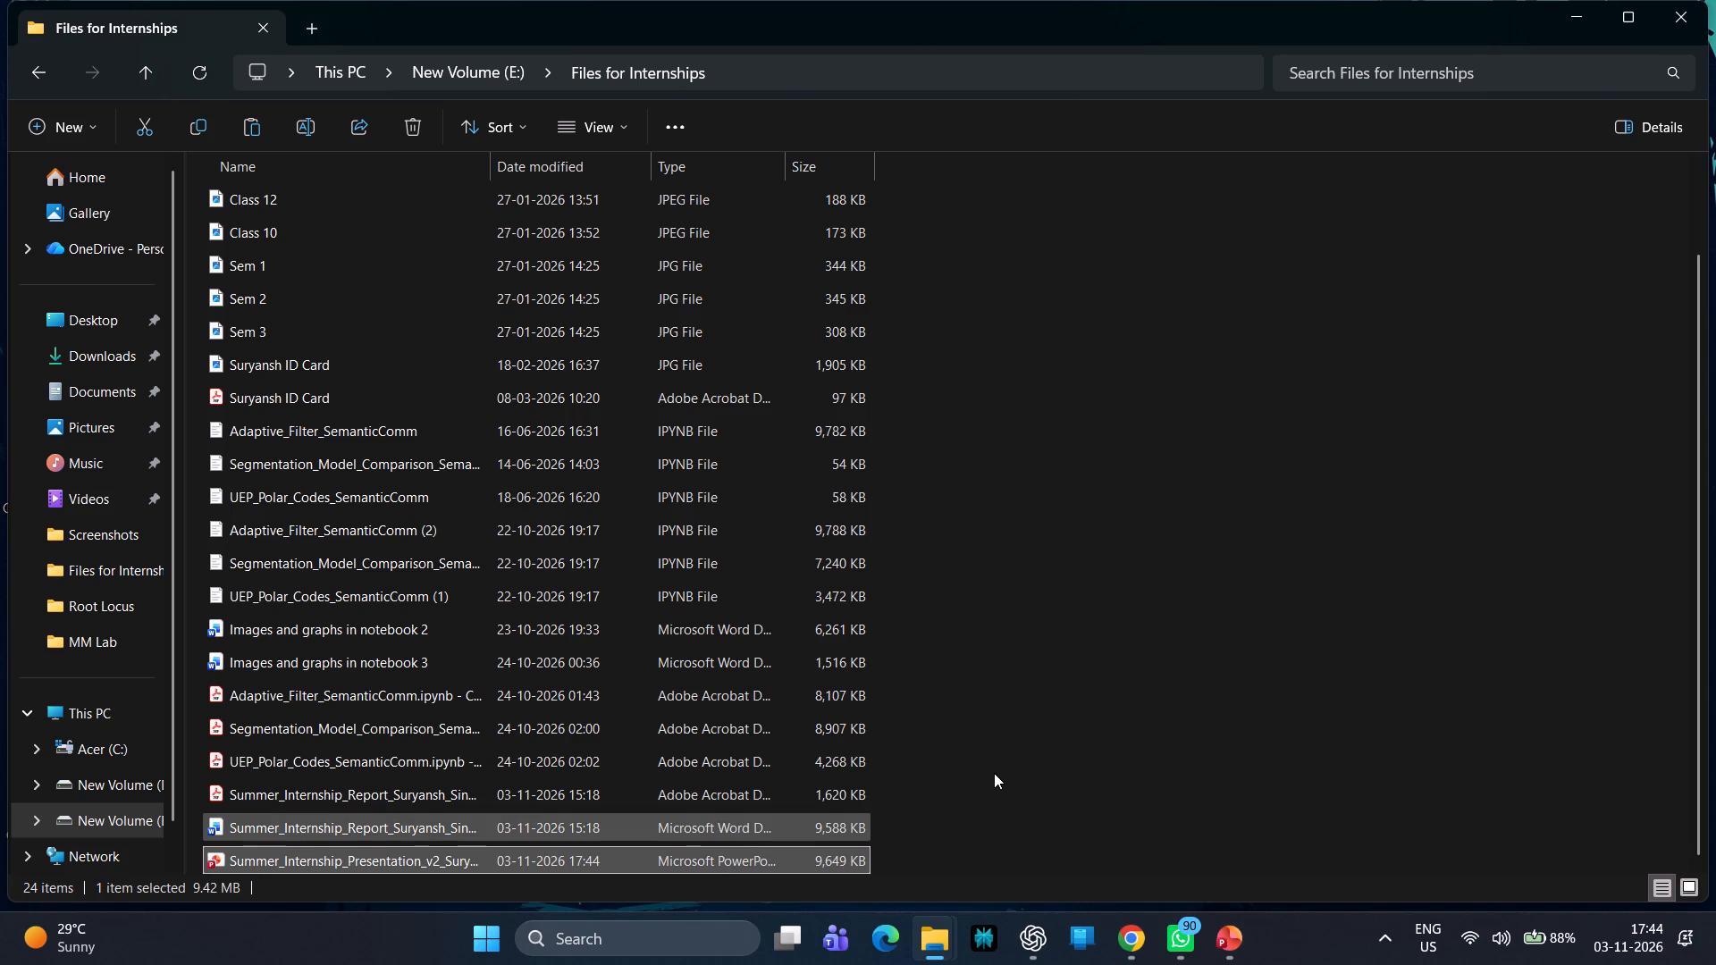
key(ctrl+c)
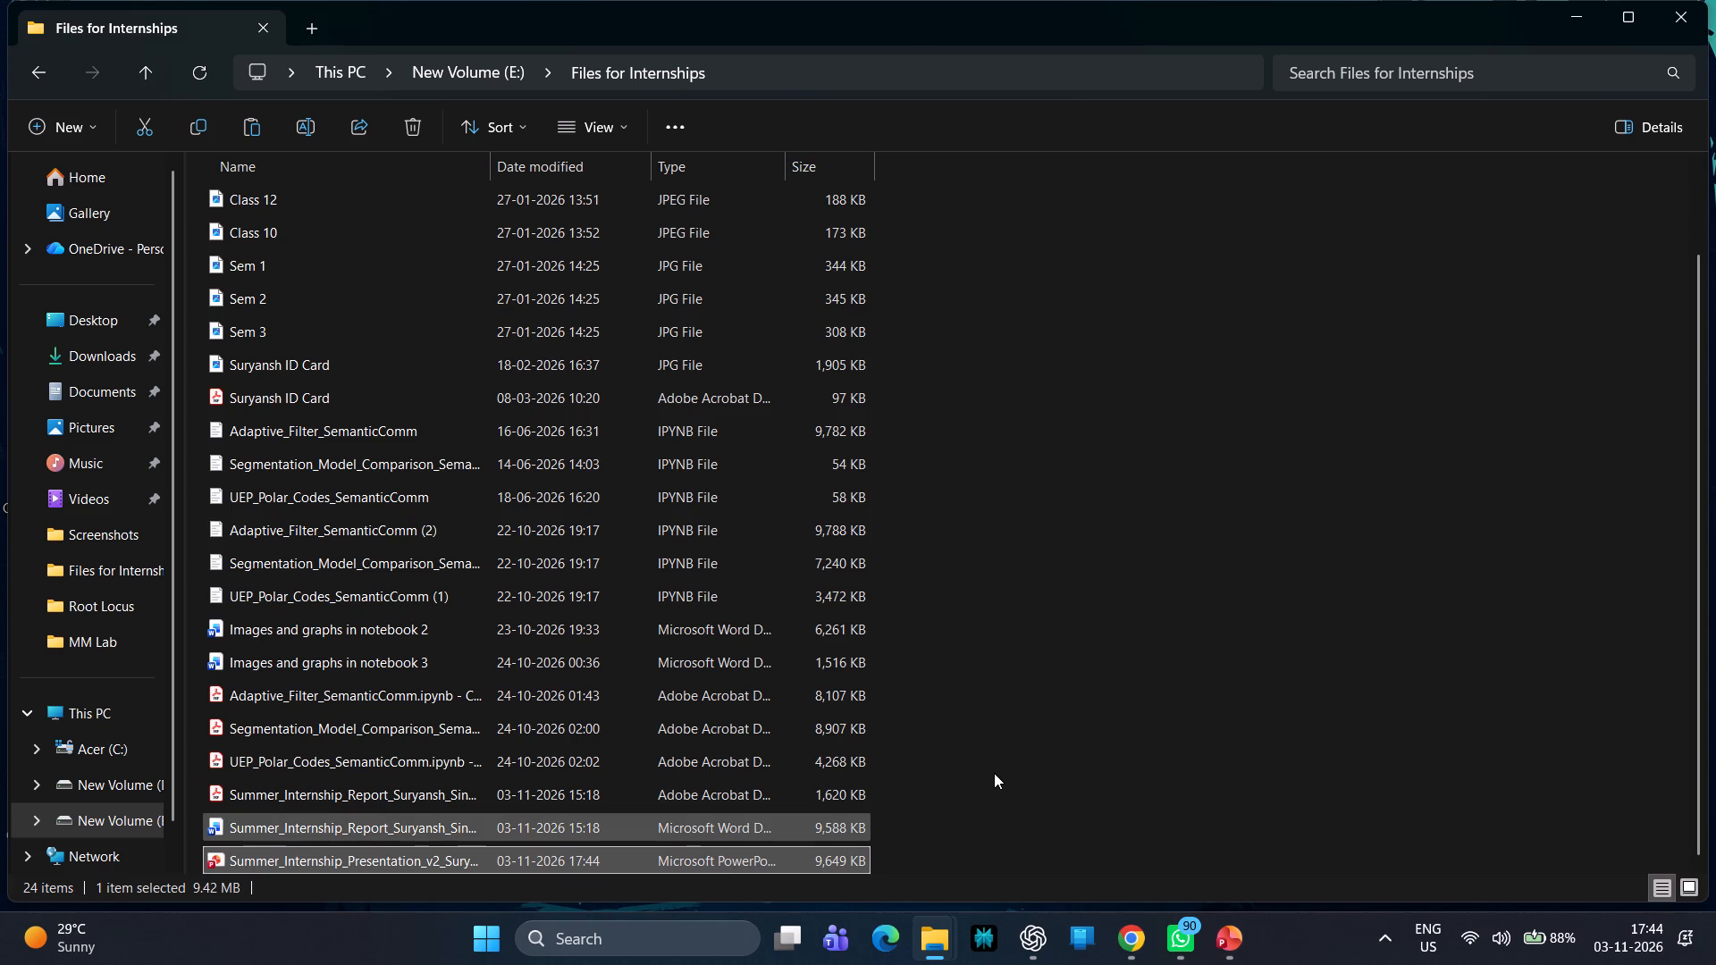
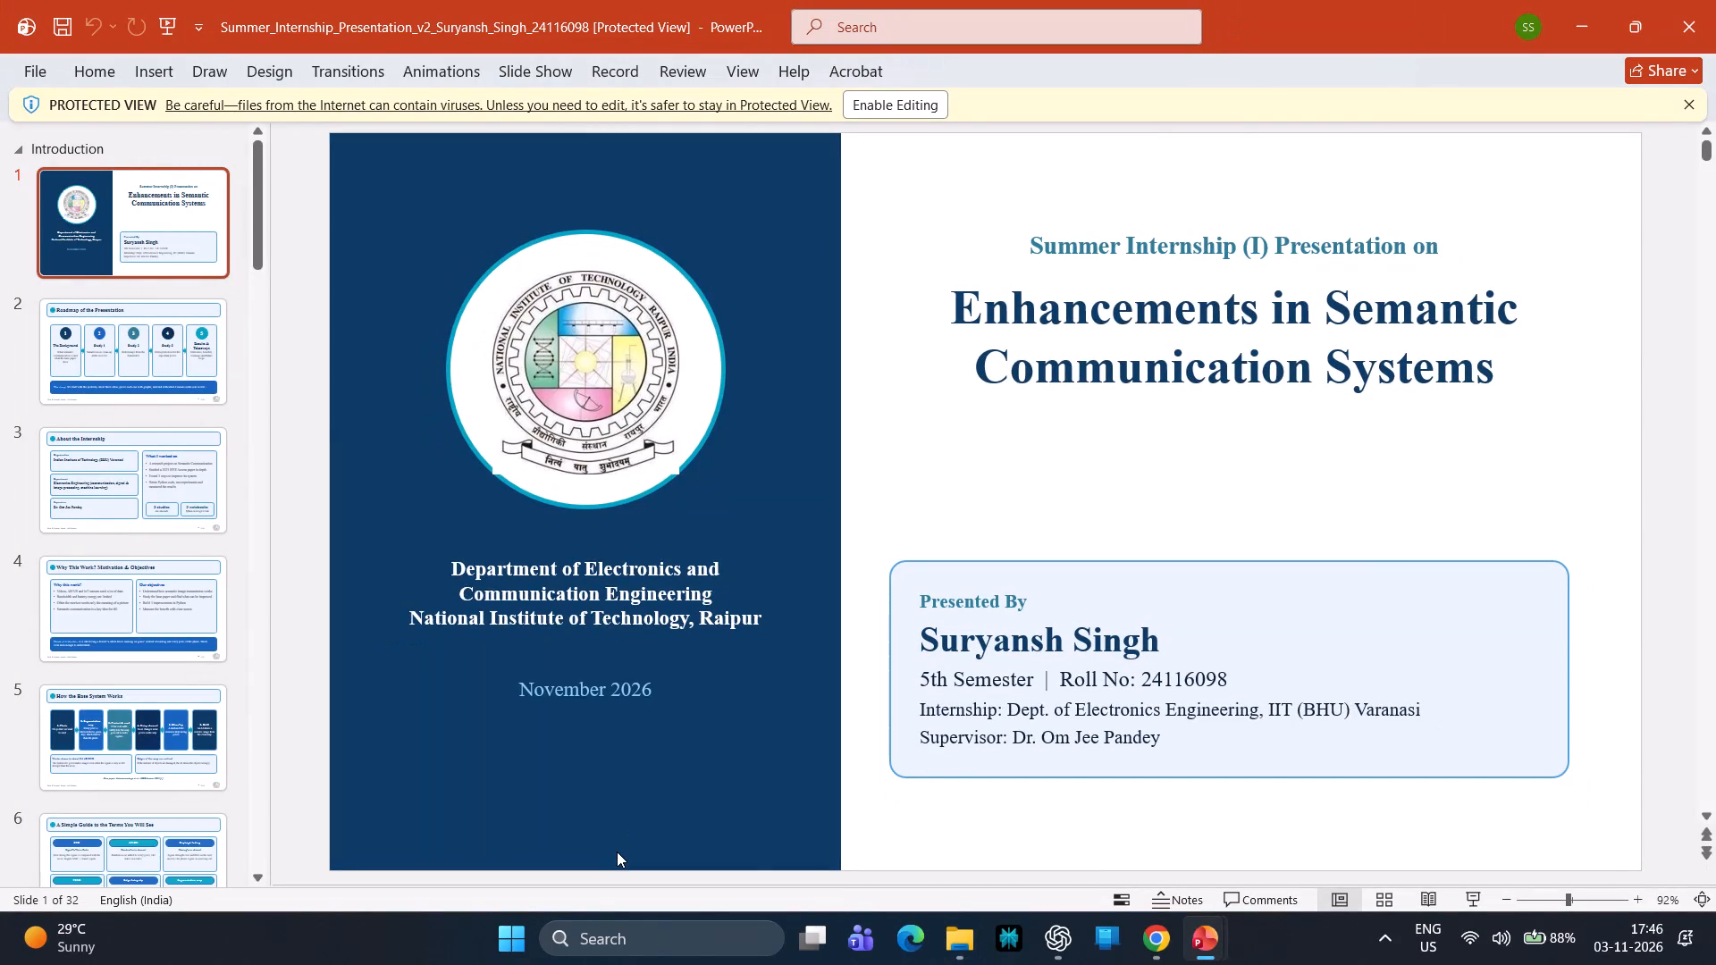
Enable editing for the Summer_Internship_Presentation_v2 copy.
click(862, 112)
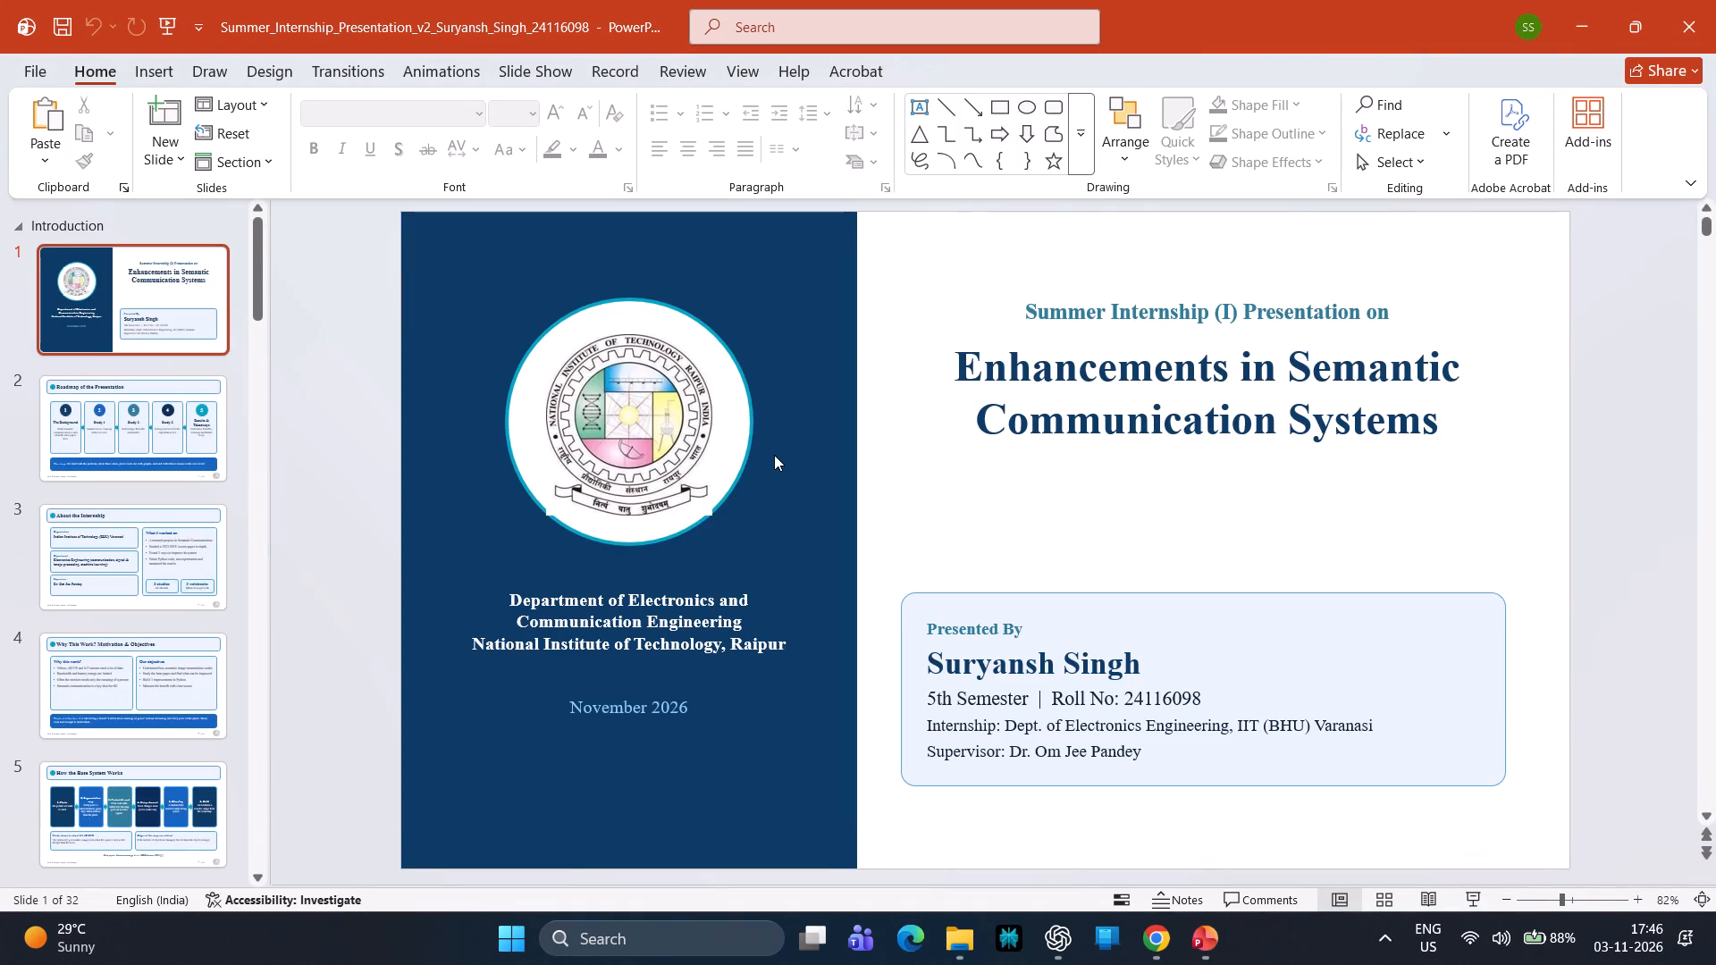
Open the Sample_PPT presentation from the Downloads folder as a reference and go up towards its title slide.
click(1578, 14)
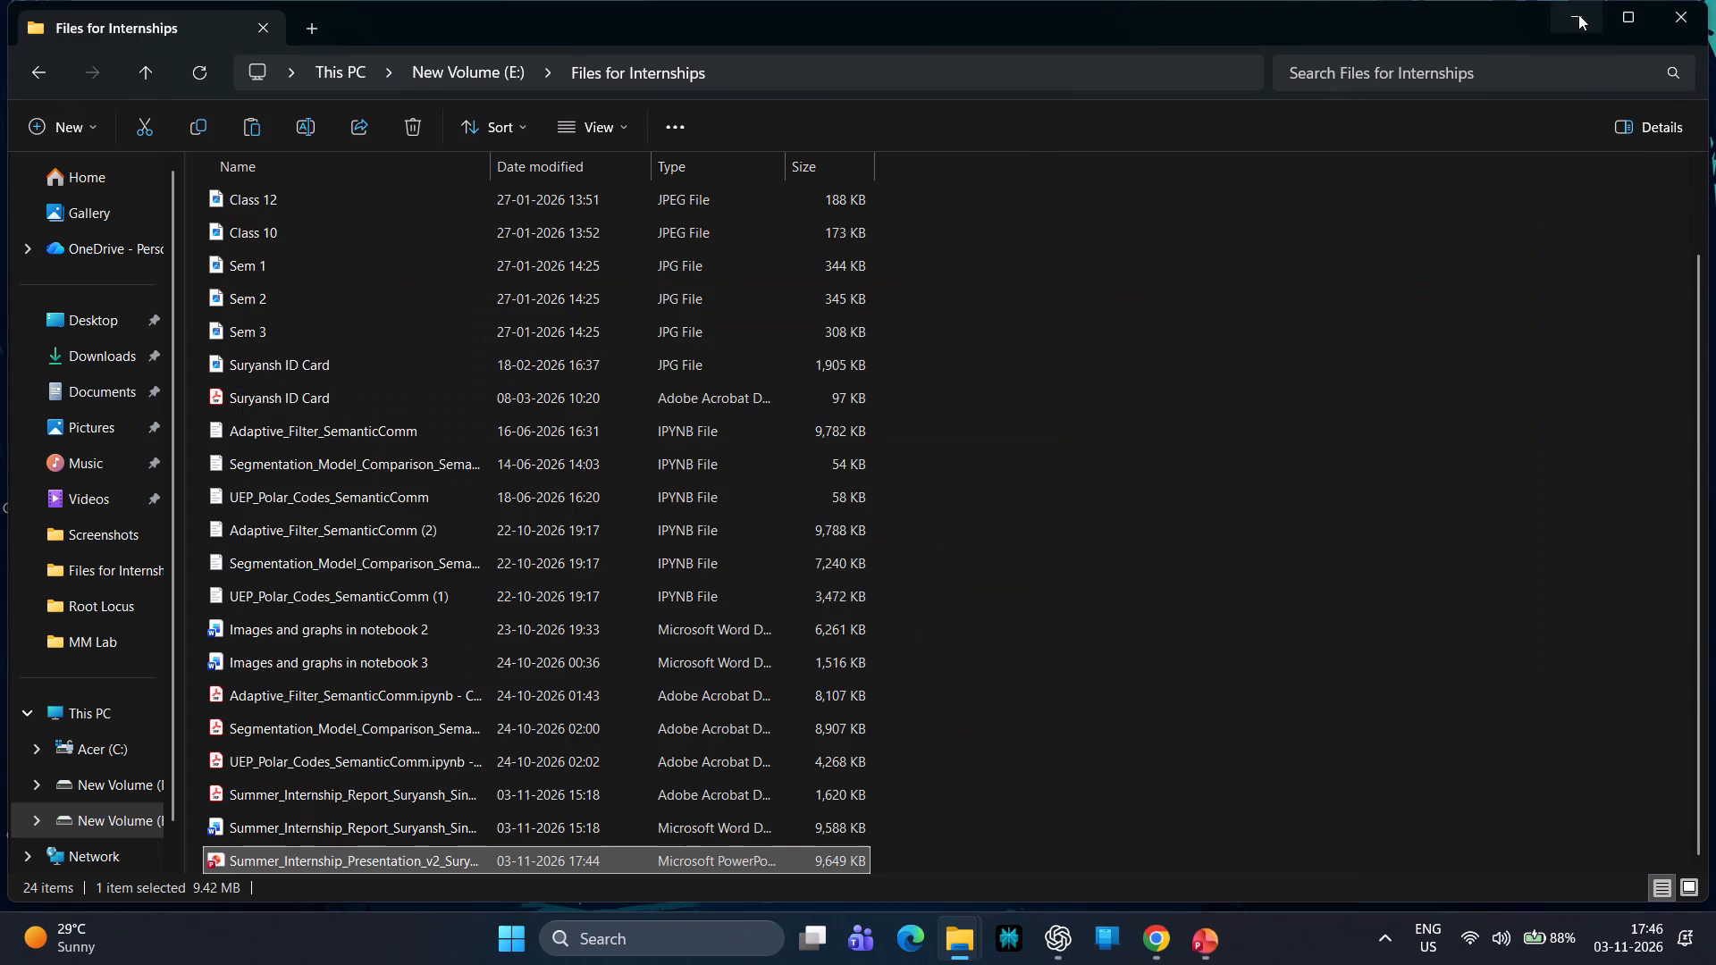
click(88, 365)
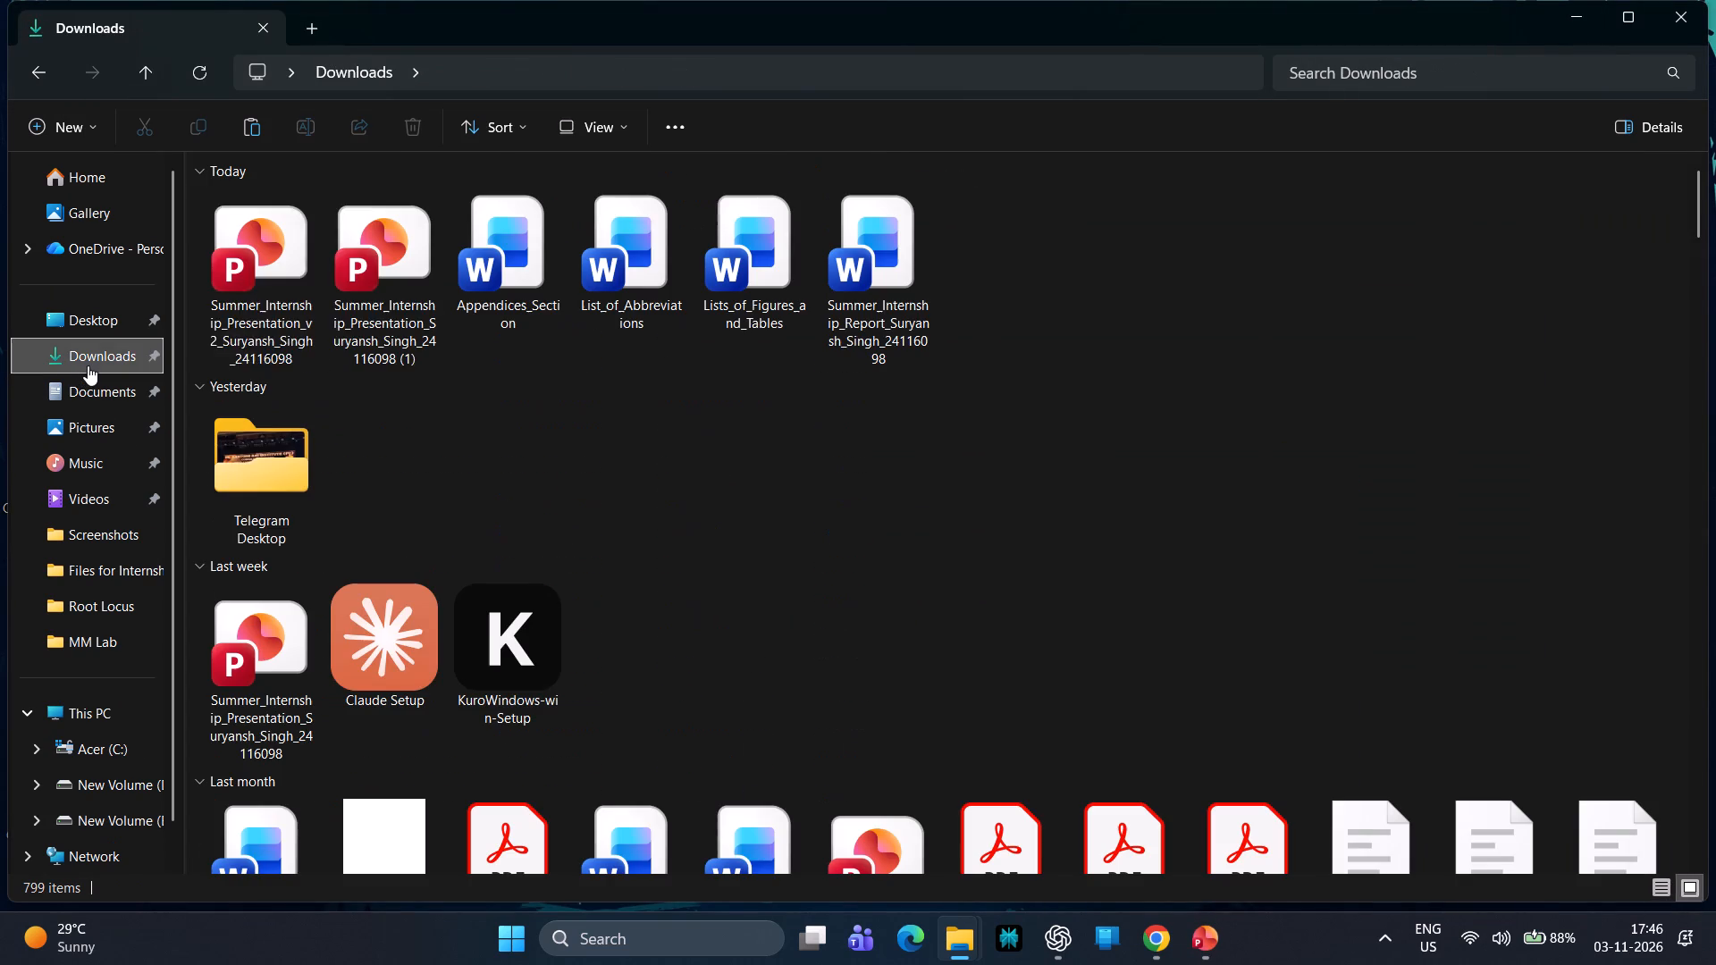
scroll(409, 419, down, 1)
scroll(837, 671, down, 1)
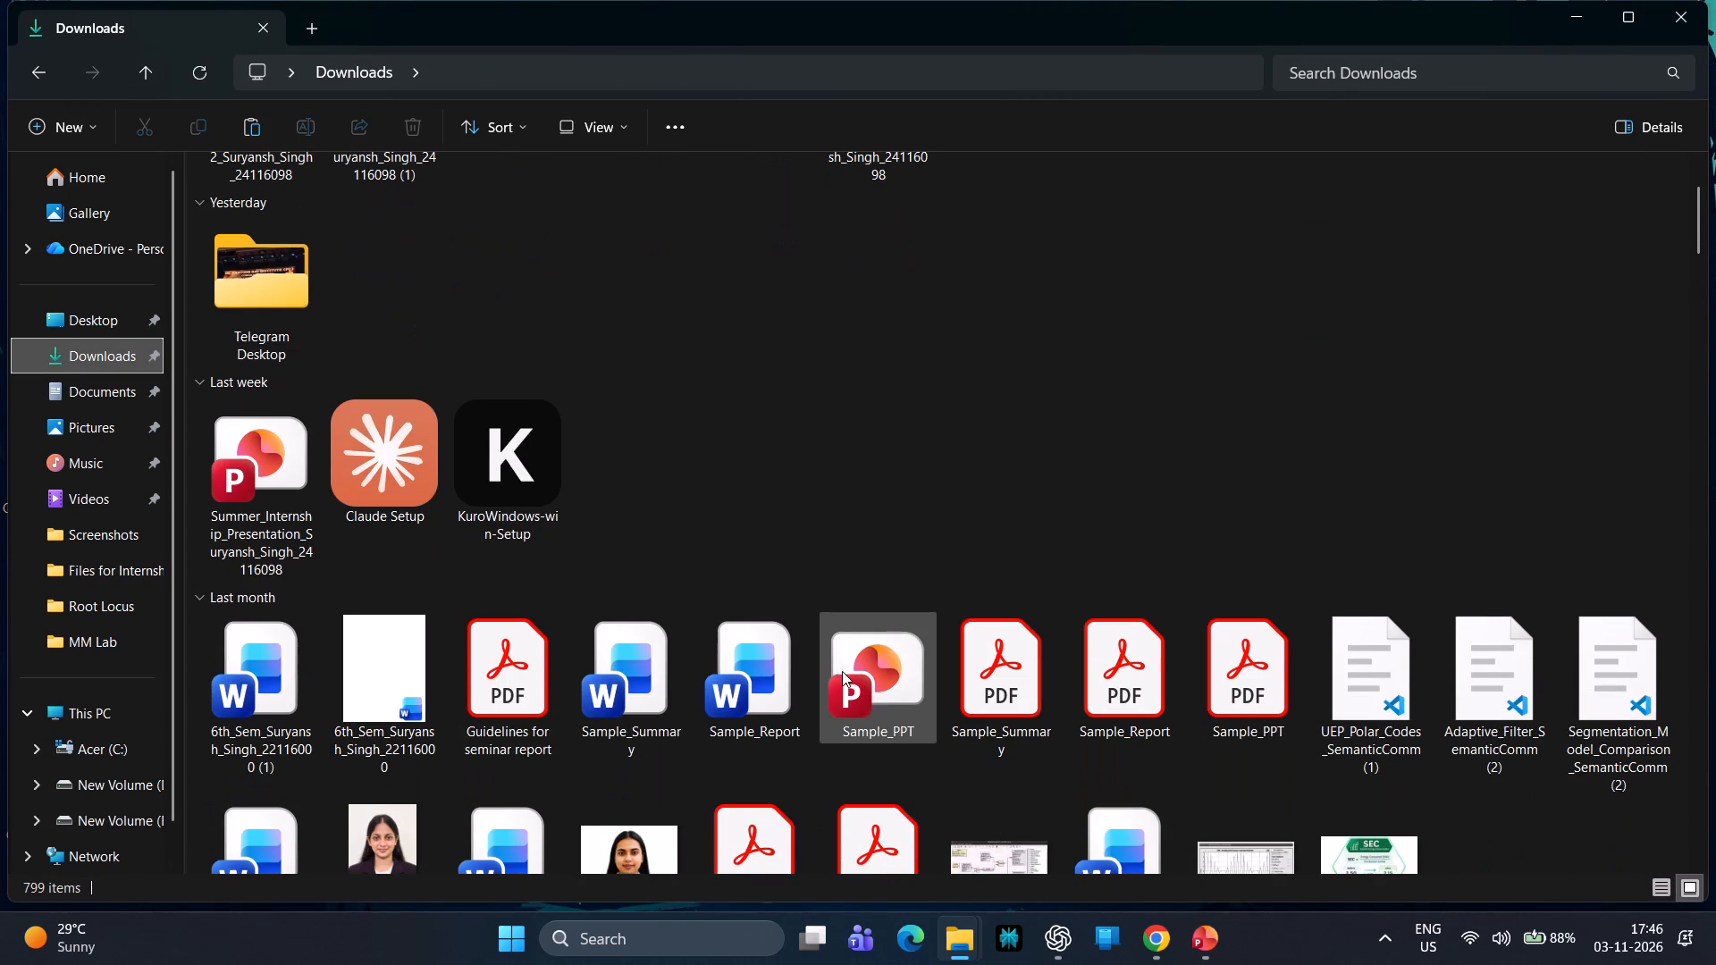
double_click(859, 670)
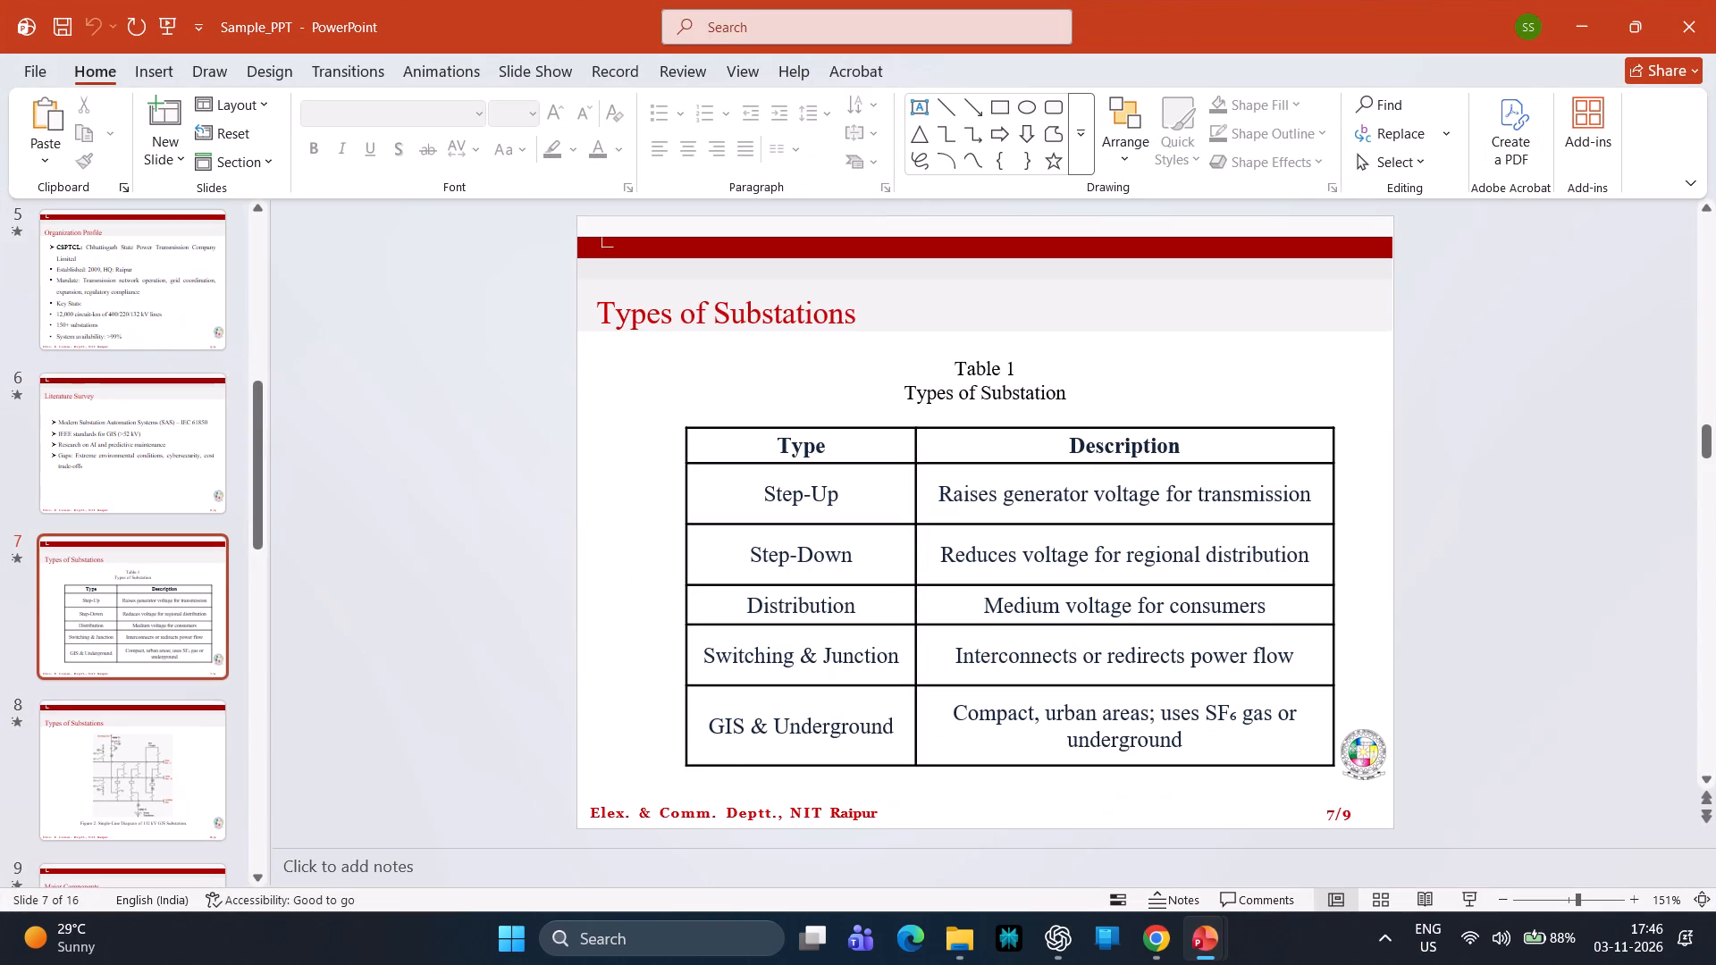
scroll(859, 670, up, 7)
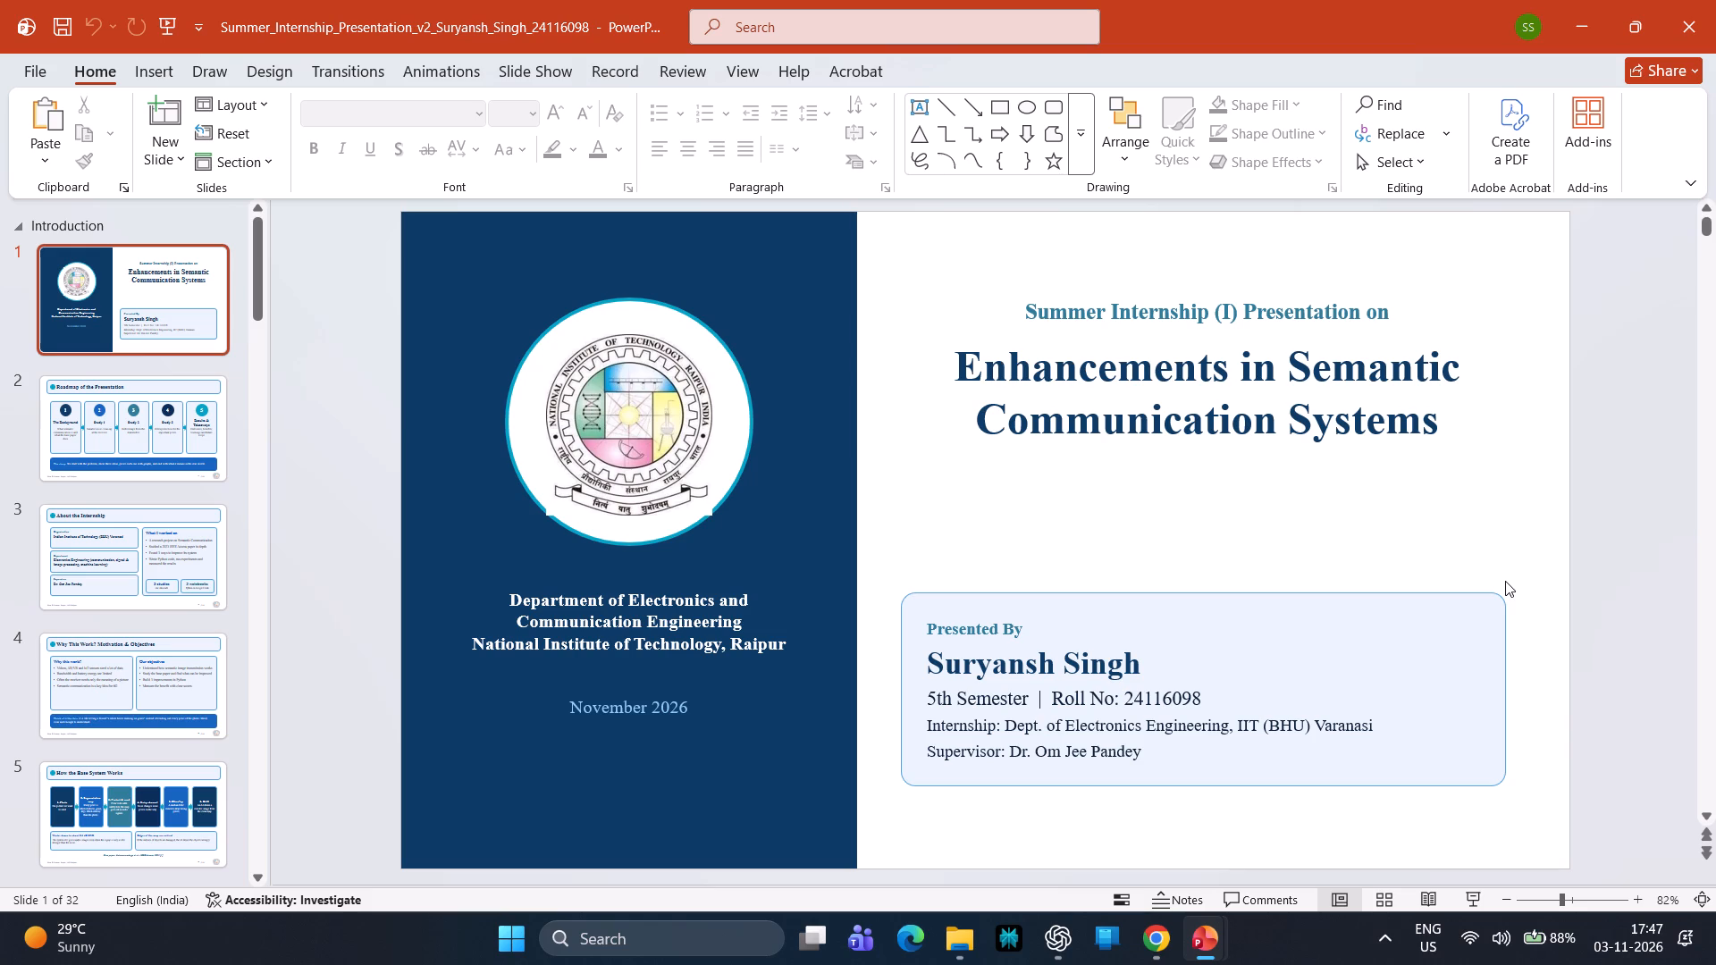
In the v2 presentation's title slide, set the semester and roll number line to 18 pt.
drag(1202, 698, 980, 721)
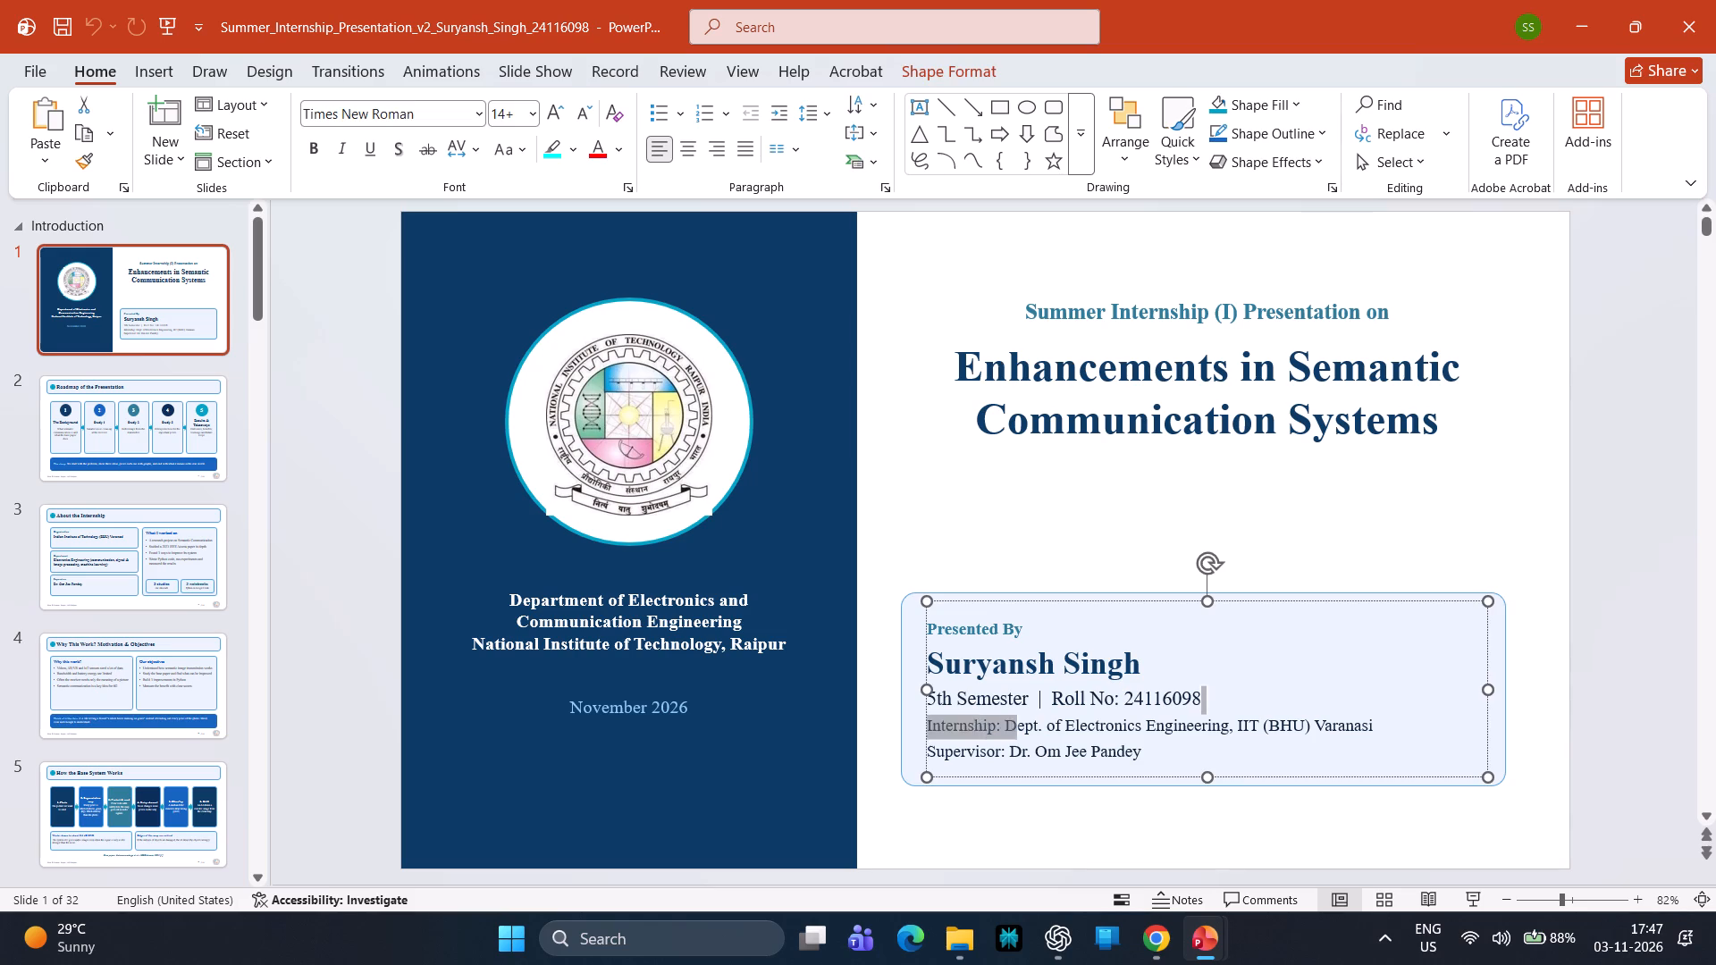
drag(980, 721, 928, 708)
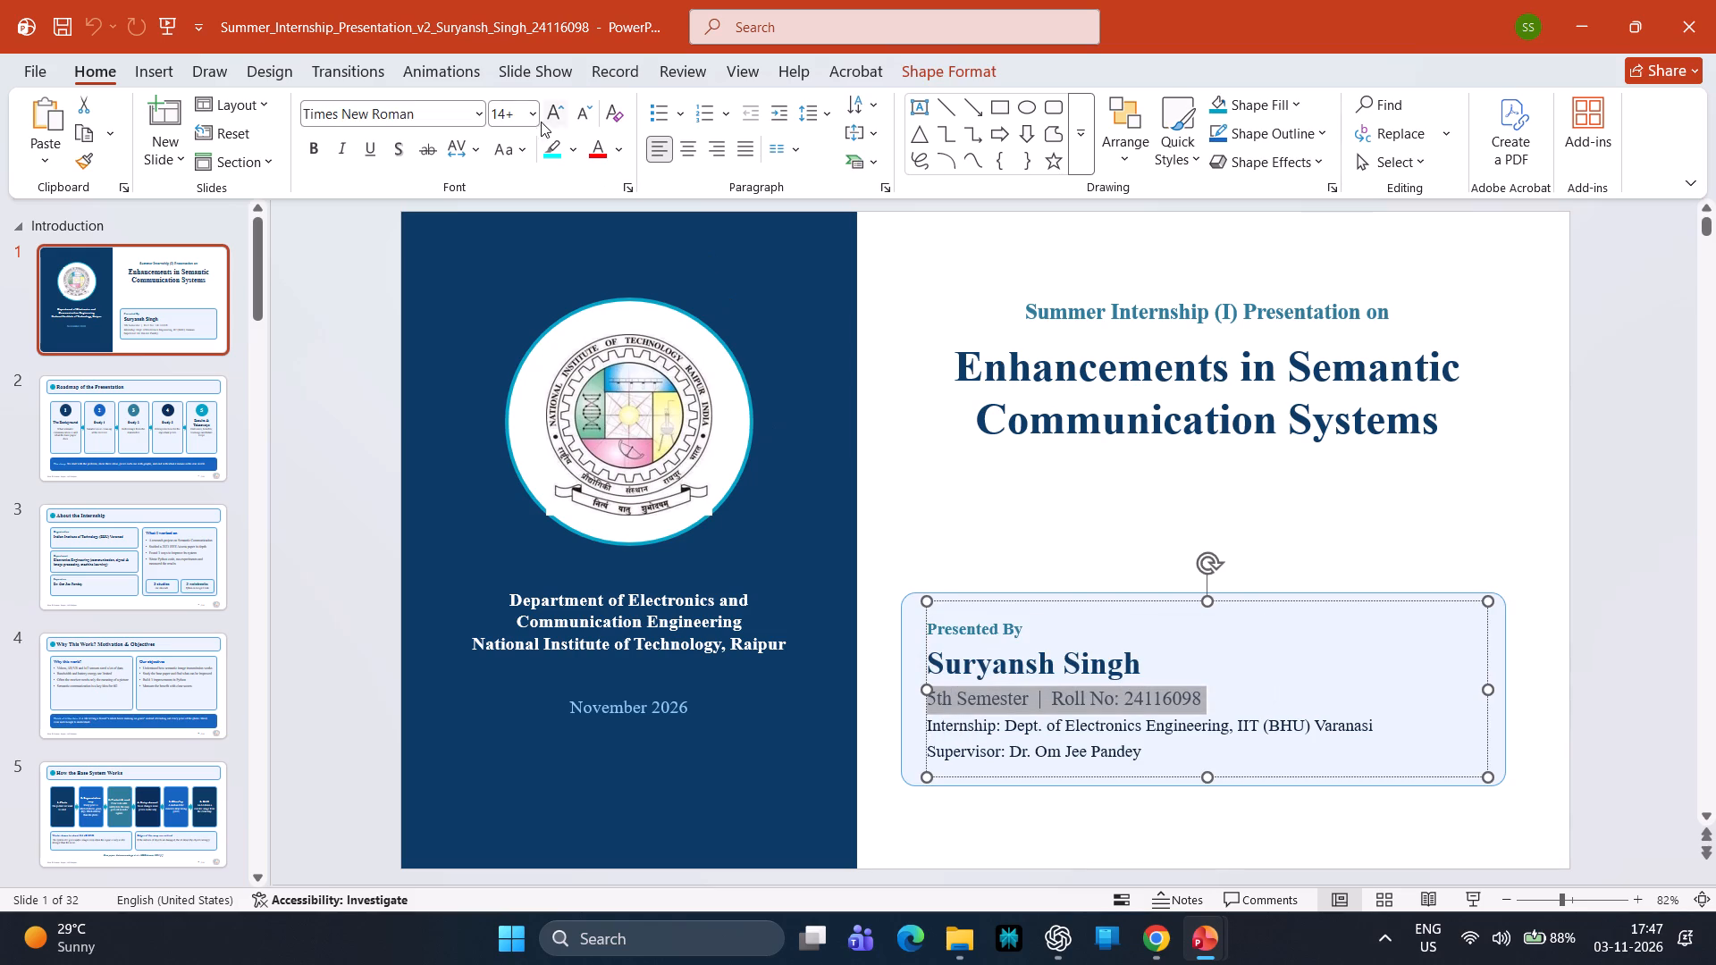
click(534, 114)
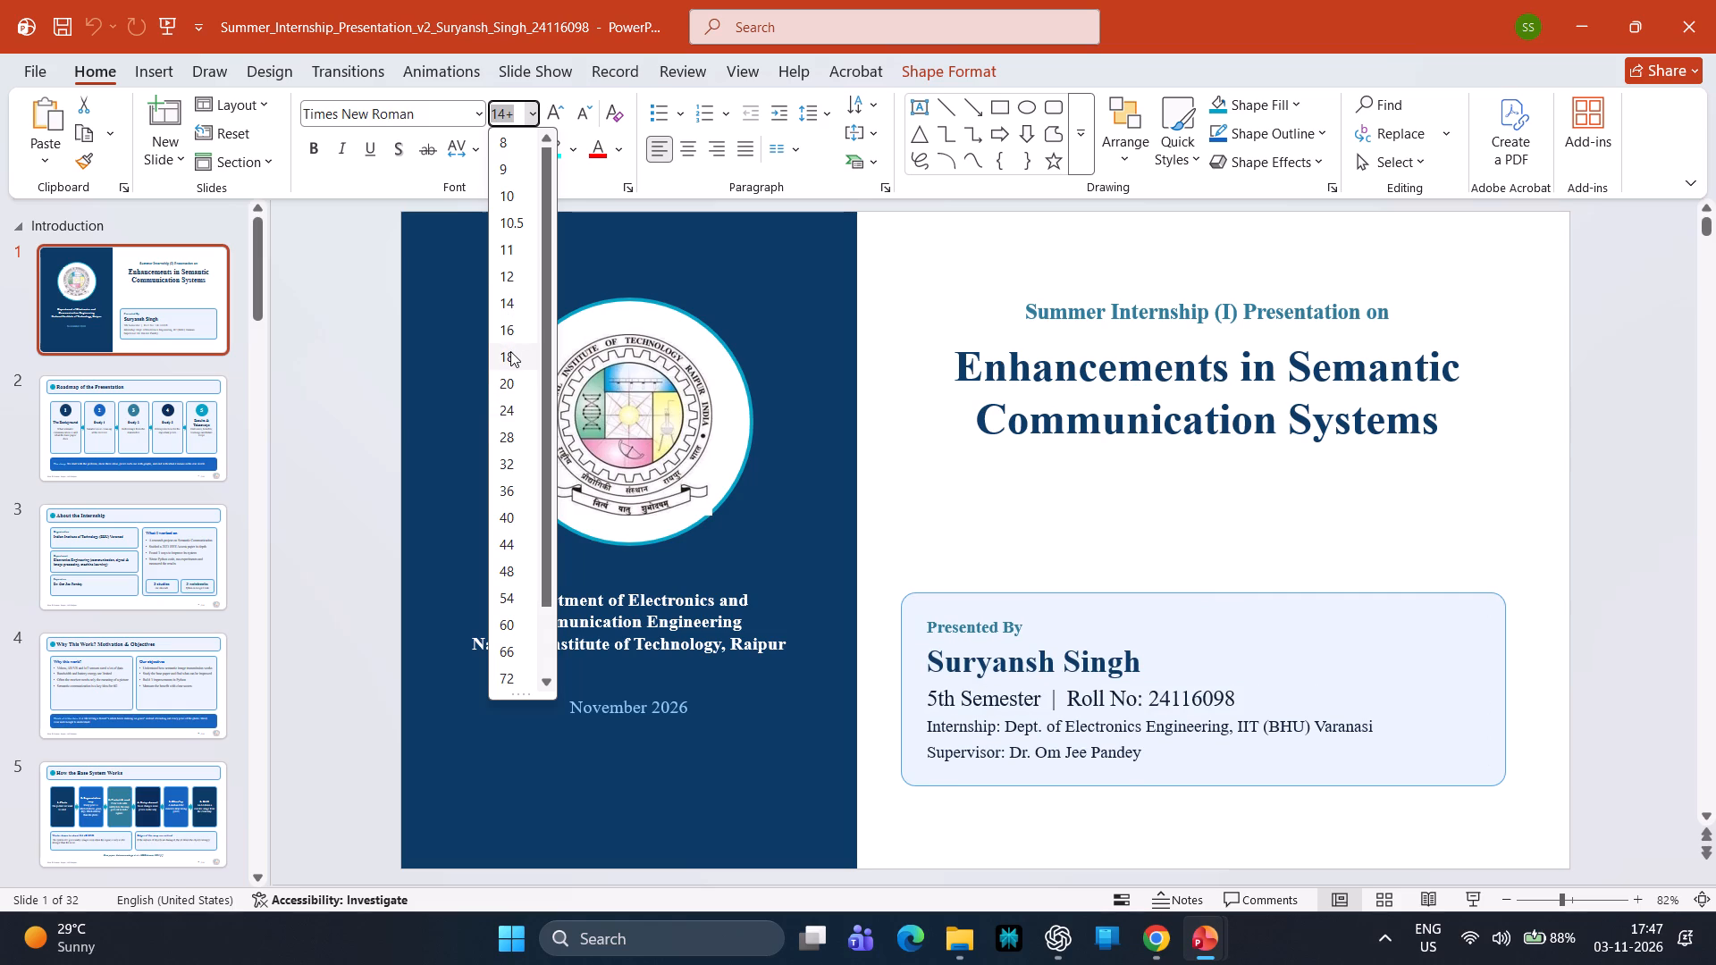
click(510, 351)
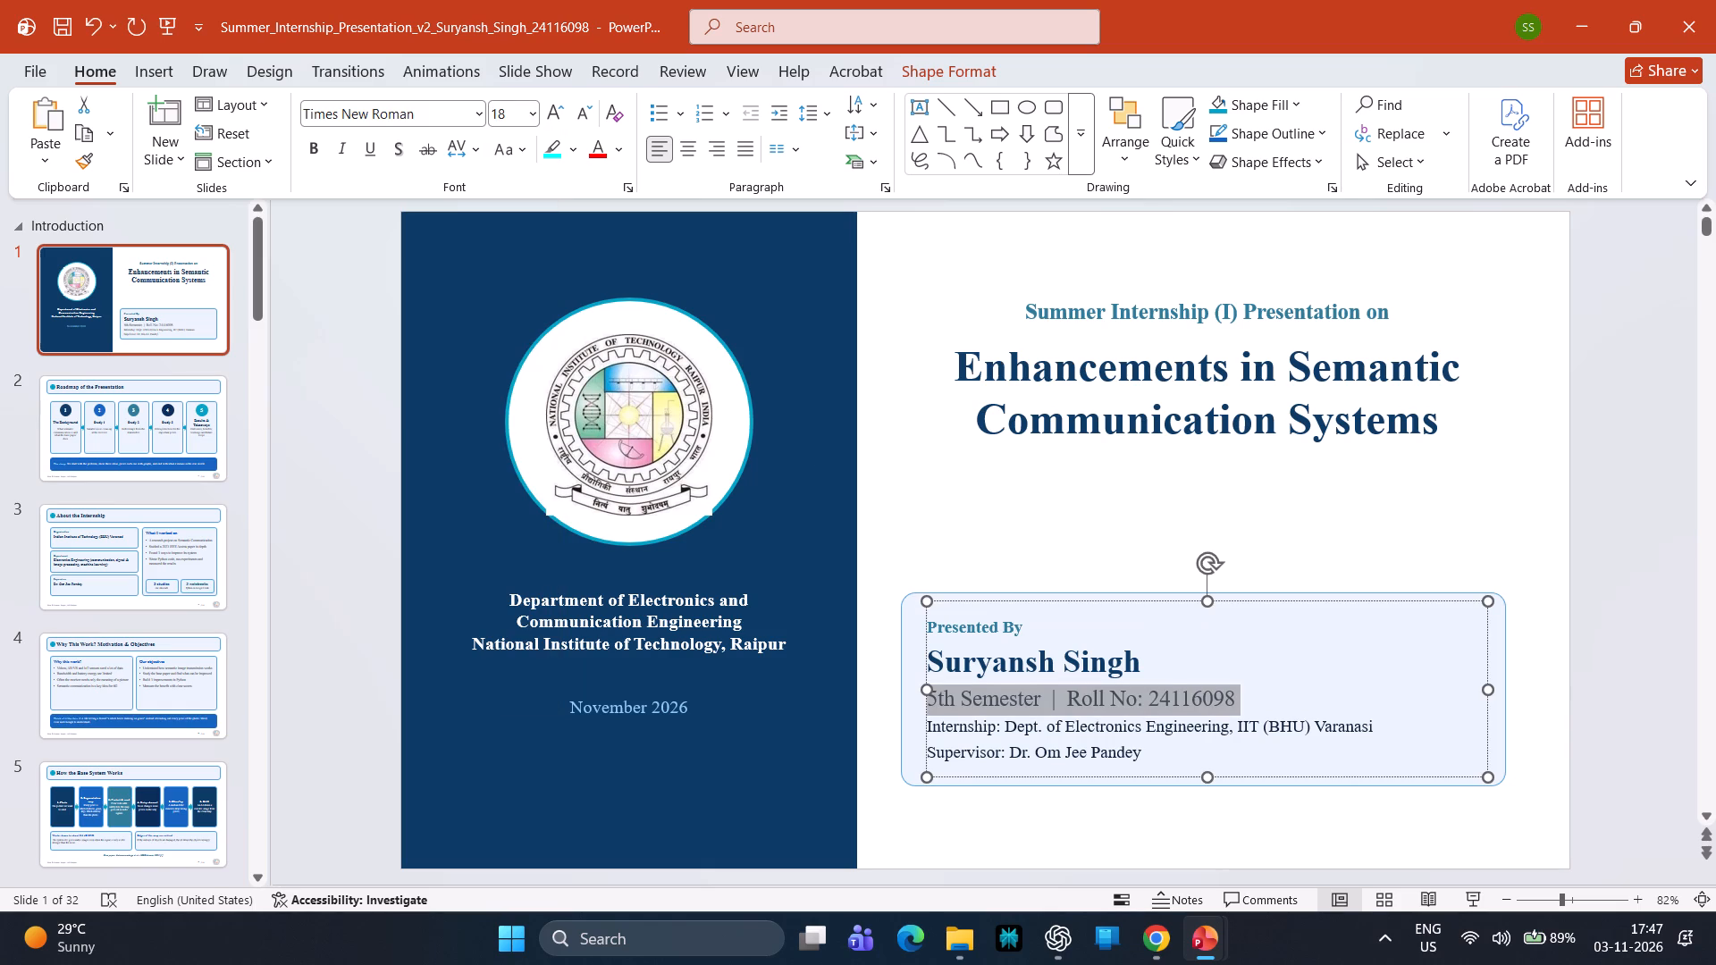
Set the presenter's name on the title slide to 28 pt.
click(1009, 624)
click(1148, 663)
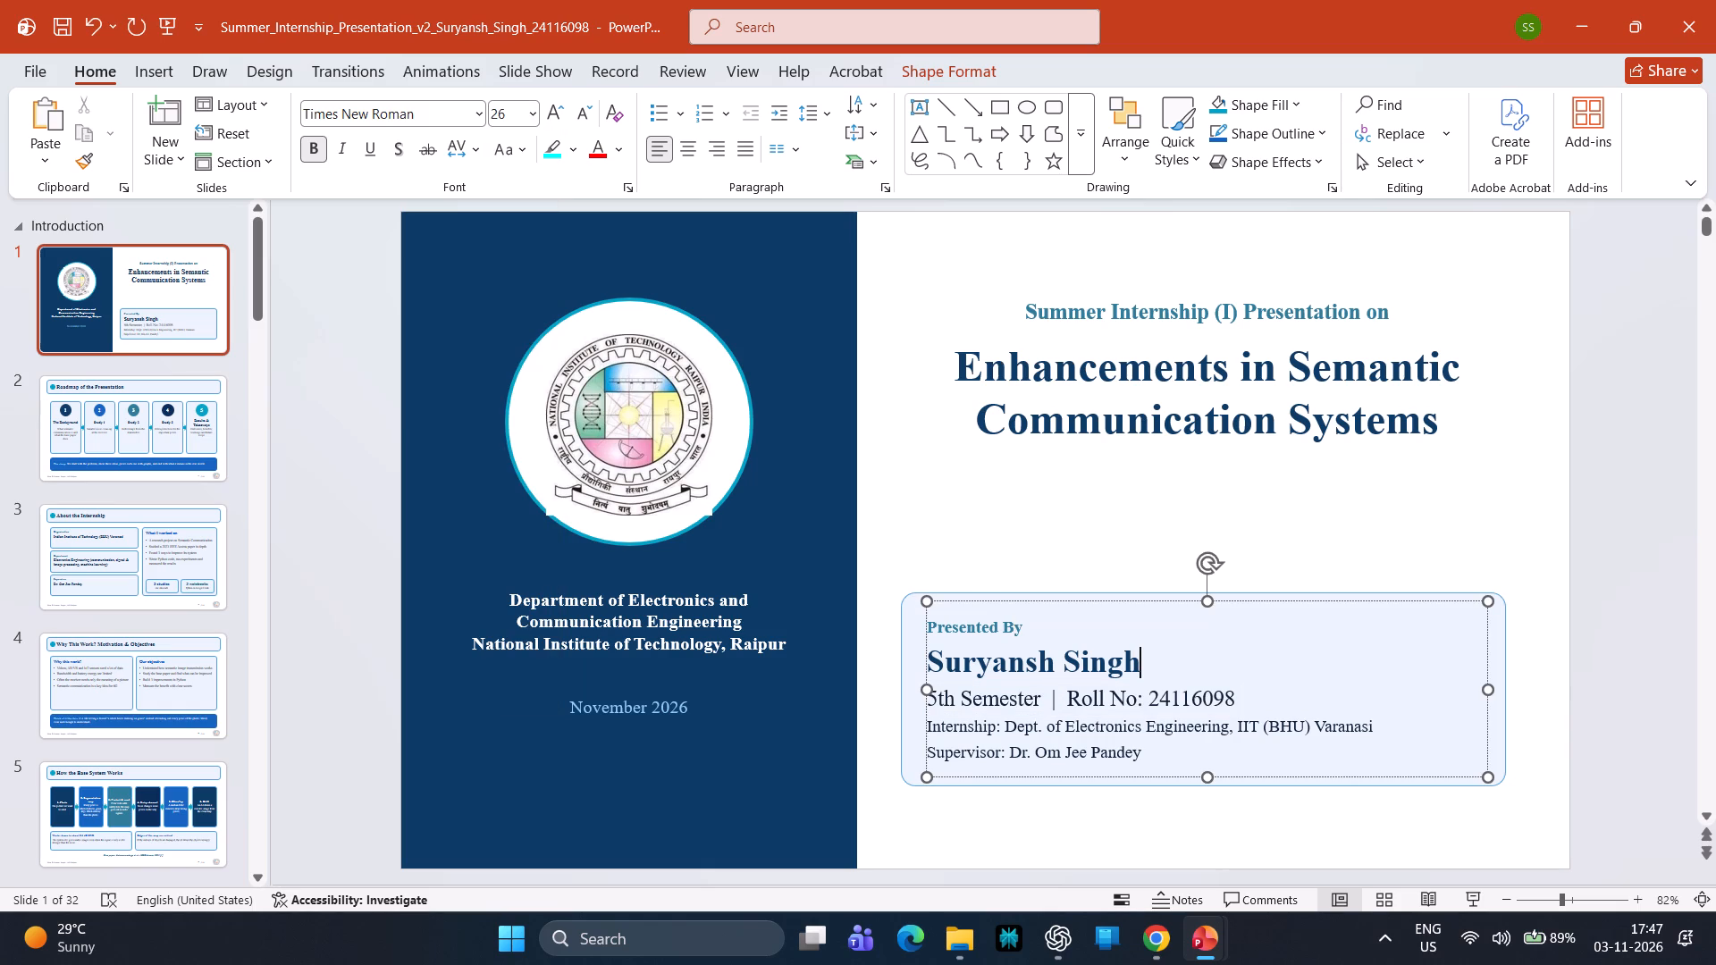
drag(1148, 663, 956, 666)
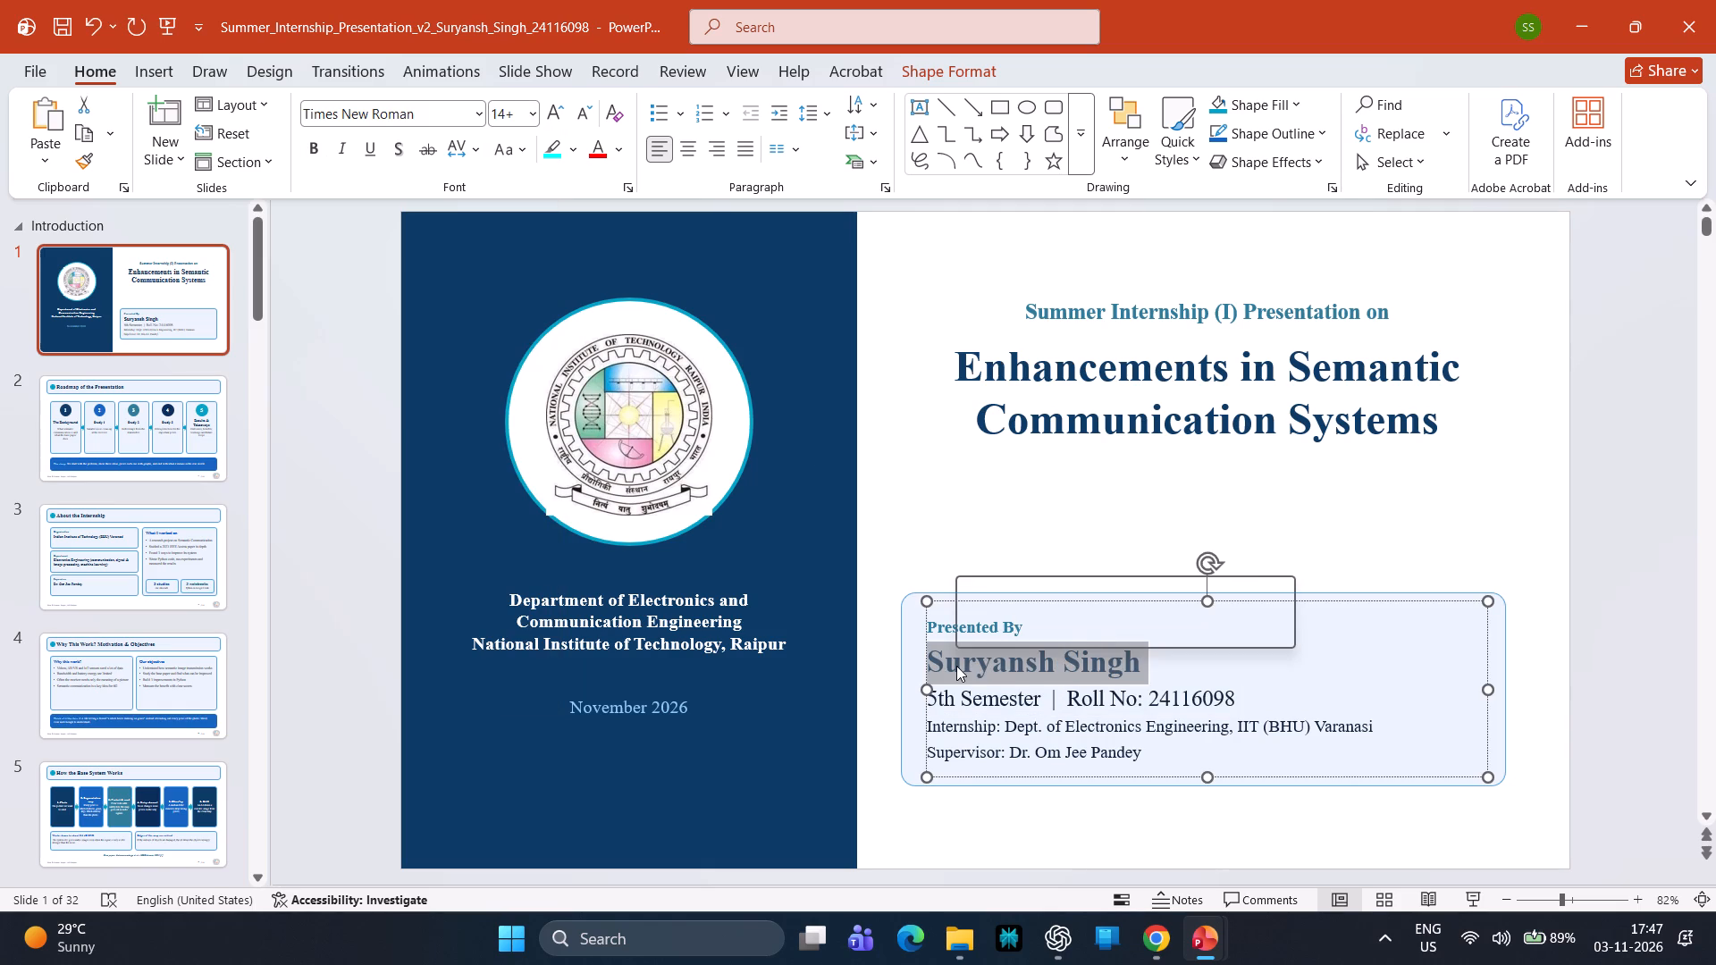
click(1120, 591)
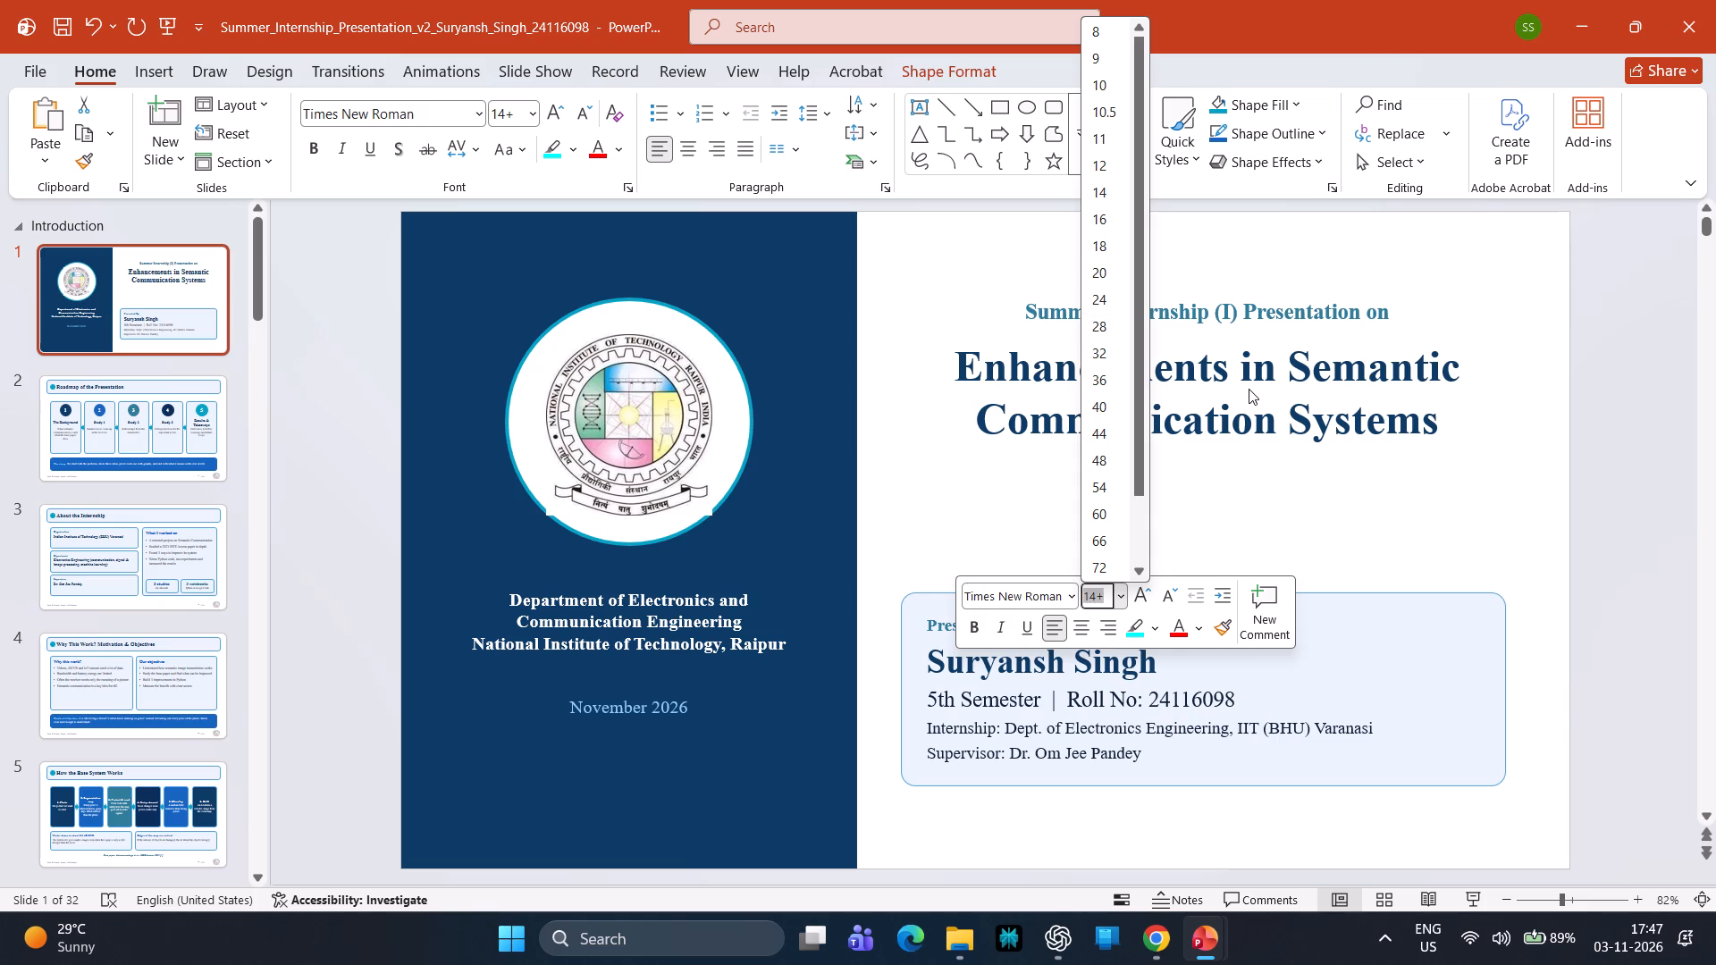
click(1107, 327)
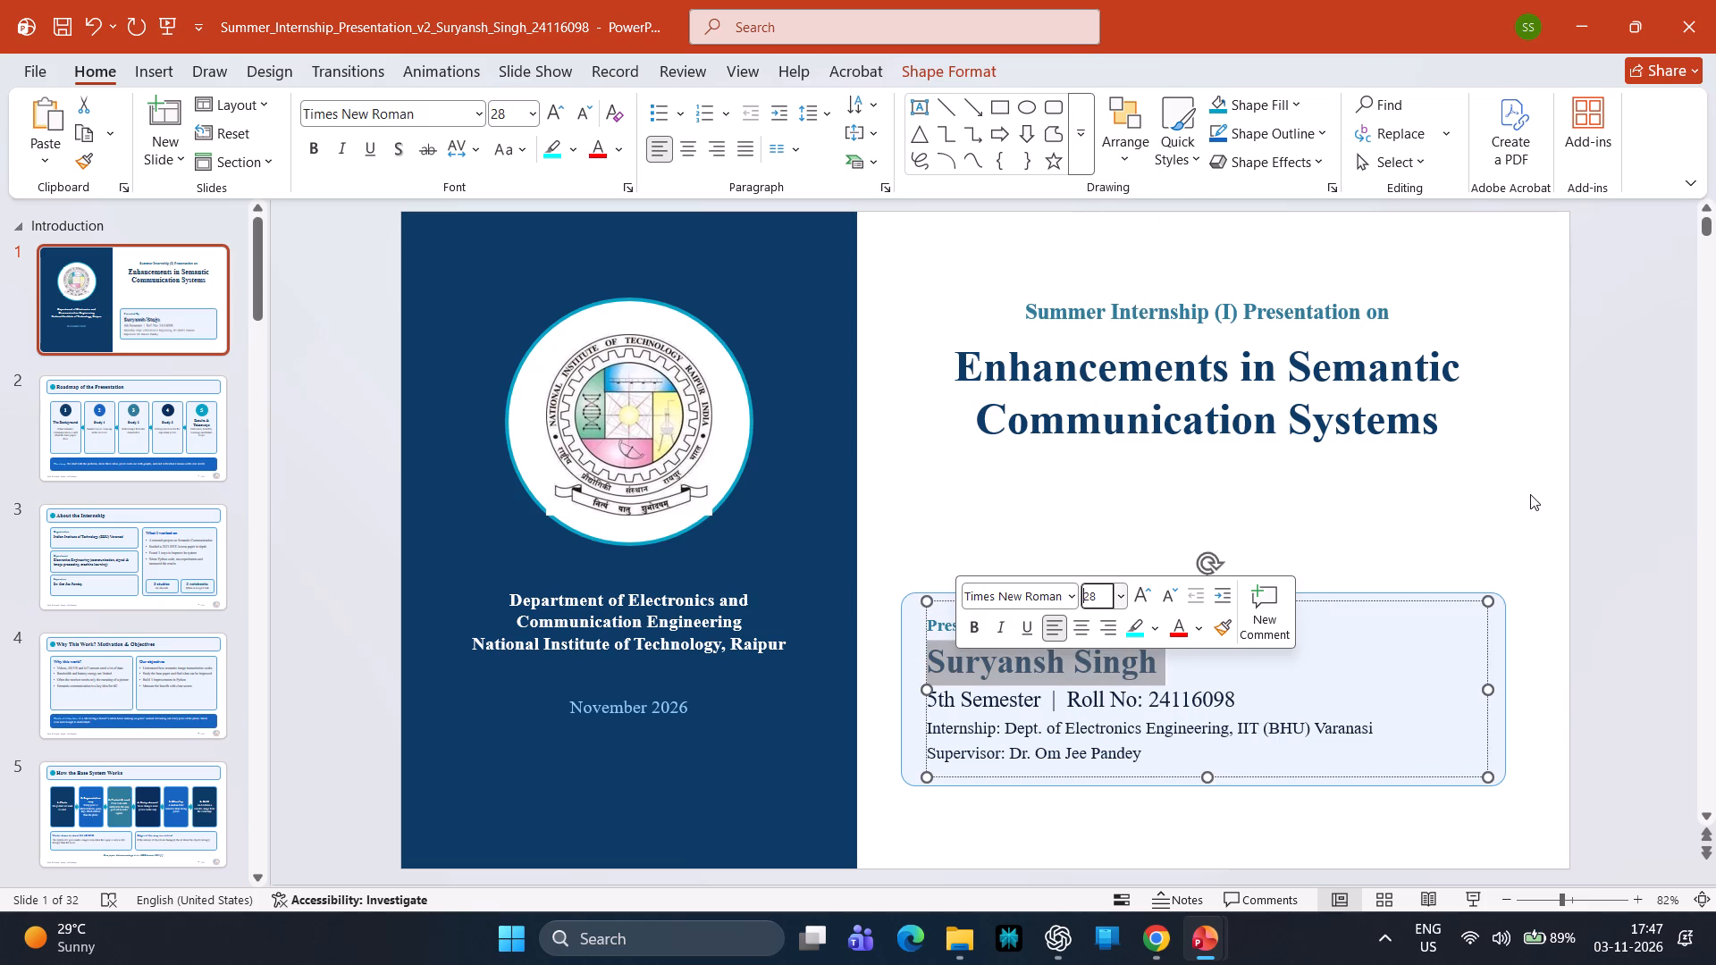
click(1603, 516)
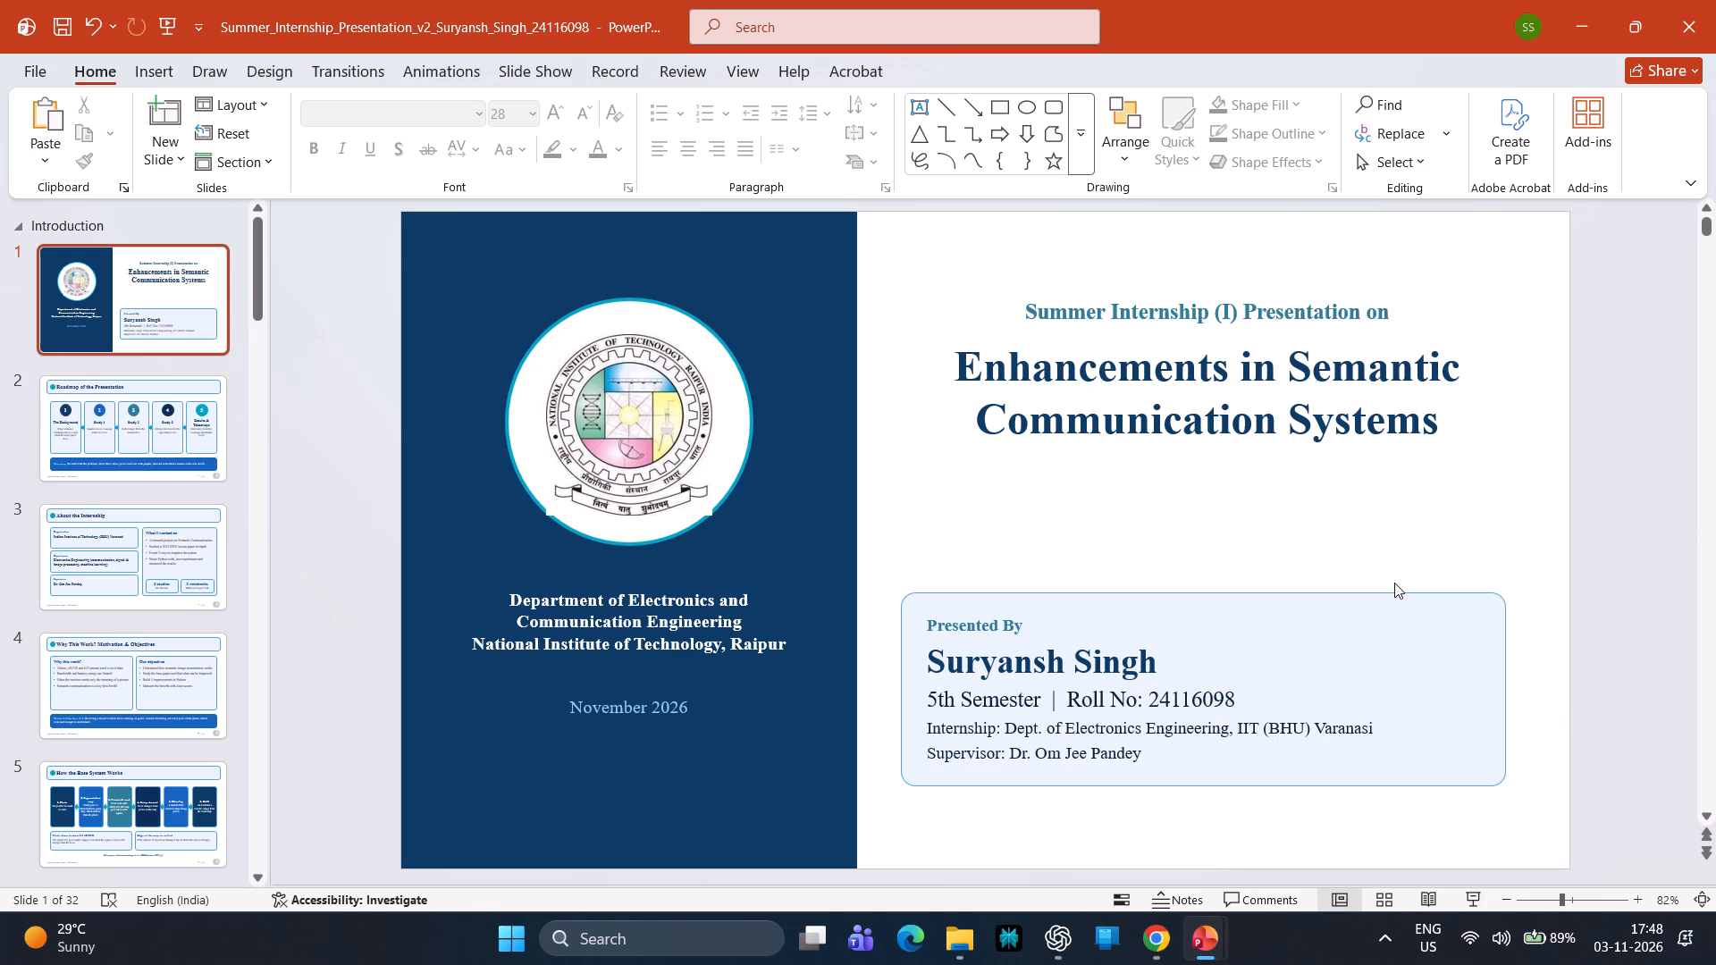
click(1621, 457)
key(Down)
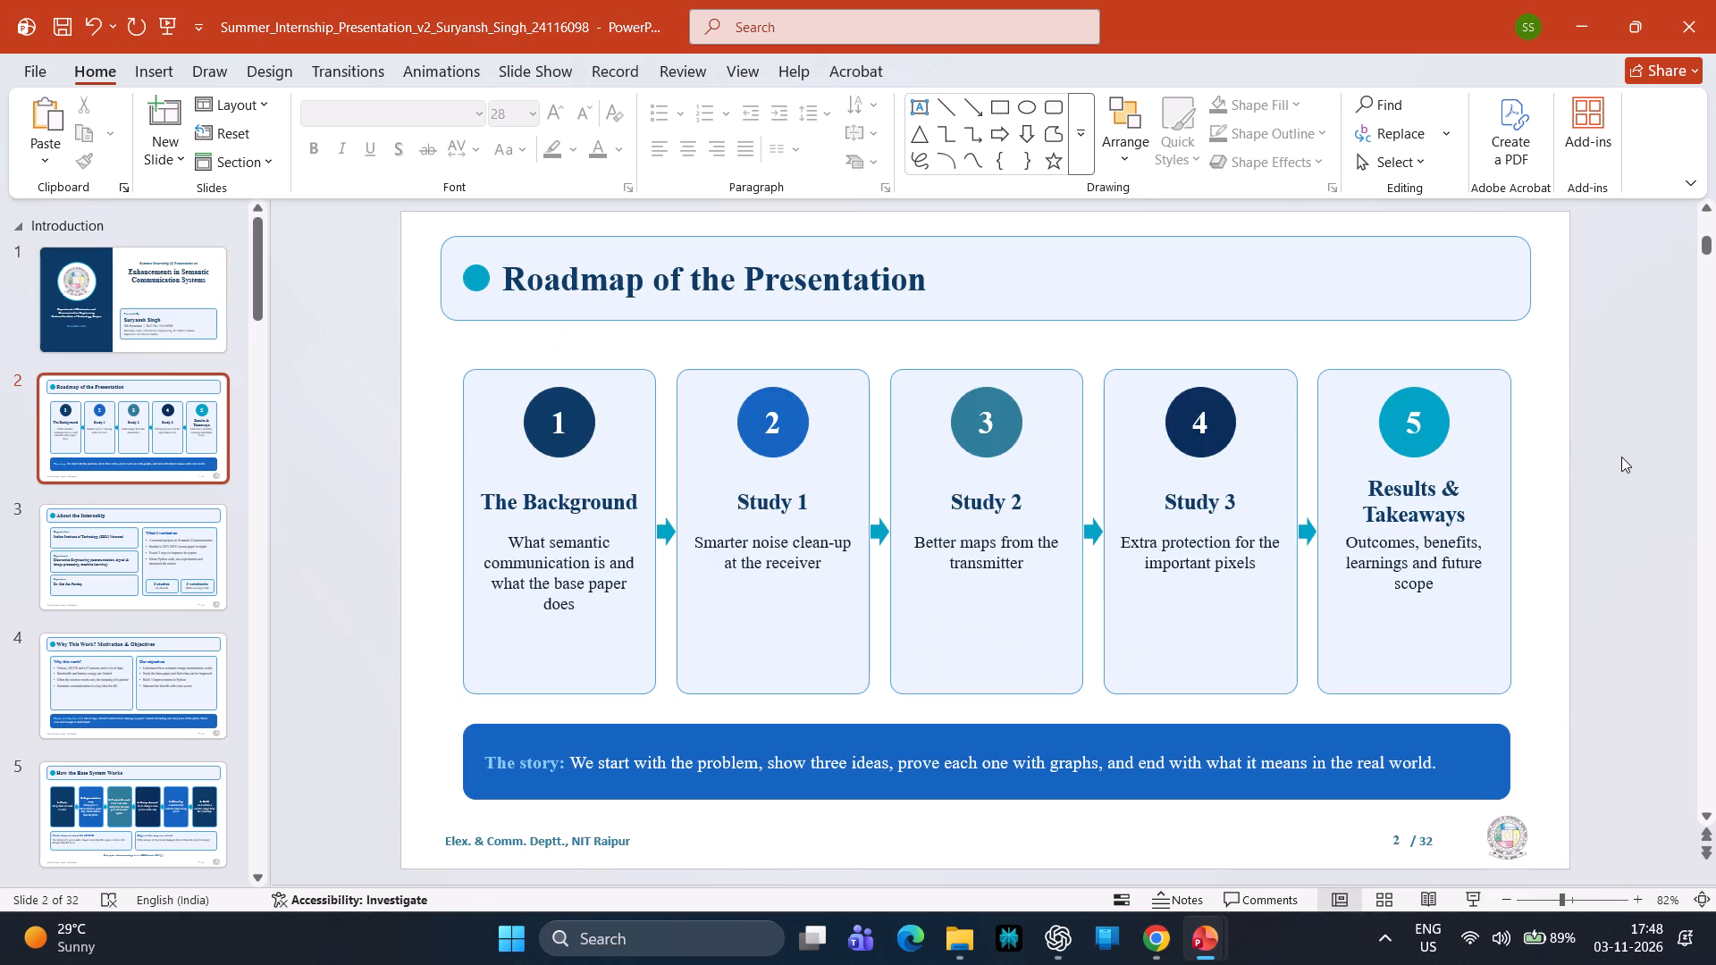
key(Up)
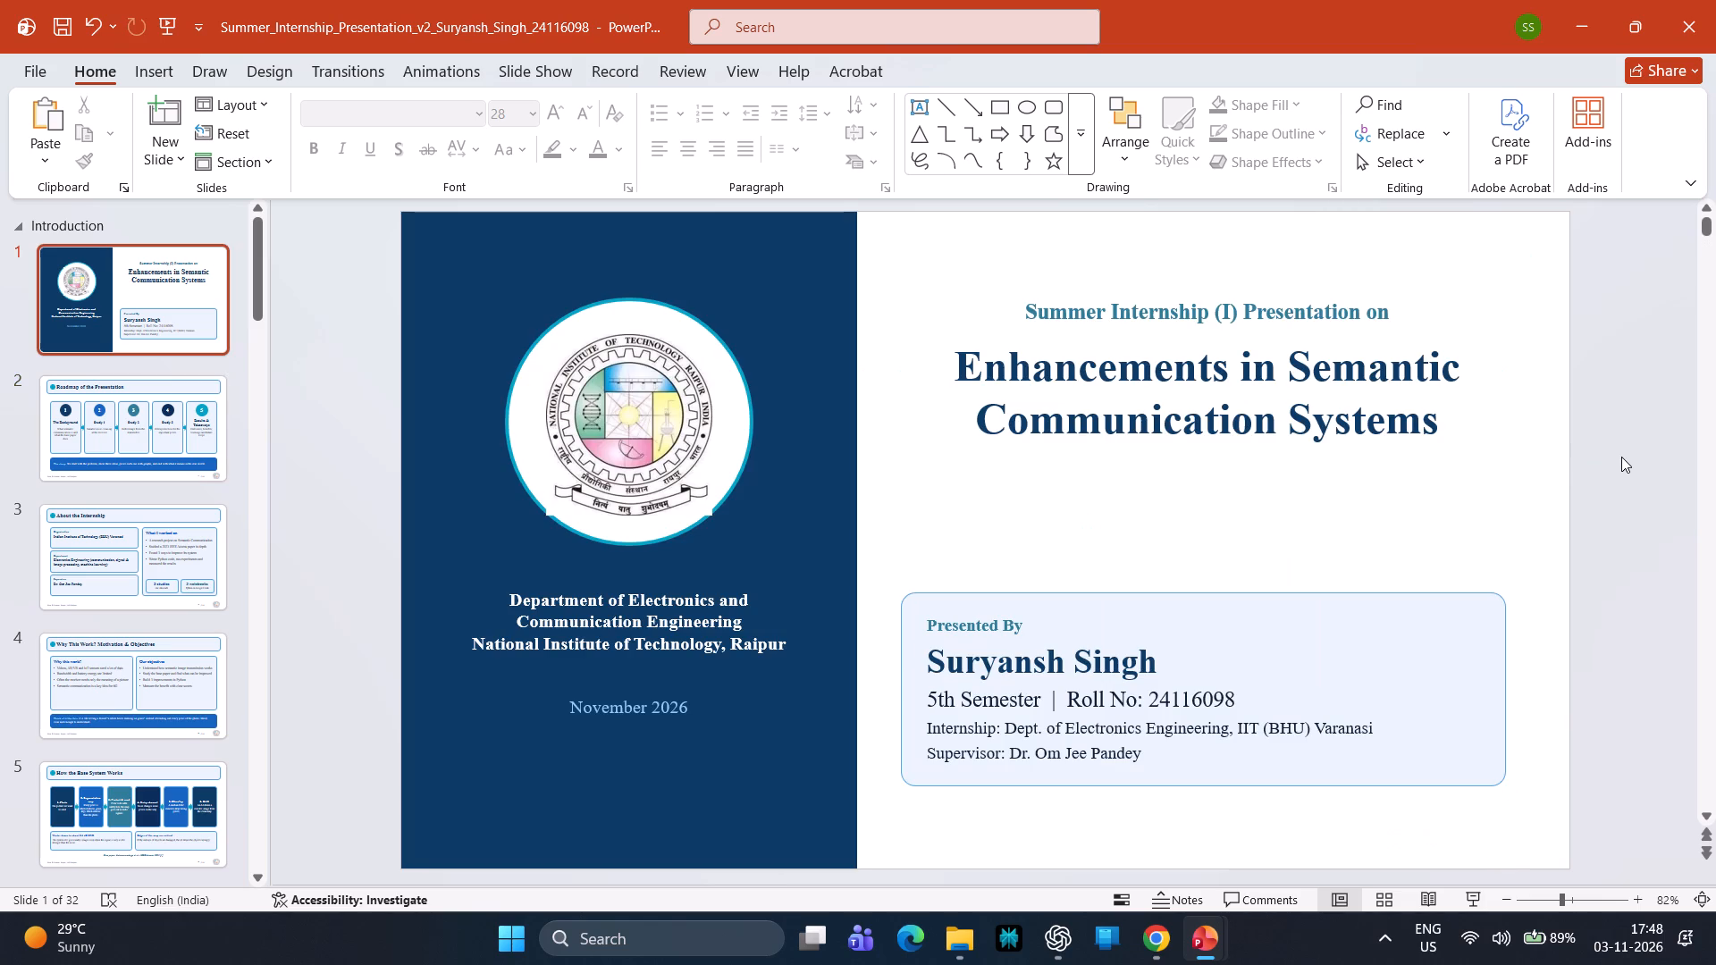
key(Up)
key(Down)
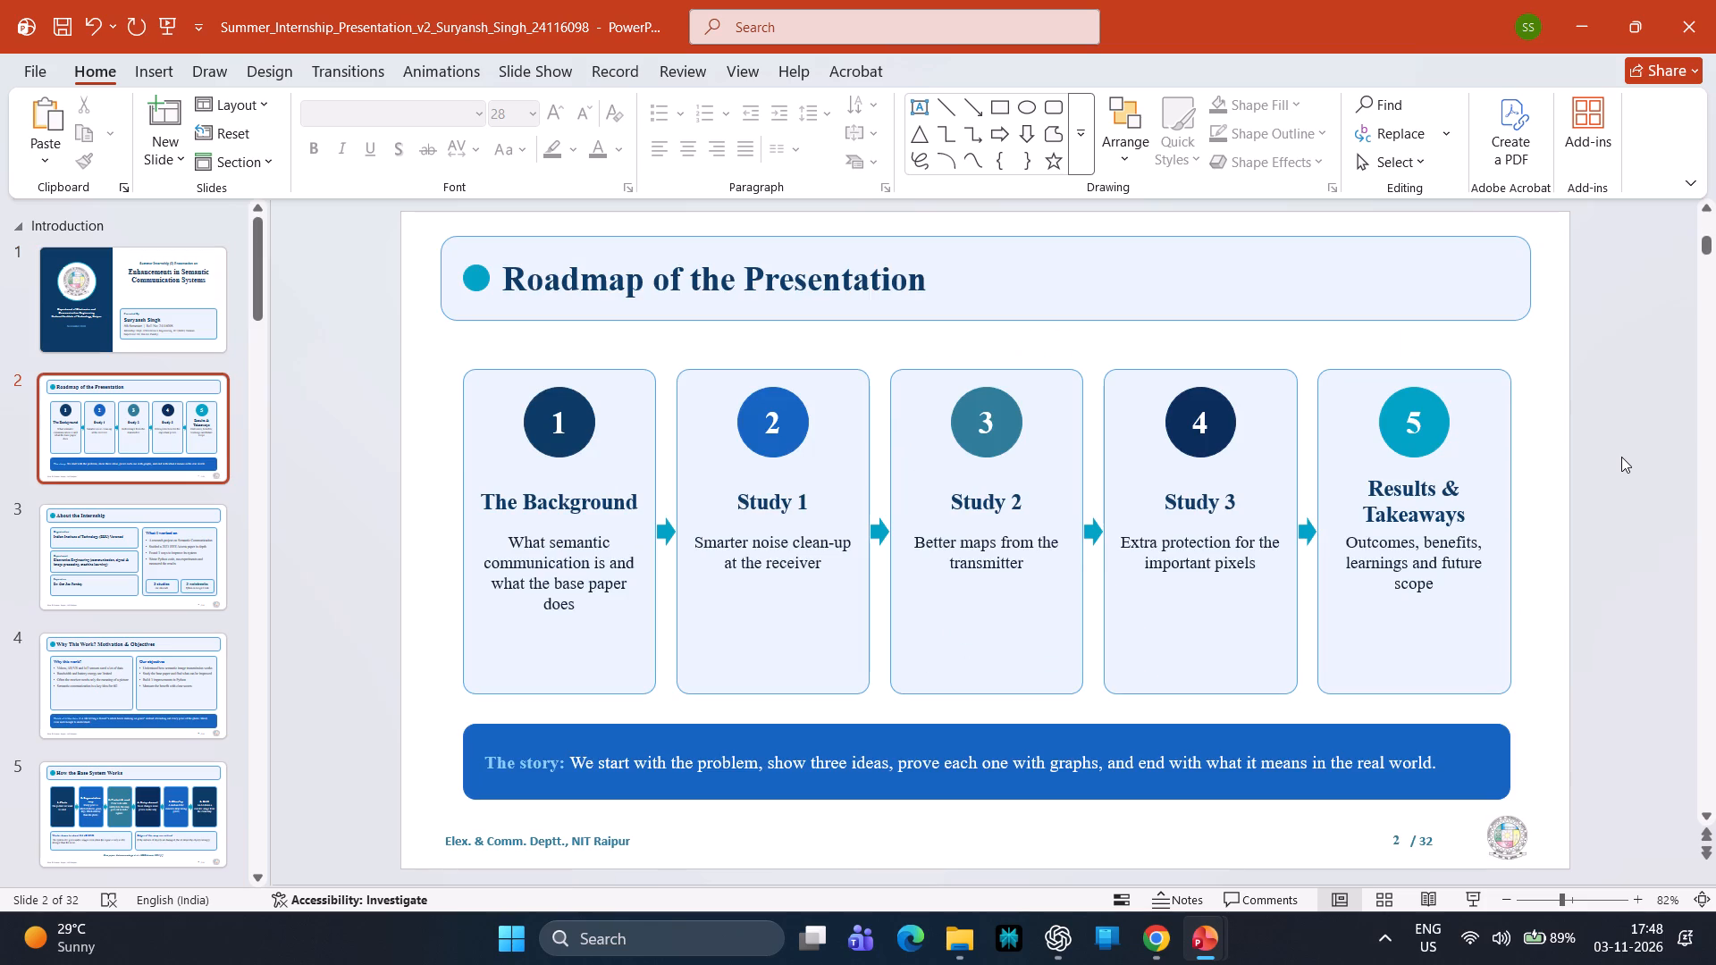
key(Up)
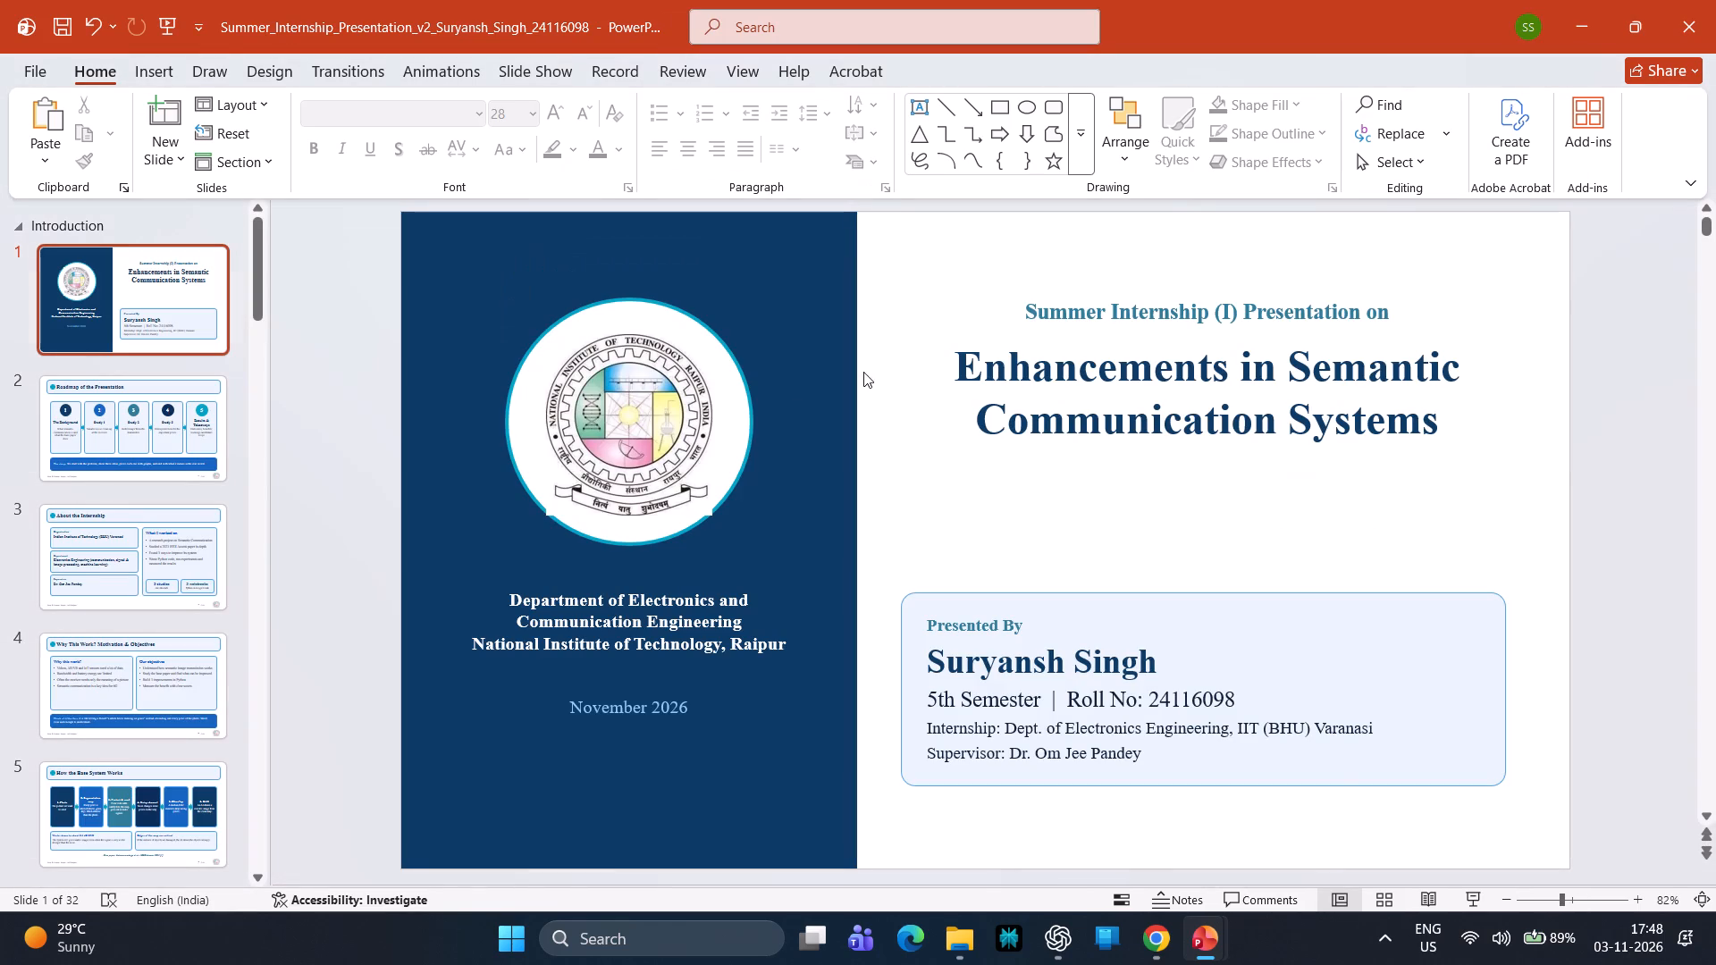
Copy the institute emblem from the Sample_PPT title slide and paste it onto the v2 presentation's title slide.
click(636, 414)
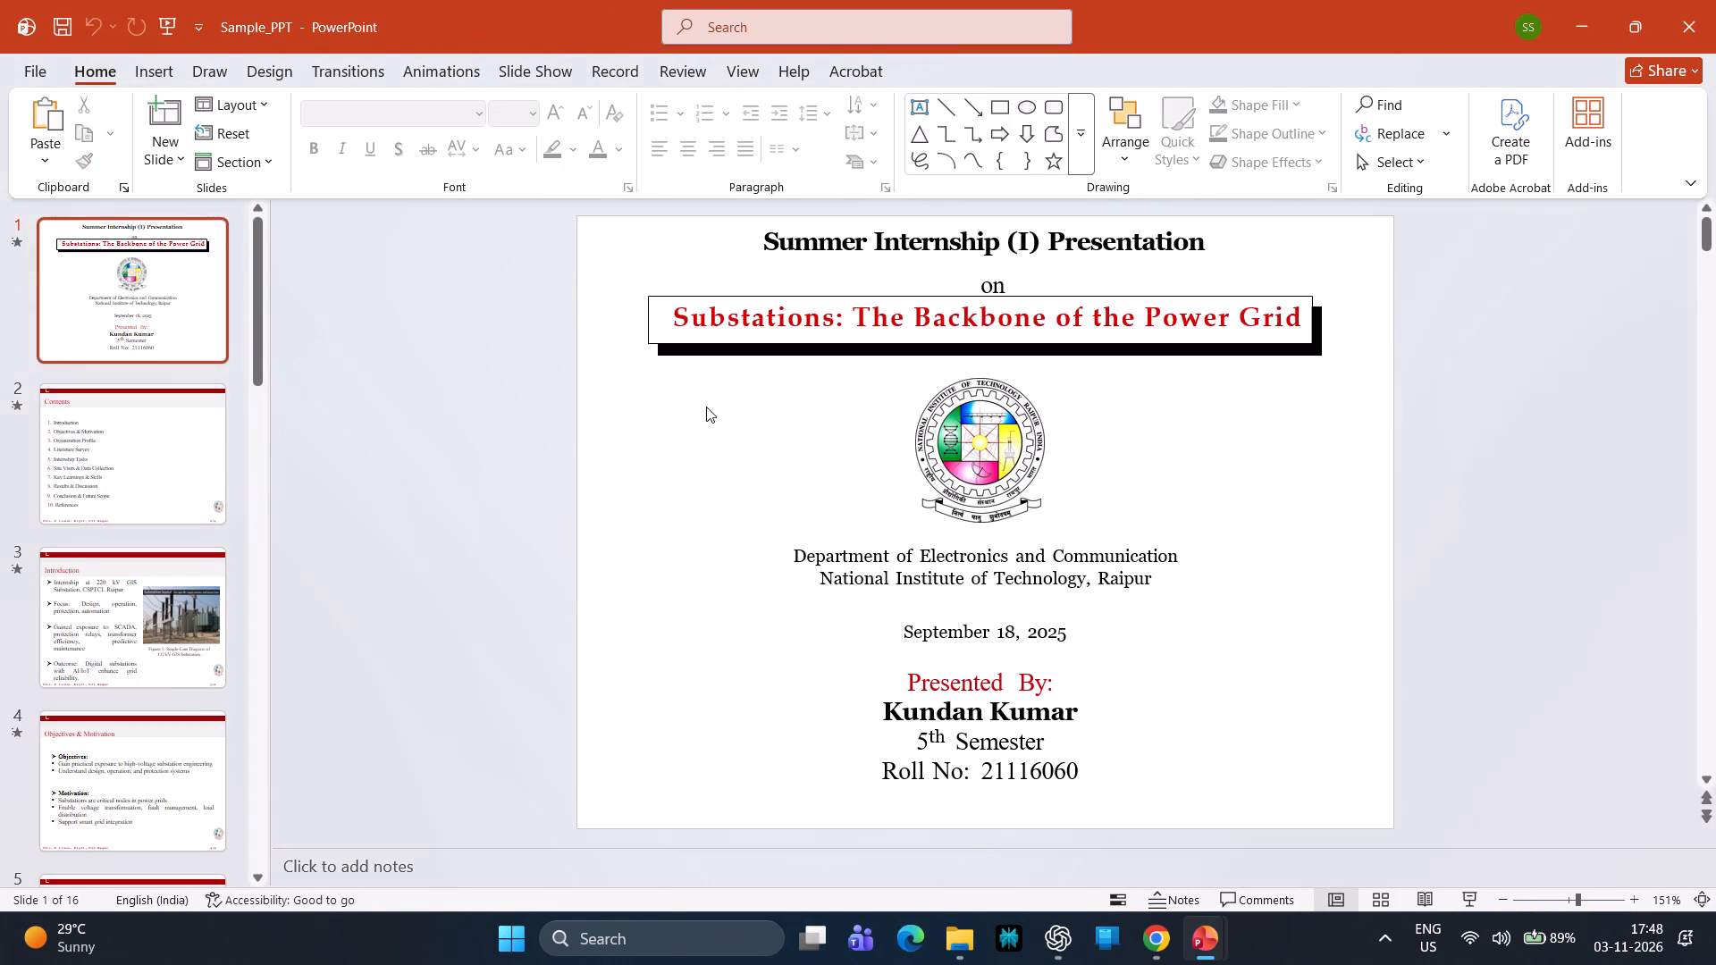
click(973, 444)
key(ctrl+c)
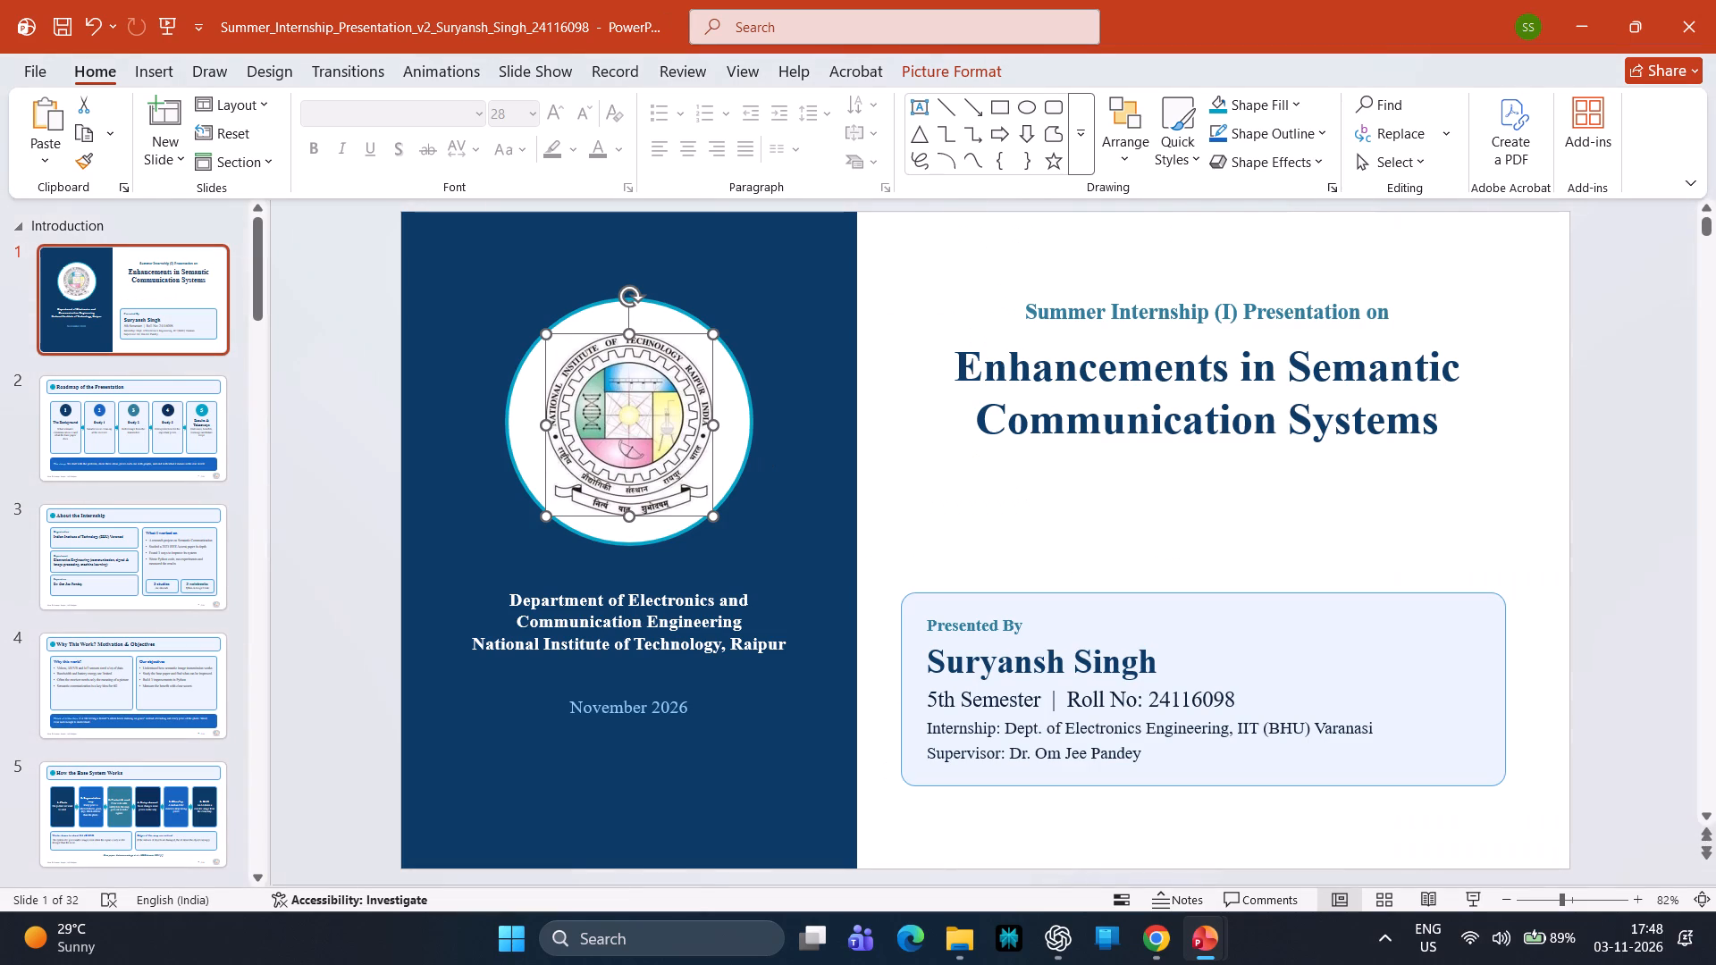
click(635, 444)
key(ctrl+v)
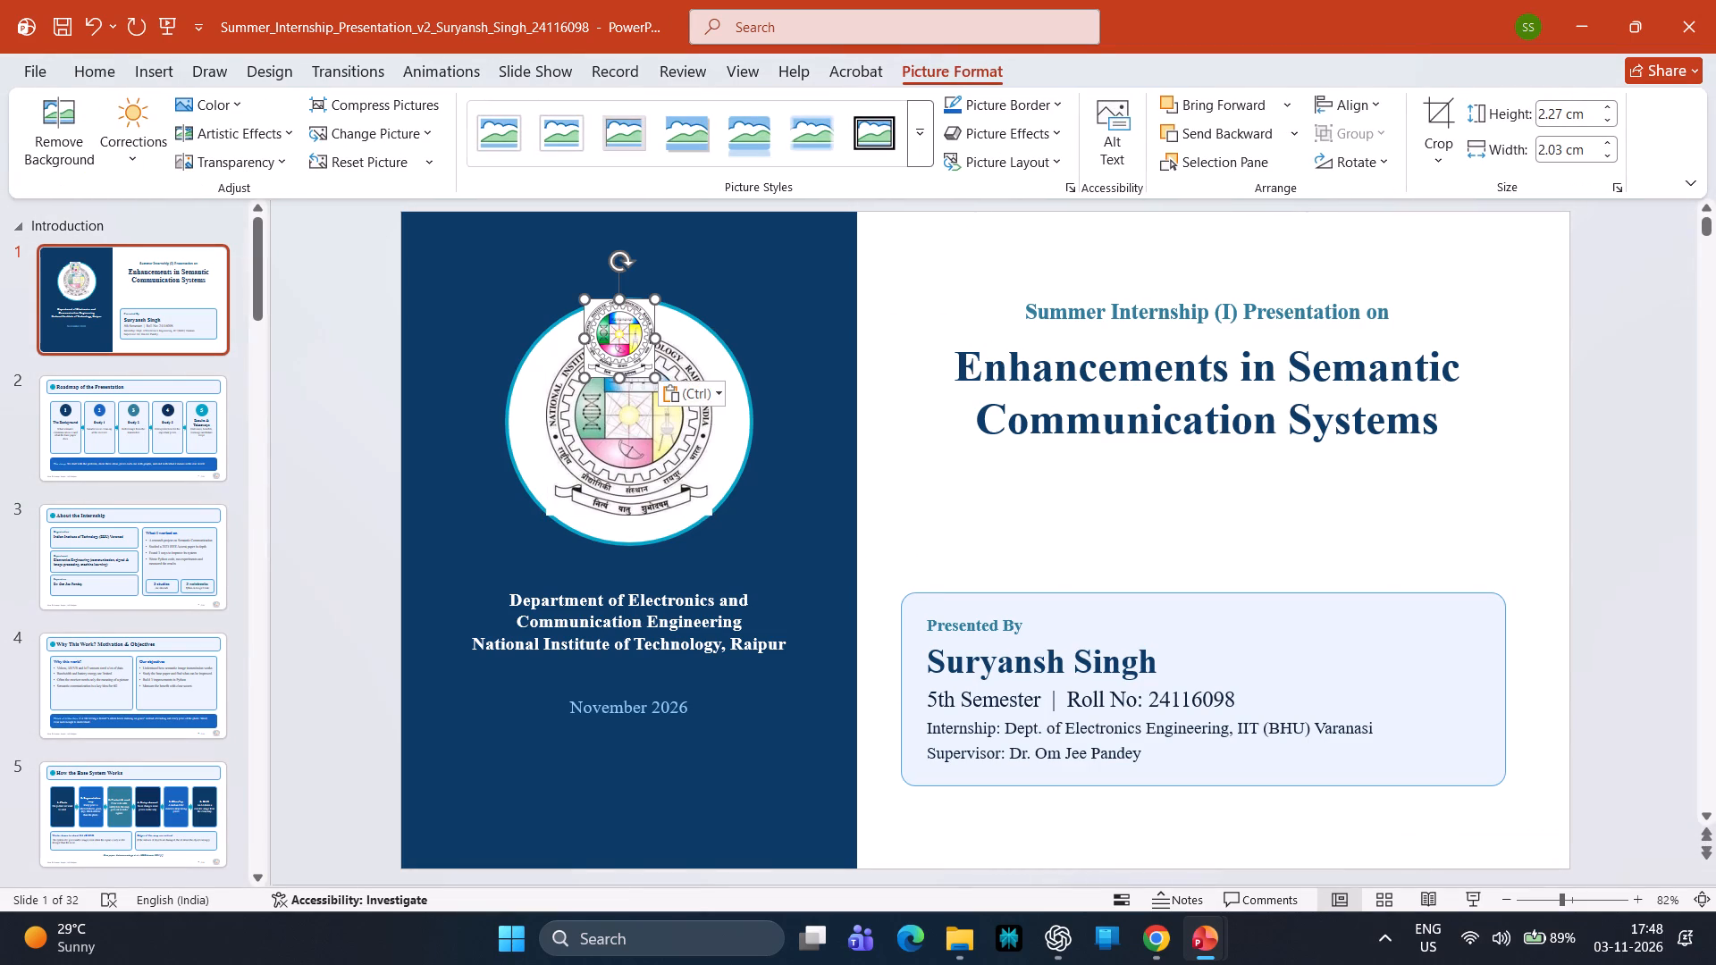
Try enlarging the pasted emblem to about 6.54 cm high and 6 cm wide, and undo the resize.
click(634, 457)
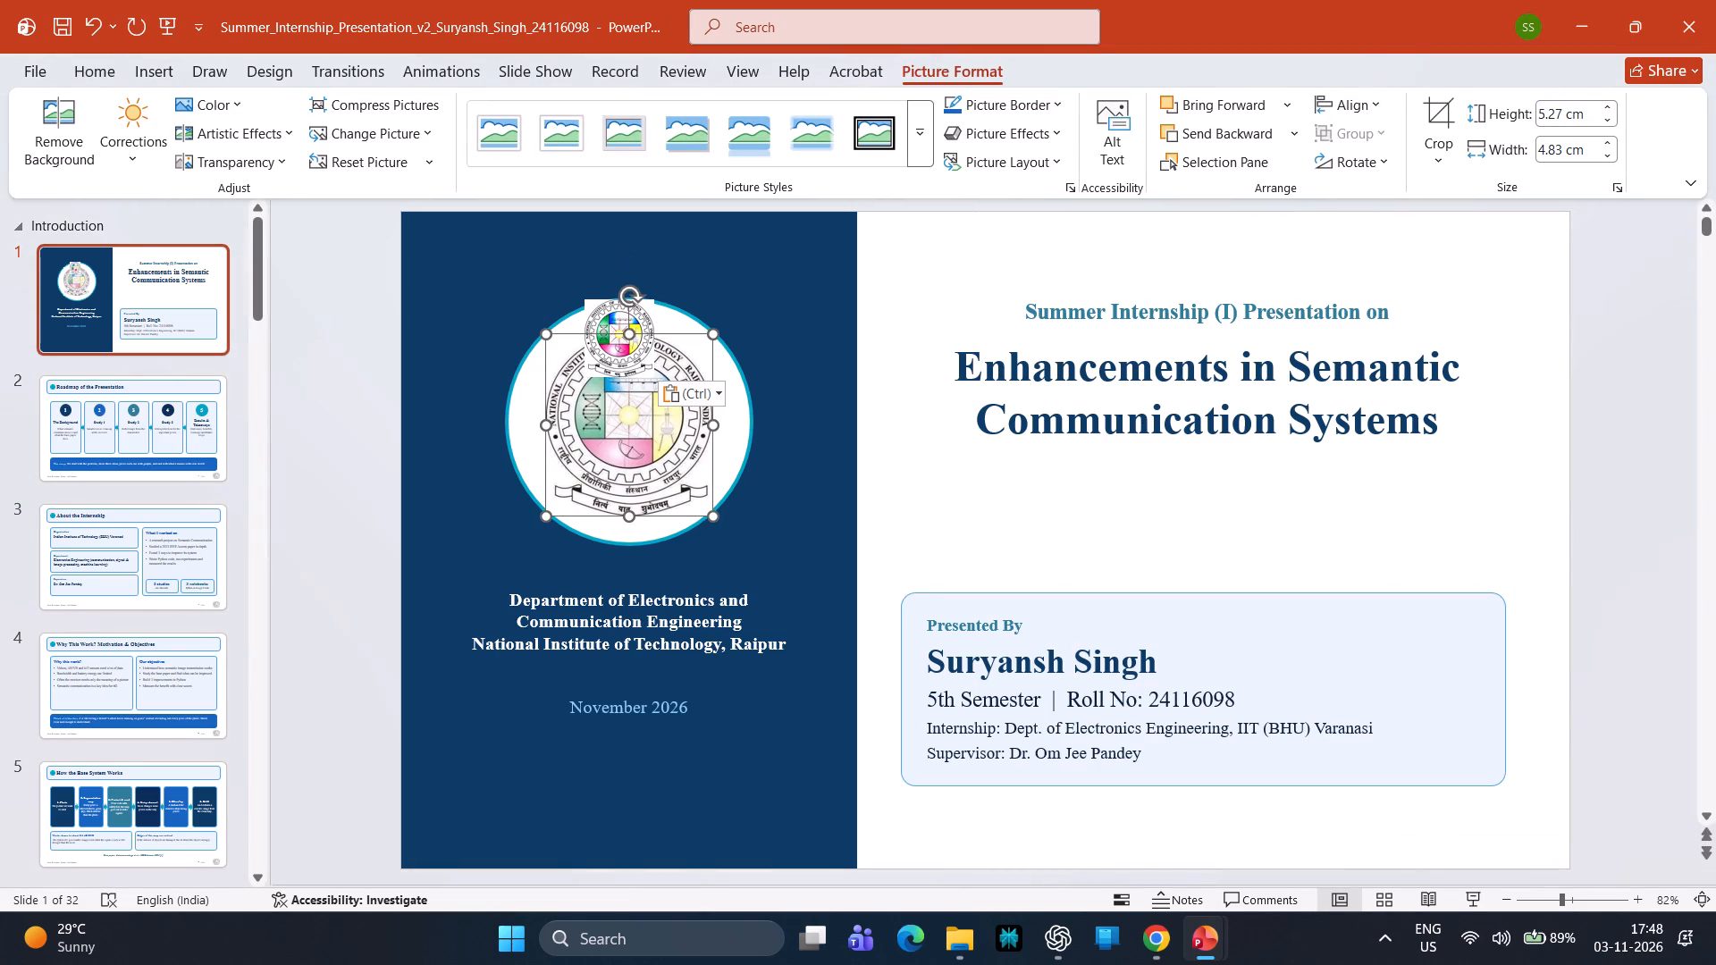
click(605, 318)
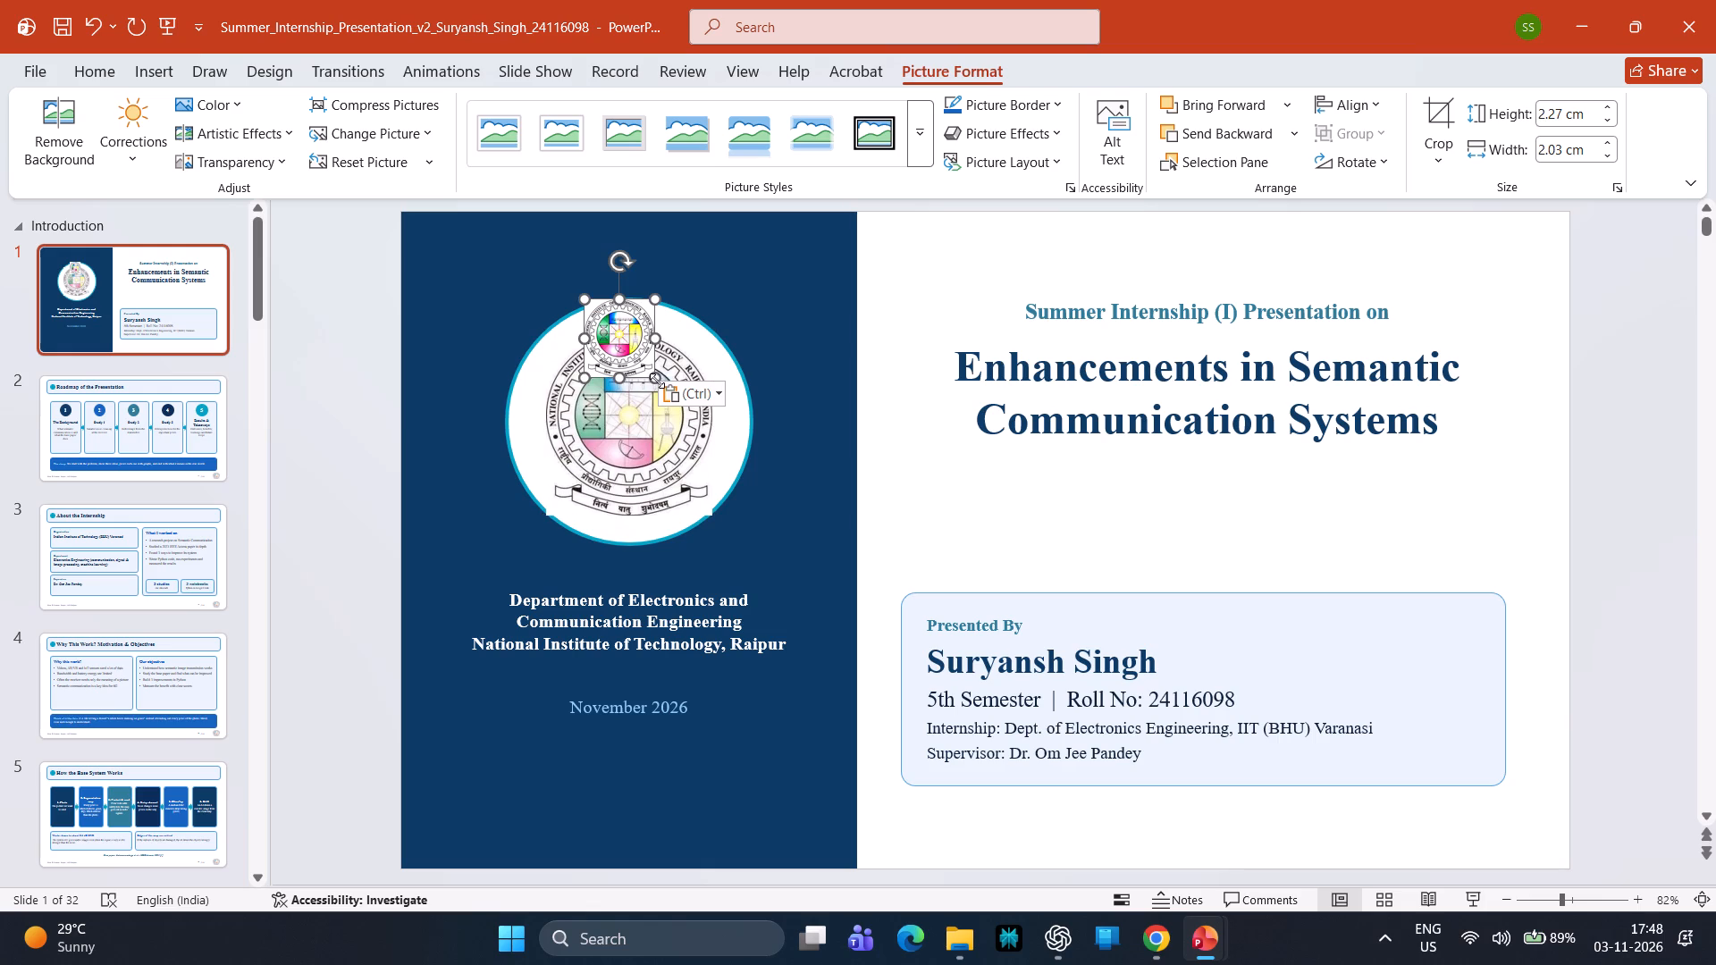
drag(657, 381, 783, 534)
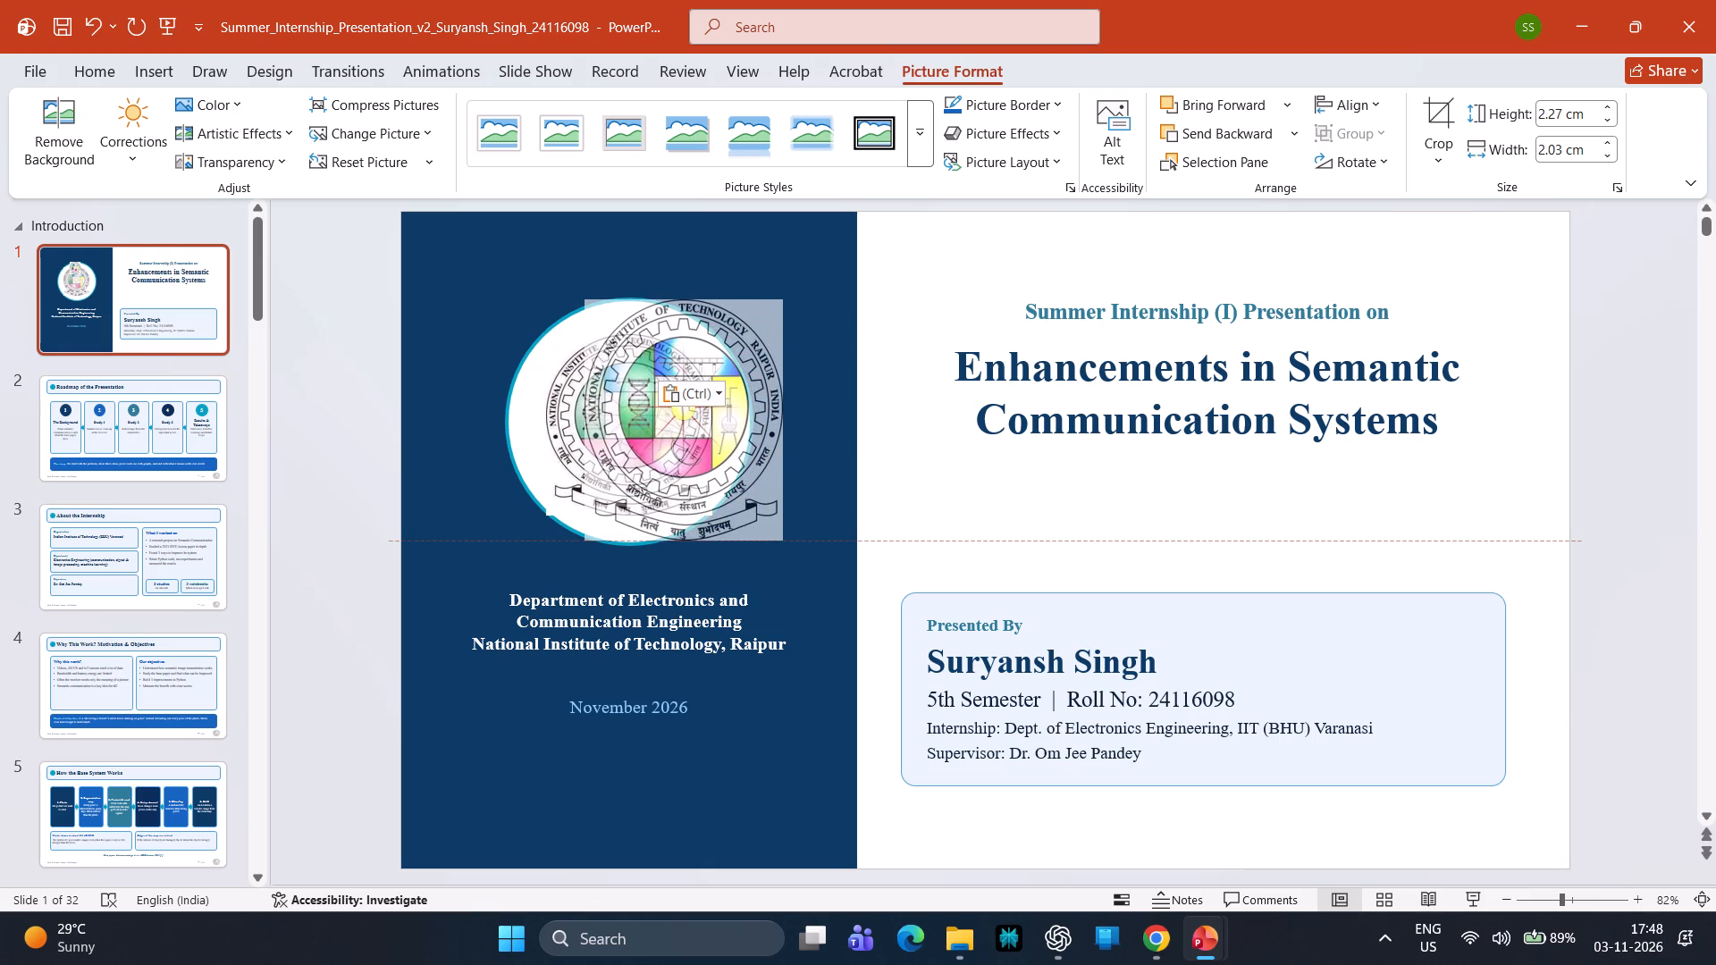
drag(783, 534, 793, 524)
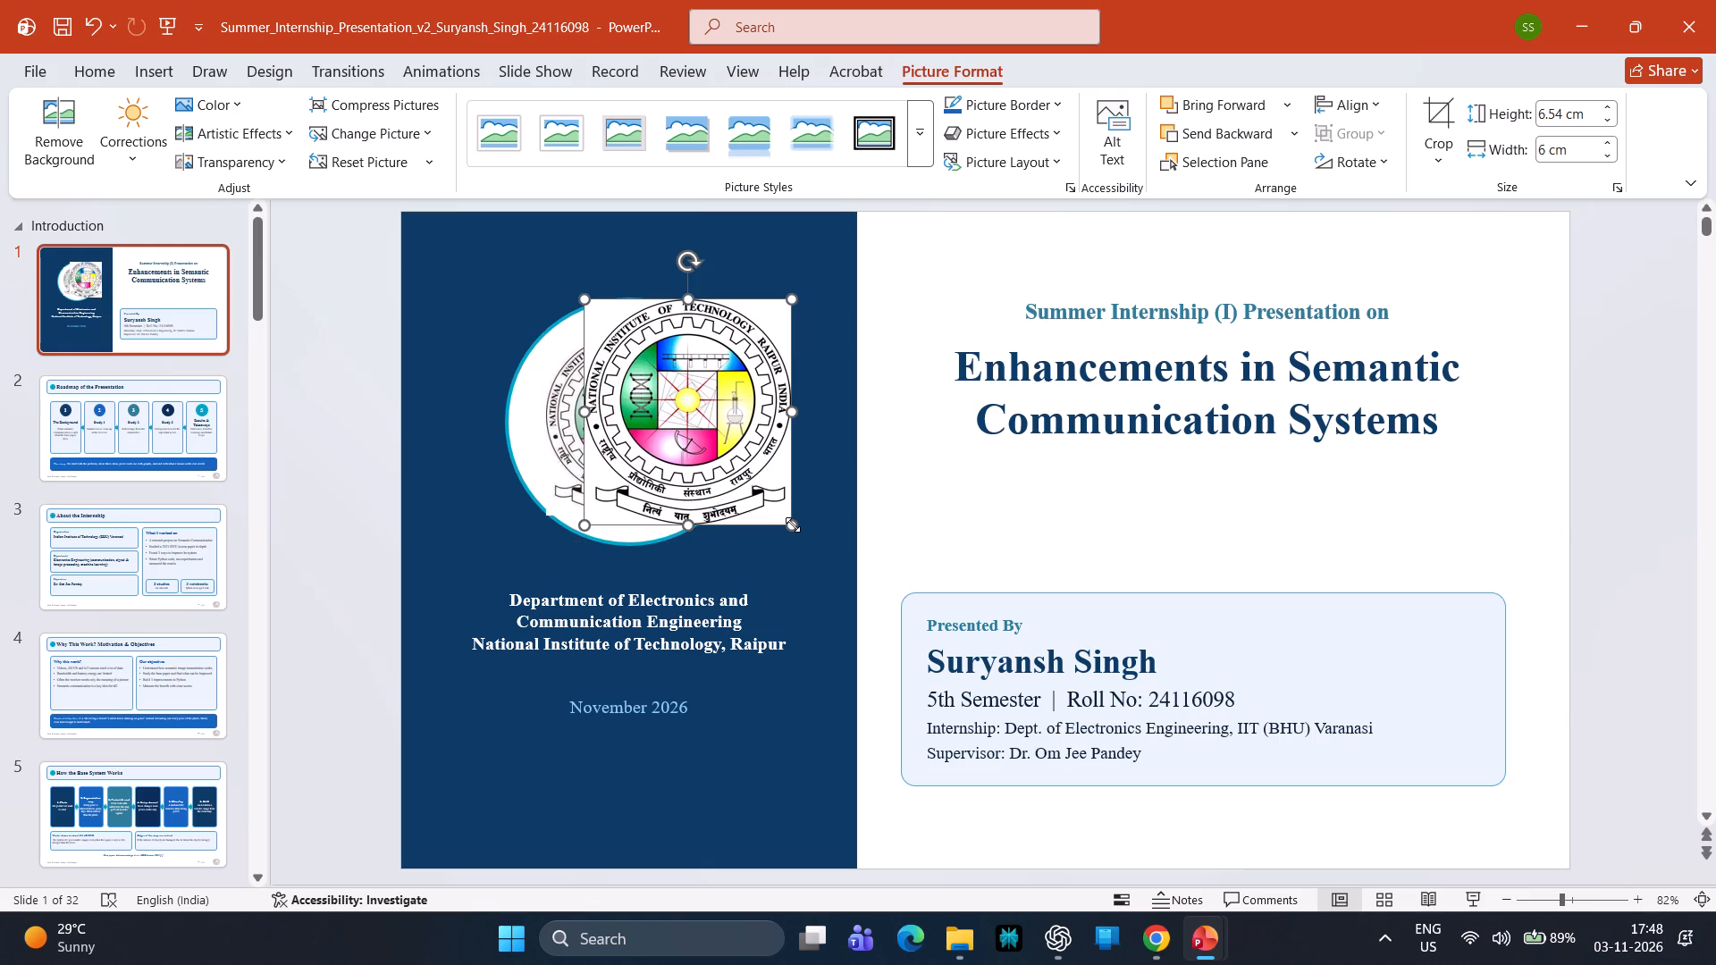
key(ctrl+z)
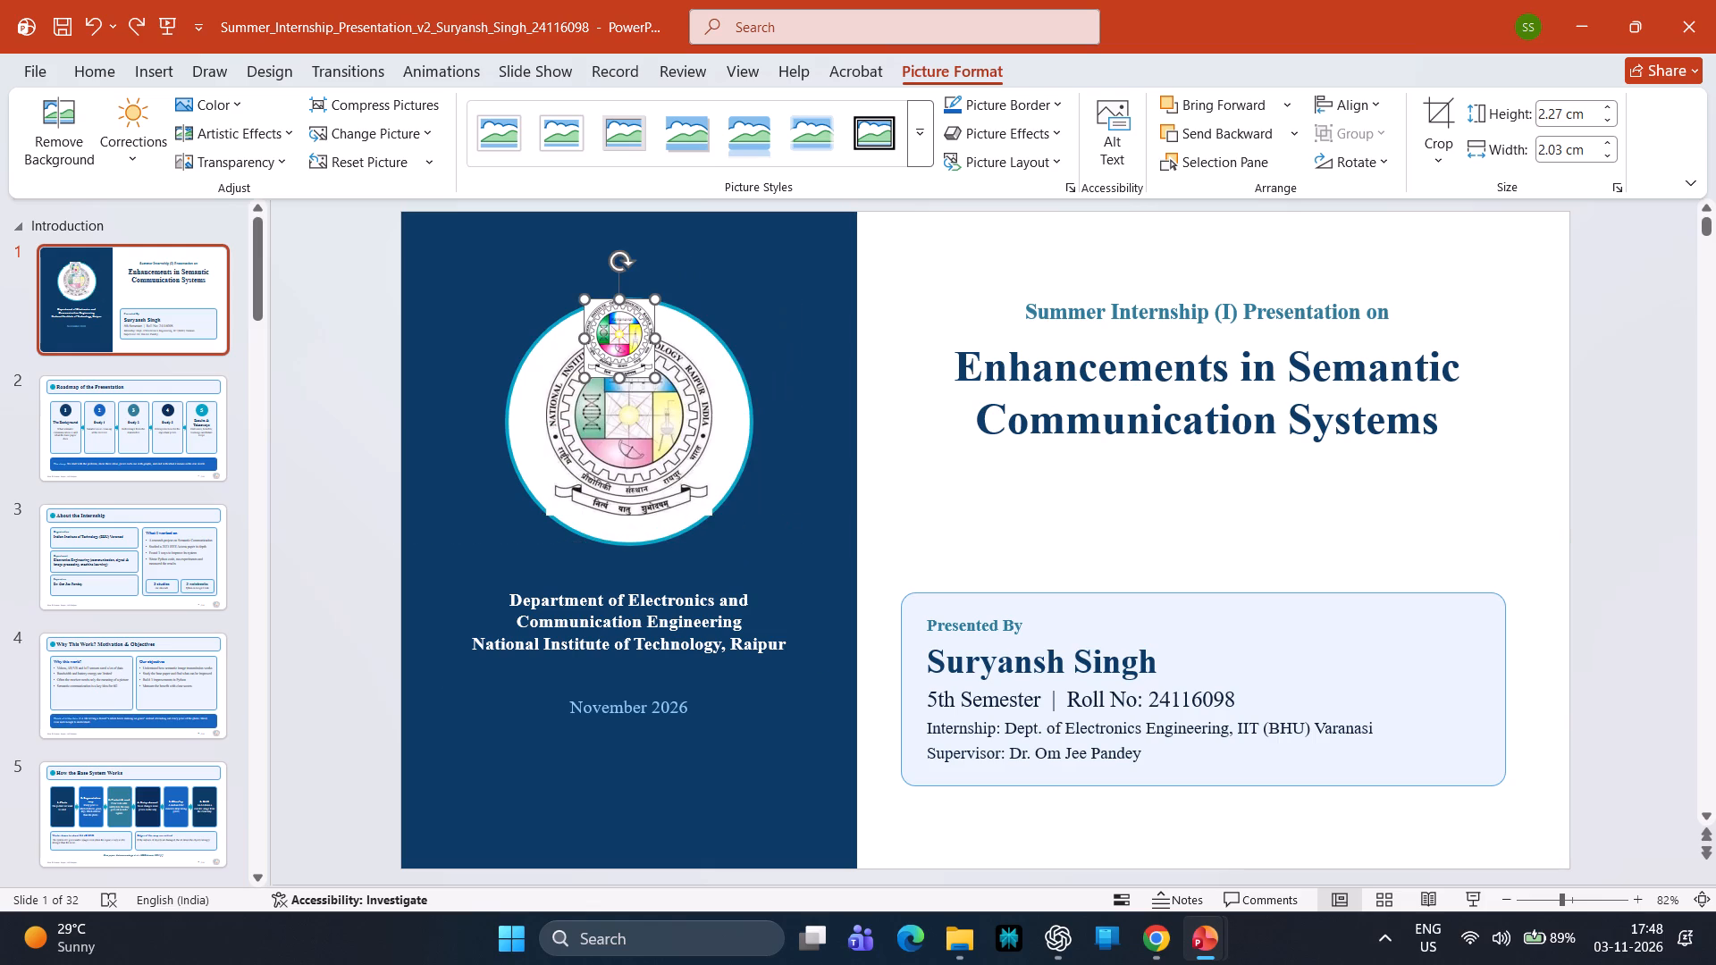
Enlarge the pasted emblem to about 6.62 cm high and 6.28 cm wide.
drag(658, 379, 698, 403)
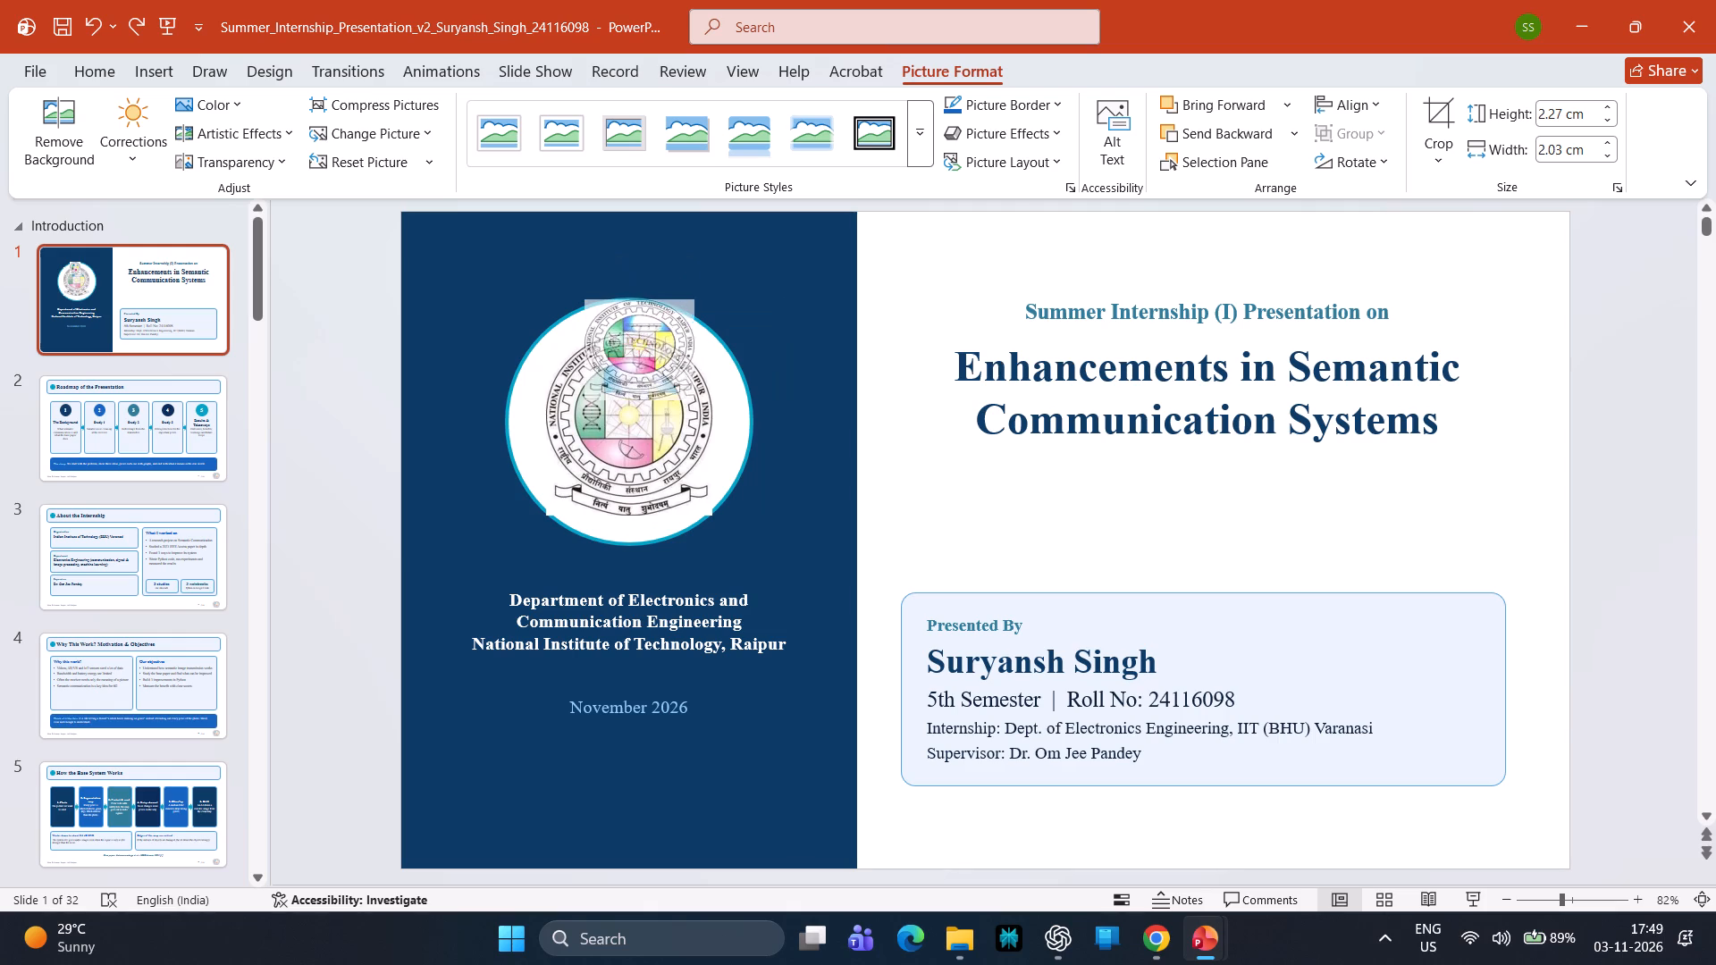
drag(698, 403, 793, 516)
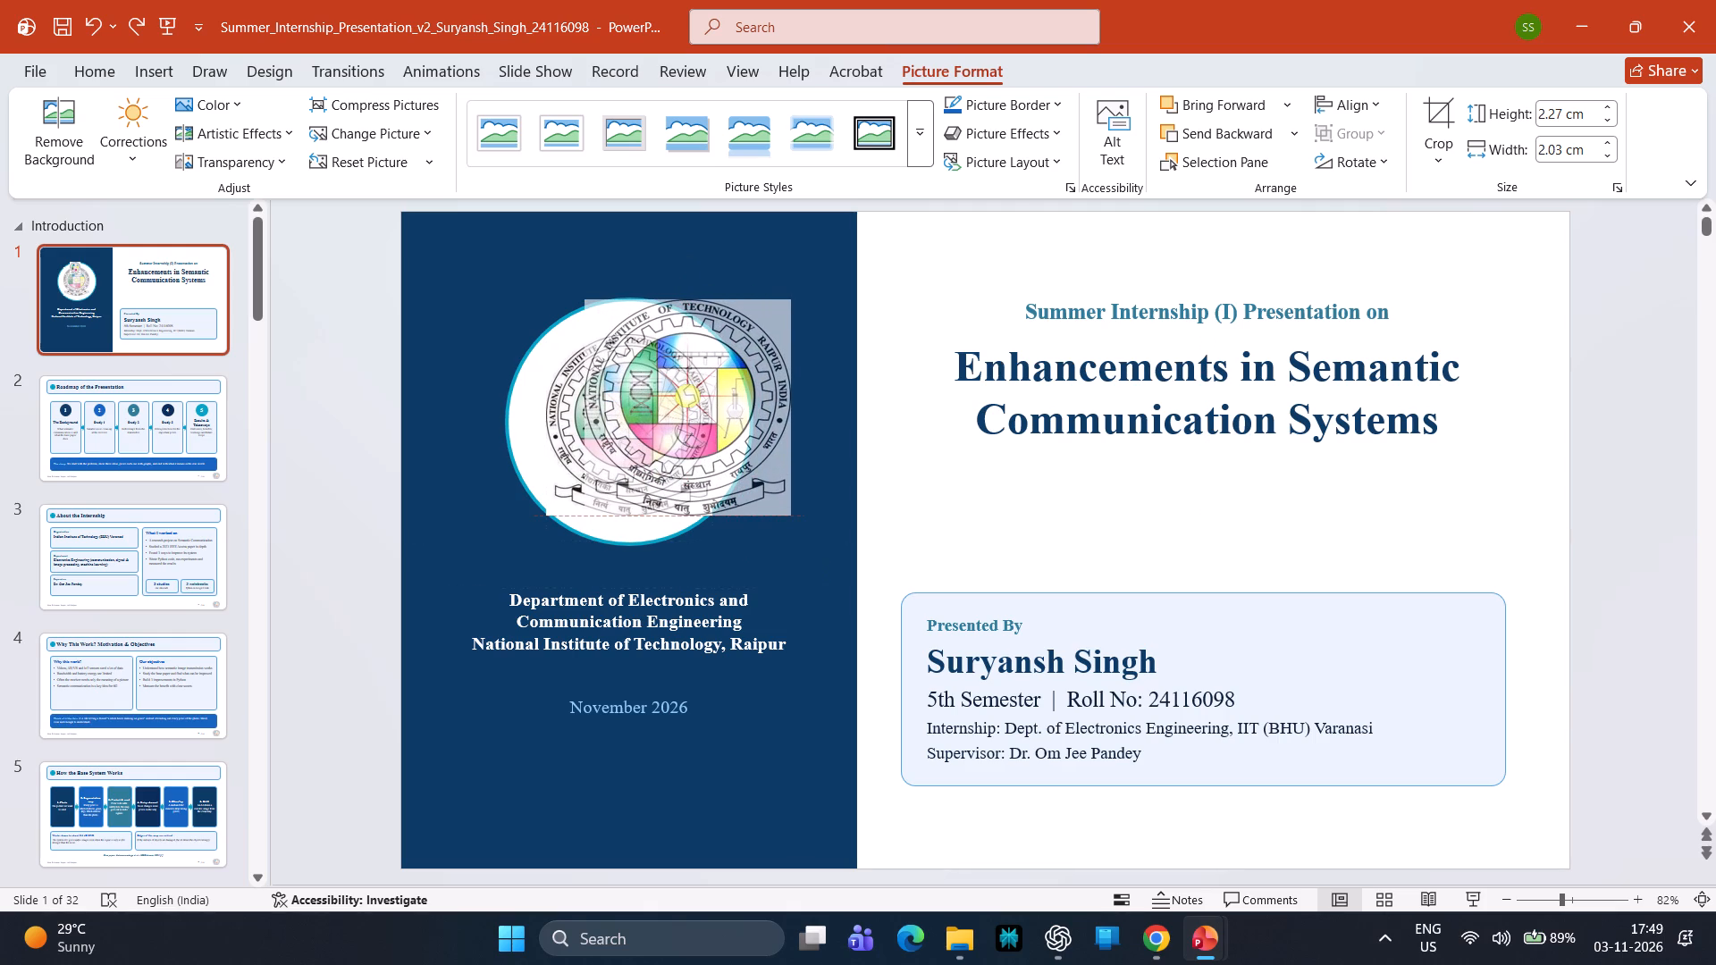
drag(793, 516, 801, 528)
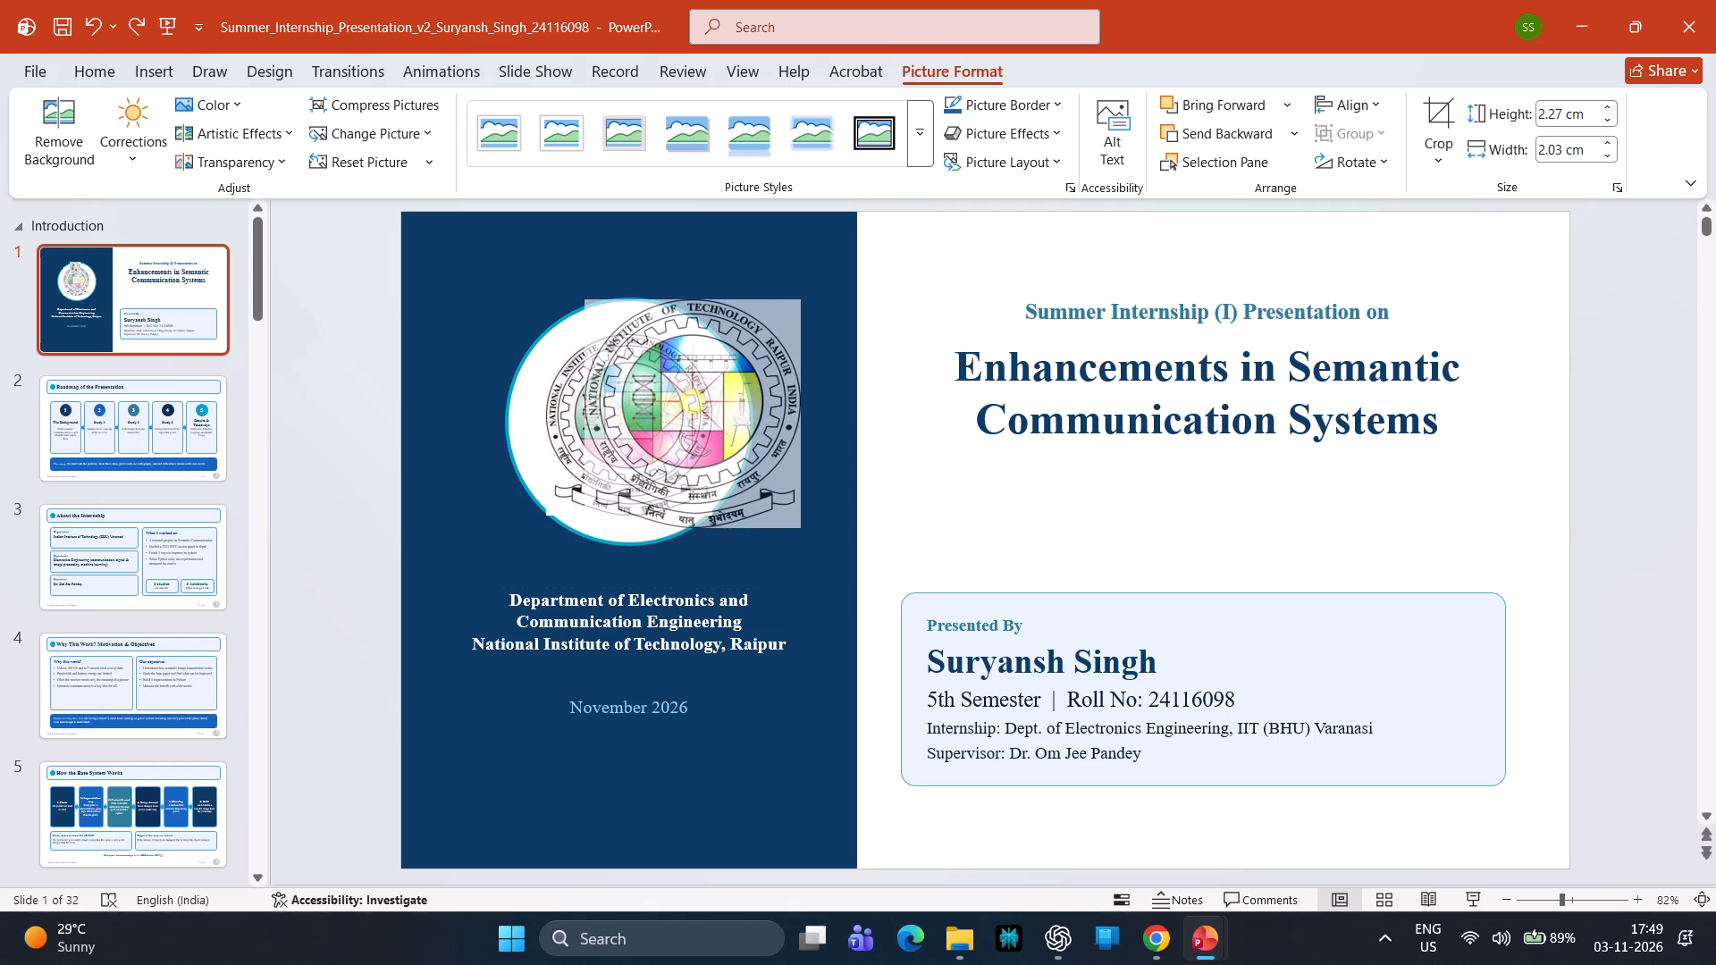
drag(801, 528, 801, 526)
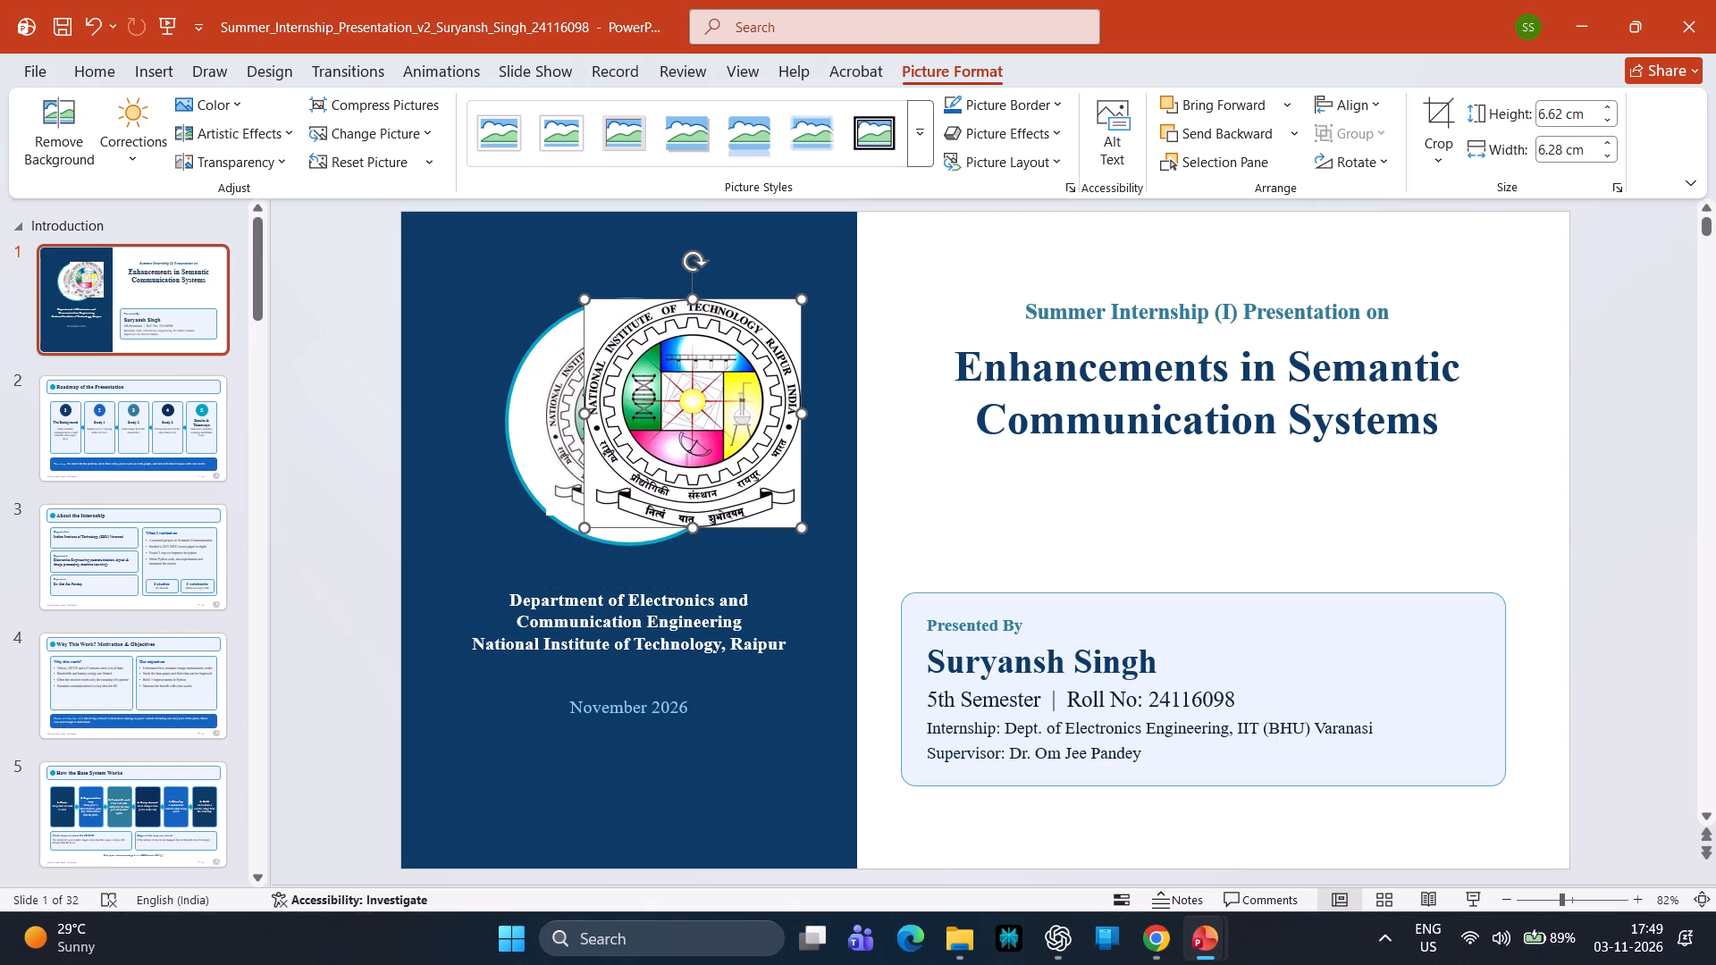
Replace the faded emblem in the title slide's white circle by deleting it and centring the enlarged emblem there.
drag(714, 412, 841, 474)
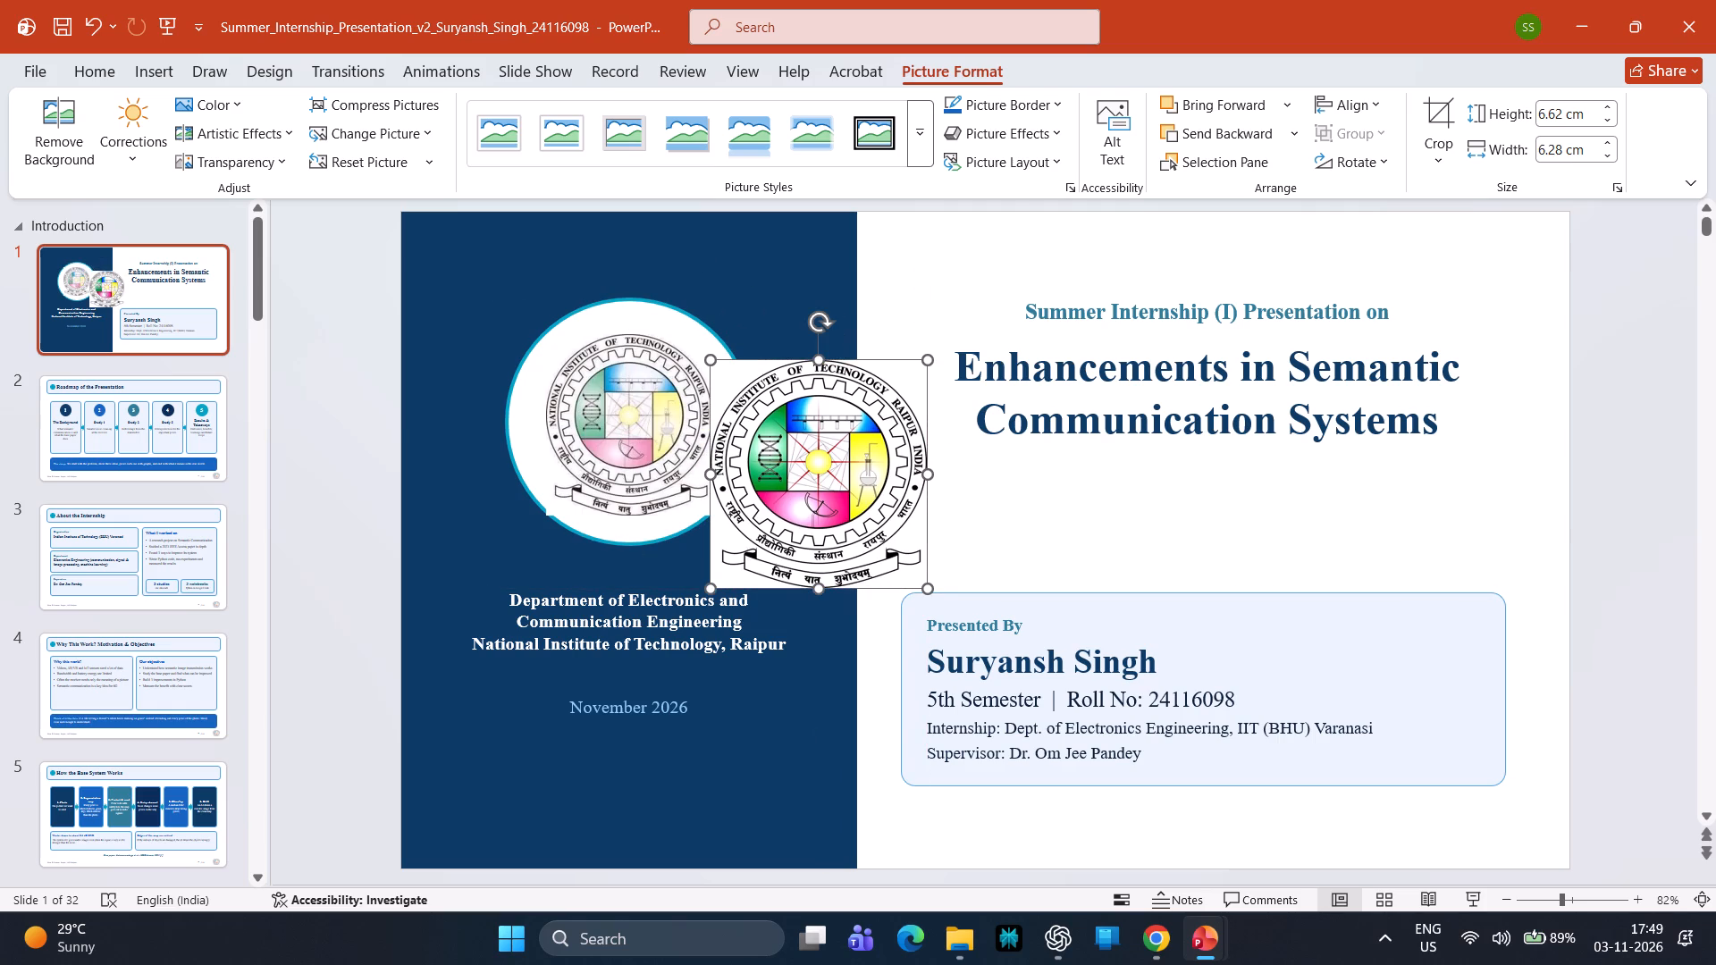
click(655, 438)
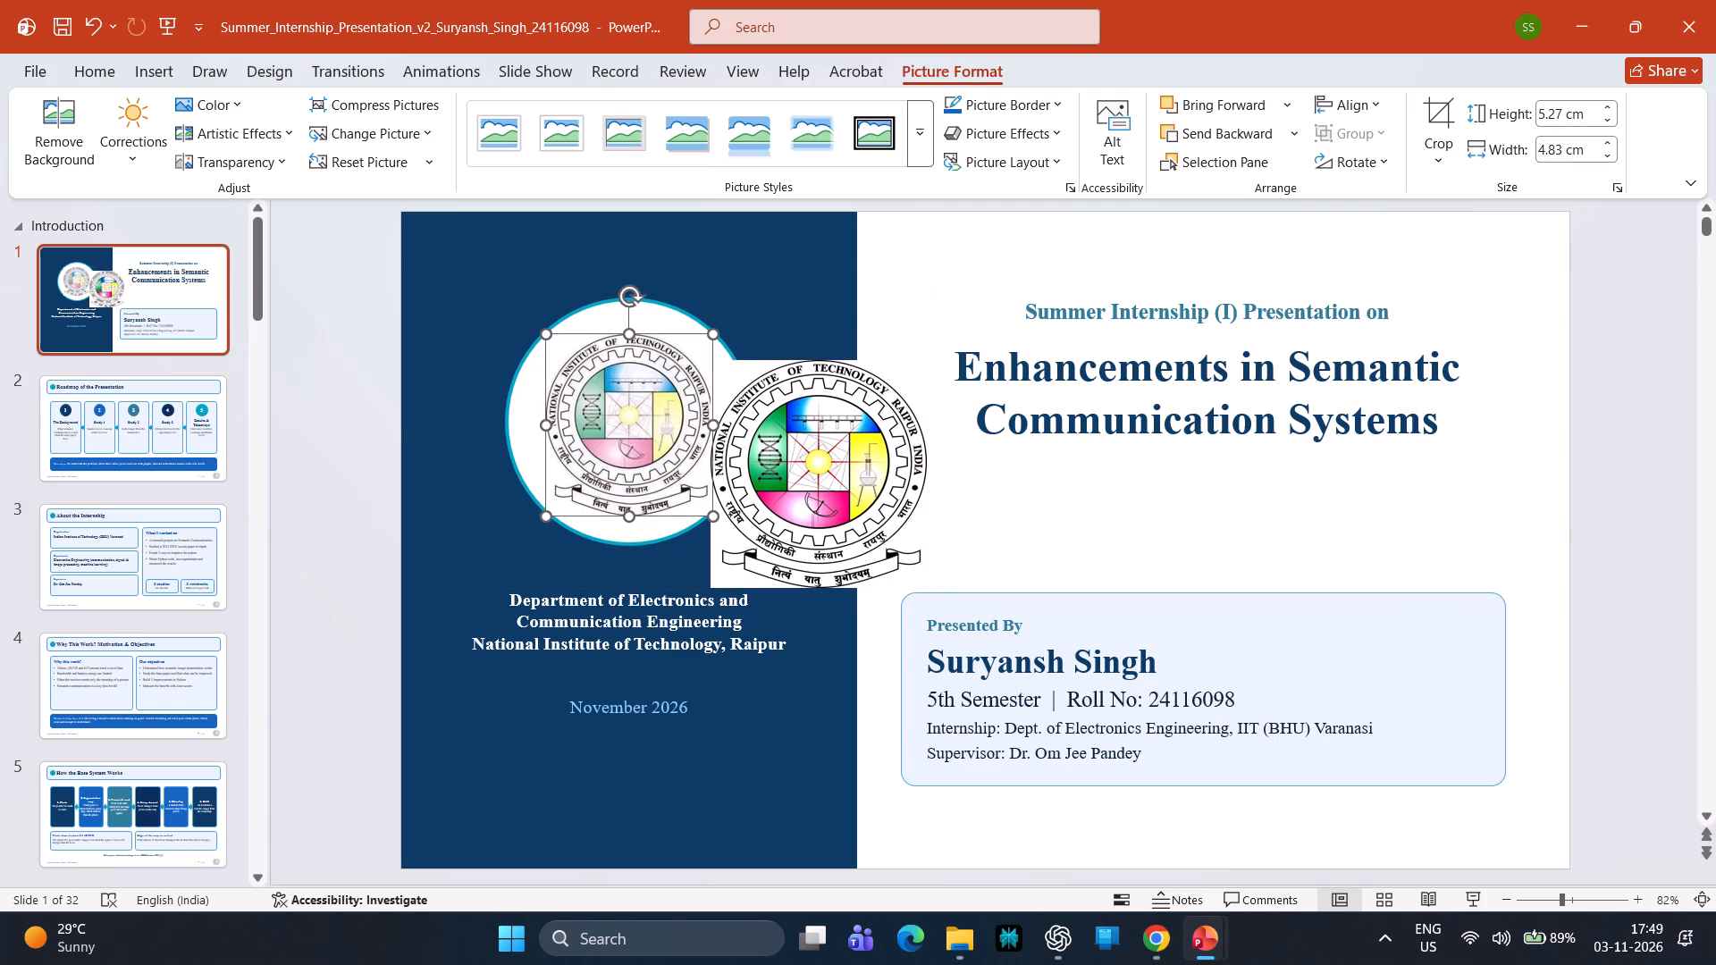
key(Delete)
click(806, 474)
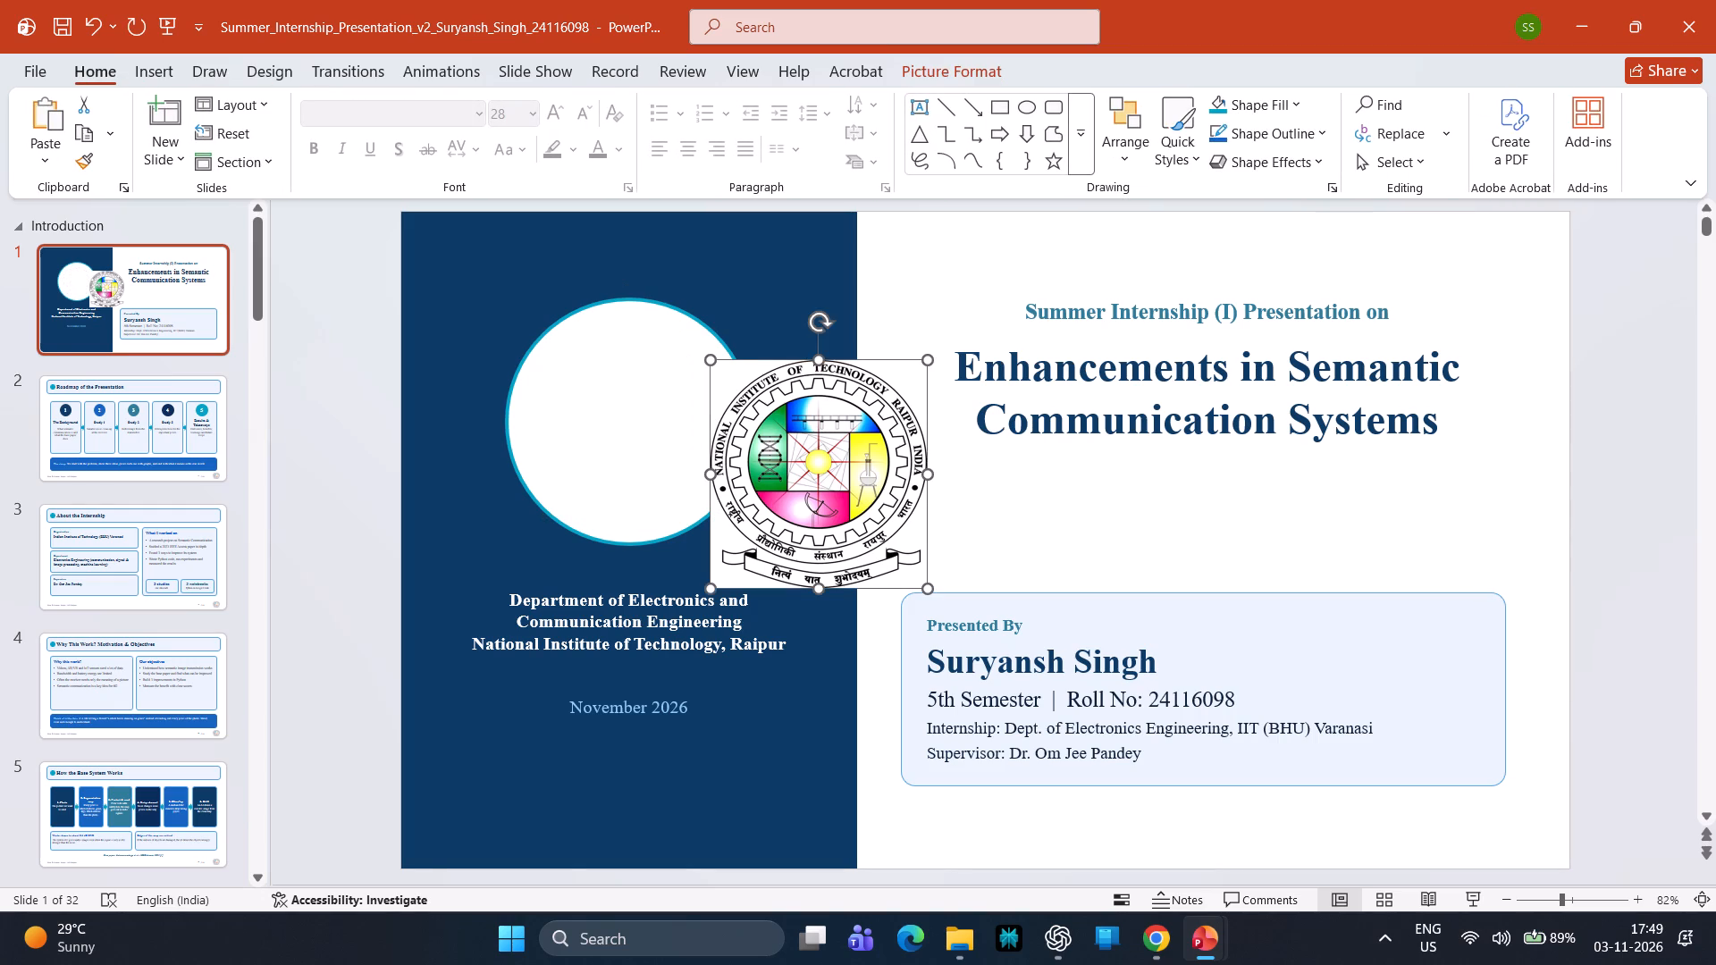
drag(806, 474, 617, 420)
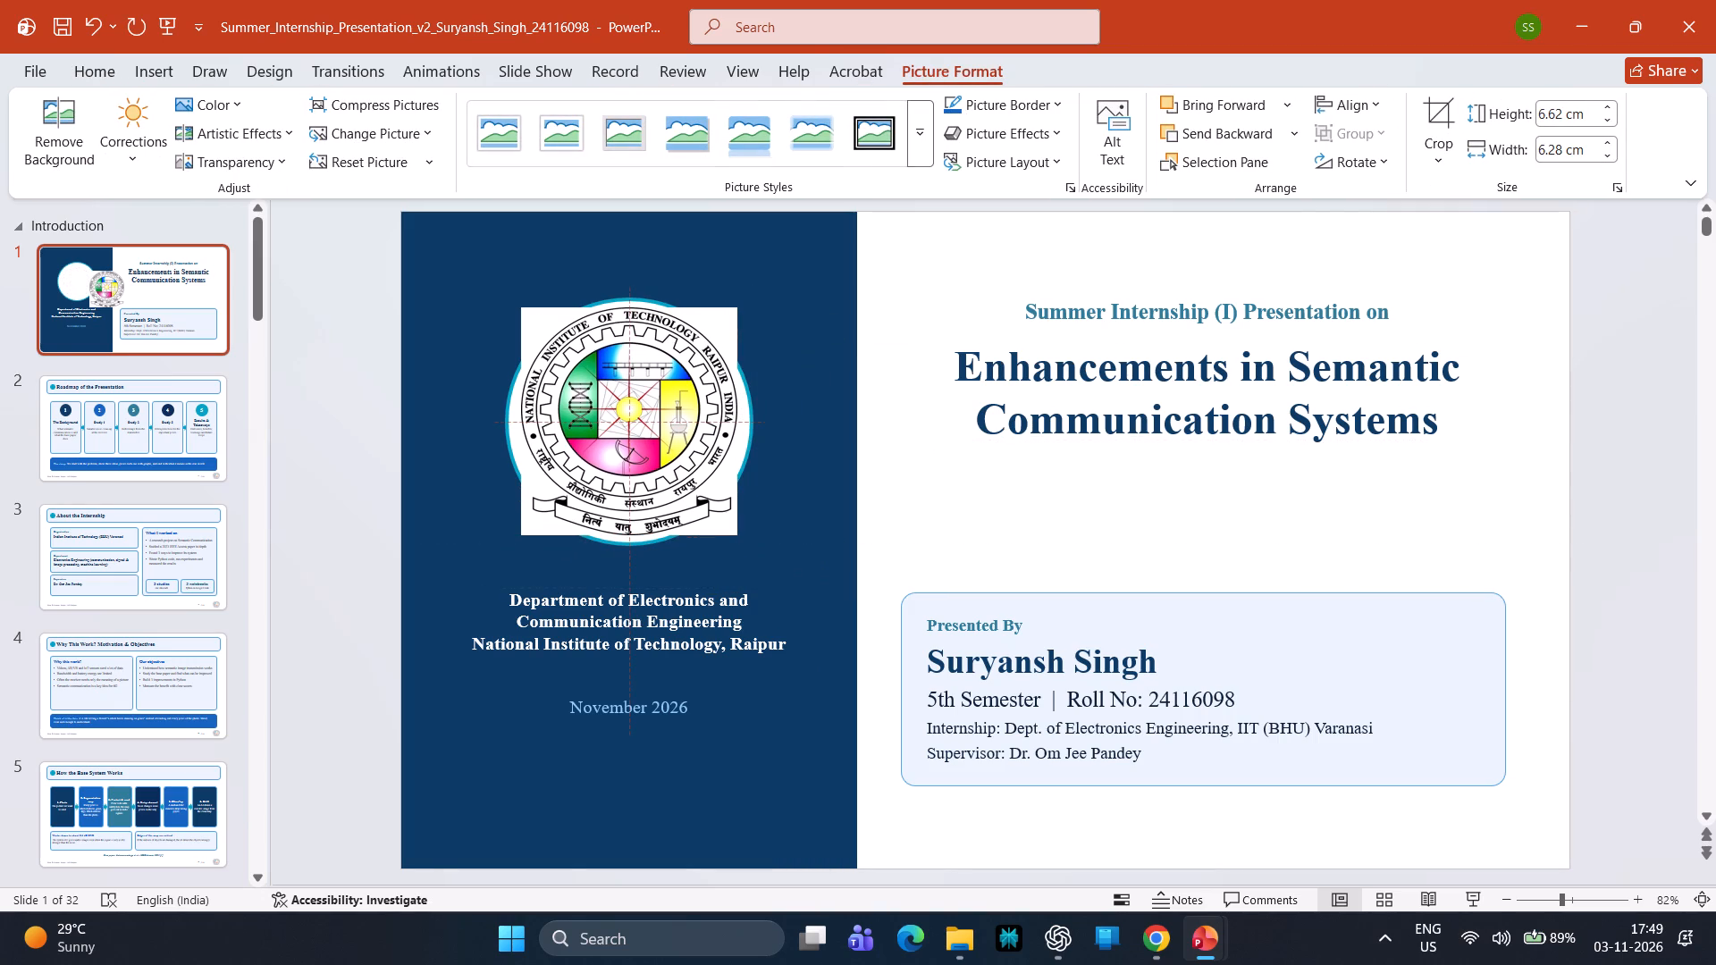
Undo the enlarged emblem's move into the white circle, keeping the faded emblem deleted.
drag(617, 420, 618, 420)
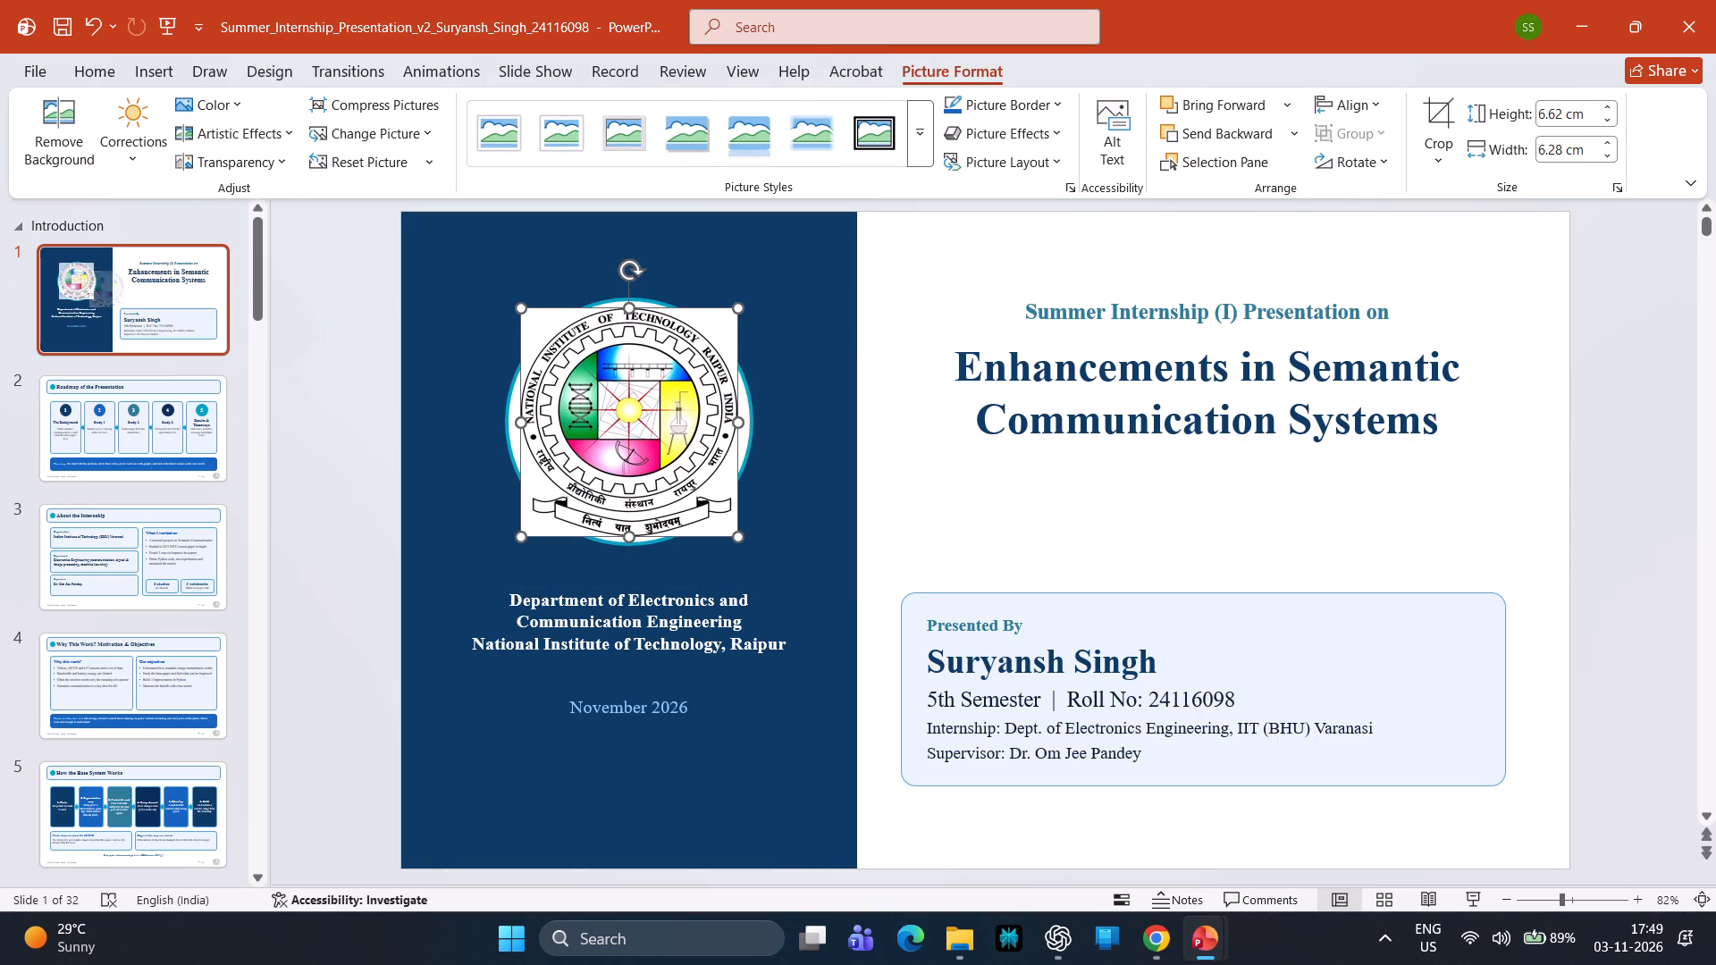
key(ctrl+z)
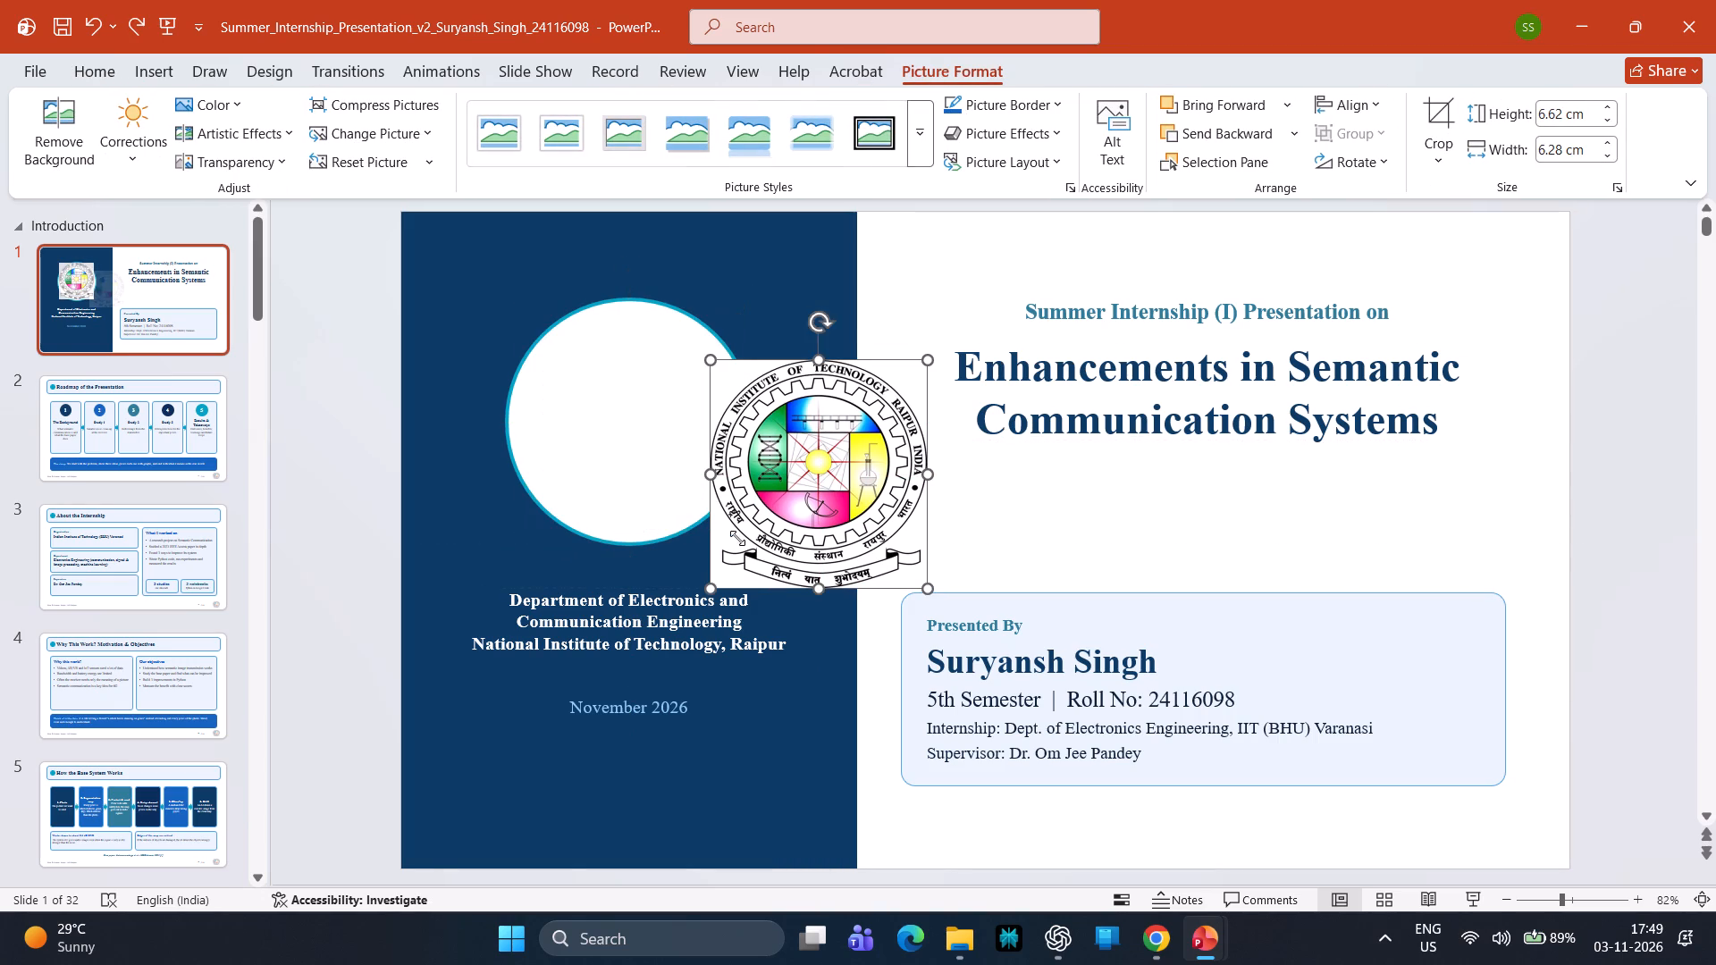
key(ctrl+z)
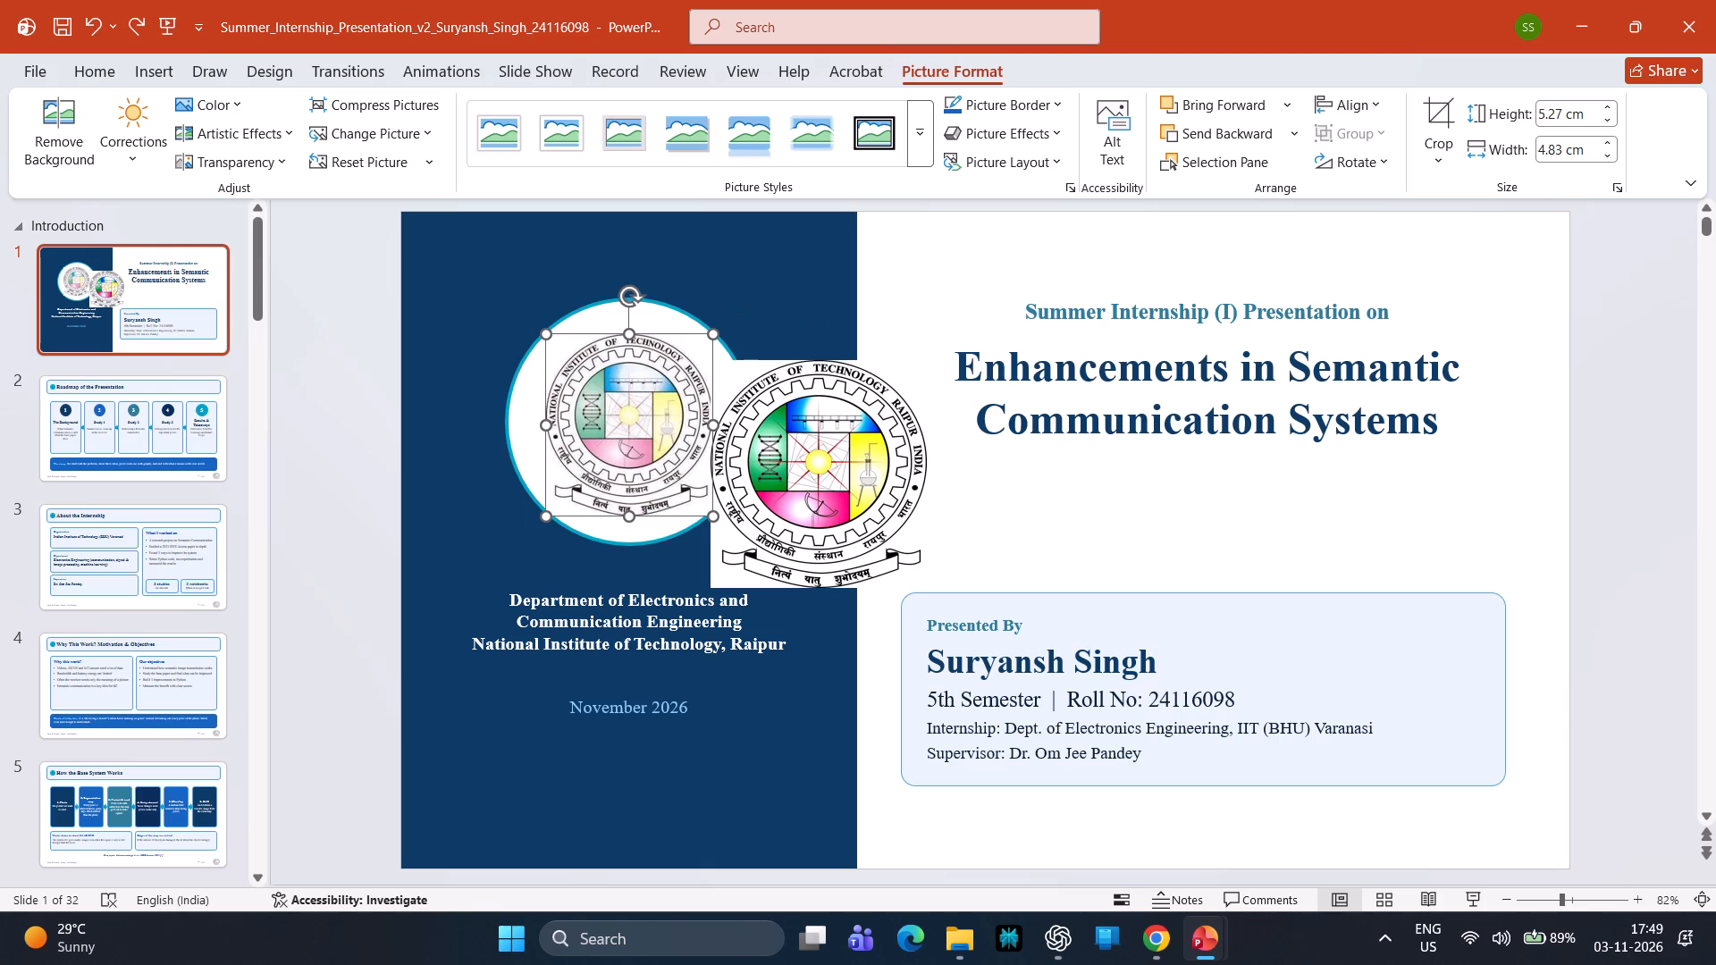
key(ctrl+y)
Move the emblem back into the title slide's white circle and shrink it proportionally until it fits inside the cyan ring.
drag(796, 515, 610, 468)
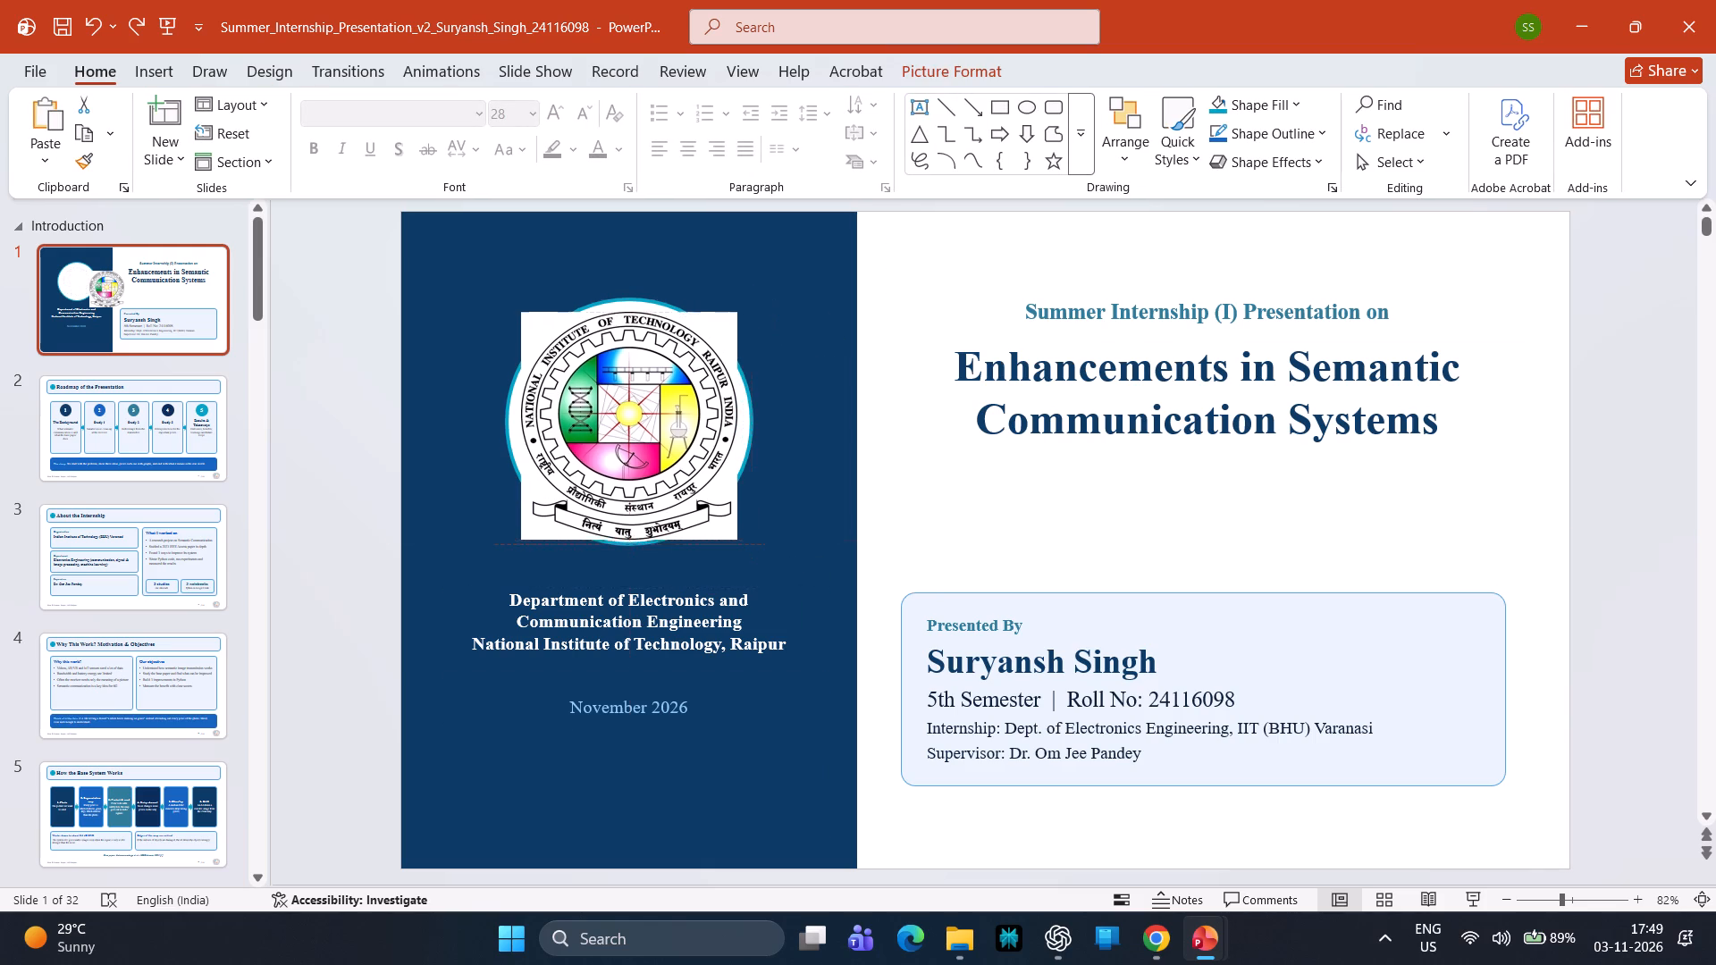
drag(610, 468, 609, 465)
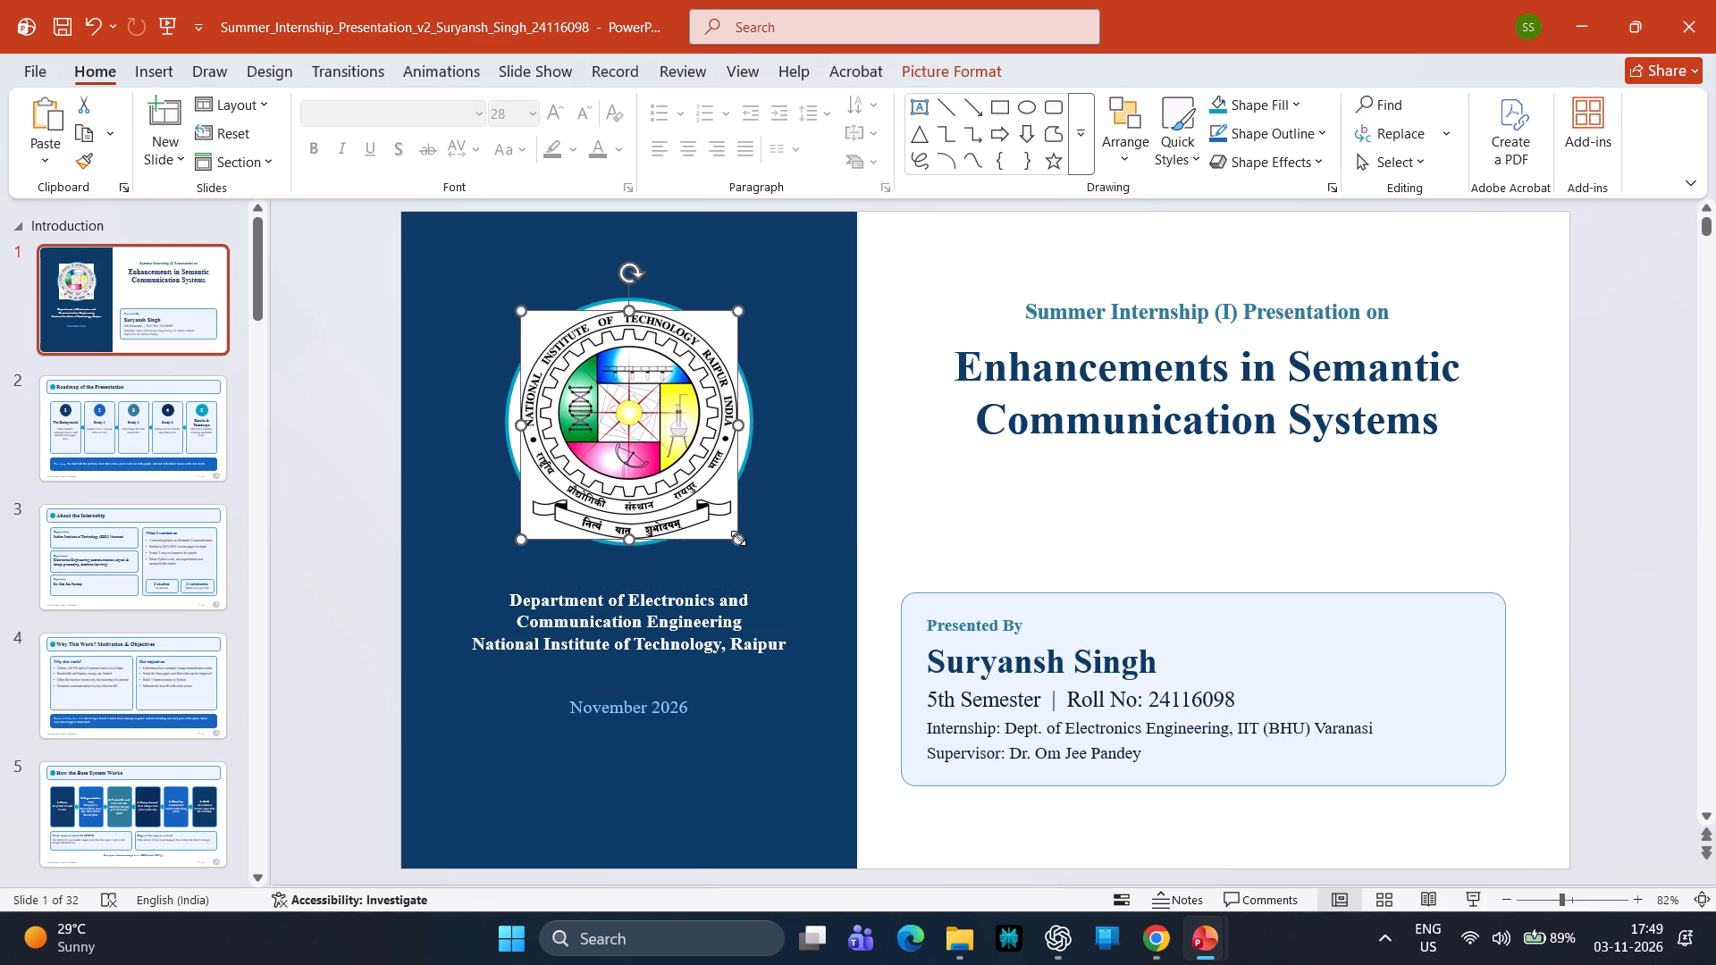
drag(738, 538, 702, 508)
drag(633, 459, 651, 473)
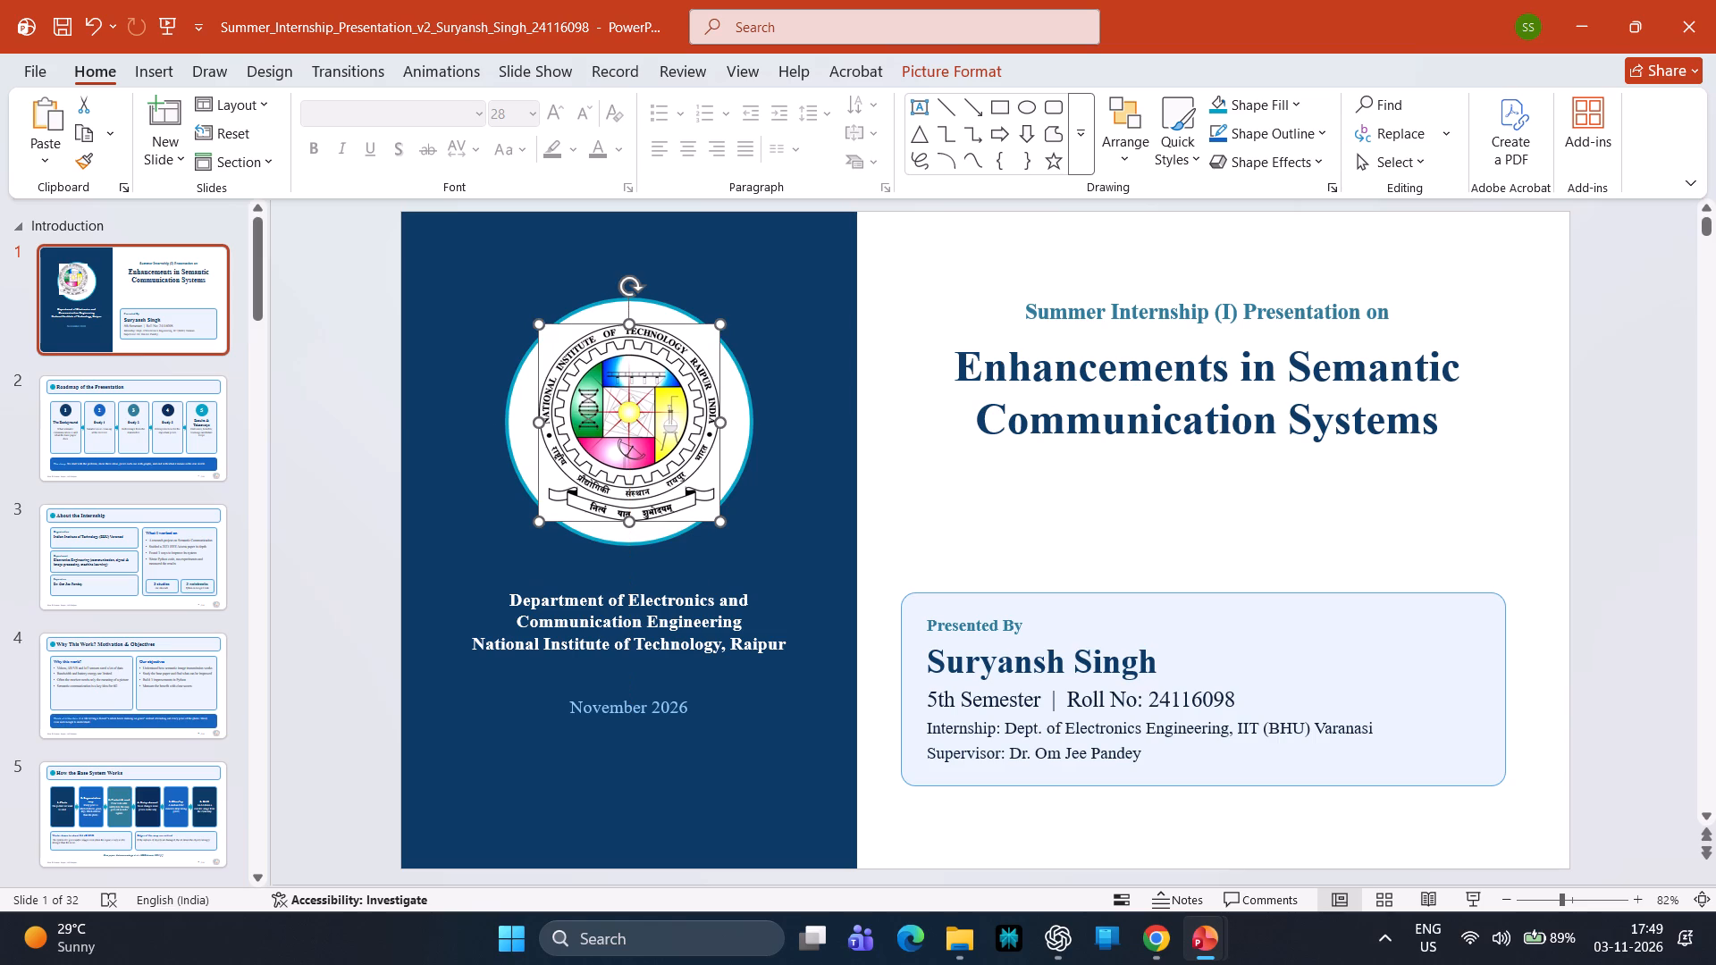
drag(719, 520, 705, 510)
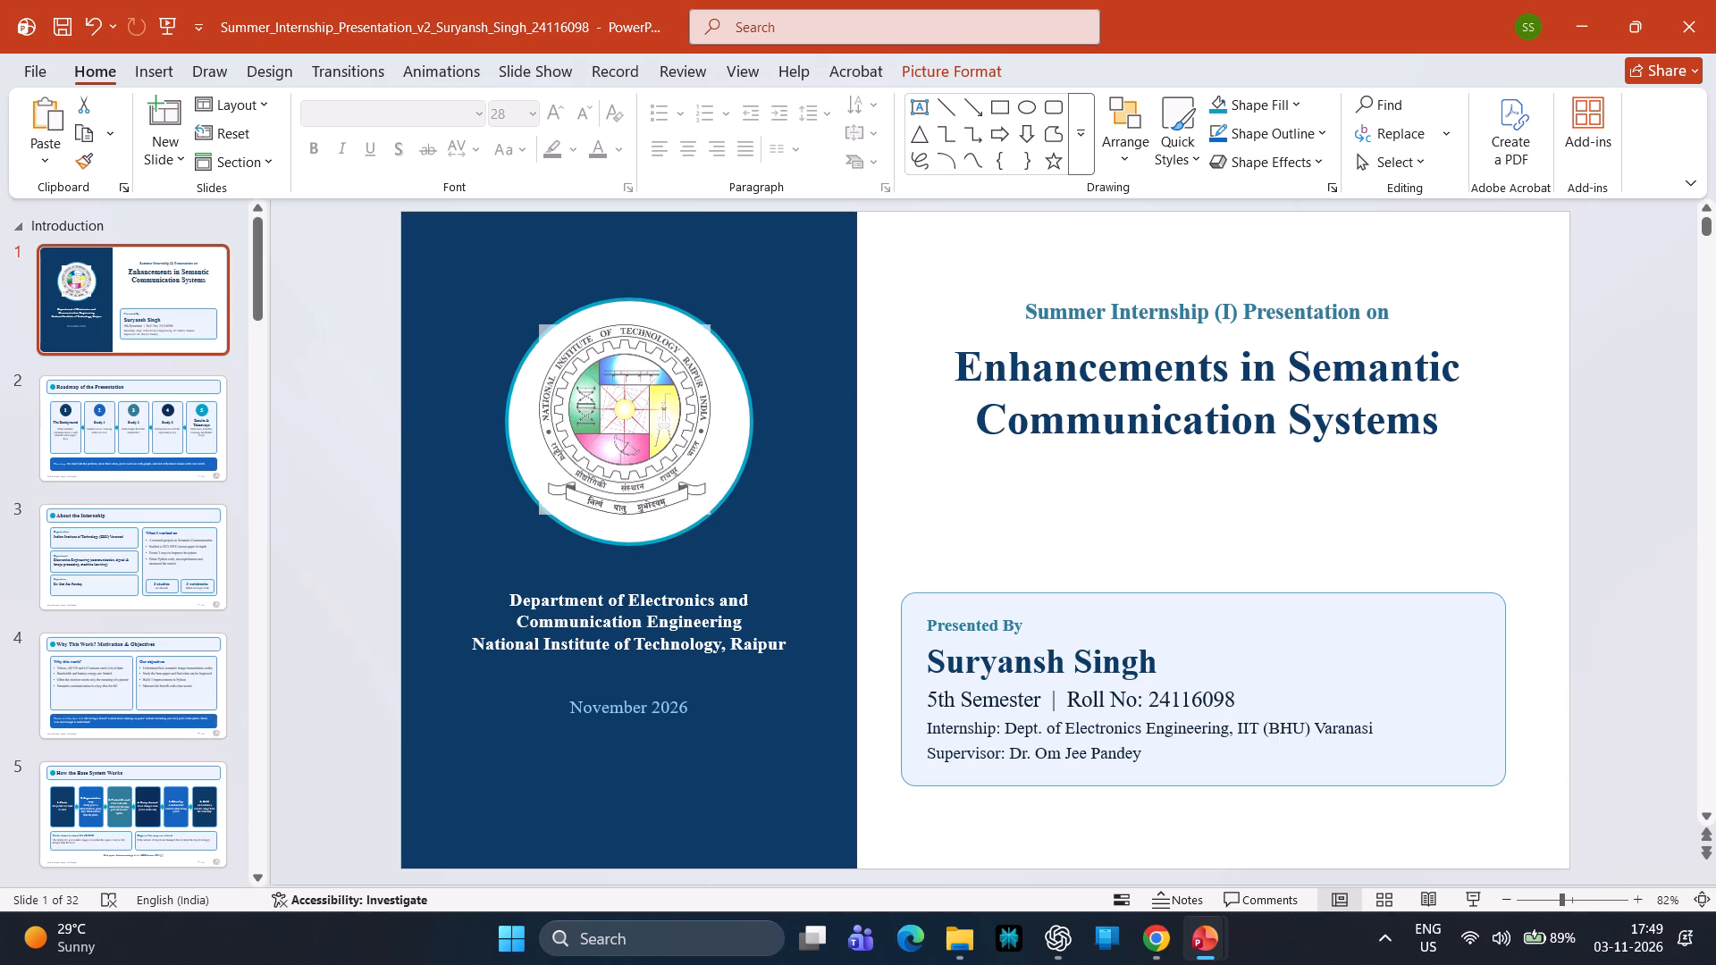
drag(705, 510, 698, 504)
drag(635, 453, 648, 463)
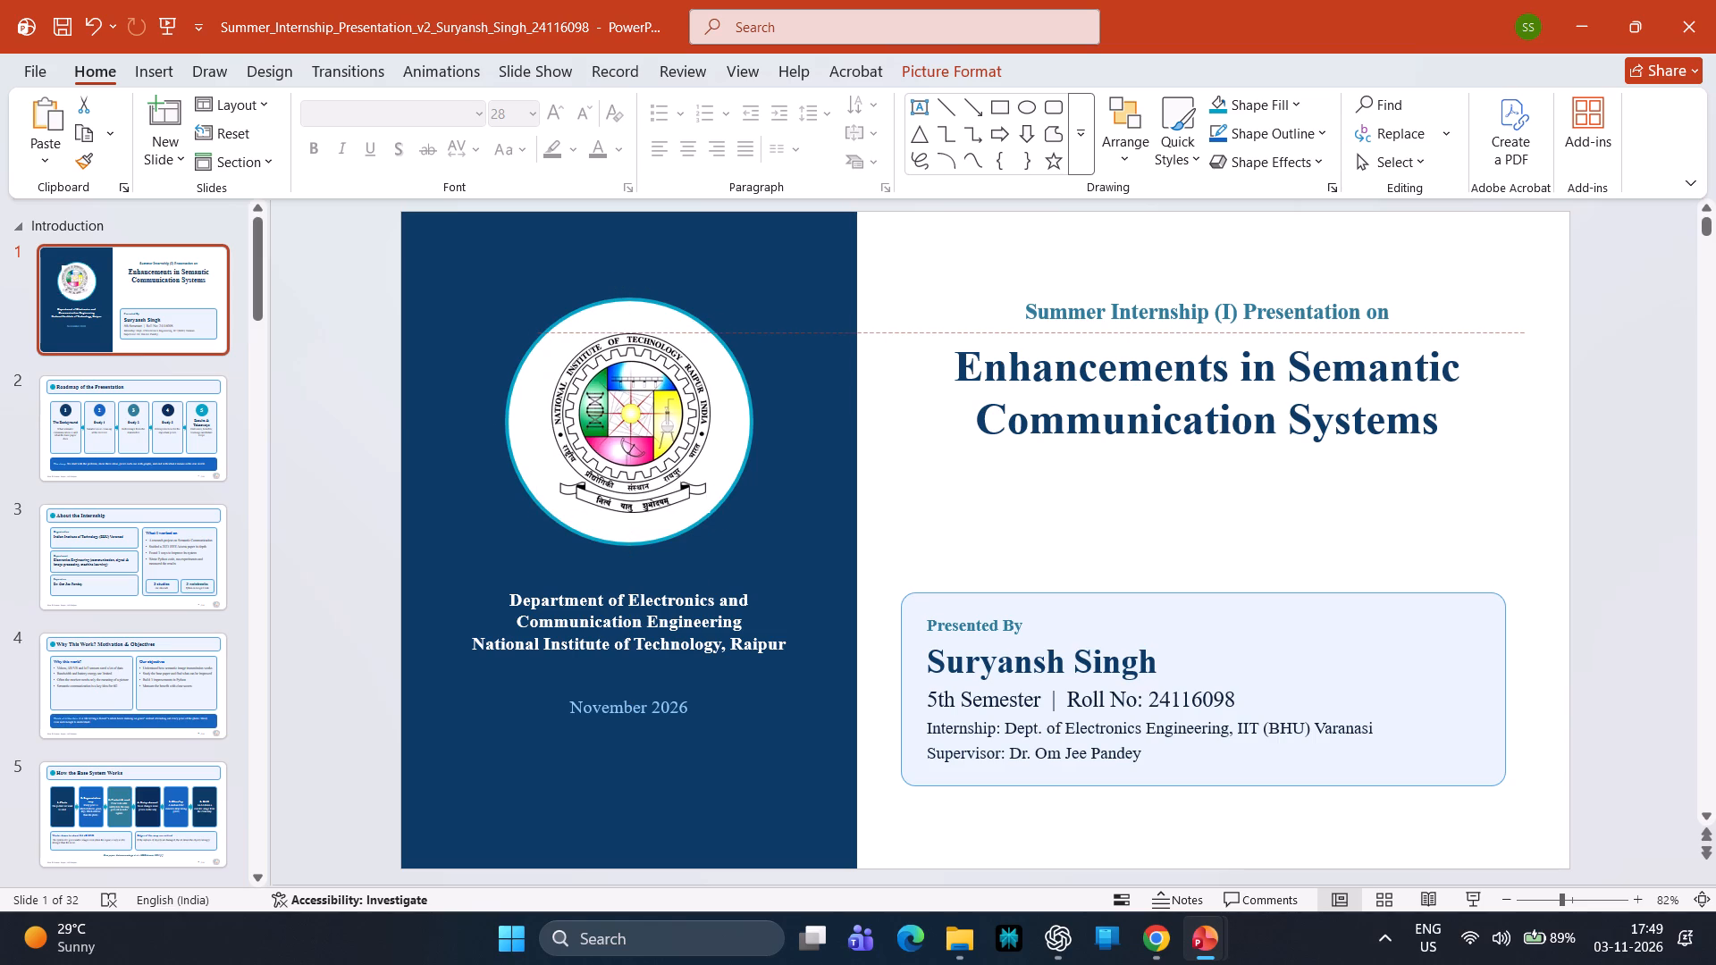
drag(648, 463, 647, 464)
Nudge the emblem in small increments until it sits centred within the white circle.
key(Up)
key(Up)
key(Up)
key(Up)
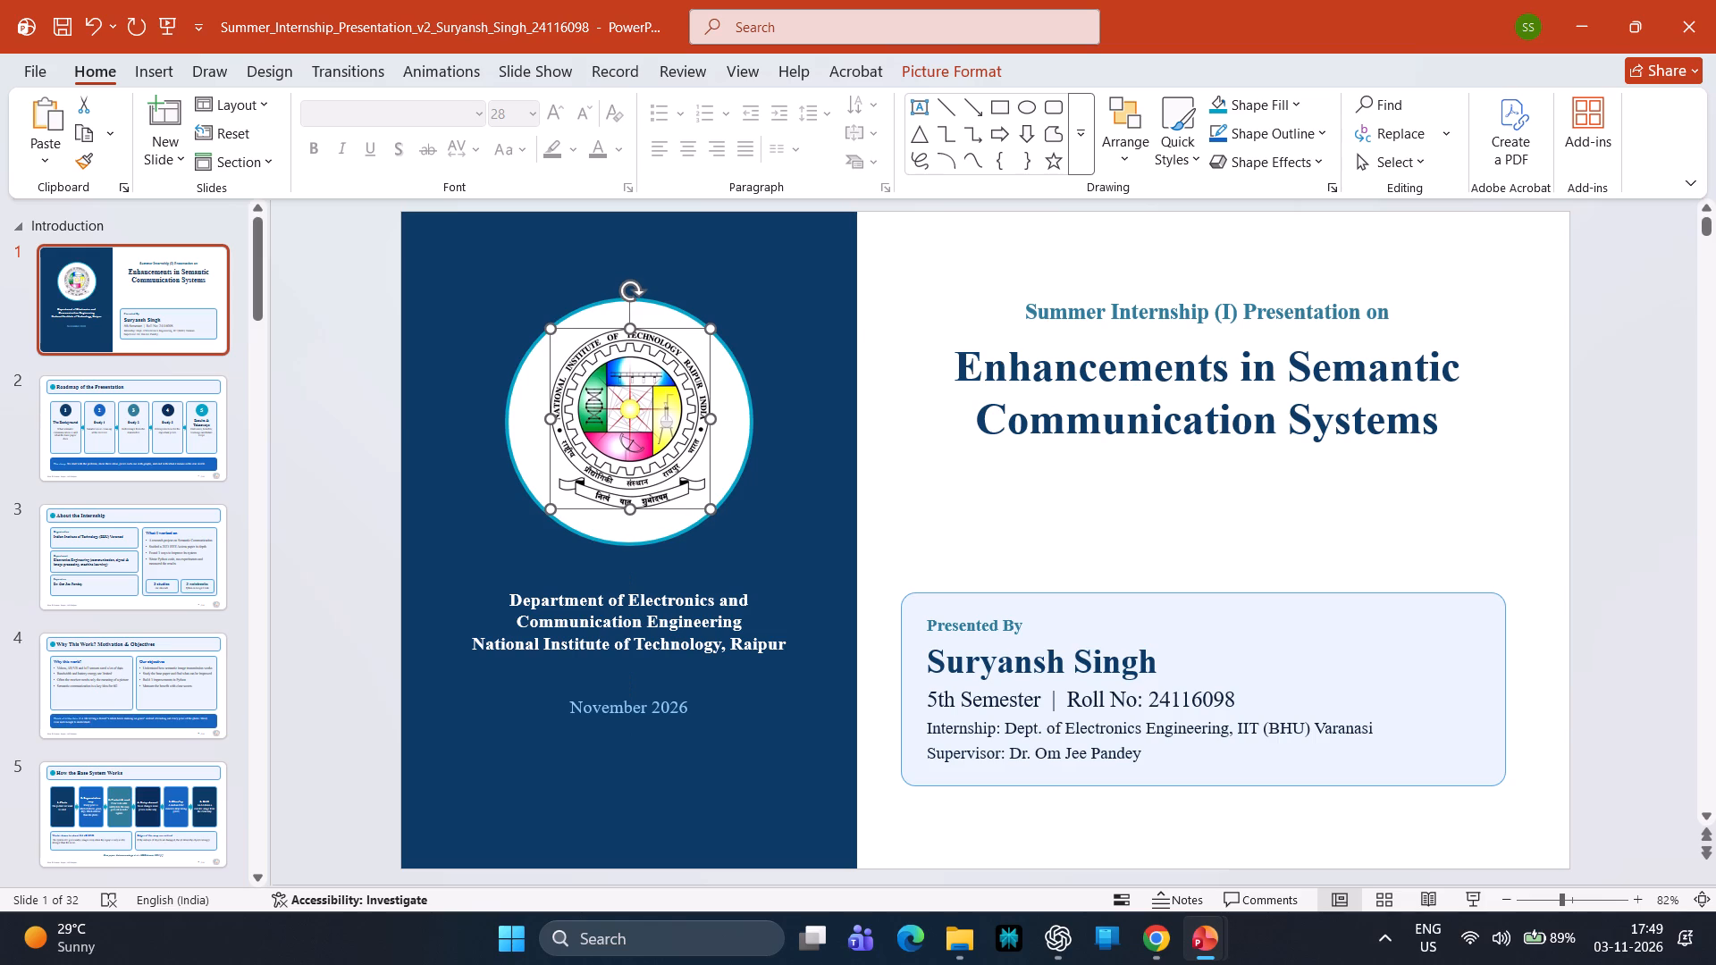
click(336, 461)
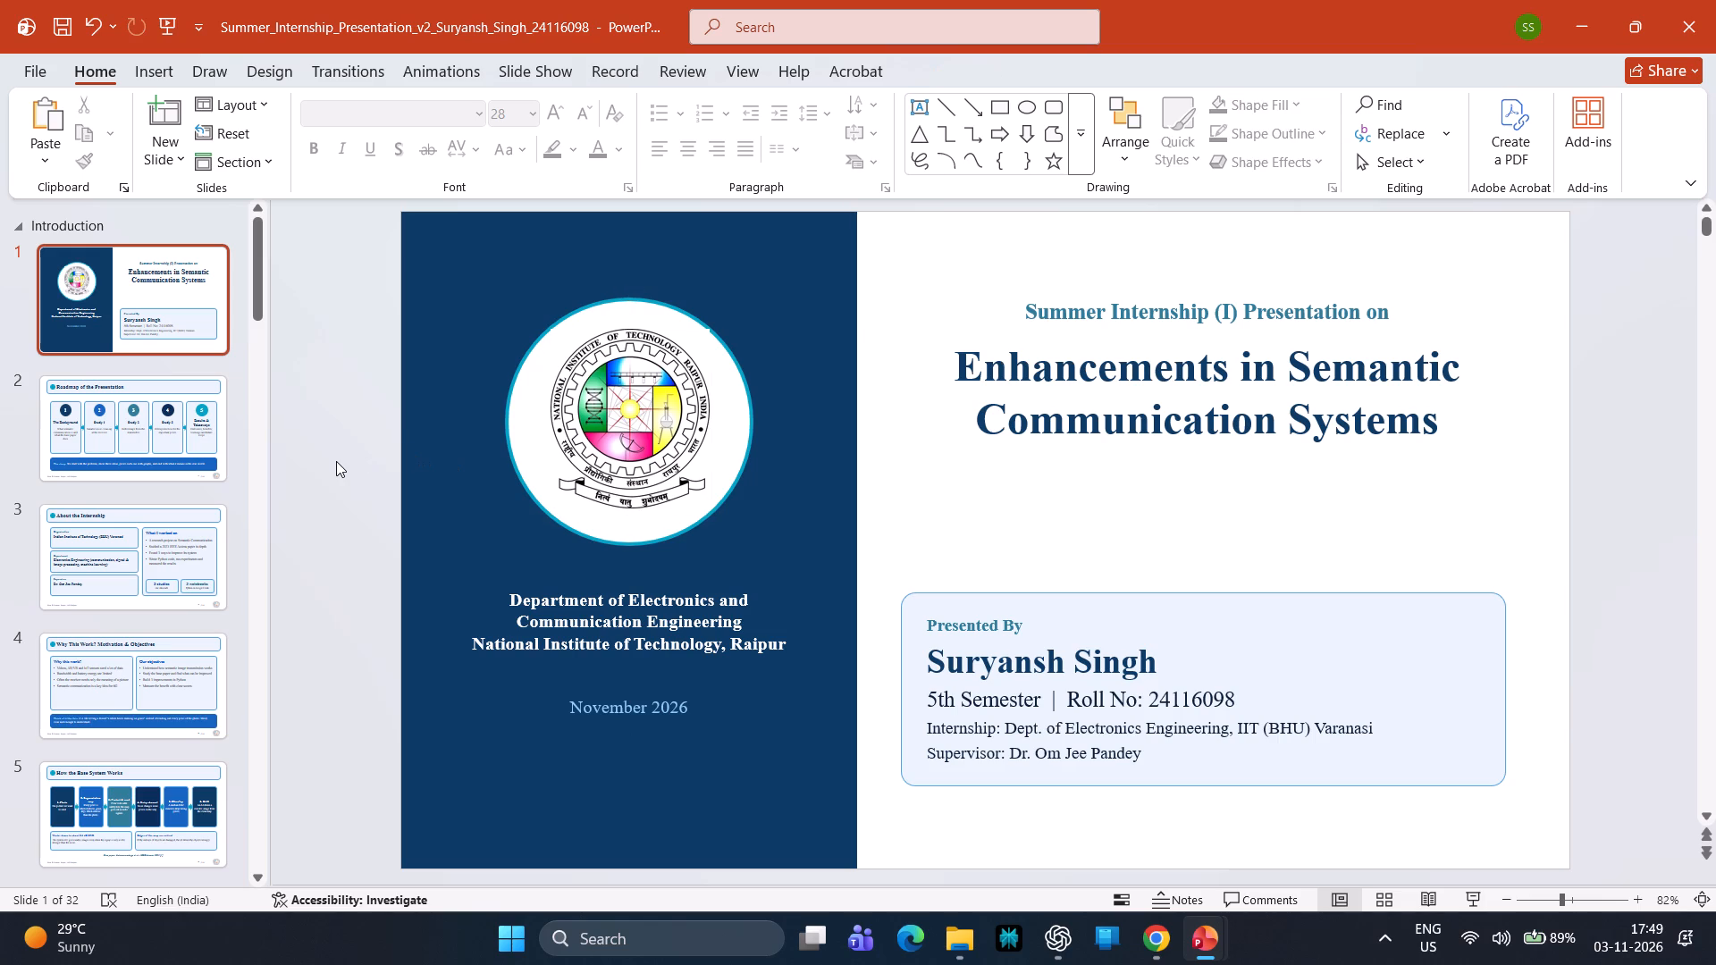
click(622, 413)
key(Down)
key(Down)
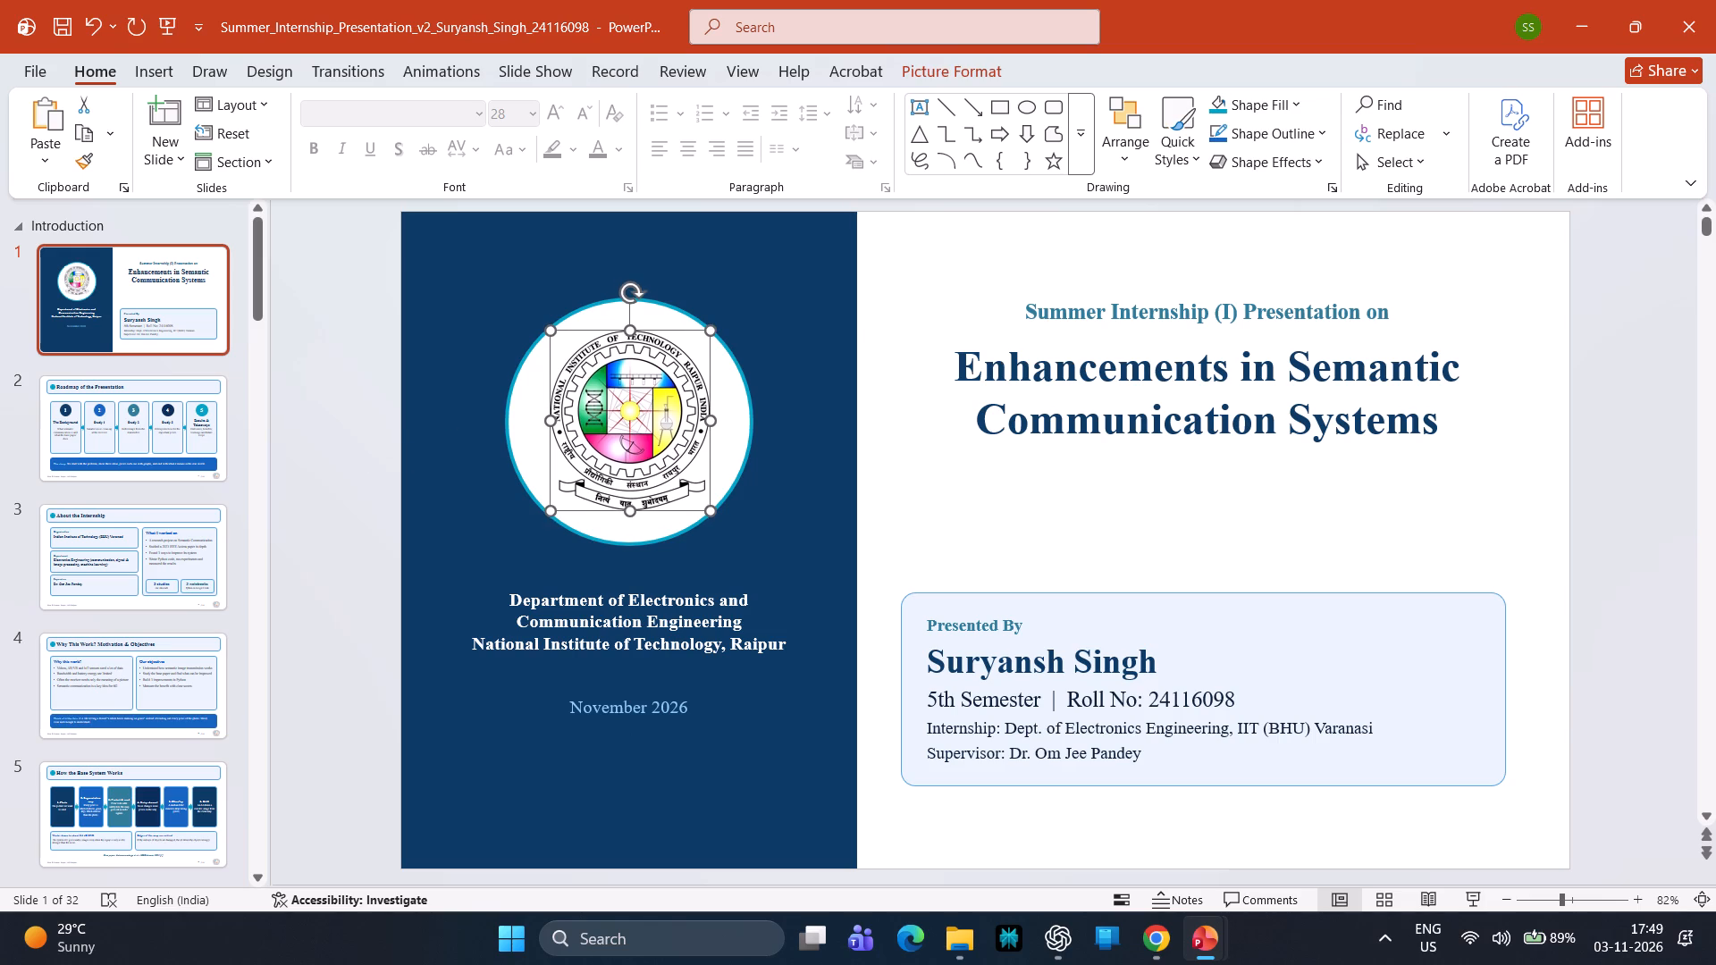
click(362, 486)
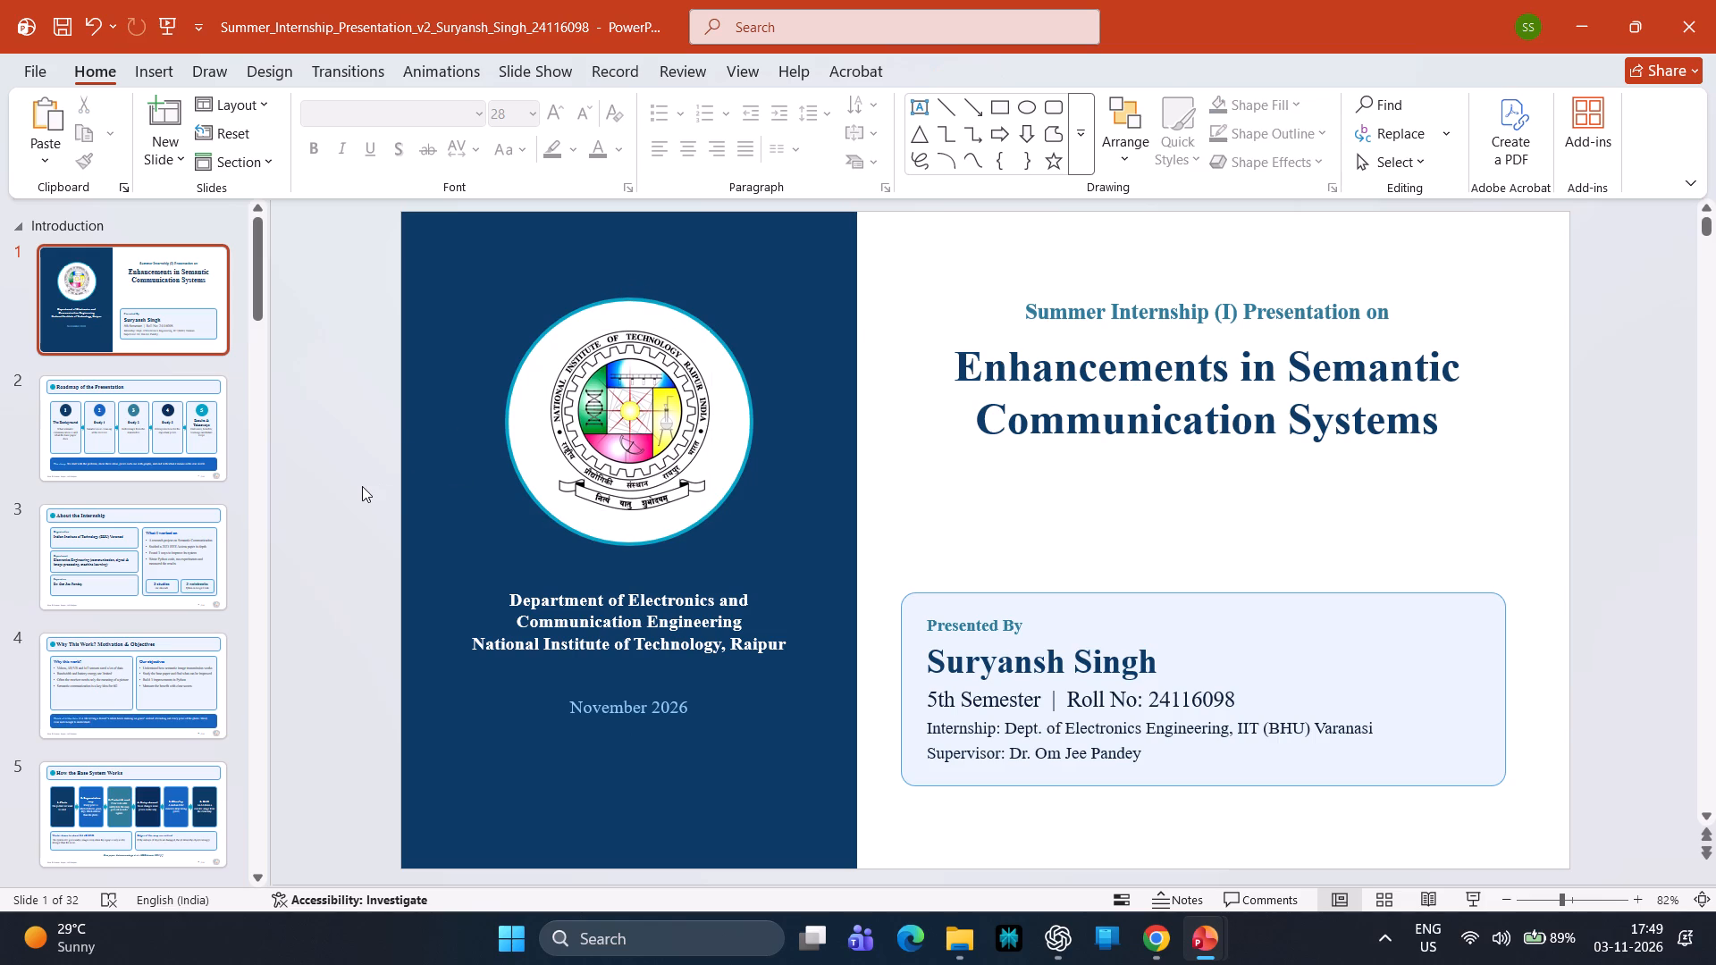
click(596, 438)
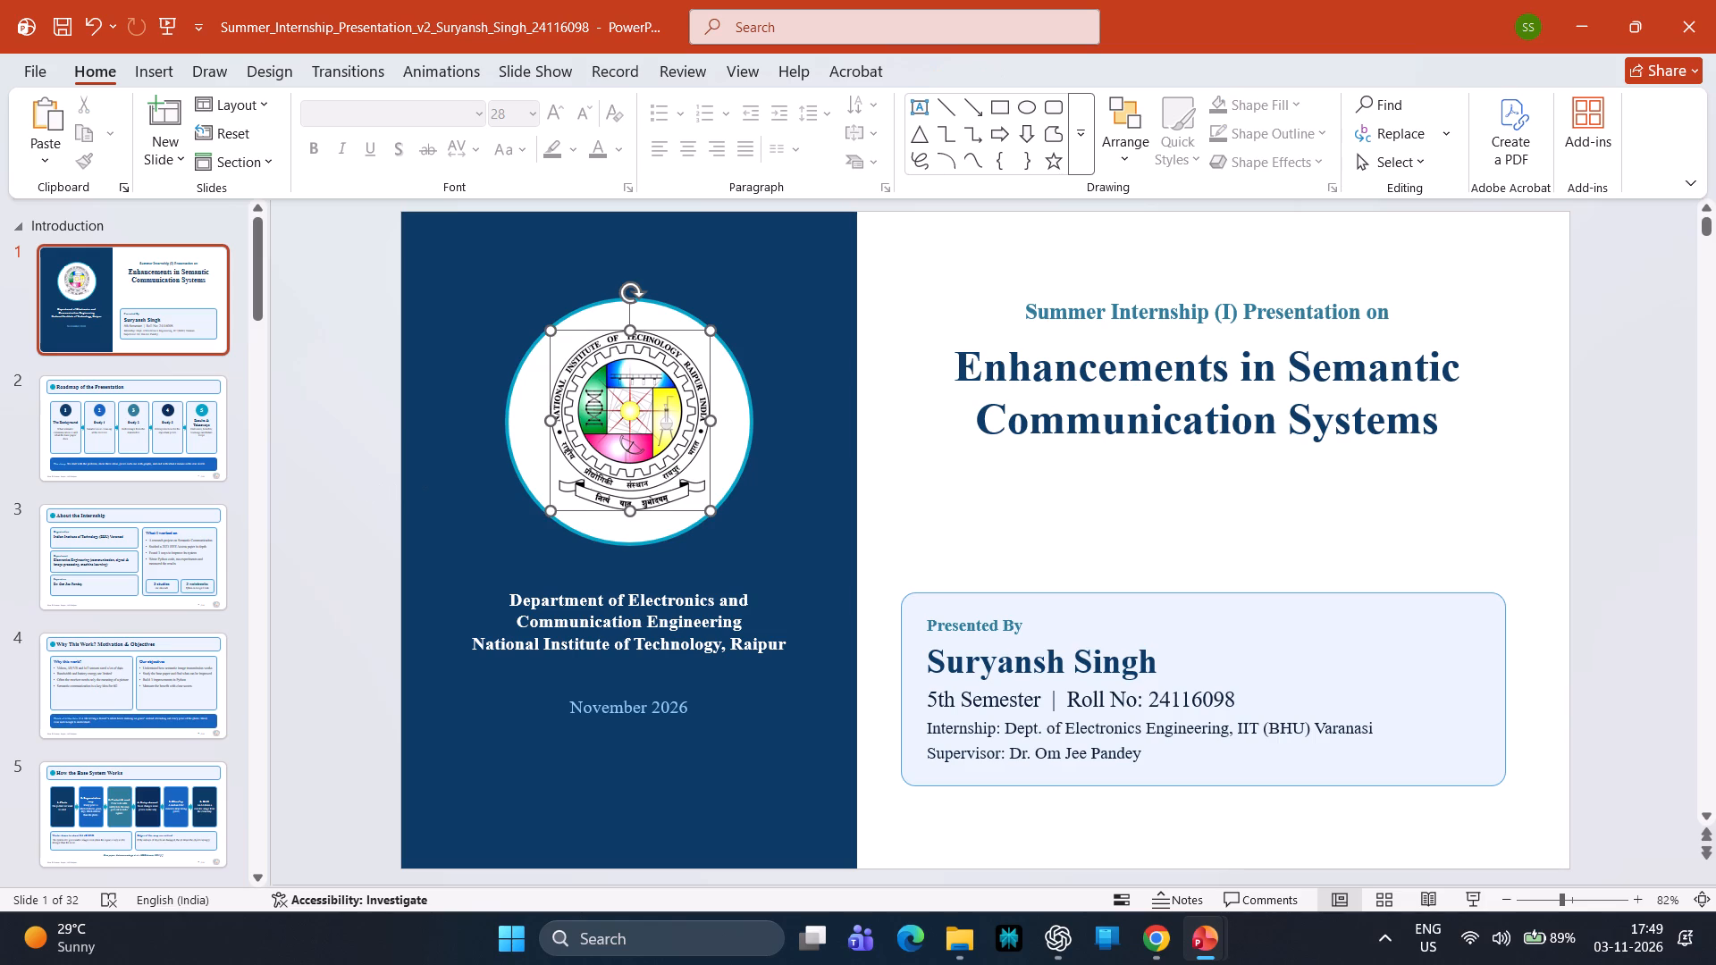
key(Down)
key(Left)
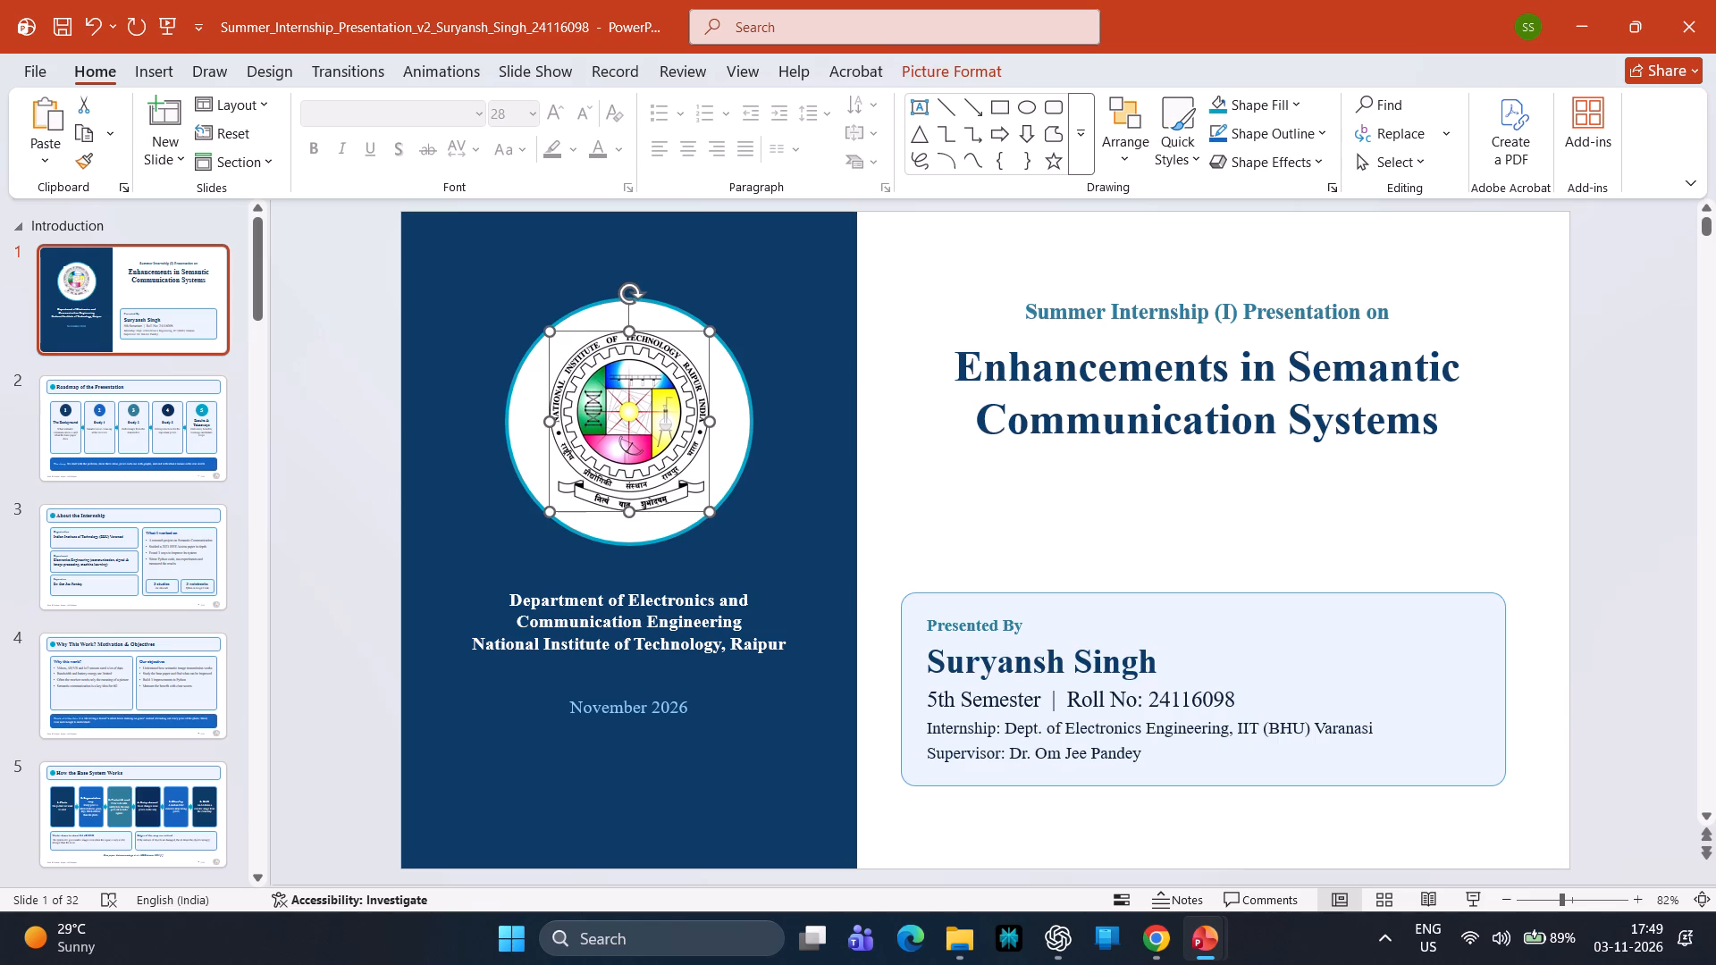
key(Up)
click(375, 475)
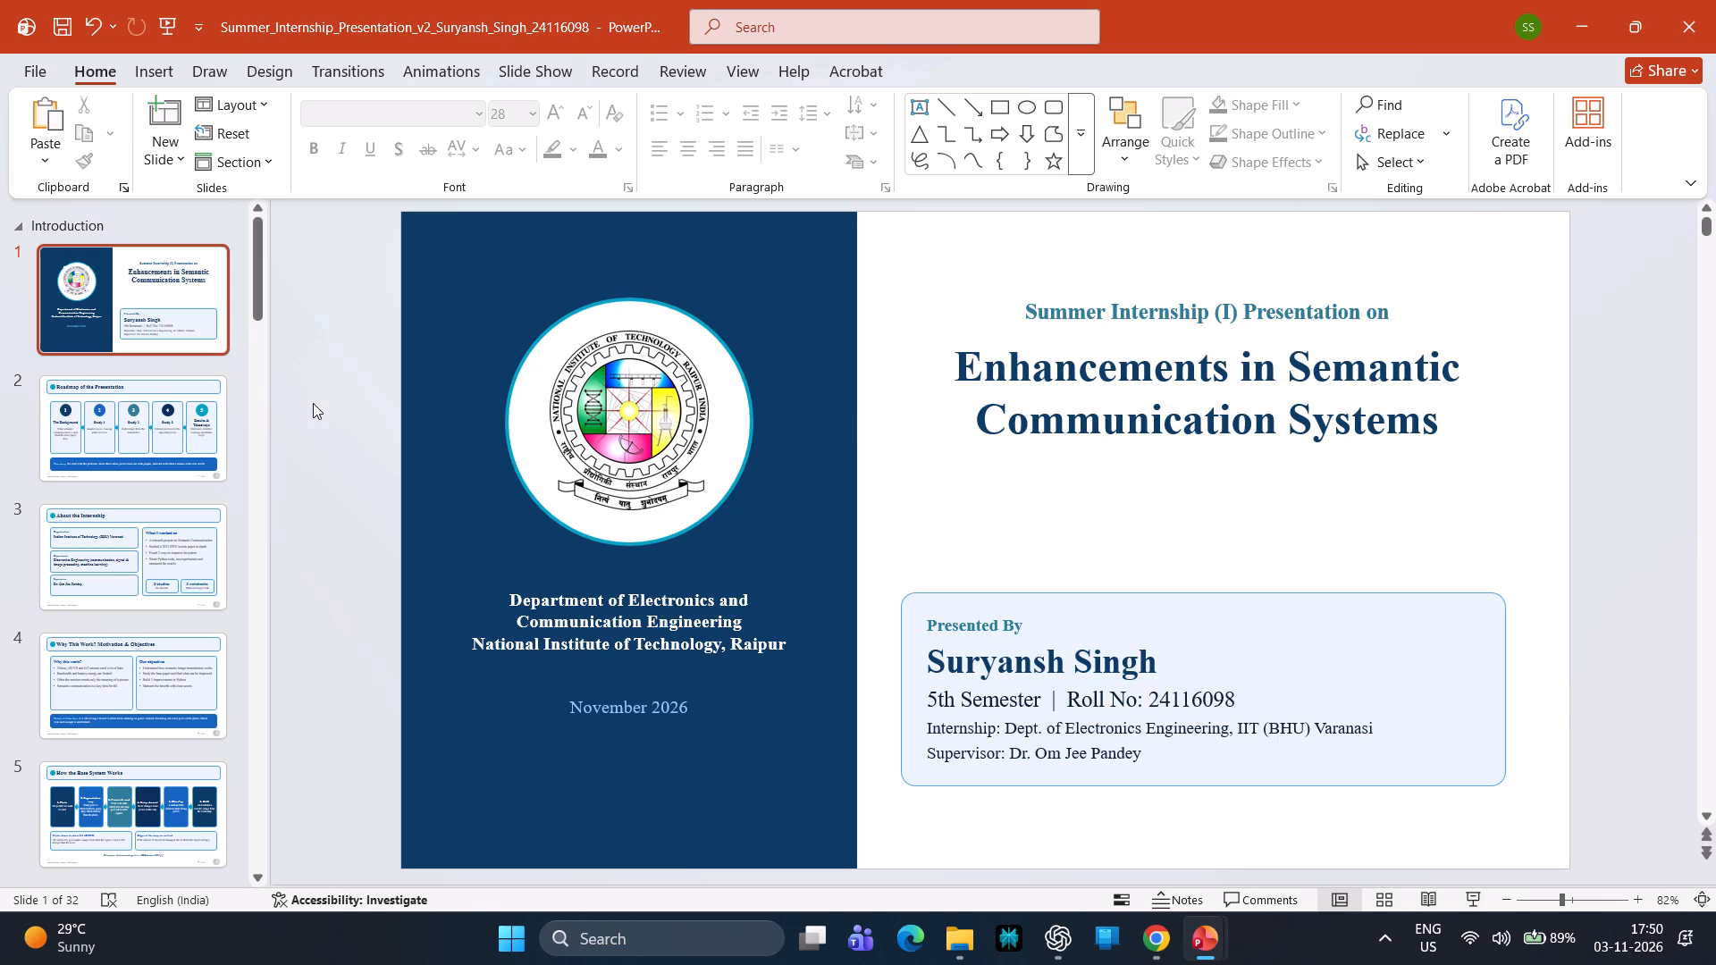
Save the v2 presentation.
click(60, 23)
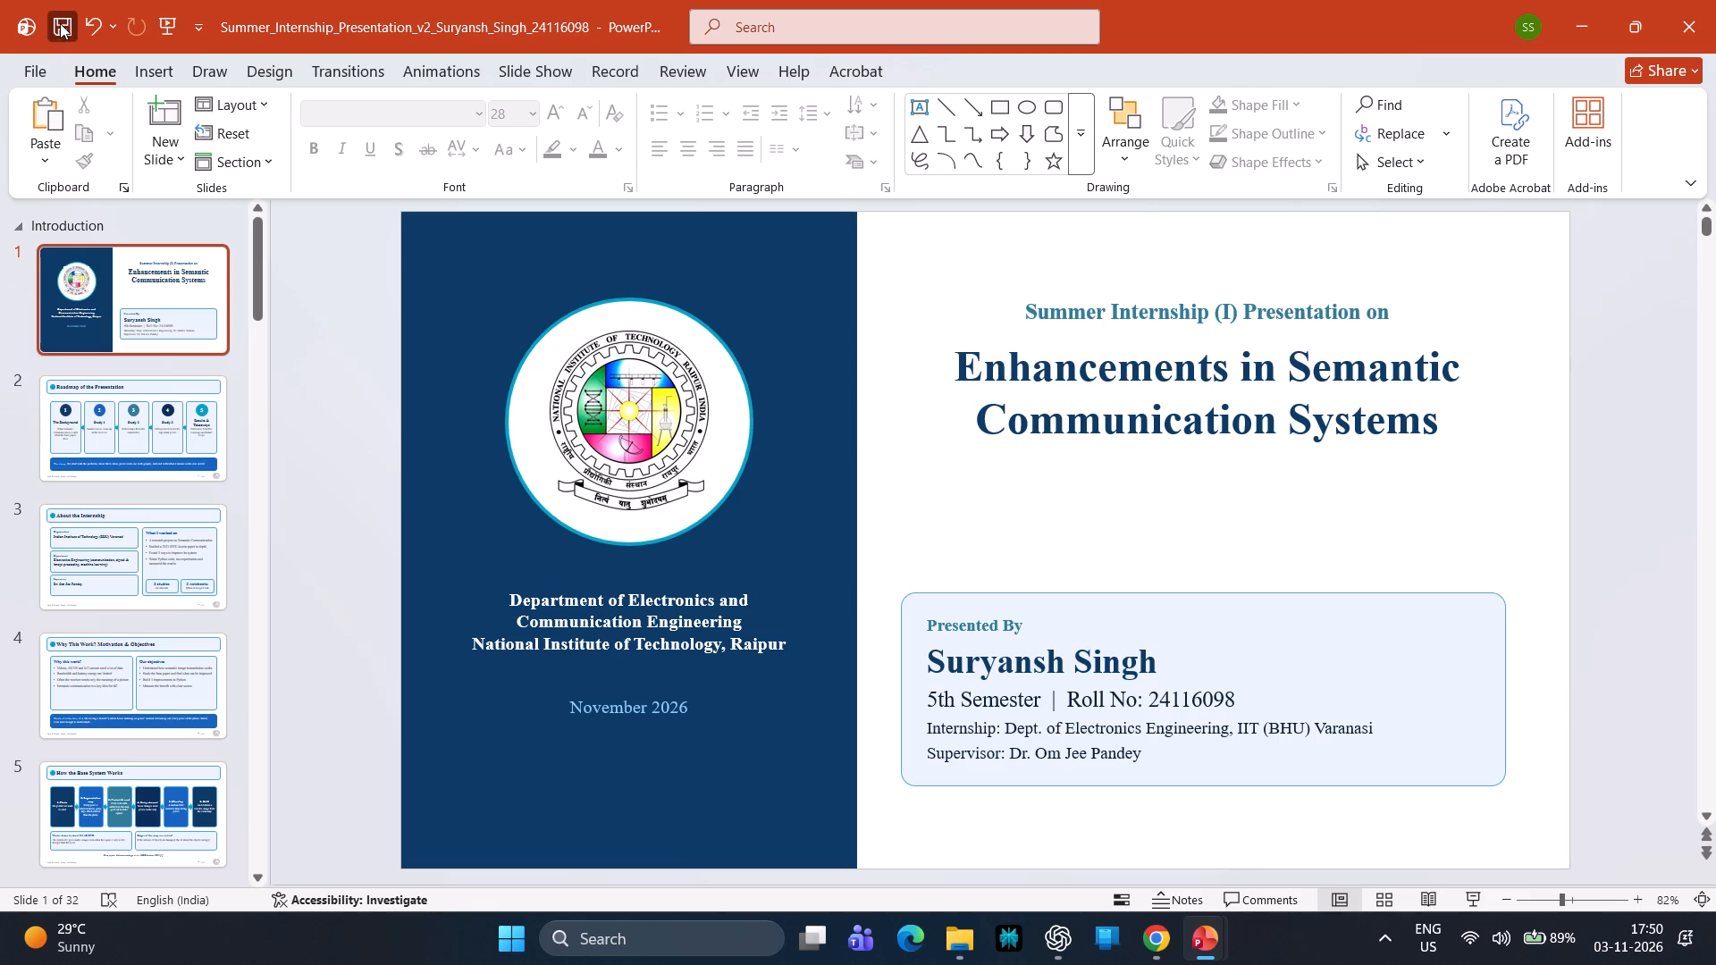
click(60, 23)
Delete the Supervisor line from the Presented By text on the title slide.
drag(1146, 754, 913, 745)
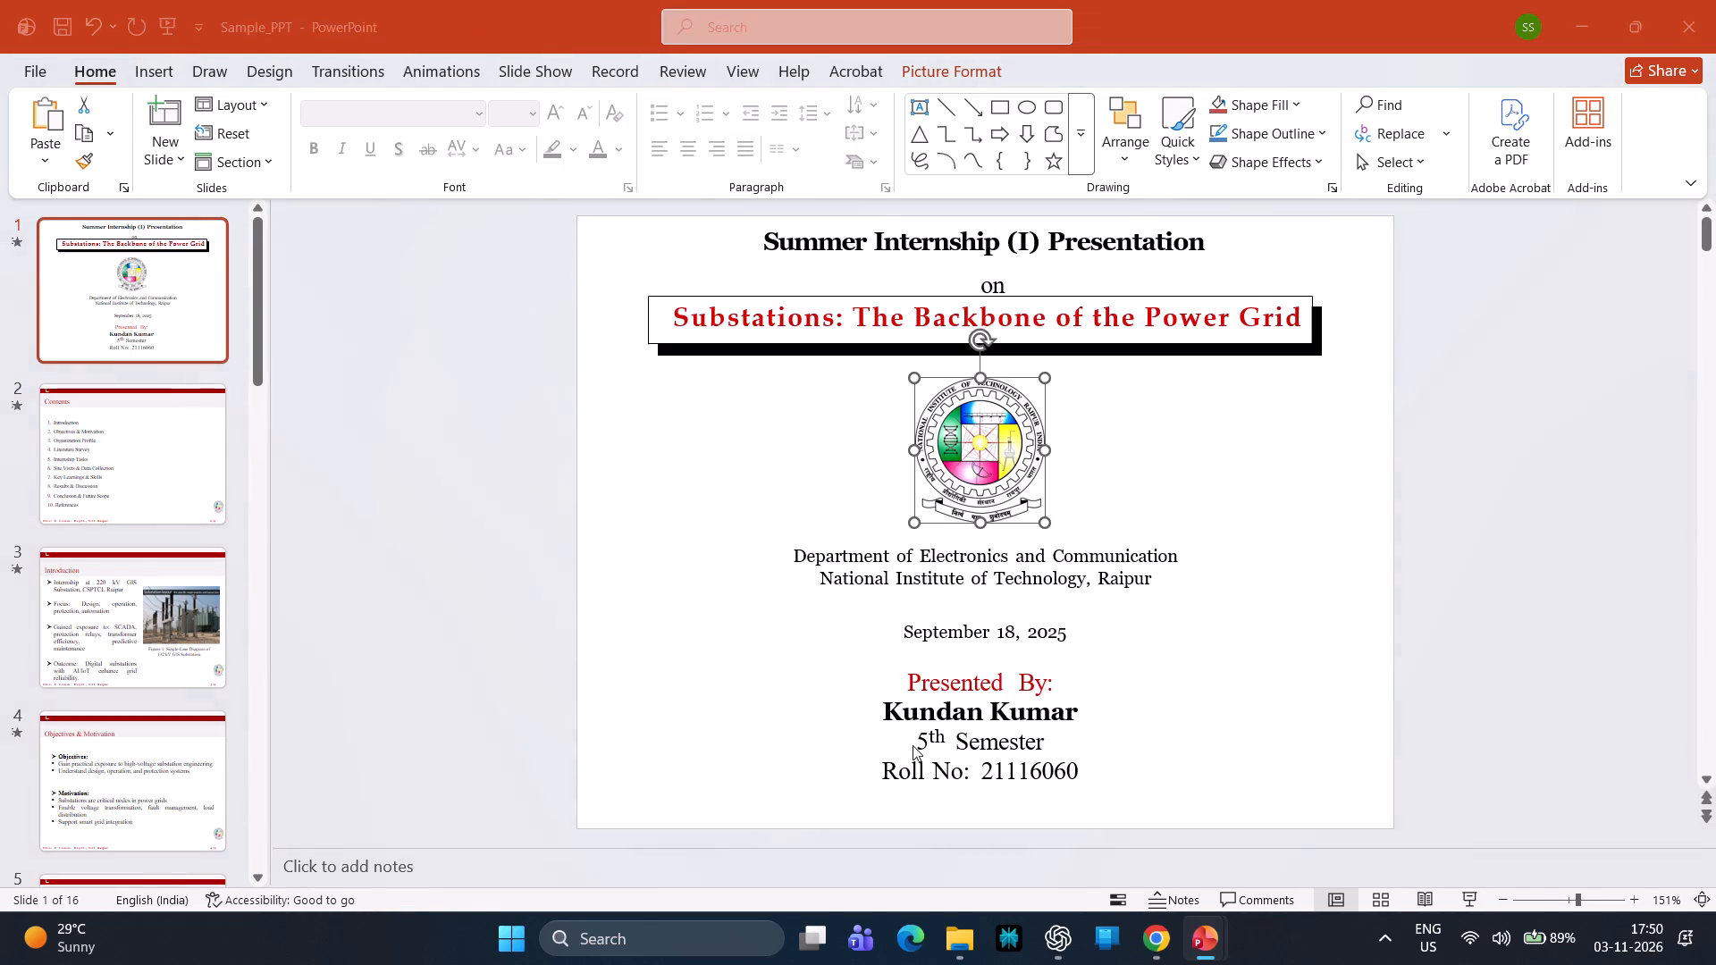
key(BackSpace)
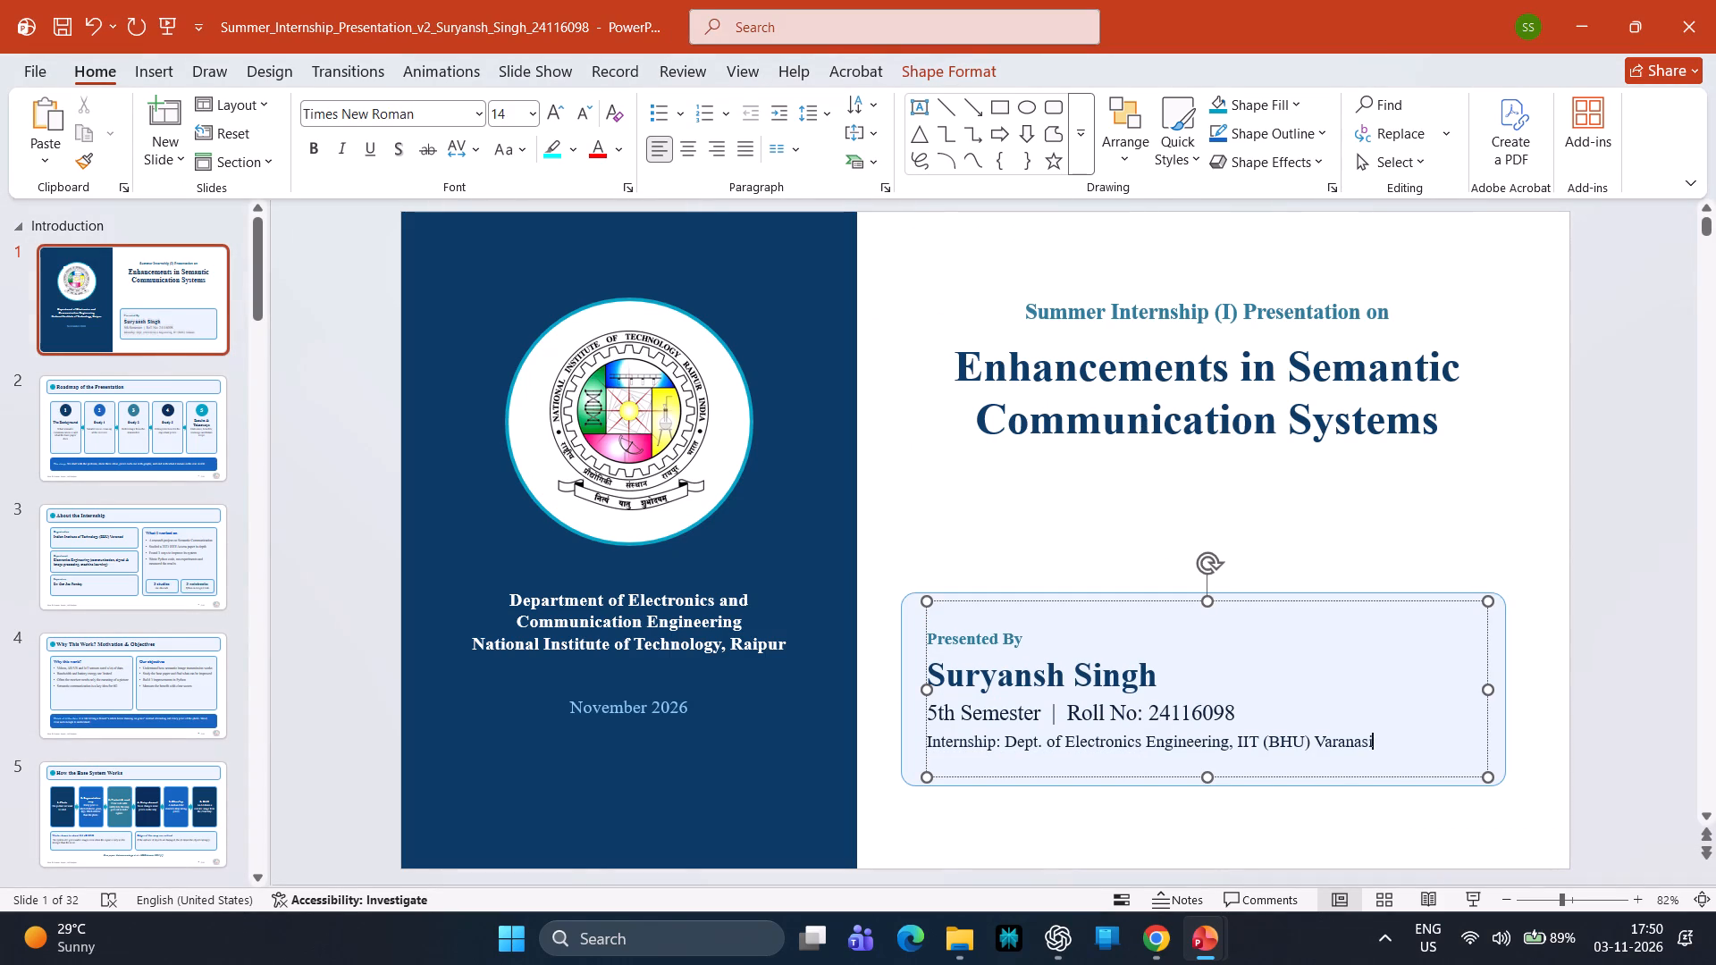
key(BackSpace)
Delete the Internship line's text from the Presented By text, keeping an empty line below the semester and roll number.
key(ctrl+BackSpace)
key(ctrl+BackSpace)
key(ctrl+BackSpace)
key(ctrl+BackSpace)
key(ctrl+BackSpace)
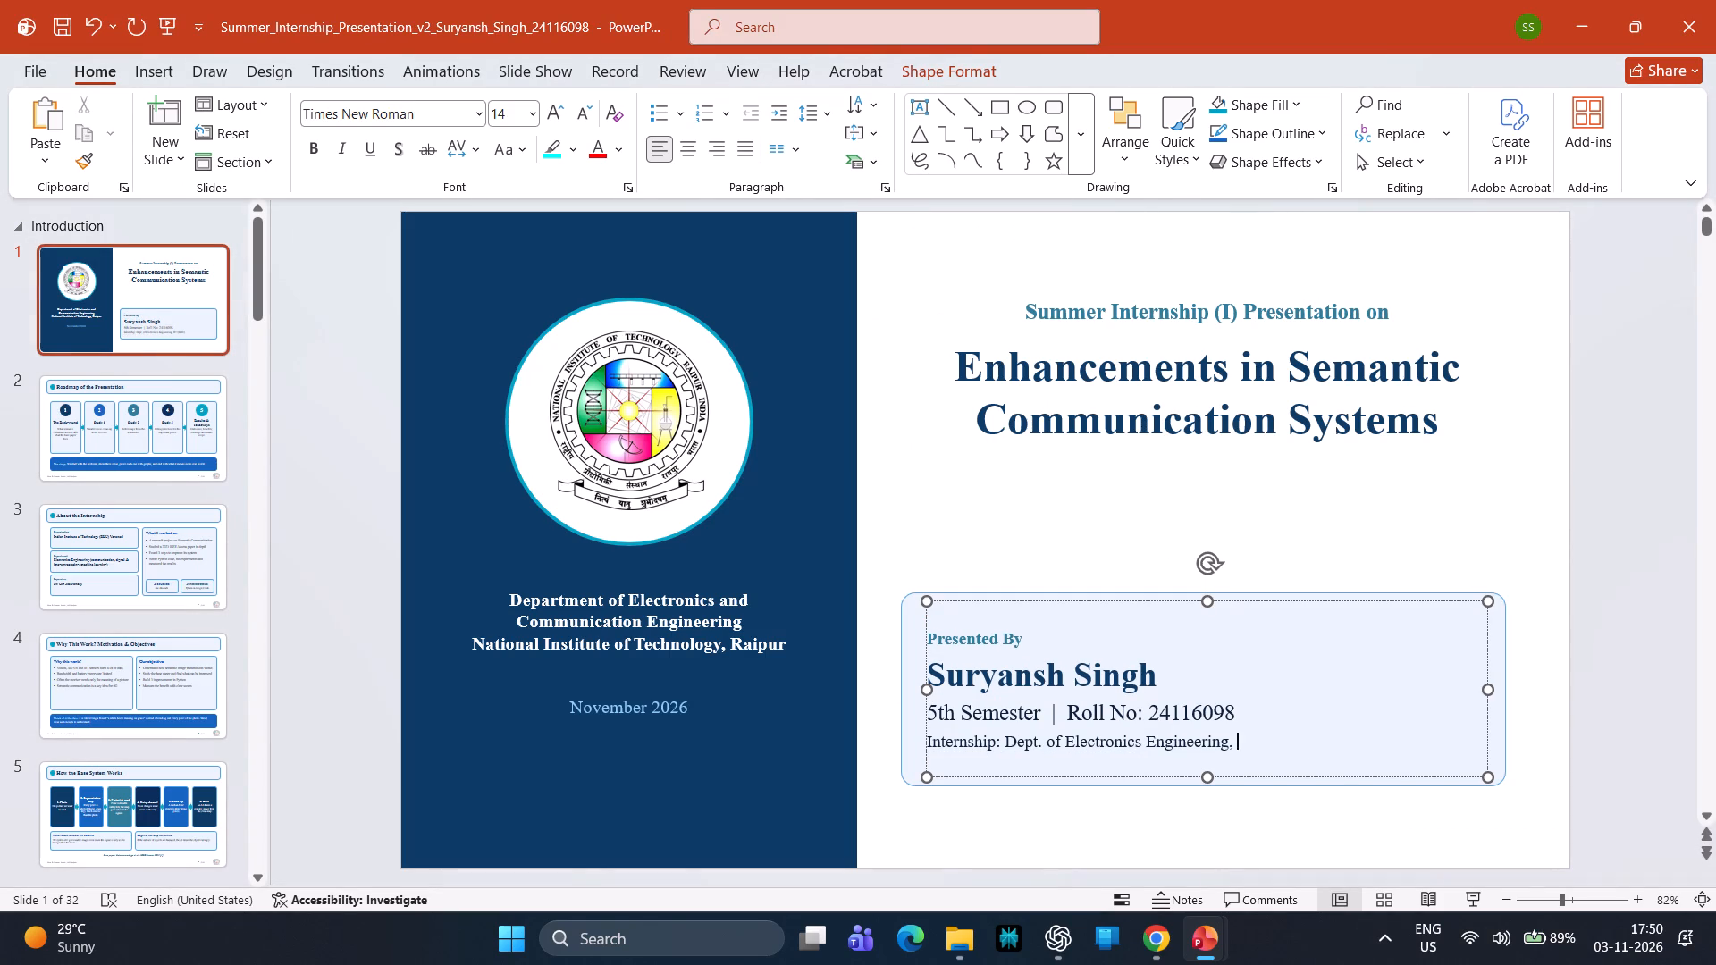
key(ctrl+BackSpace)
key(ctrl+BackSpace)
key(ctrl+BackSpace)
key(ctrl+BackSpace)
key(ctrl+BackSpace)
key(ctrl+BackSpace)
key(ctrl+BackSpace)
key(ctrl+BackSpace)
key(ctrl+BackSpace)
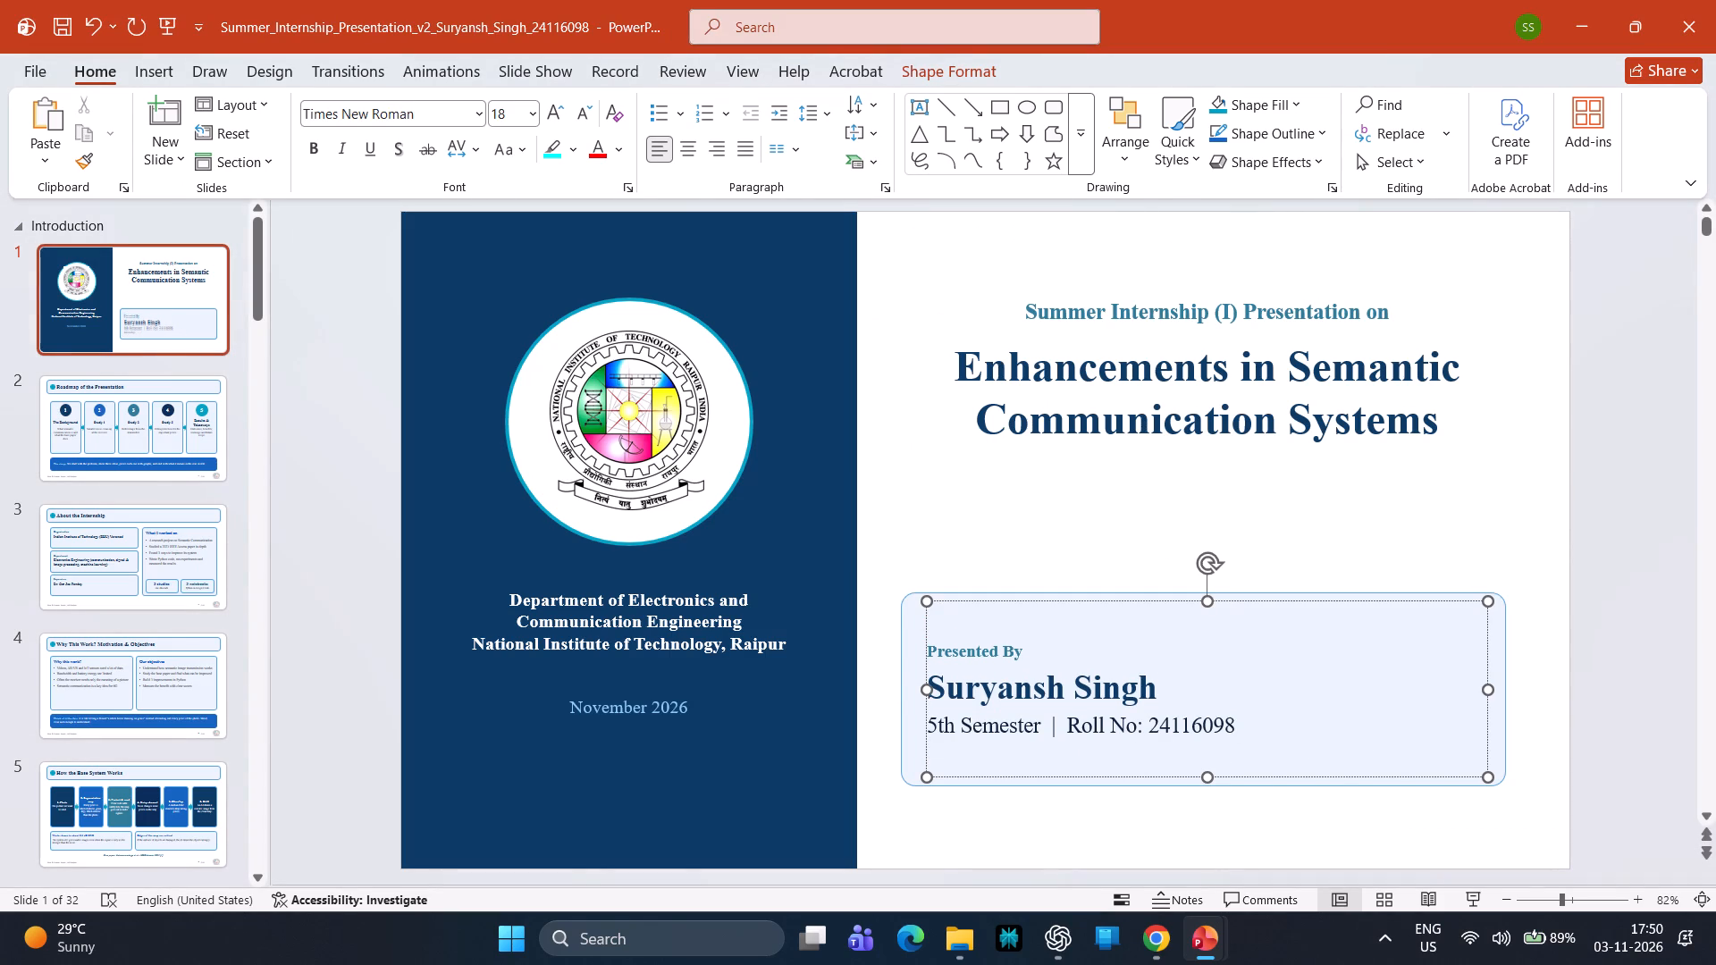
key(ctrl+z)
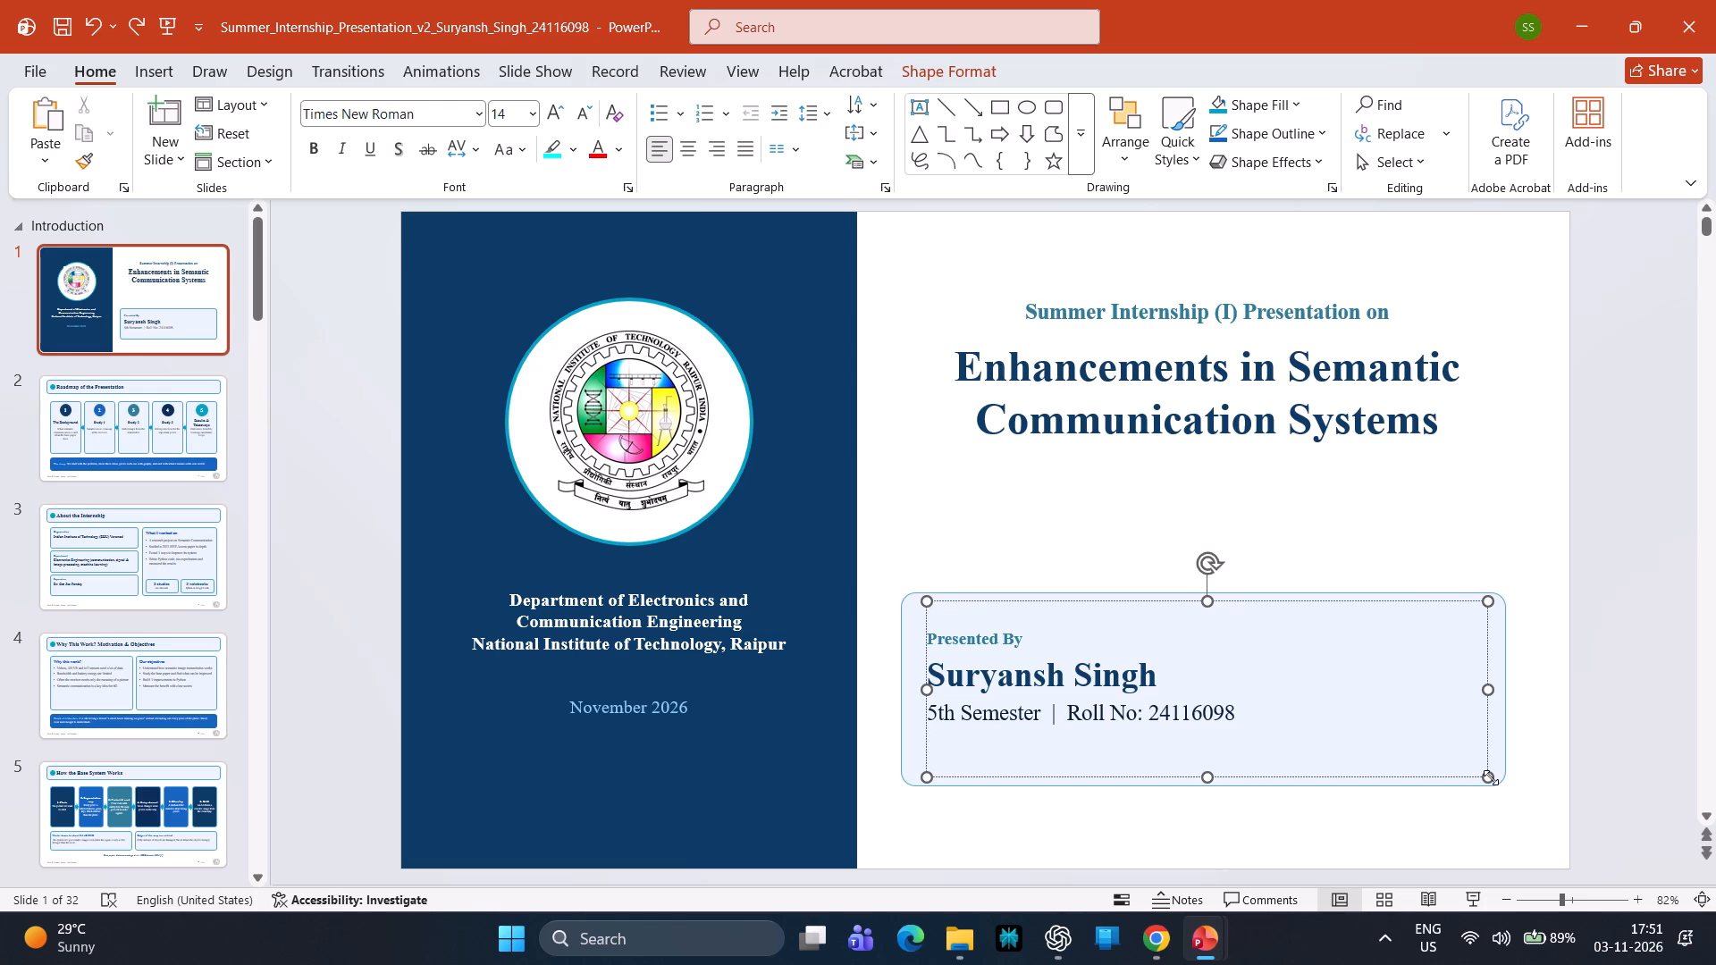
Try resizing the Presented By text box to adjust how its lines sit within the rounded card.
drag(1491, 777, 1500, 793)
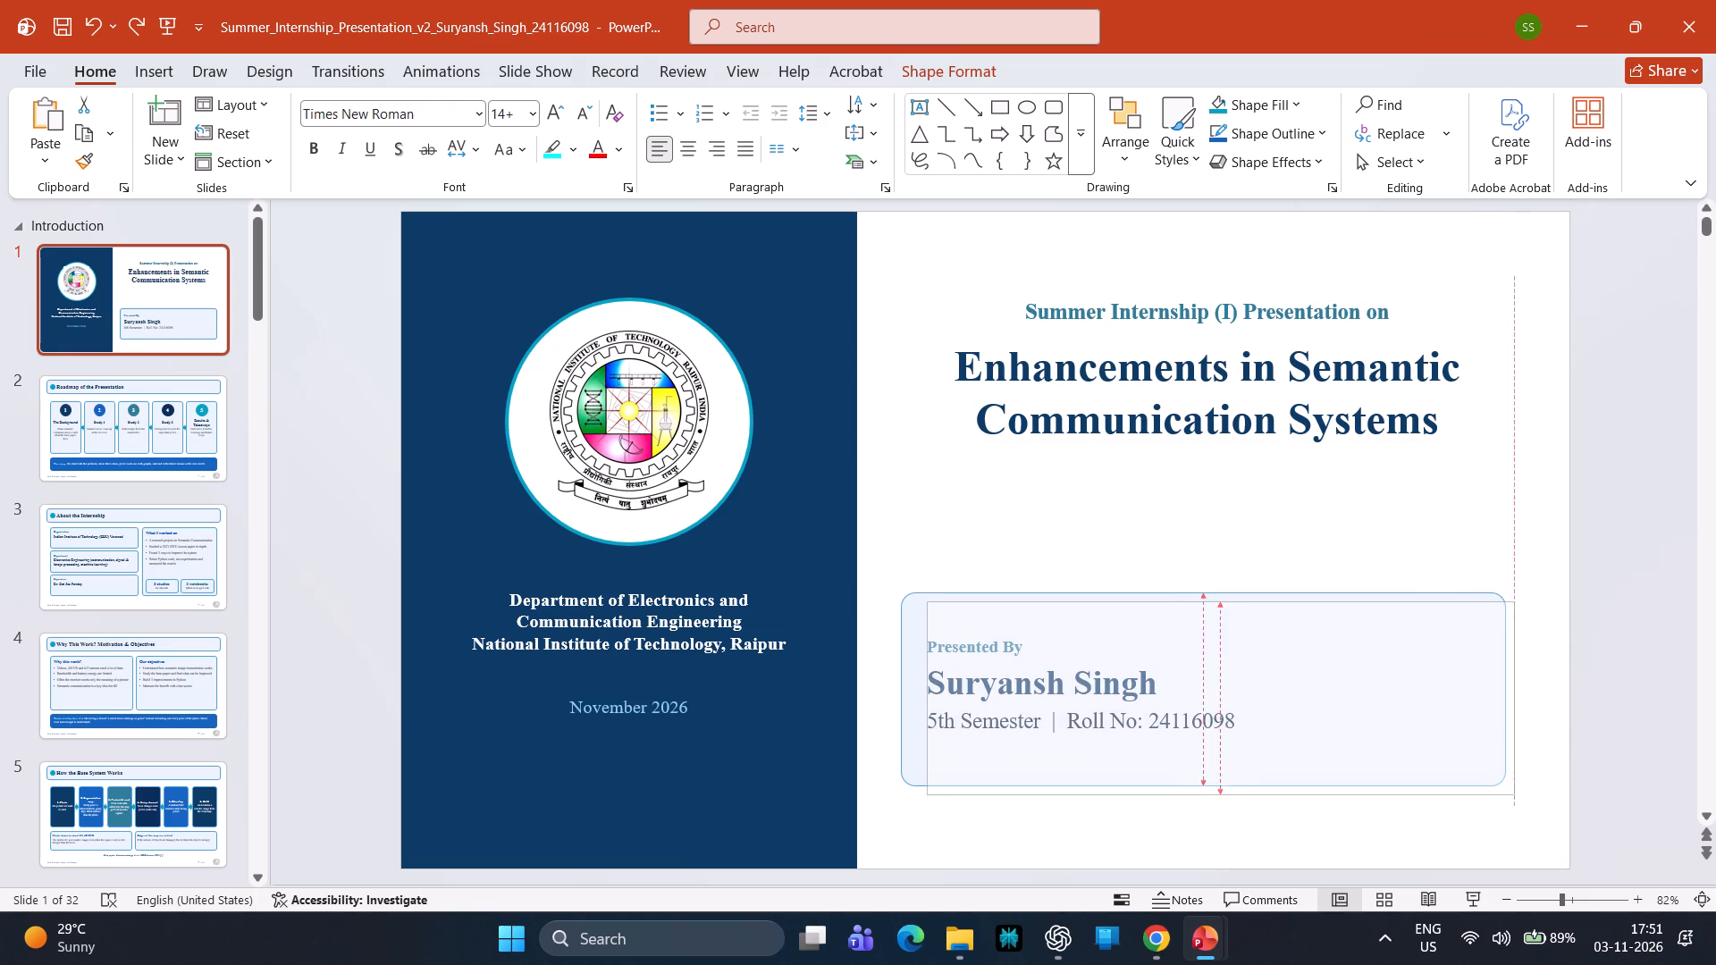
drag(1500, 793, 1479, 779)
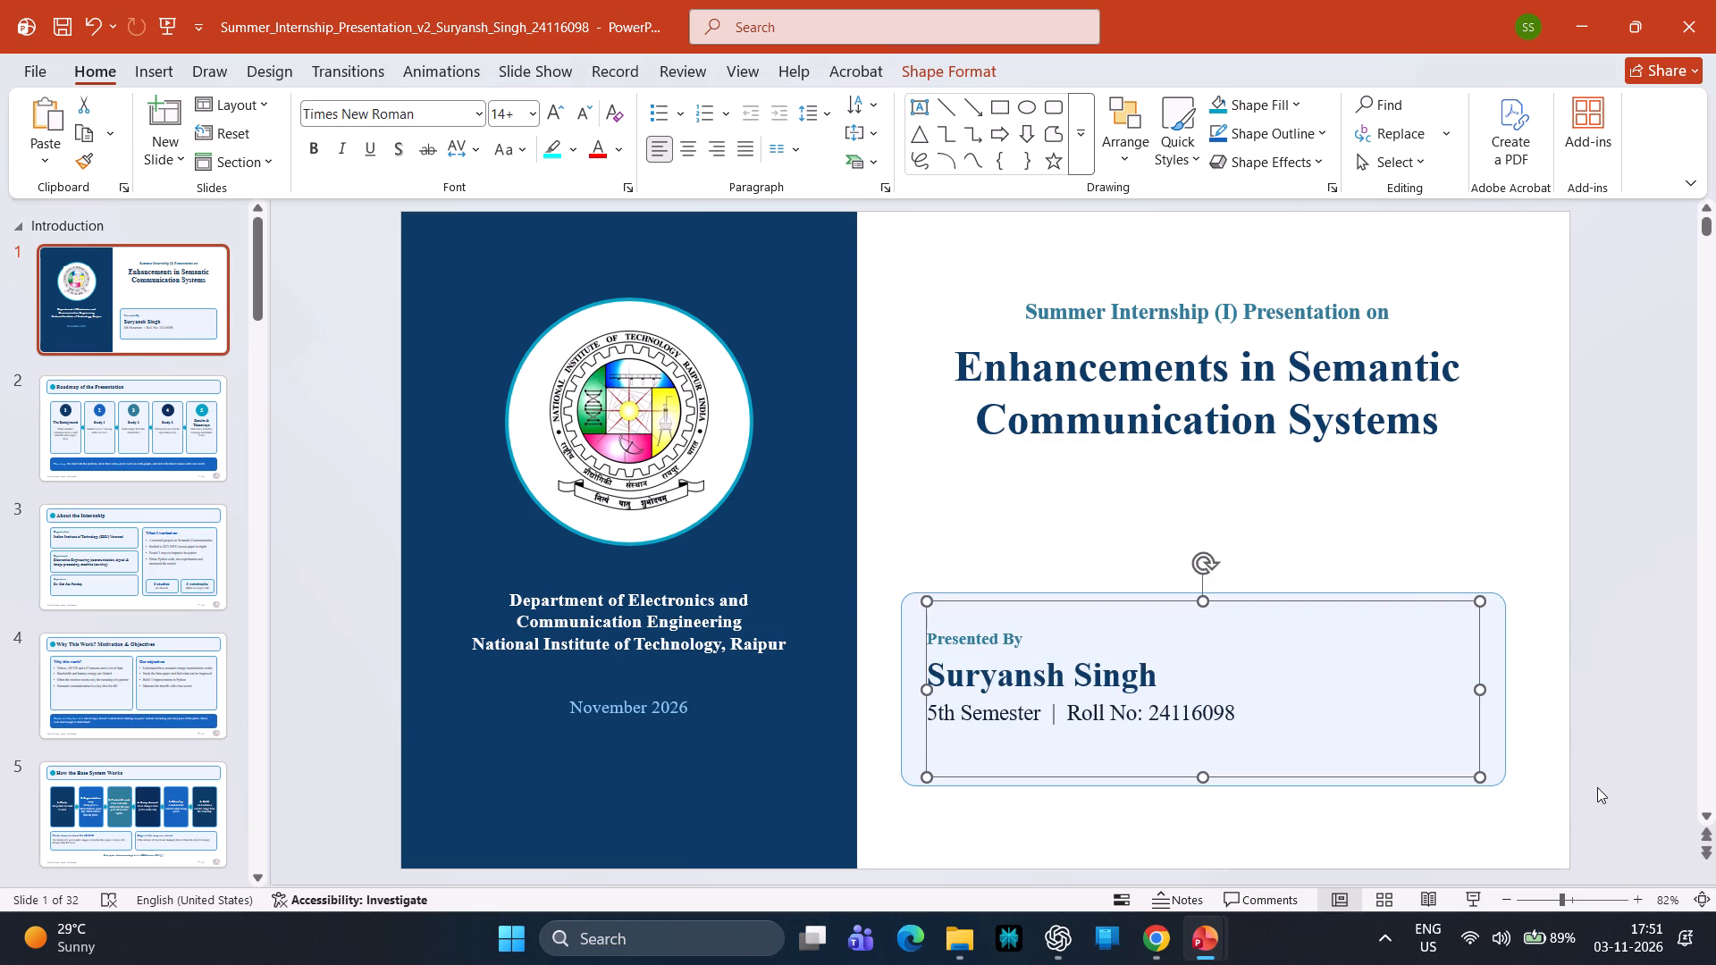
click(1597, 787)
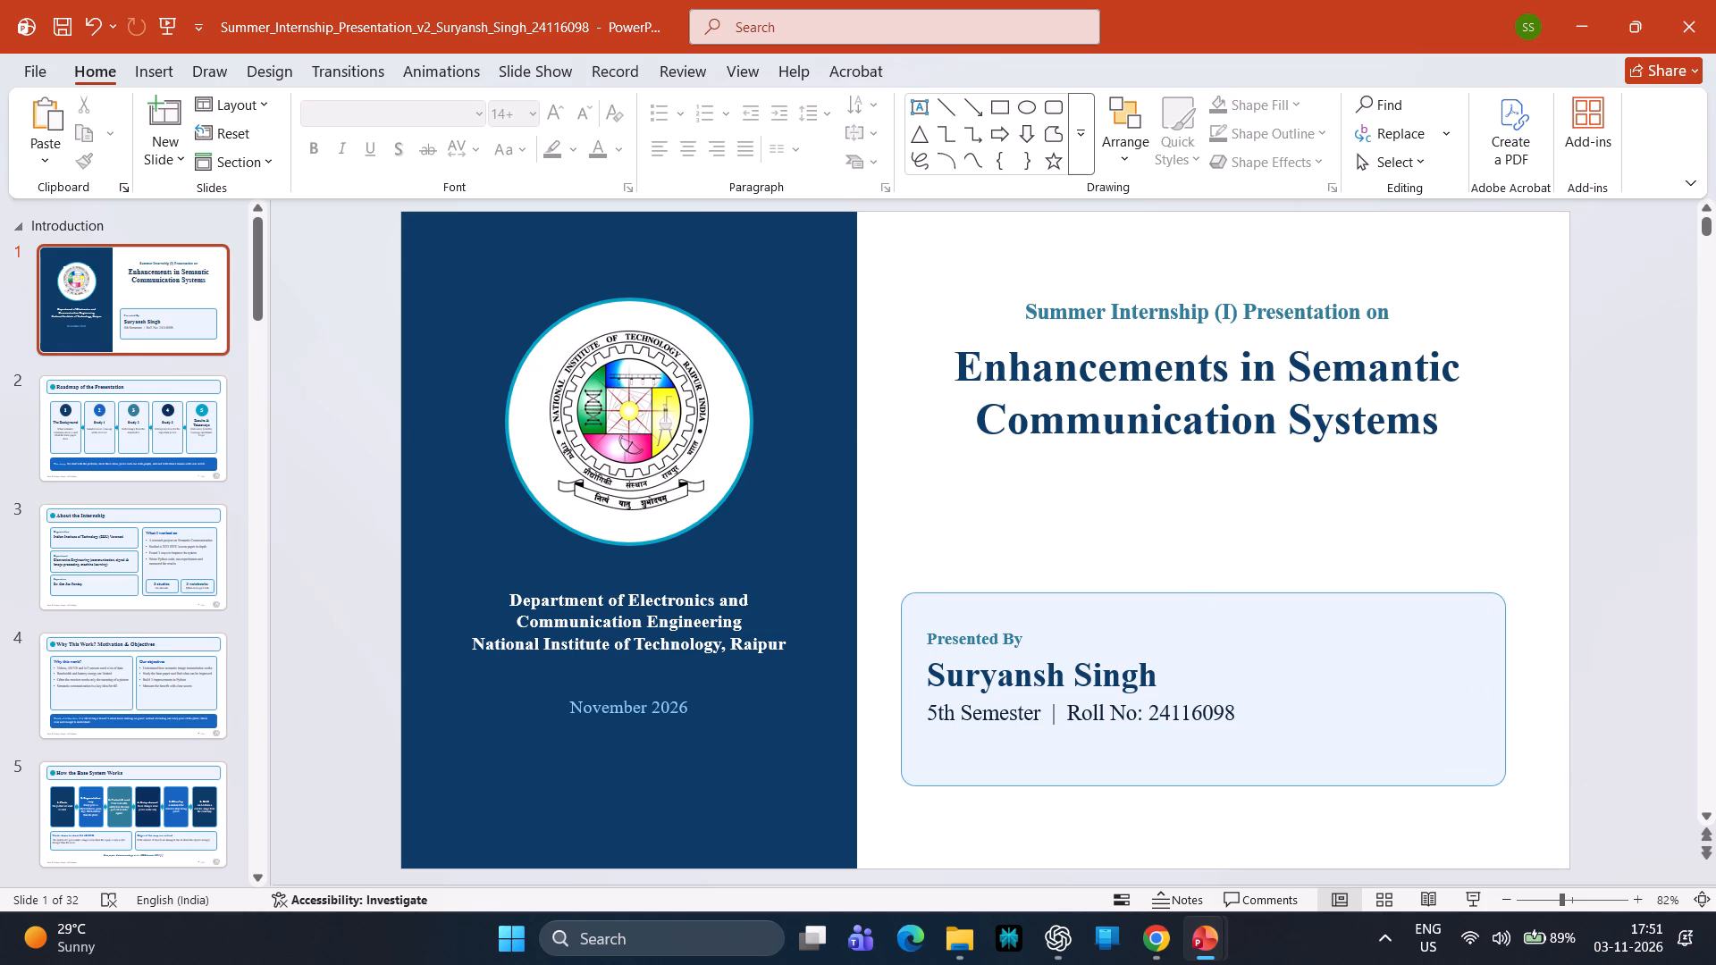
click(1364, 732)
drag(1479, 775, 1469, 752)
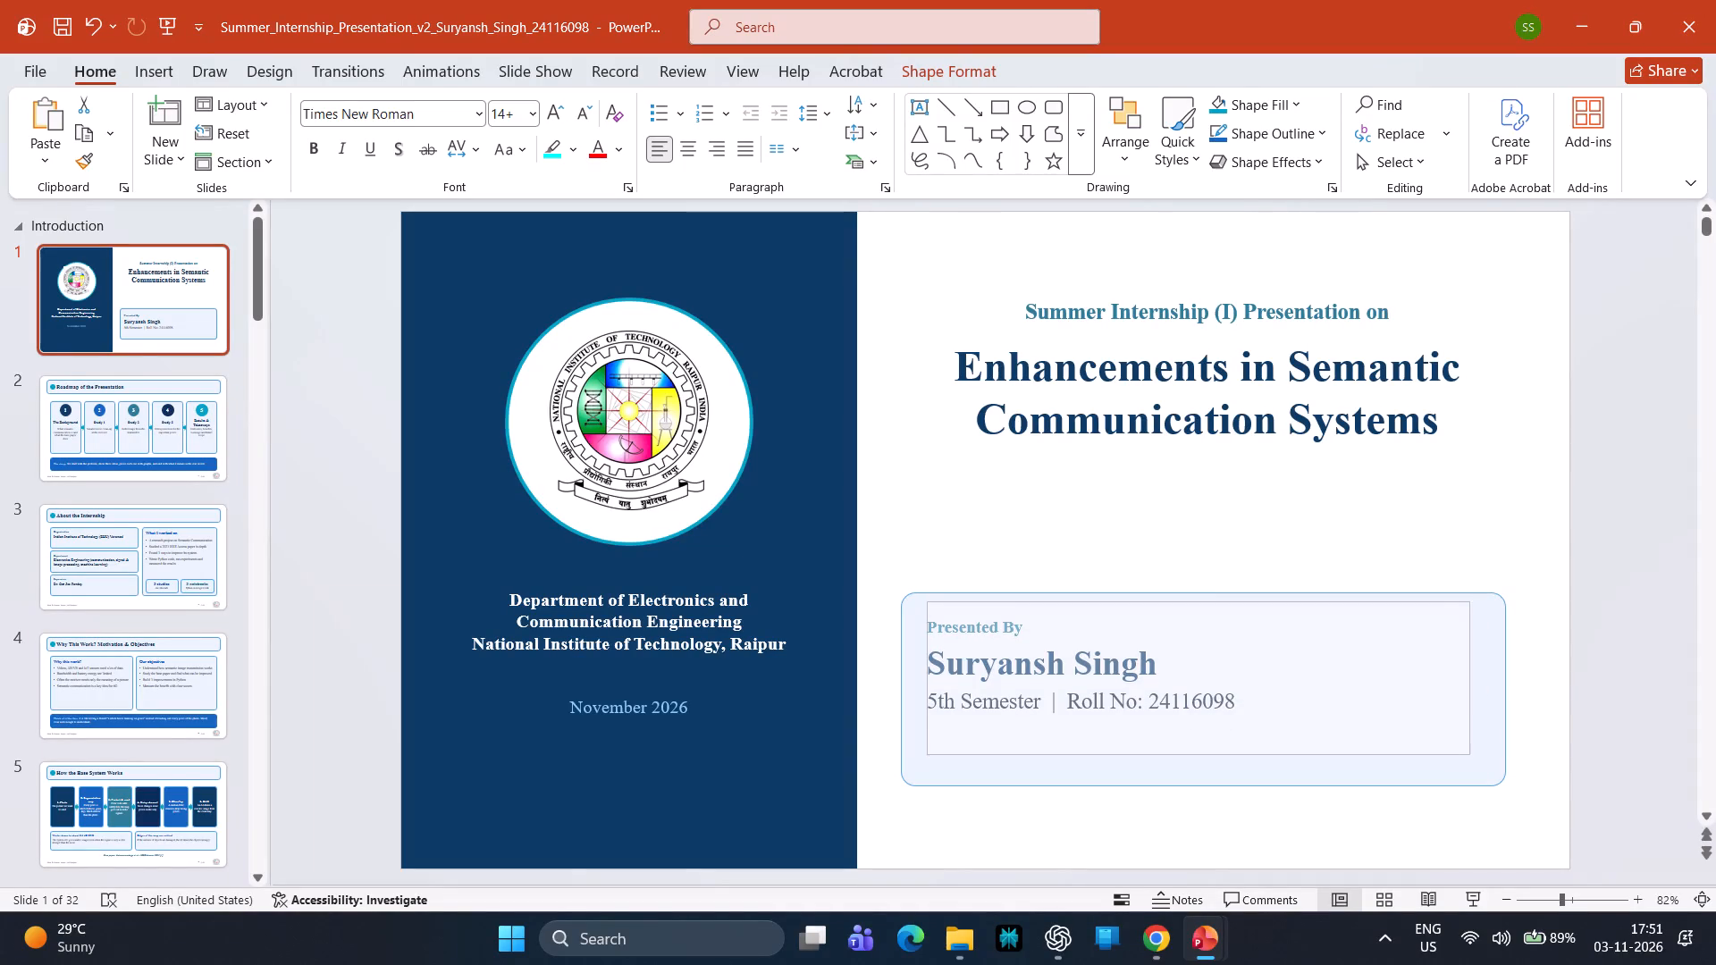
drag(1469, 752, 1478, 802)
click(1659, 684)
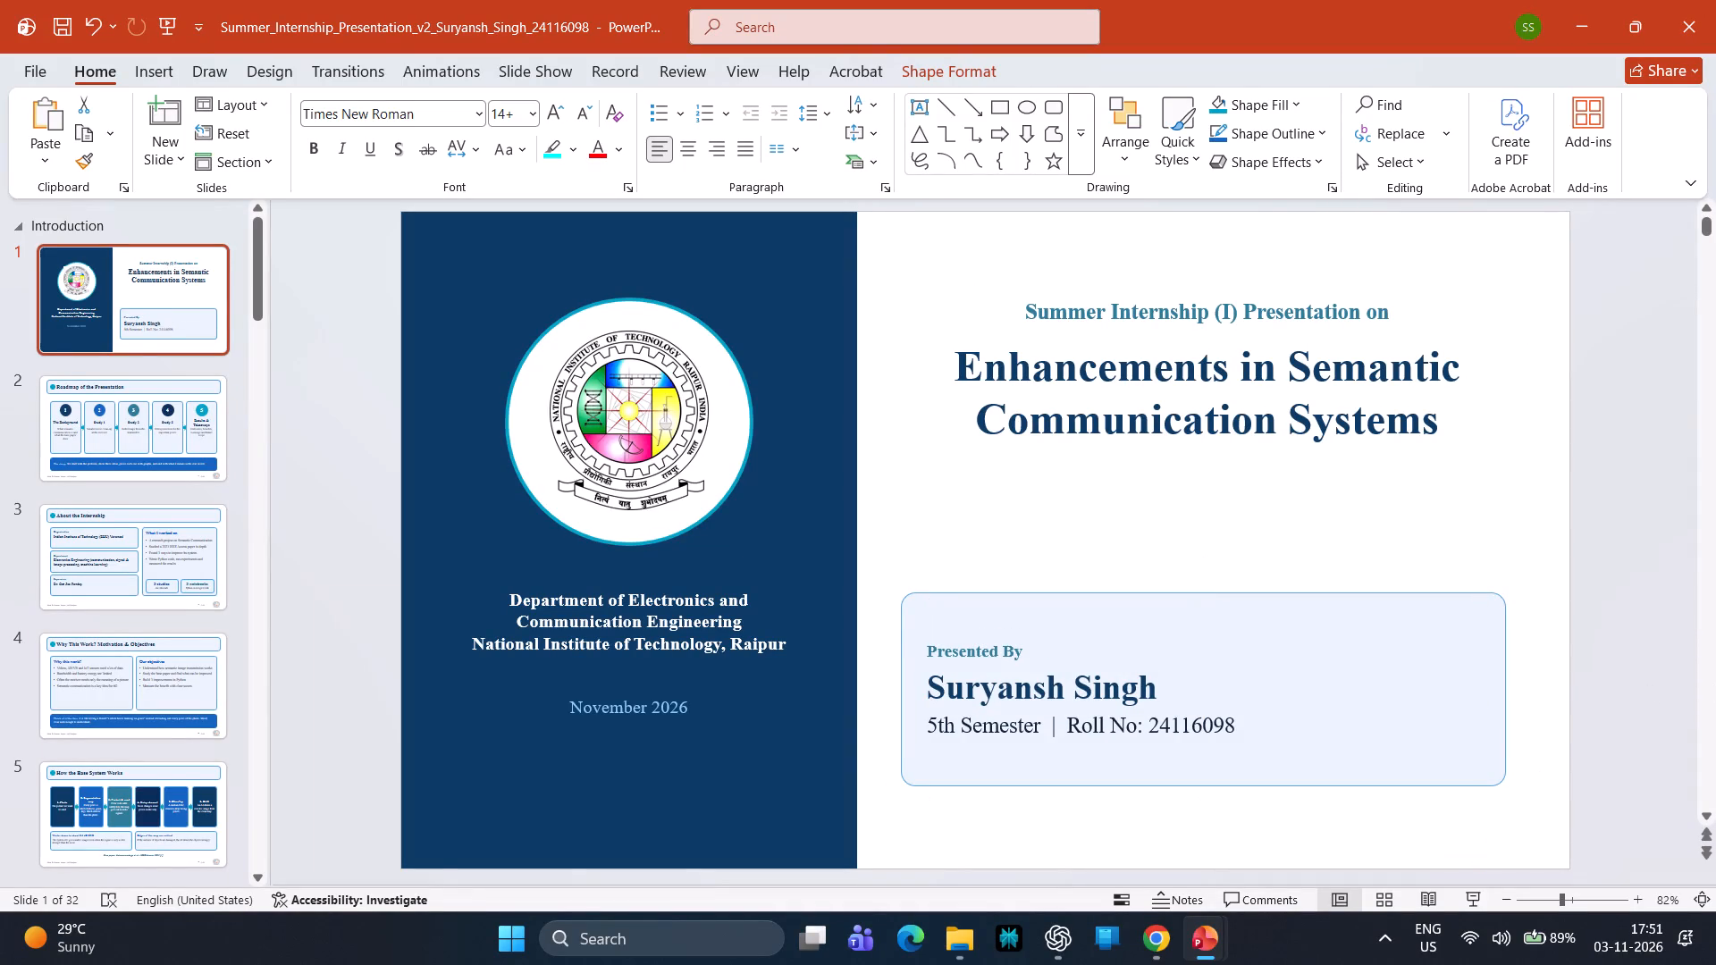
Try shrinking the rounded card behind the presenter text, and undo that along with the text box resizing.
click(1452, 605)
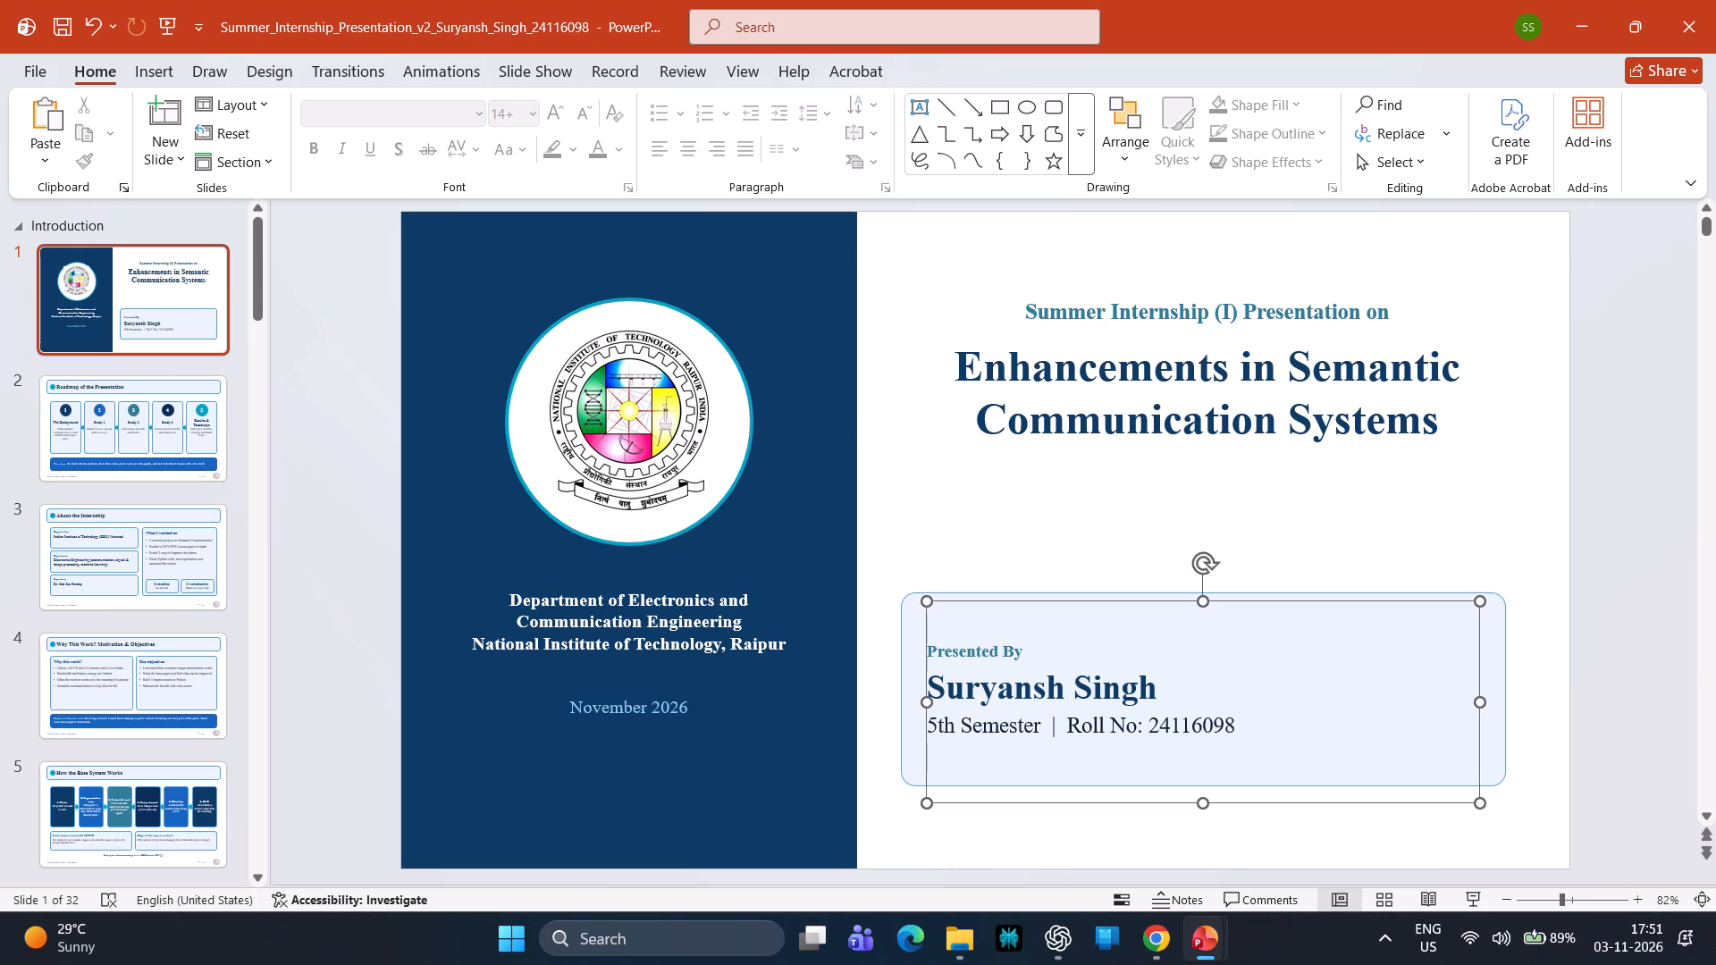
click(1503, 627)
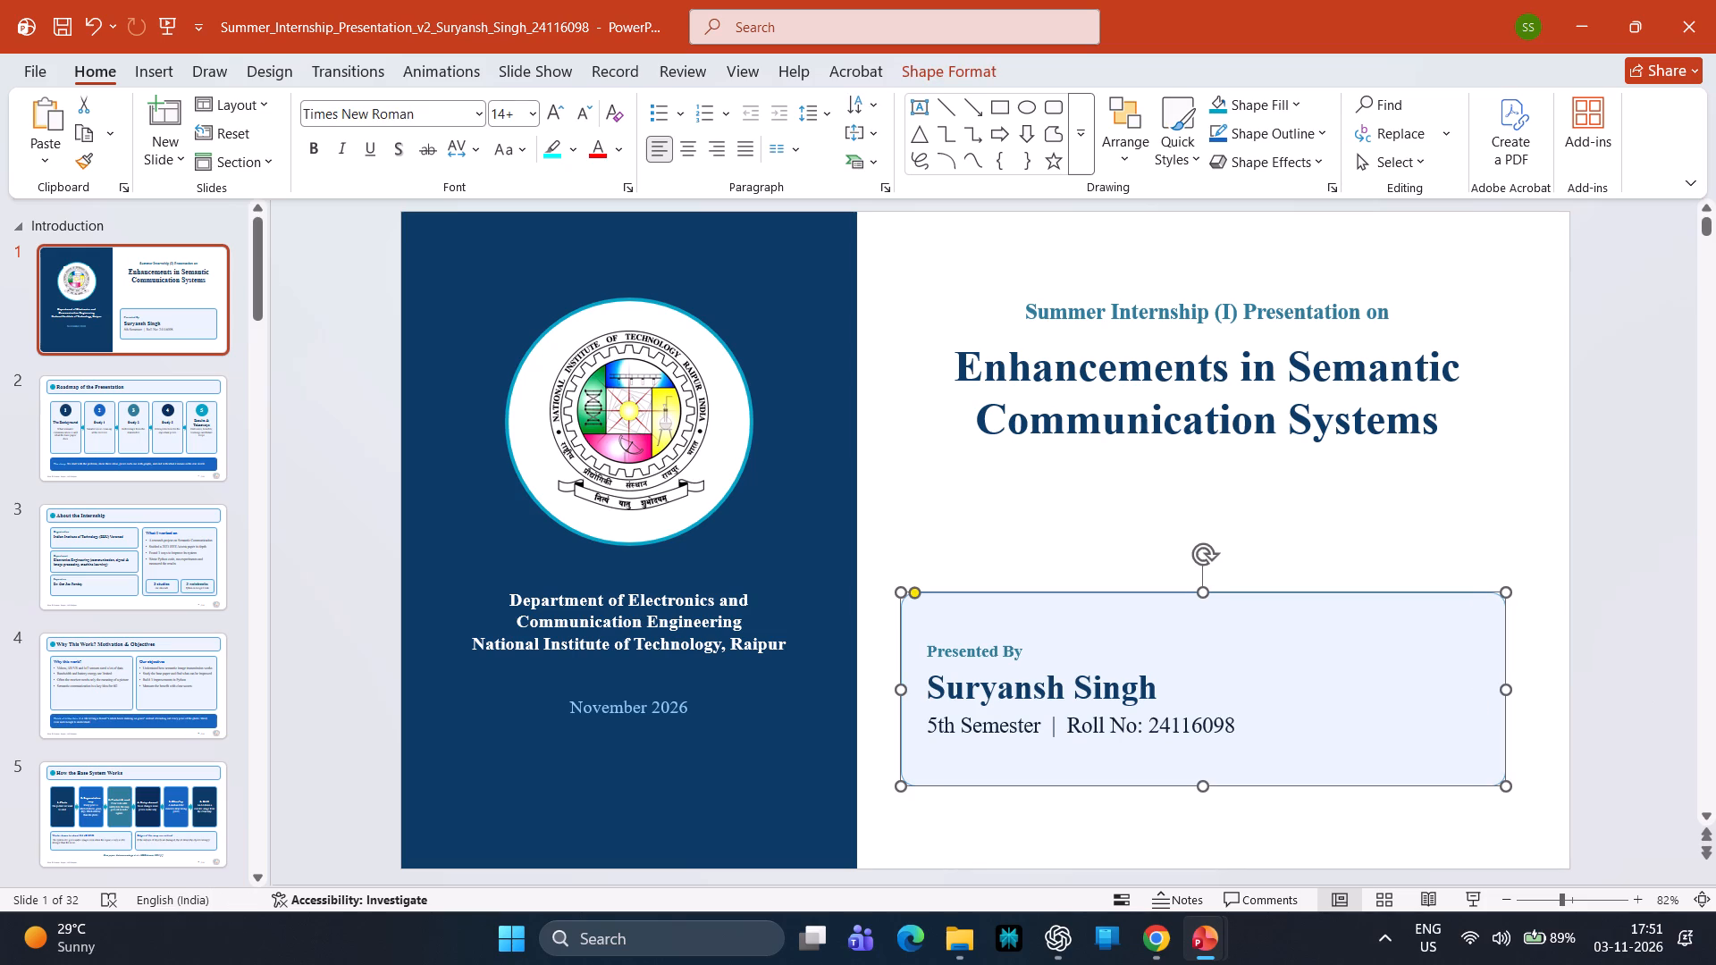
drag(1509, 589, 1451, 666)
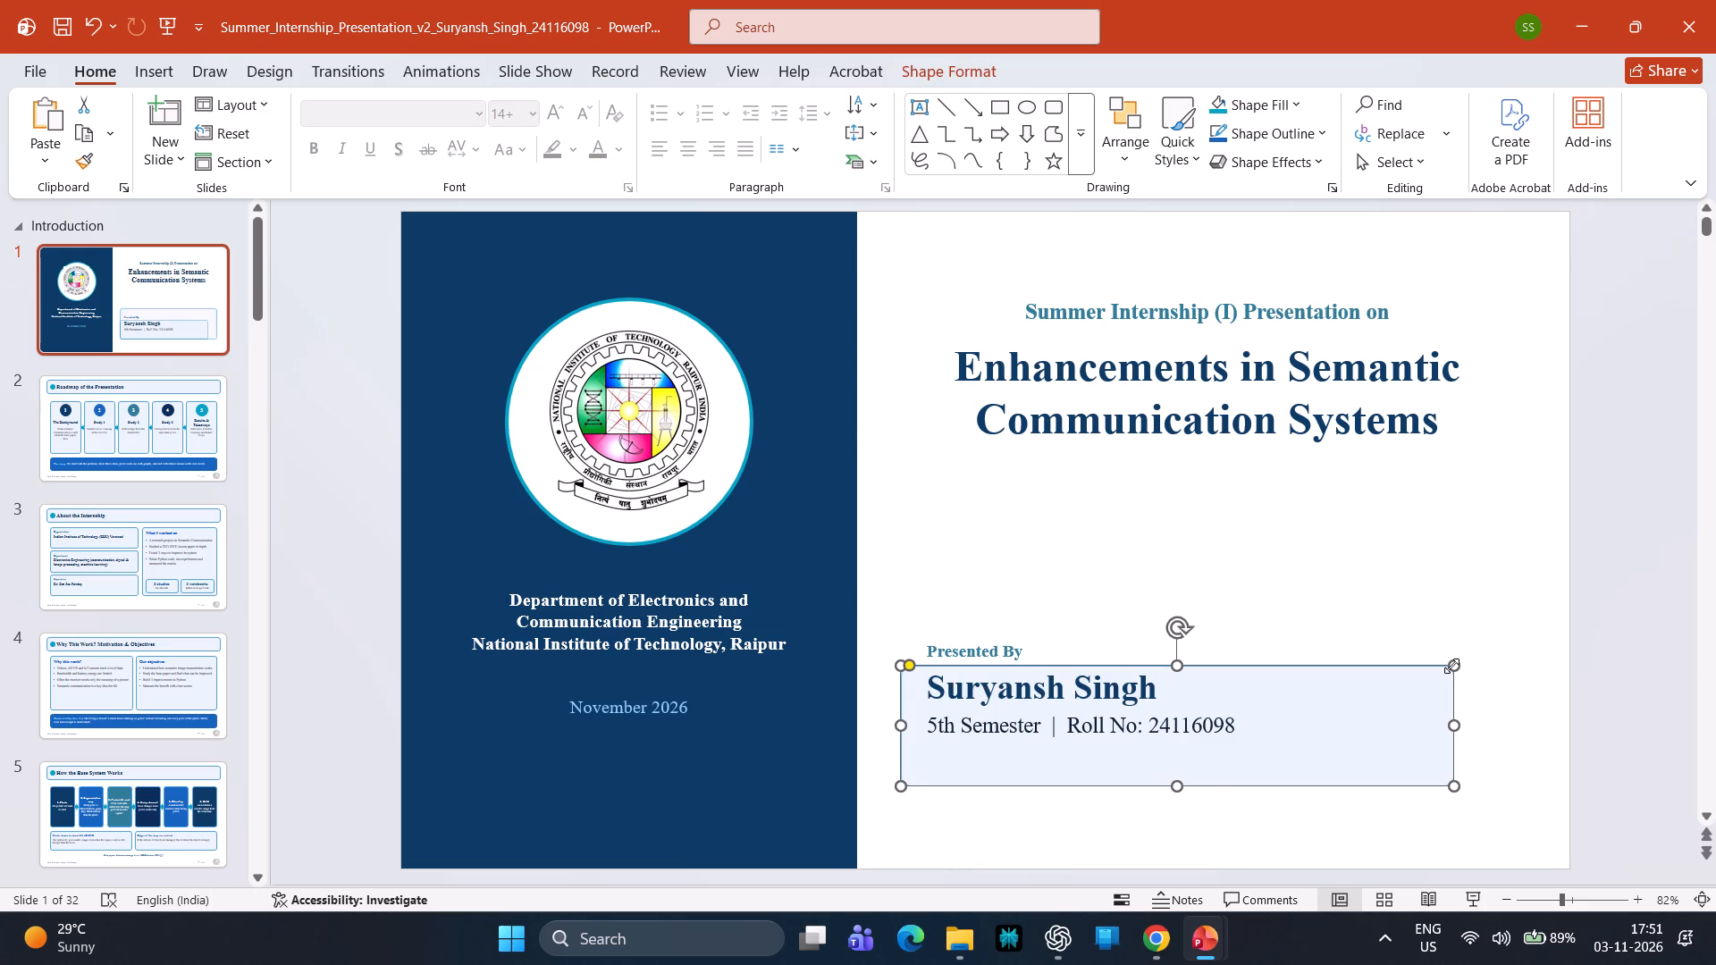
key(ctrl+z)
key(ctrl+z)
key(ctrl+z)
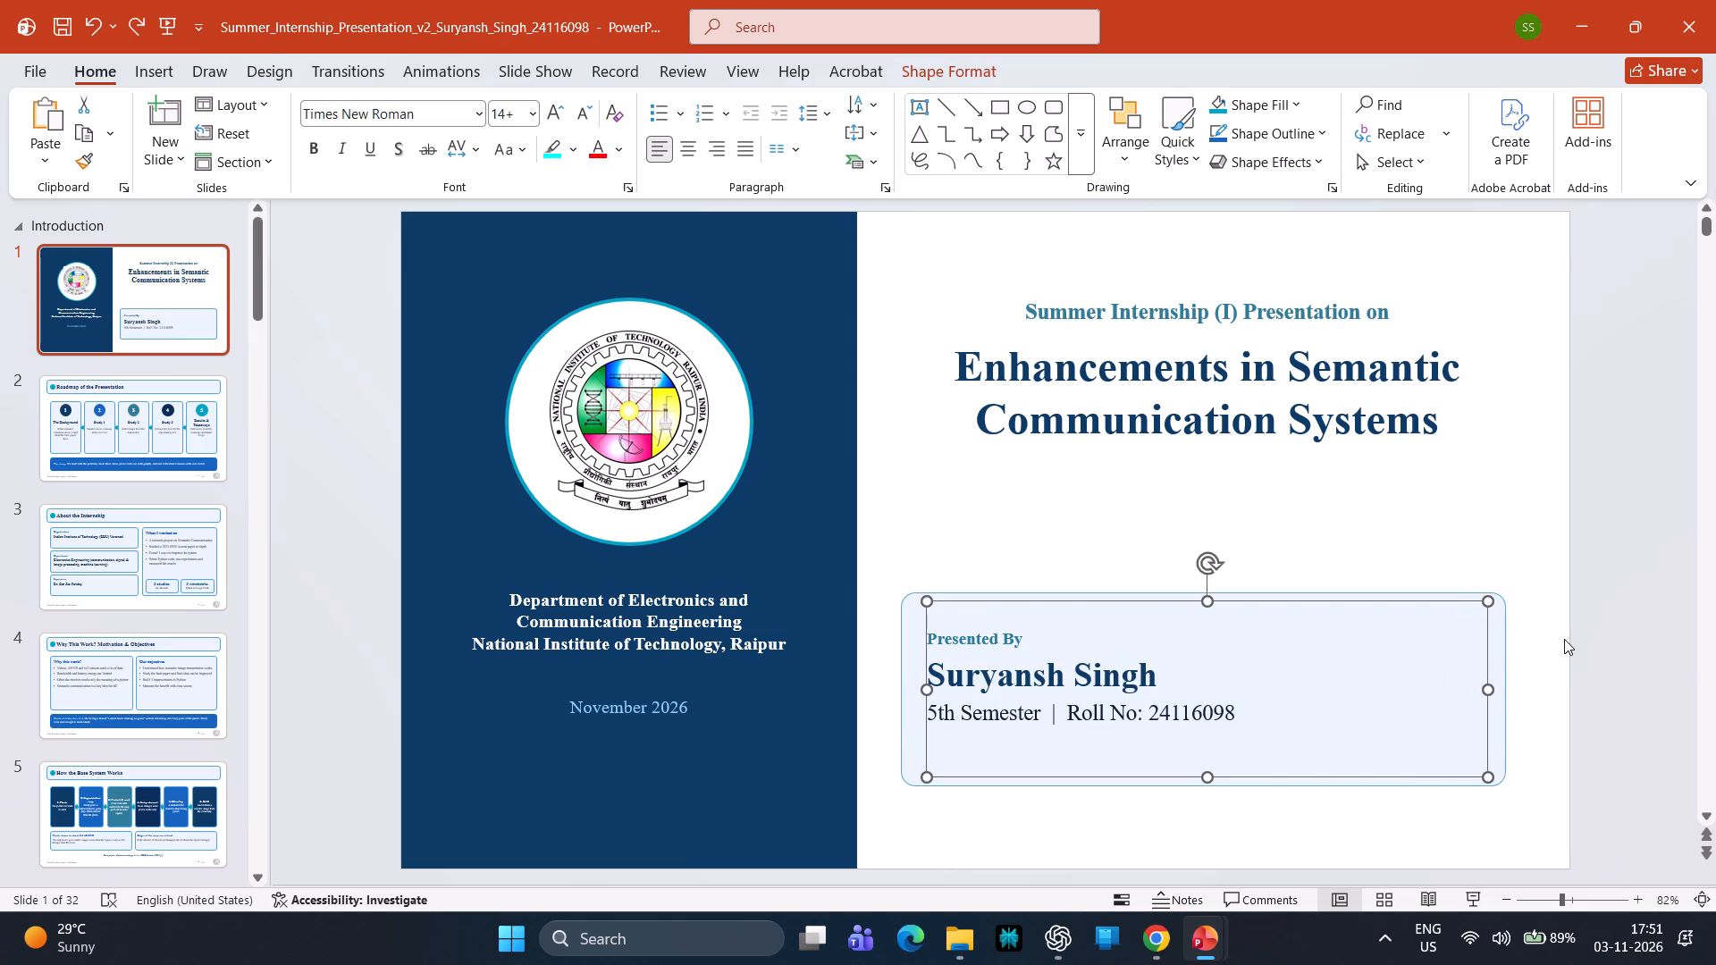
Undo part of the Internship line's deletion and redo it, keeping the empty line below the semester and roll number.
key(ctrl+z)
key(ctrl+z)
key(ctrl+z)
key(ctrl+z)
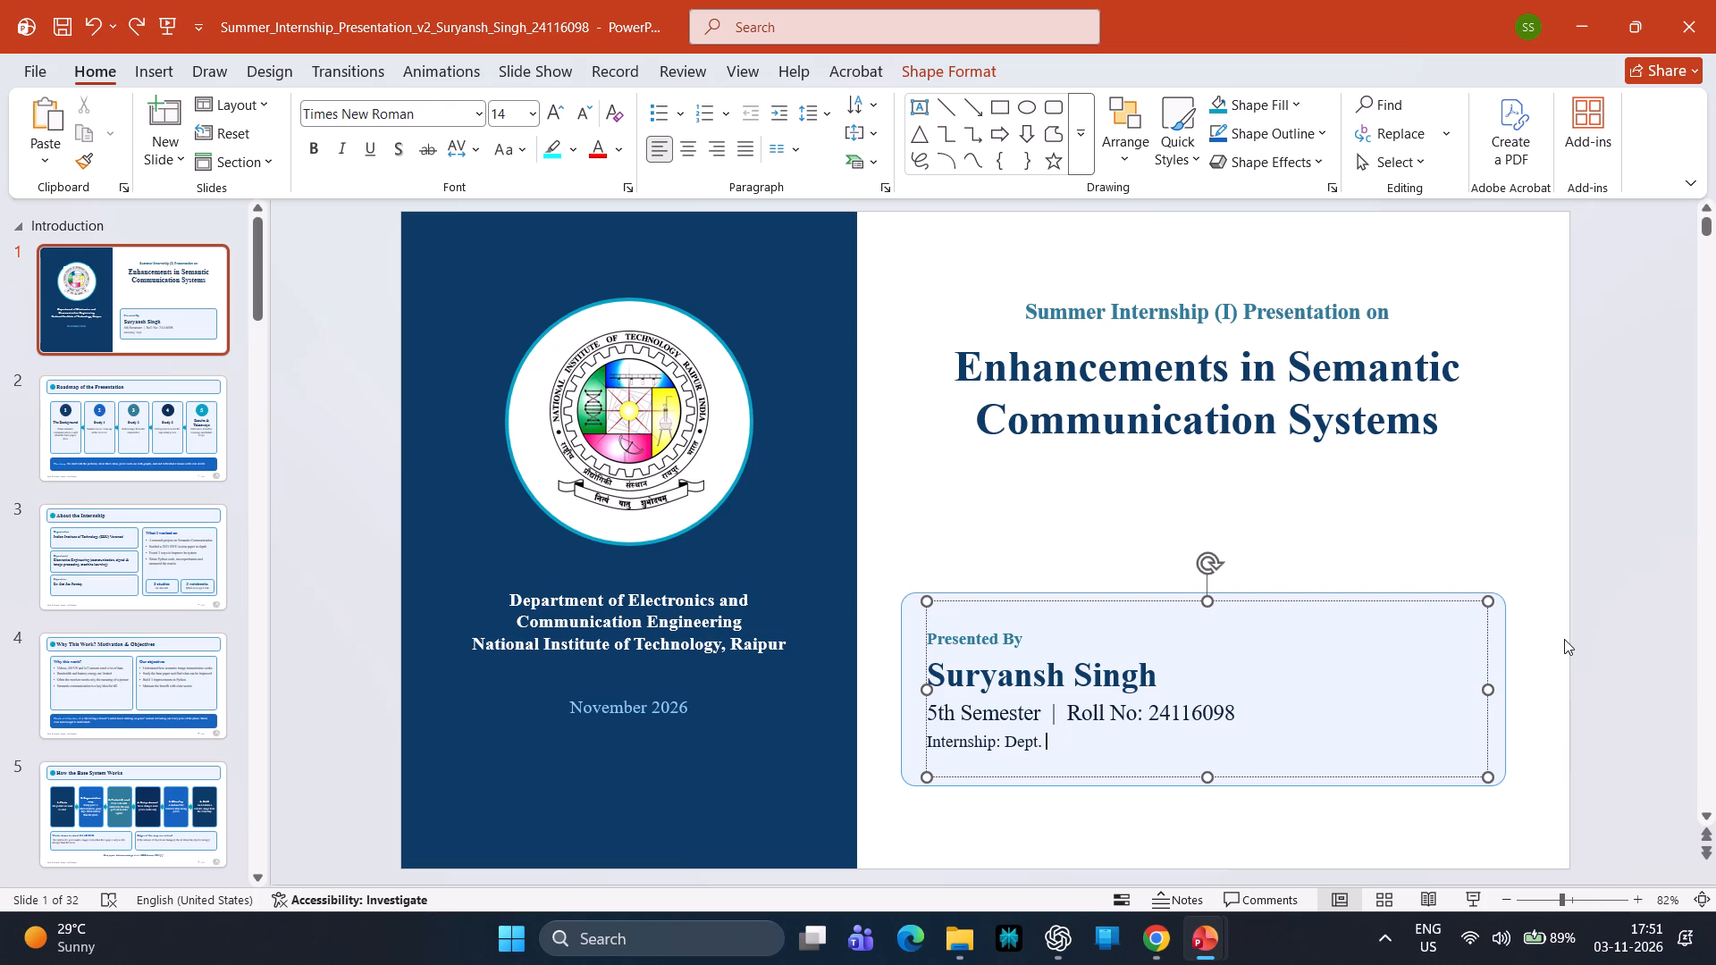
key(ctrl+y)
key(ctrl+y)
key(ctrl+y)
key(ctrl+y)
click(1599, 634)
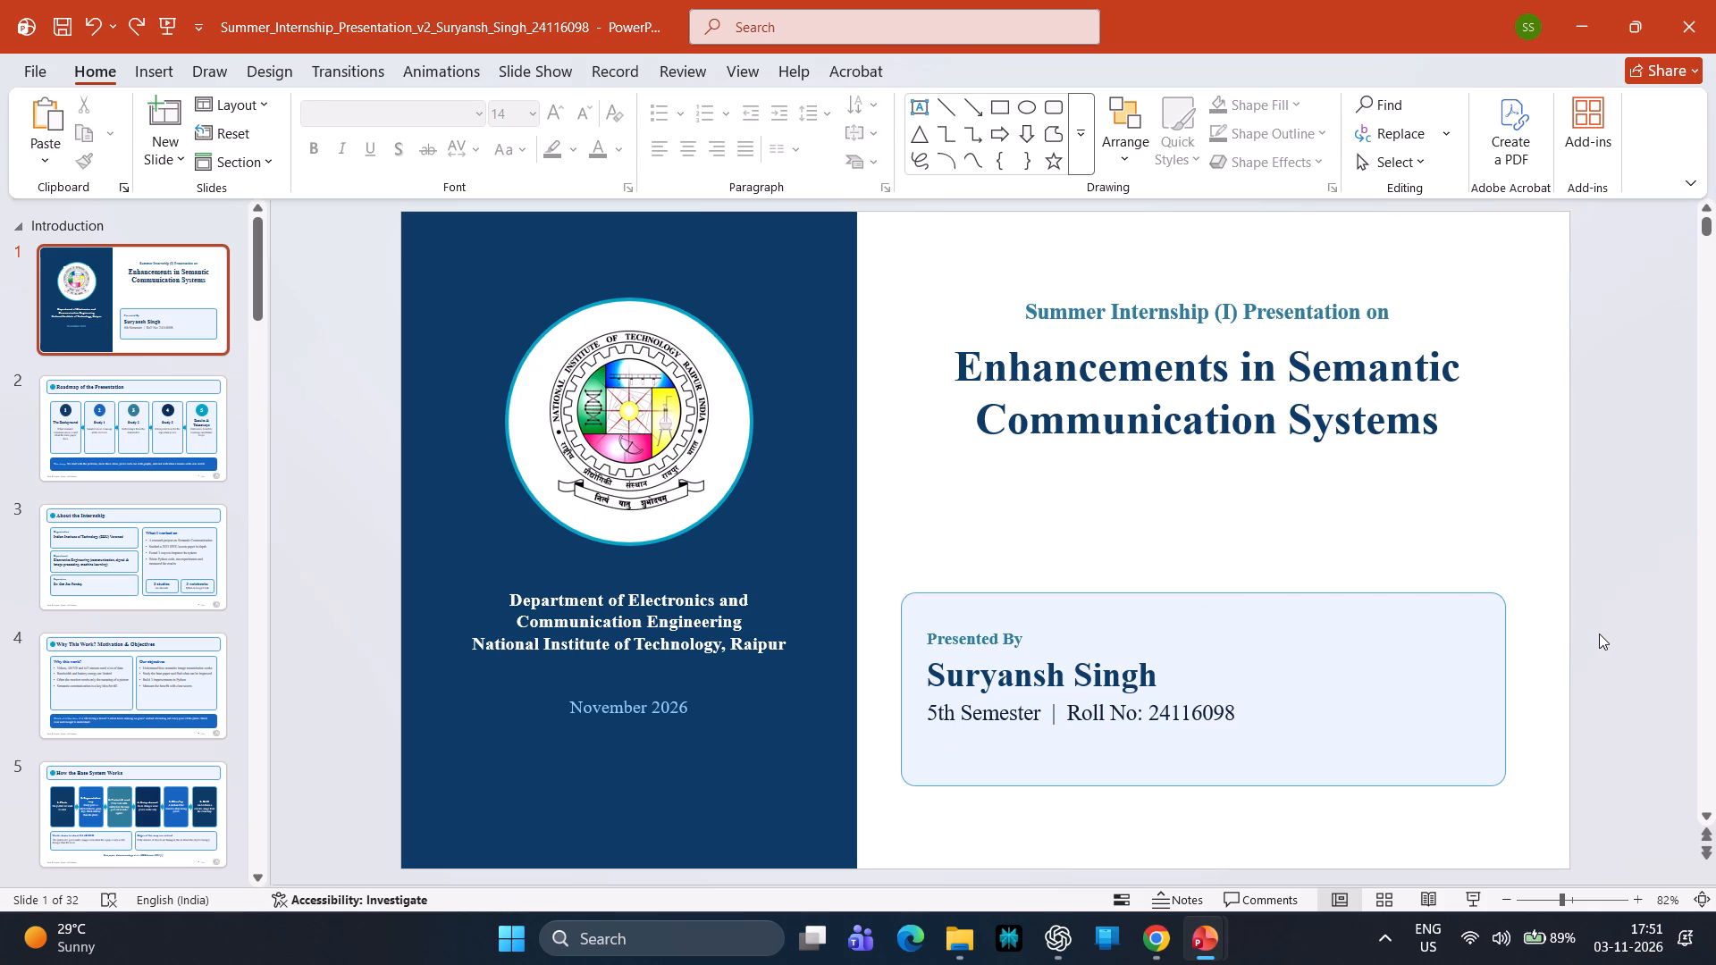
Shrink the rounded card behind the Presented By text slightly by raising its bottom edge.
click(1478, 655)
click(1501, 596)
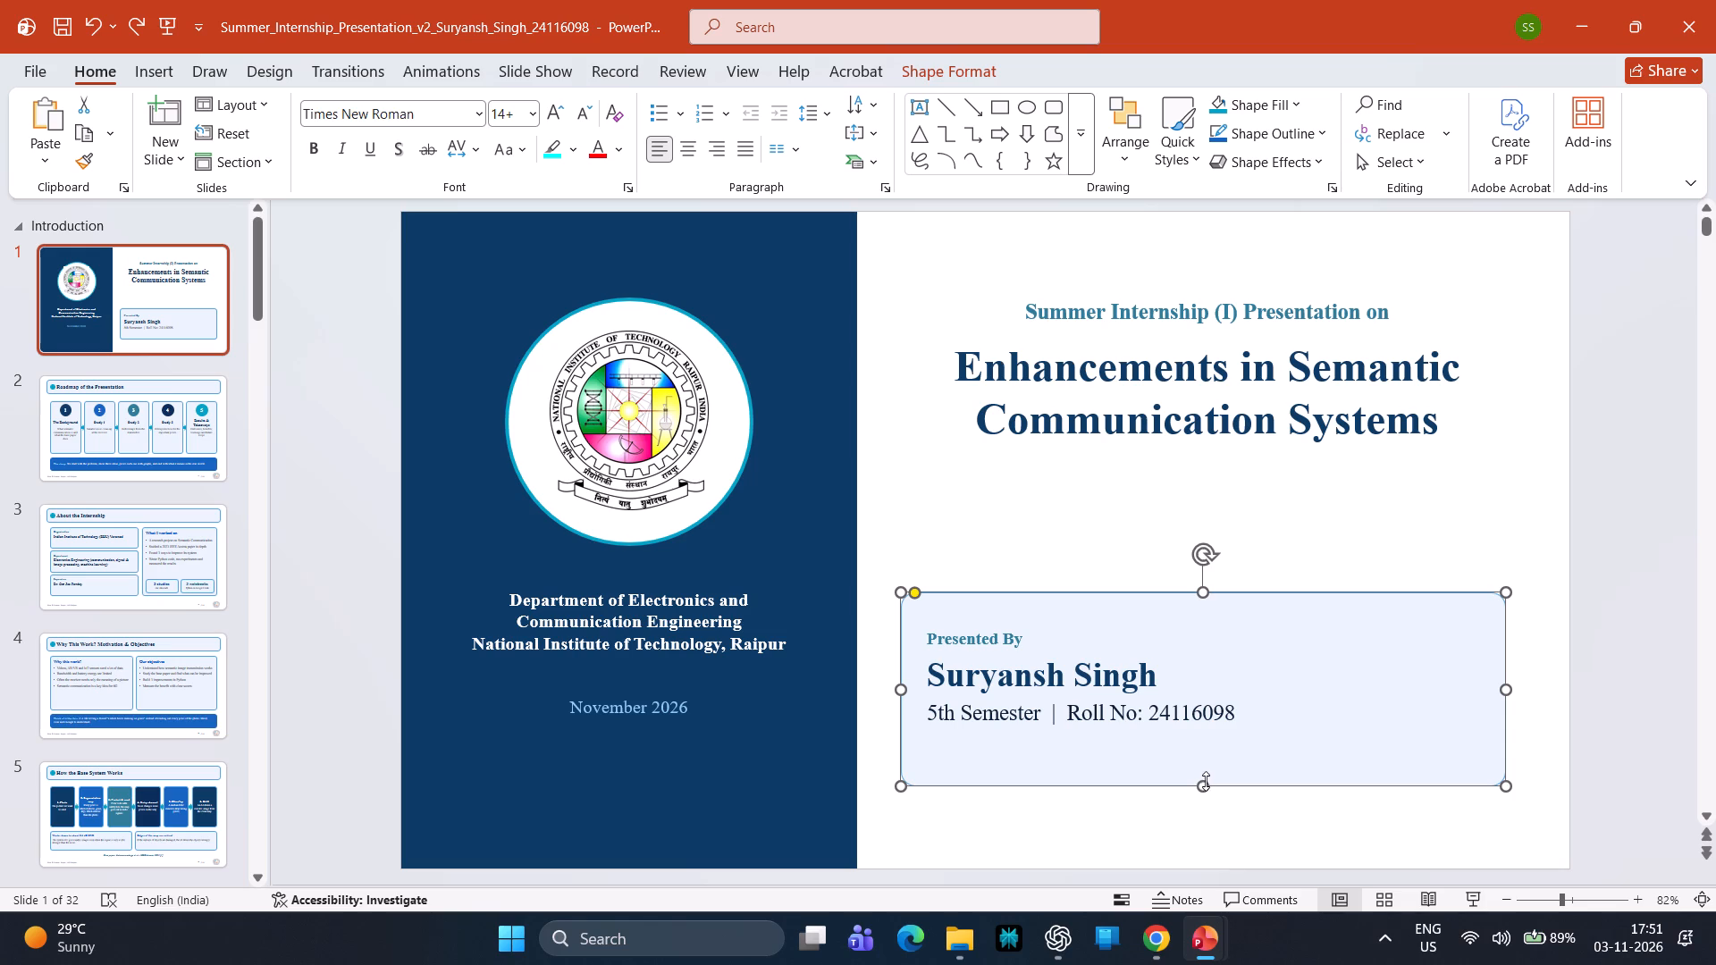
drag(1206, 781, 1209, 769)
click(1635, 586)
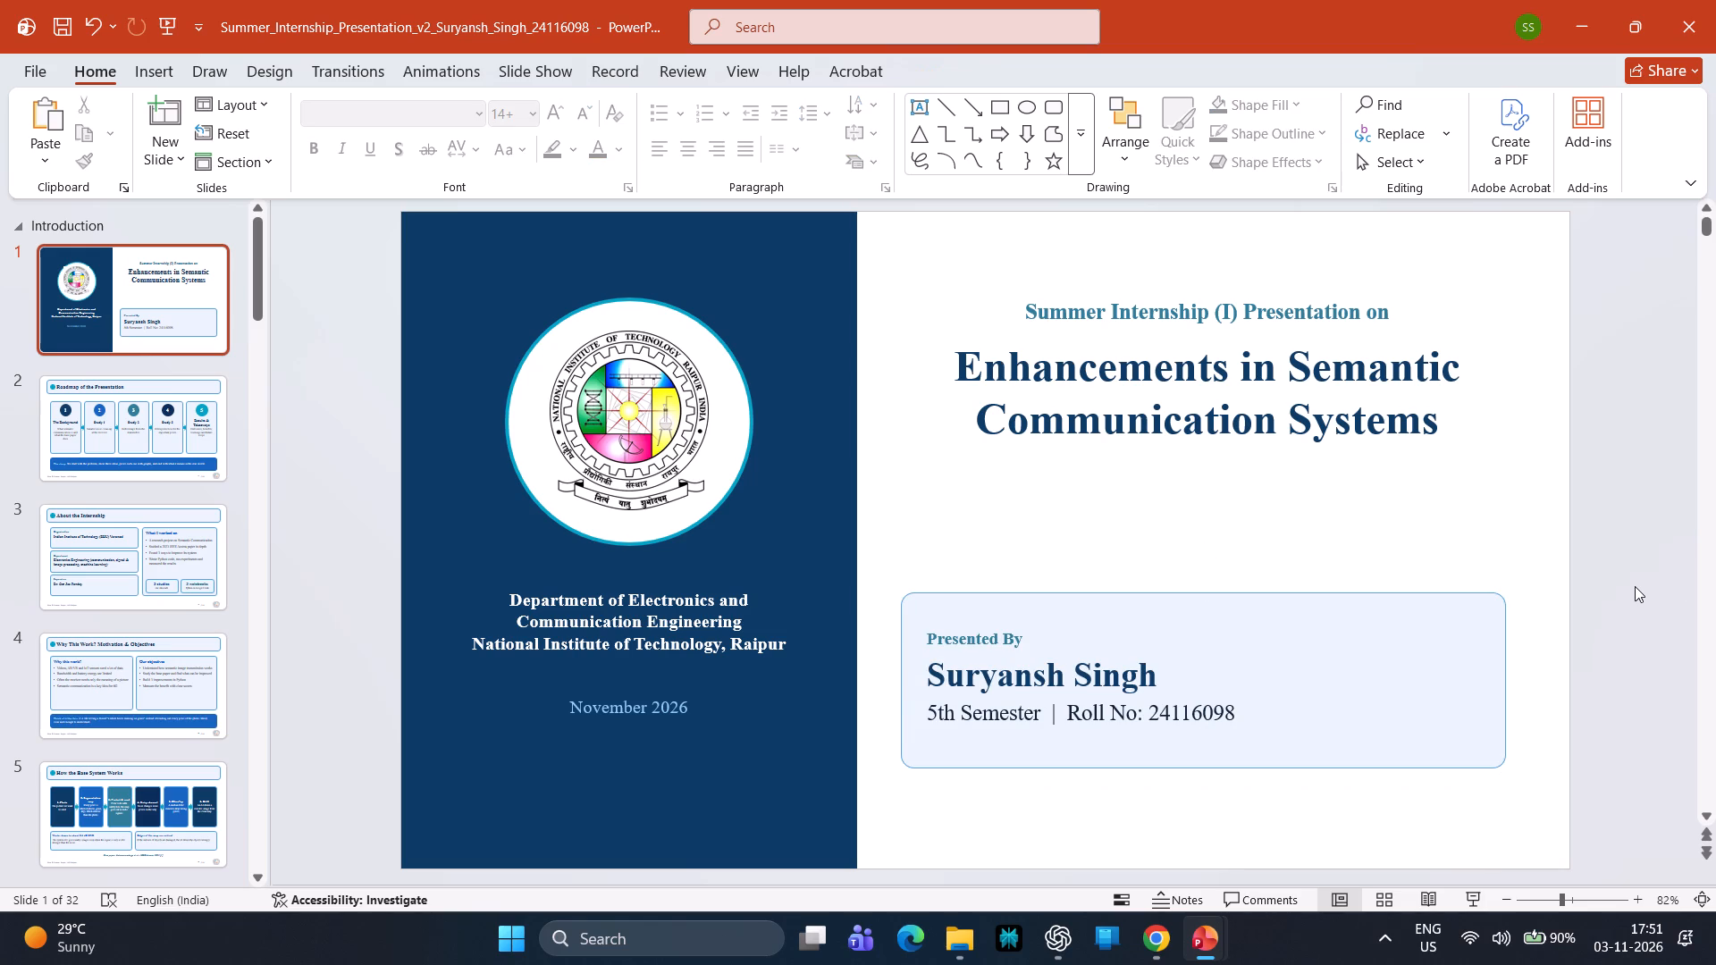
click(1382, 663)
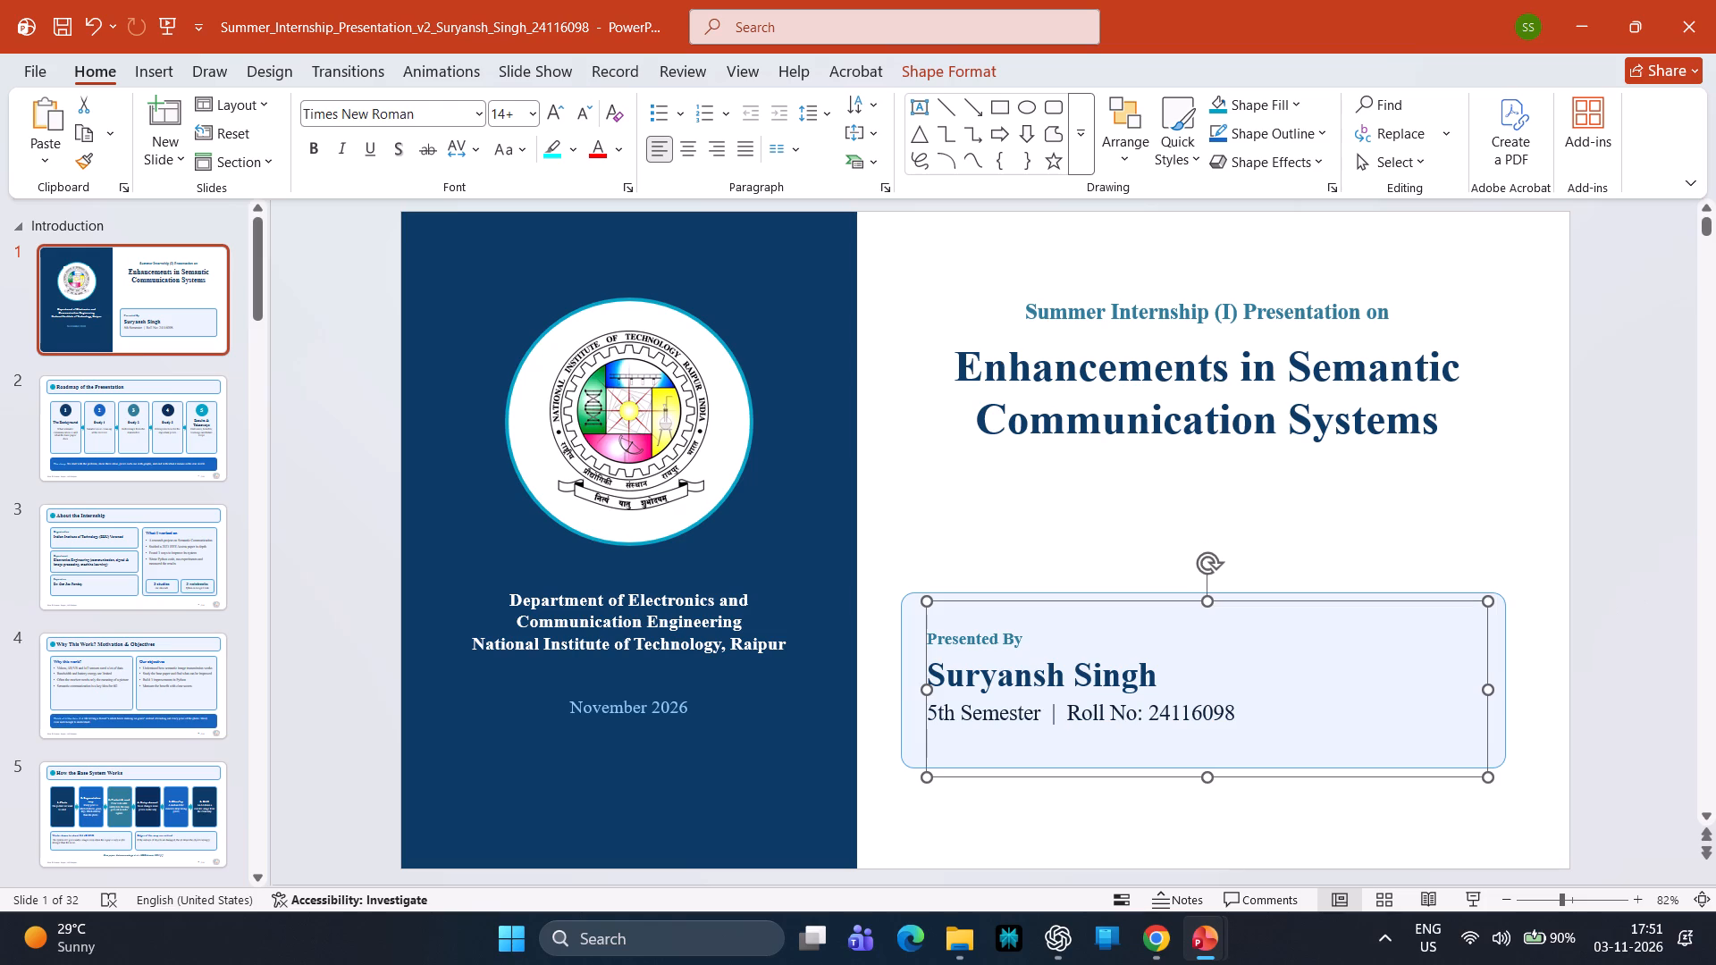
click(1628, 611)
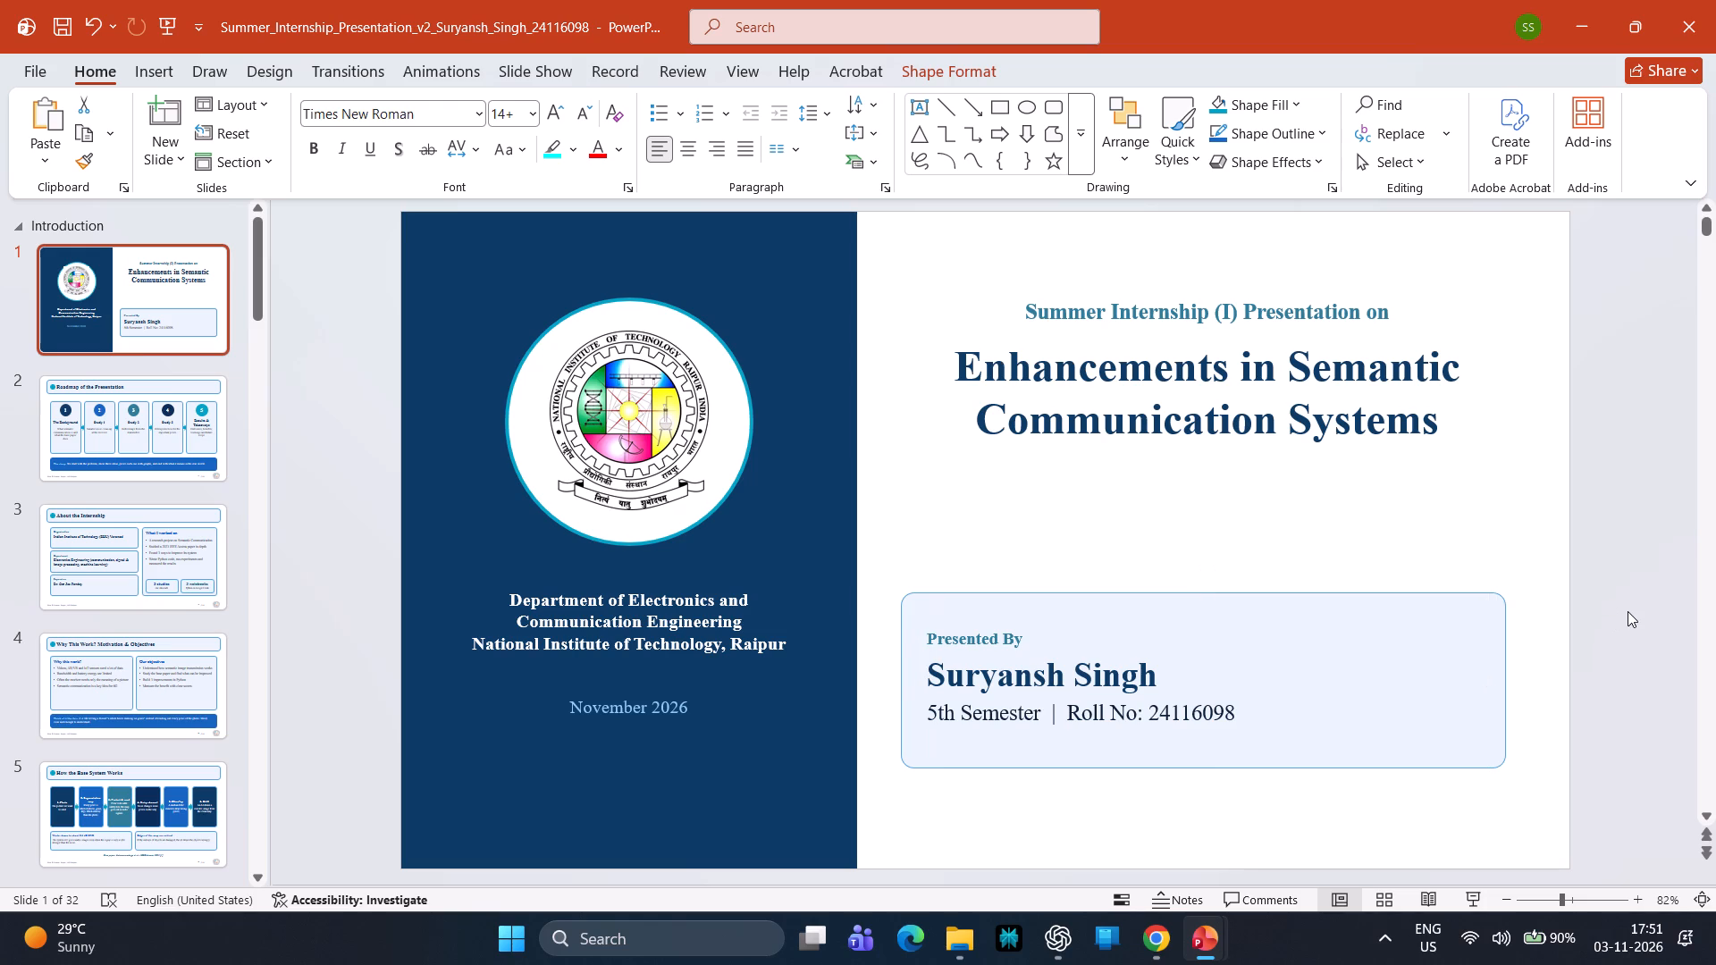
Switch to the Sample_PPT presentation and copy all the elements of its title slide, including the heading, emblem, department and presenter text.
scroll(1628, 611, up, 1)
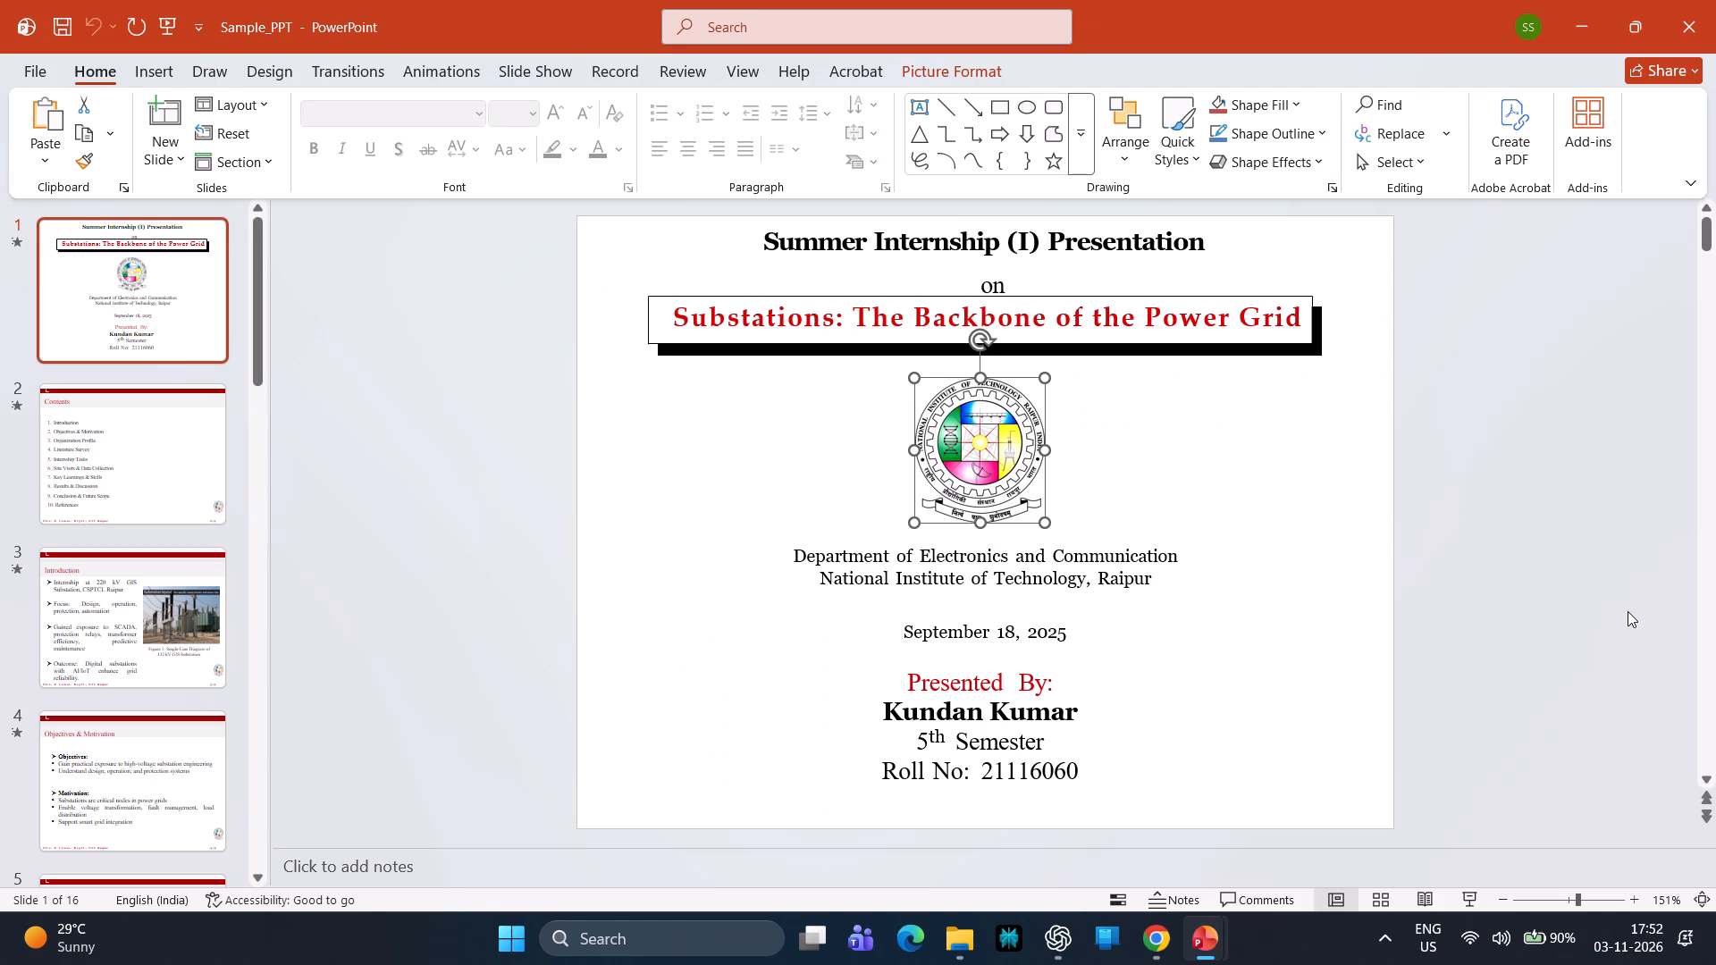
click(1628, 611)
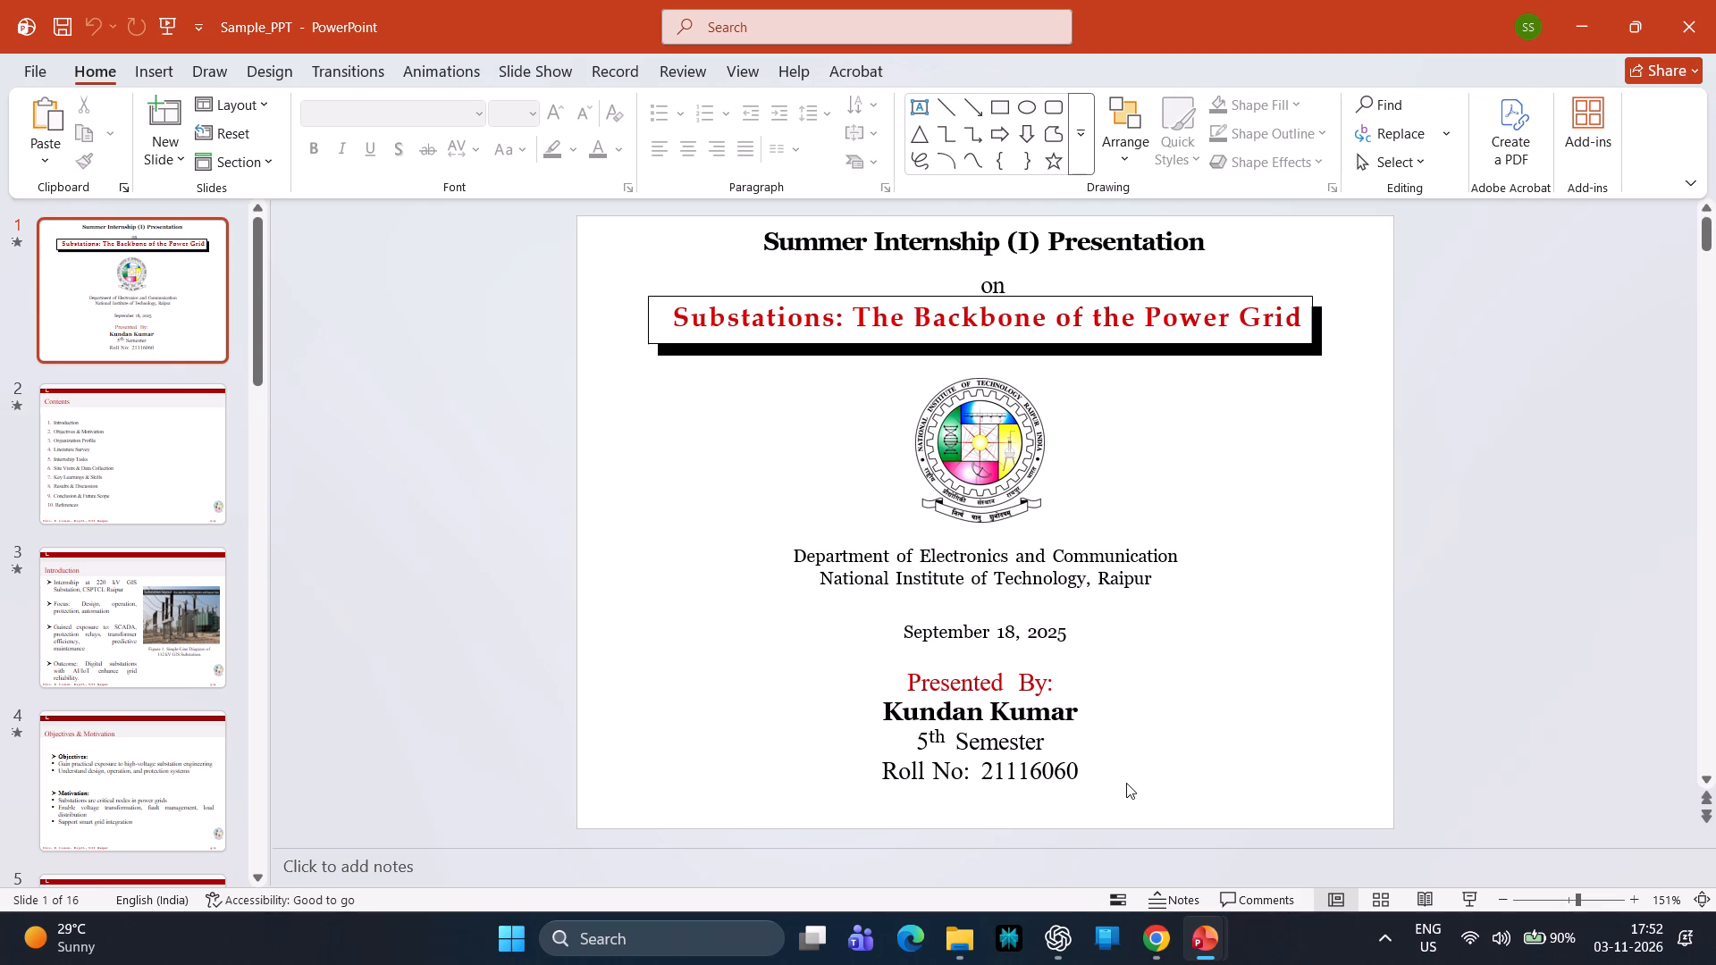
drag(1126, 783, 777, 225)
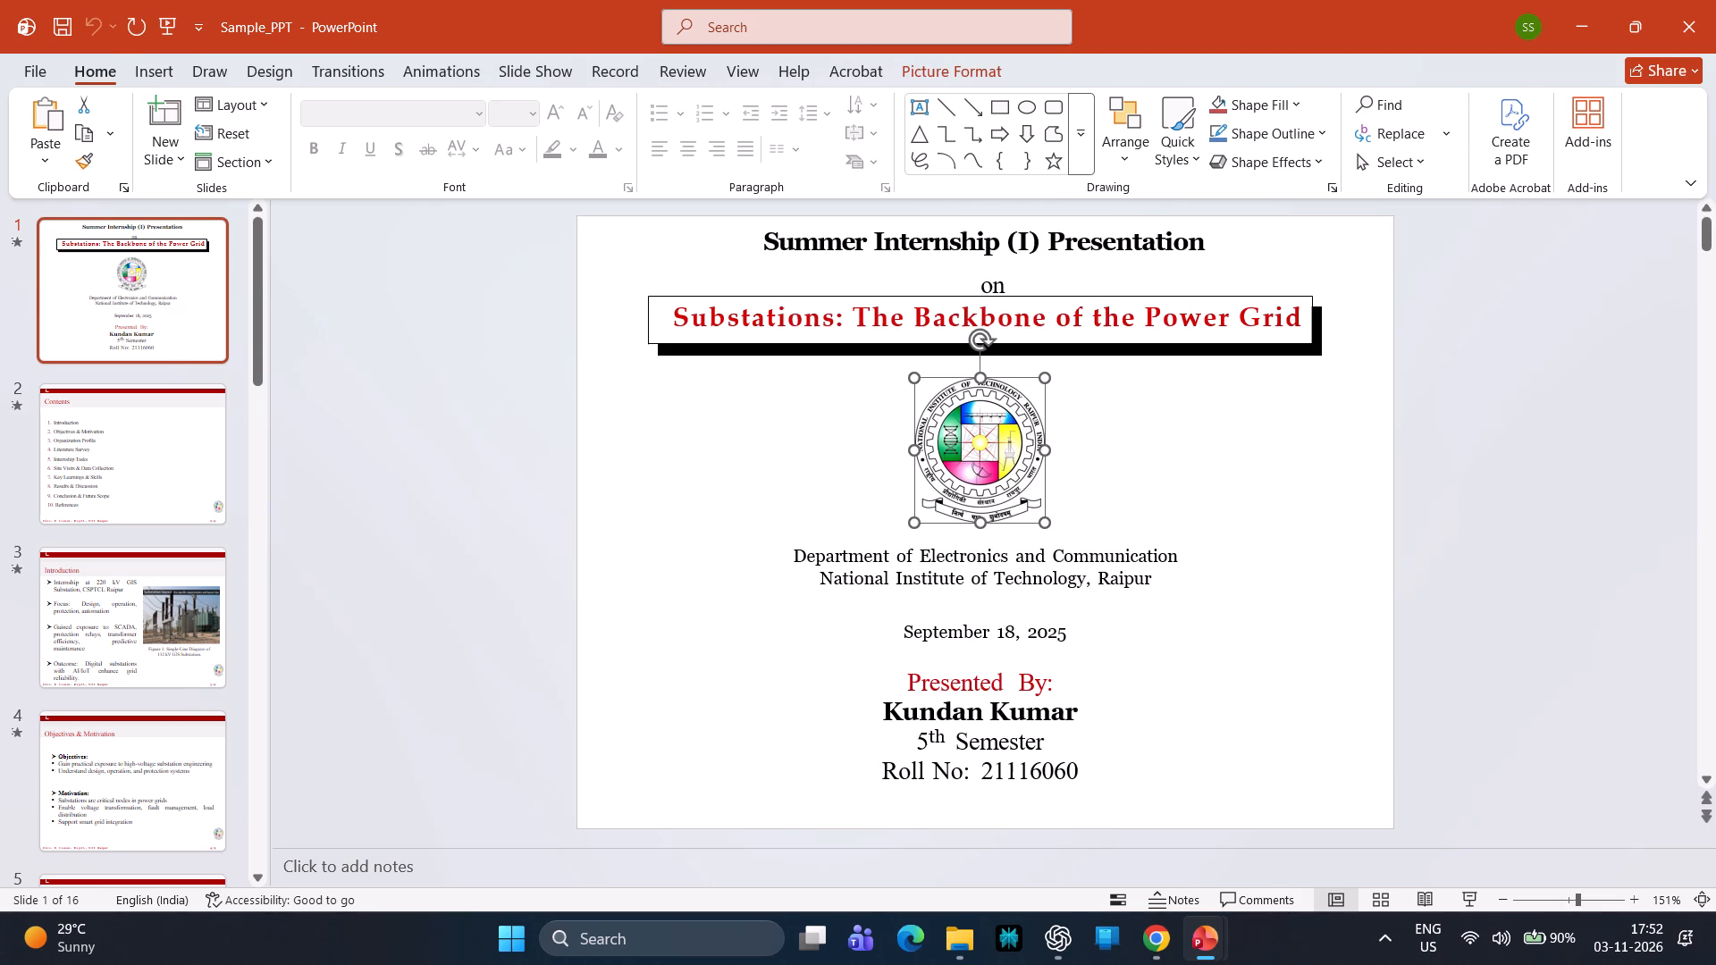
drag(1358, 793, 650, 225)
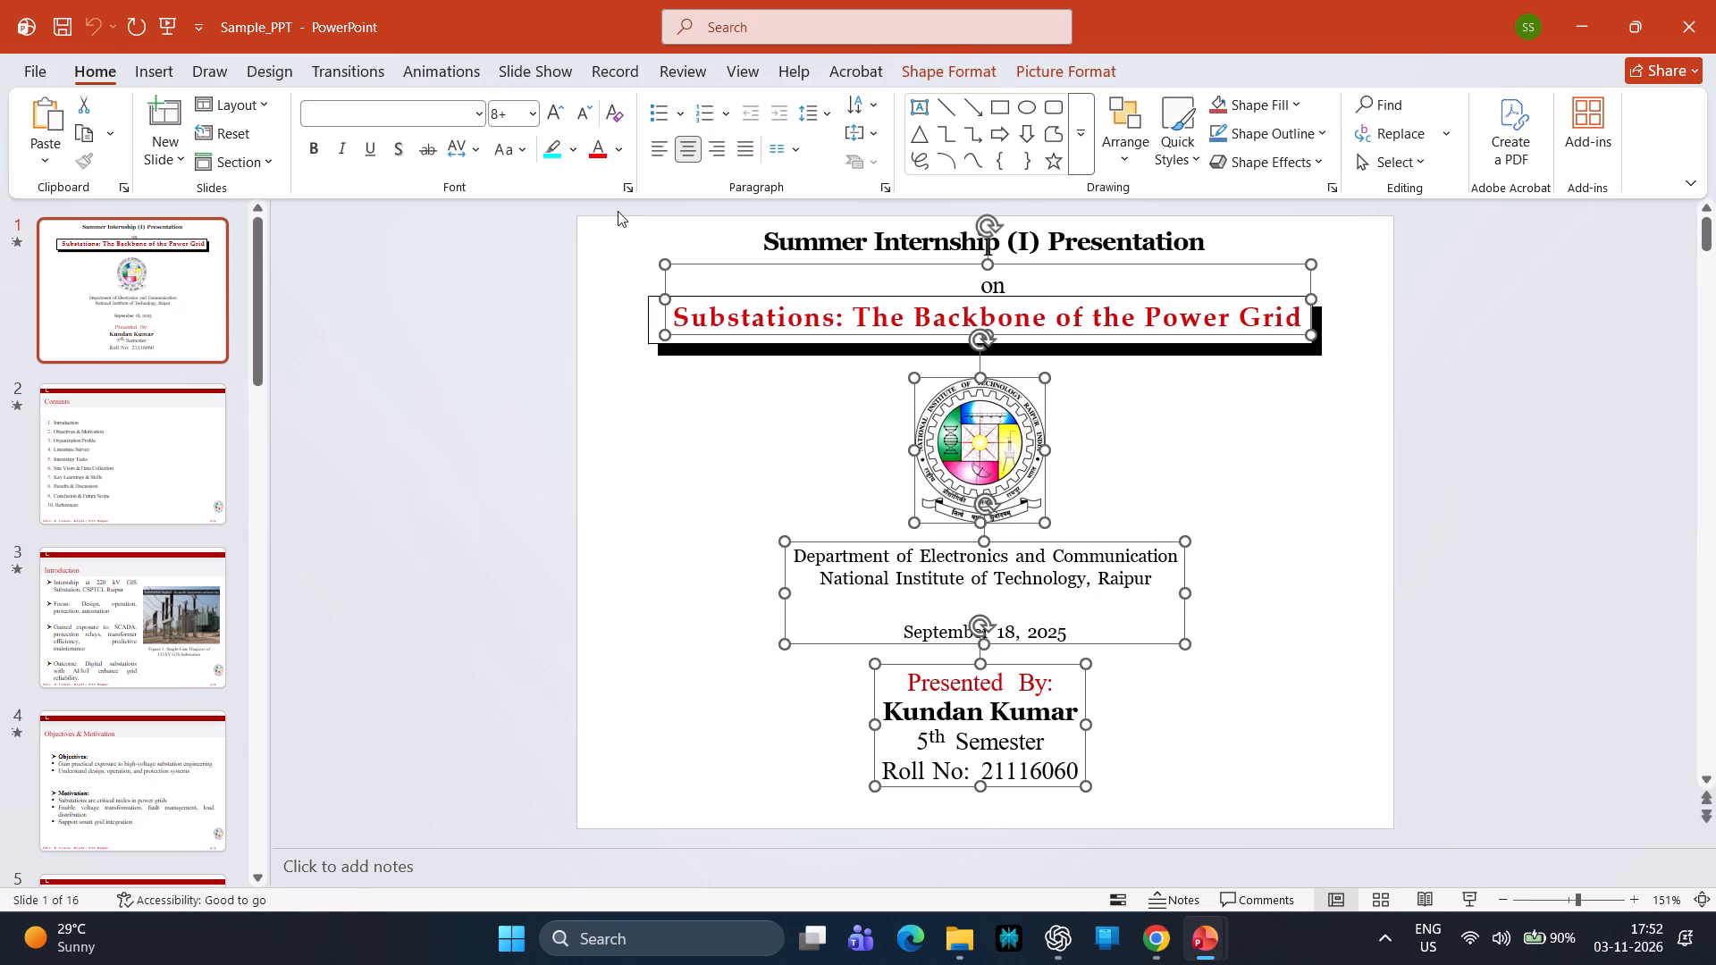
drag(618, 211, 1355, 828)
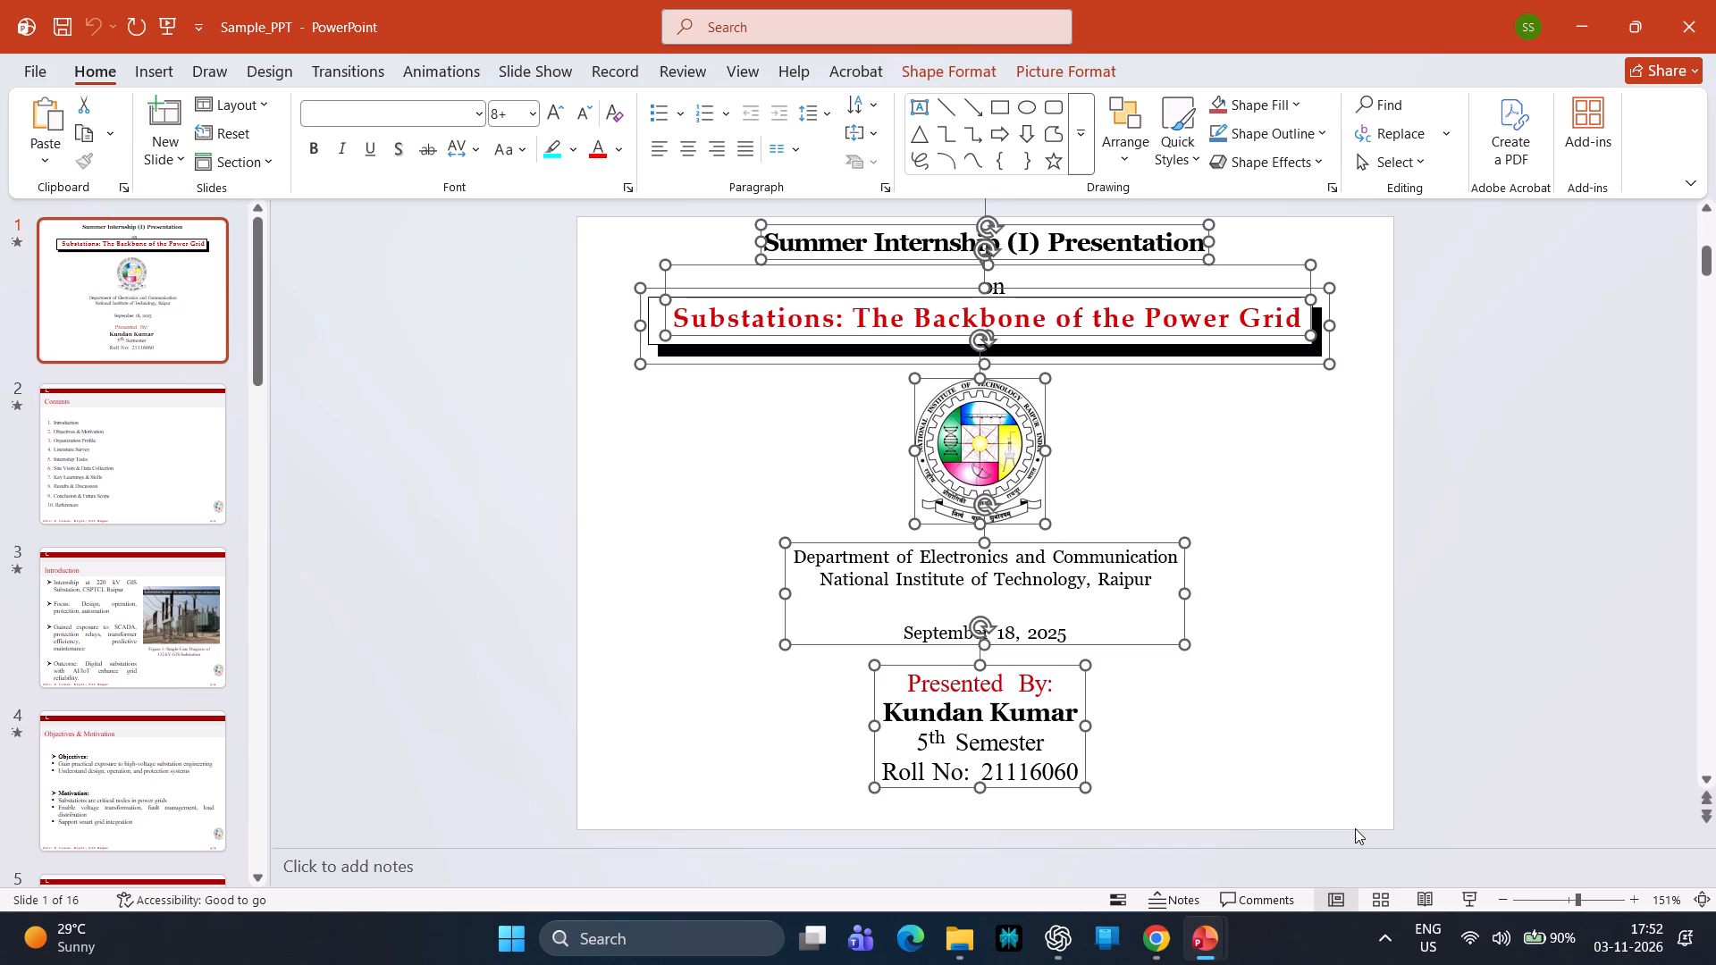
key(ctrl+c)
key(ctrl+c)
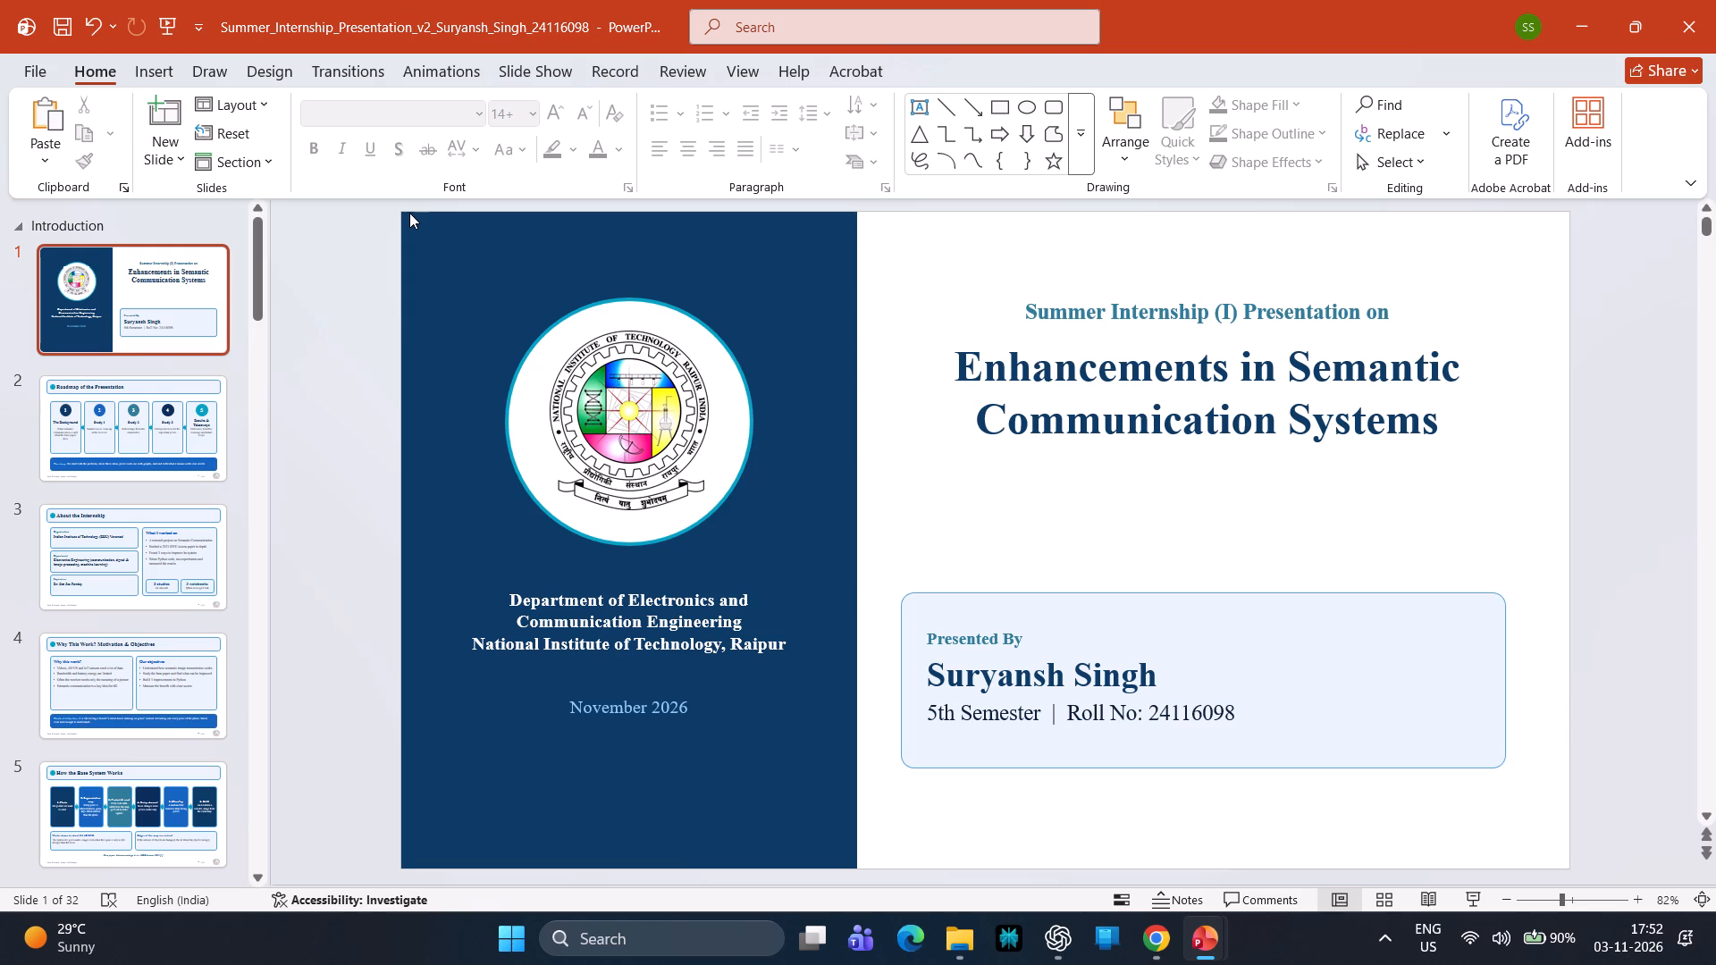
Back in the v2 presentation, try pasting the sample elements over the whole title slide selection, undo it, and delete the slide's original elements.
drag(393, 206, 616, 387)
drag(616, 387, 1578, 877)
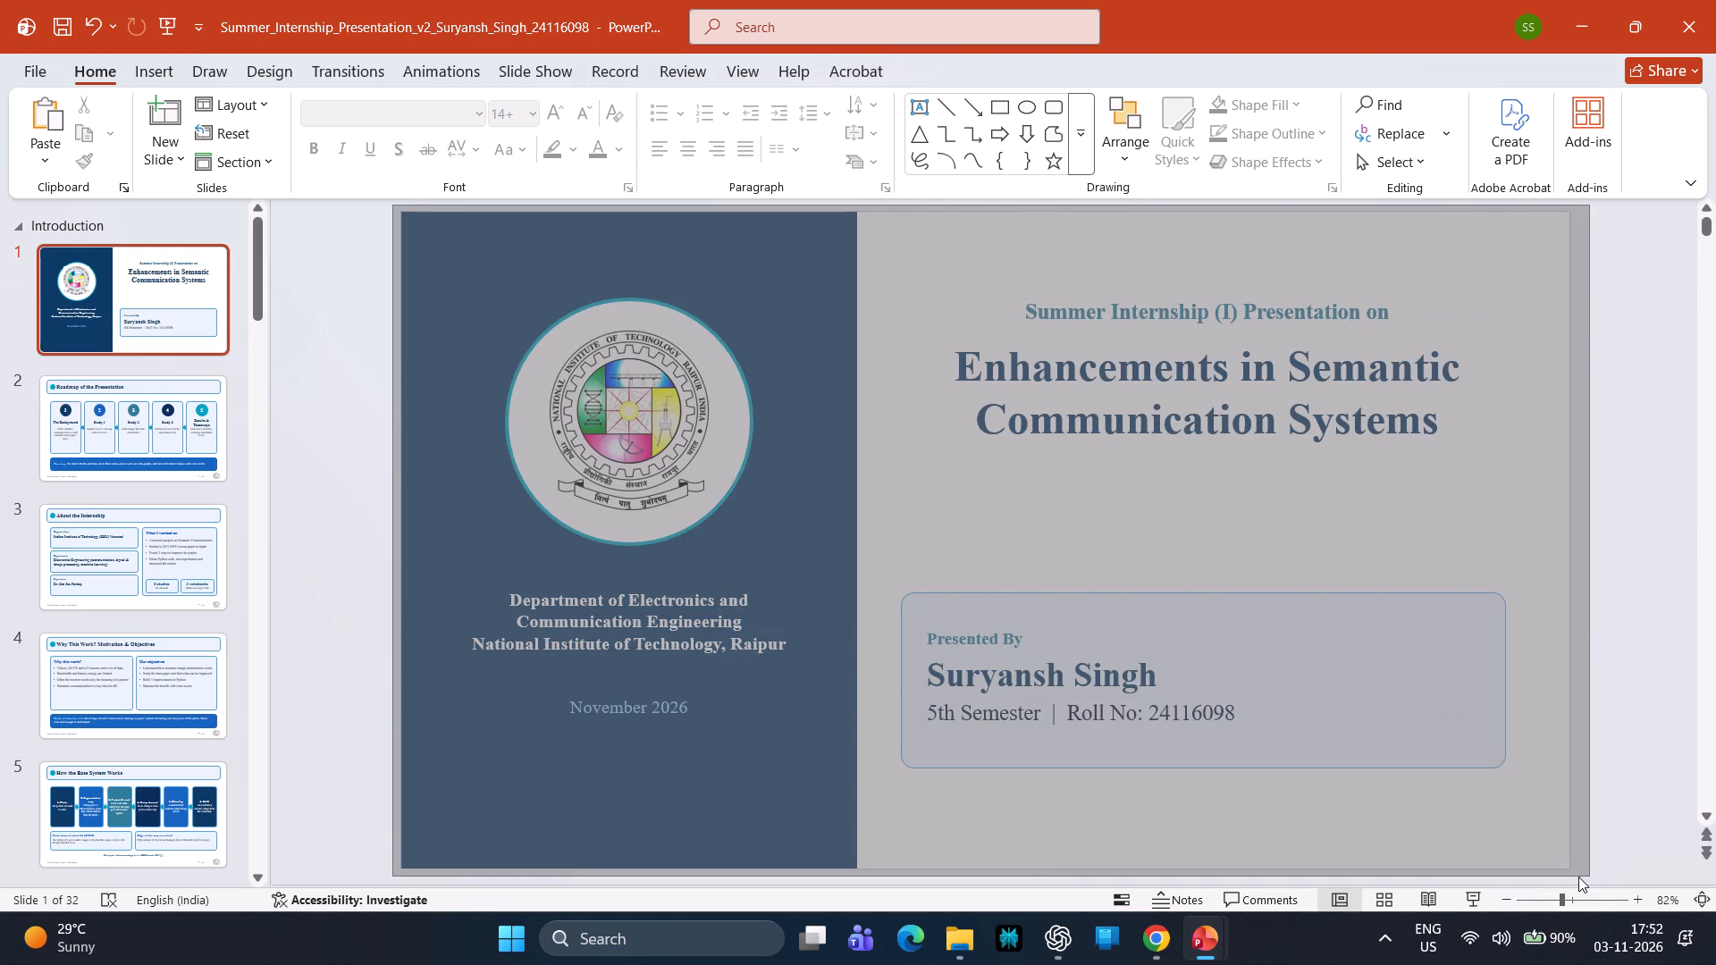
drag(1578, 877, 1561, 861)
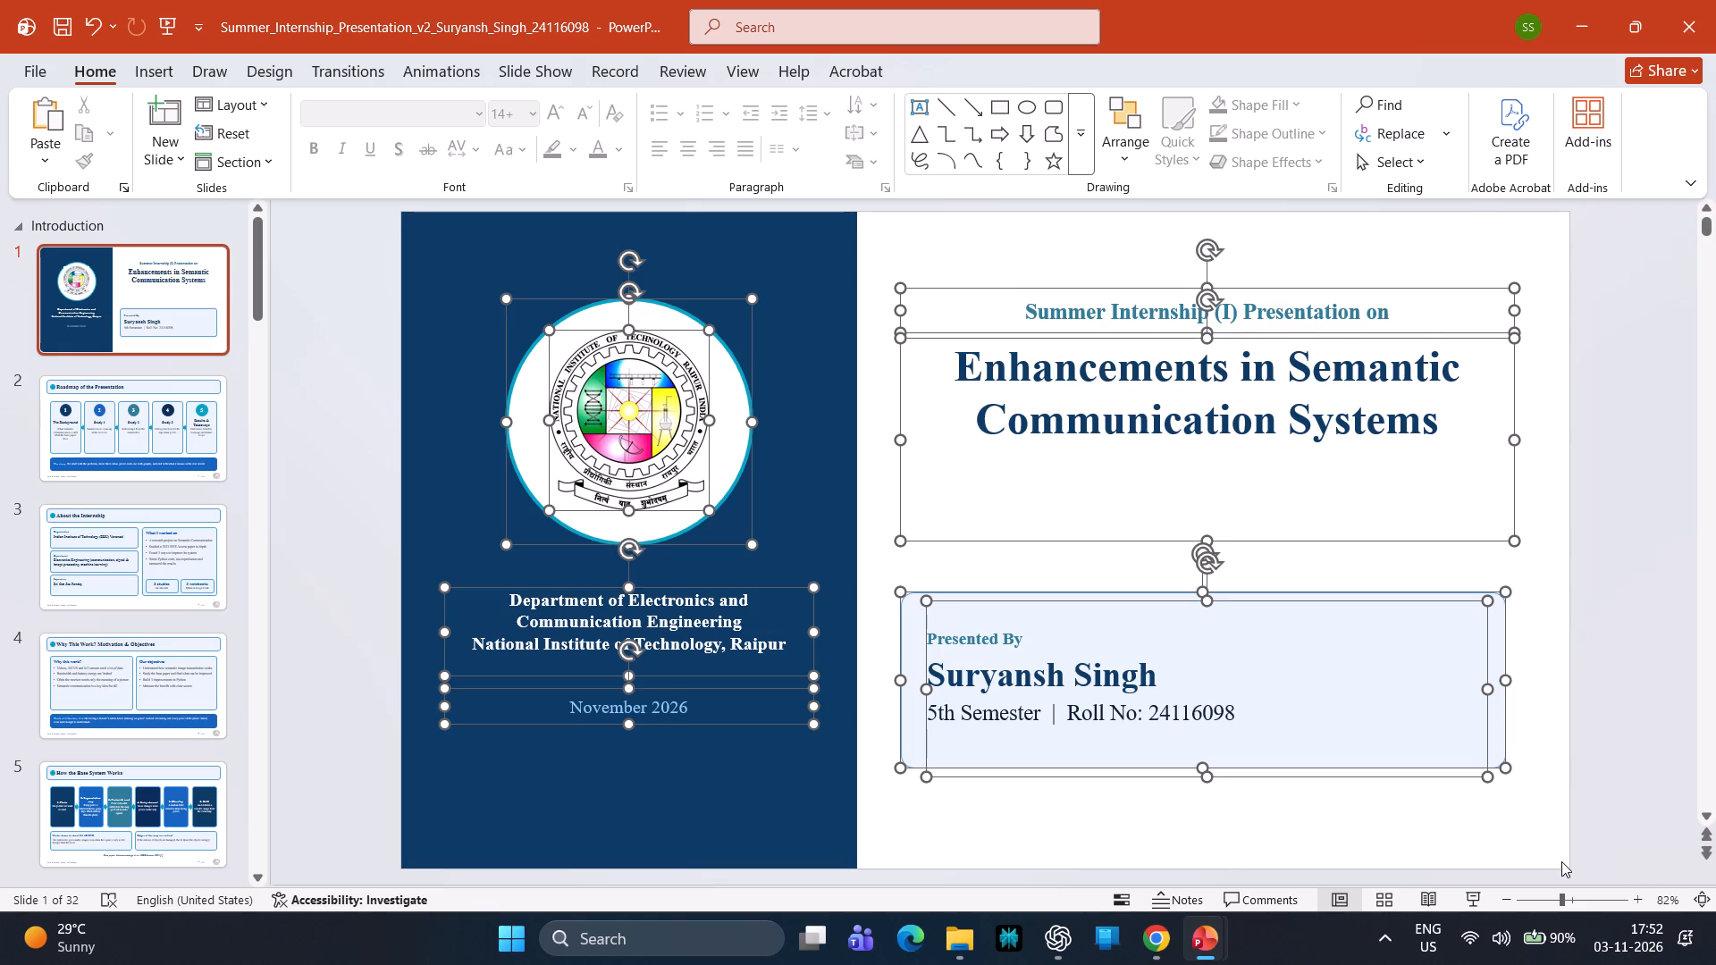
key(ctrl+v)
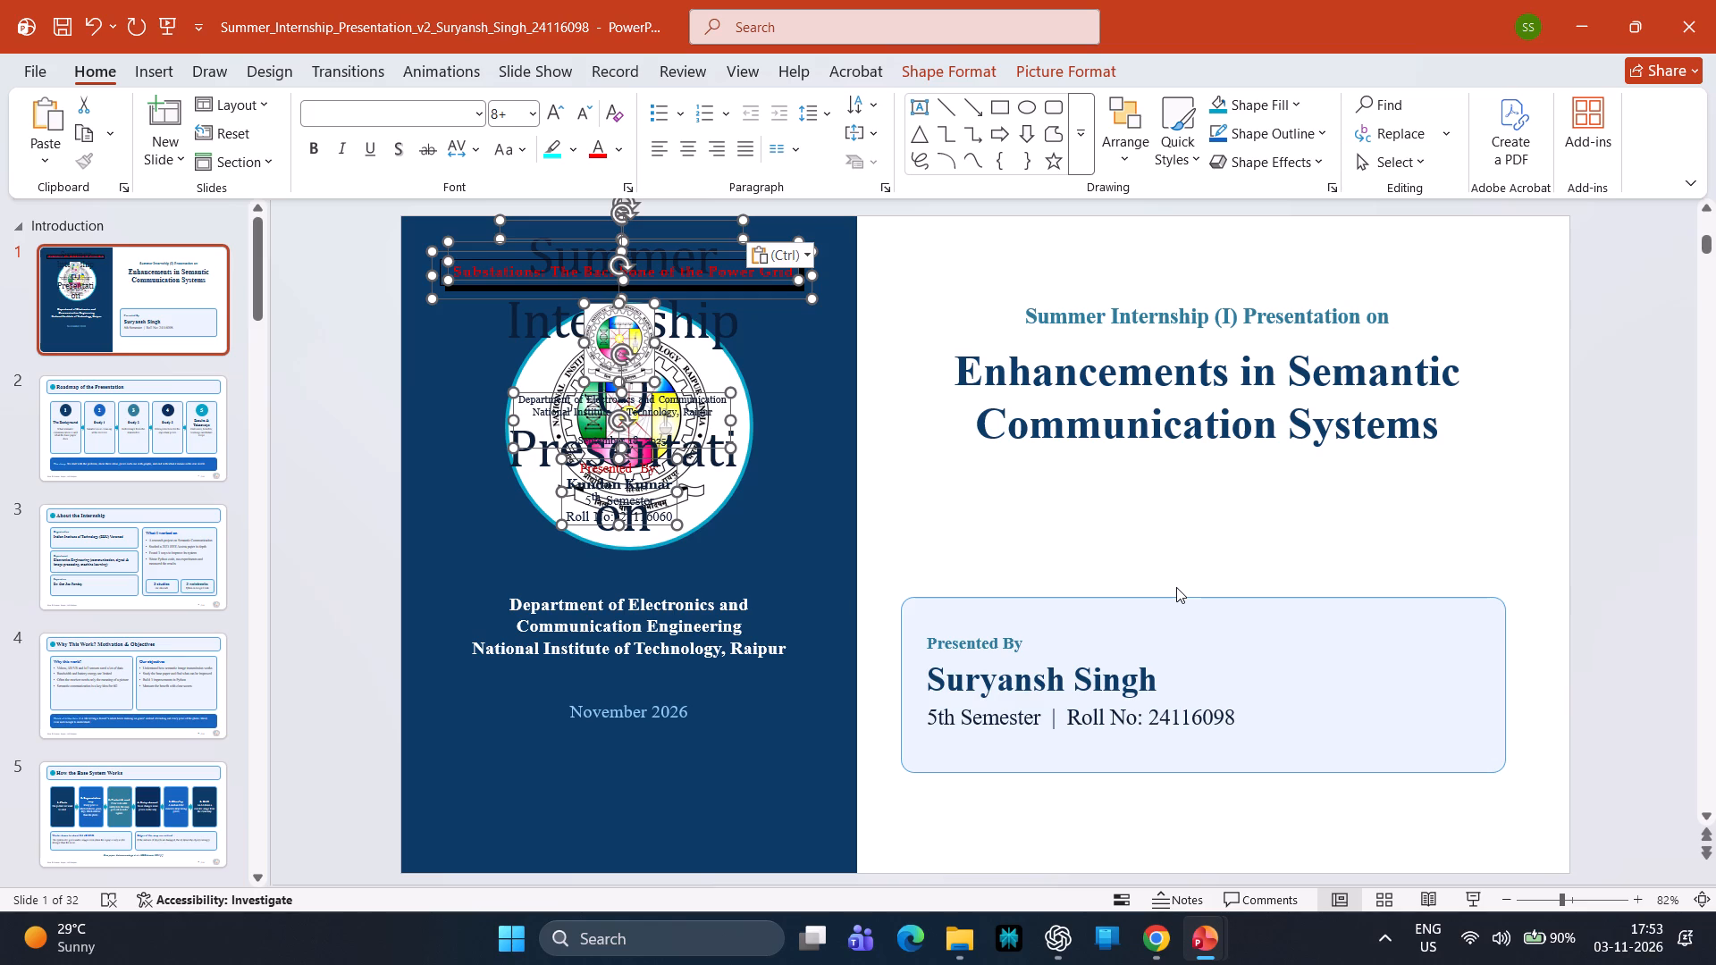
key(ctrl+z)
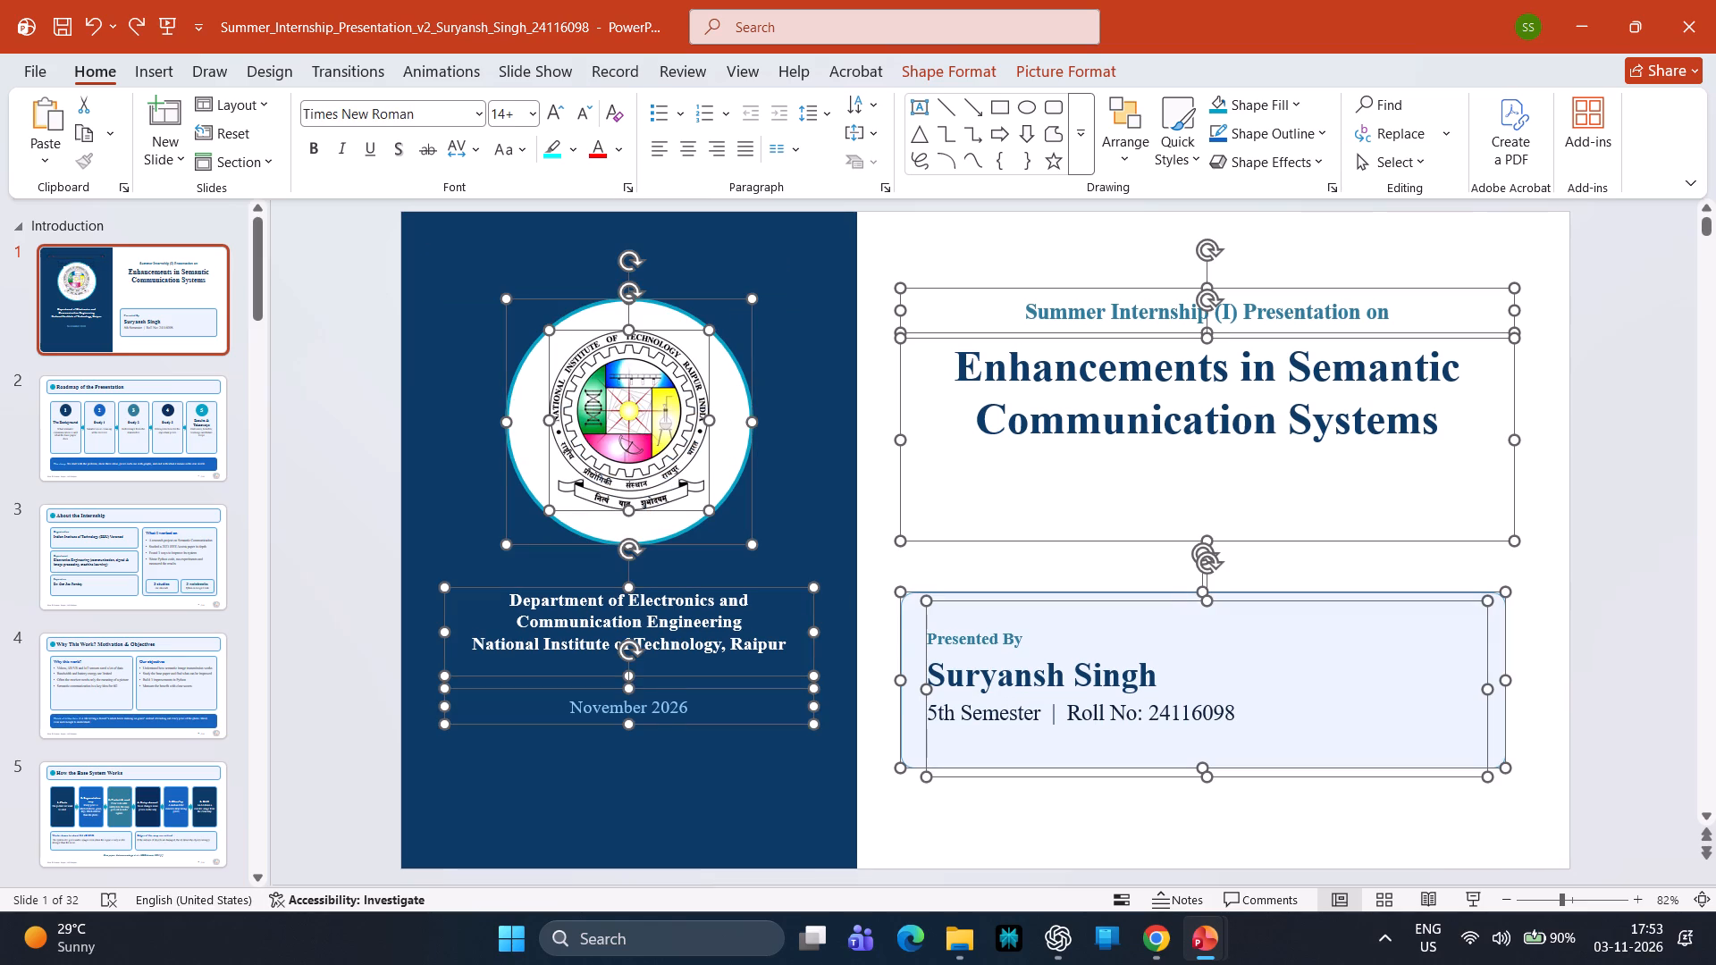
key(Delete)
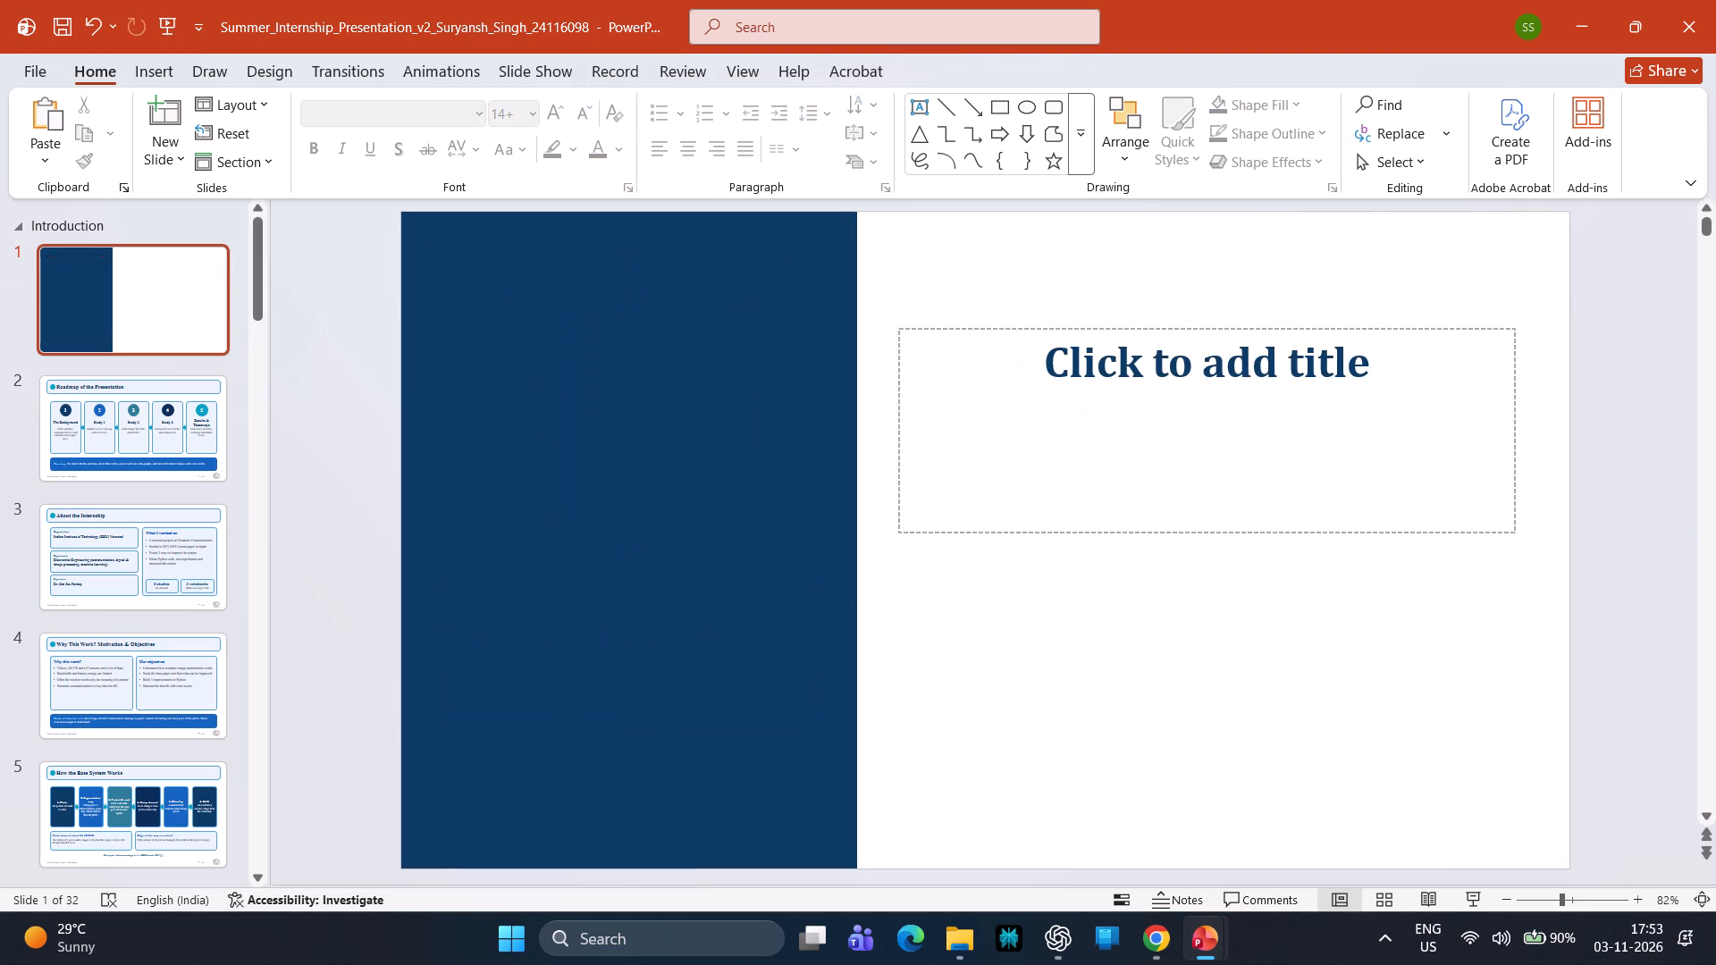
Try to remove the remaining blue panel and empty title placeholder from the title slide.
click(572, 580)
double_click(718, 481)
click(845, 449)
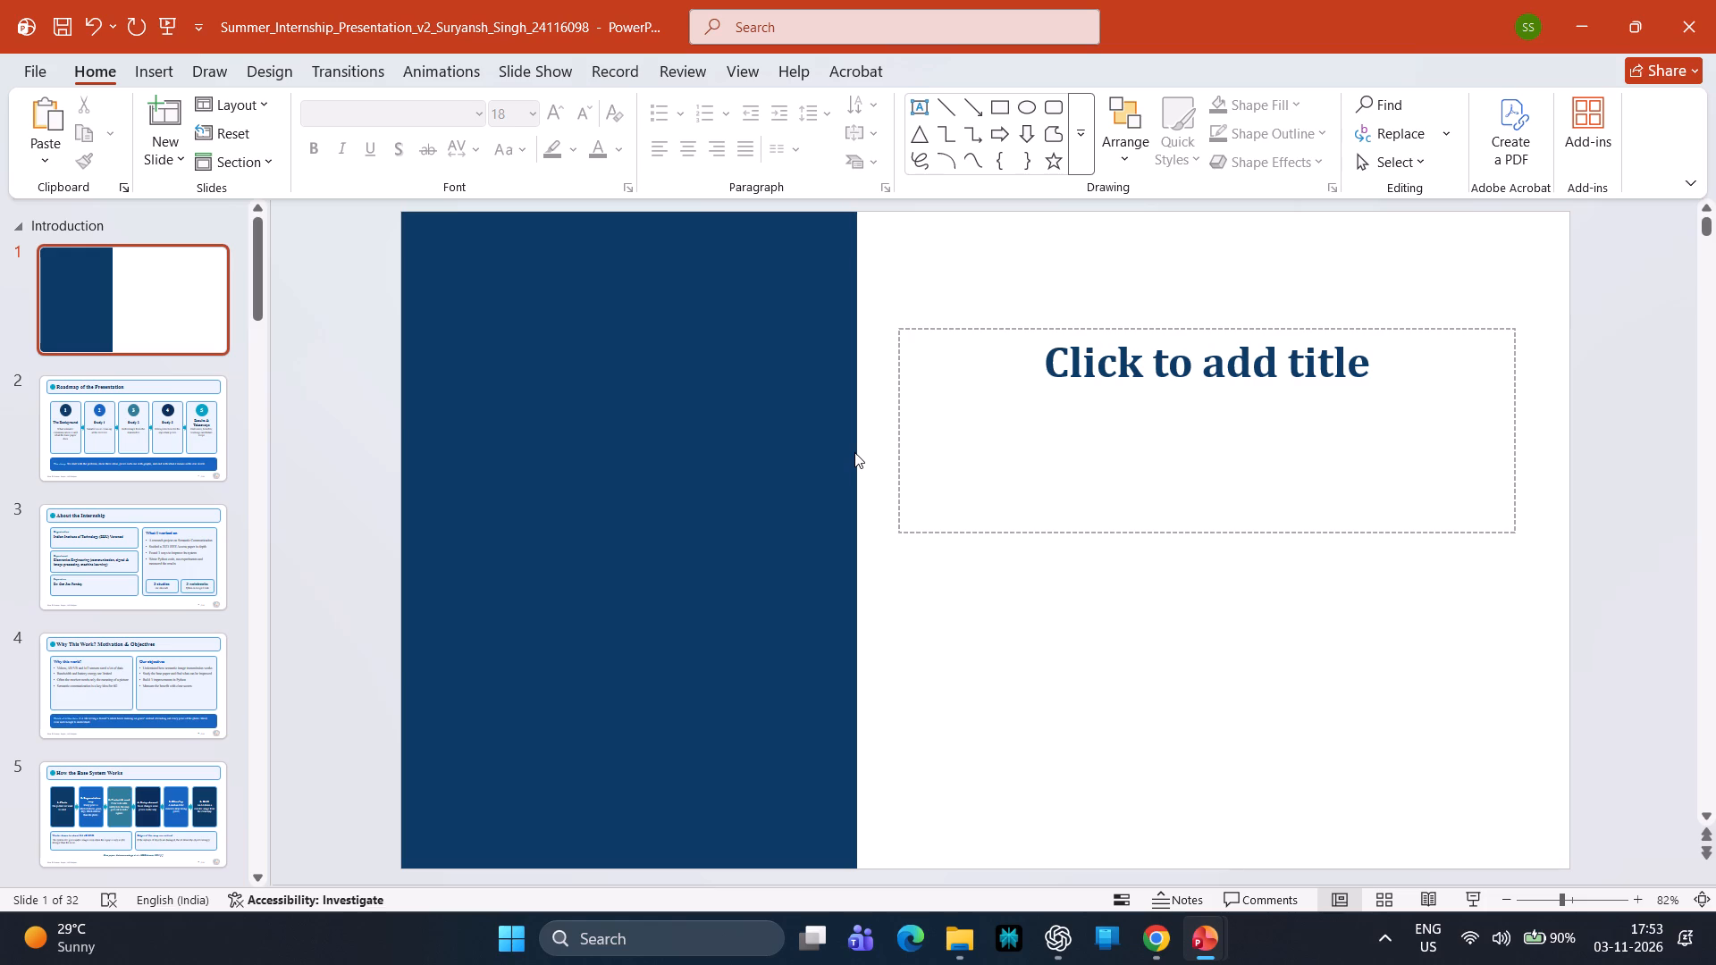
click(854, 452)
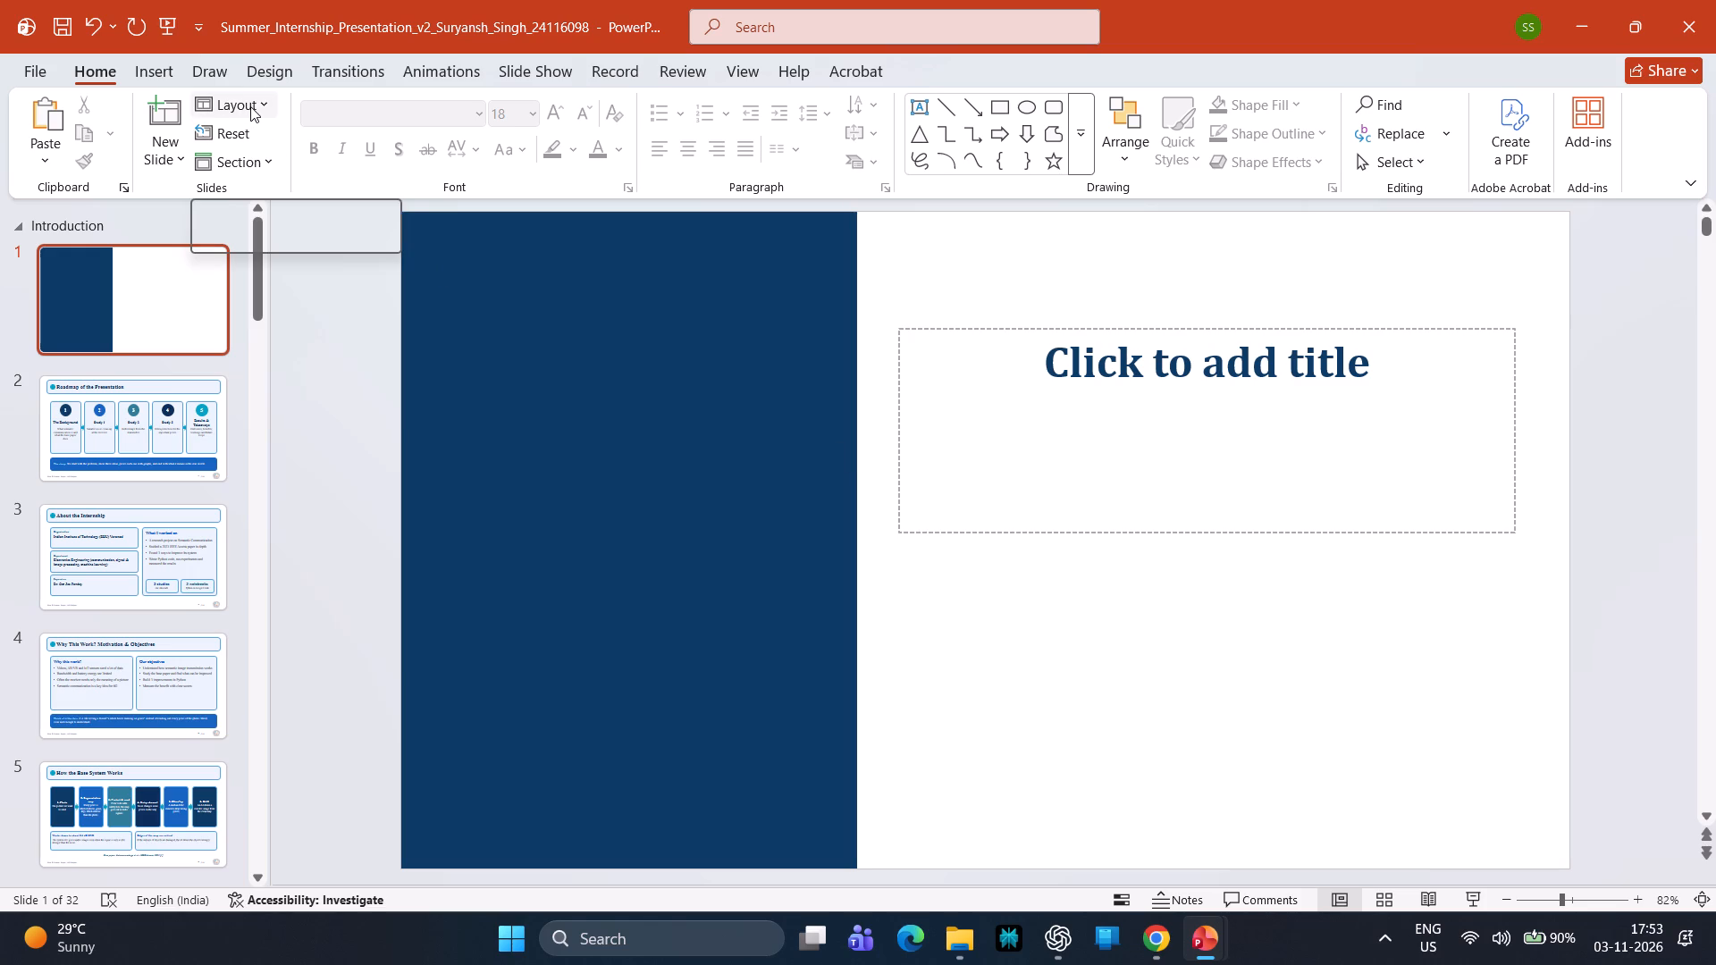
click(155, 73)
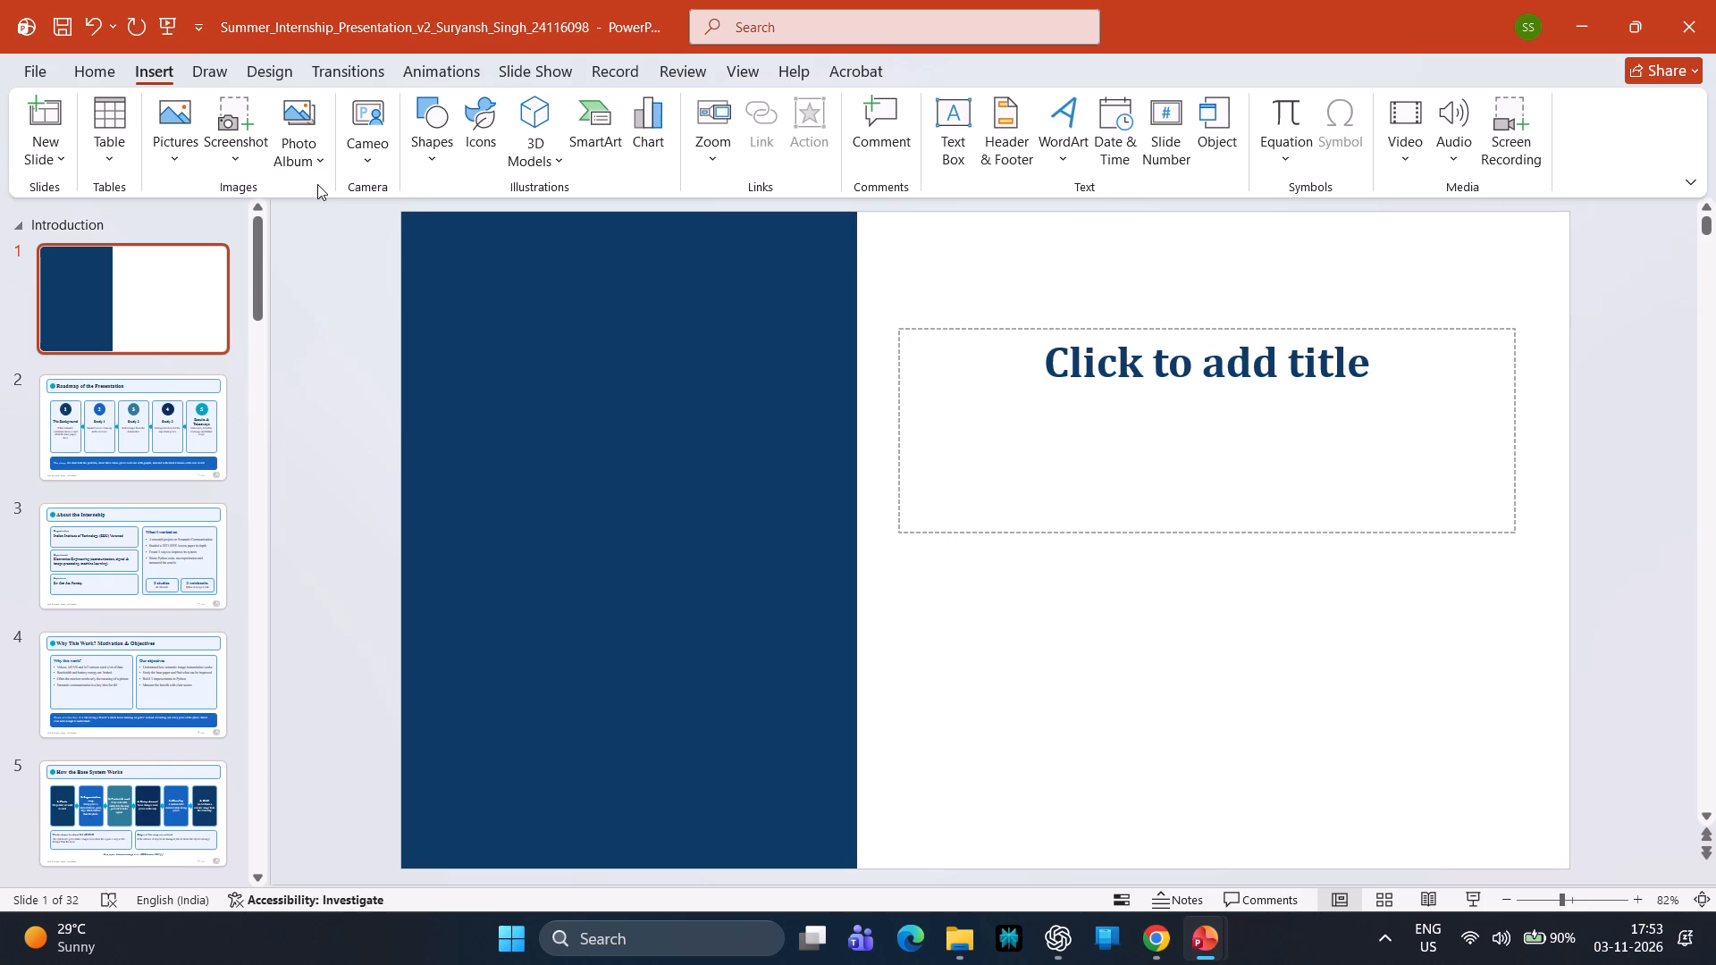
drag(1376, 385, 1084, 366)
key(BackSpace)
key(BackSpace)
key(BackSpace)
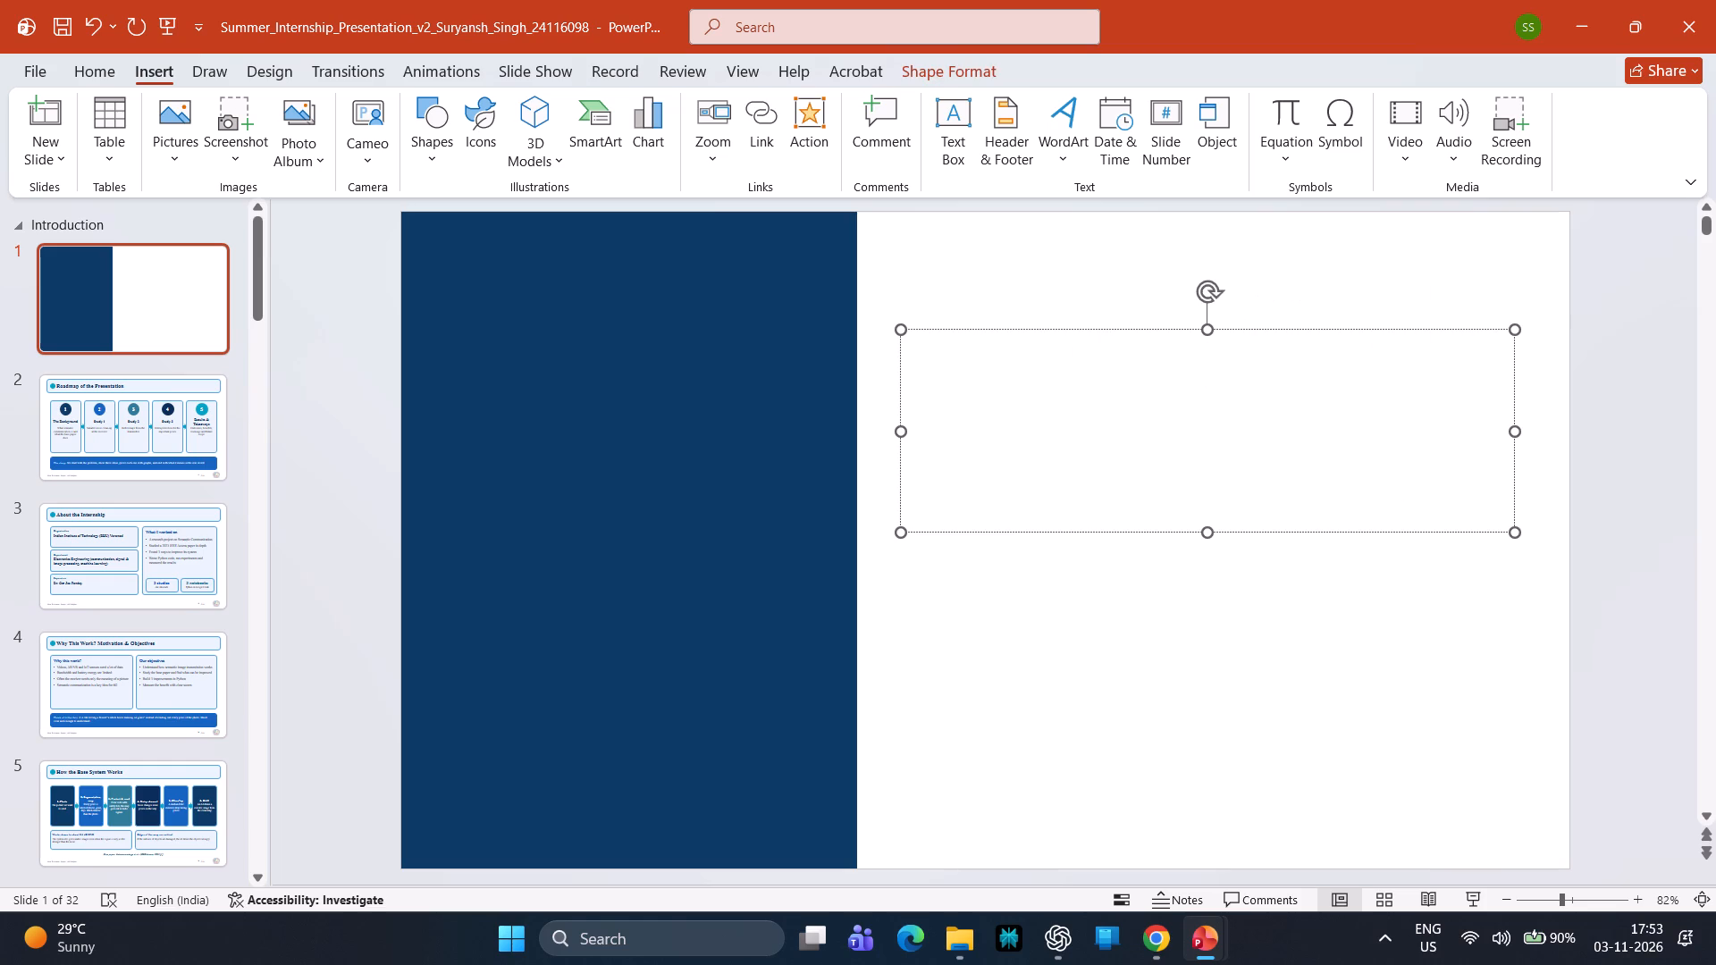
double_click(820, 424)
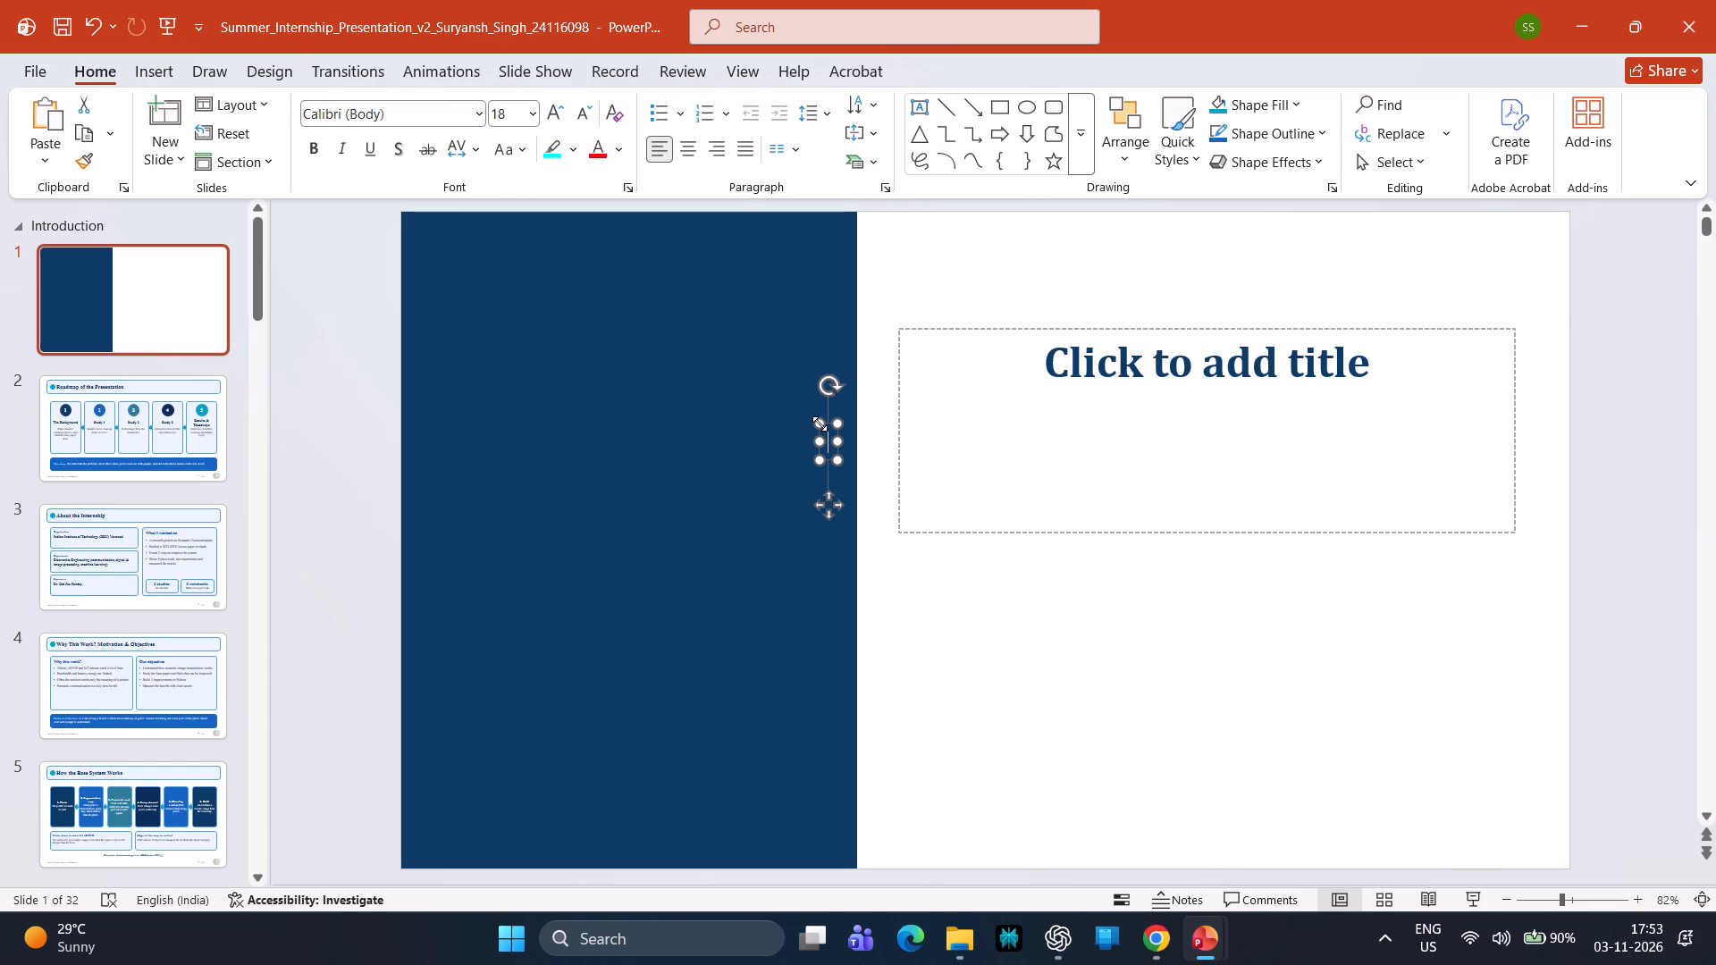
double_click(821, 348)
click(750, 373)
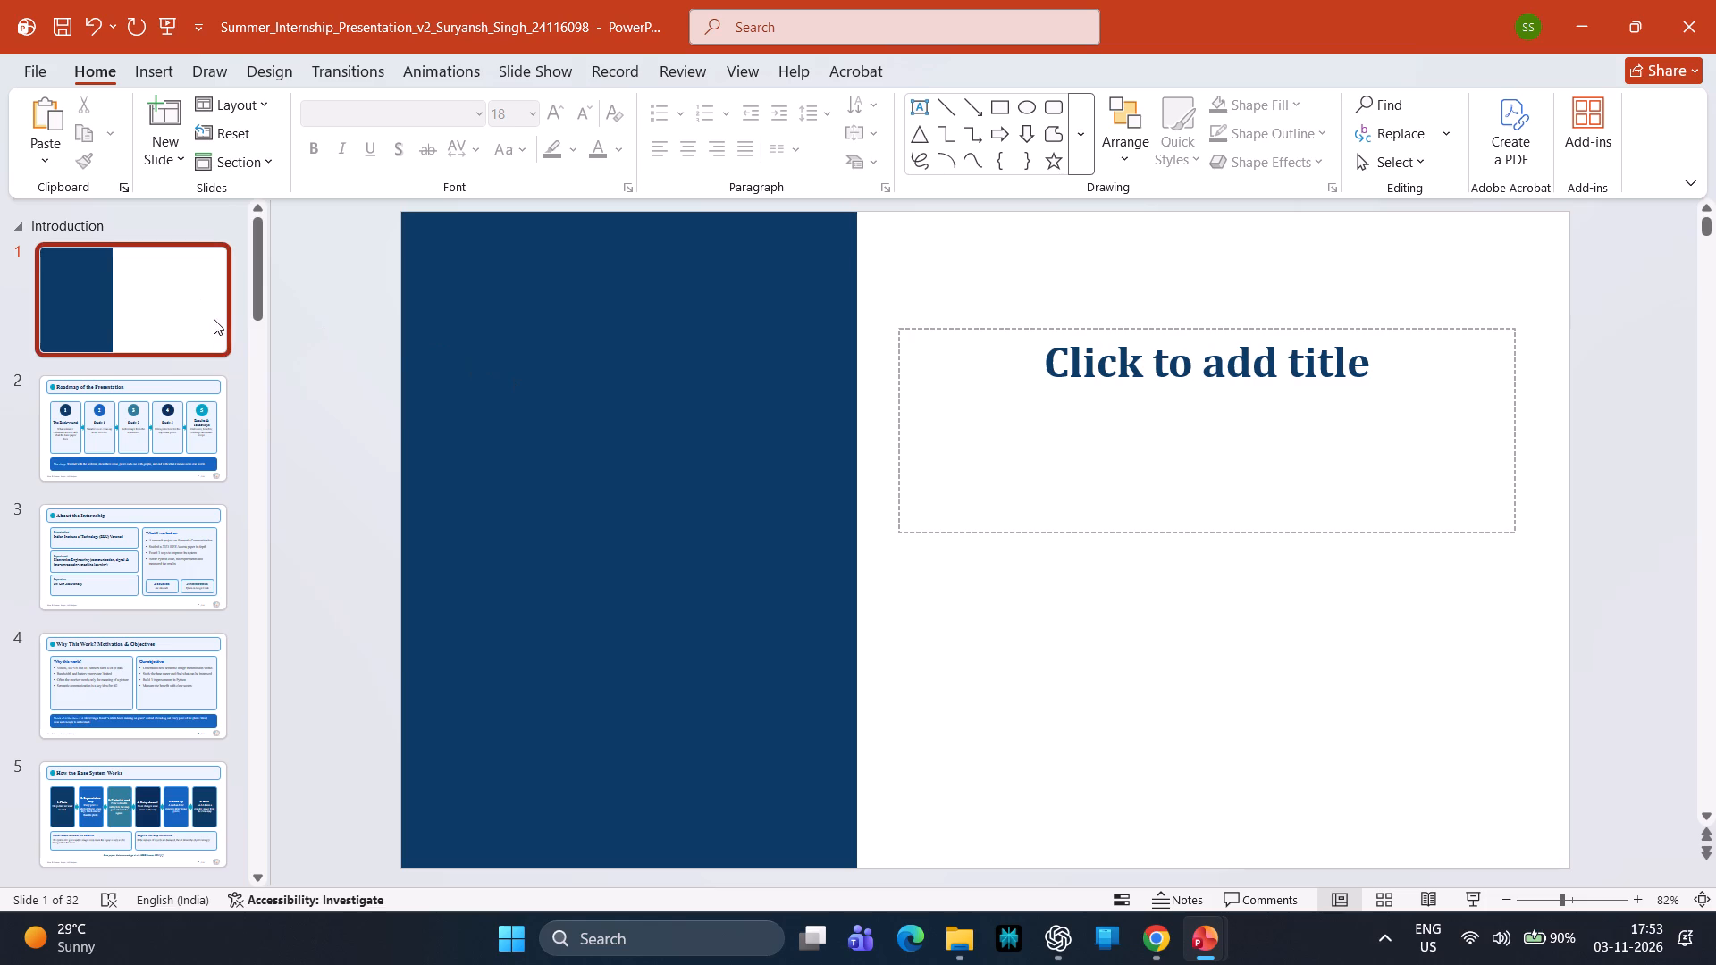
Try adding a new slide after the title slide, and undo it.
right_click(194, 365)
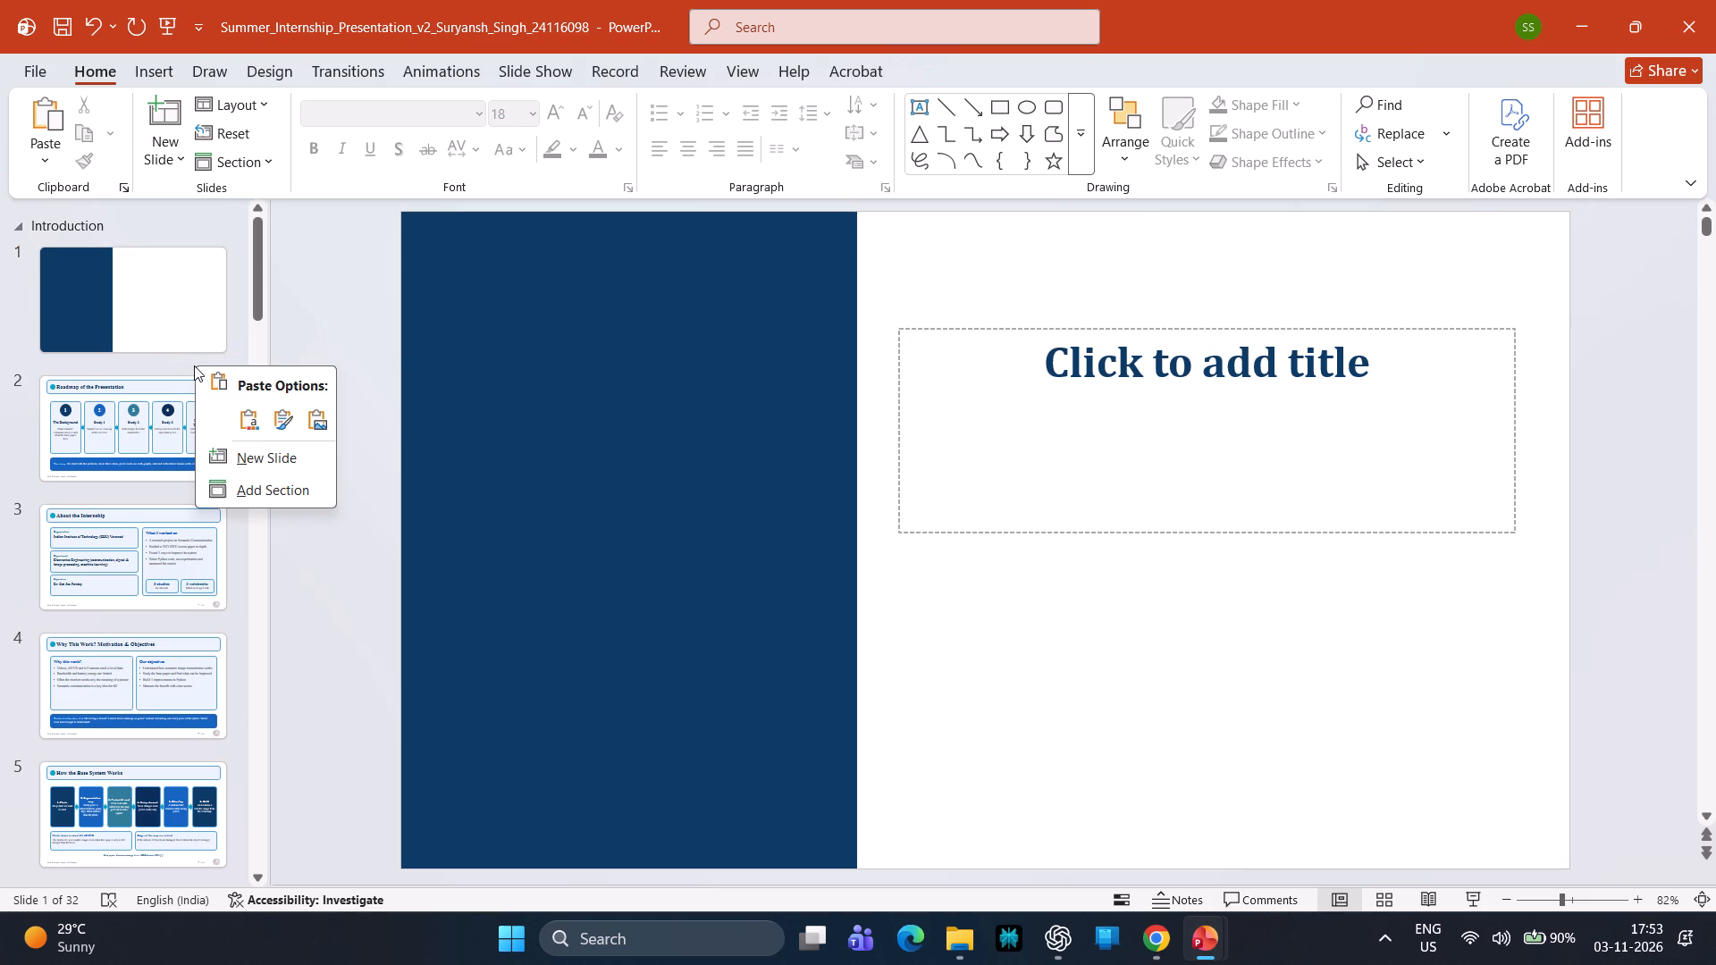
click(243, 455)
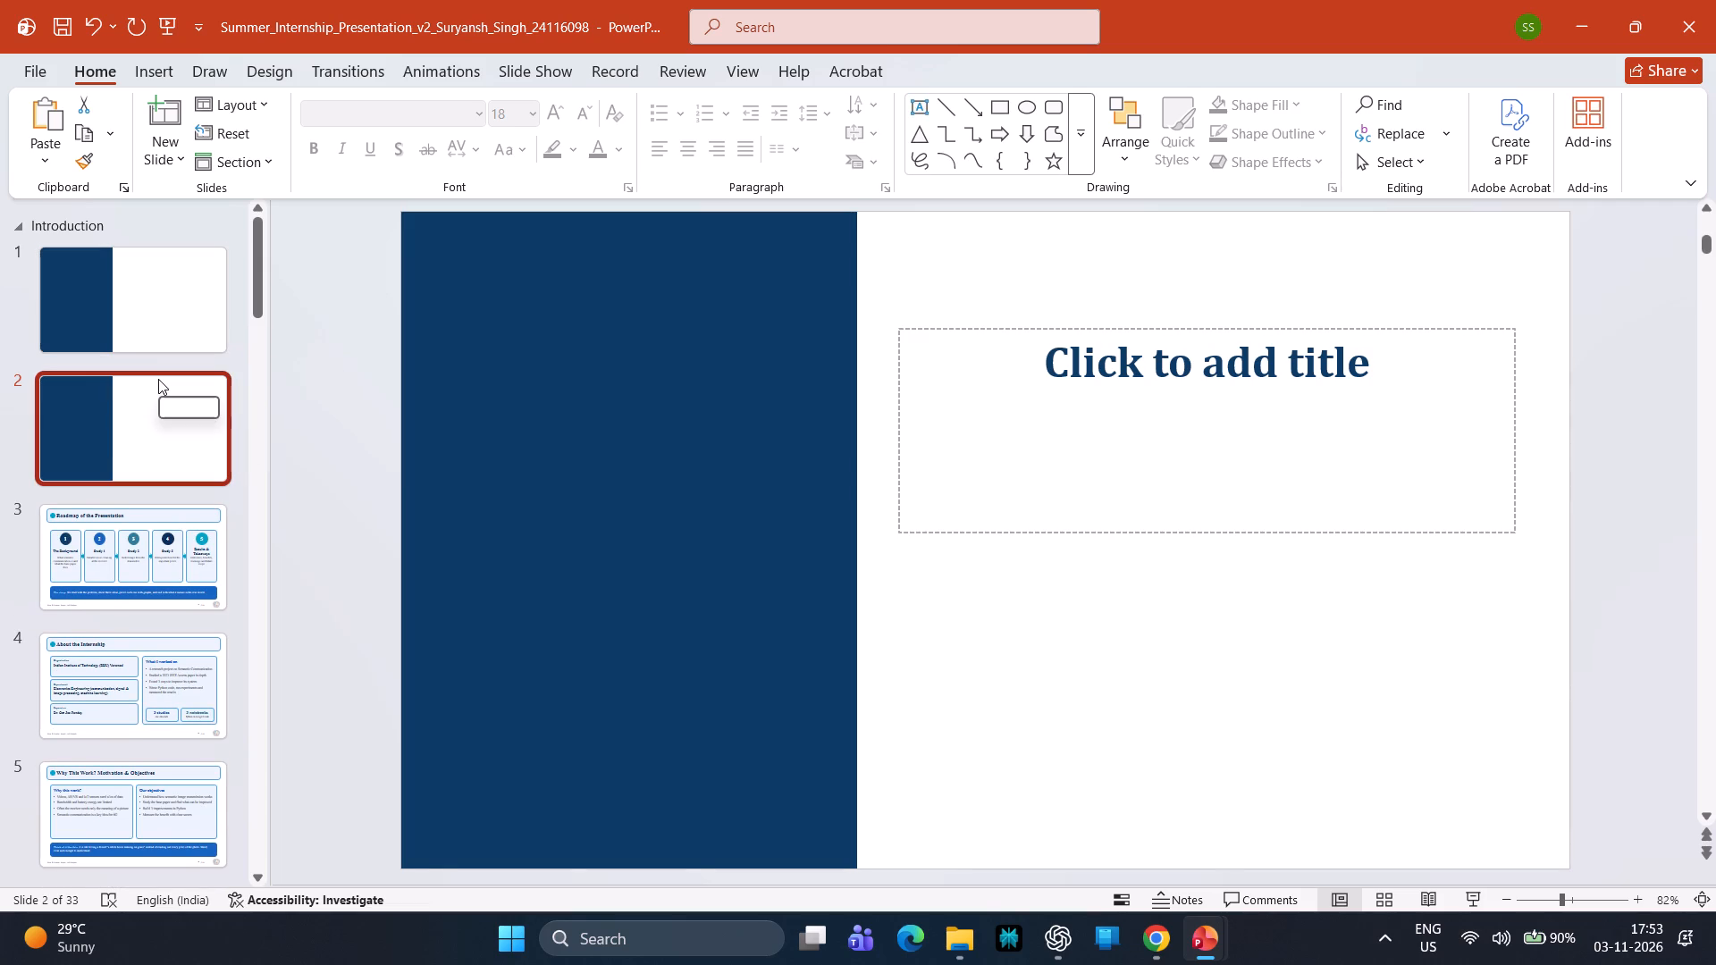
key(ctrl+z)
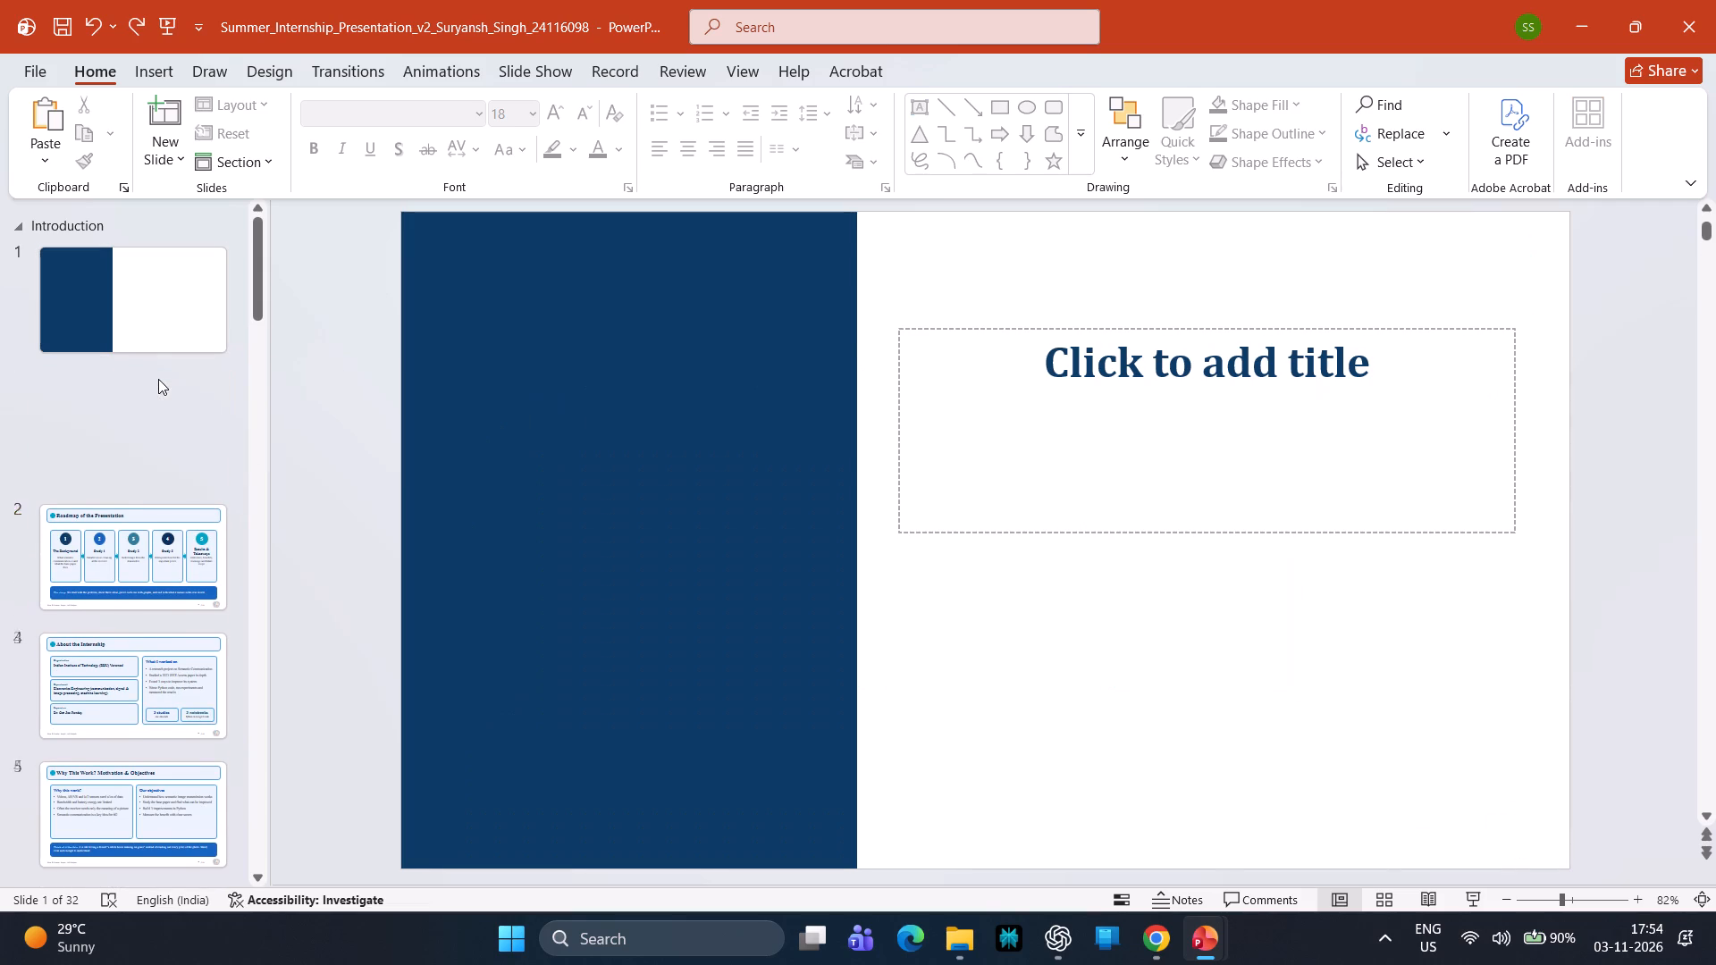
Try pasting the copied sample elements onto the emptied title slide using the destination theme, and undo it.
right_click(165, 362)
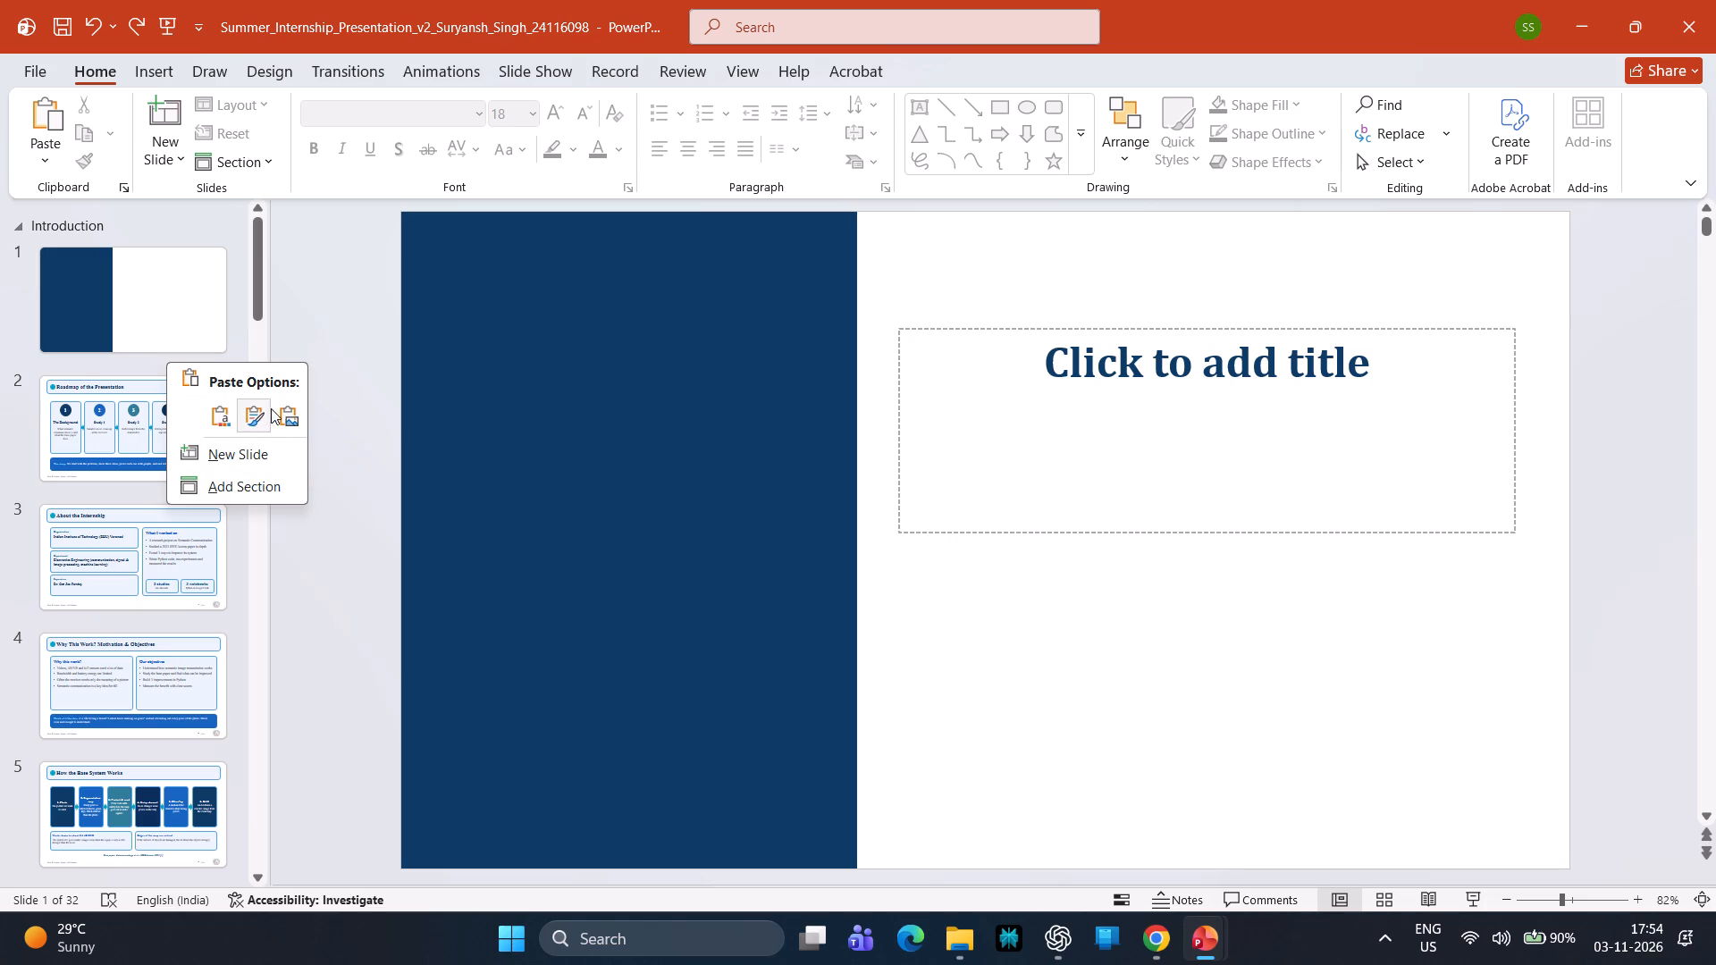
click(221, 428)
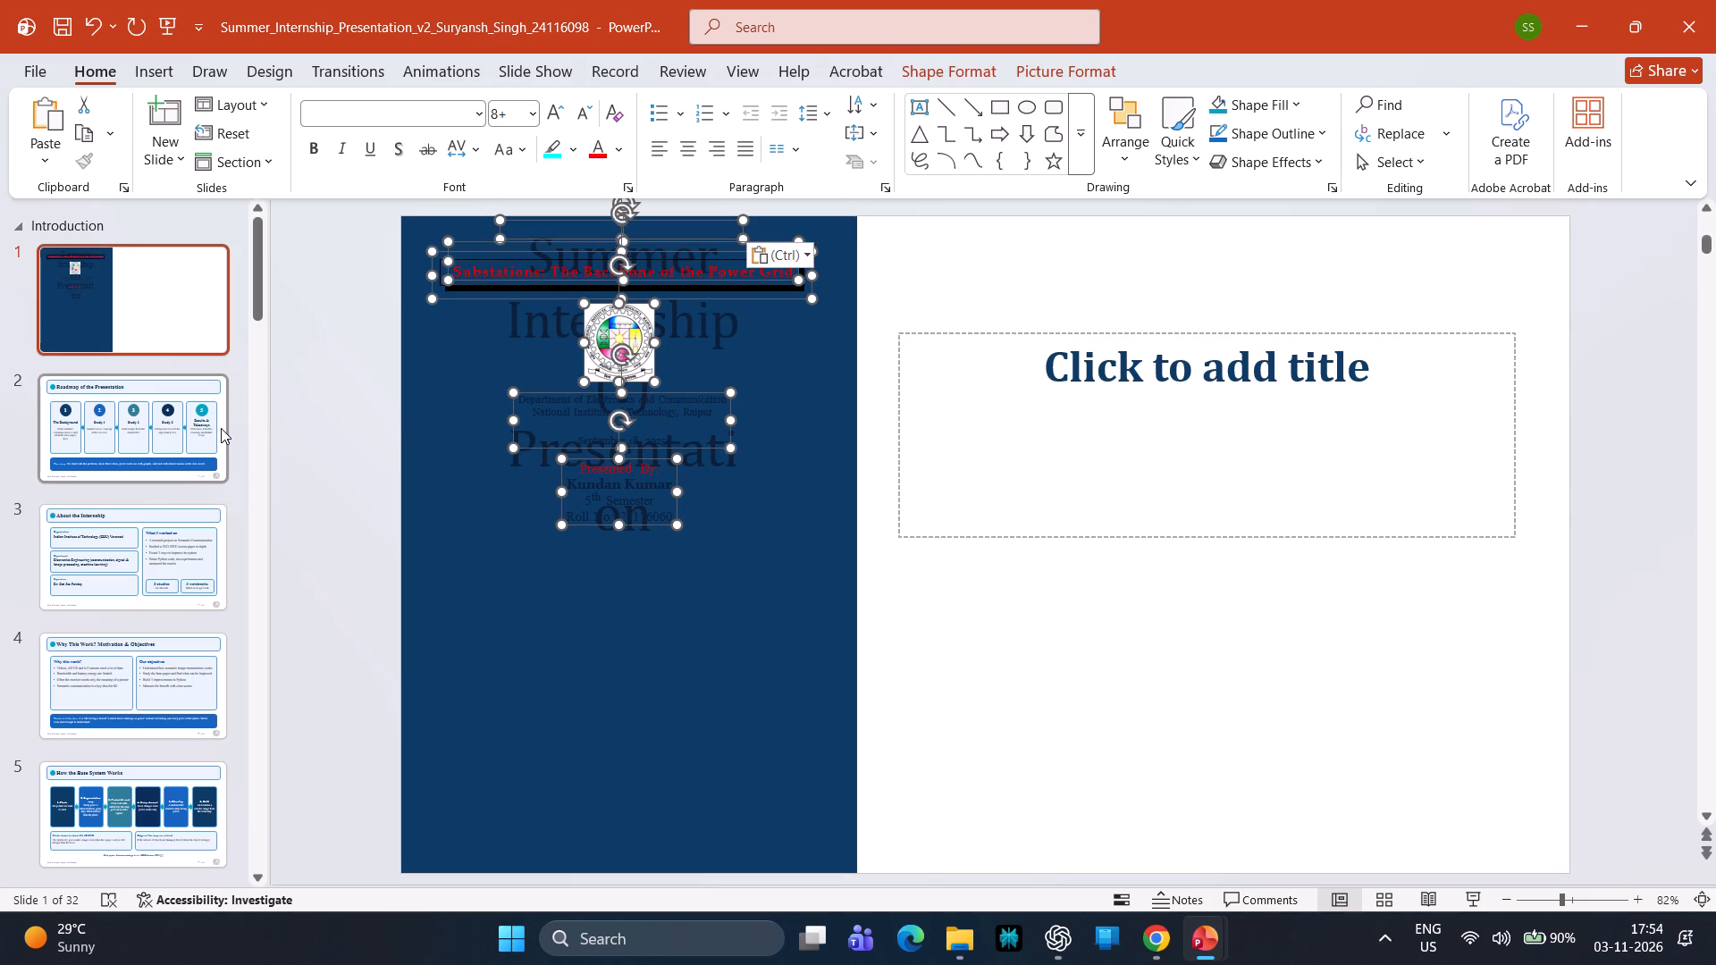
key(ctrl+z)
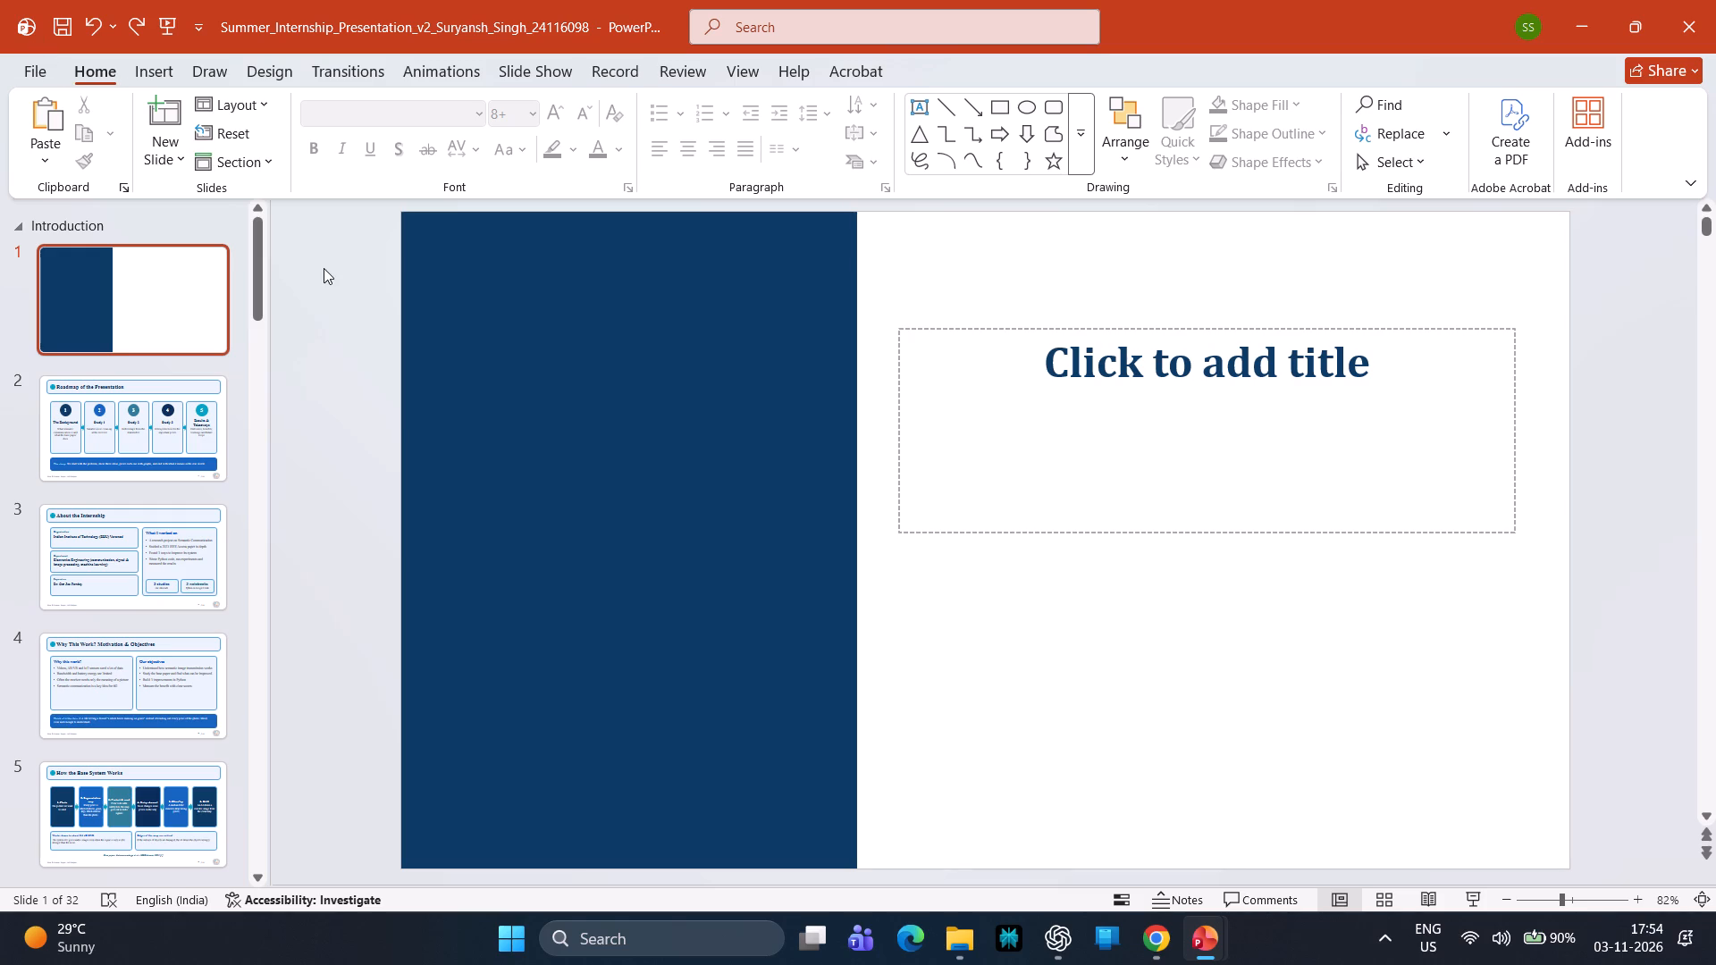
Add a blank slide with the DEFAULT layout and delete the old title slide so the blank one comes first.
click(179, 164)
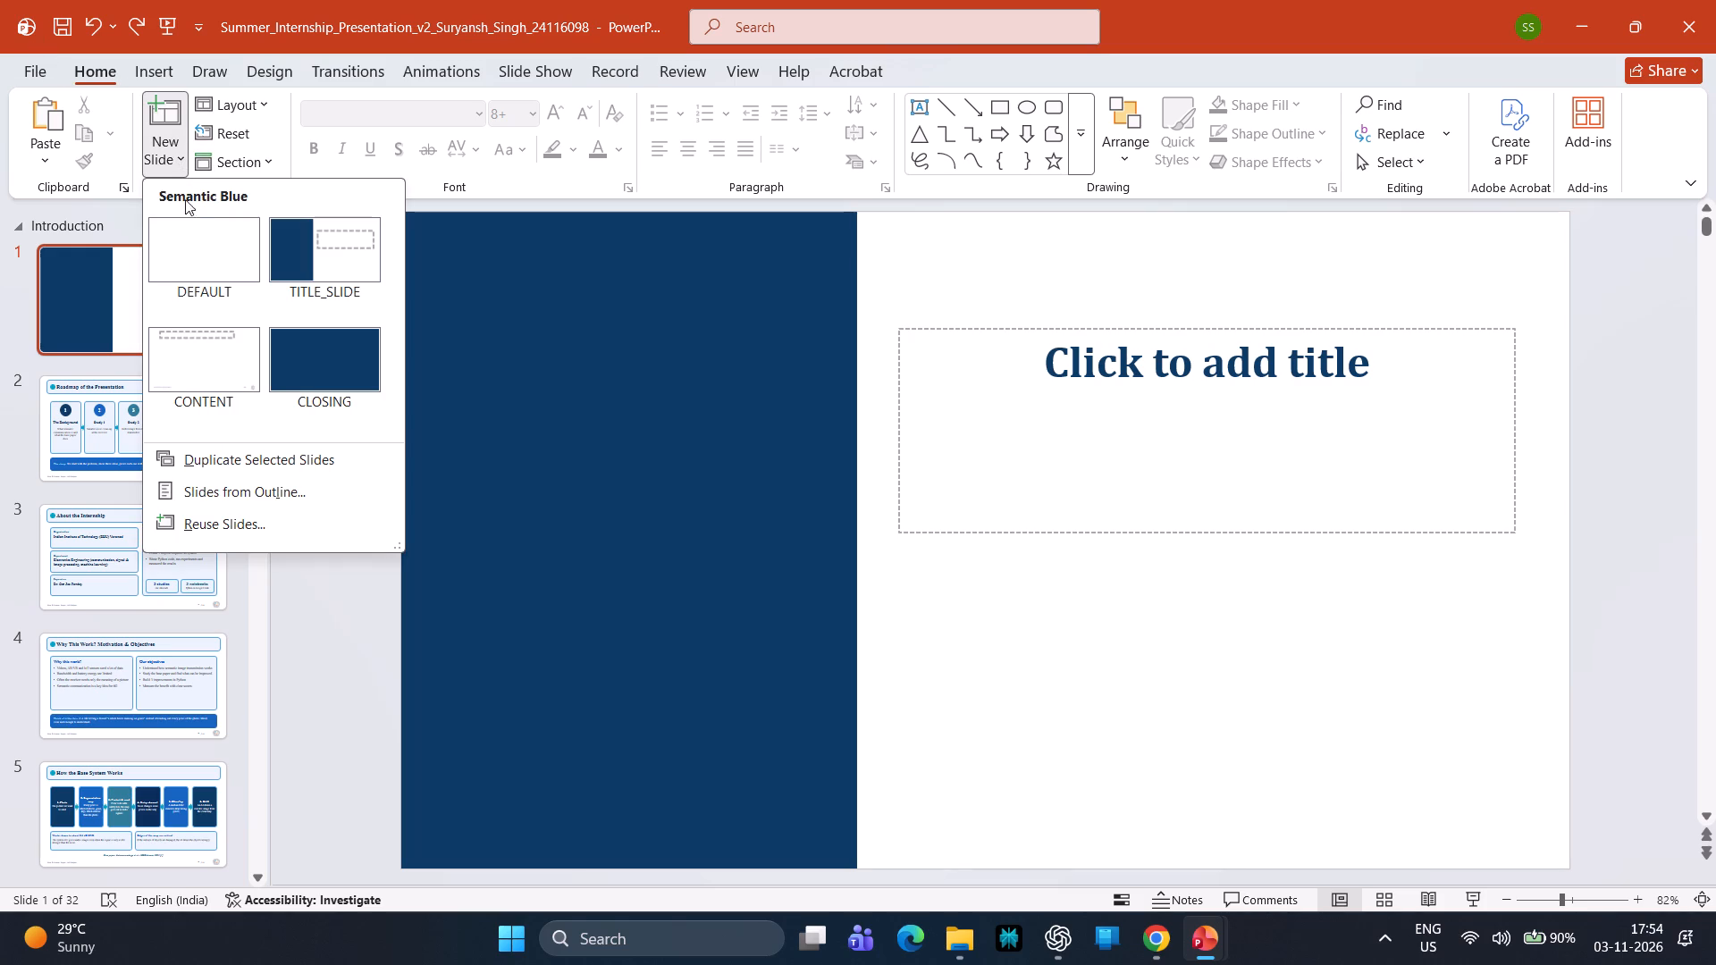
click(199, 243)
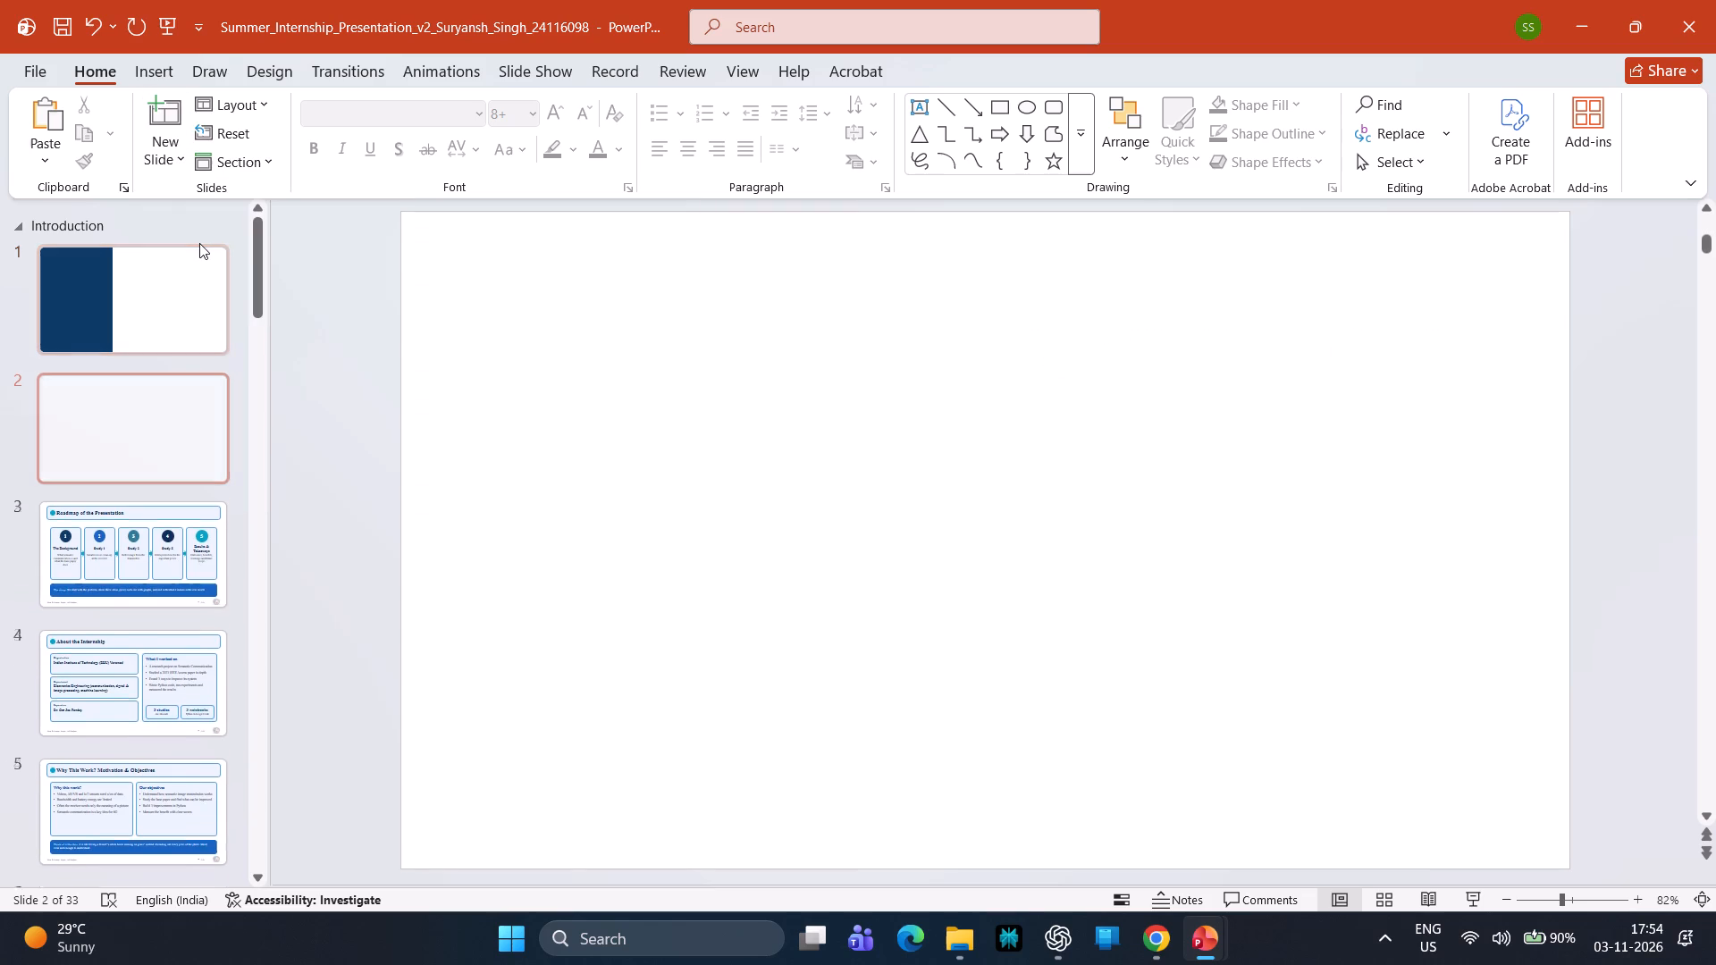
click(157, 287)
key(Delete)
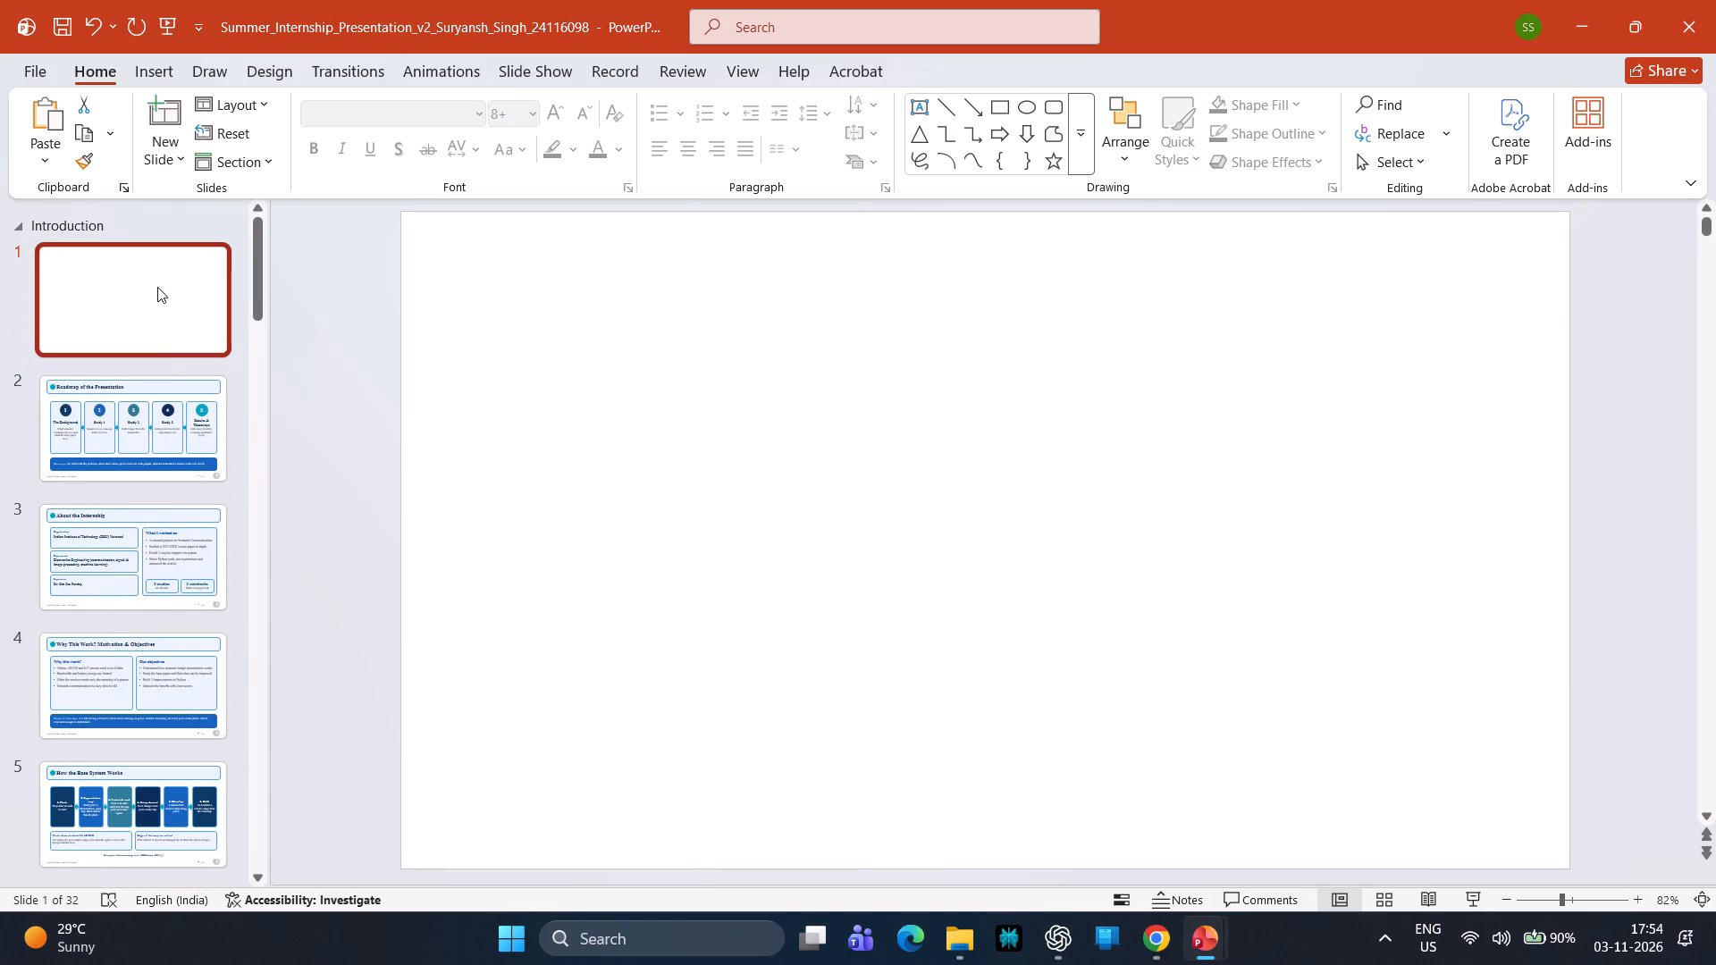
click(598, 340)
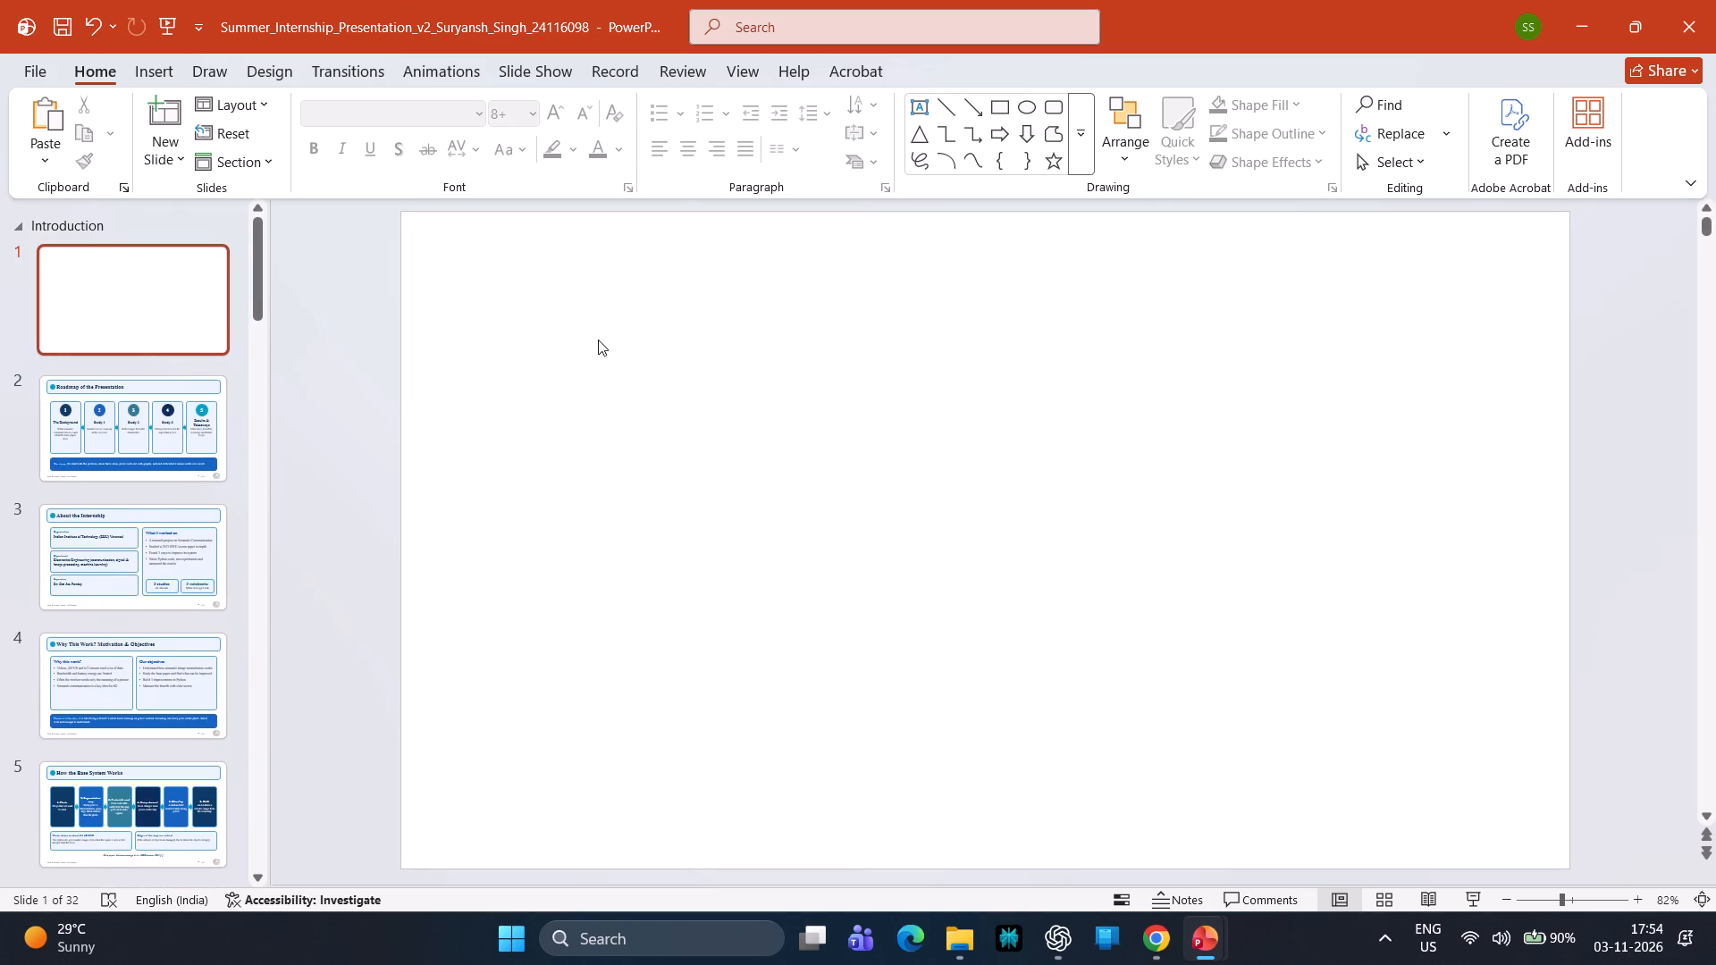
click(124, 435)
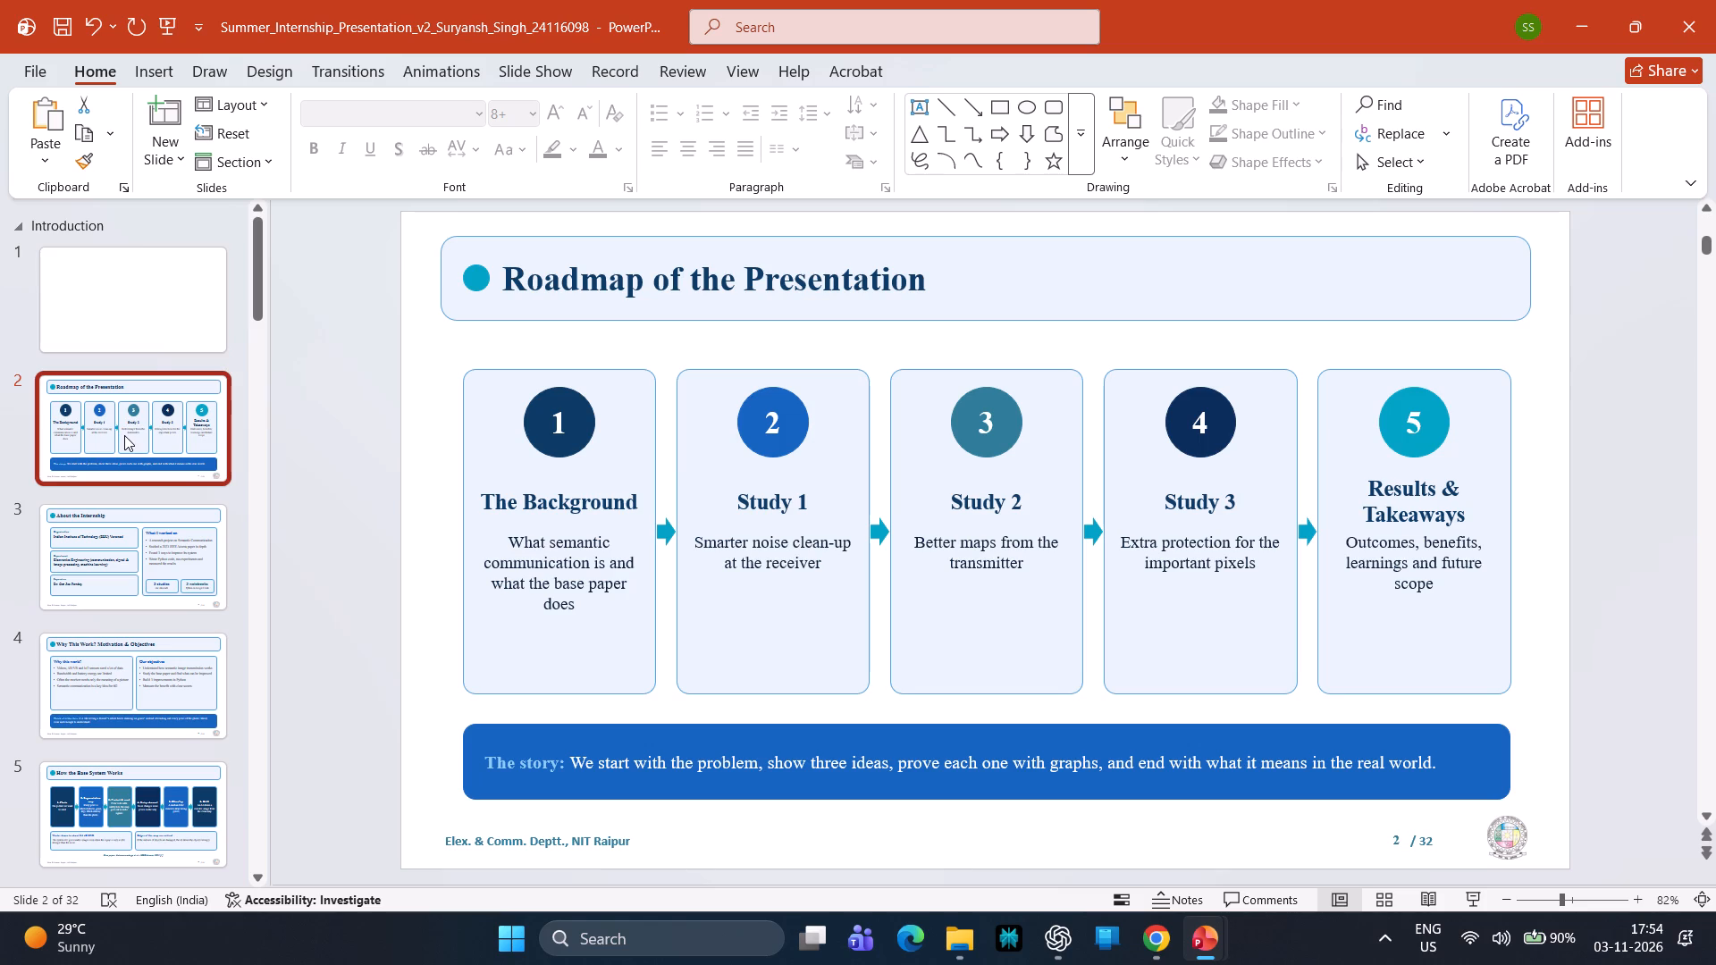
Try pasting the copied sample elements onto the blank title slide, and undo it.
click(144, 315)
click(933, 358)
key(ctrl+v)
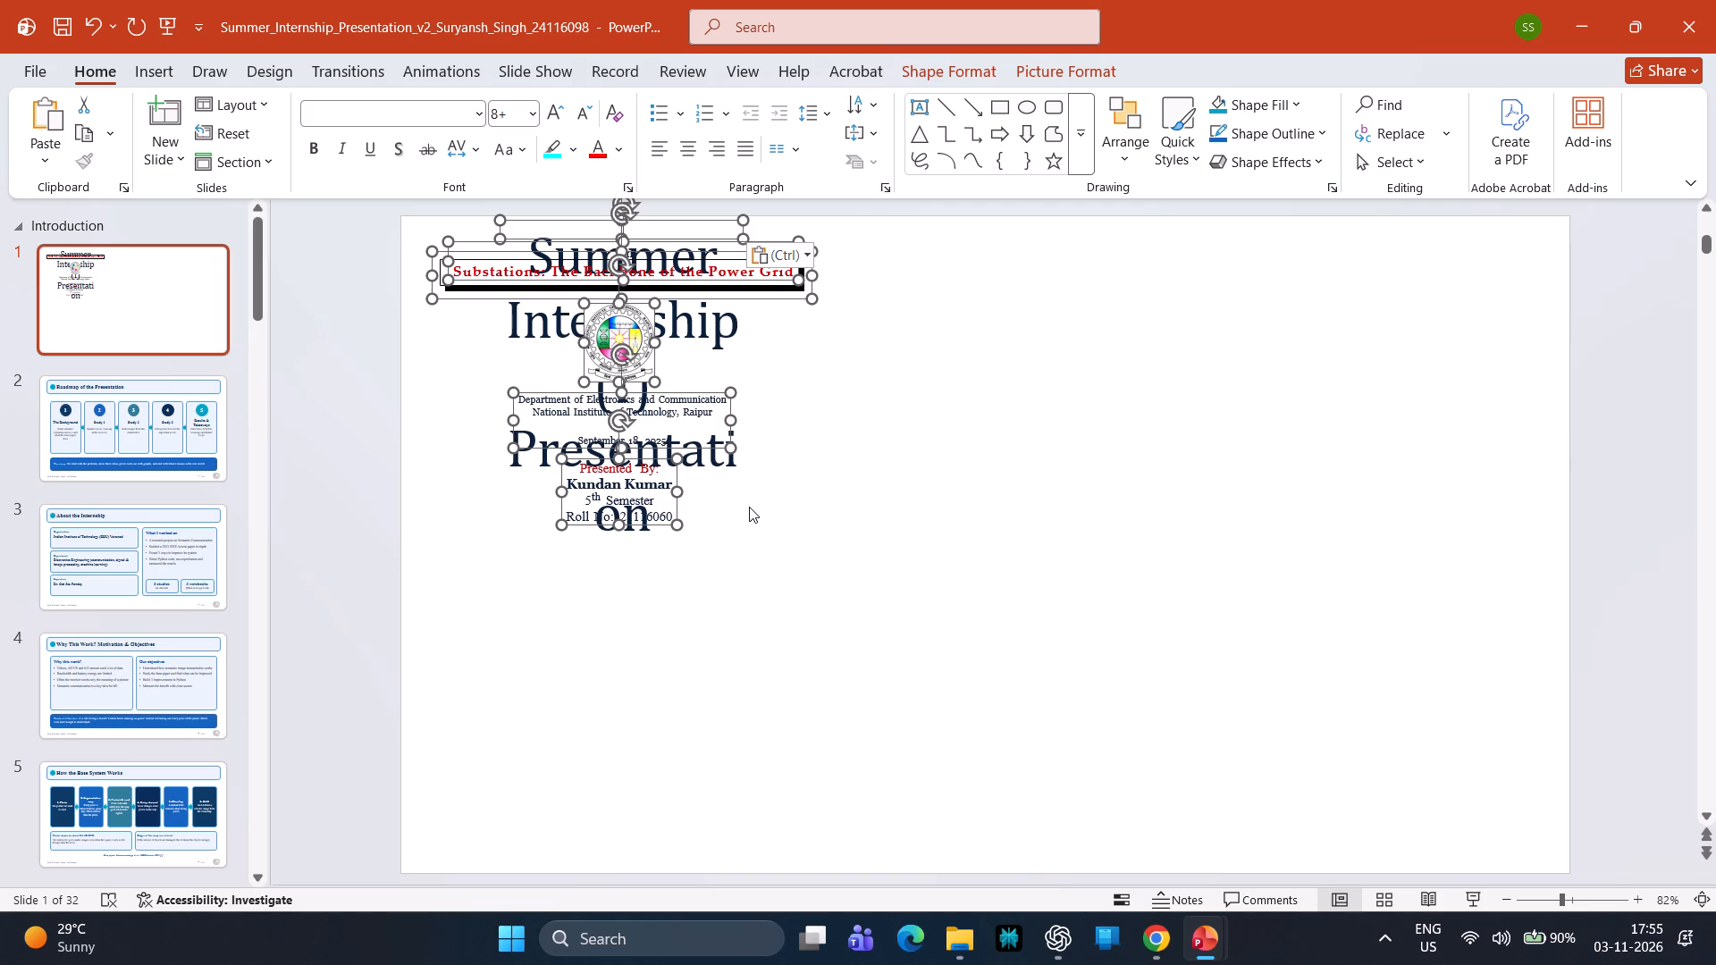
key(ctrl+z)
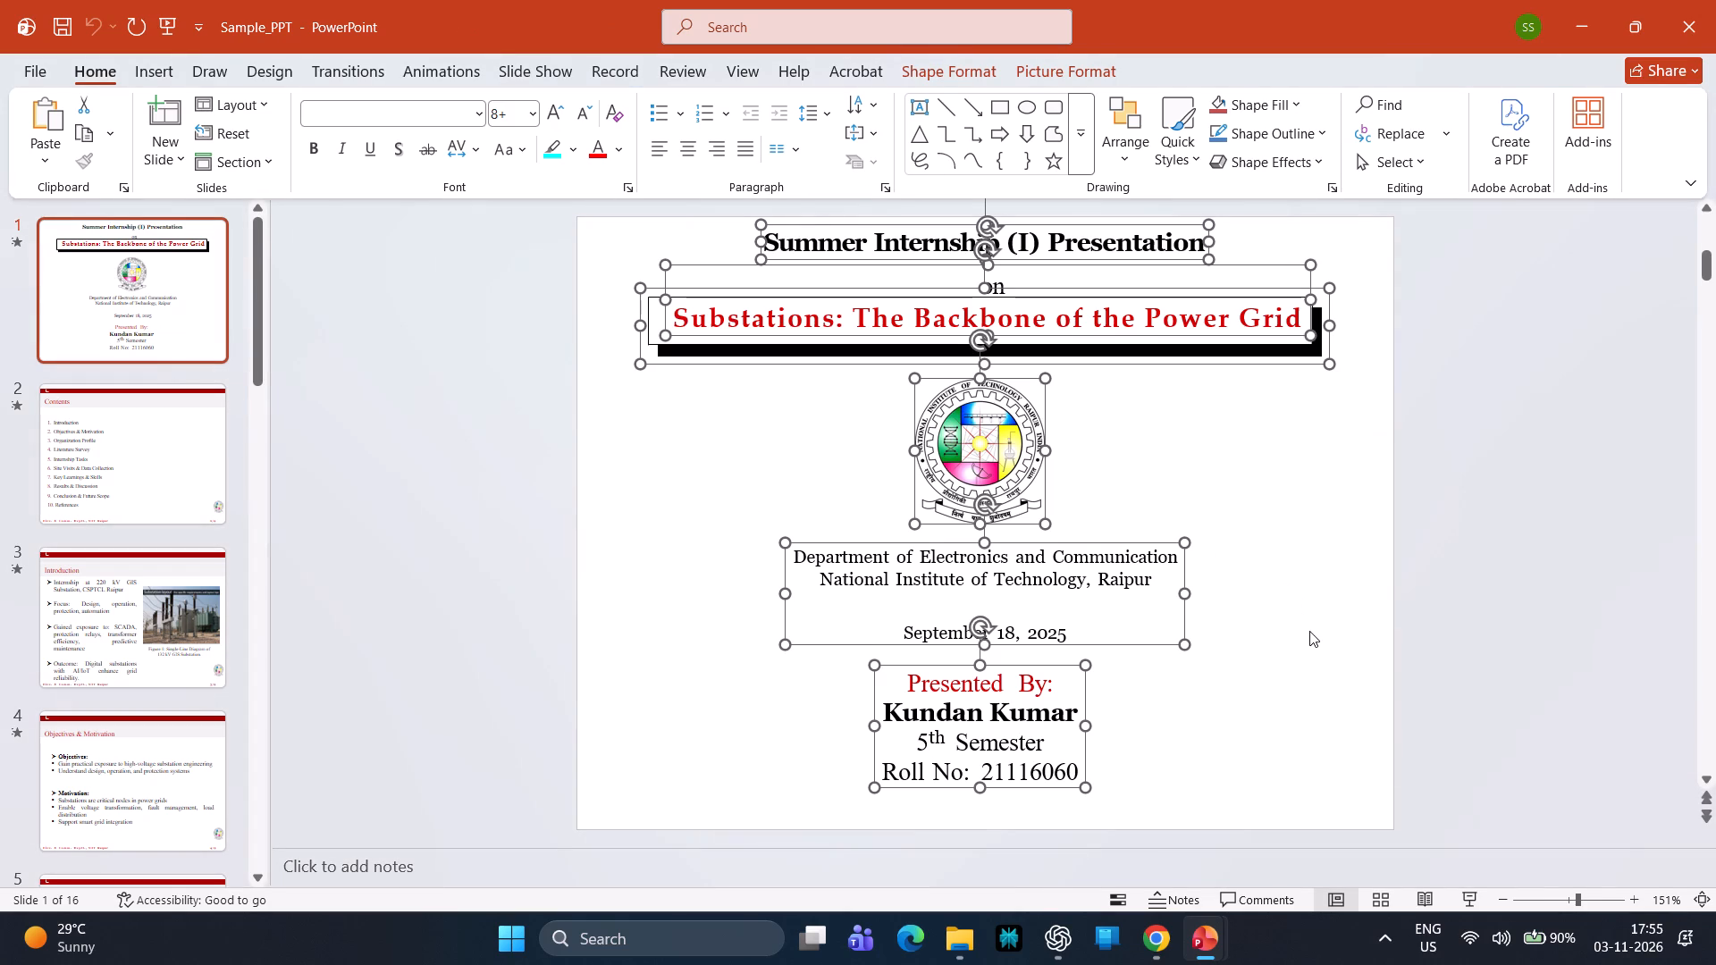
Copy all elements of the Sample_PPT title slide again and paste them onto the blank first slide of the v2 presentation.
click(1309, 631)
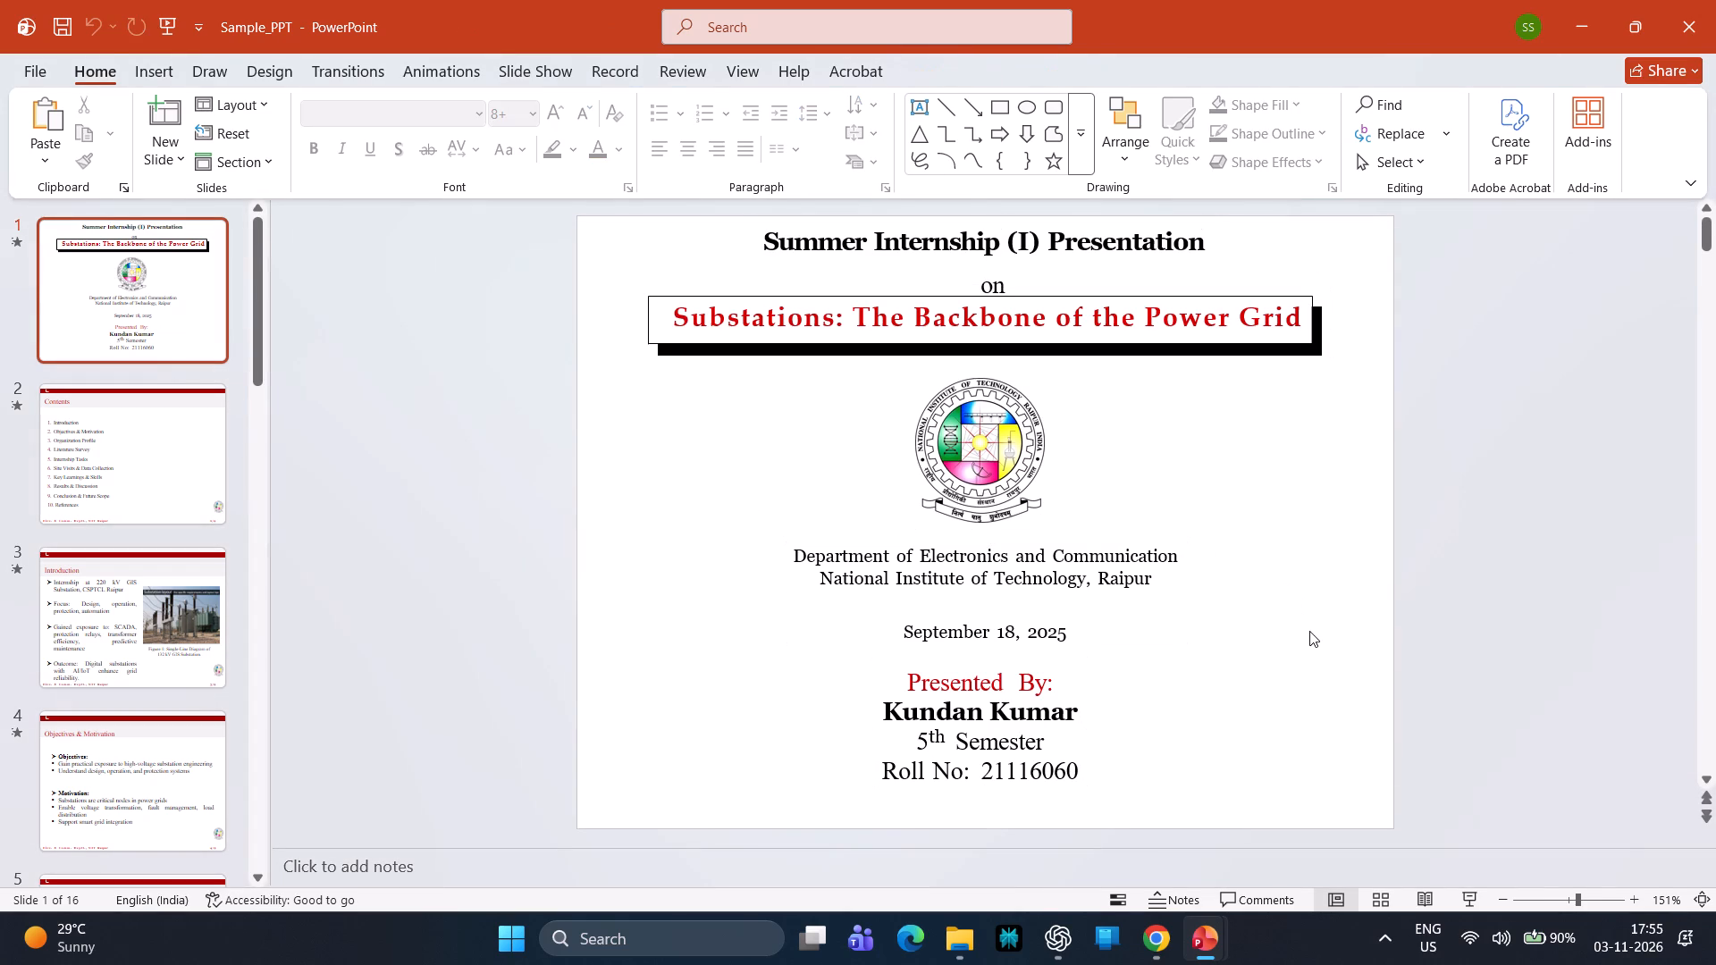
drag(1397, 827, 1102, 573)
drag(1102, 573, 570, 217)
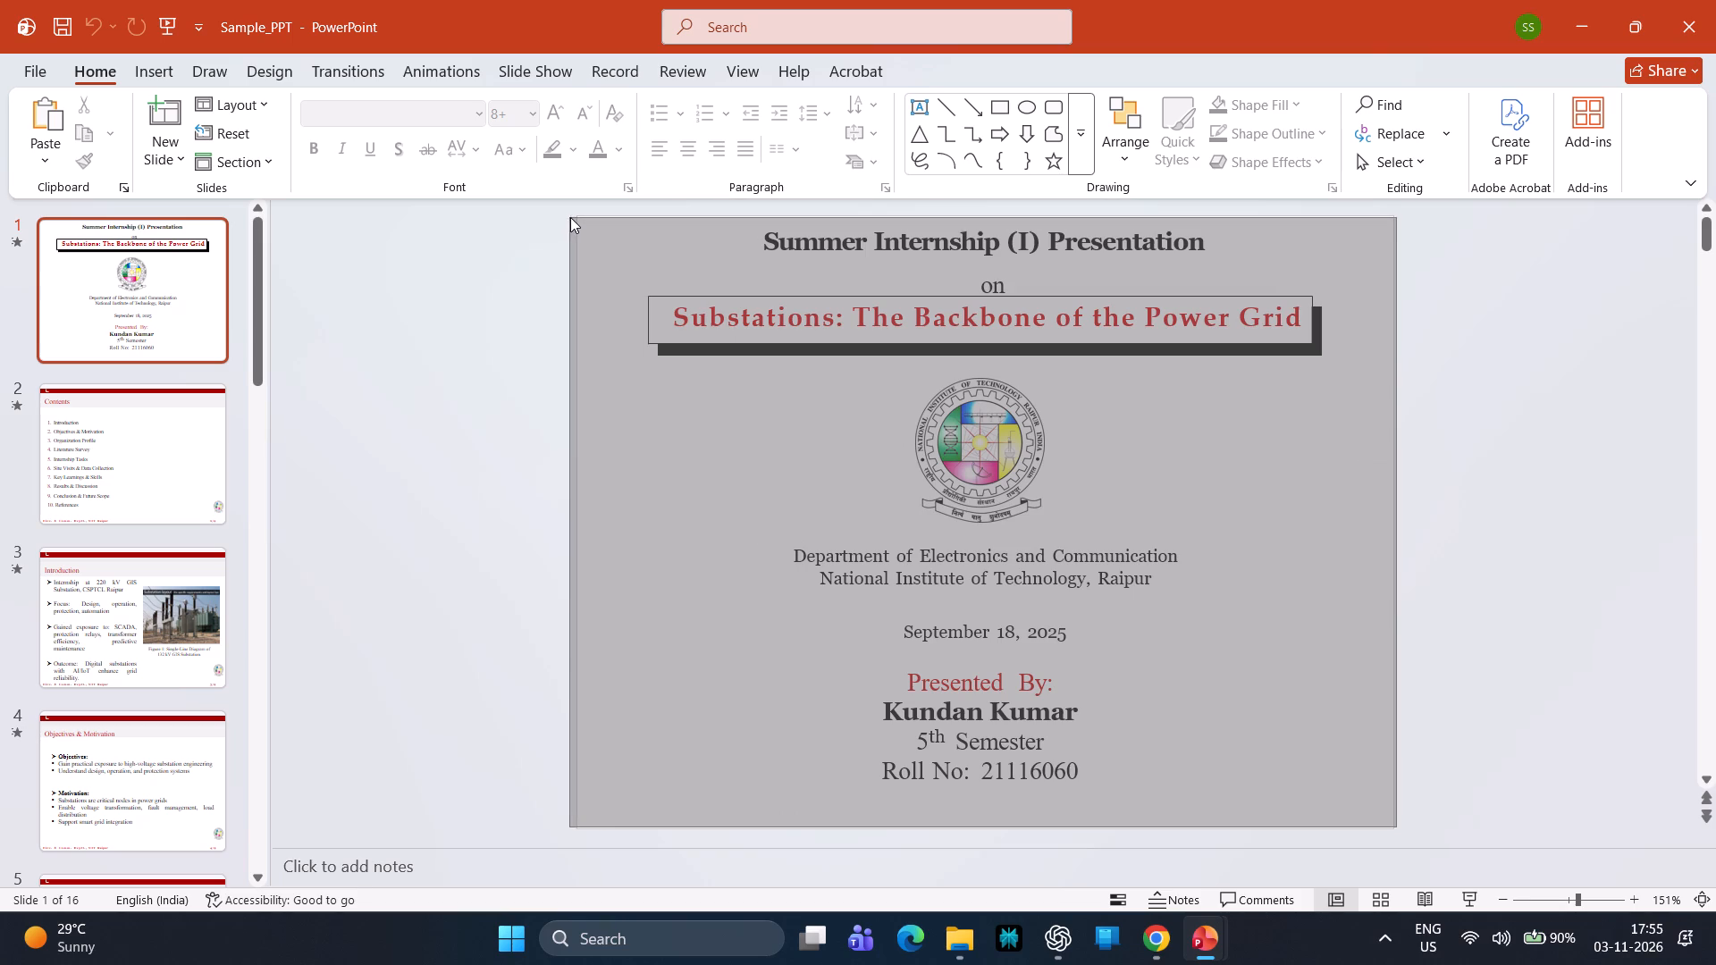
drag(570, 217, 570, 213)
key(ctrl+c)
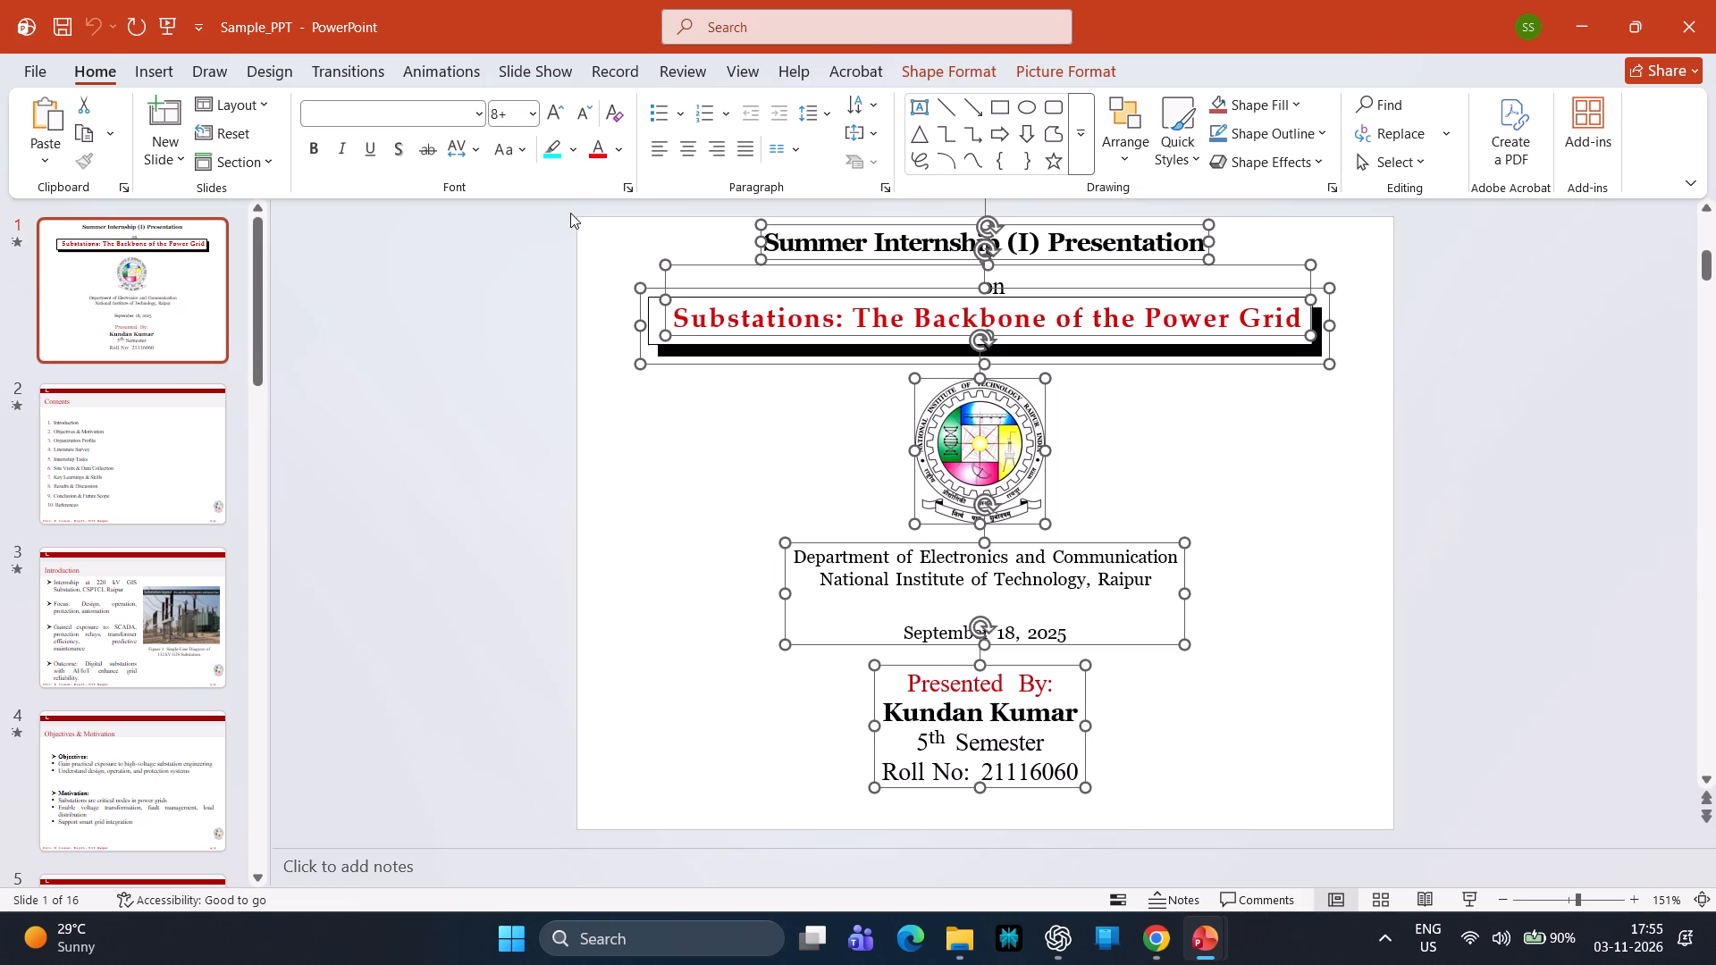
click(880, 385)
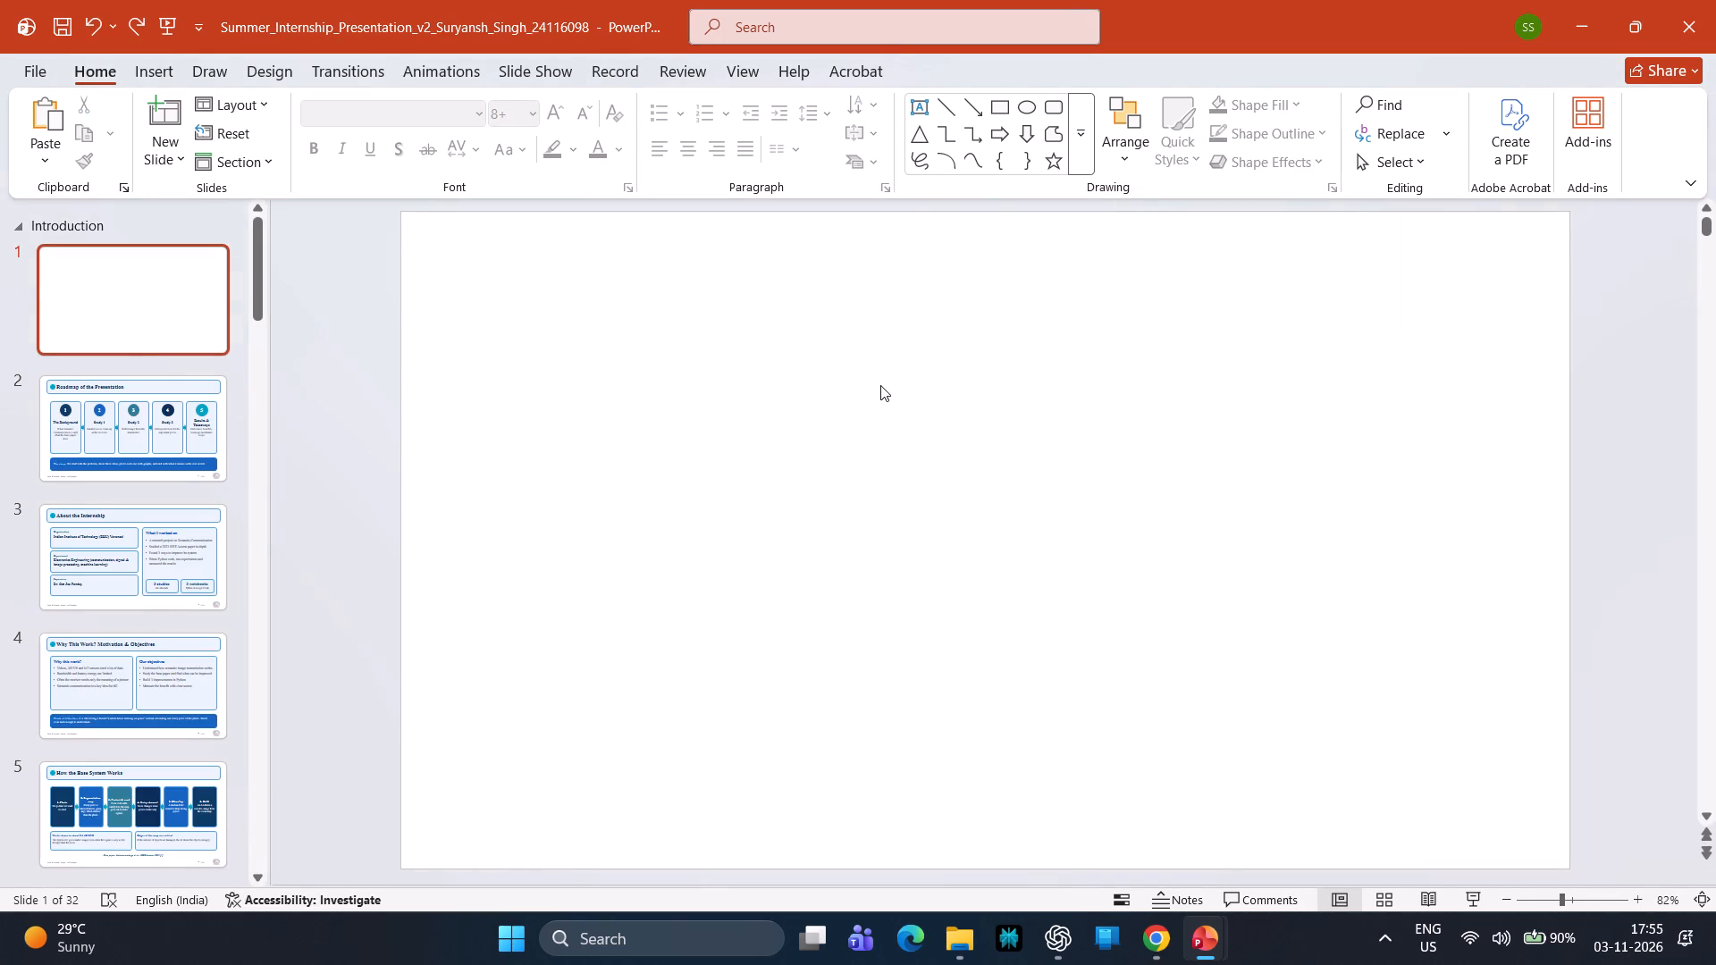
key(ctrl+v)
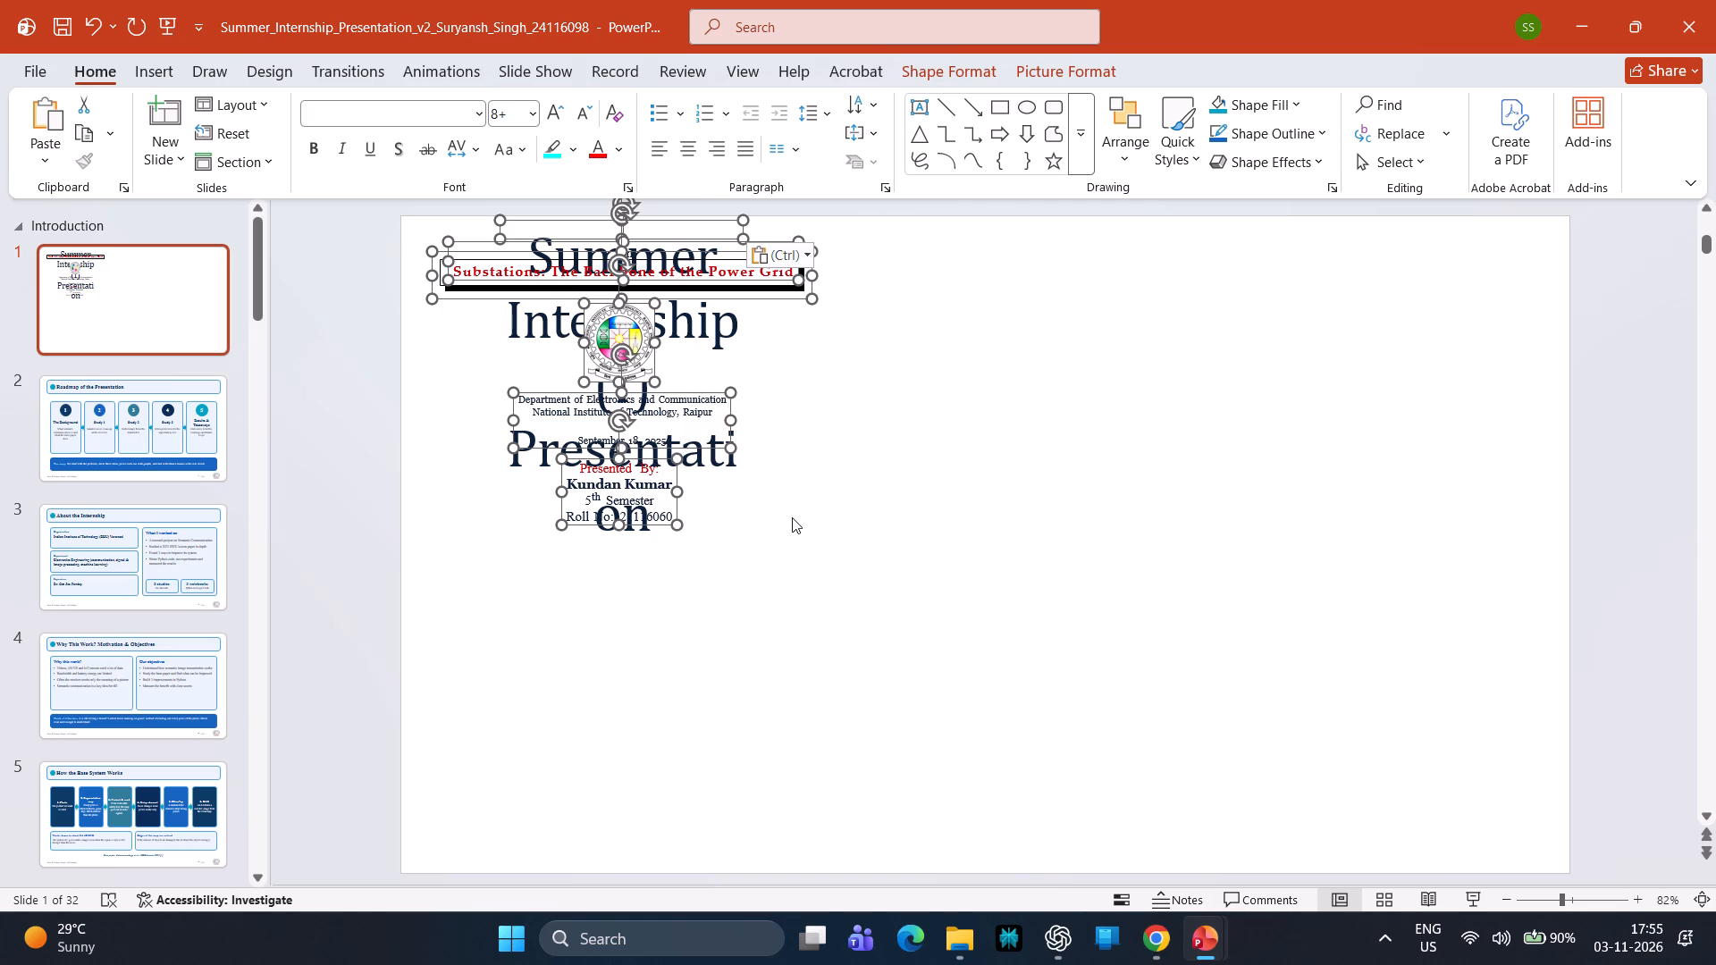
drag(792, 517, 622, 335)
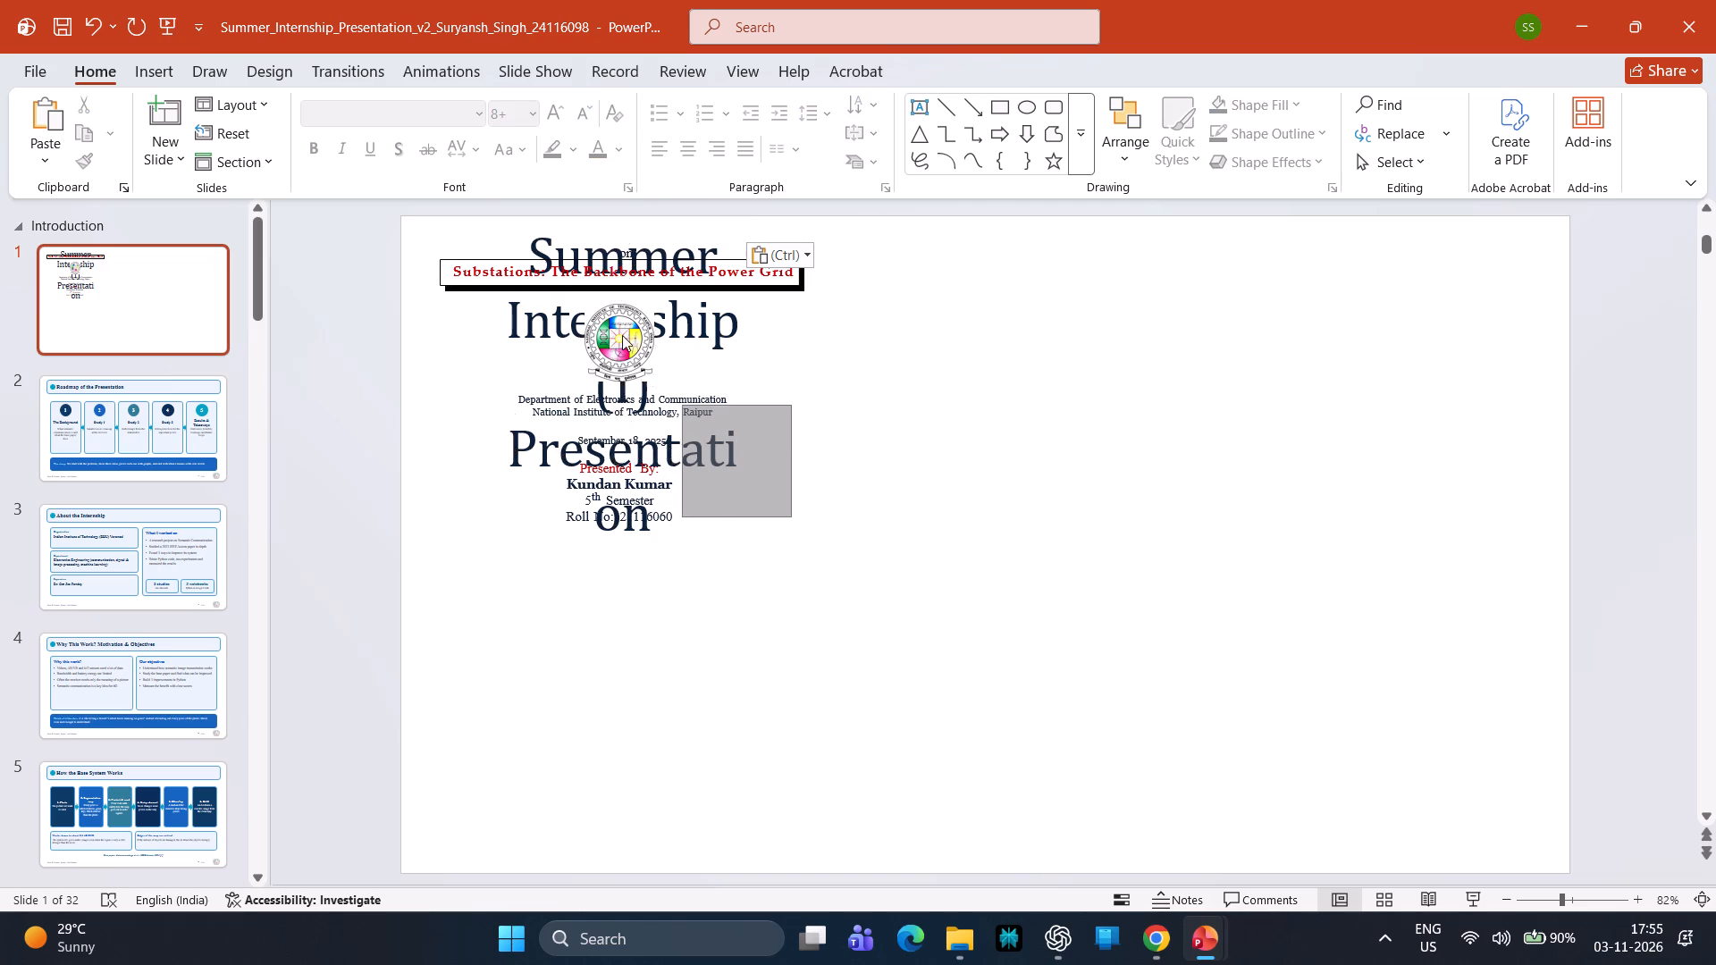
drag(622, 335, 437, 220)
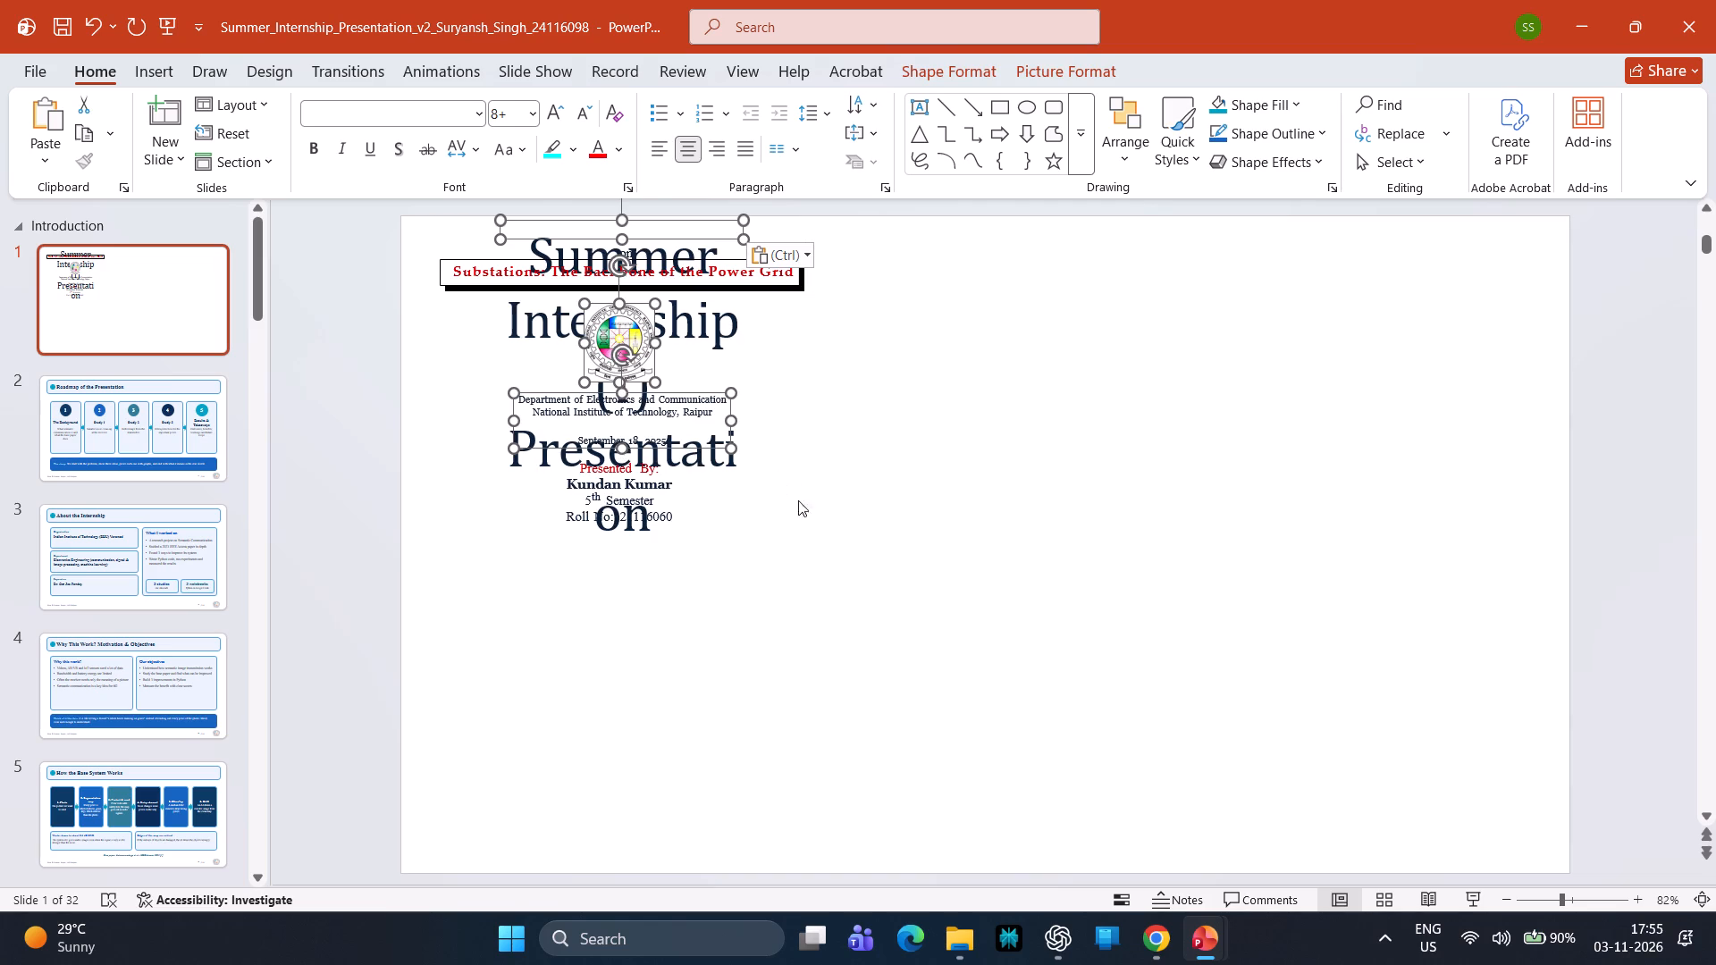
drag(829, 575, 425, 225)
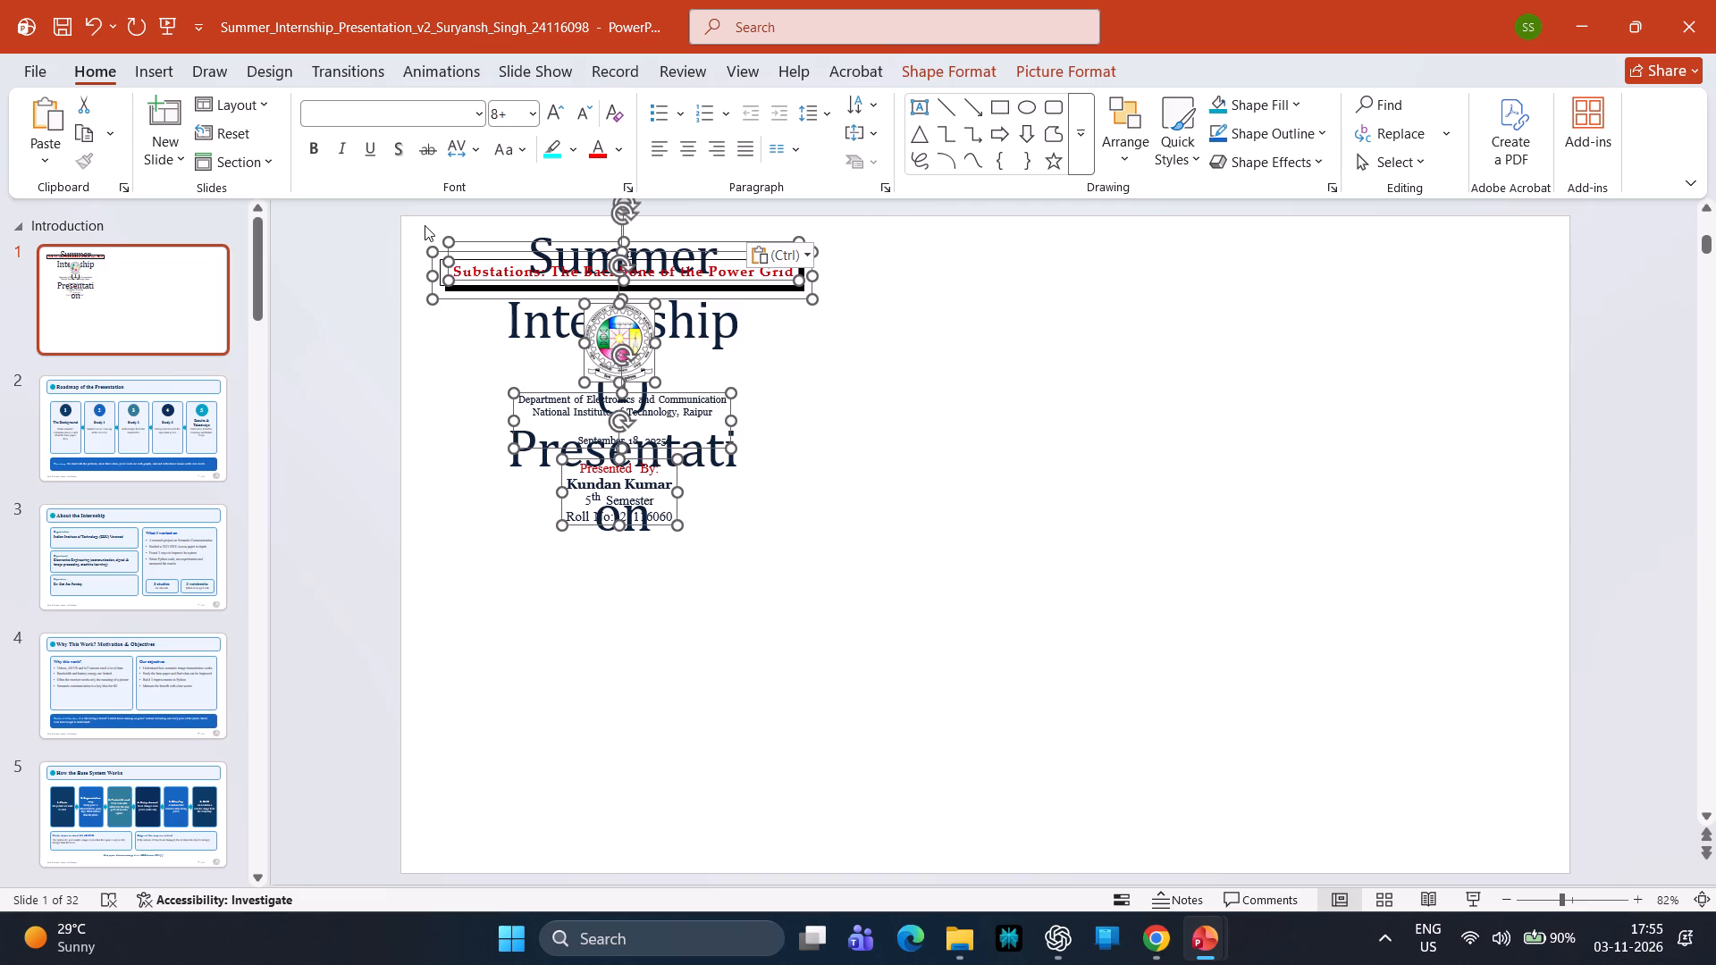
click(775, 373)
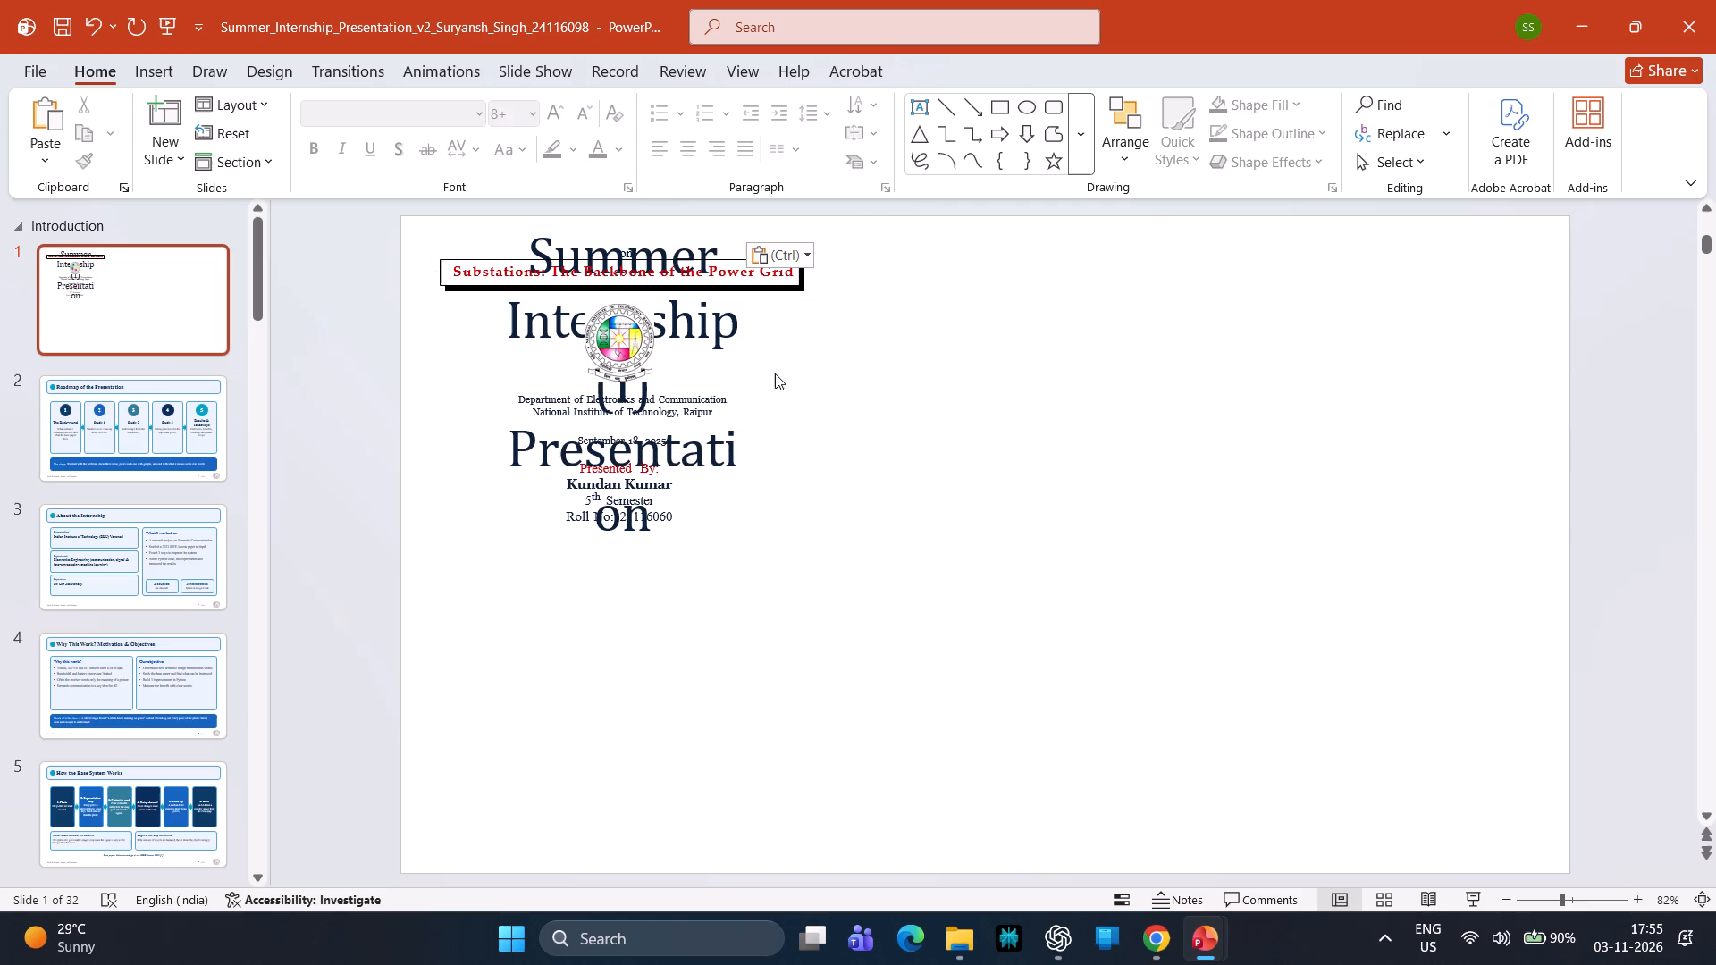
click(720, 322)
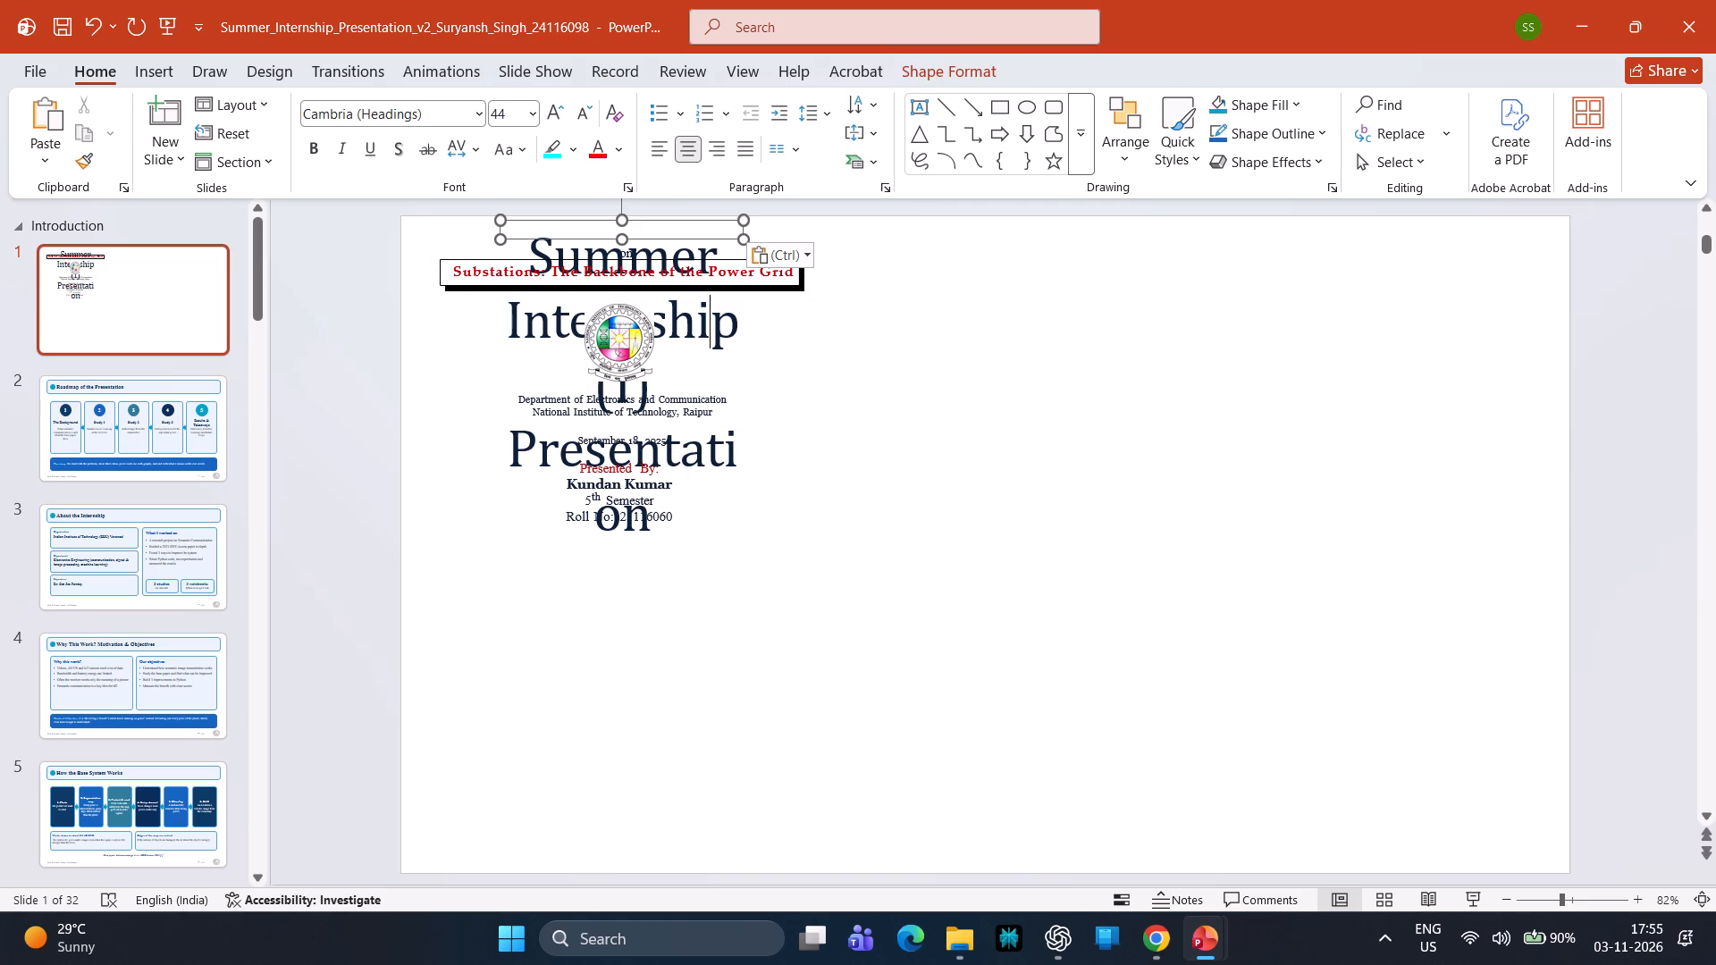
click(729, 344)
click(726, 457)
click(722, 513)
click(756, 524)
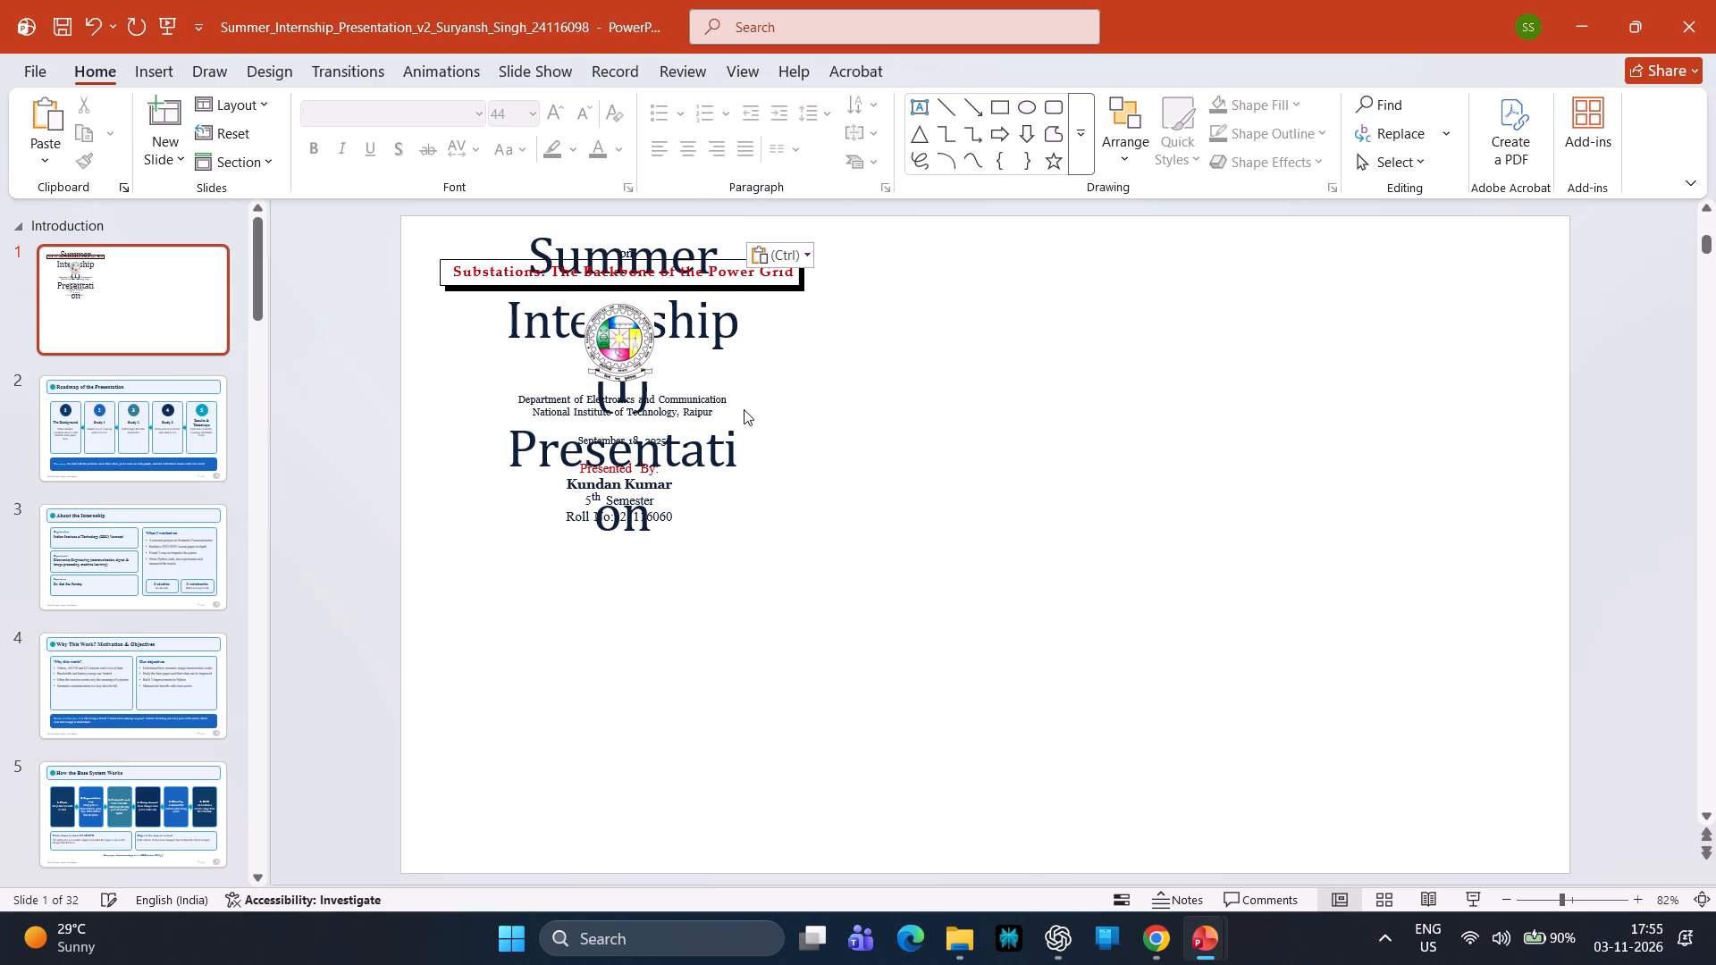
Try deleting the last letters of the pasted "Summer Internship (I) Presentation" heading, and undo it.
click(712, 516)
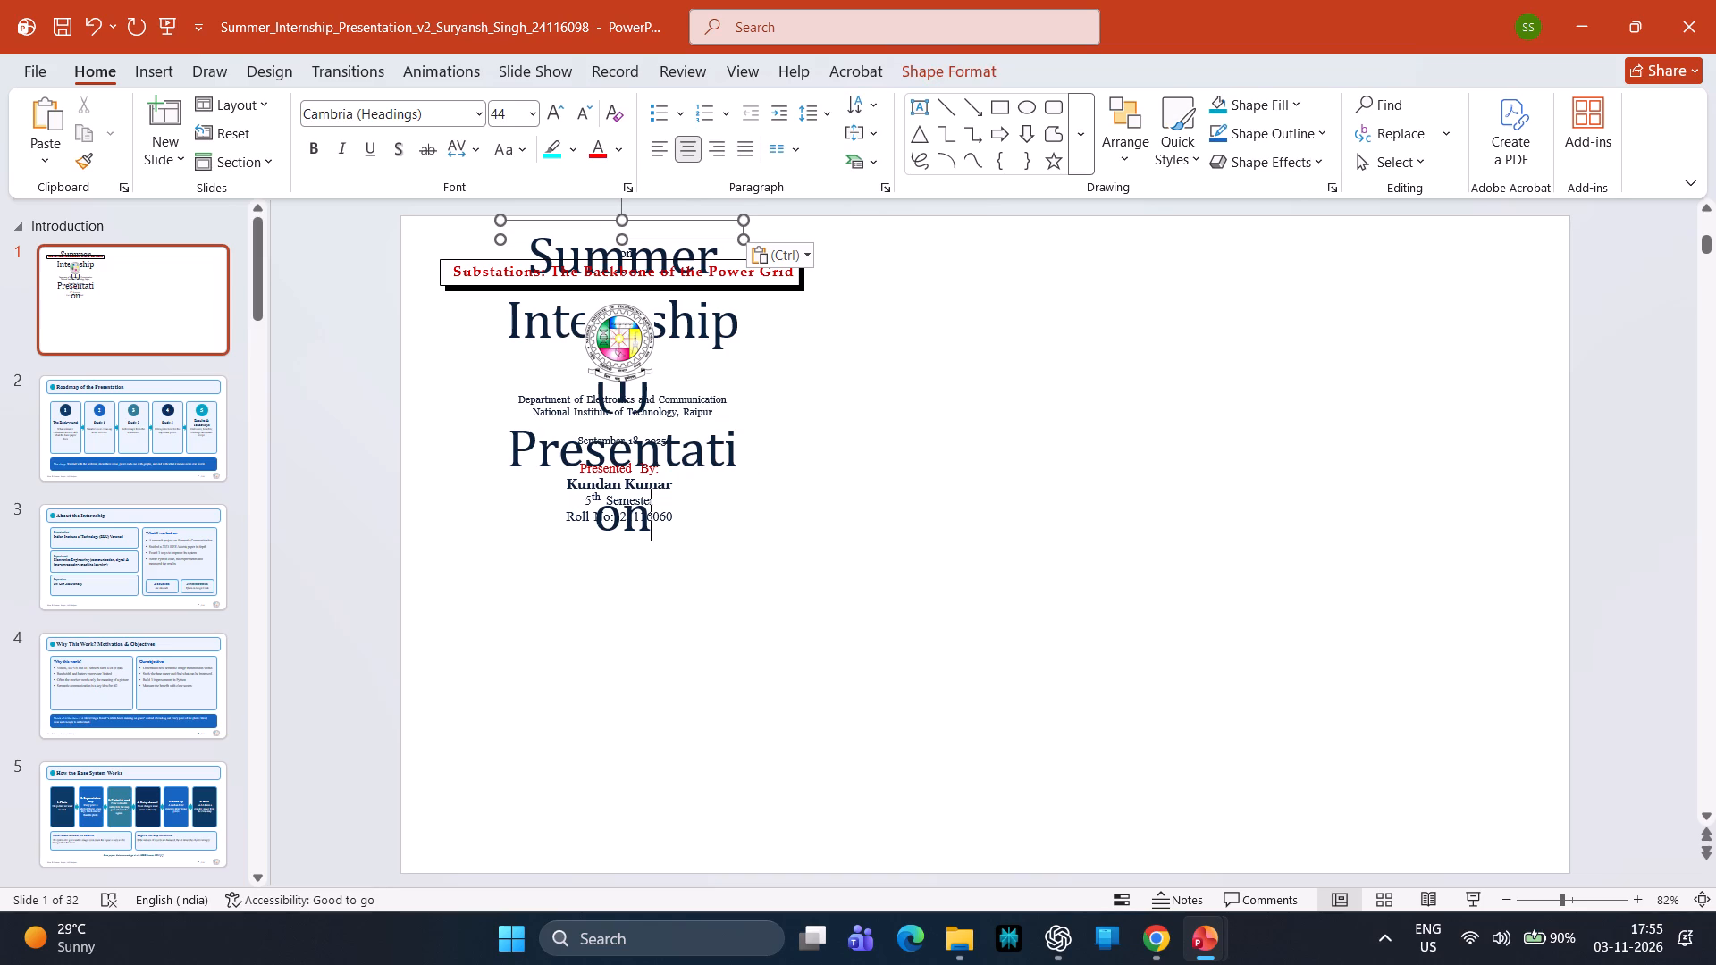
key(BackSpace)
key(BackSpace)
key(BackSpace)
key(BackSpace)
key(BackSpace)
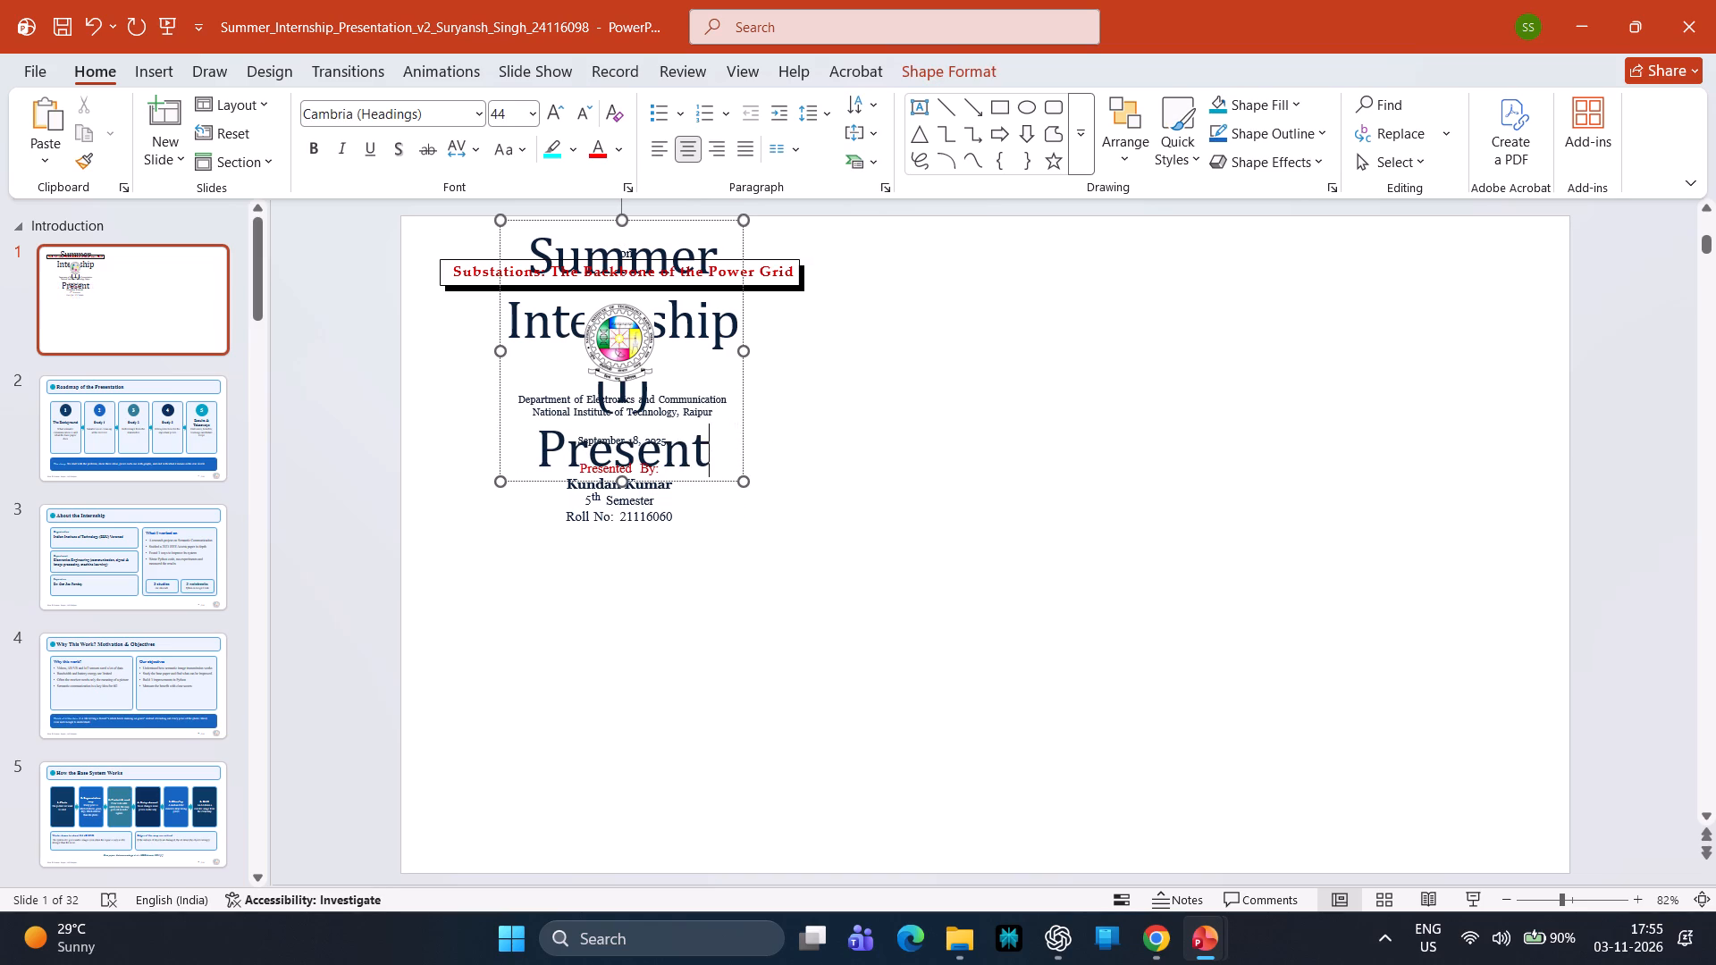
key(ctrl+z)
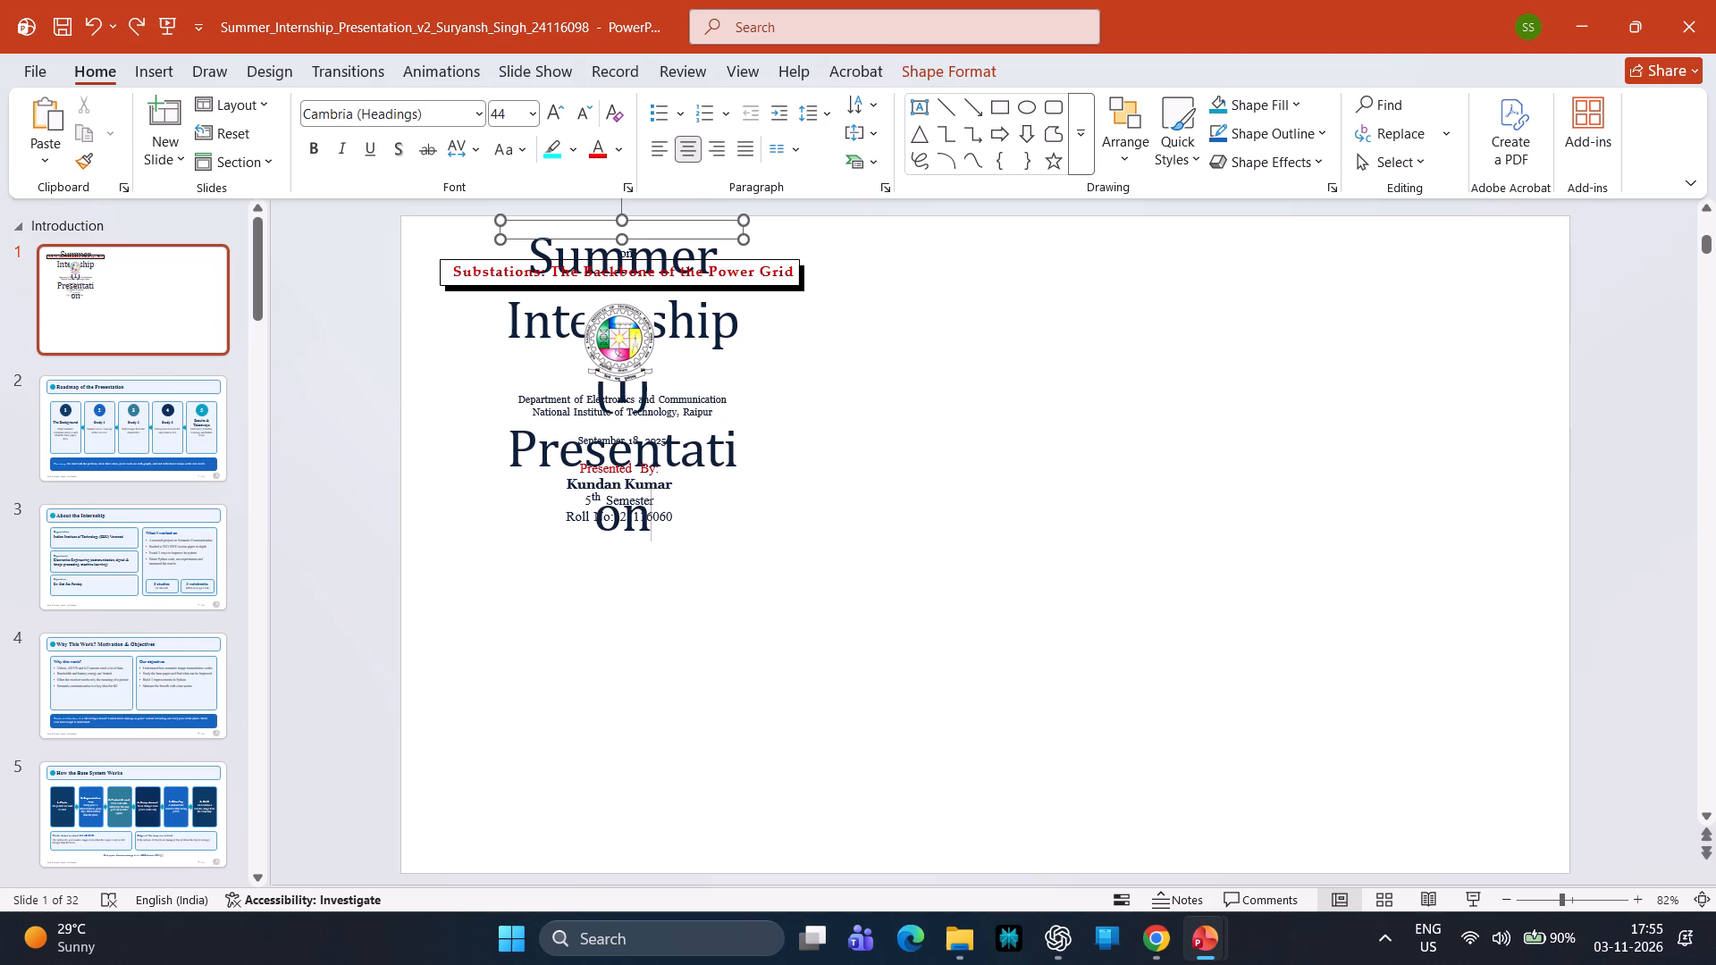
Move the "Summer Internship (I) Presentation" heading clear of the other pasted elements, partly past the slide's right edge, keeping its wording.
click(706, 512)
key(x)
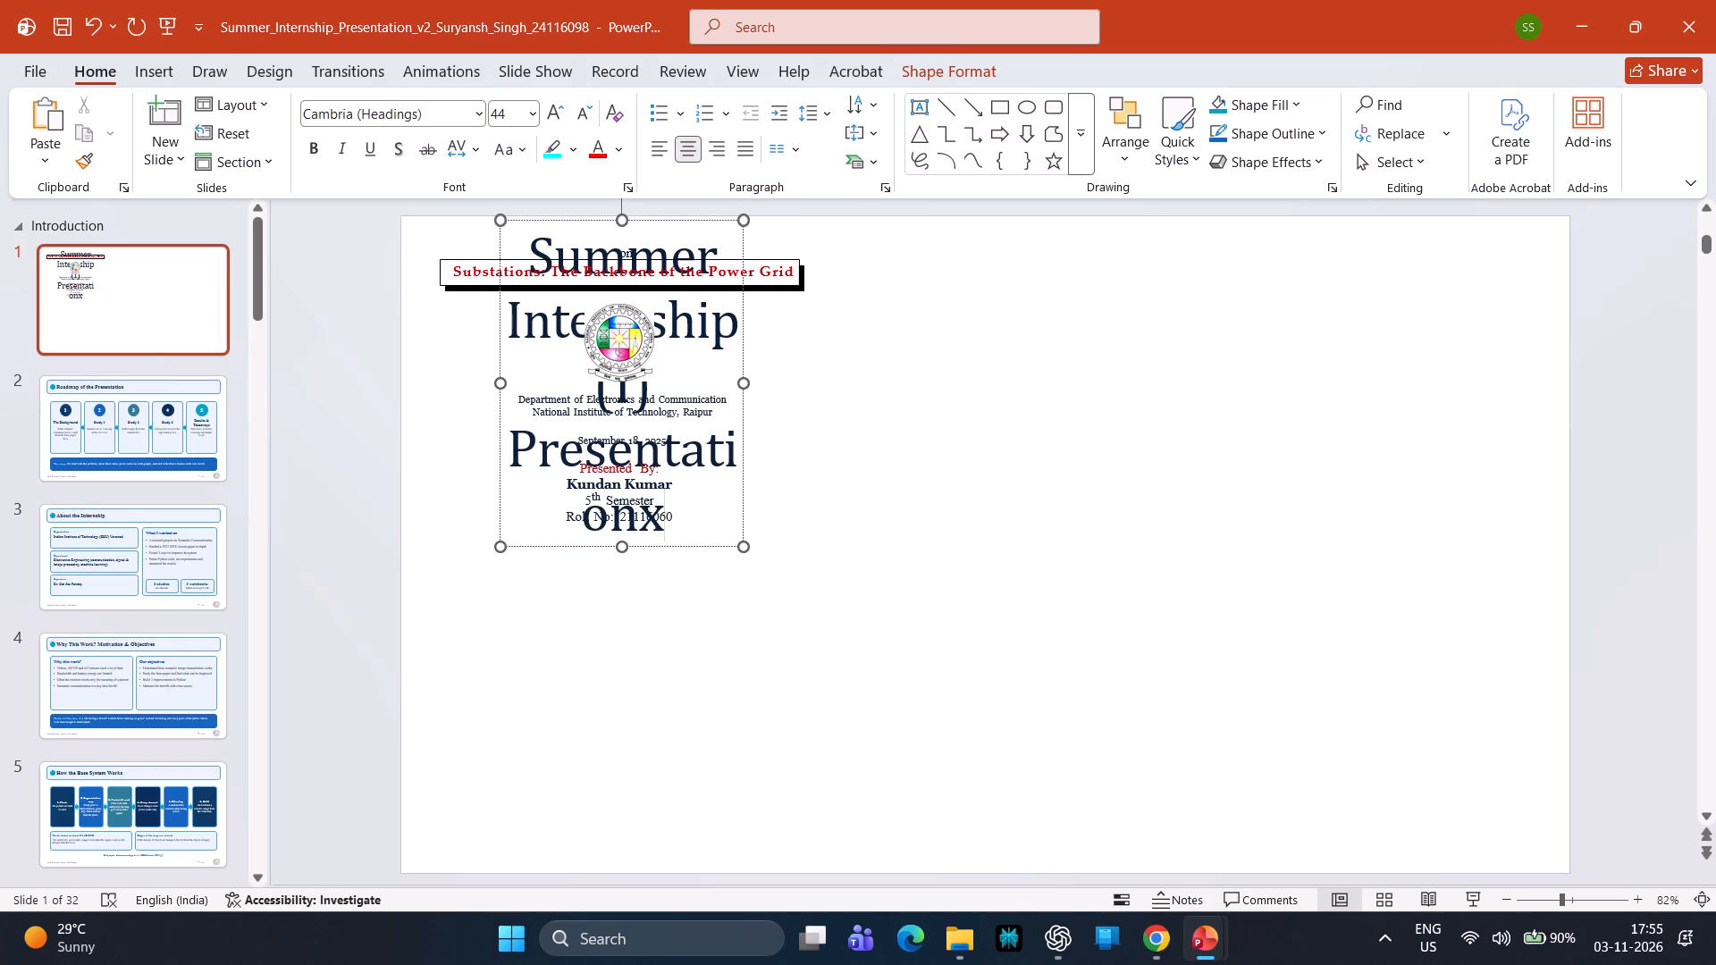
drag(715, 552, 1462, 631)
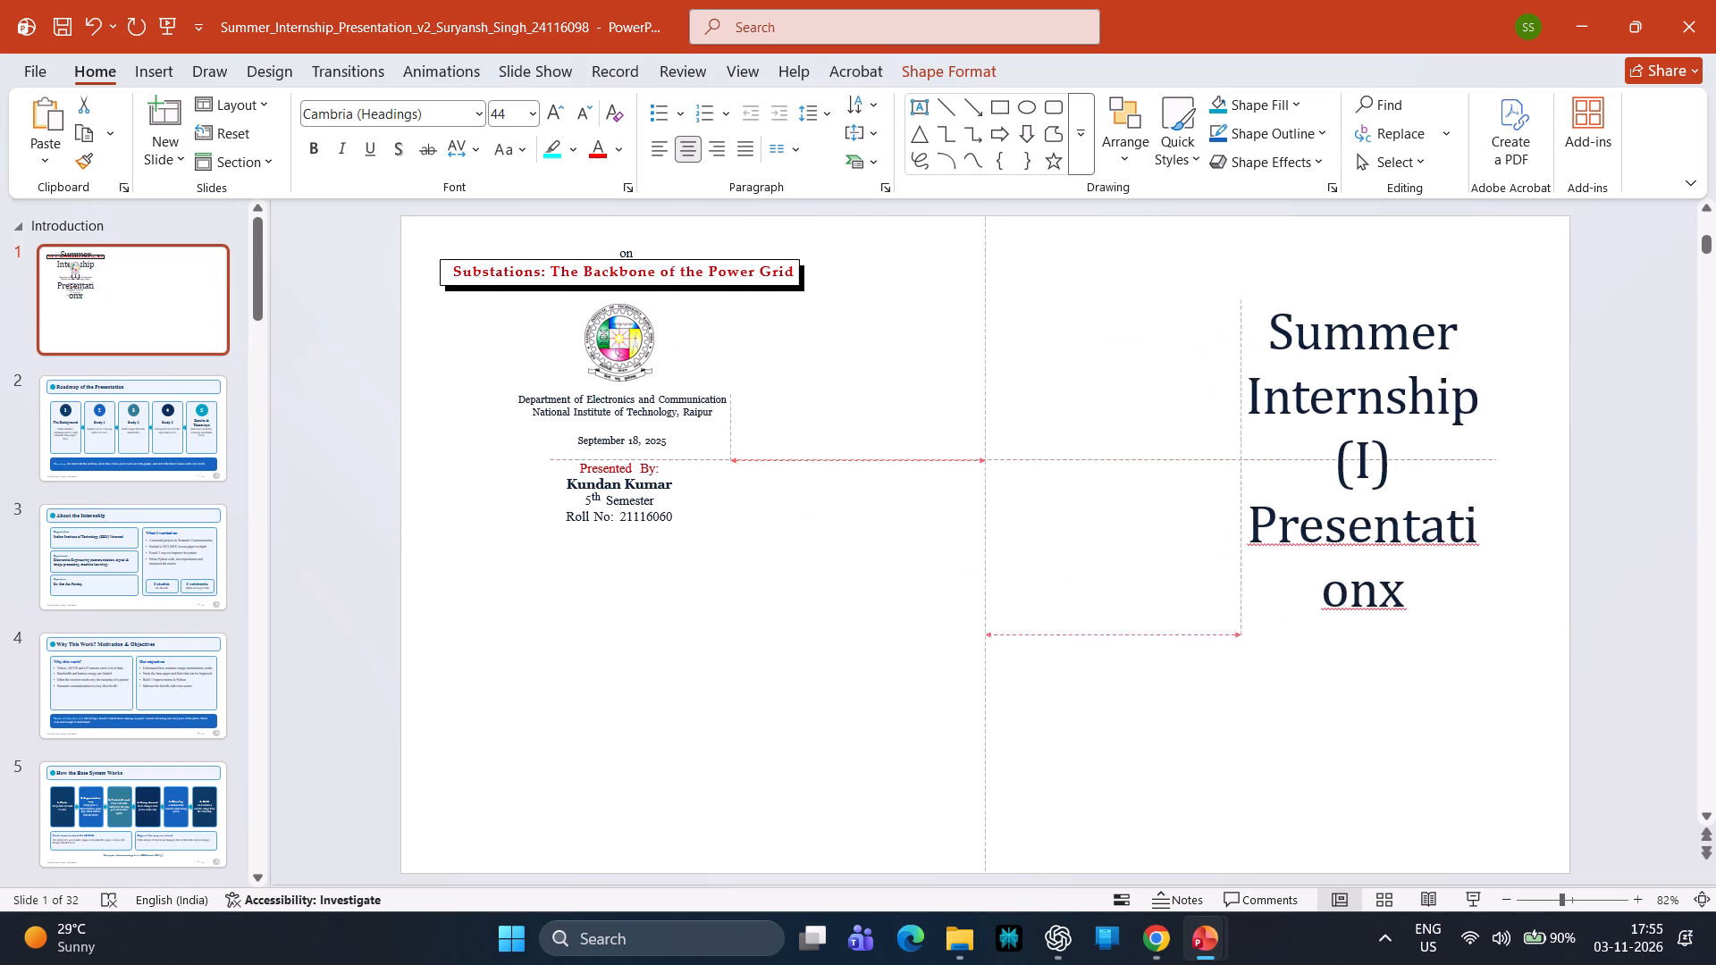
drag(1462, 631, 1670, 595)
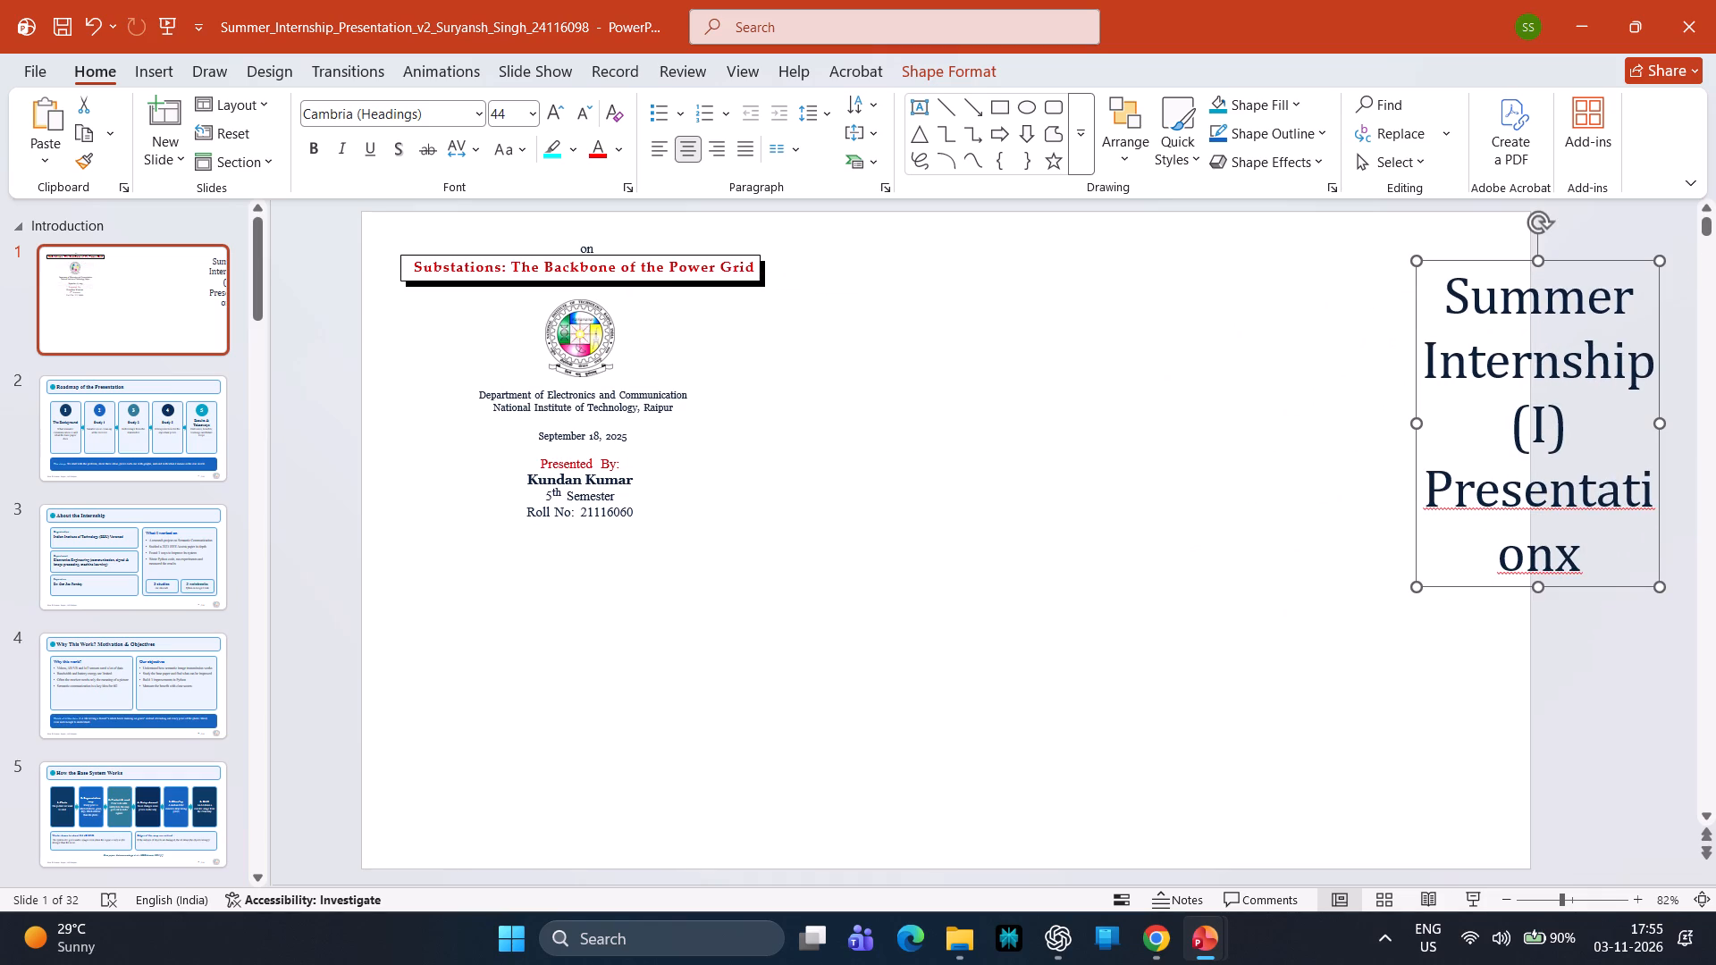
click(1603, 561)
key(BackSpace)
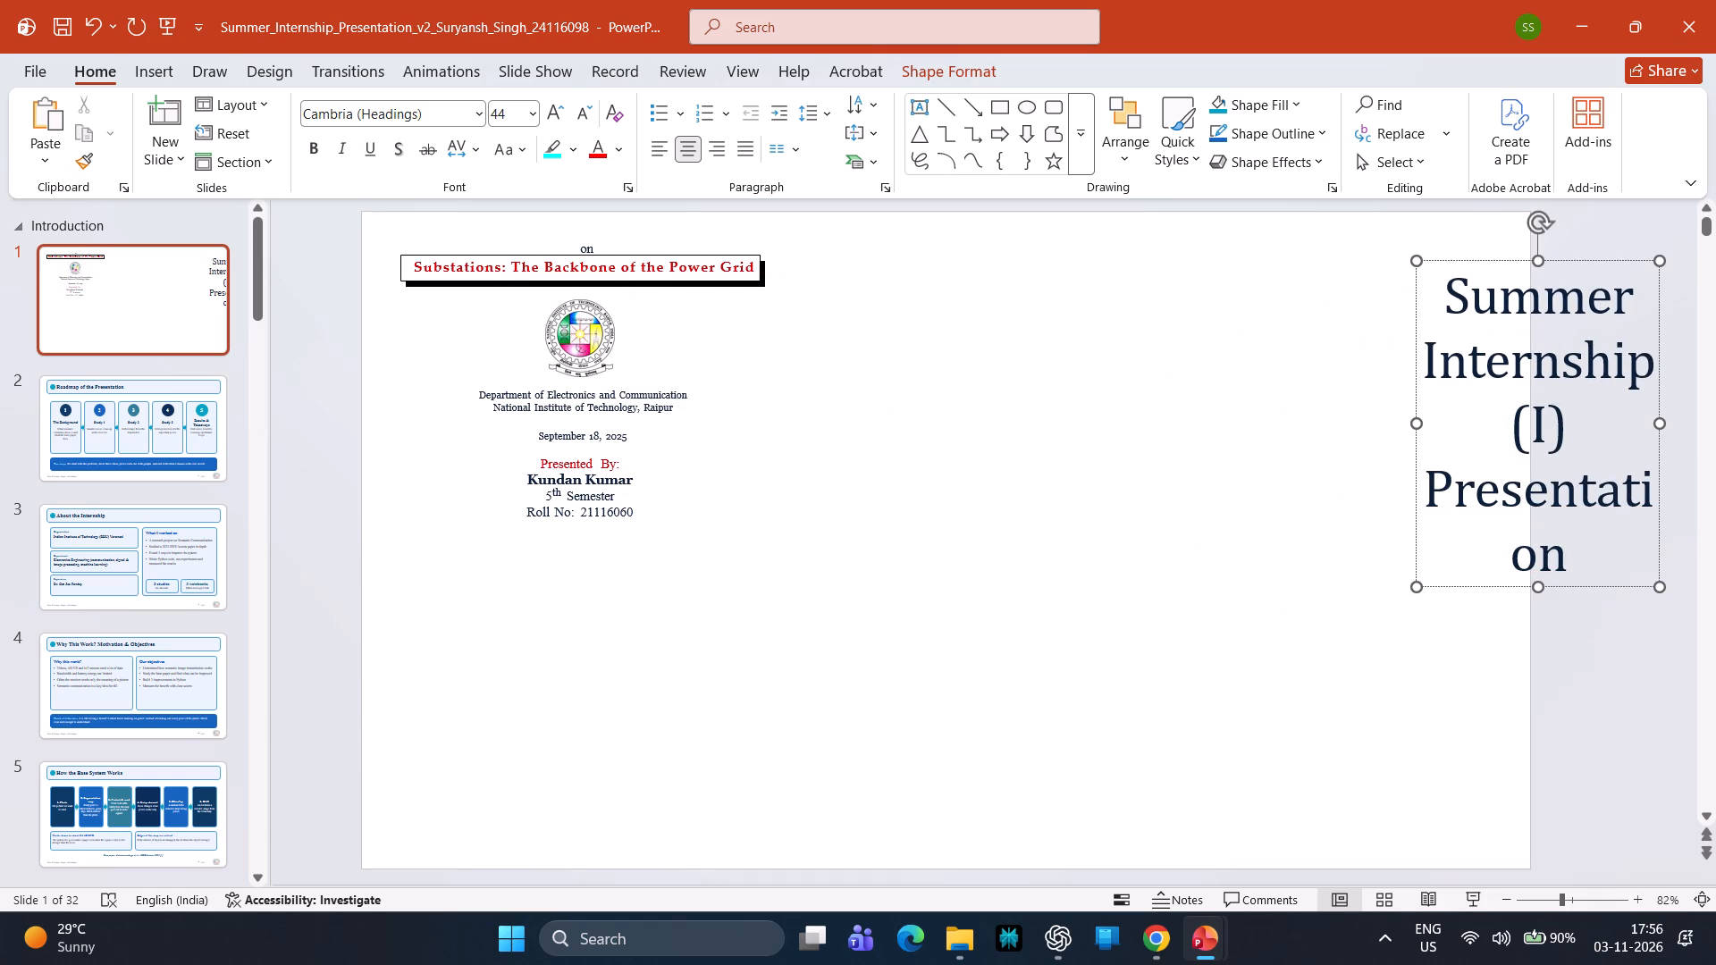
Group the pasted subtitle banner, logo, department text and presenter text into one object, leaving the heading out.
click(651, 372)
drag(744, 552, 434, 215)
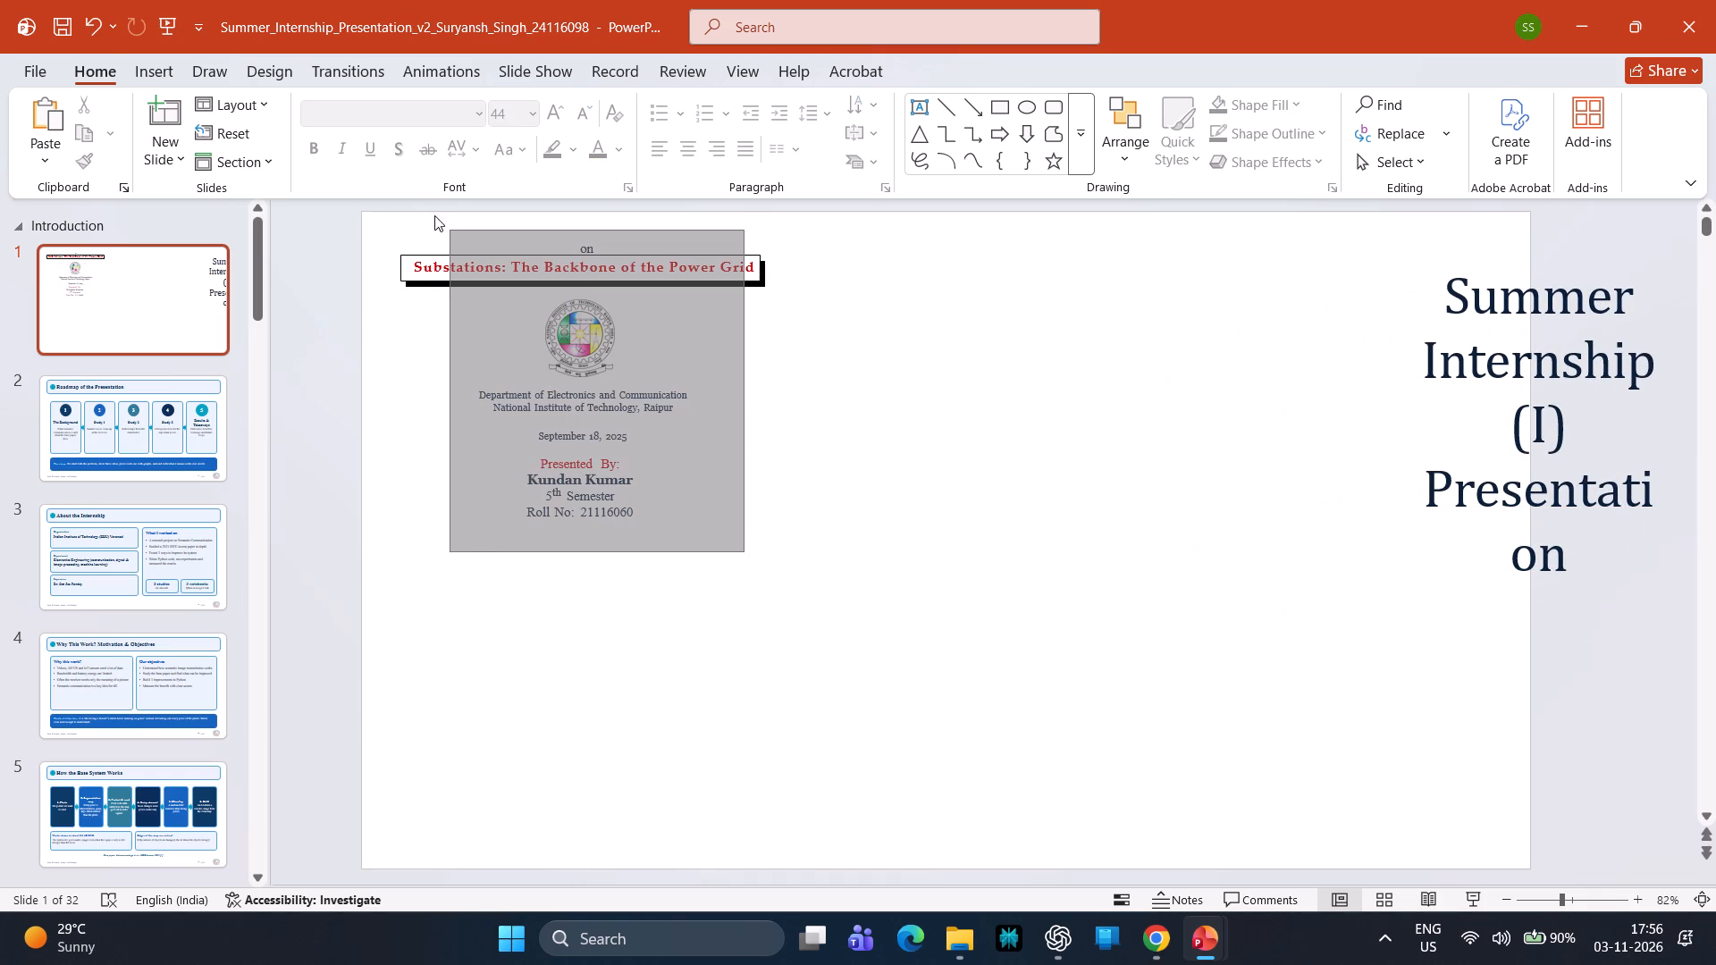
drag(434, 215, 391, 211)
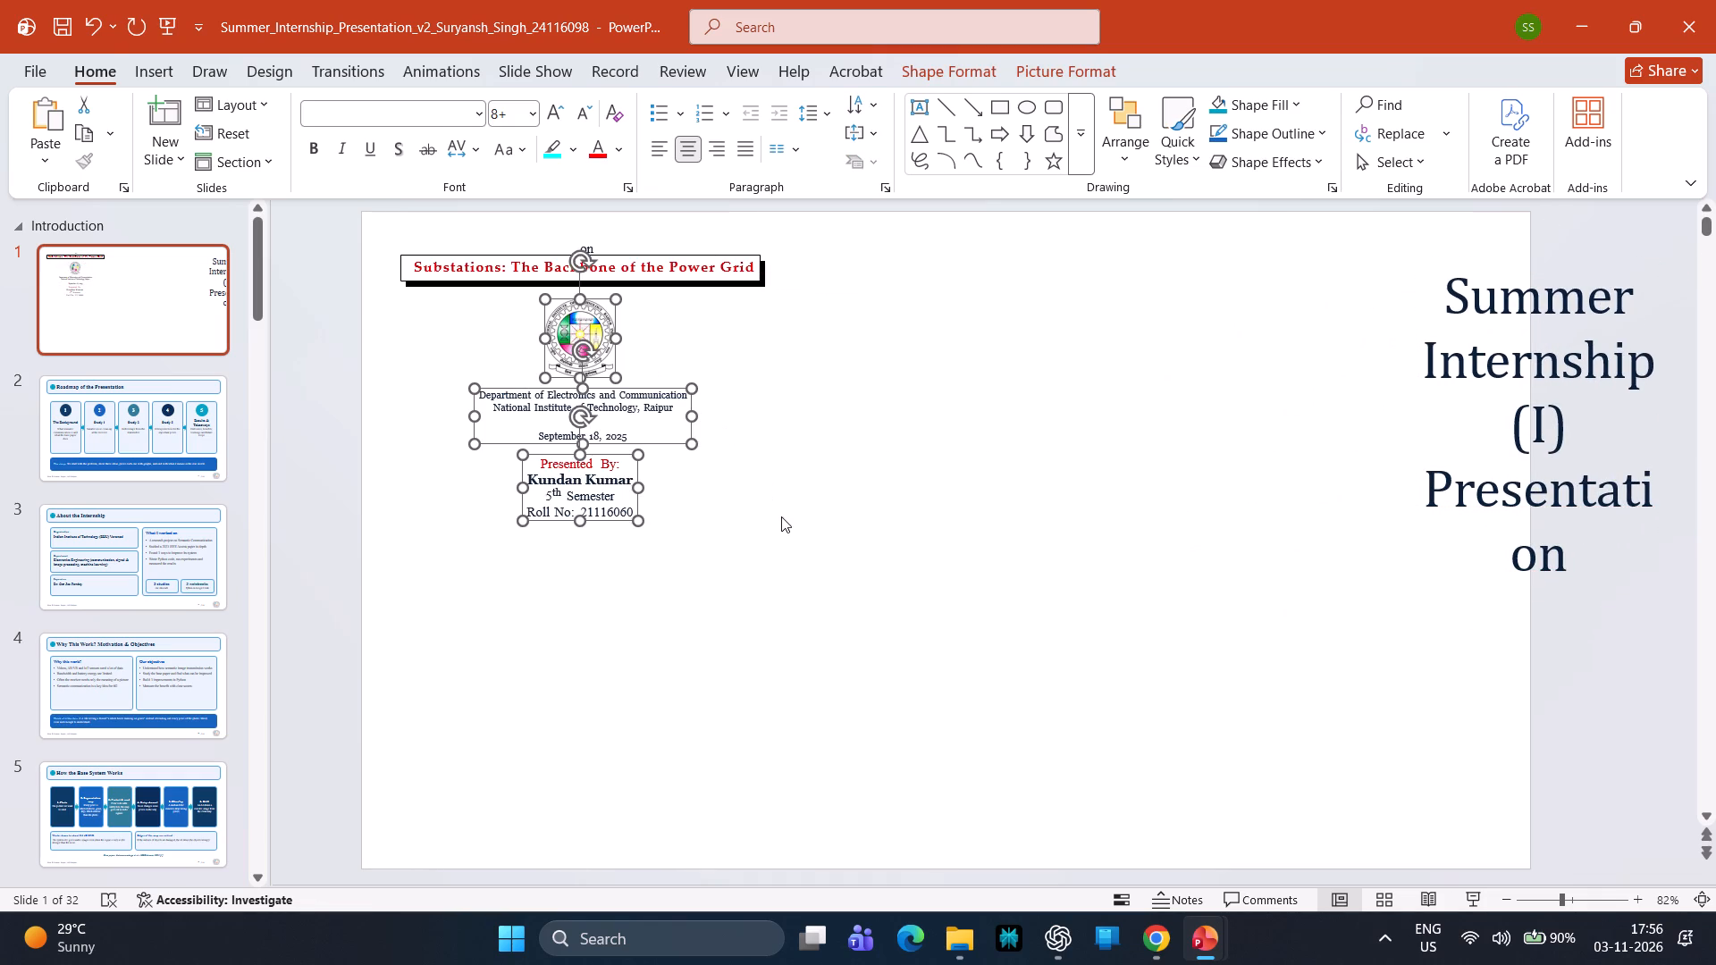
drag(781, 516, 380, 222)
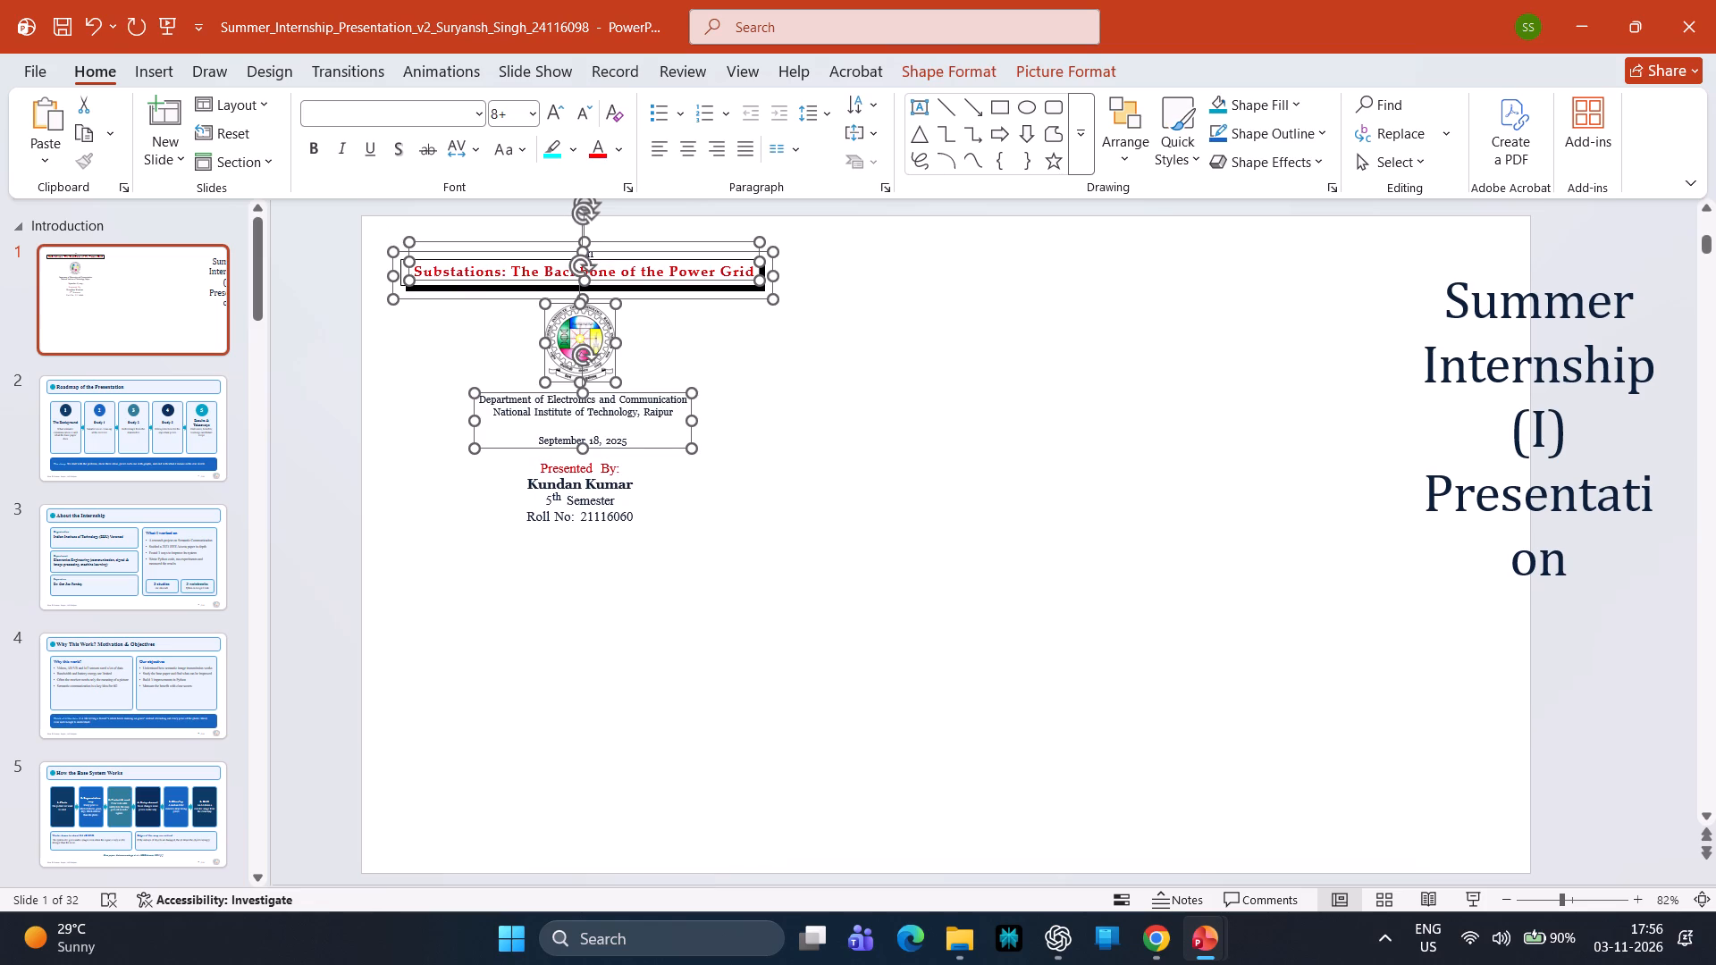
drag(770, 572, 400, 218)
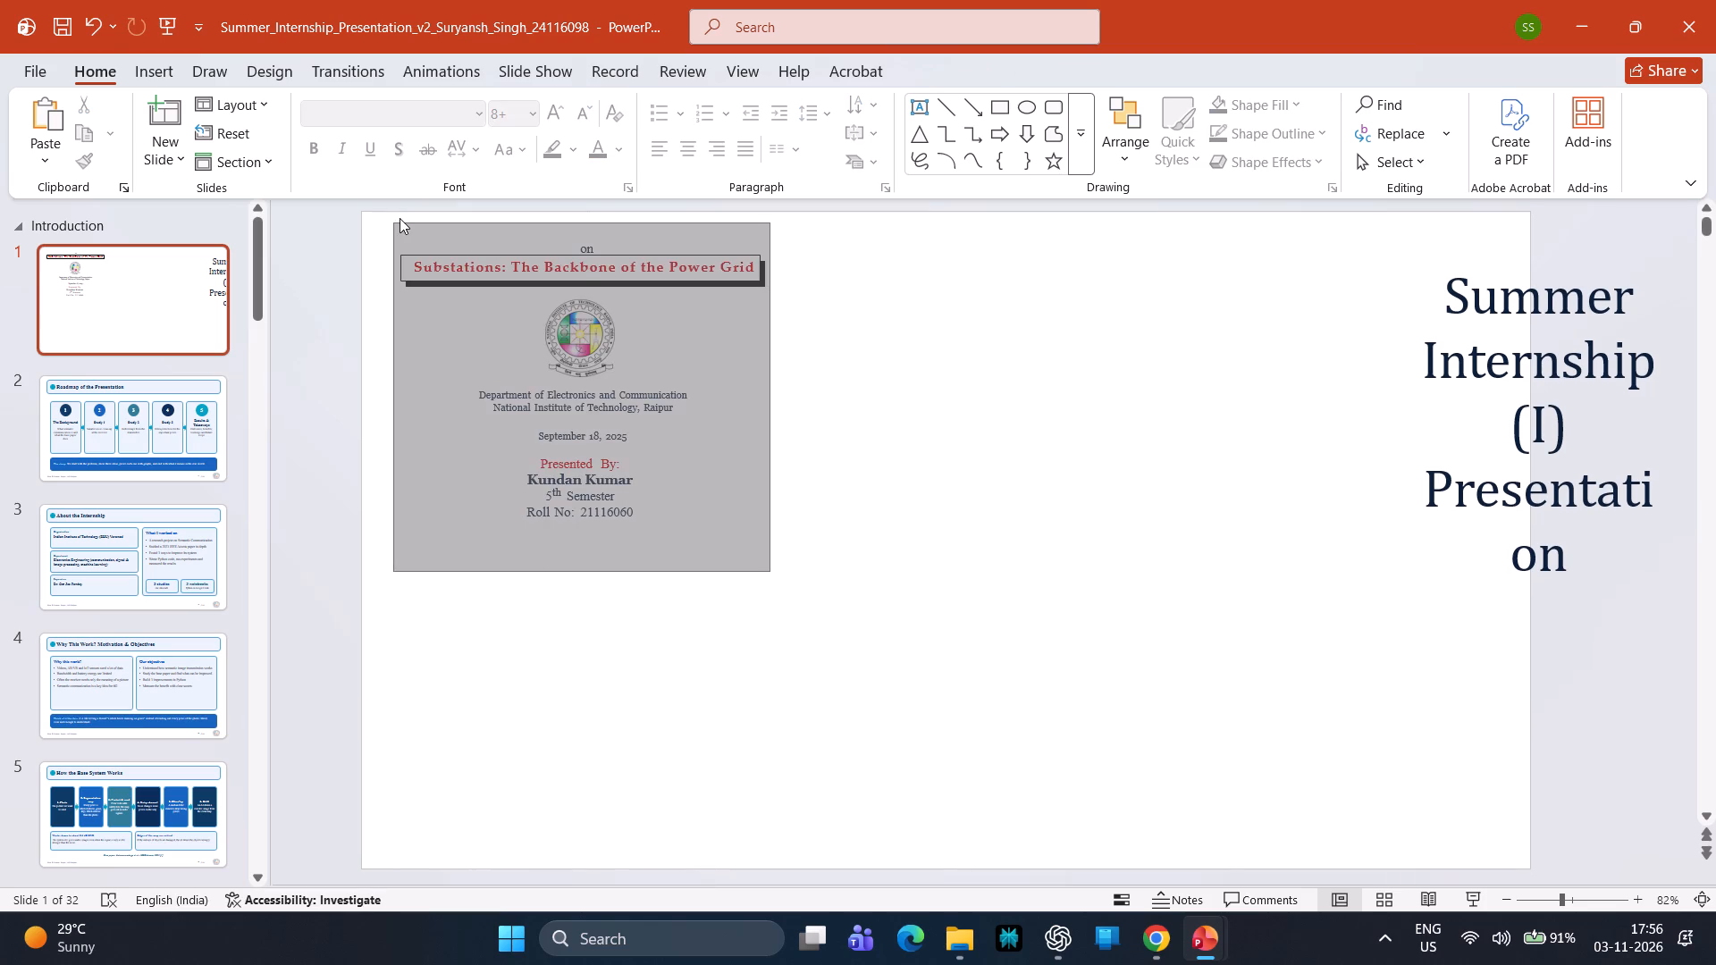
drag(400, 218, 391, 218)
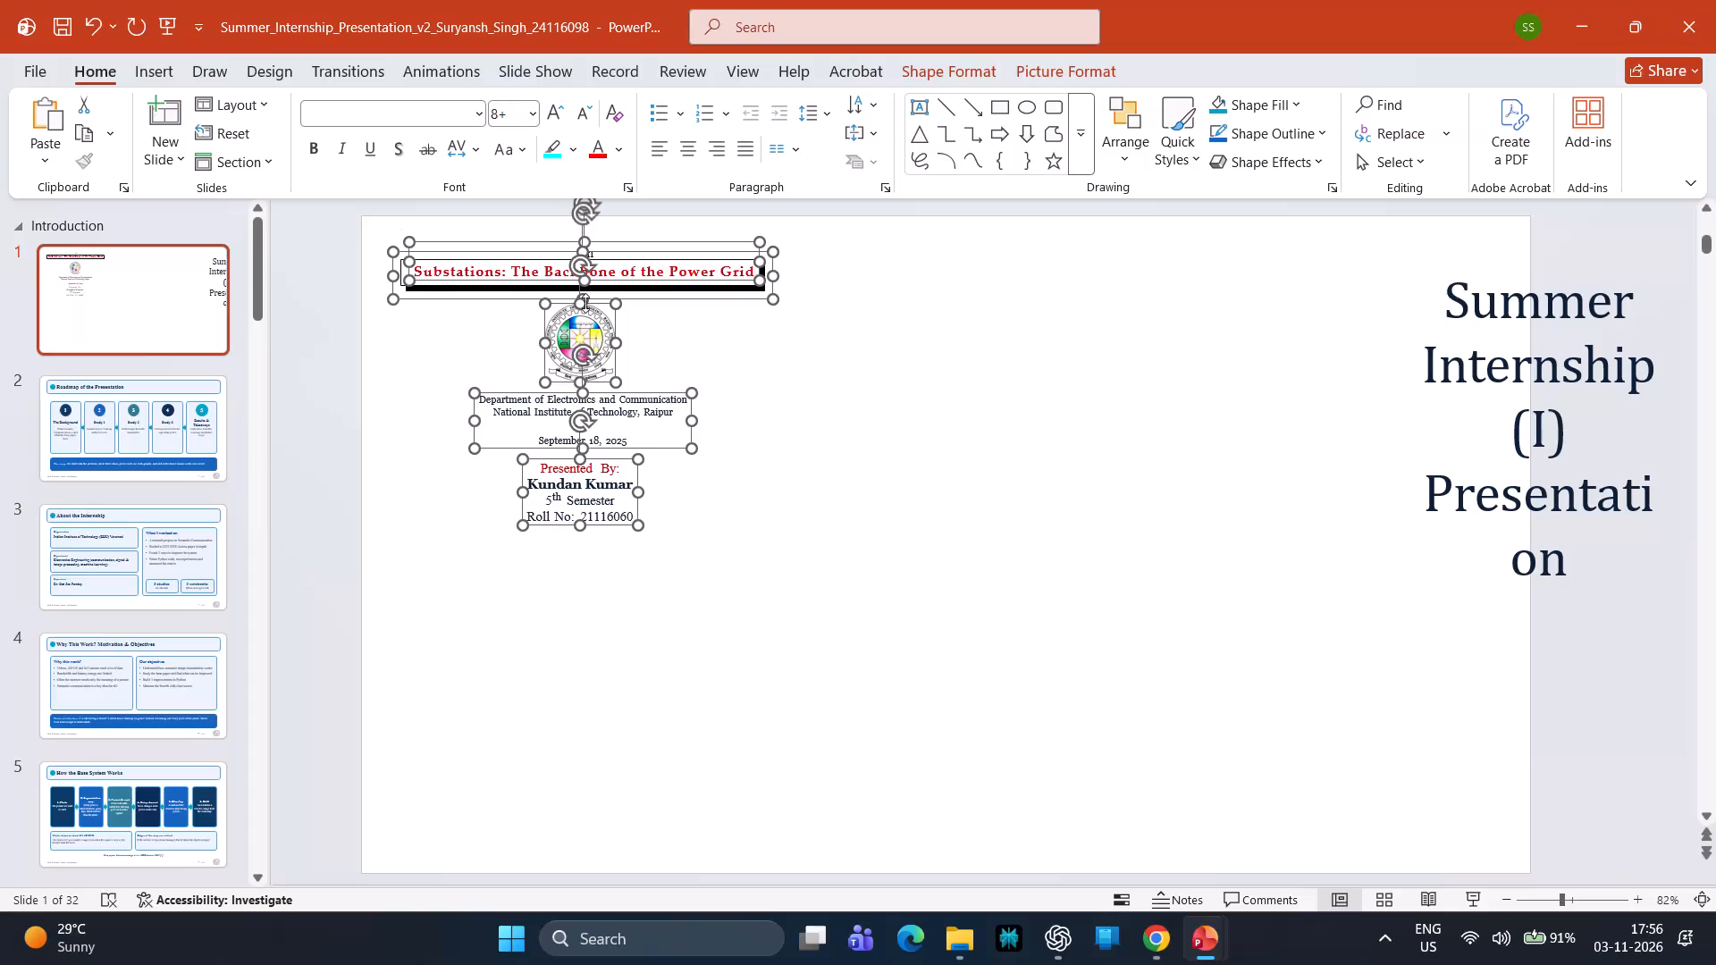
click(1126, 161)
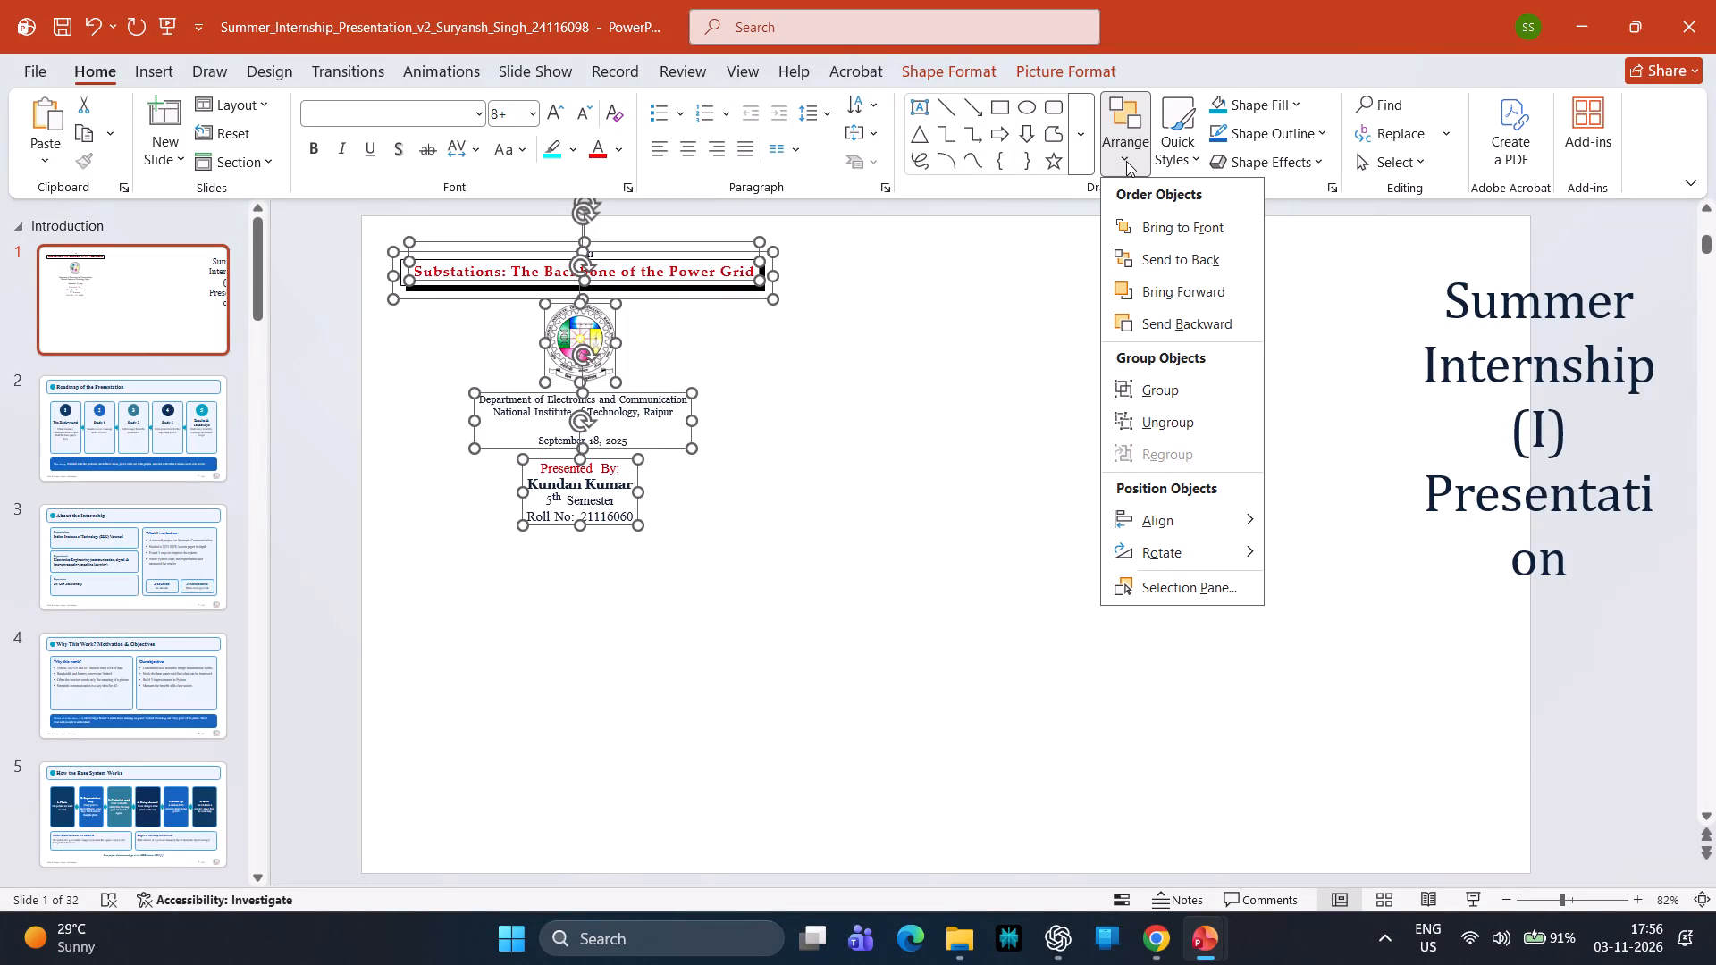
click(1181, 387)
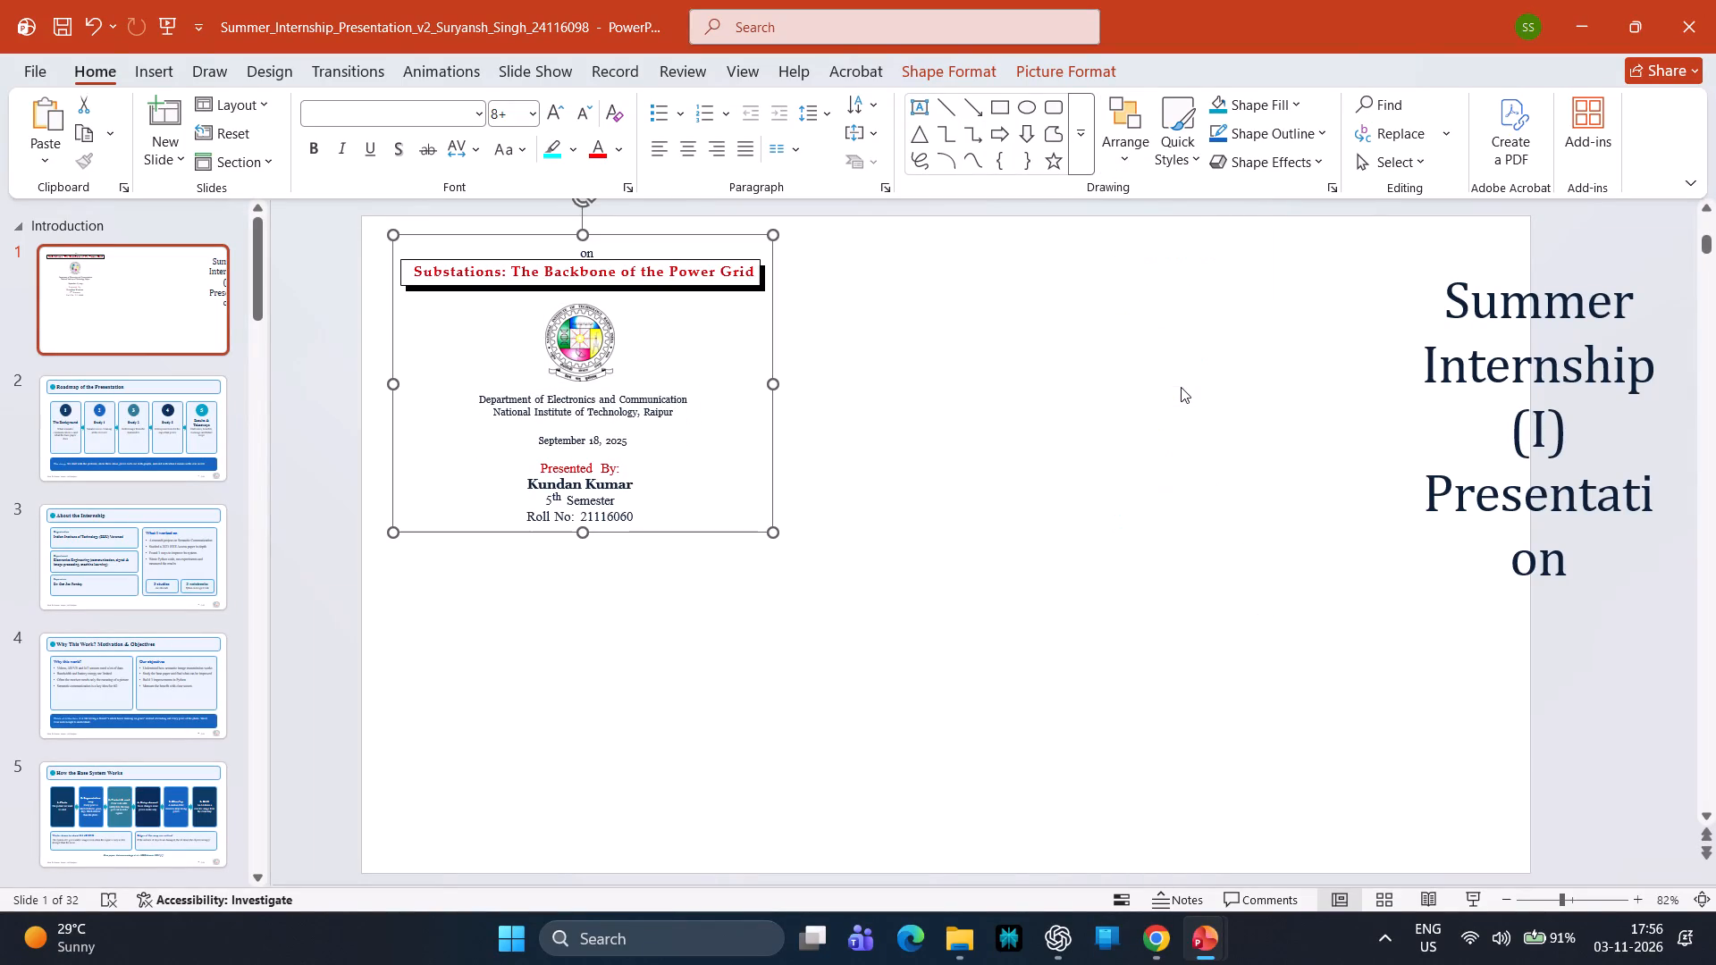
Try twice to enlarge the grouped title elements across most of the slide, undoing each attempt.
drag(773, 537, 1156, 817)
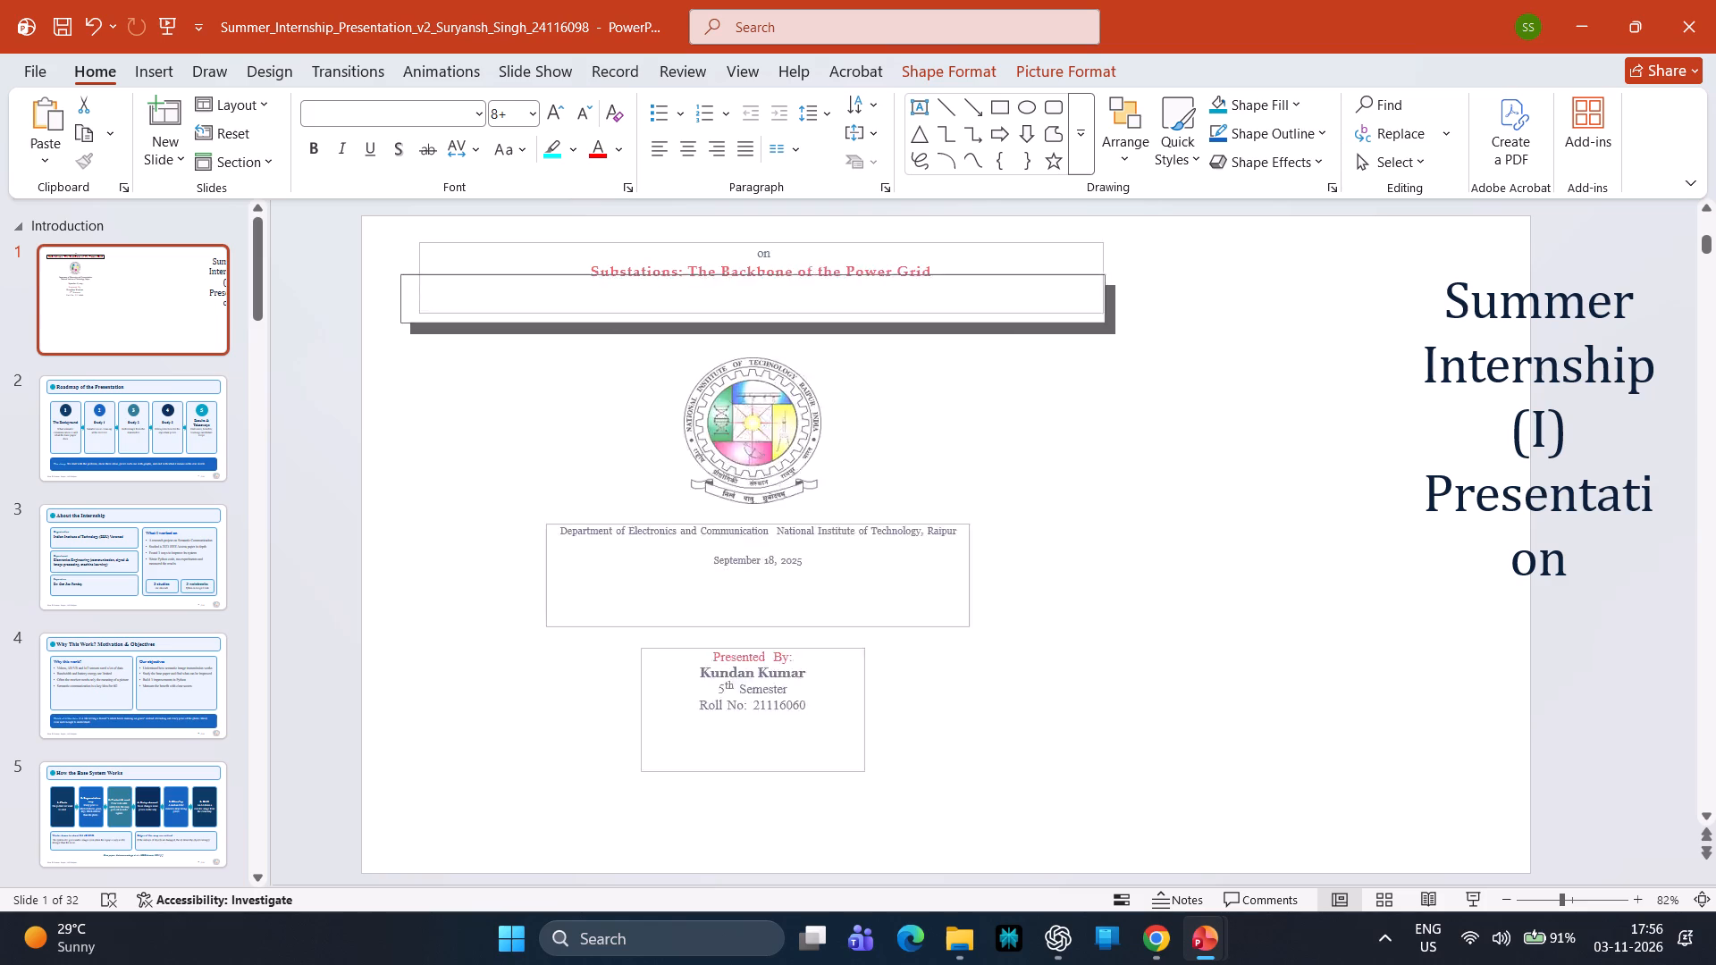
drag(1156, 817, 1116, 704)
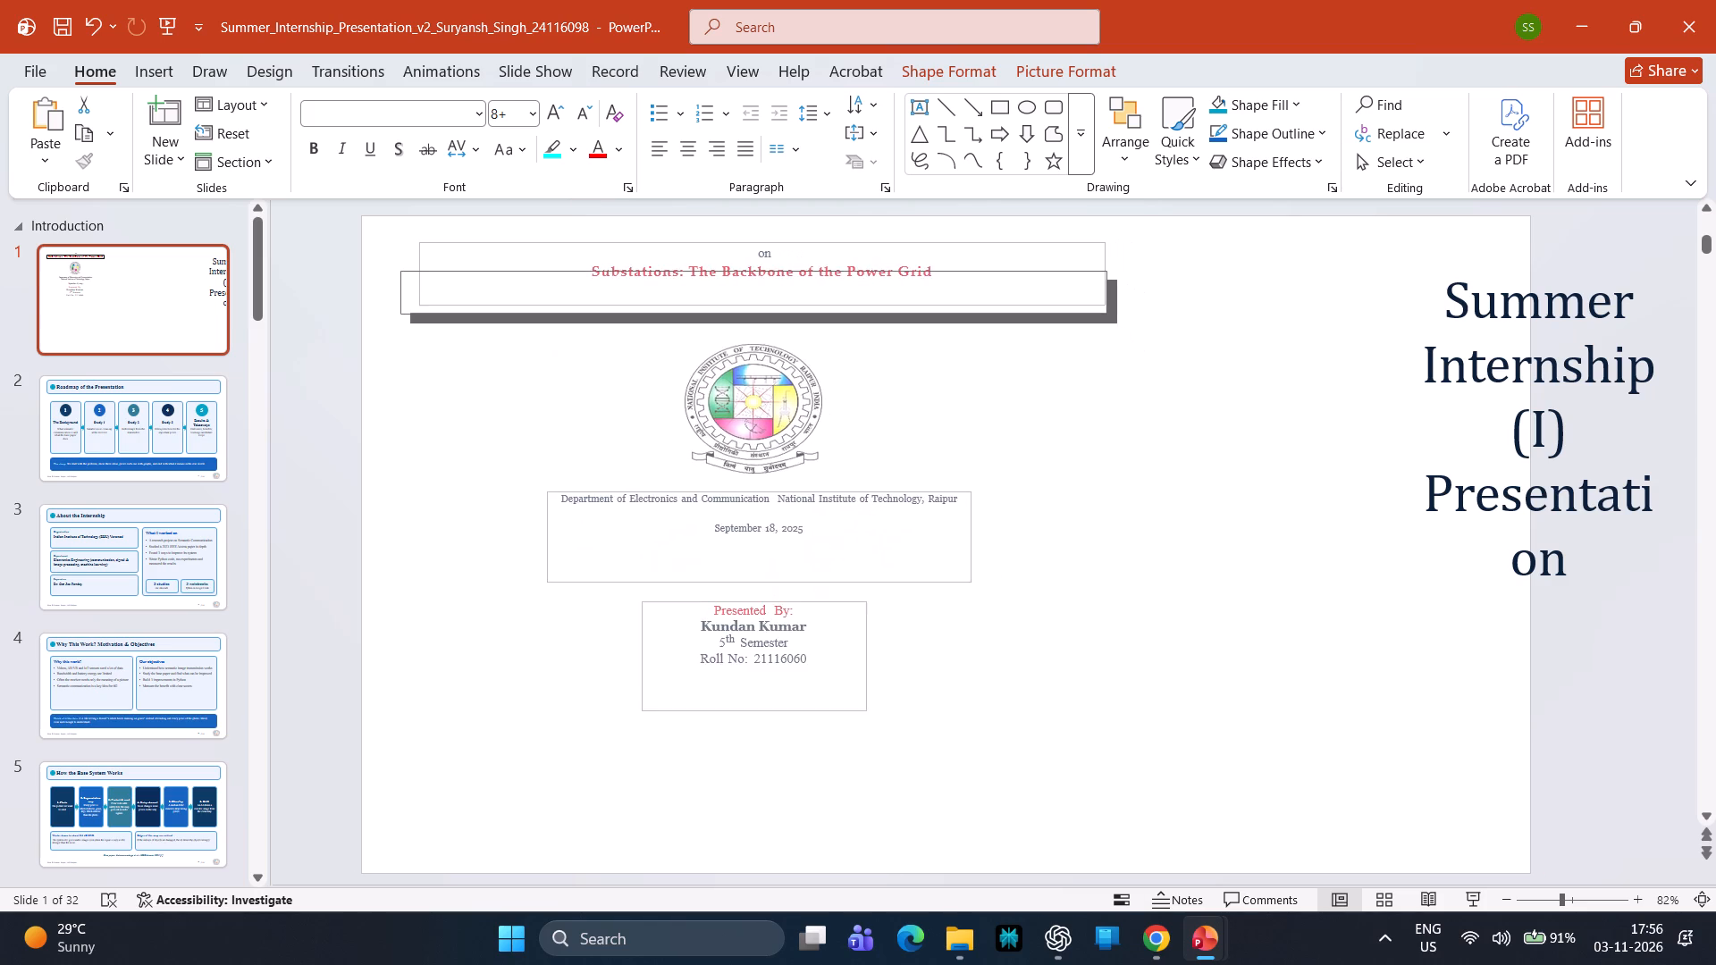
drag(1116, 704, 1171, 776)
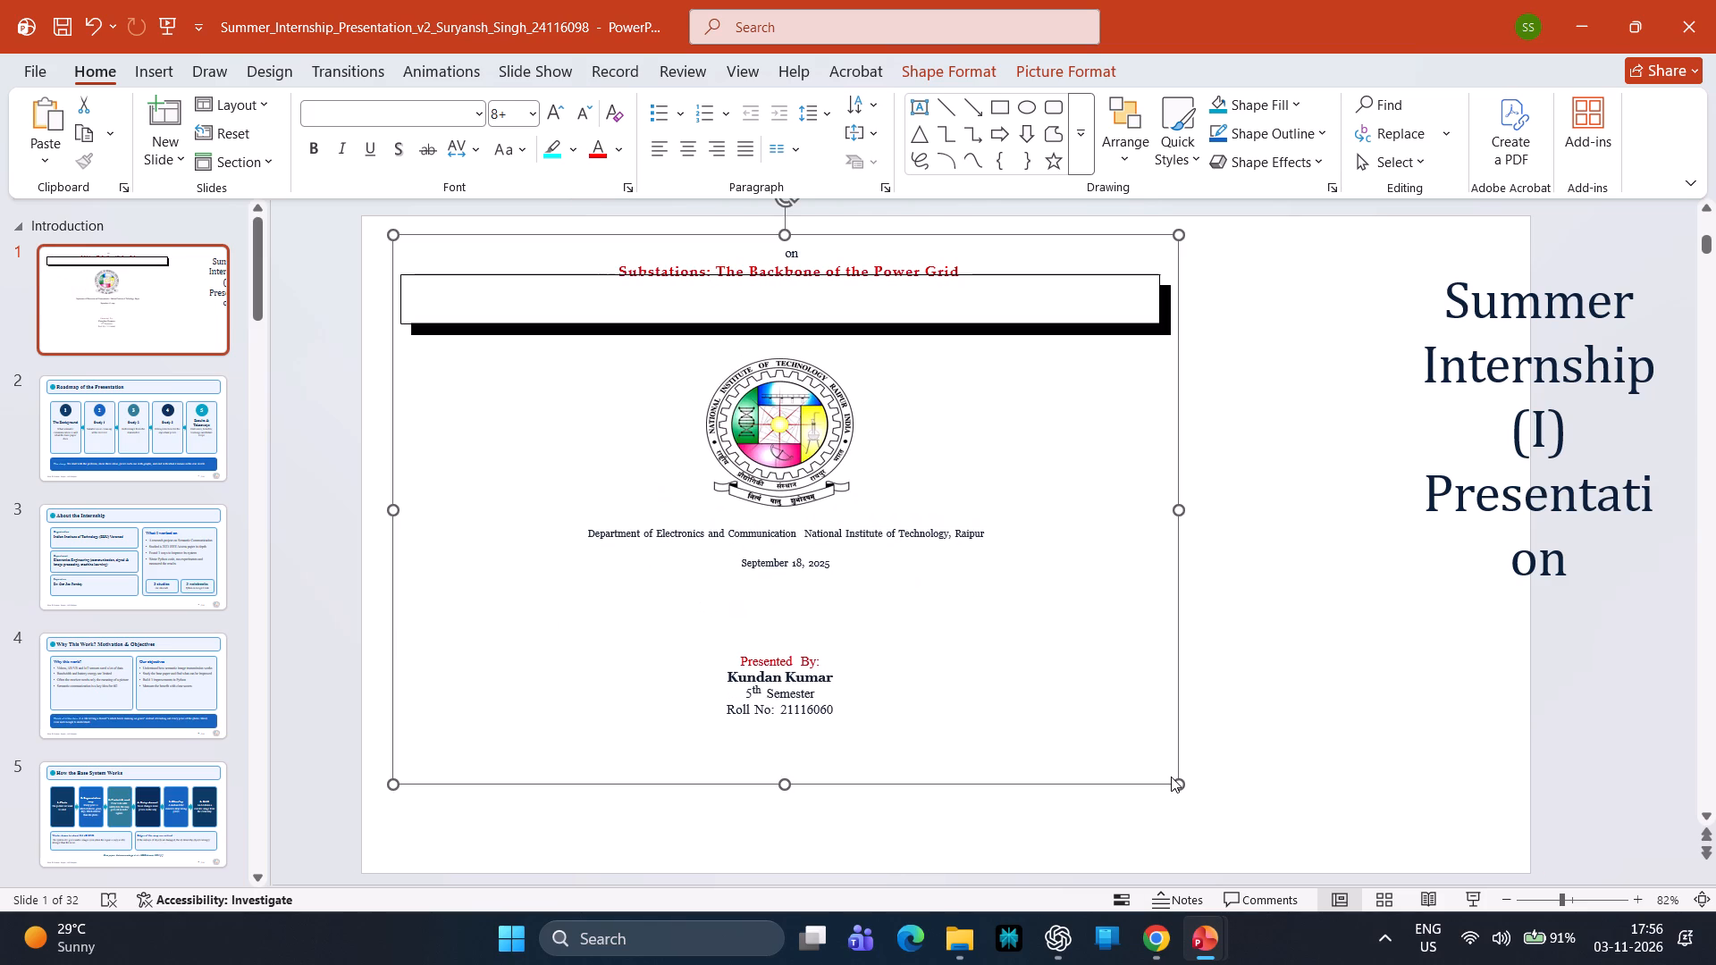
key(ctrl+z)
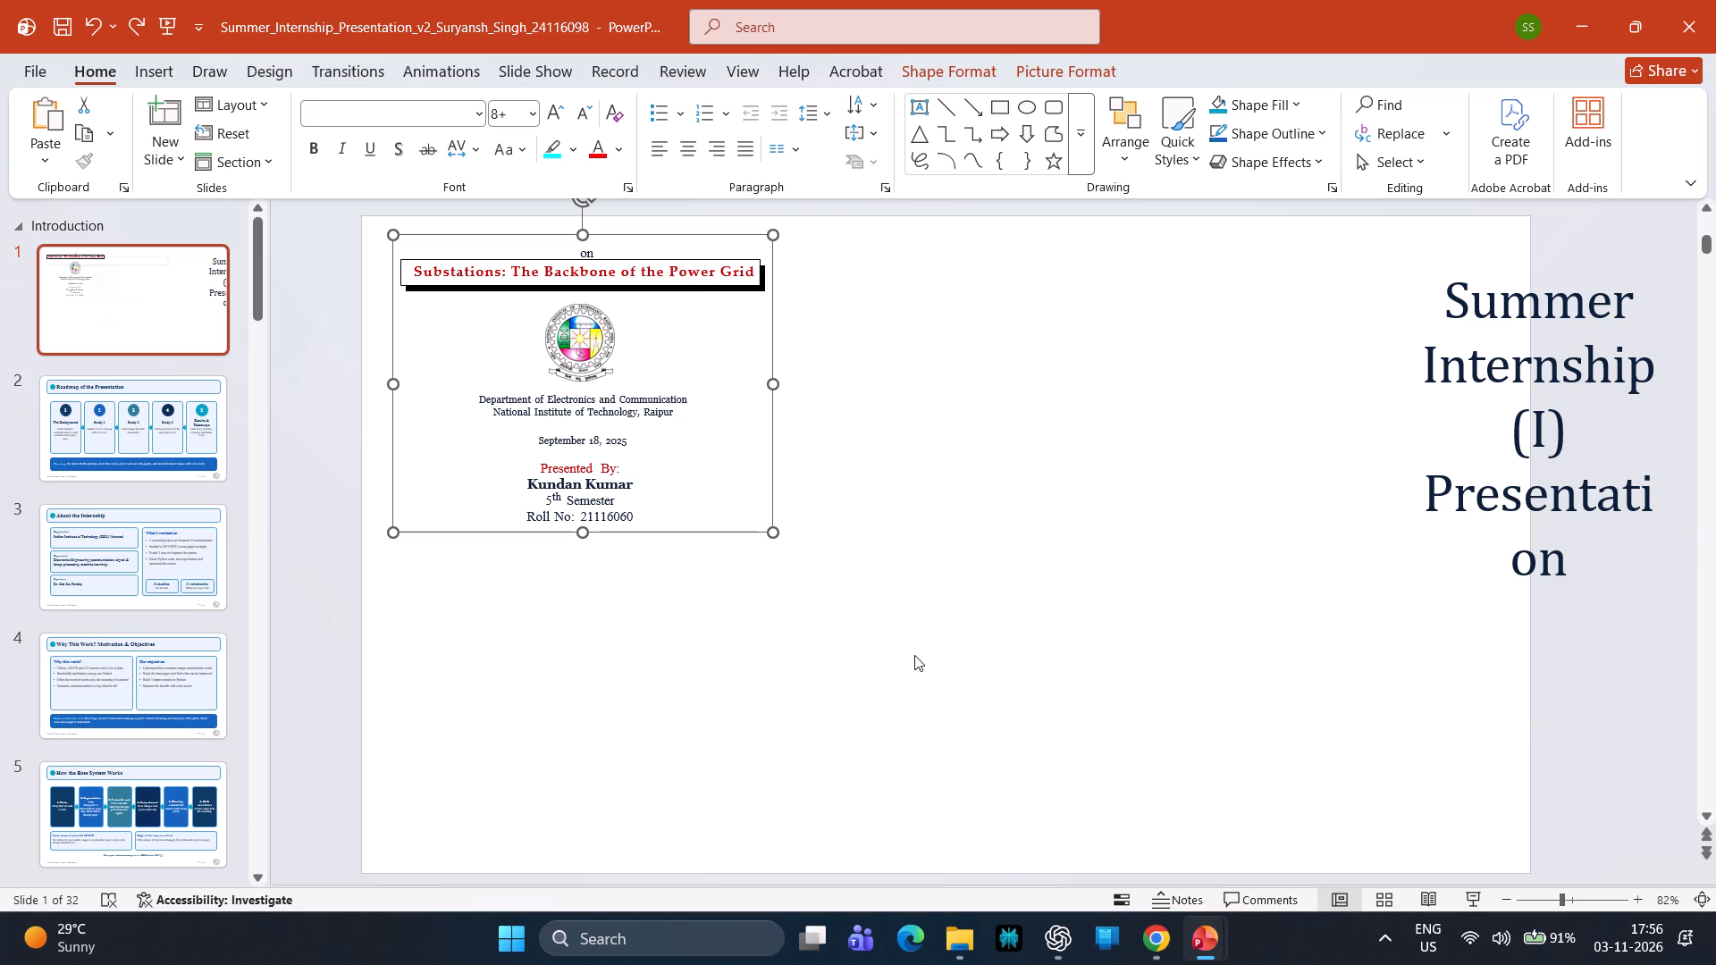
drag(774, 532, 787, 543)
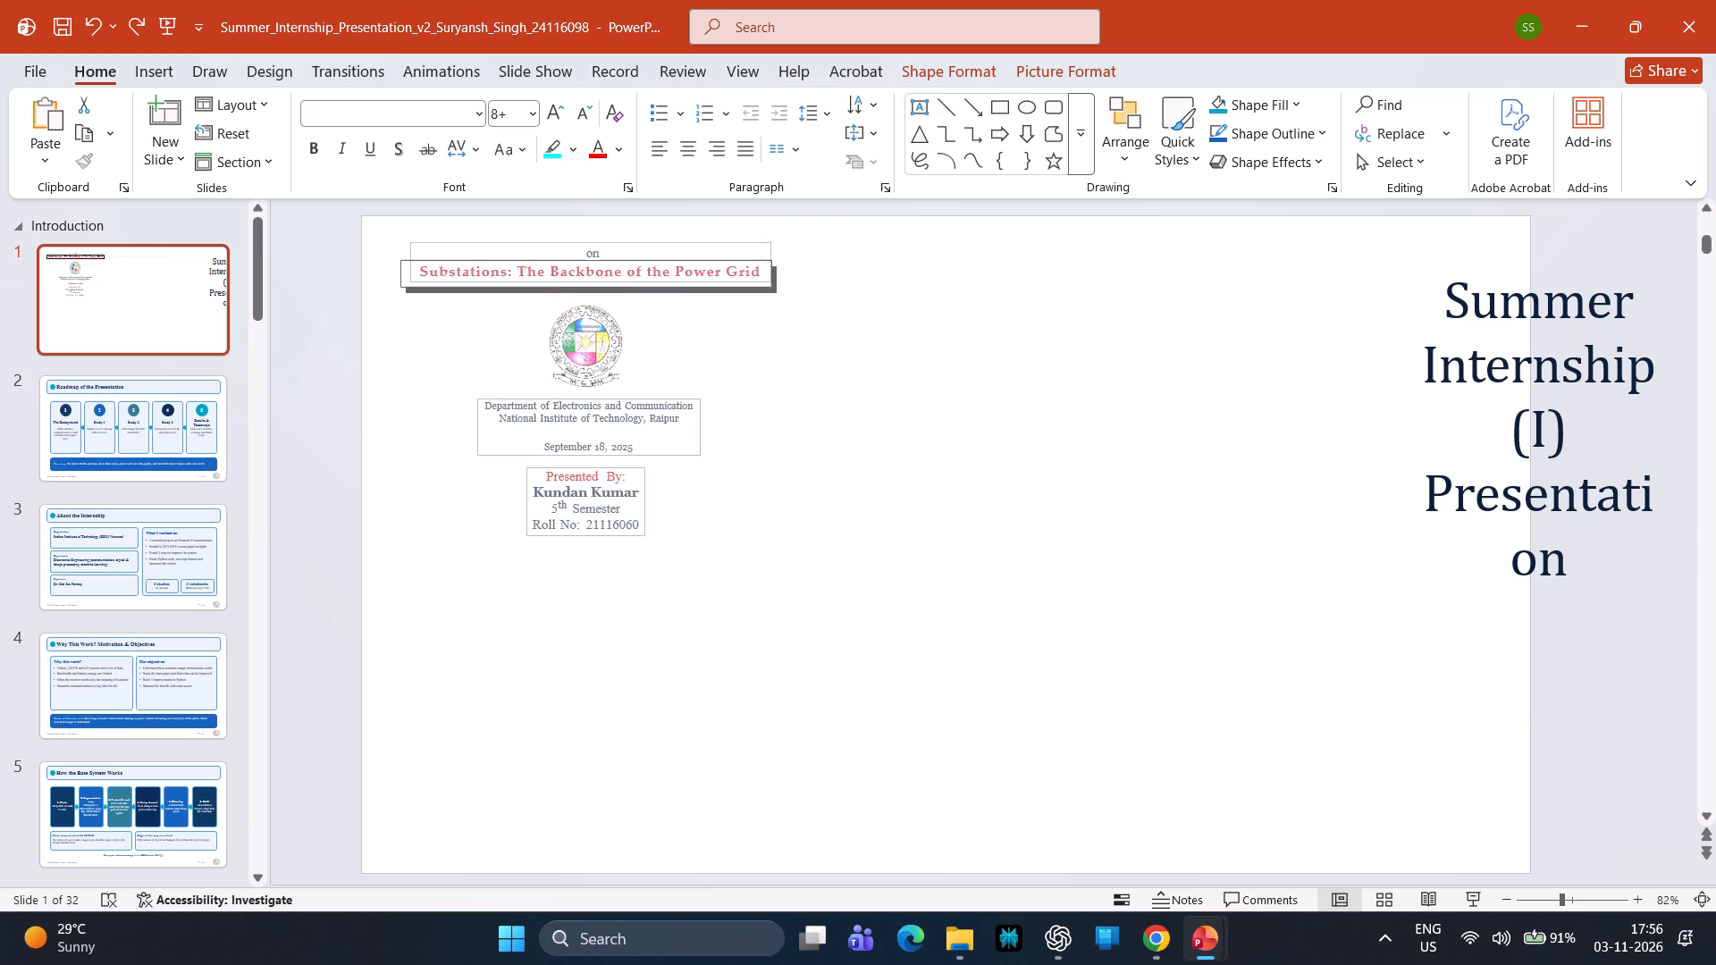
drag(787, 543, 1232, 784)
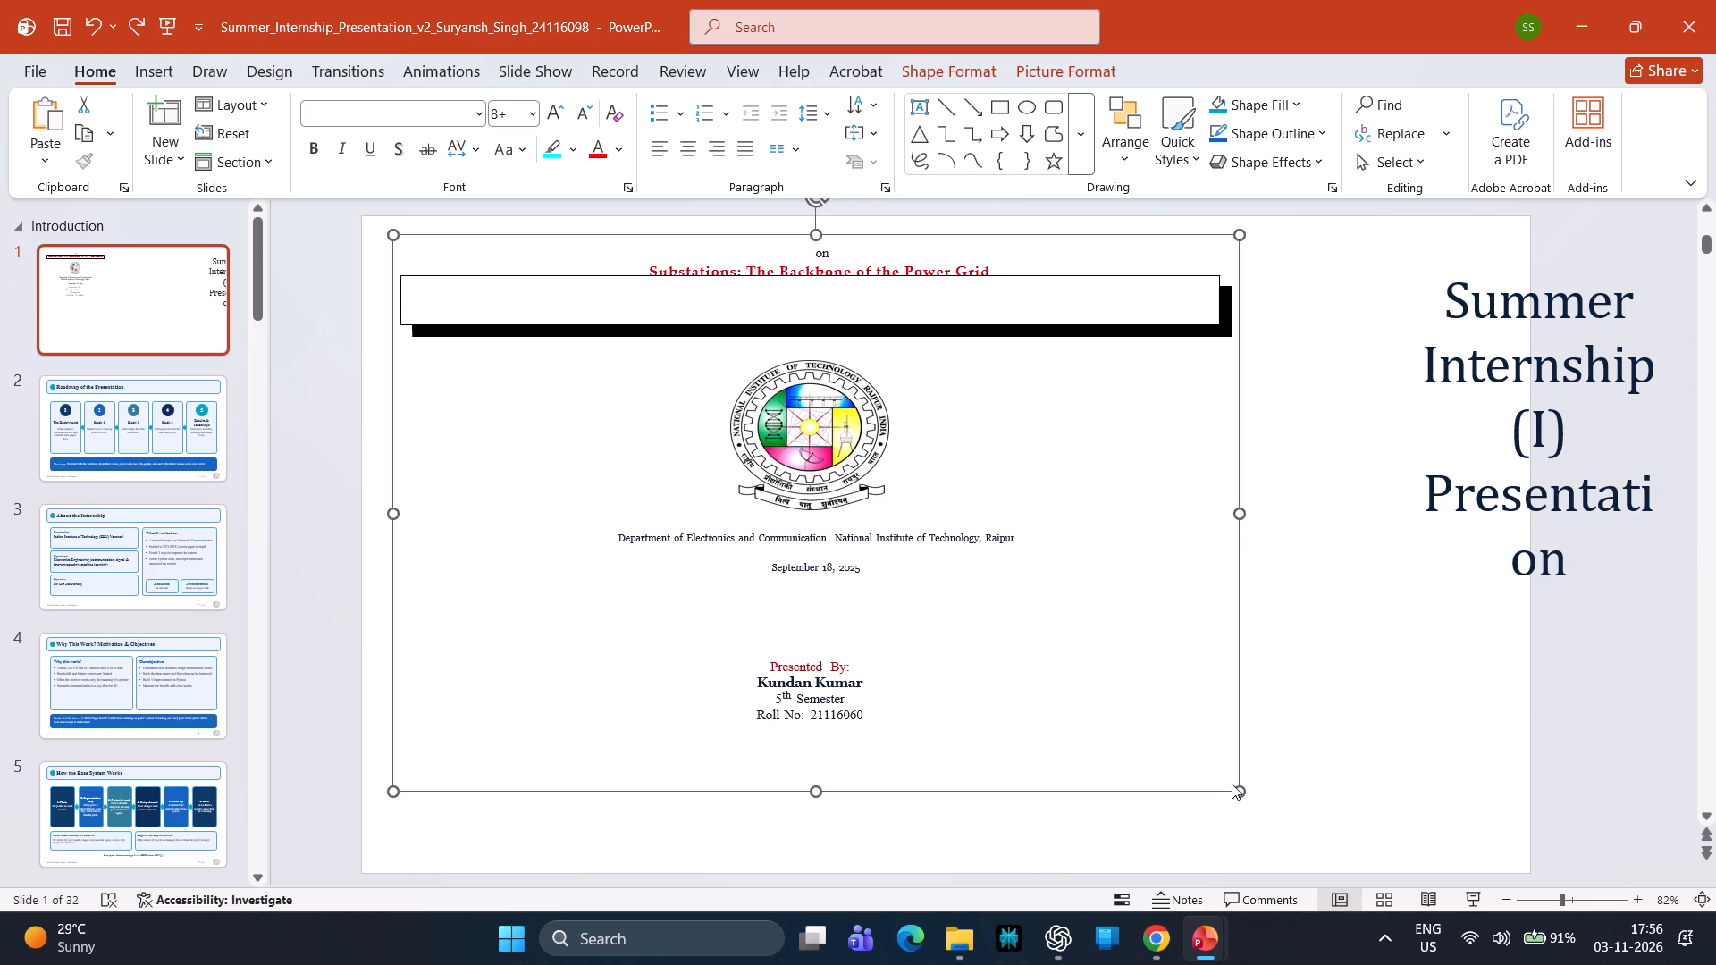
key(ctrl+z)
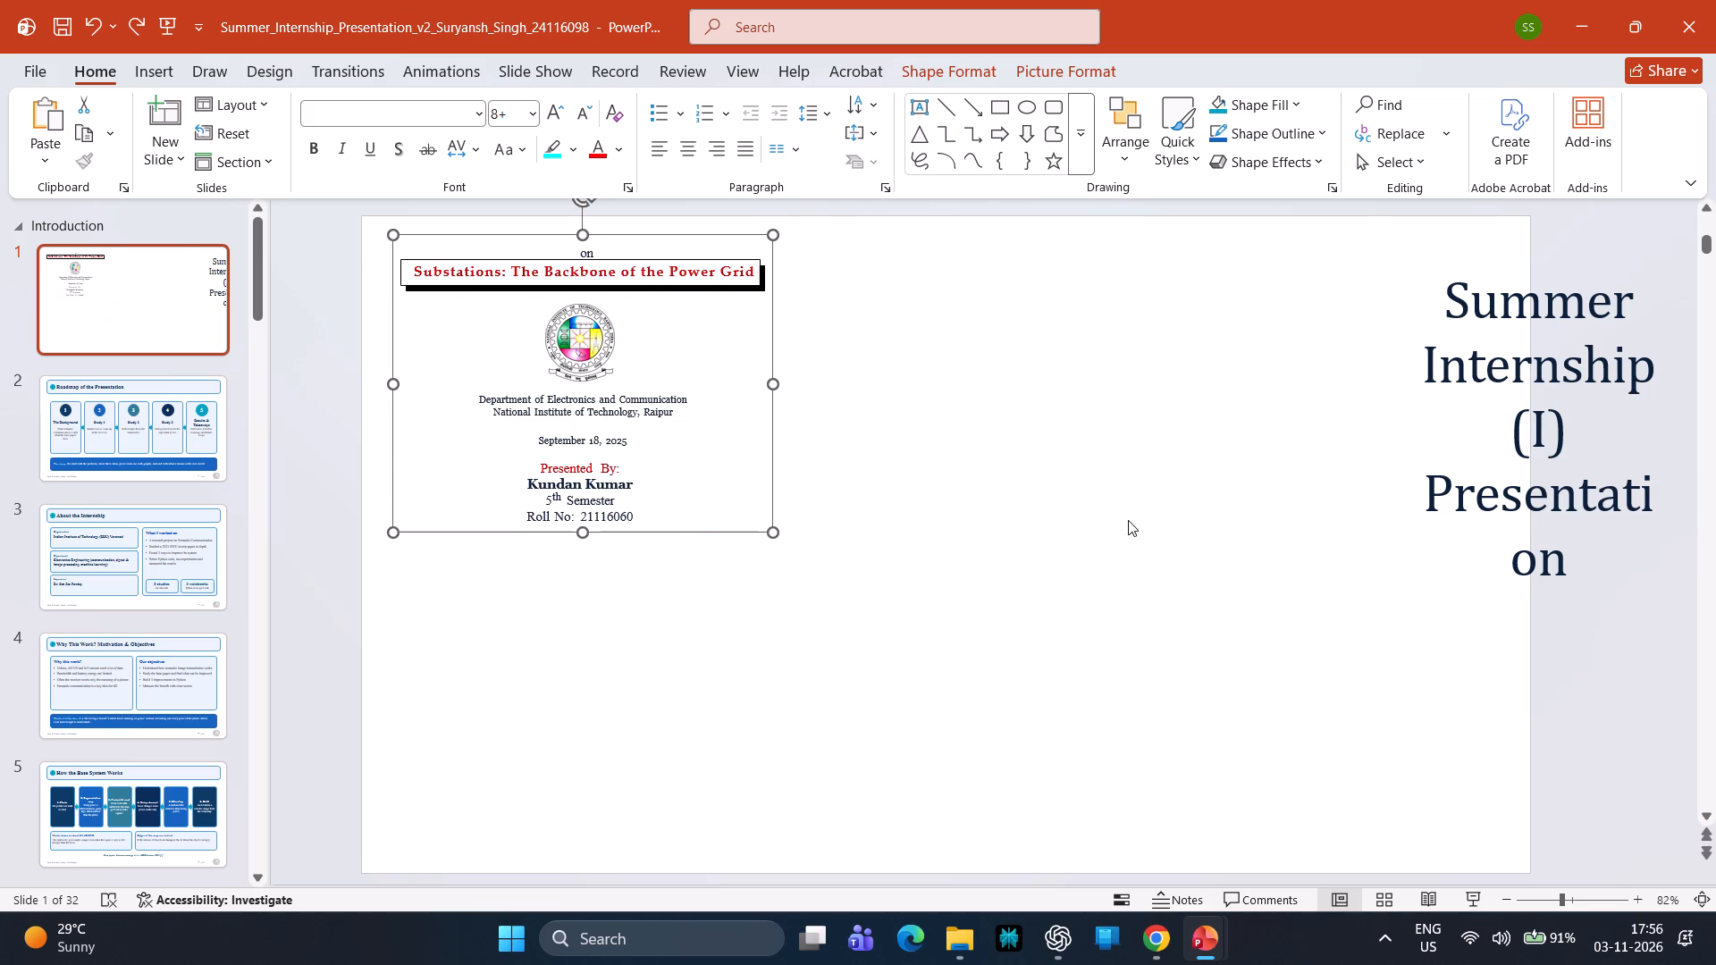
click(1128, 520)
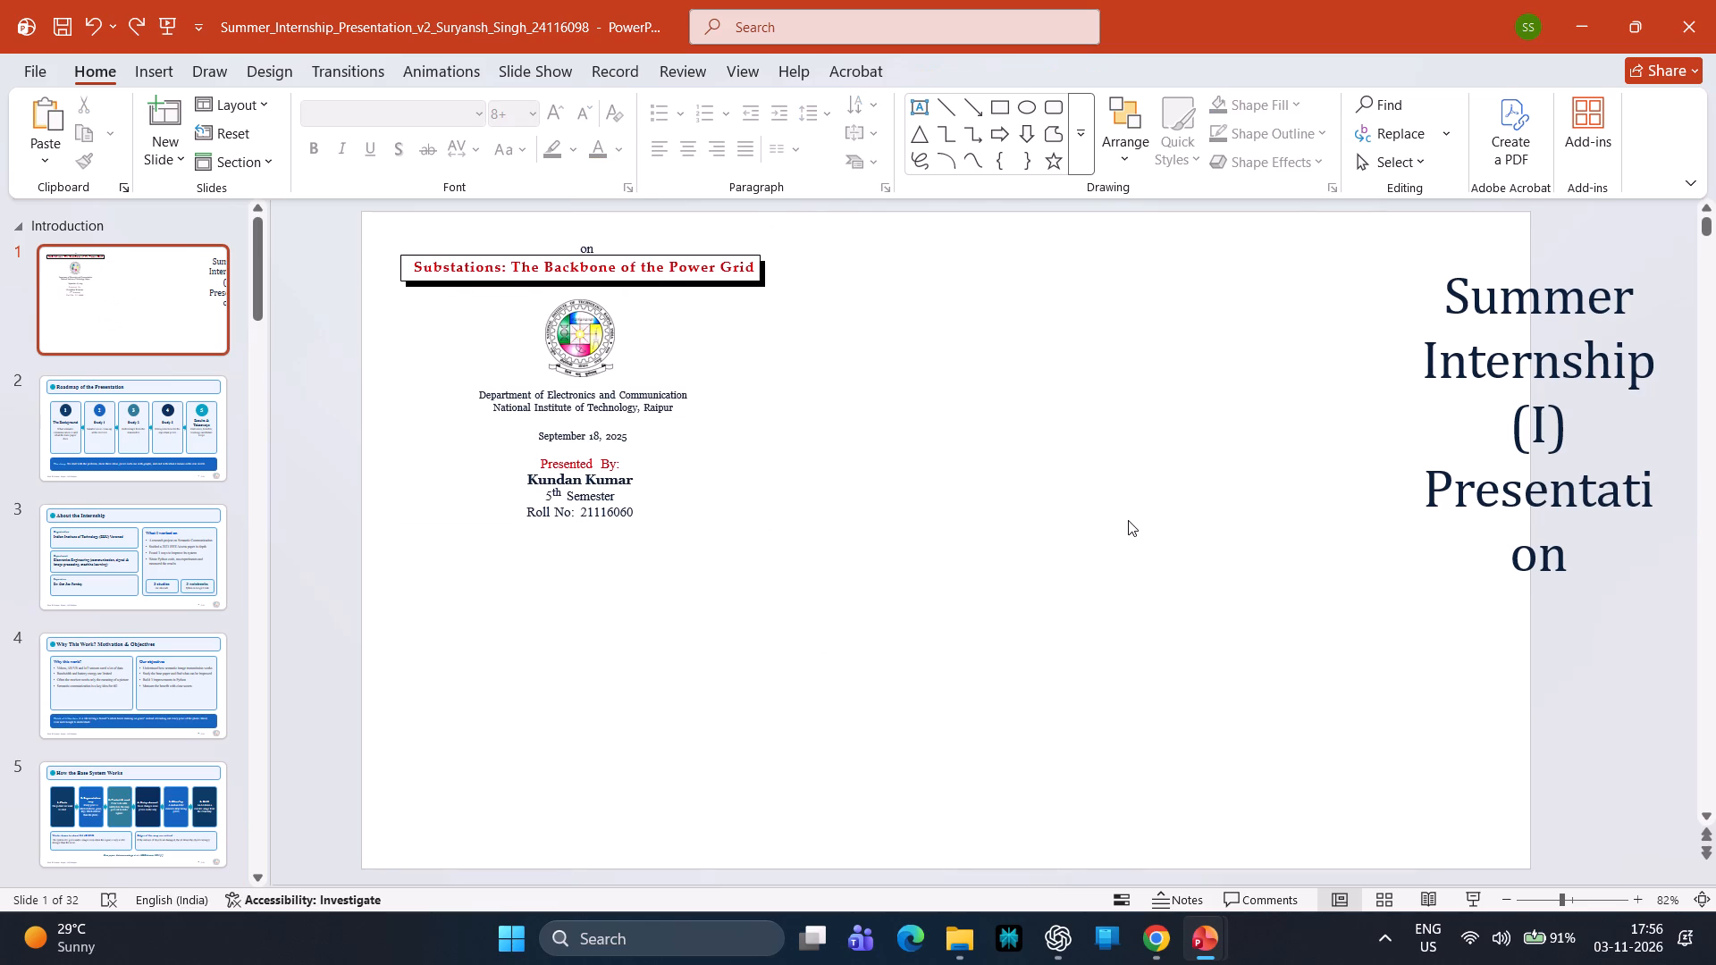
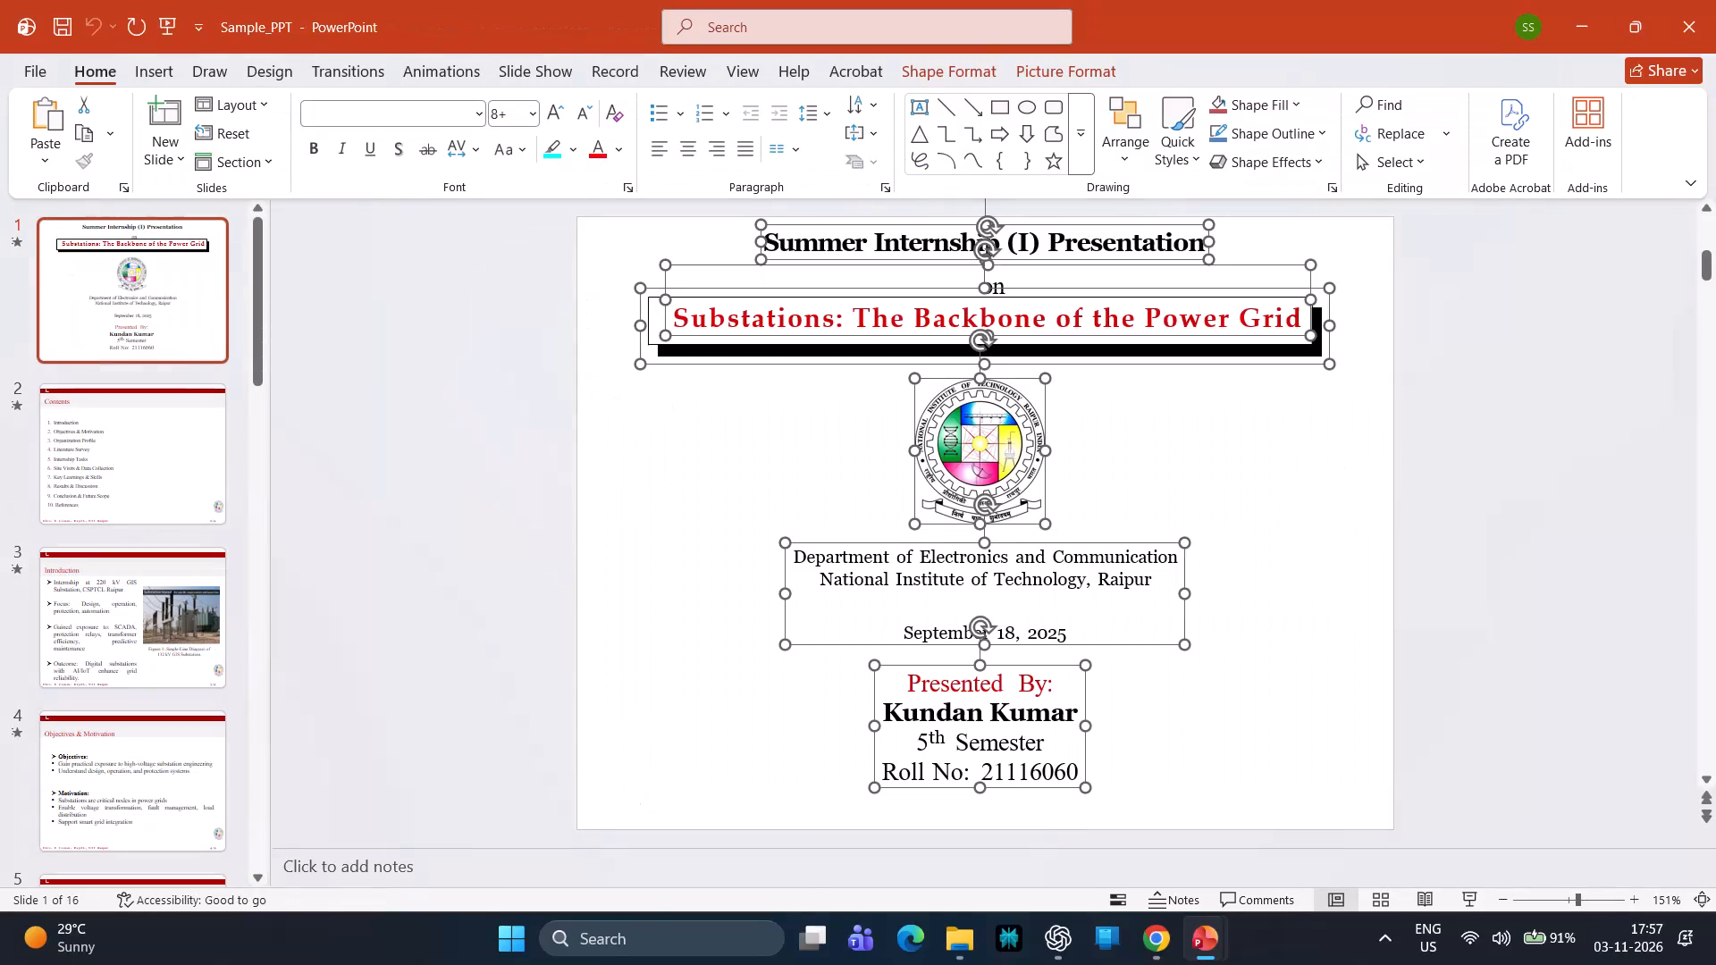
Copy the sample presentation's title slide and paste it after slide 1 of the v2 presentation, keeping source formatting.
click(161, 321)
right_click(161, 321)
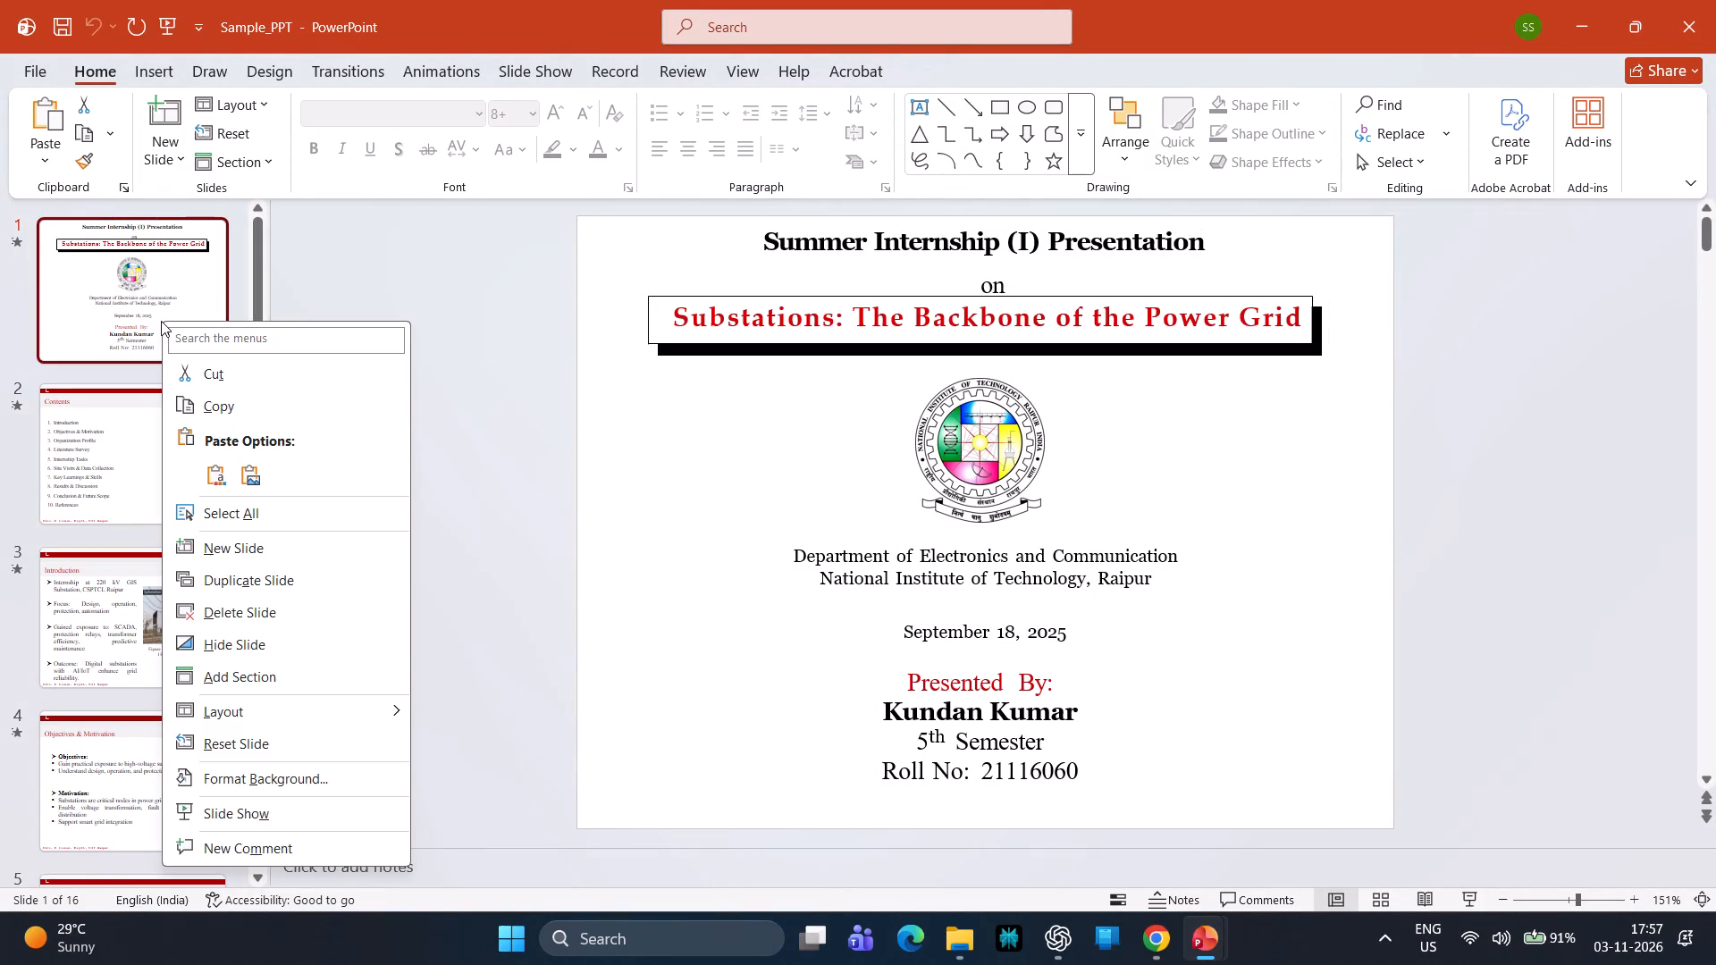
click(214, 398)
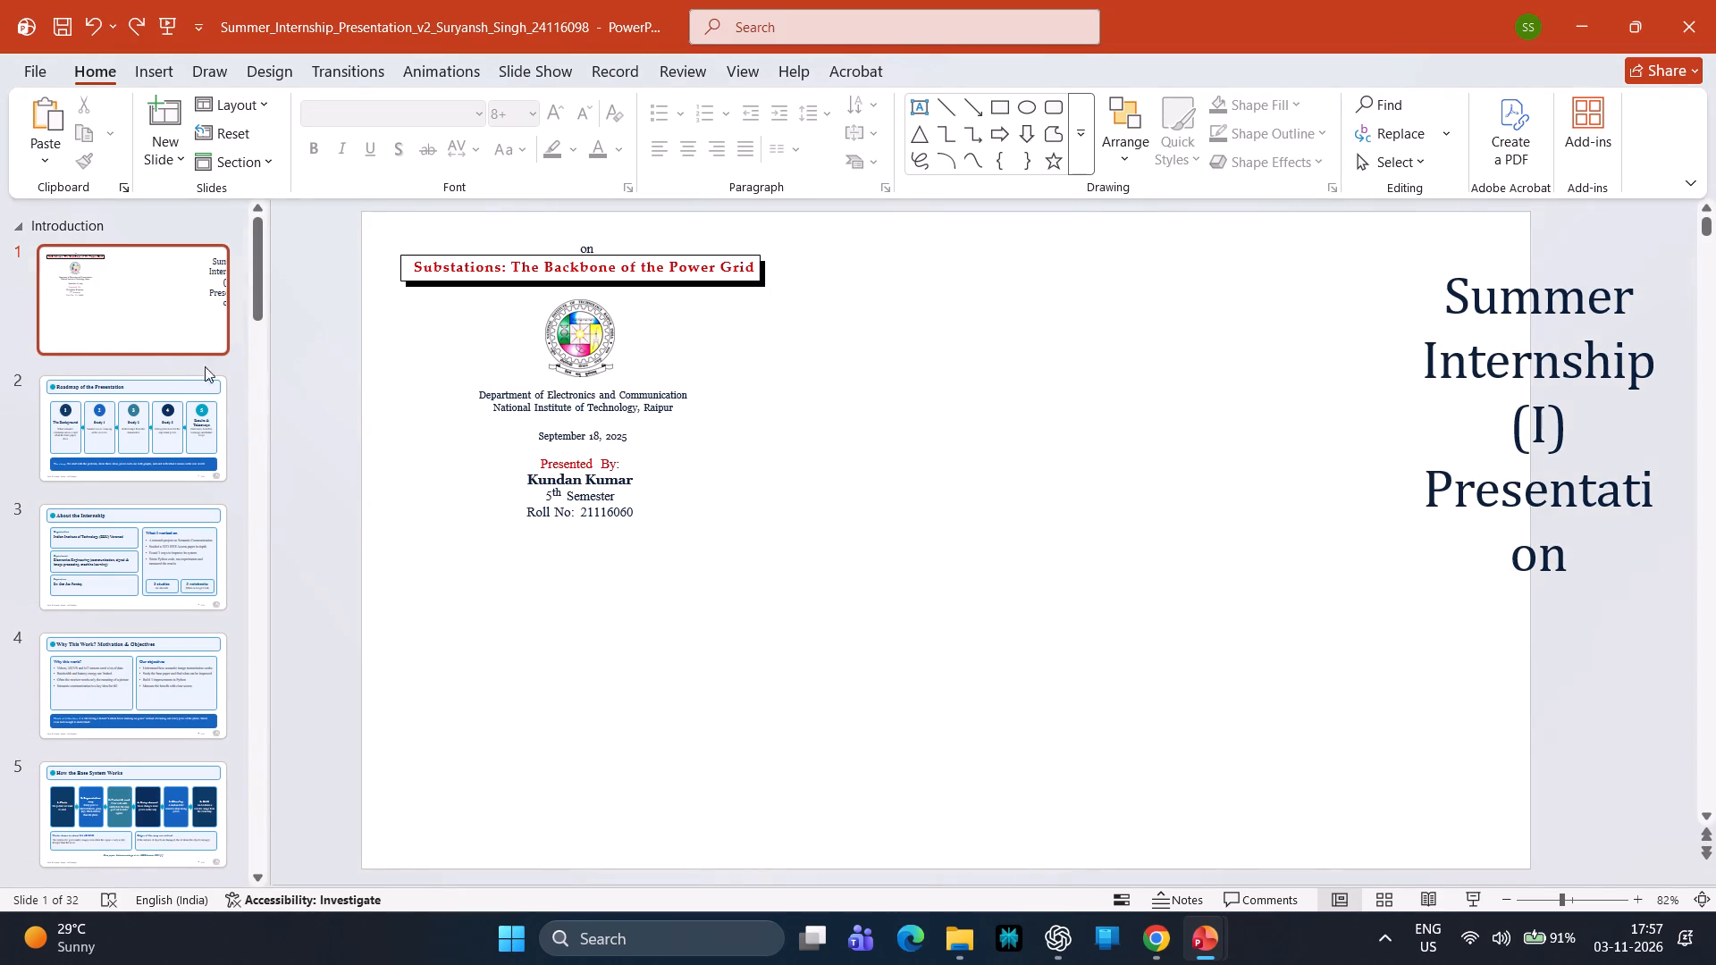
click(182, 363)
right_click(182, 363)
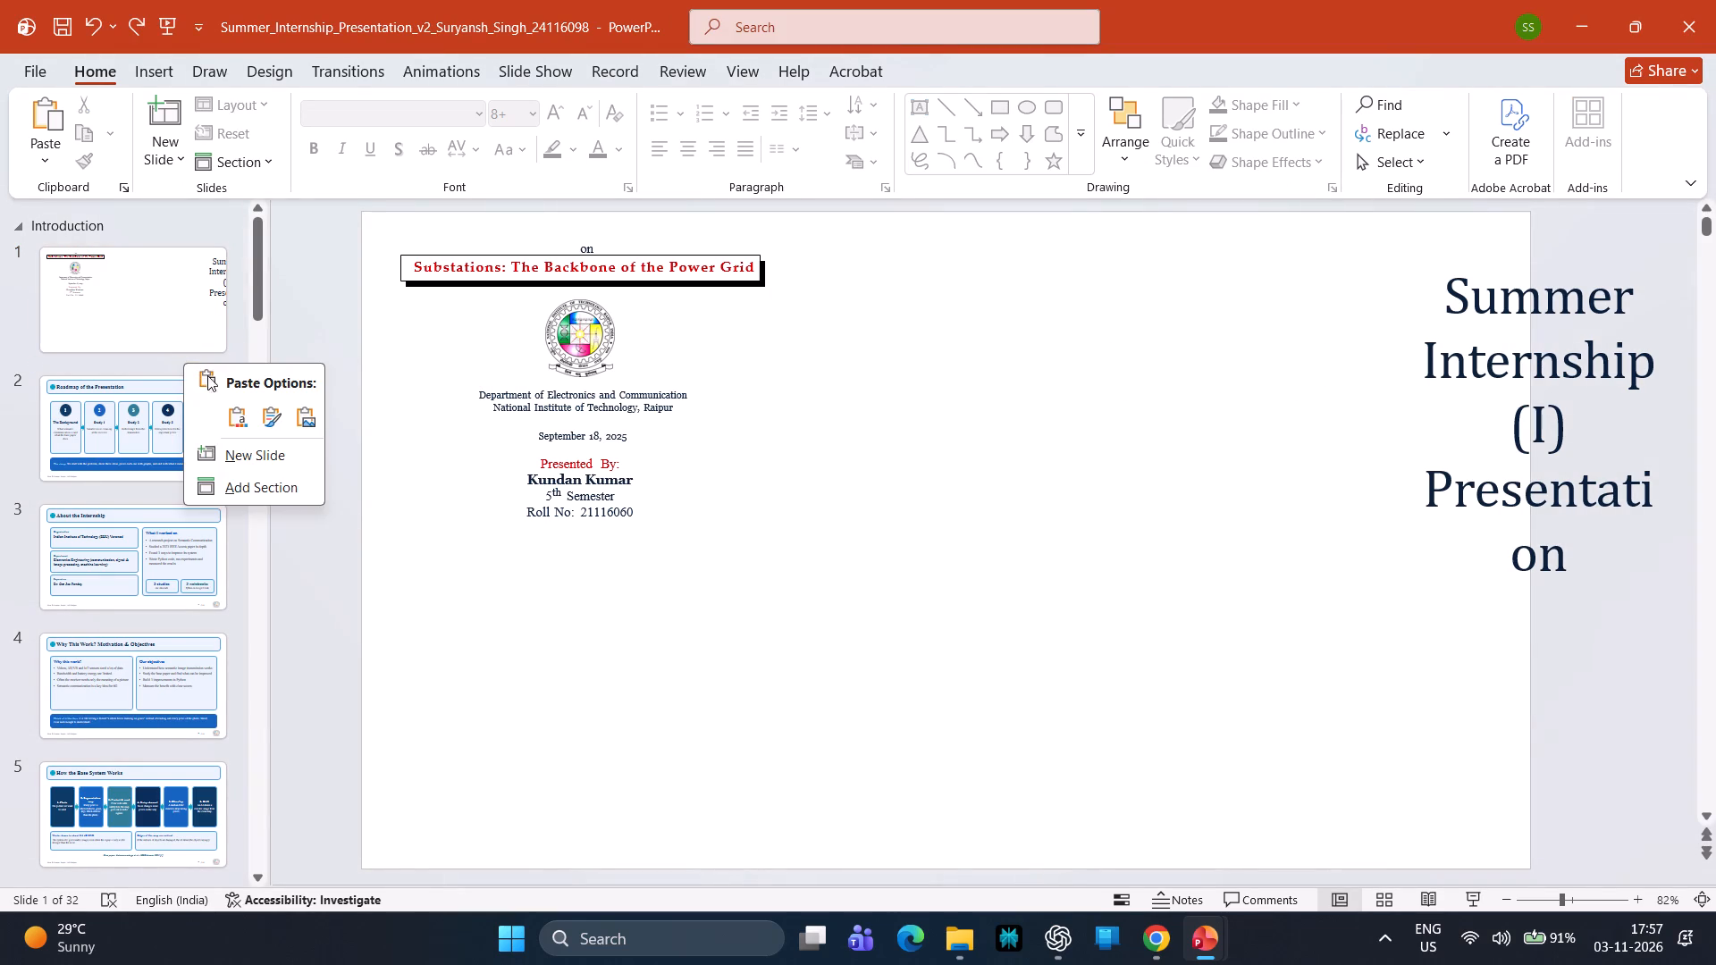
click(267, 416)
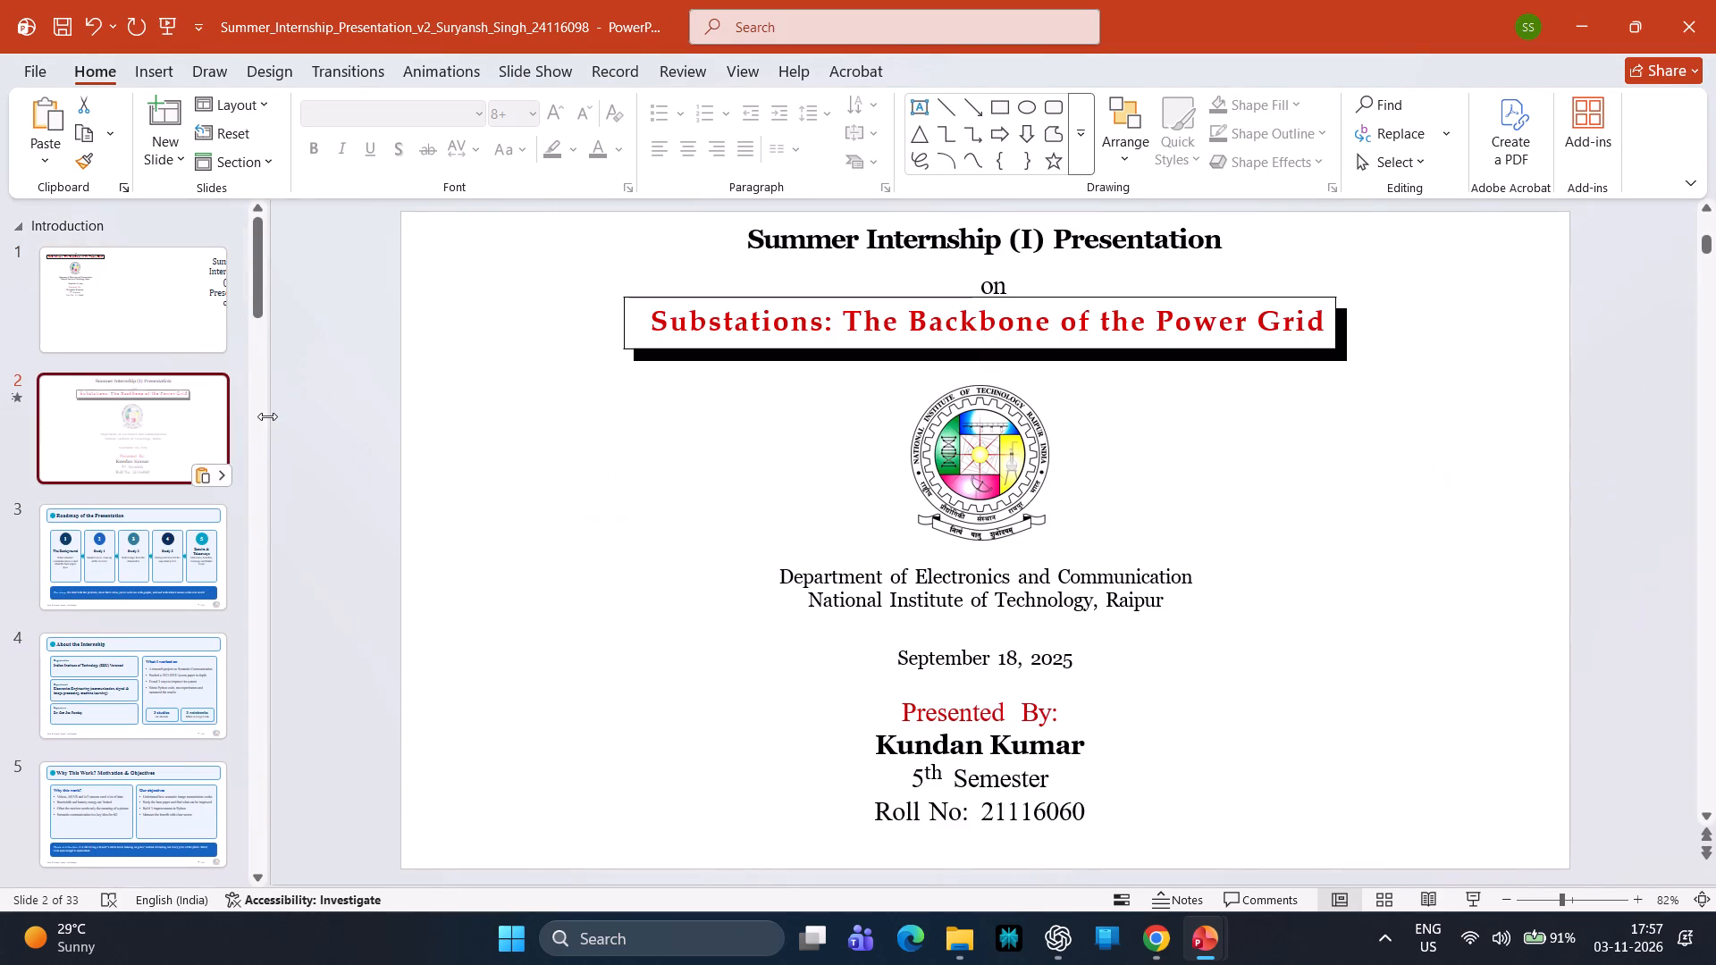
Delete the old first slide with the separately pasted title elements, leaving the copied title slide in its place.
click(188, 321)
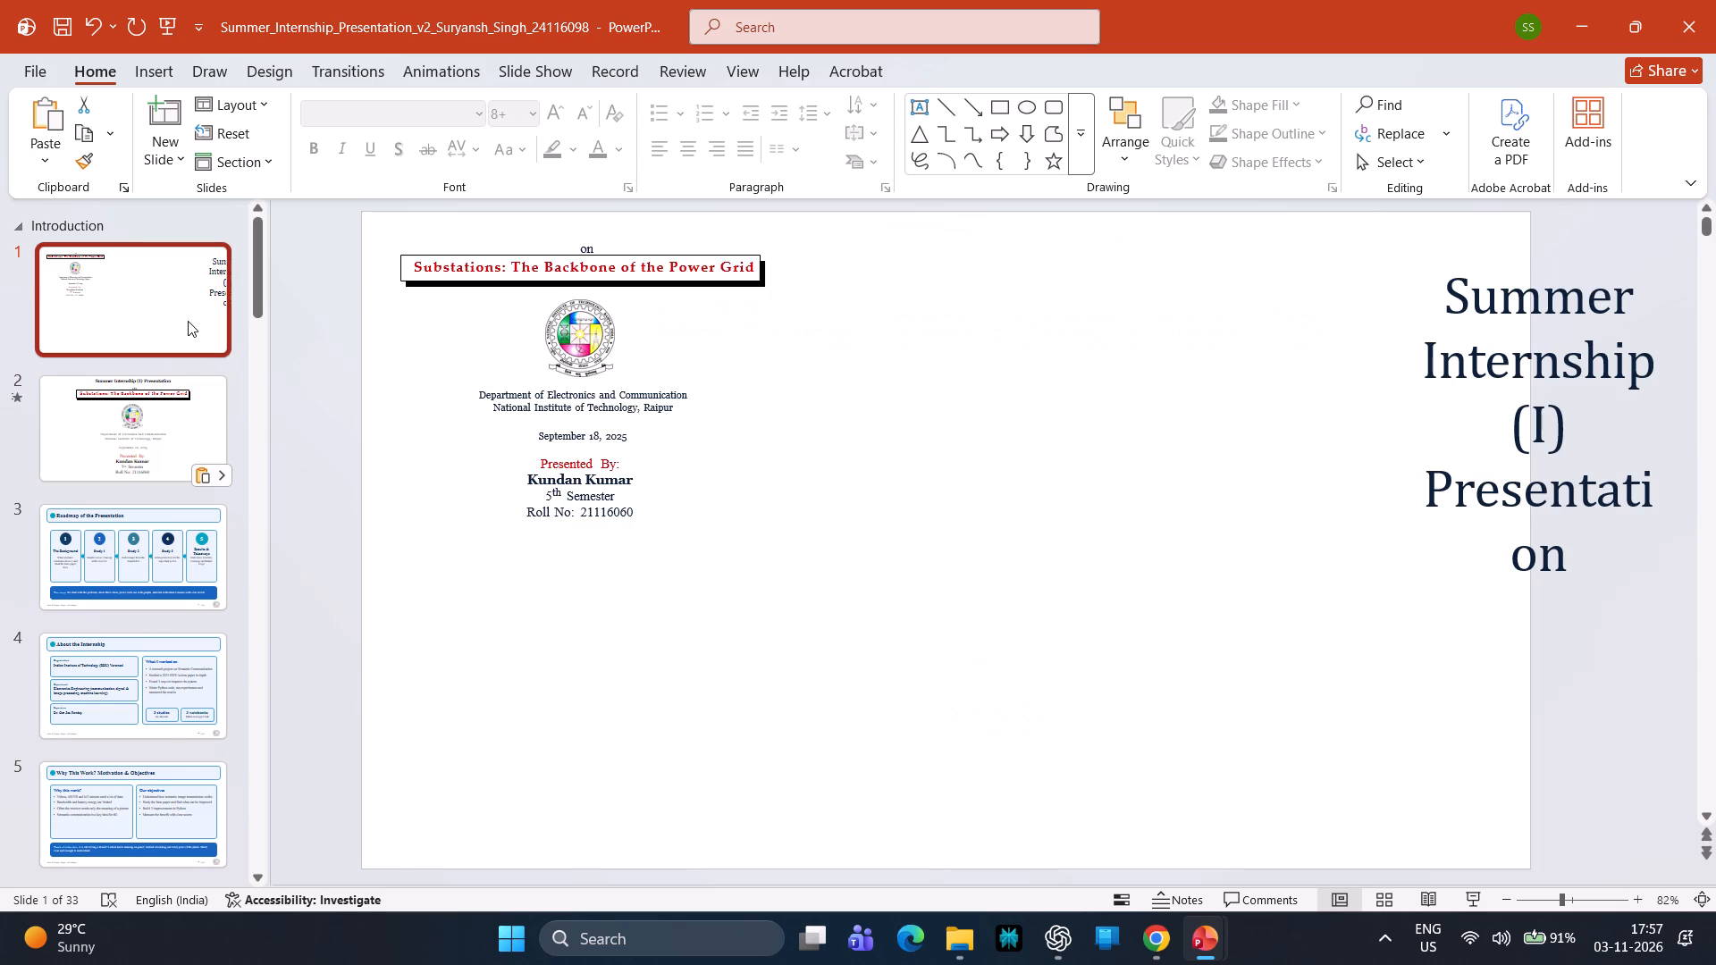
key(Delete)
scroll(808, 388, down, 1)
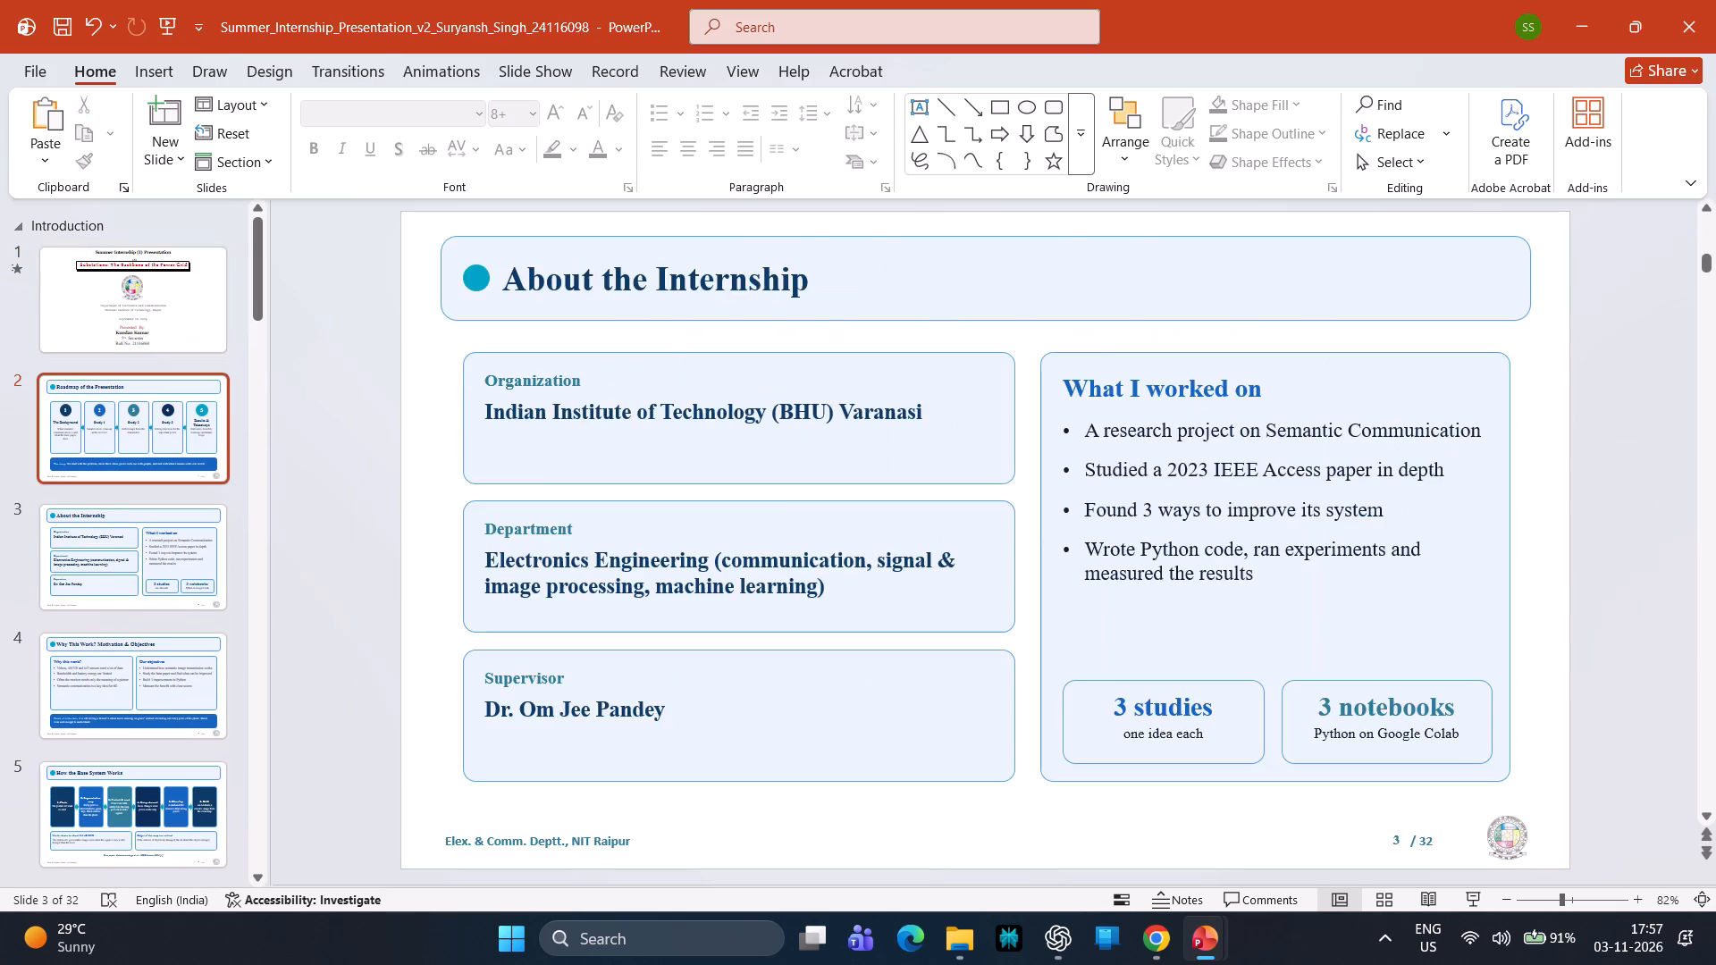
scroll(808, 388, up, 3)
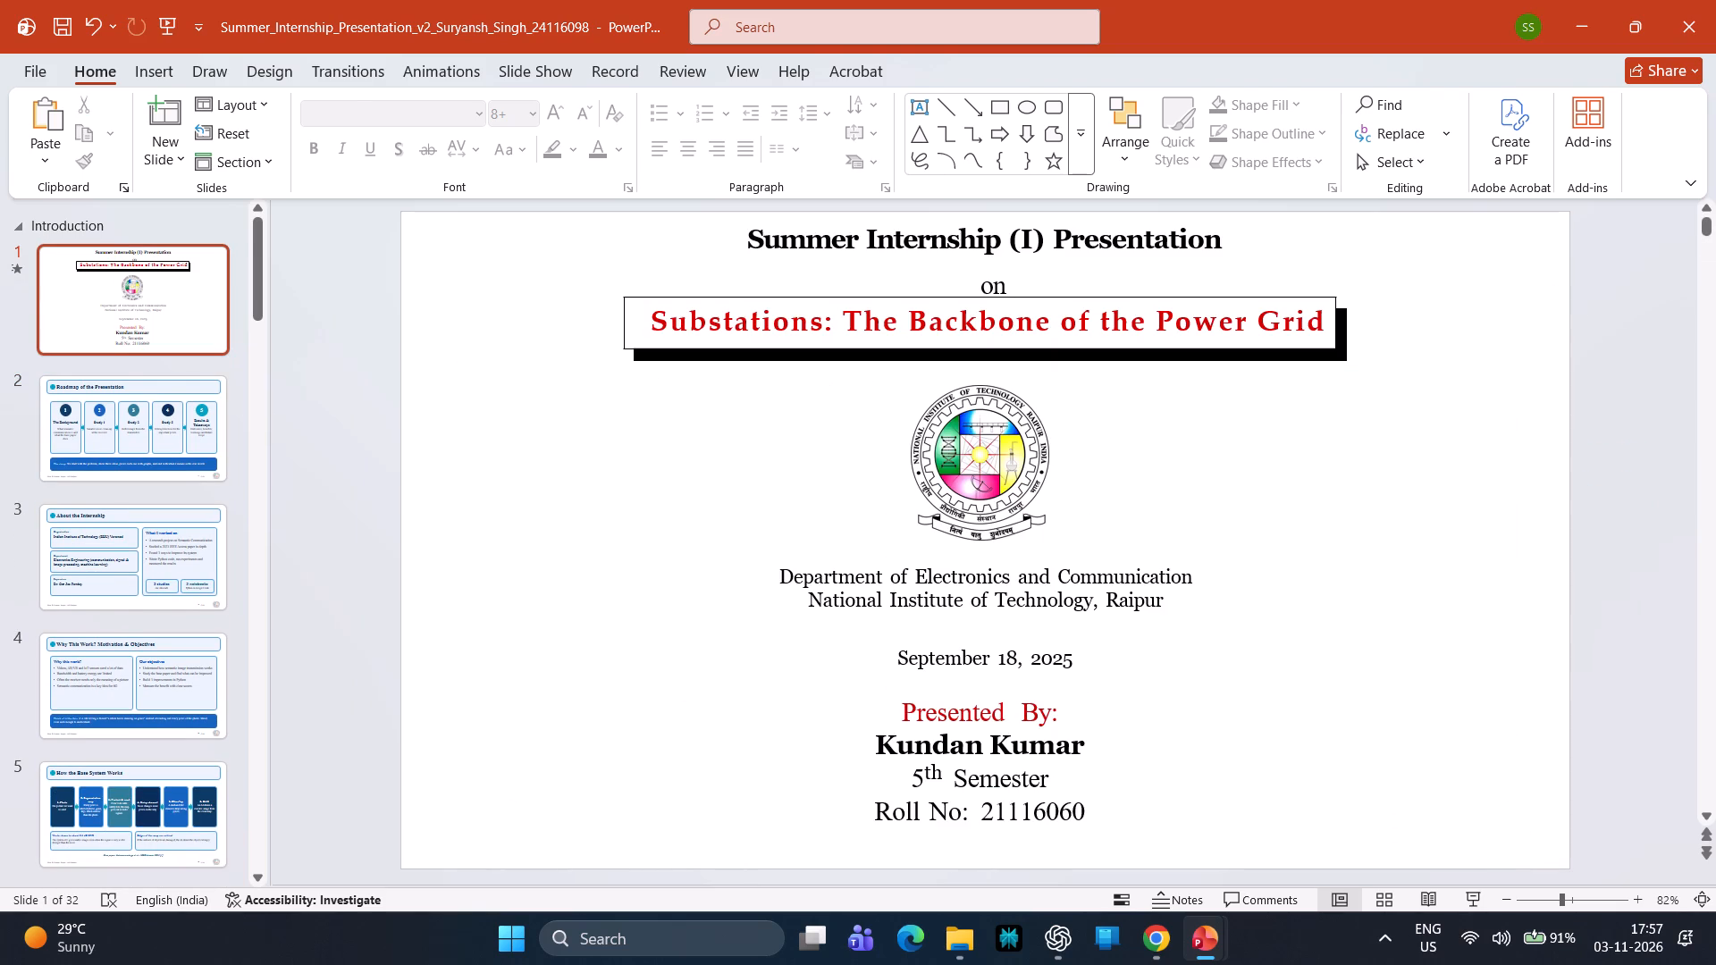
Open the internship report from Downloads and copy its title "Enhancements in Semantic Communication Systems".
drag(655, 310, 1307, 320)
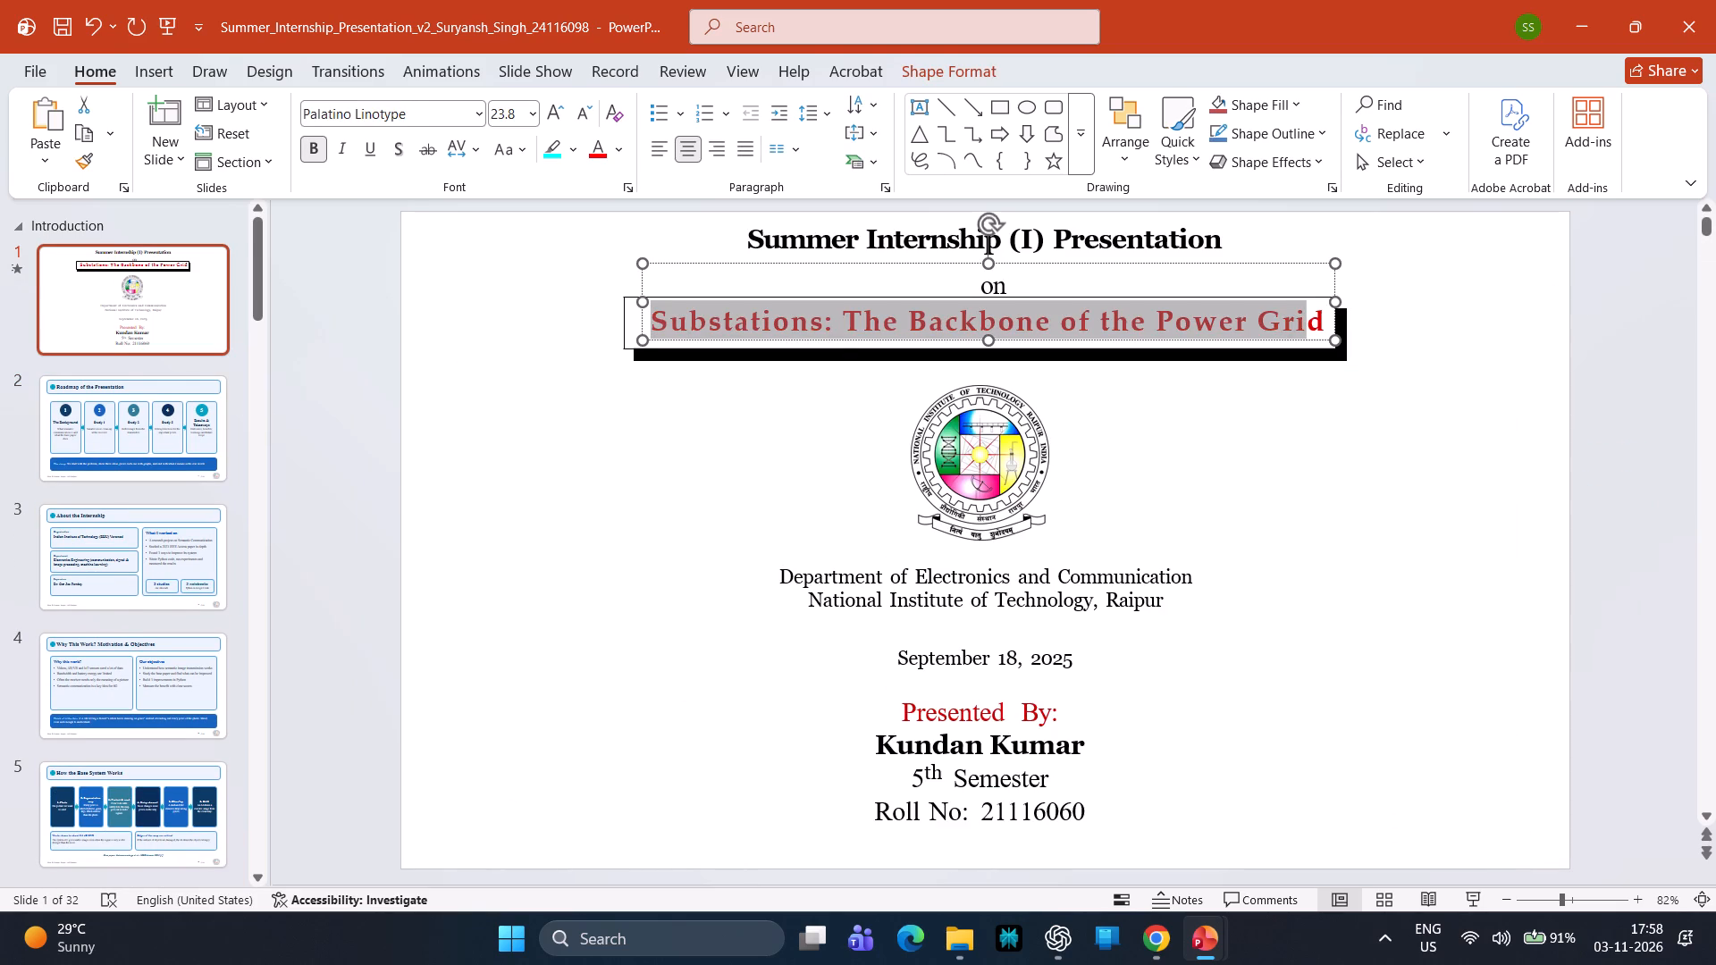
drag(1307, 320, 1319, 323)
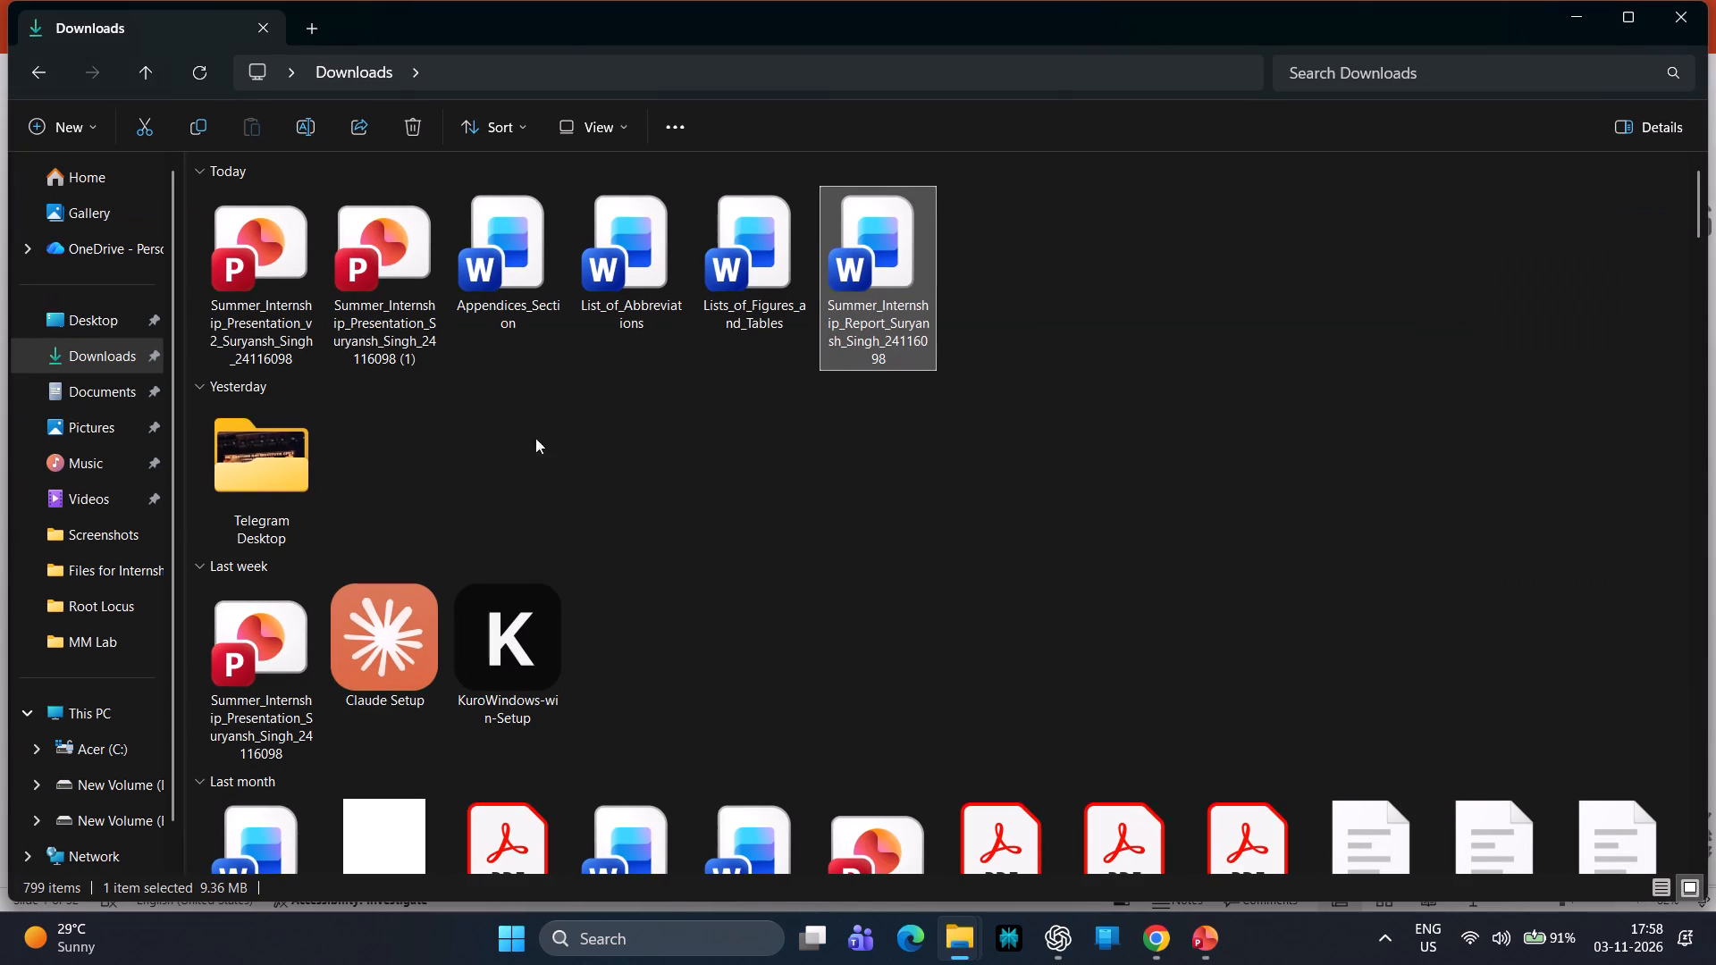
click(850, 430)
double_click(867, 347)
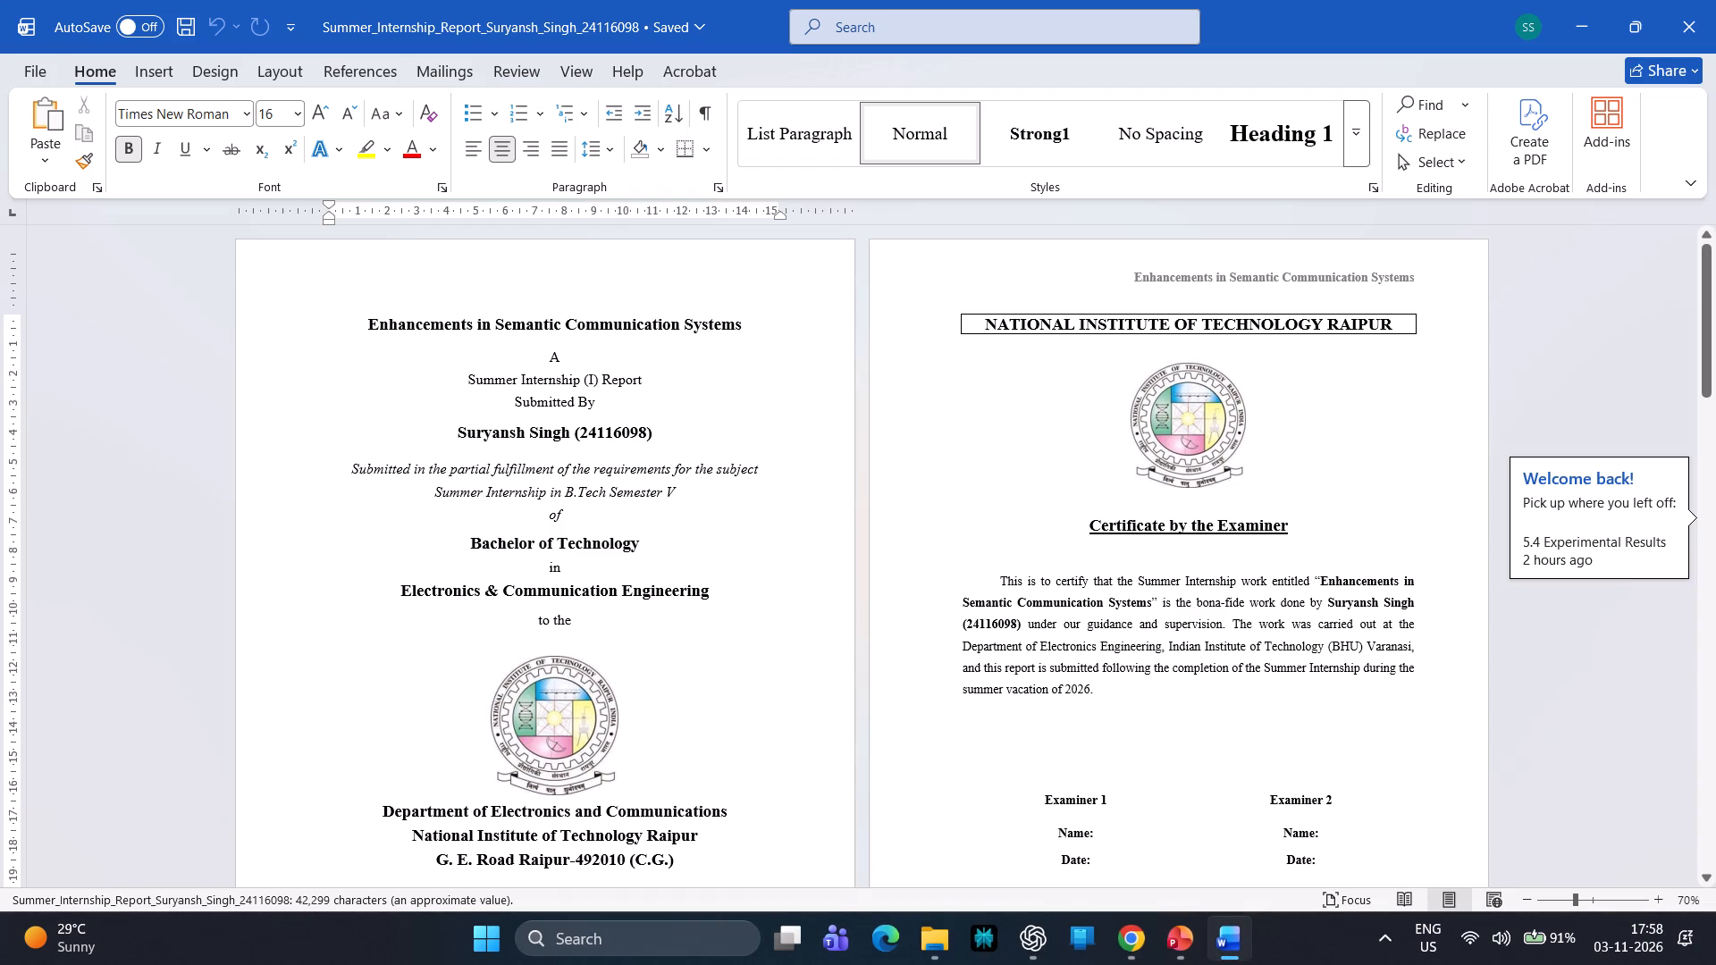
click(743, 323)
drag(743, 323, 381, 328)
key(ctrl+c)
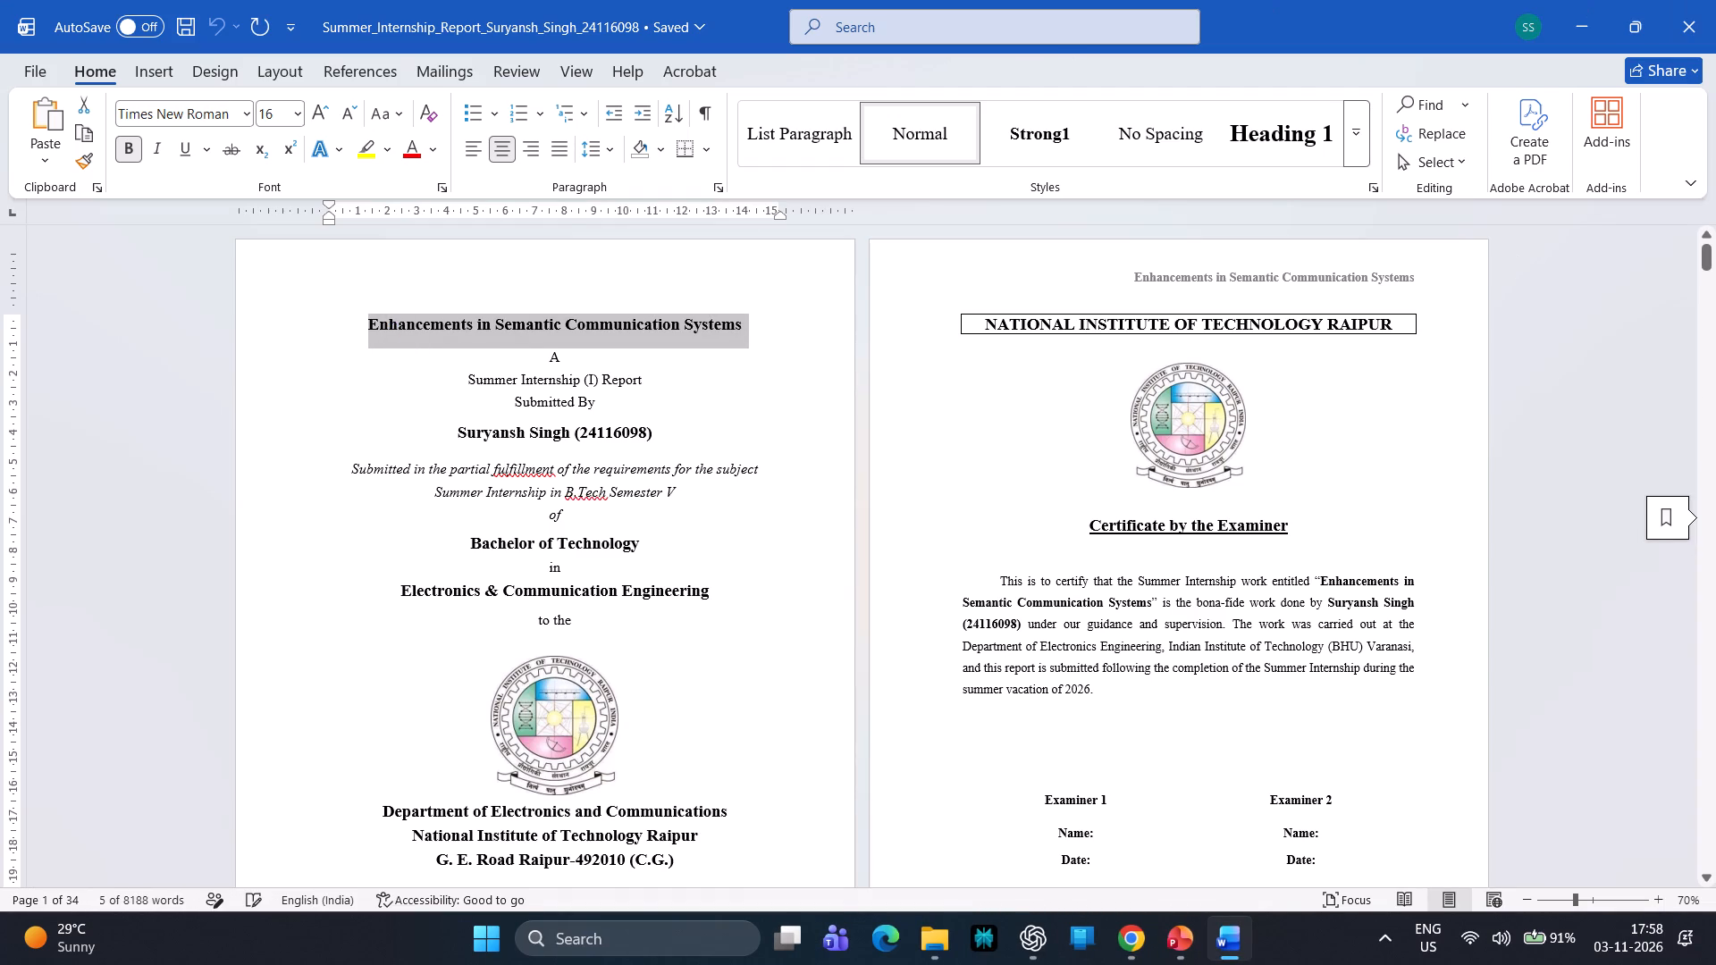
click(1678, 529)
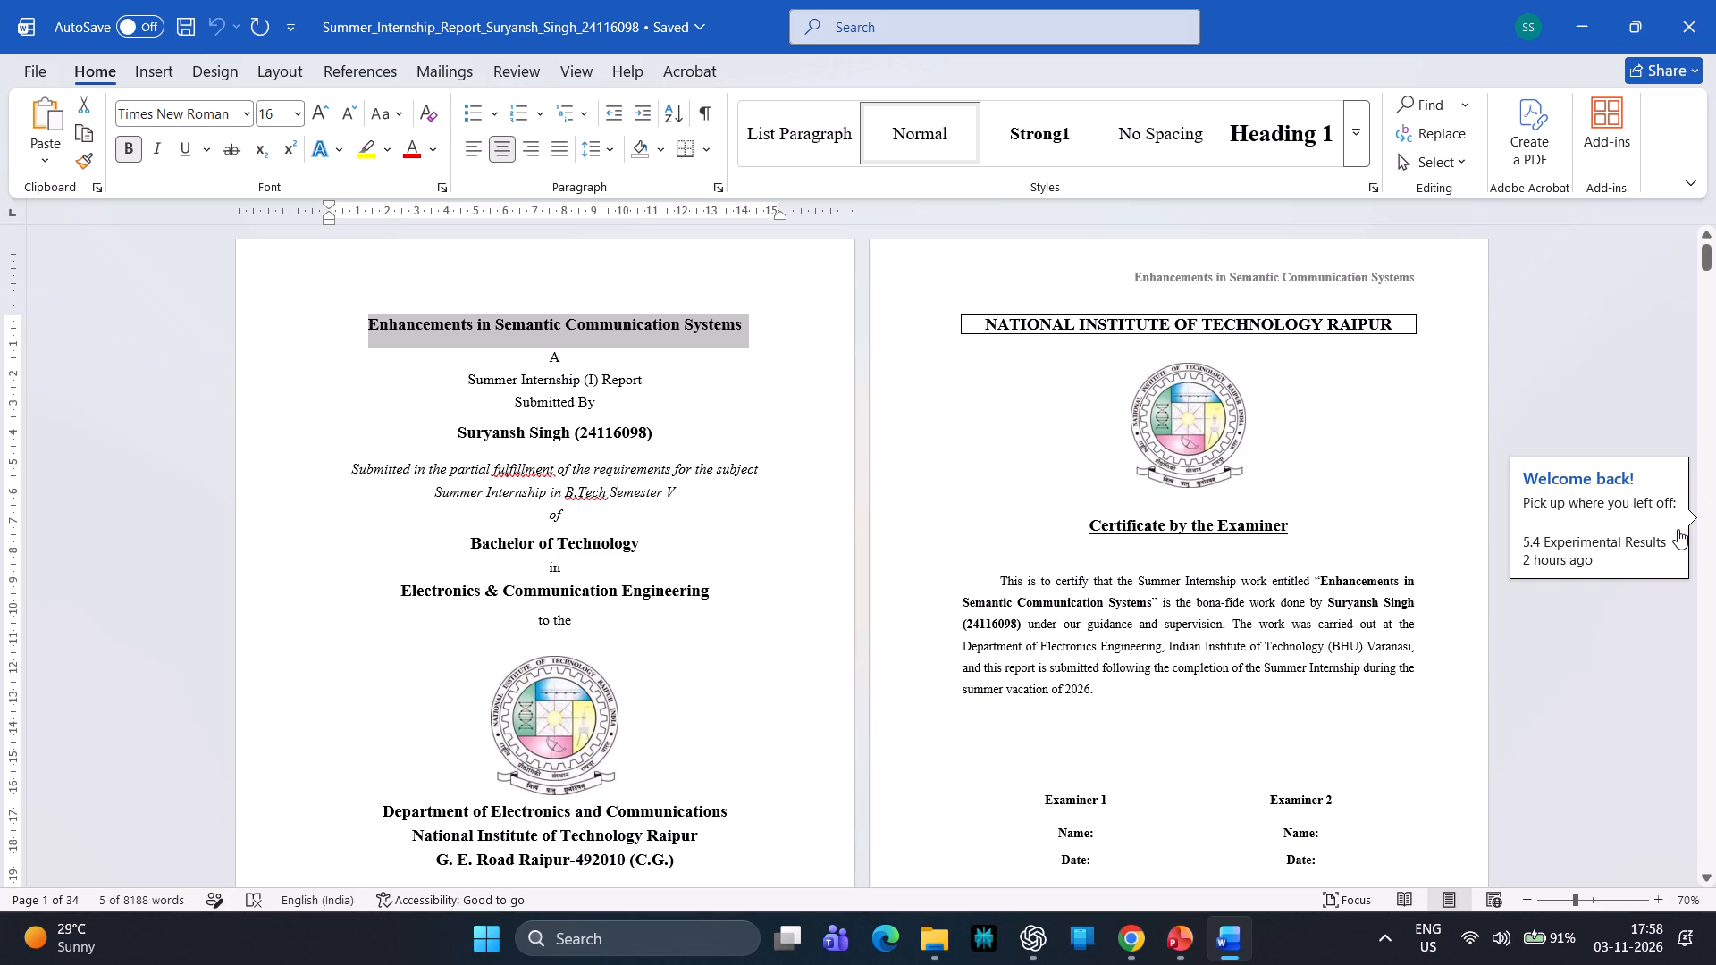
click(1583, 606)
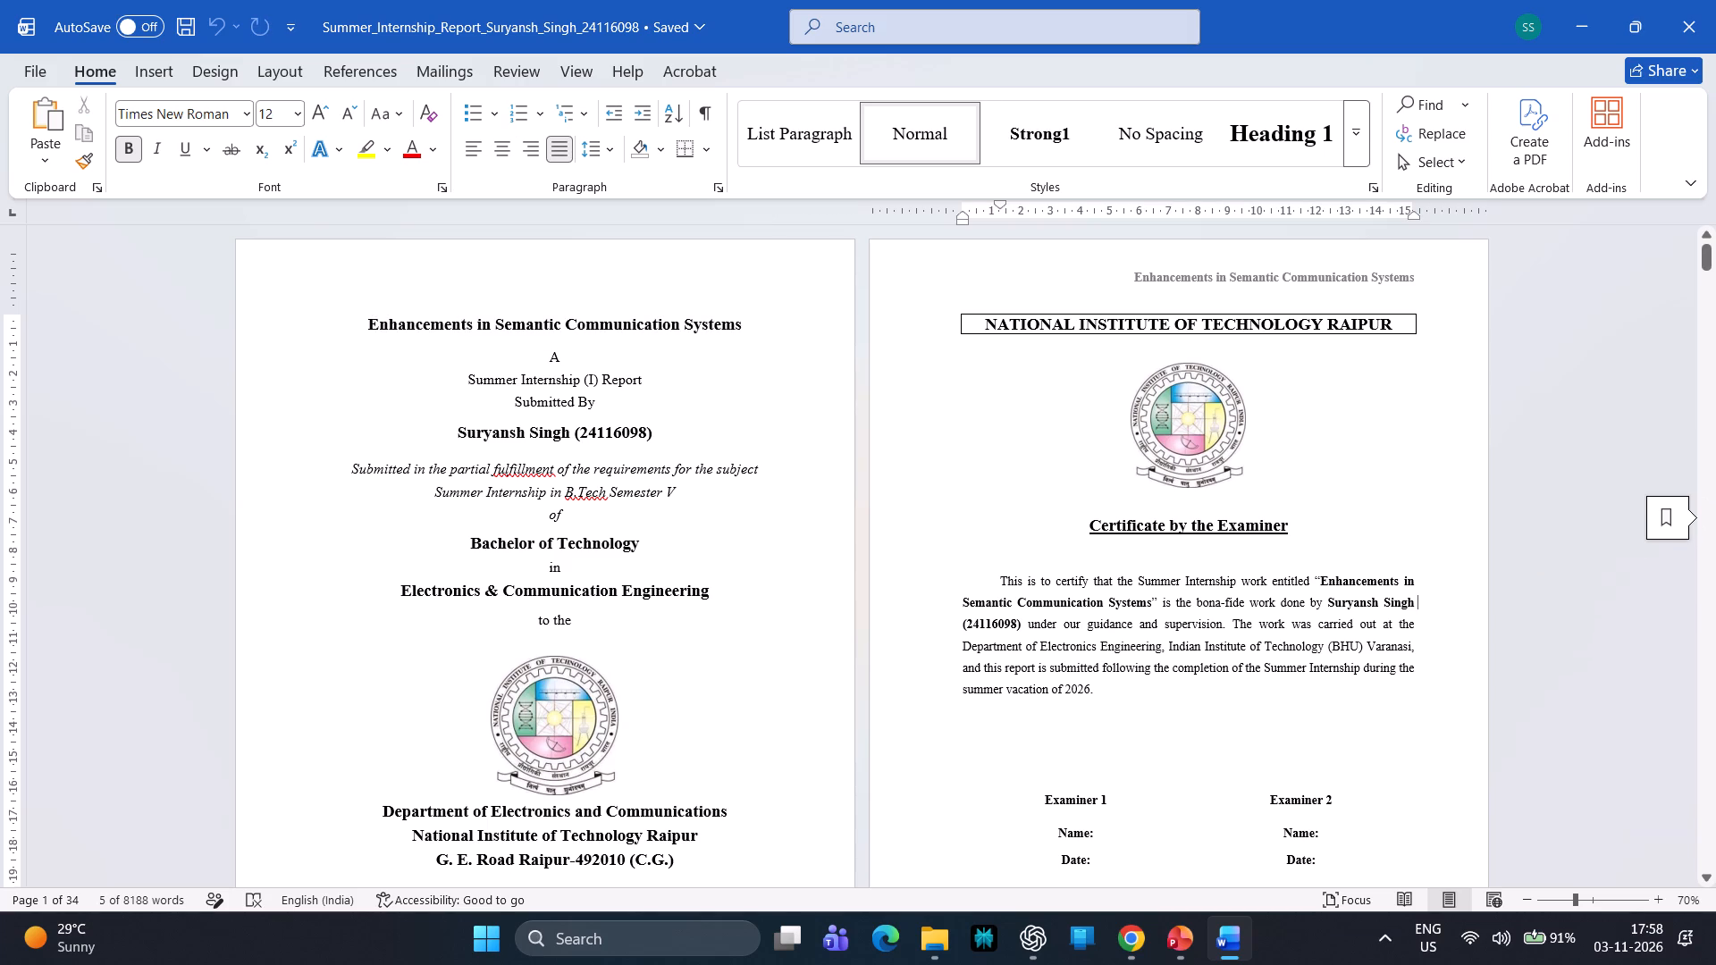
Skim the chapters and front matter of the internship report, and close the report and the Downloads window.
scroll(1583, 606, down, 12)
scroll(1583, 606, down, 20)
scroll(1583, 606, down, 20)
scroll(1583, 606, down, 20)
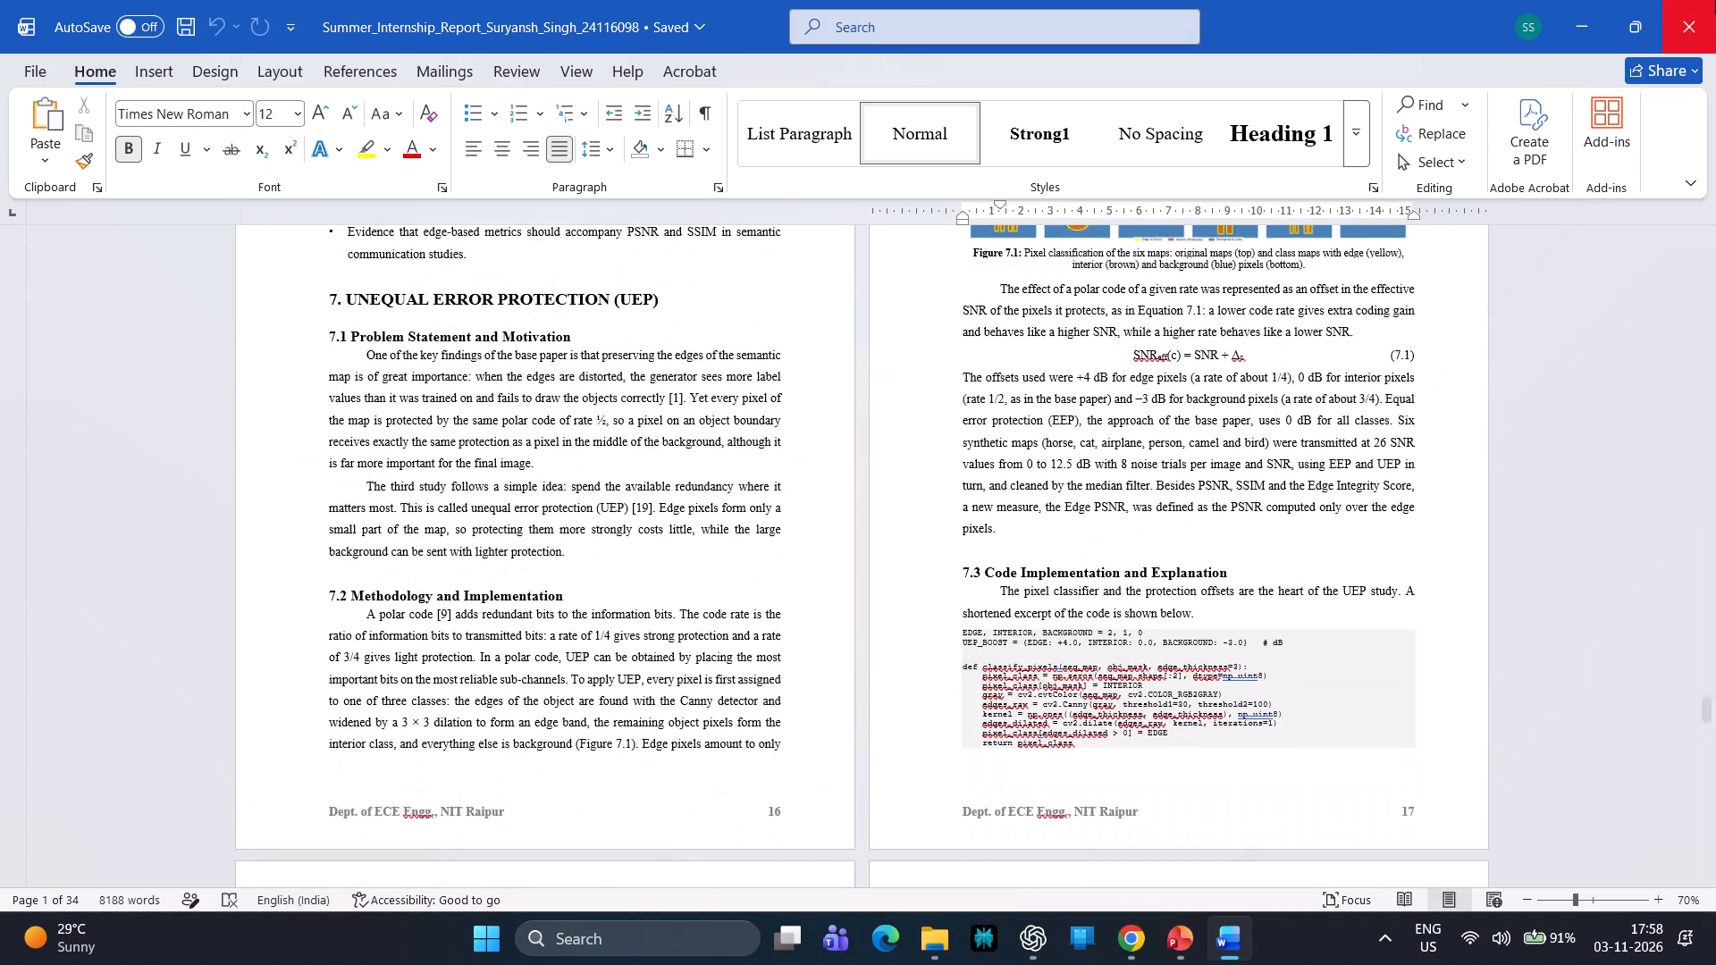
scroll(1331, 661, up, 14)
scroll(1331, 661, down, 5)
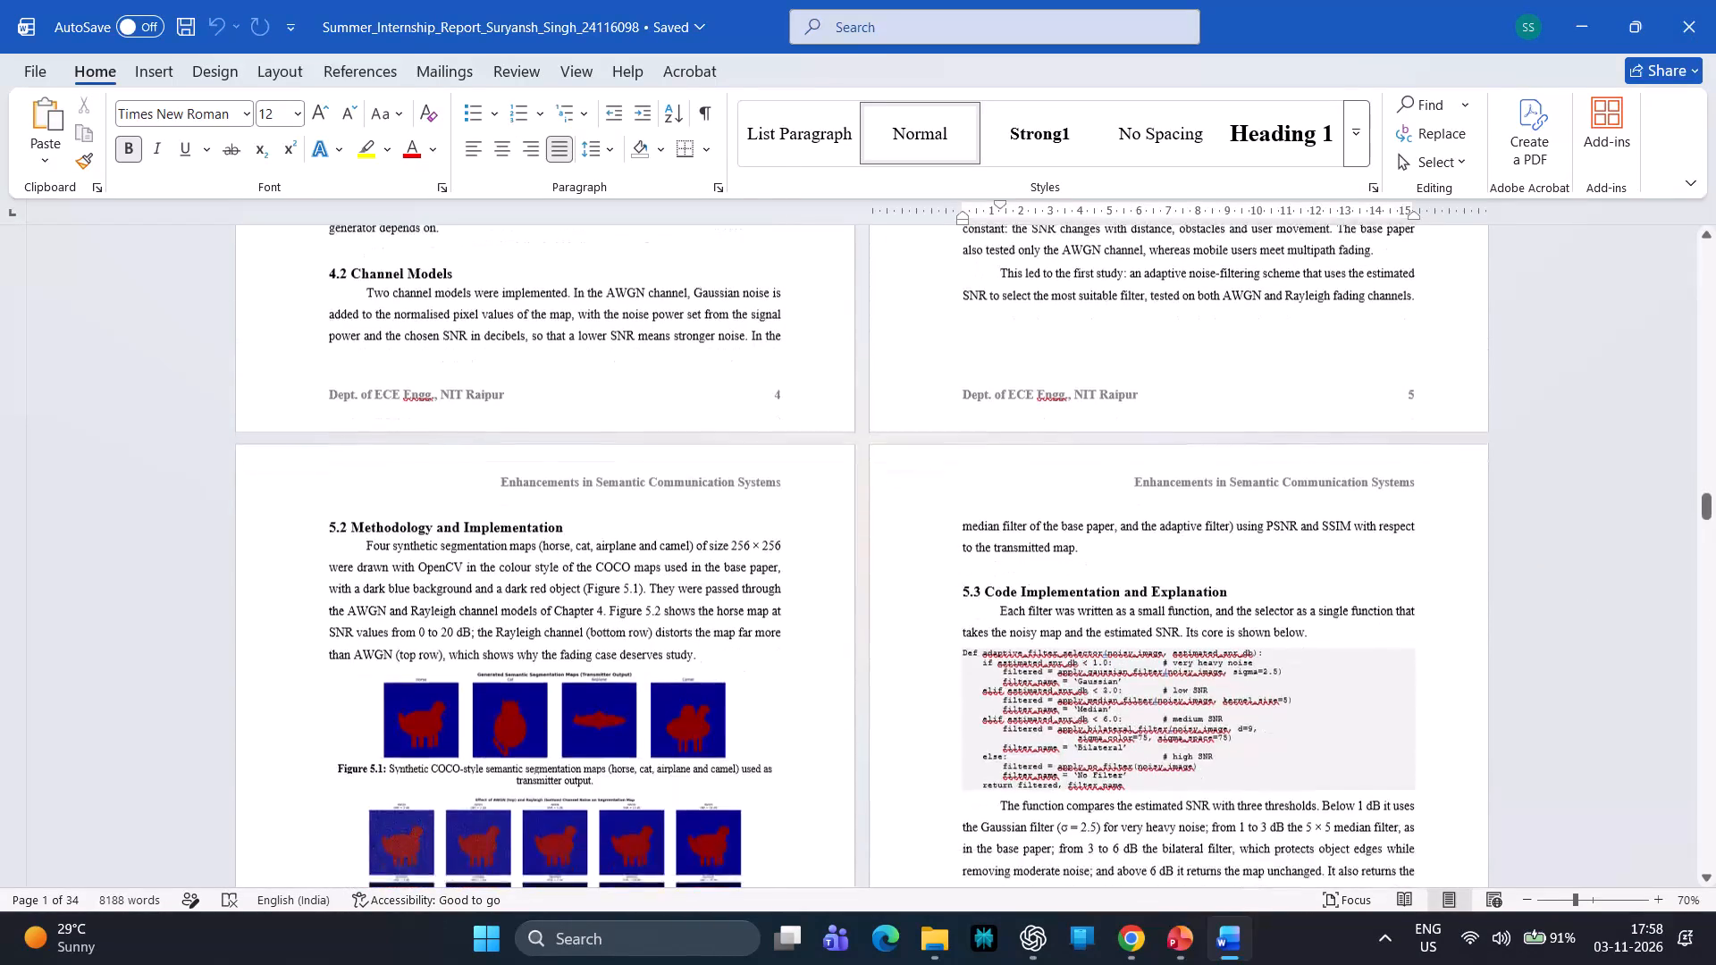
scroll(1331, 661, up, 14)
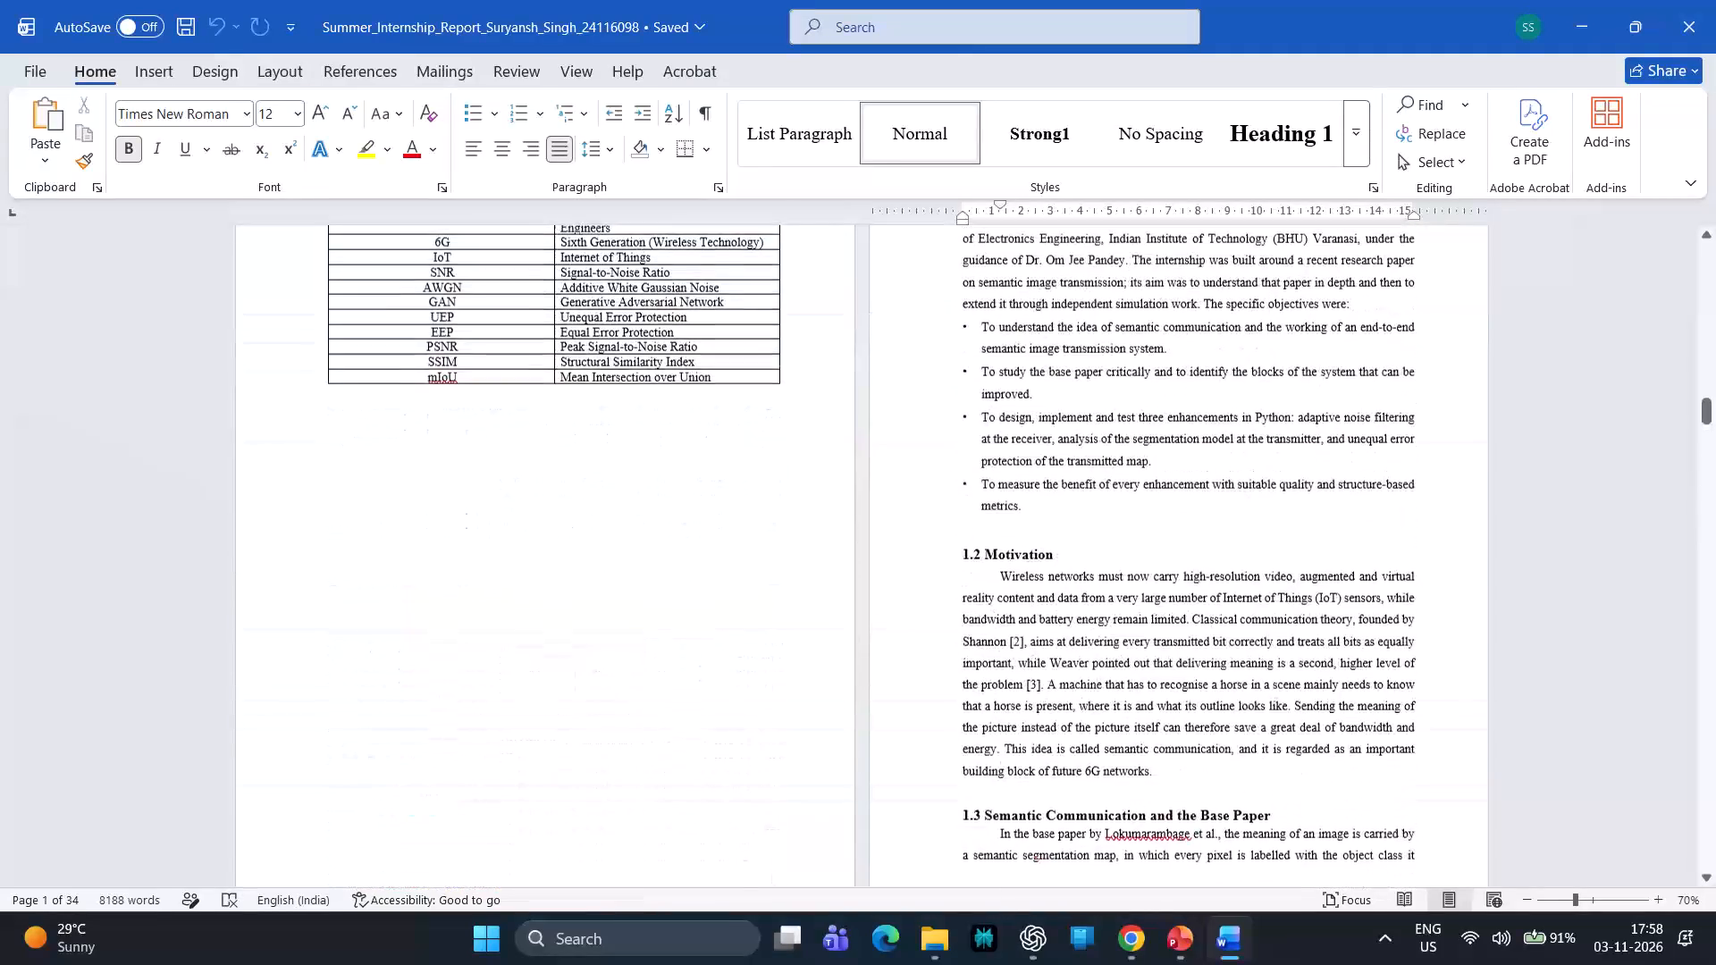
scroll(1331, 661, up, 2)
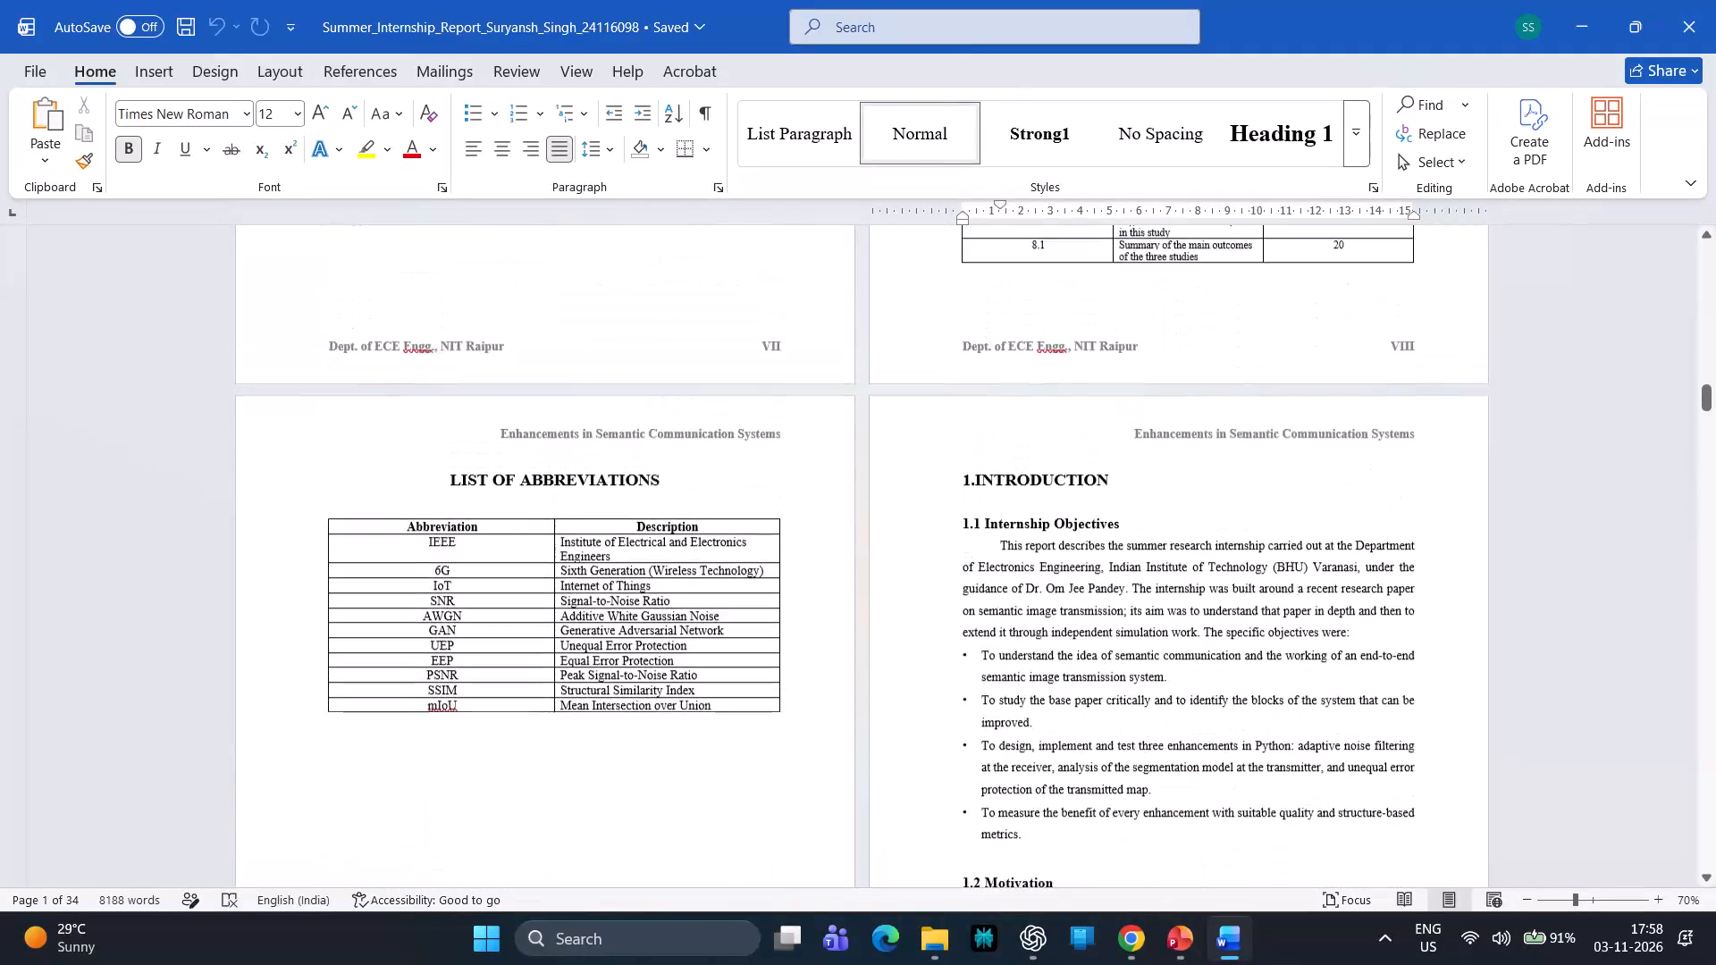
scroll(1331, 661, up, 3)
scroll(1331, 661, down, 1)
click(1715, 0)
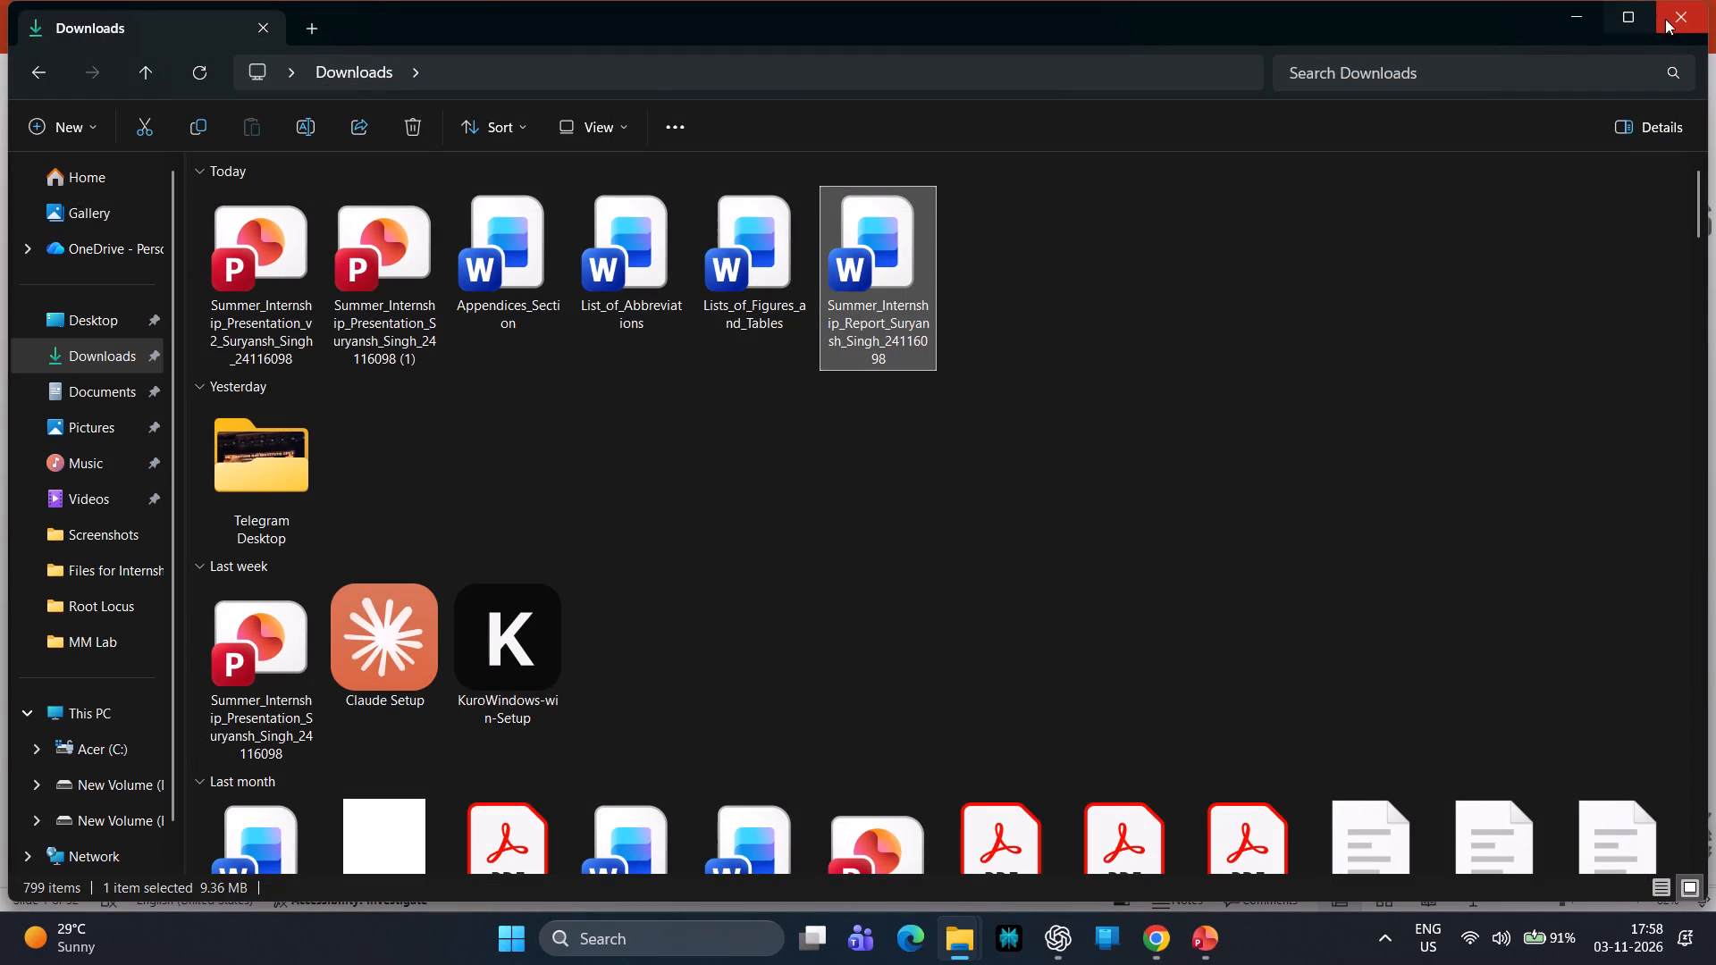
click(1672, 18)
Try pasting the report title over "Substations: The Backbone of the Power Grid" on the title slide, and delete that old text.
click(635, 522)
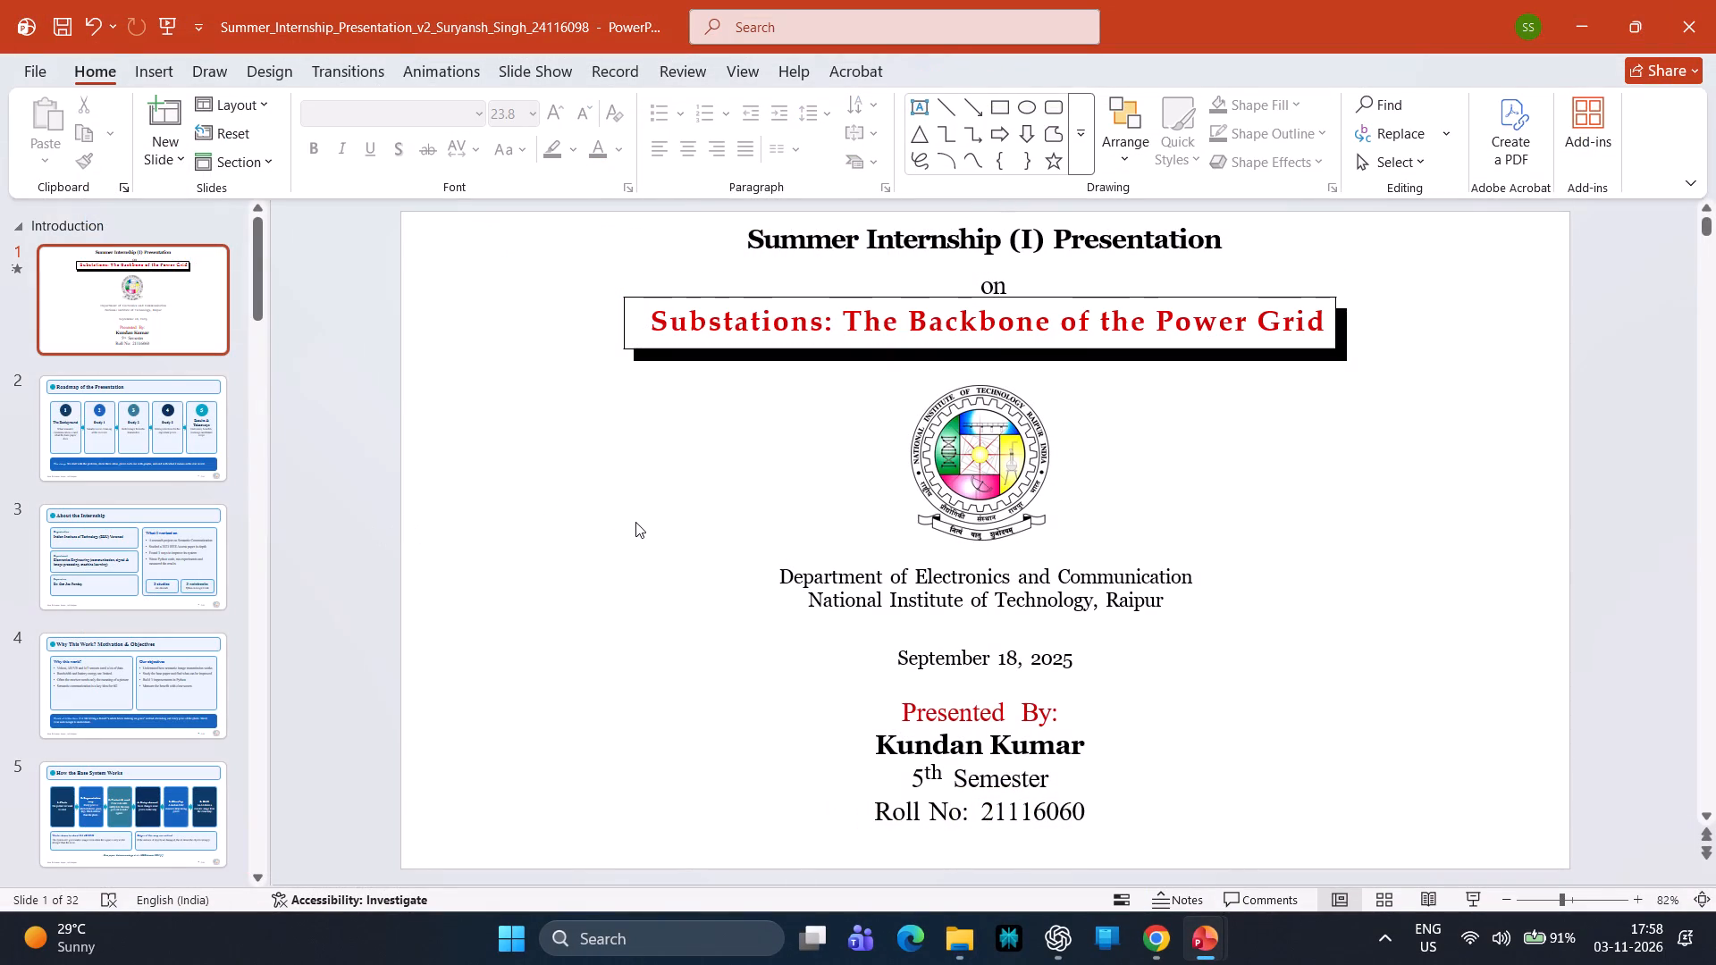
drag(655, 318, 921, 298)
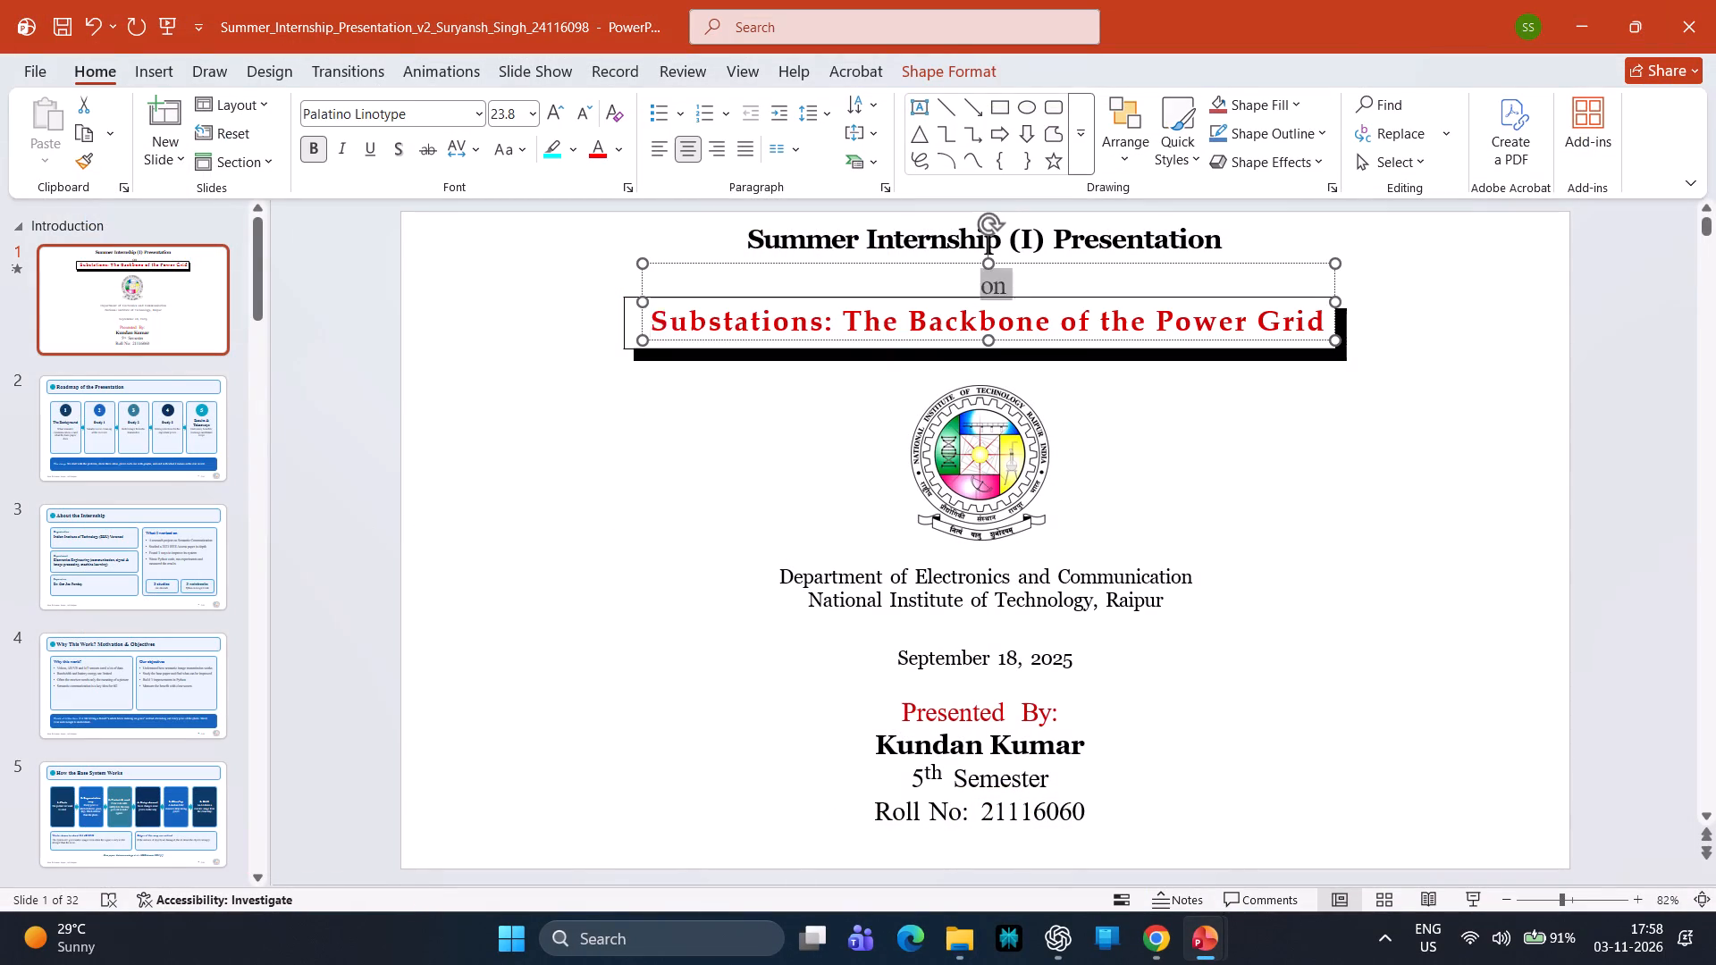
drag(921, 298, 1338, 328)
key(ctrl+v)
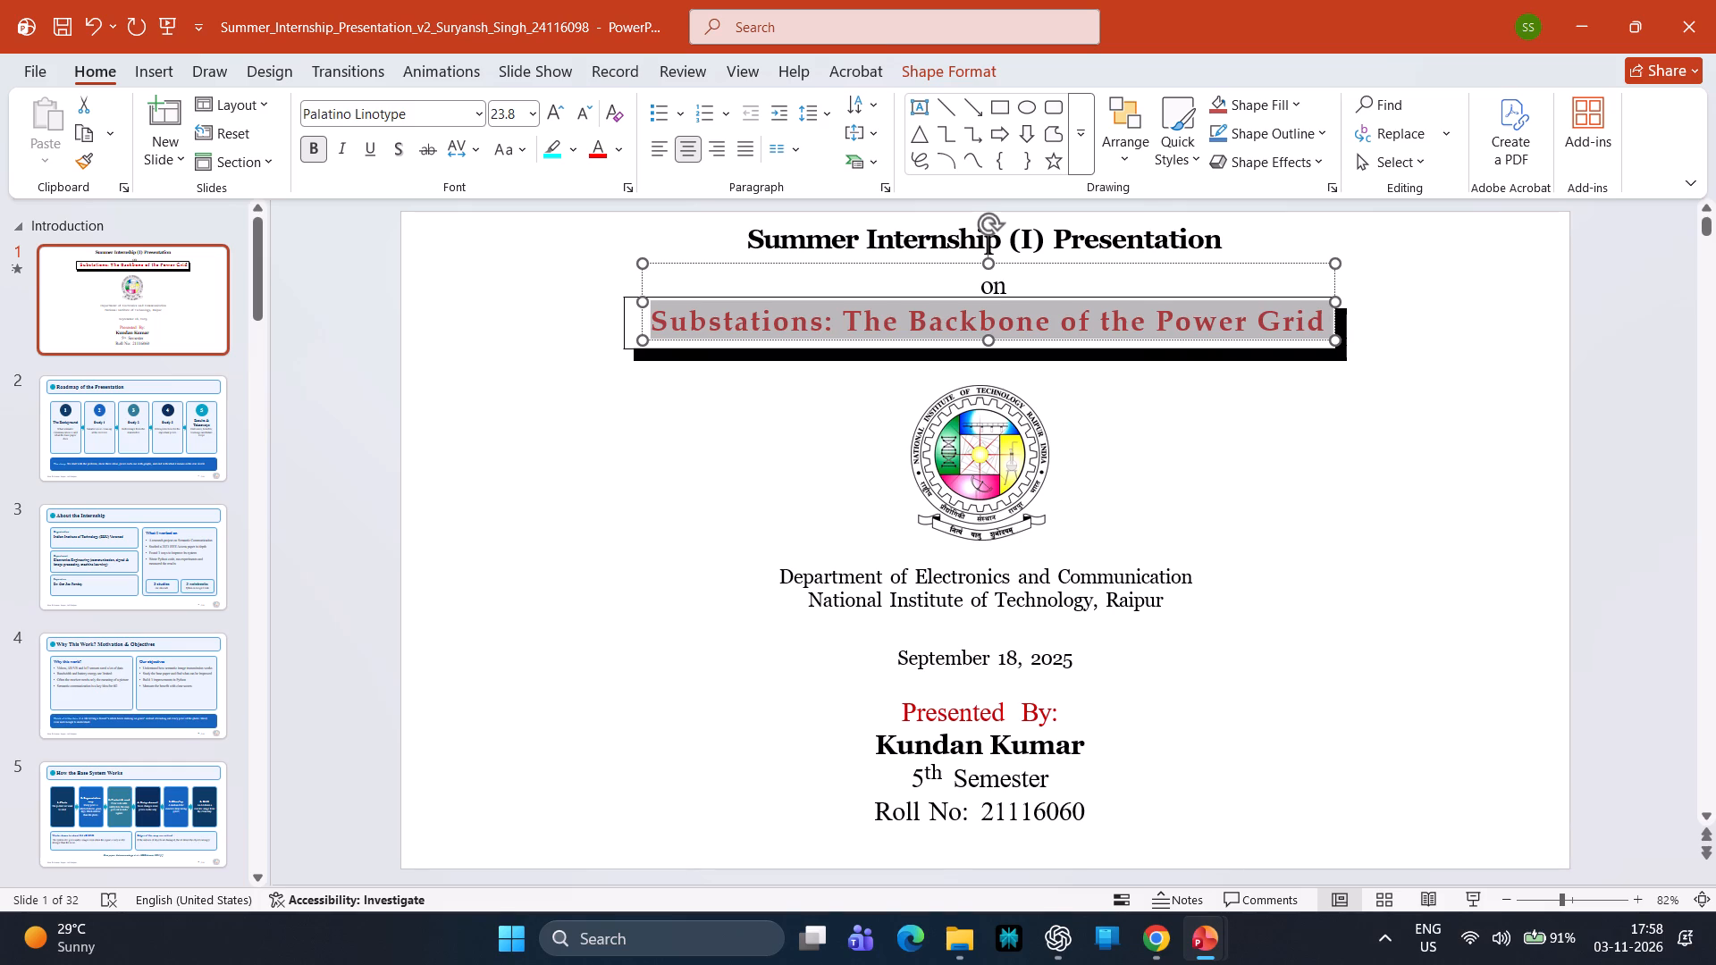
key(BackSpace)
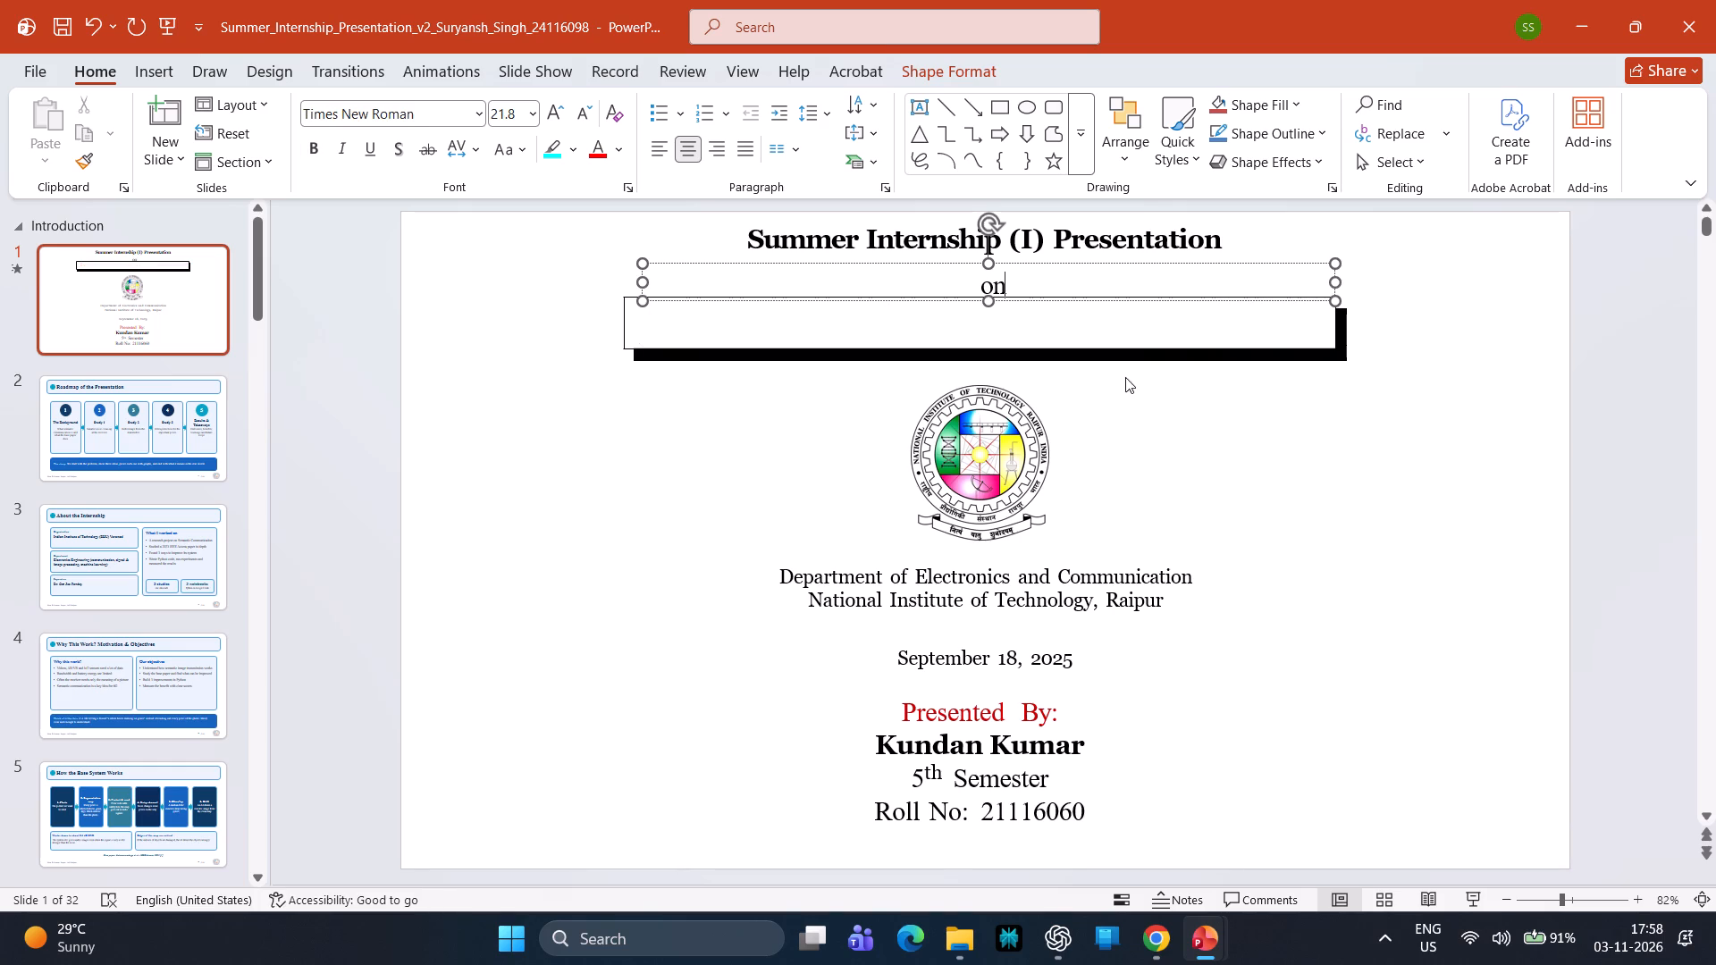
Start a new line below "on" in the title slide's subtitle text and try pasting the report title there.
click(1049, 325)
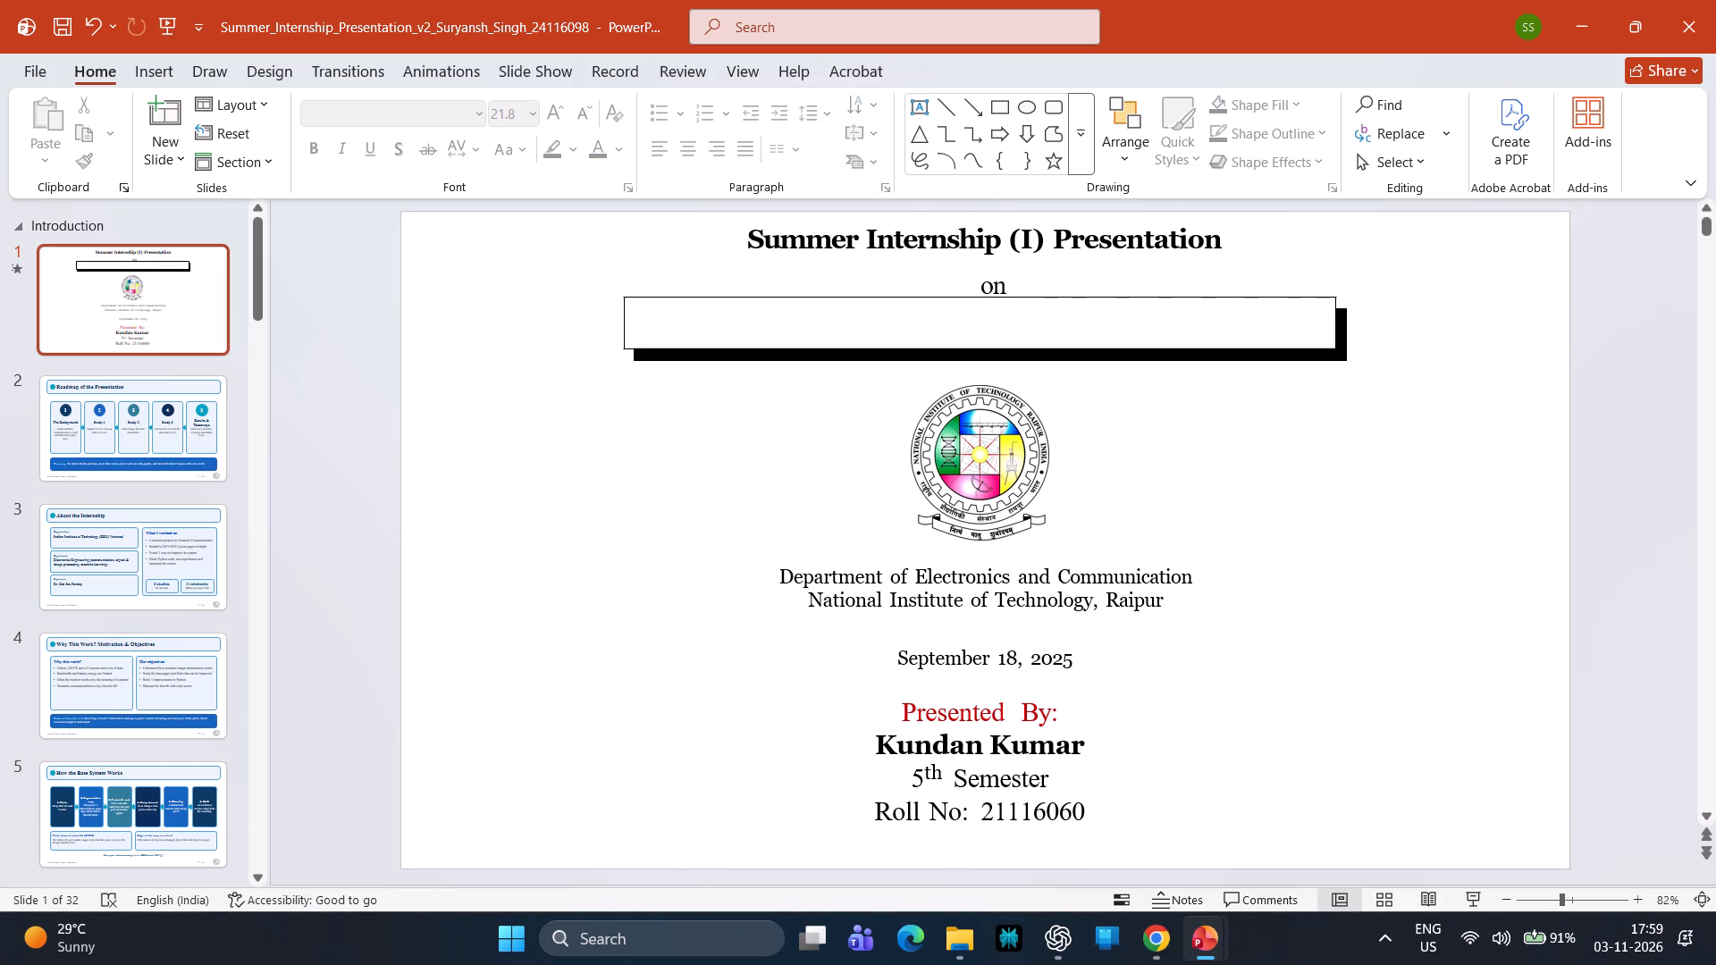
click(1026, 321)
click(1028, 293)
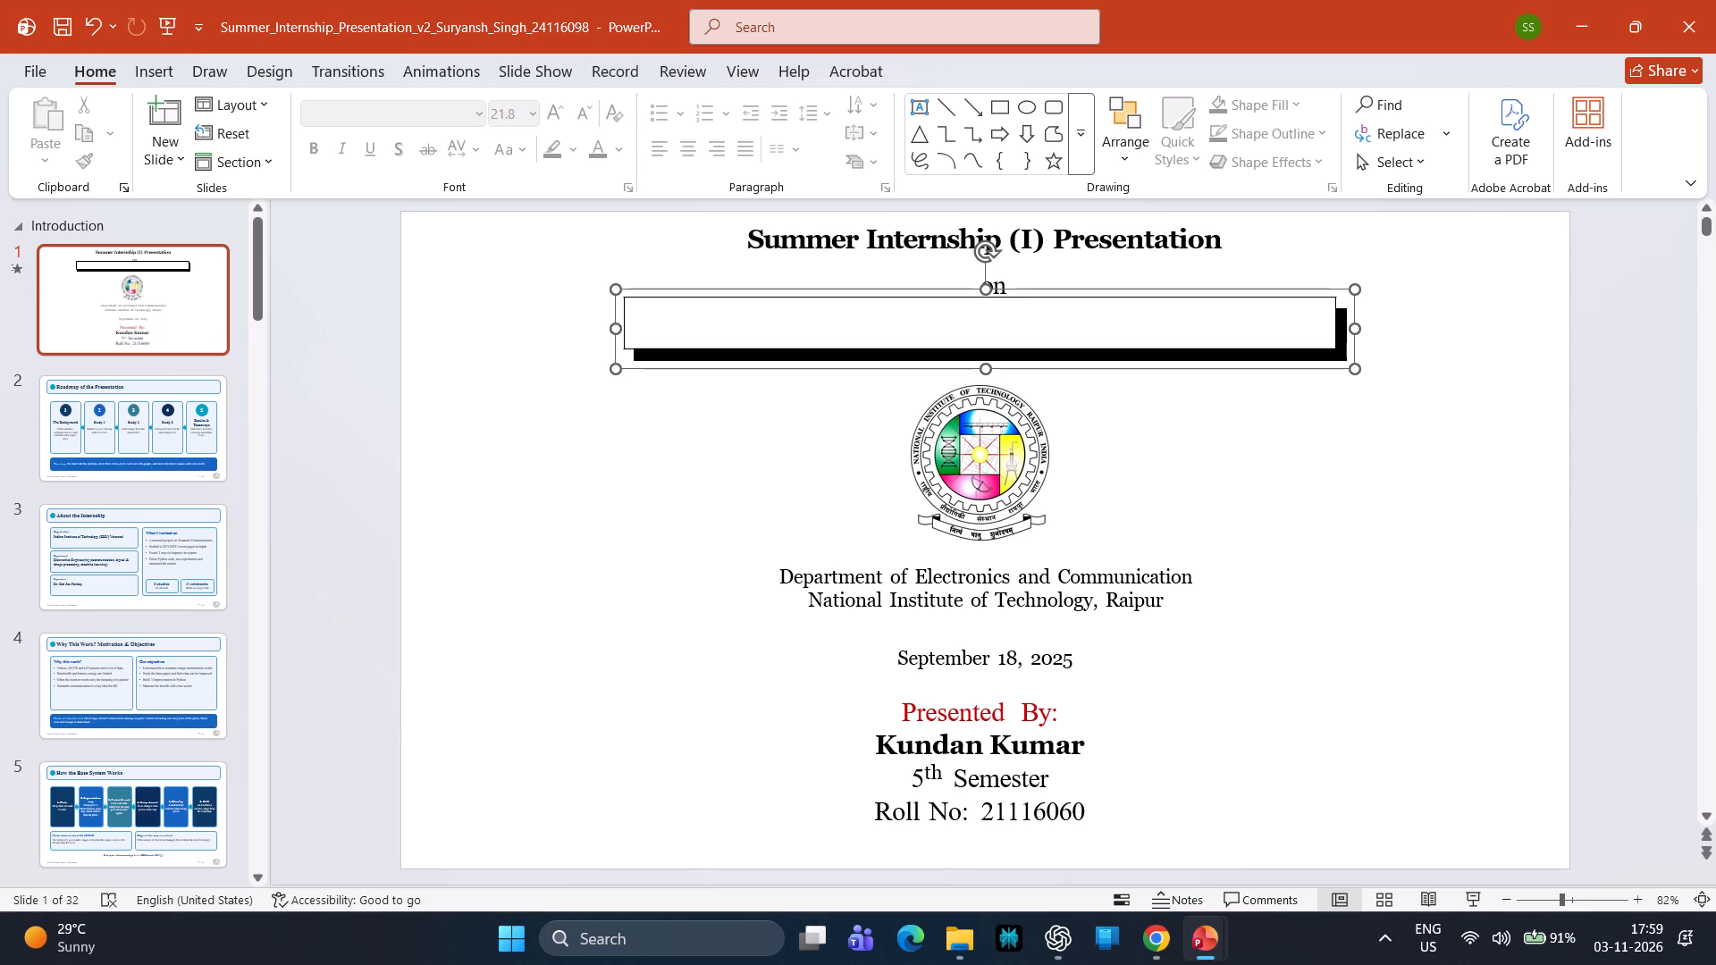
click(1012, 310)
click(1022, 275)
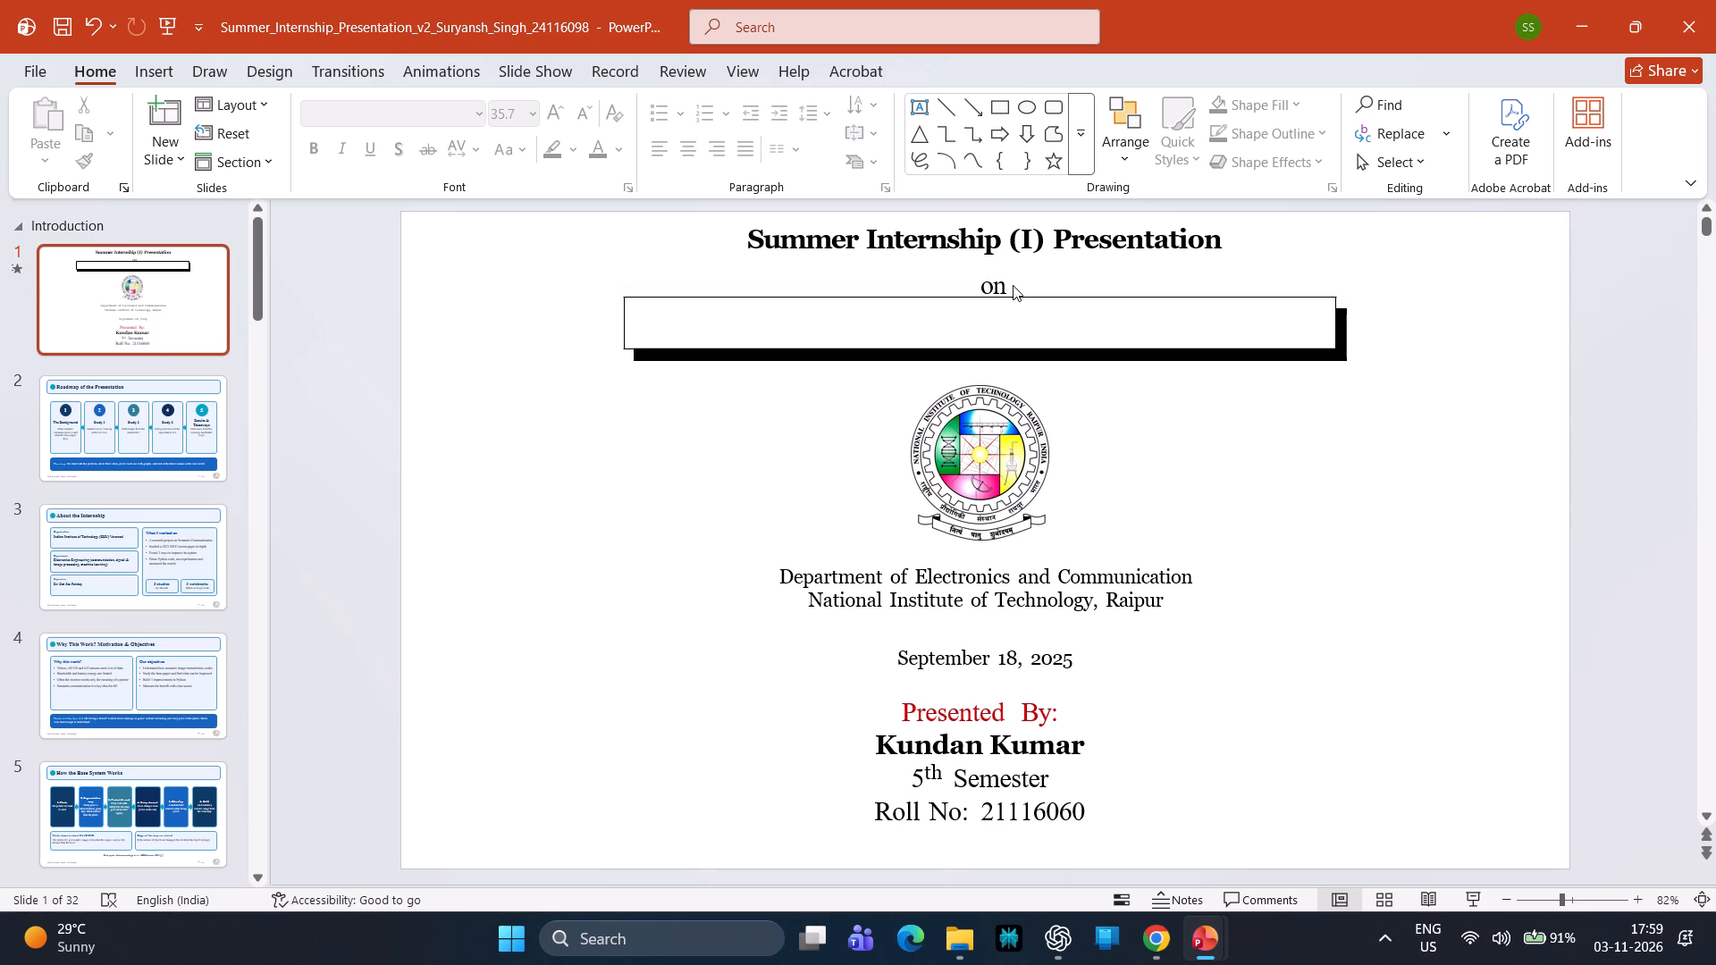
click(1013, 285)
click(1004, 286)
key(Right)
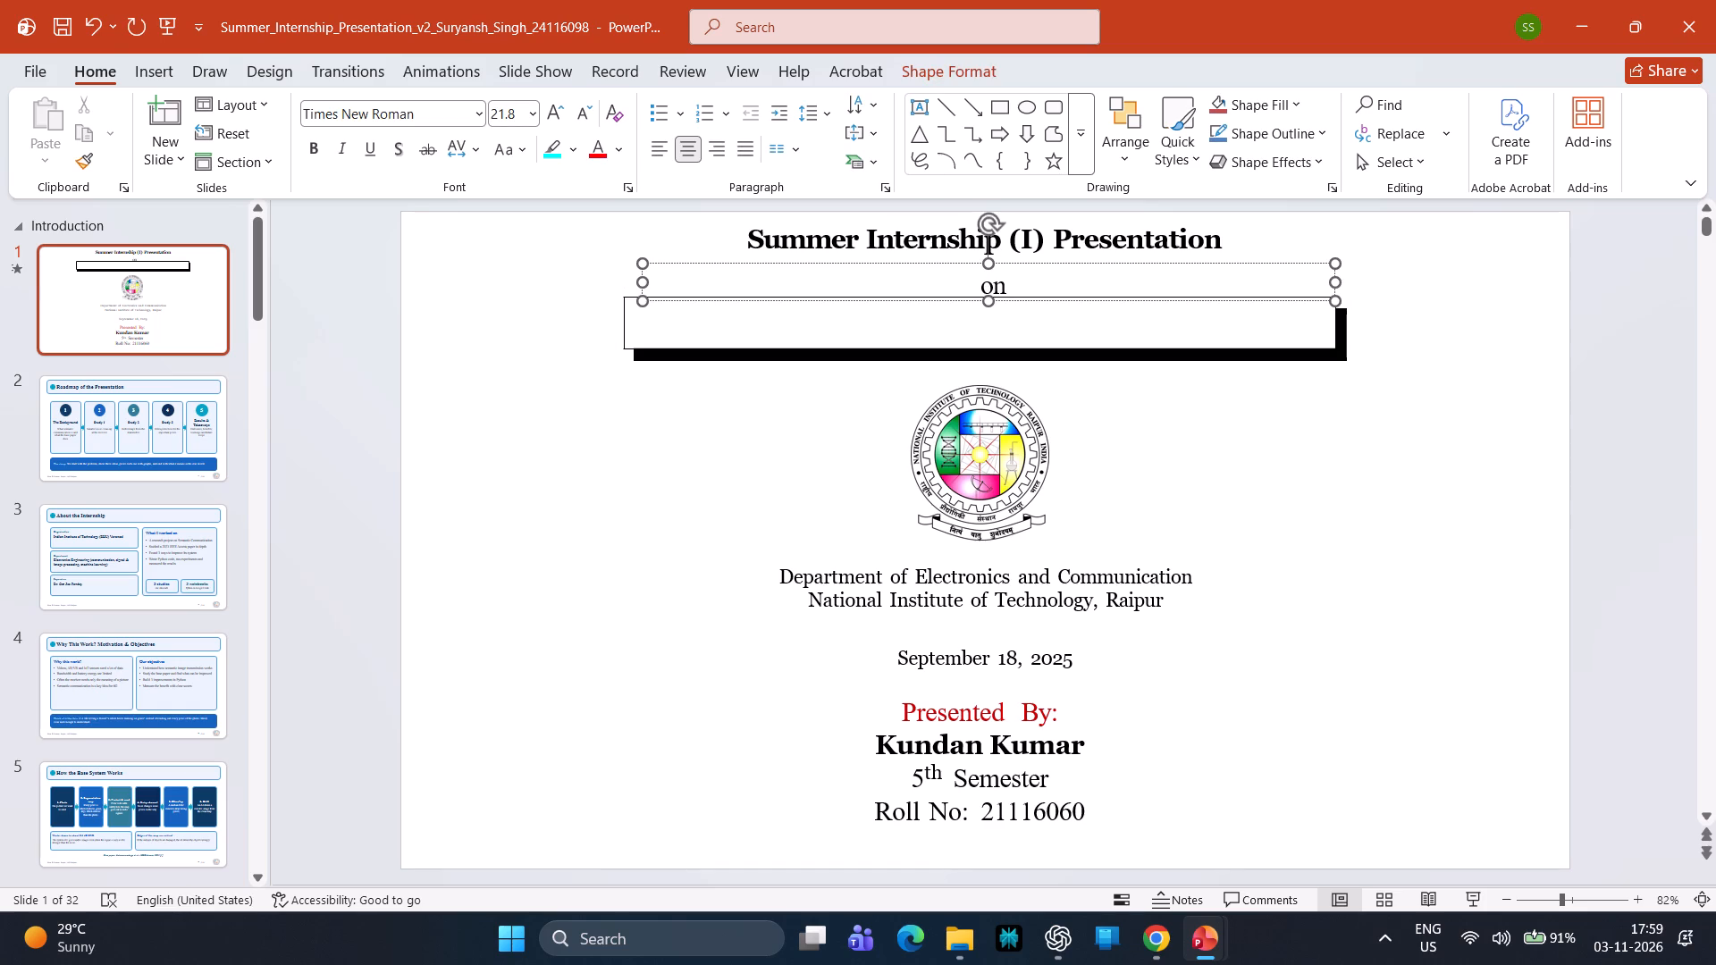
key(Return)
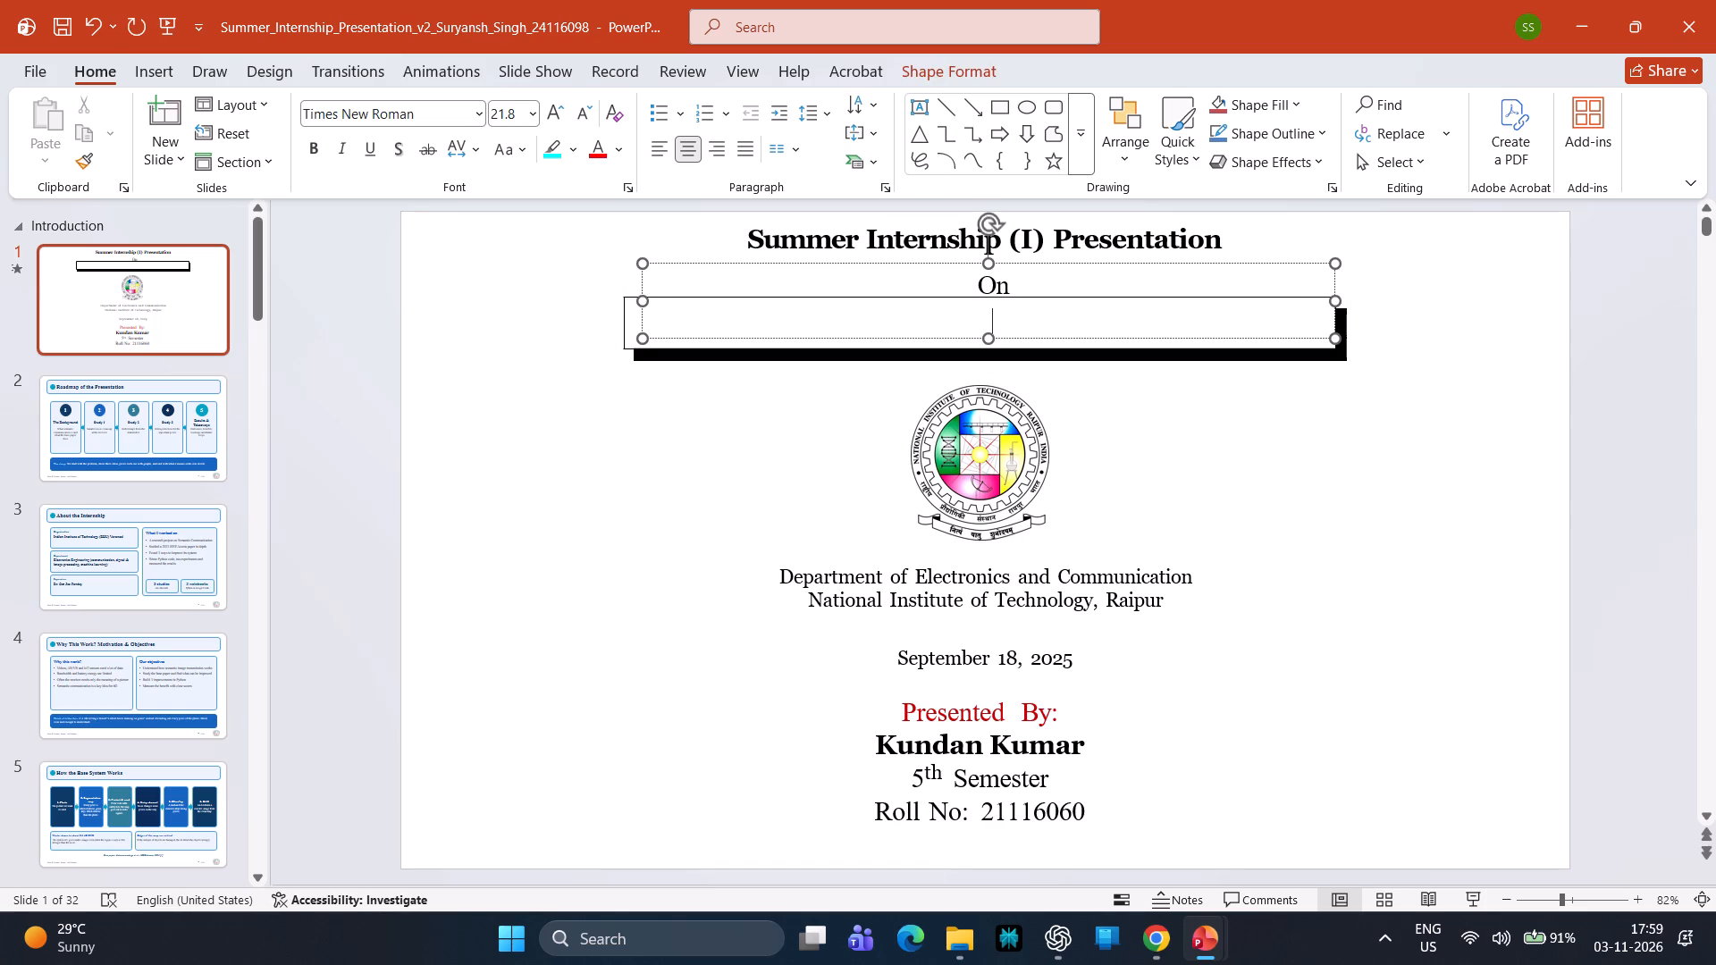
key(ctrl+v)
key(ctrl+v)
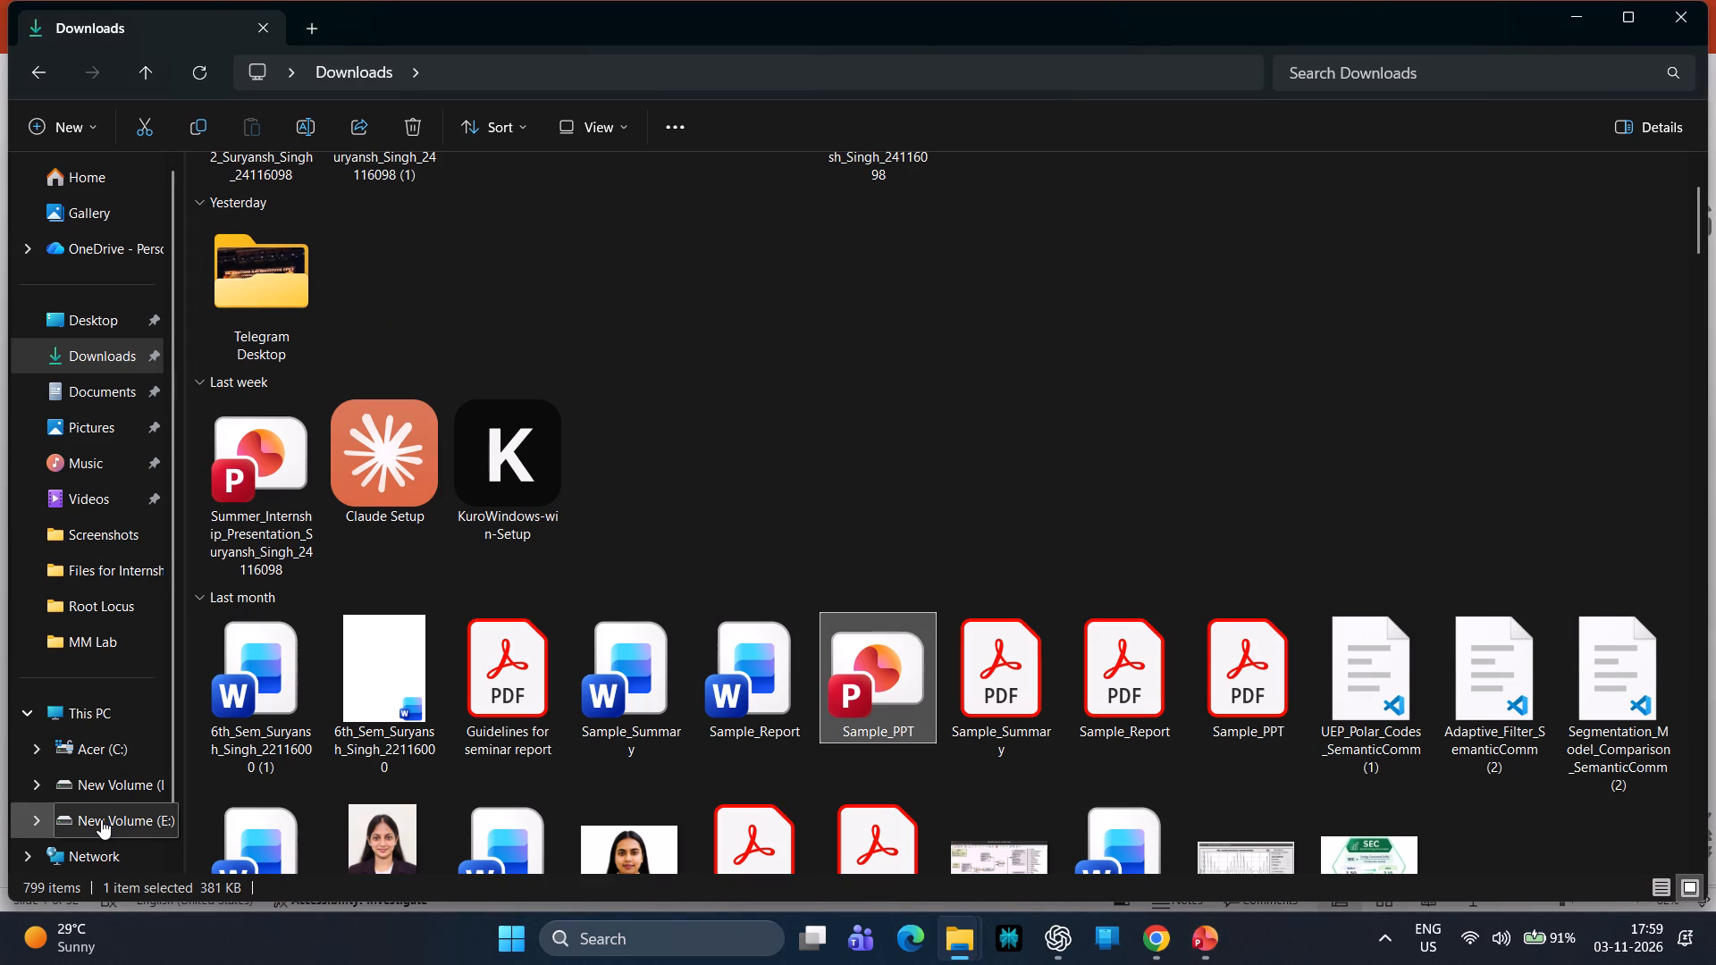
Open the v2 presentation again from Downloads and copy the heading "Enhancements in Semantic Communication Systems" from its original title slide.
click(738, 421)
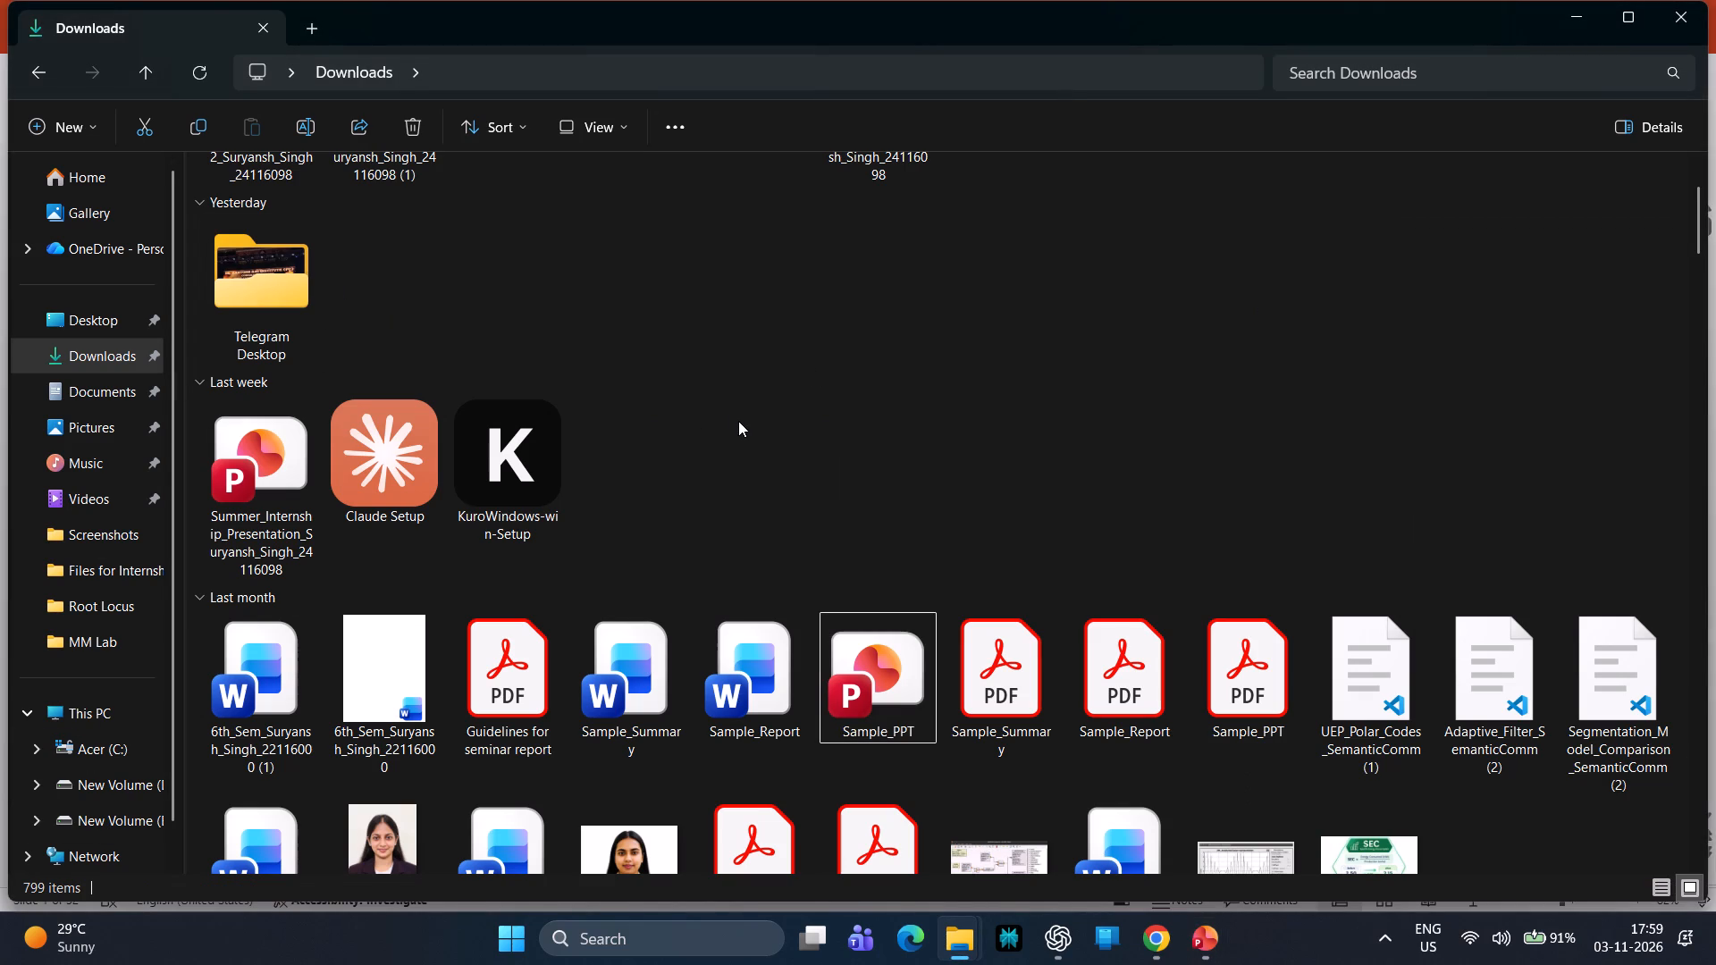
click(155, 814)
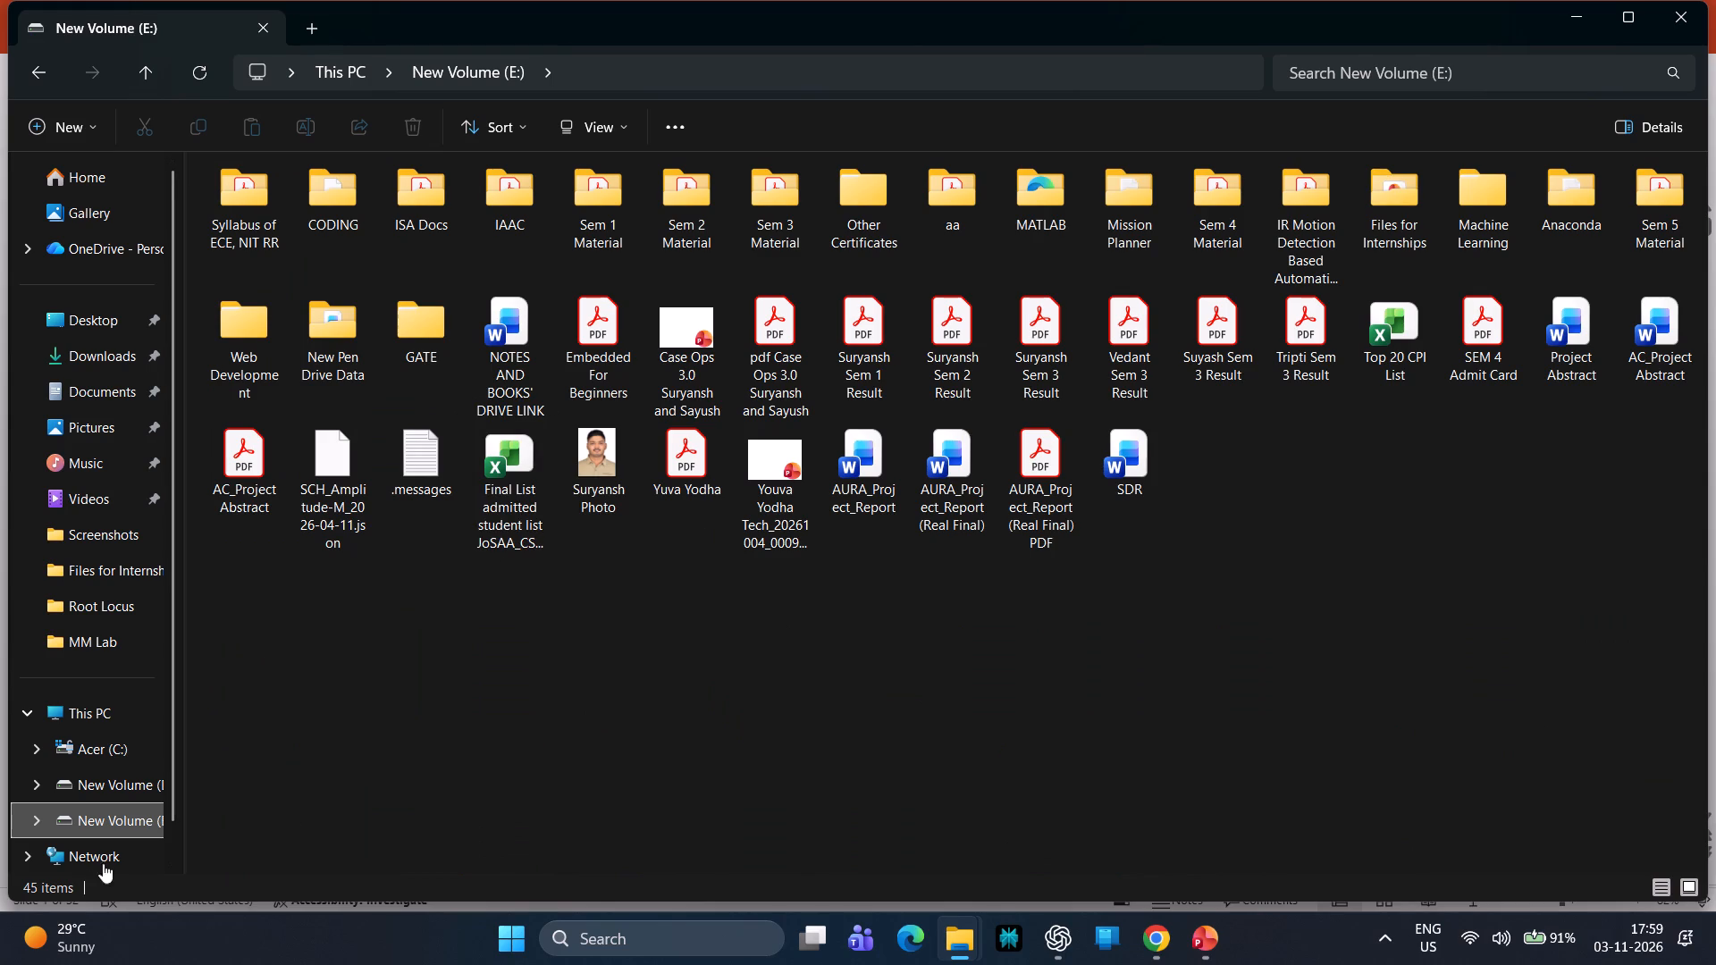
click(91, 358)
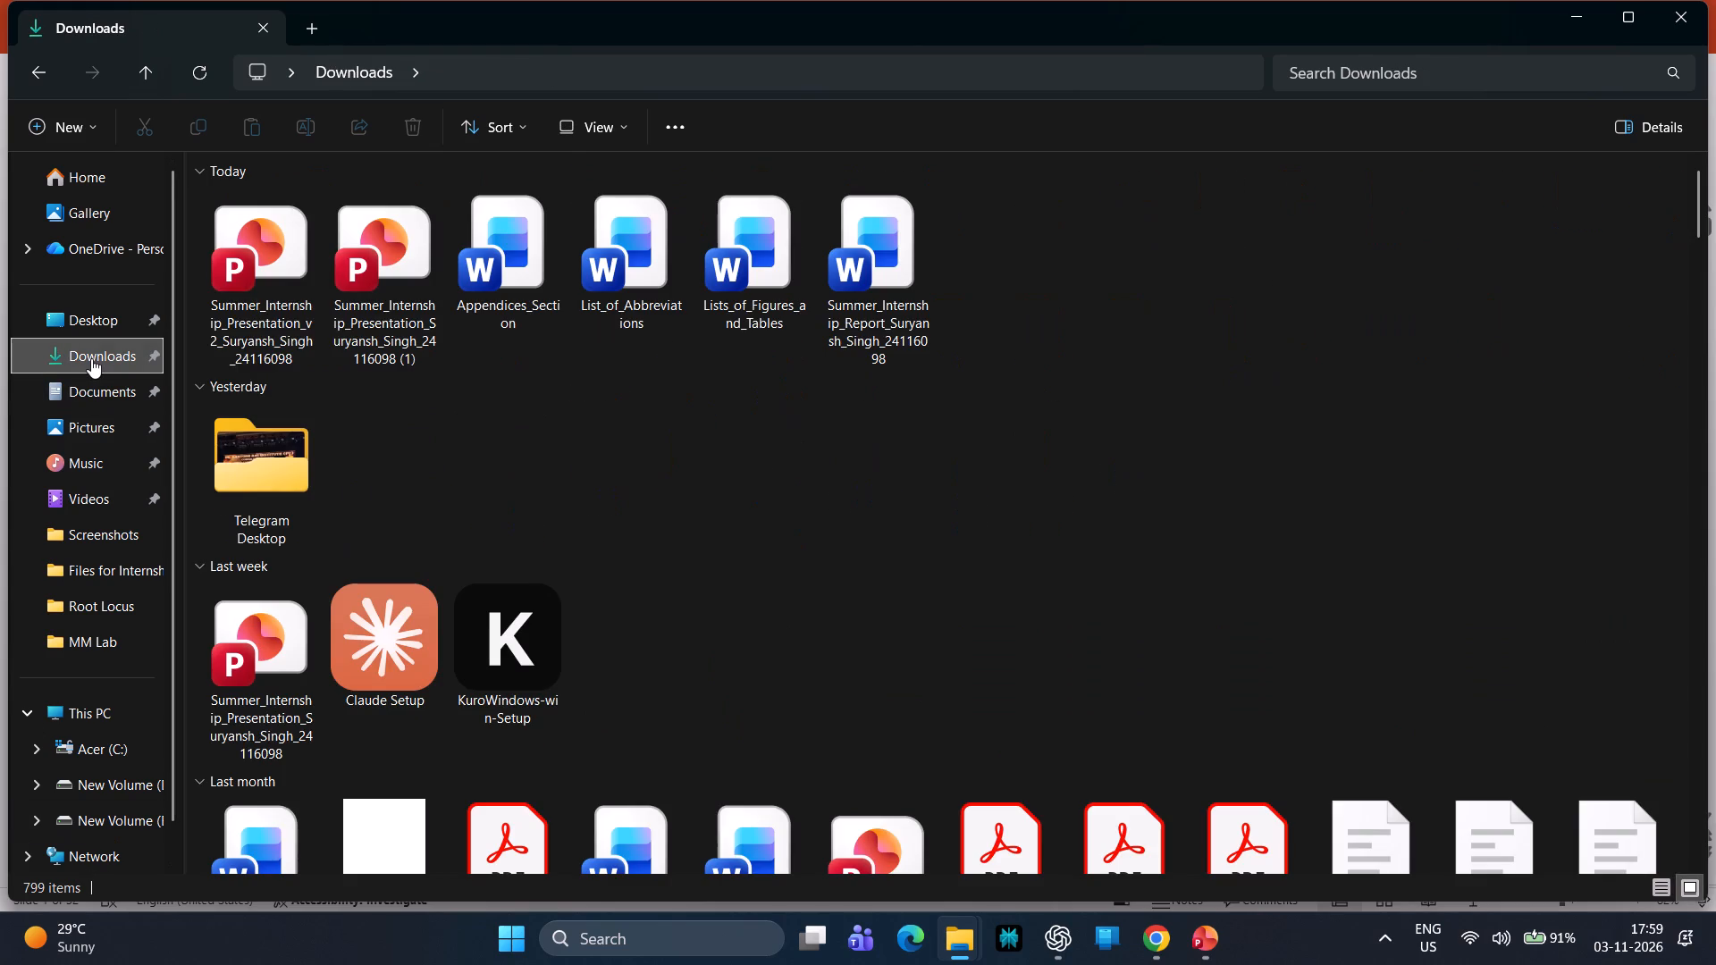
double_click(316, 331)
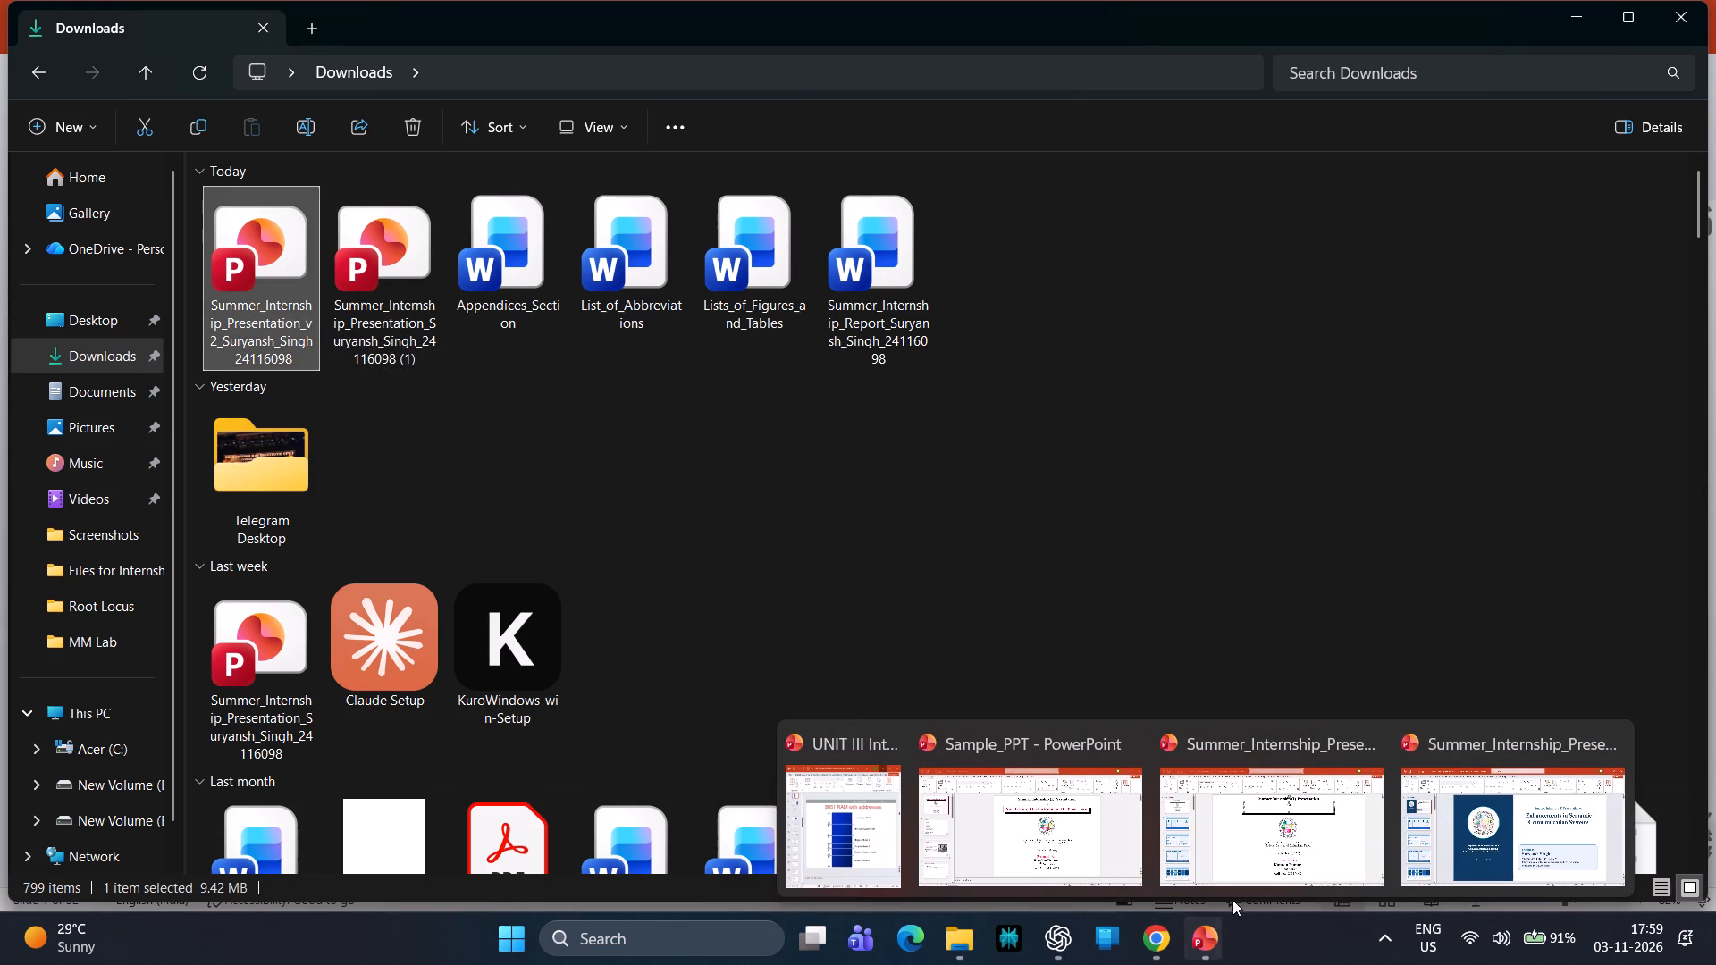
click(1429, 830)
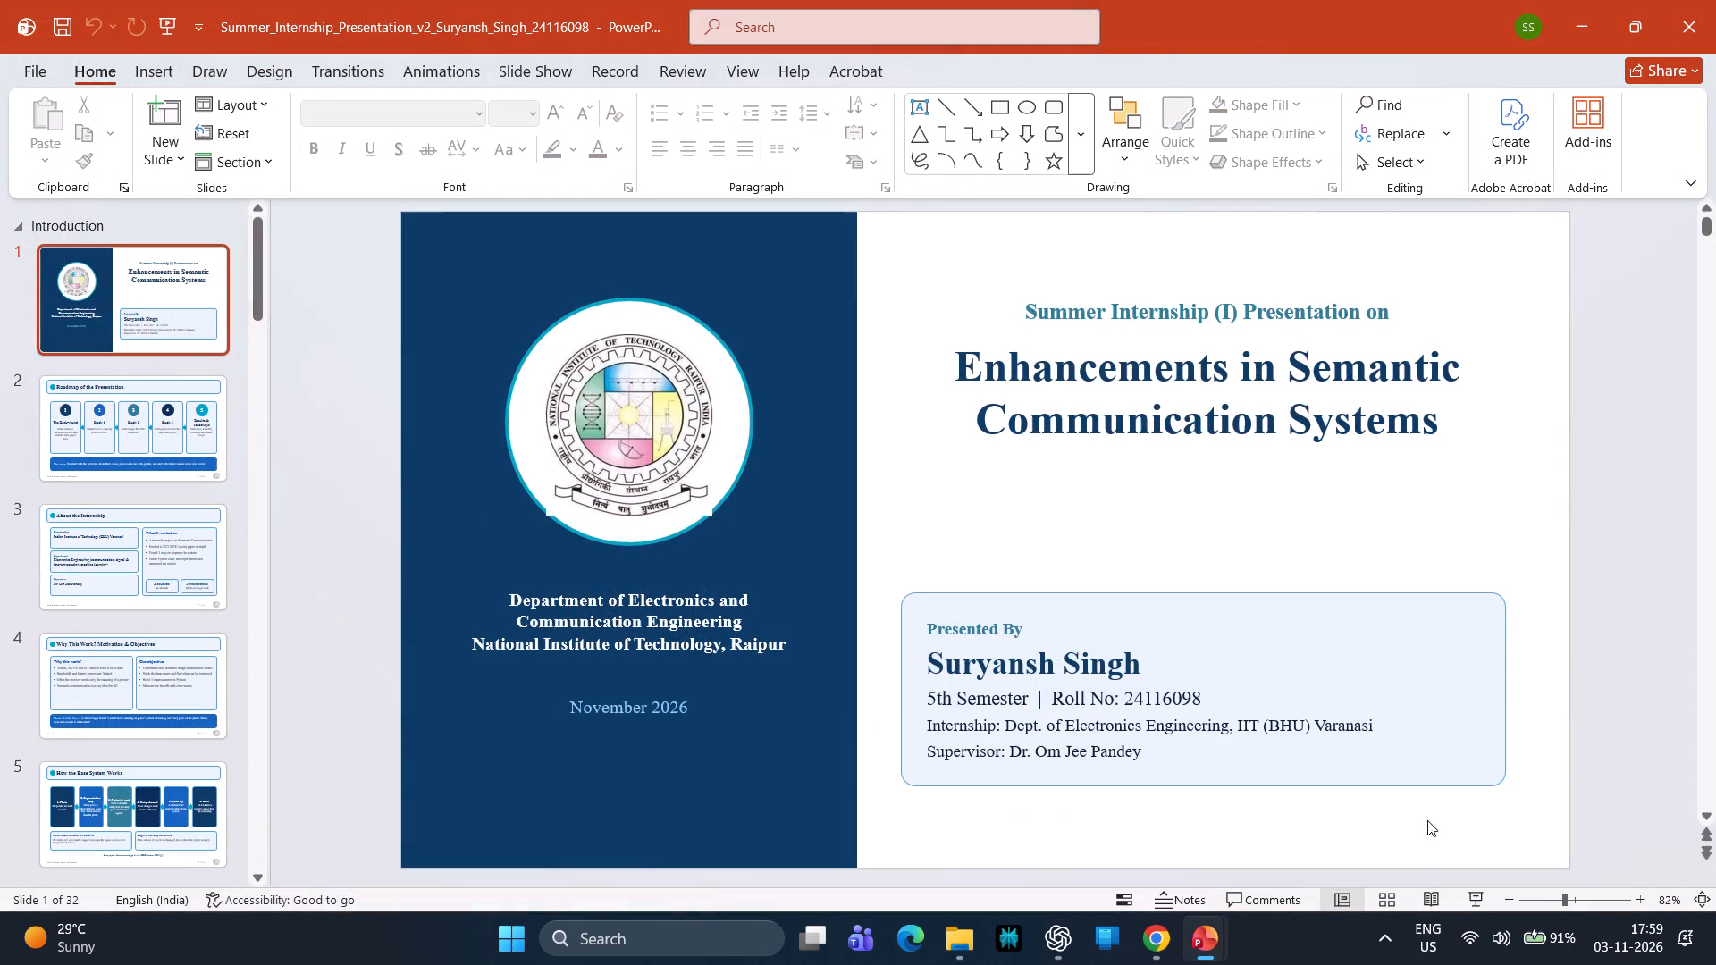
drag(1449, 422, 1044, 351)
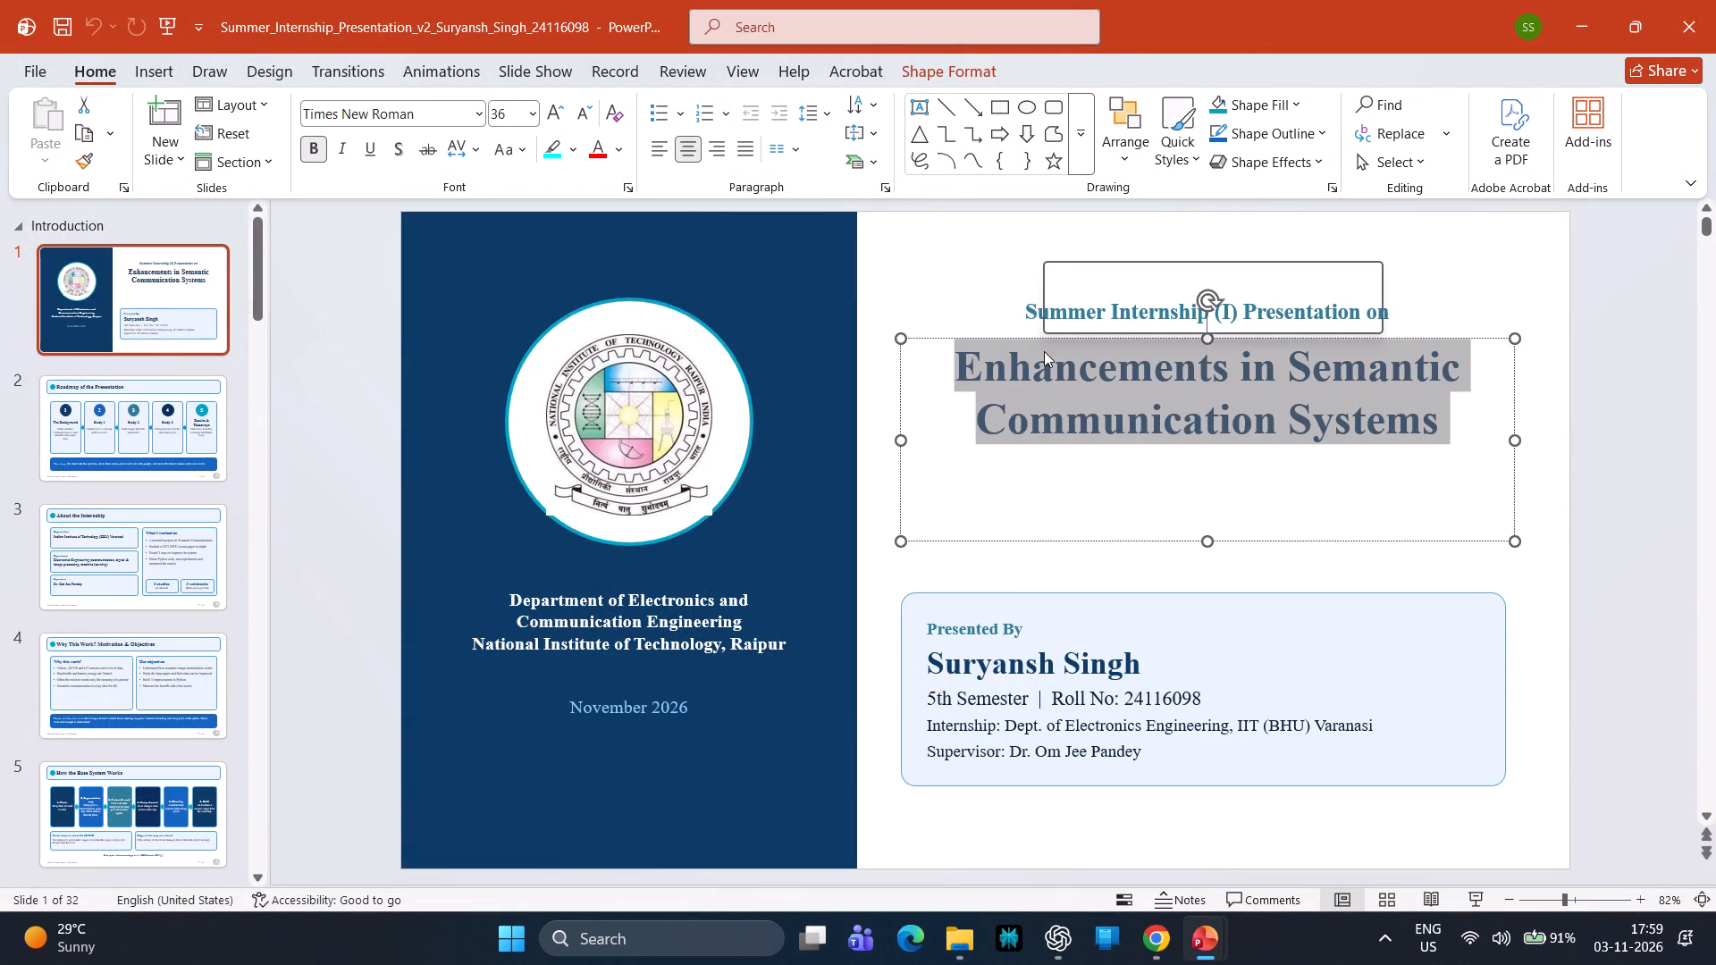
key(ctrl+c)
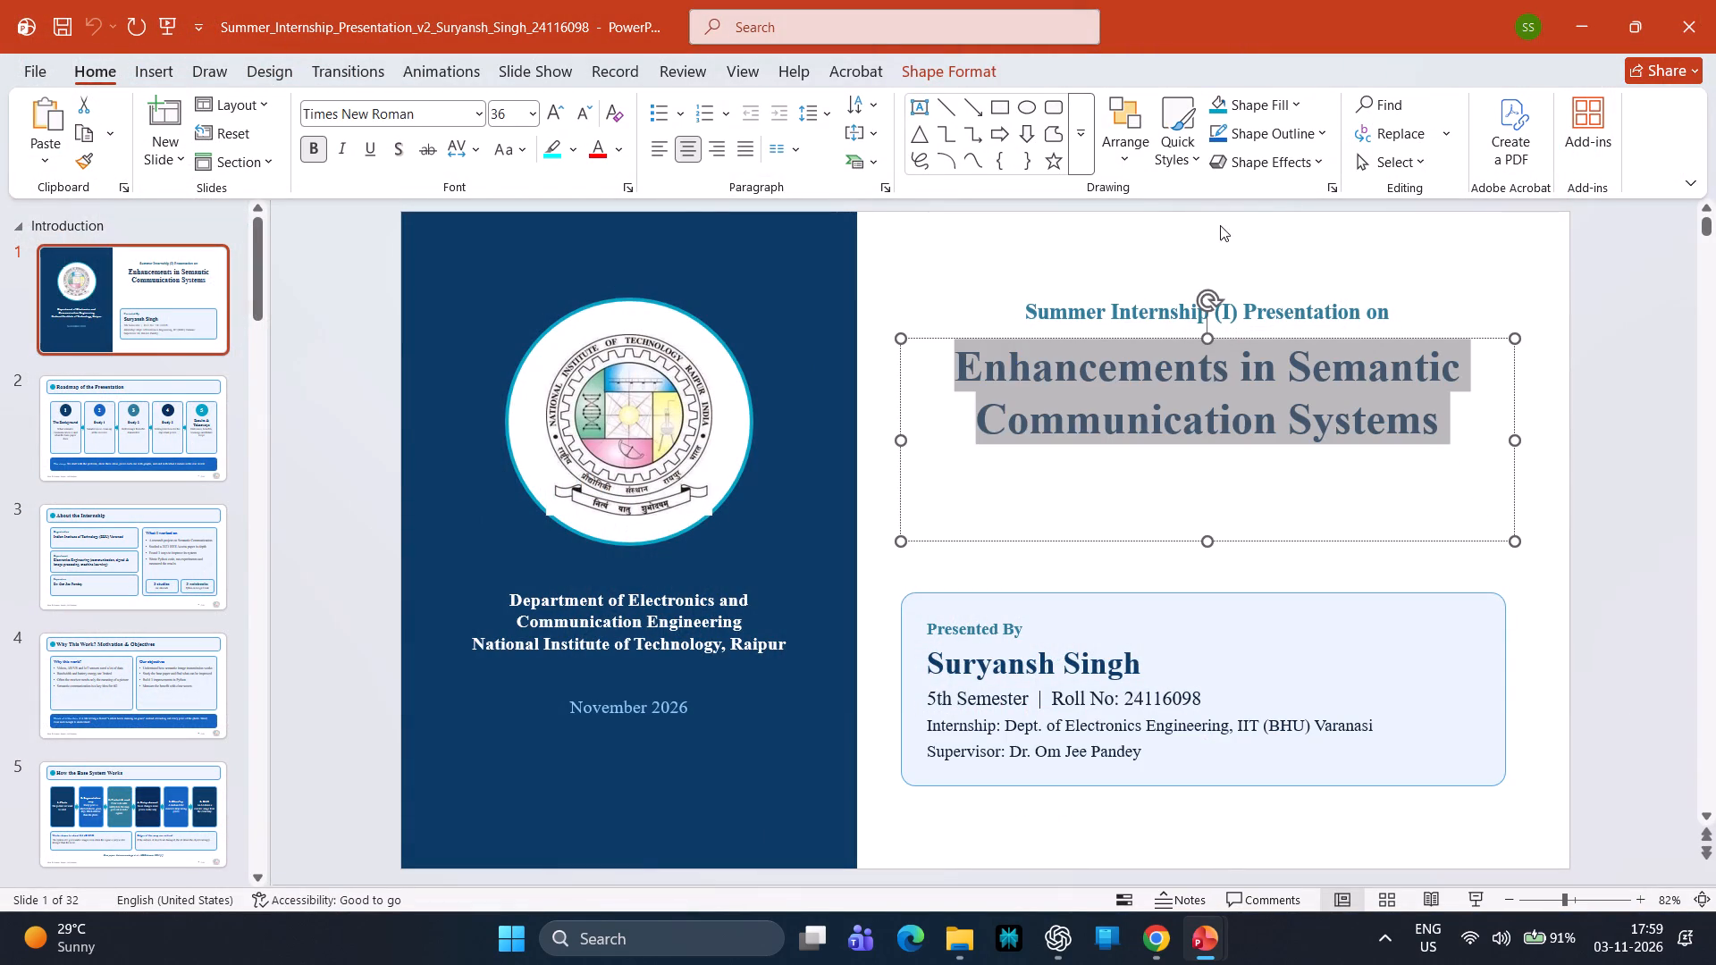
Return to the edited v2 presentation and paste "Enhancements in Semantic Communication Systems" on the line below "On" in the title slide.
click(1584, 14)
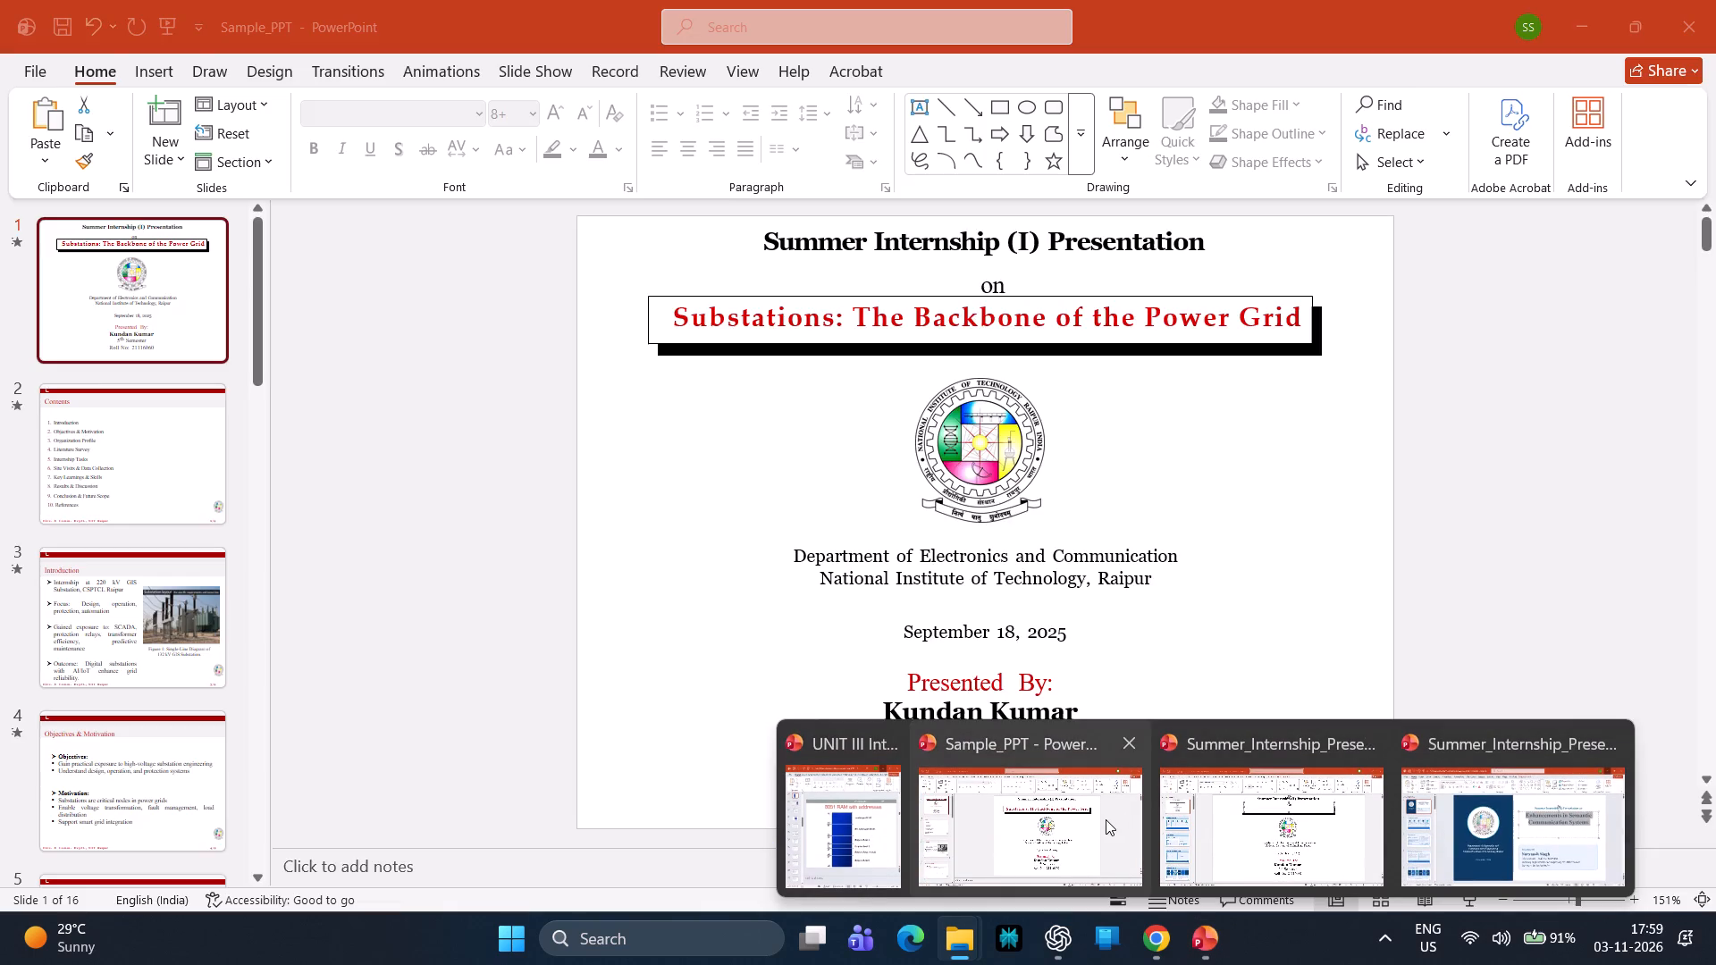
click(1224, 810)
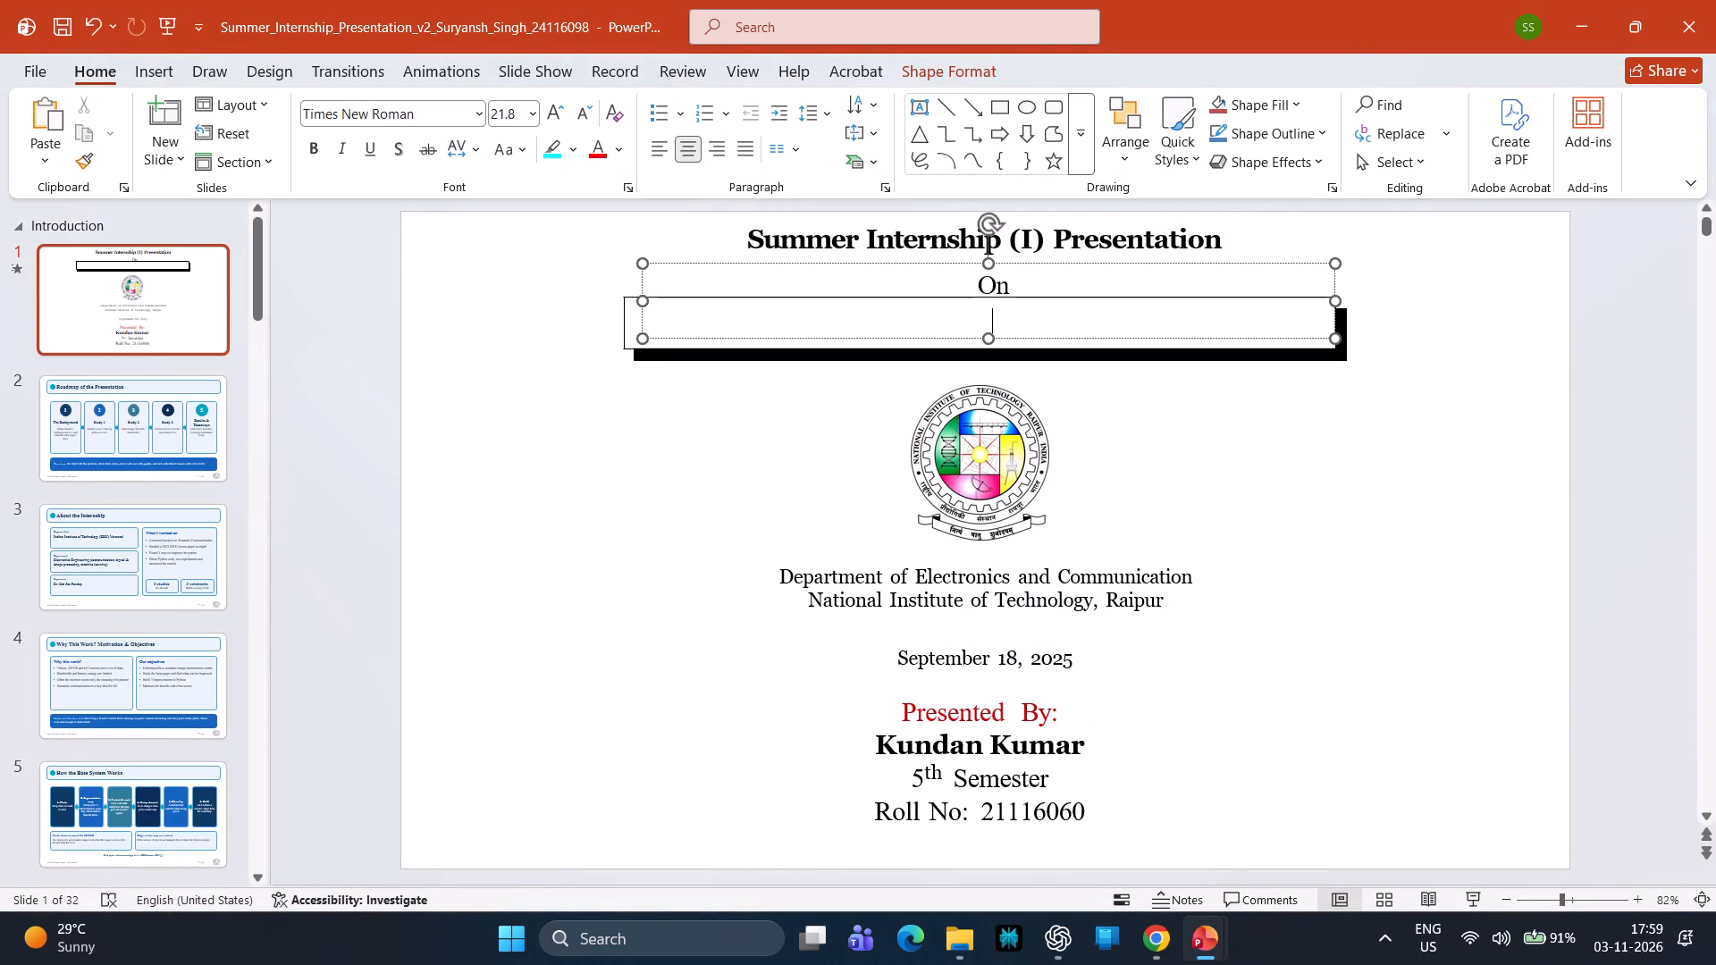
key(ctrl+v)
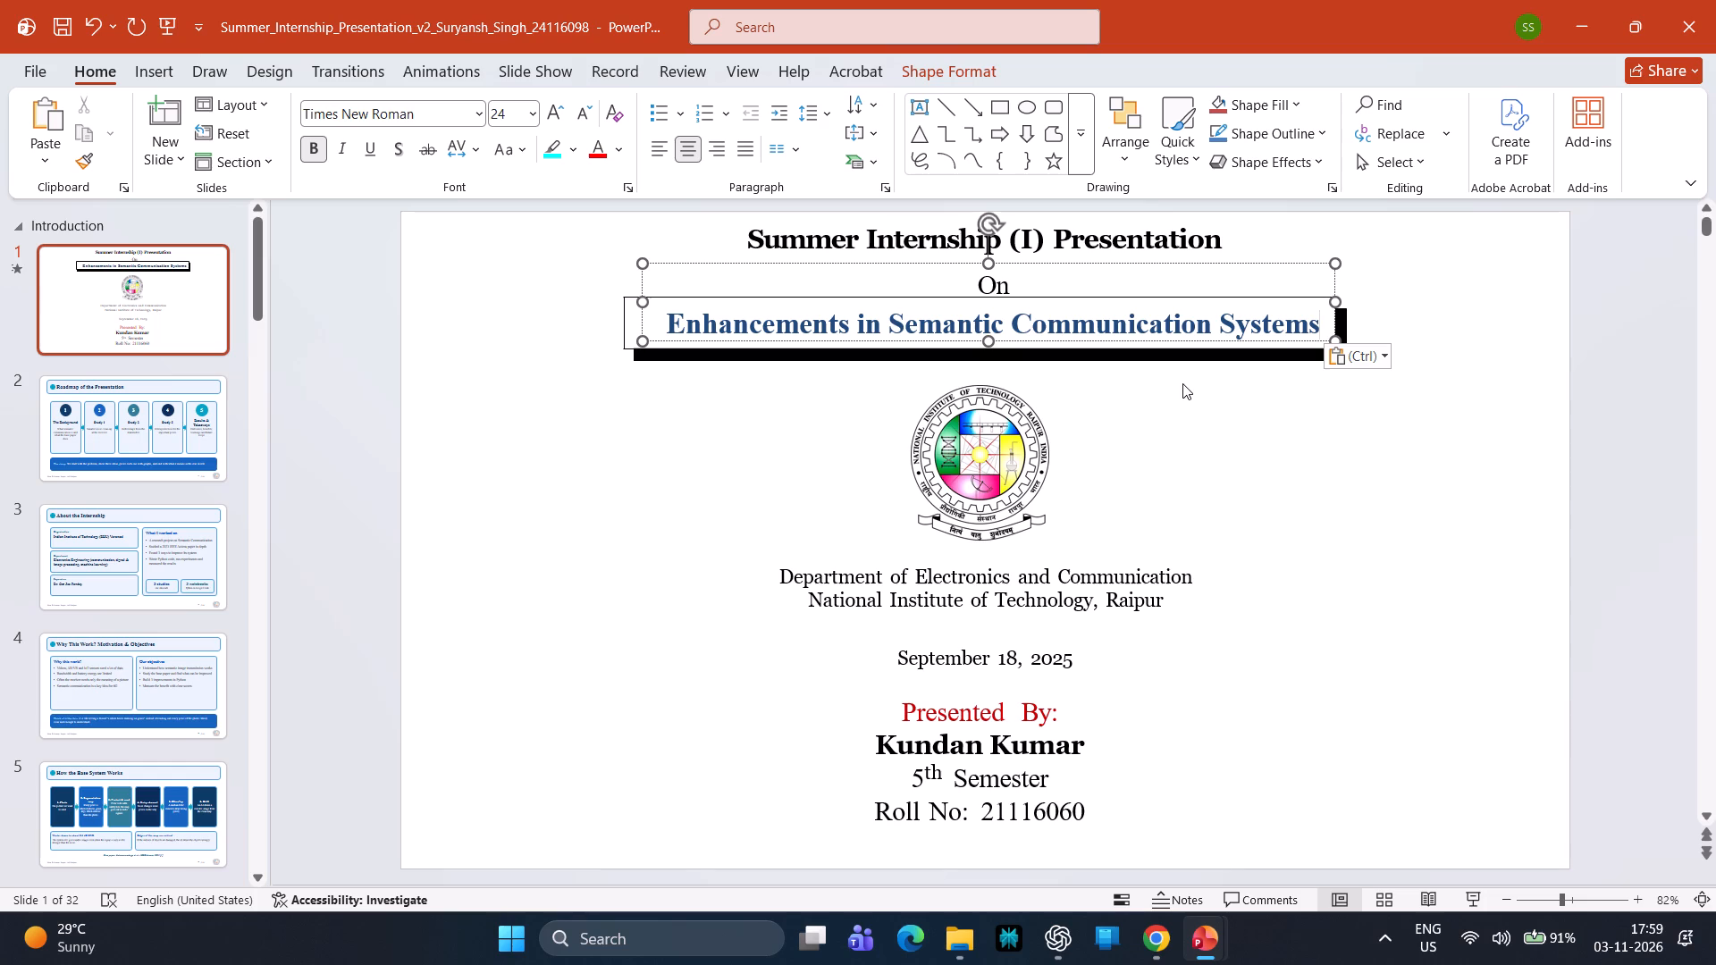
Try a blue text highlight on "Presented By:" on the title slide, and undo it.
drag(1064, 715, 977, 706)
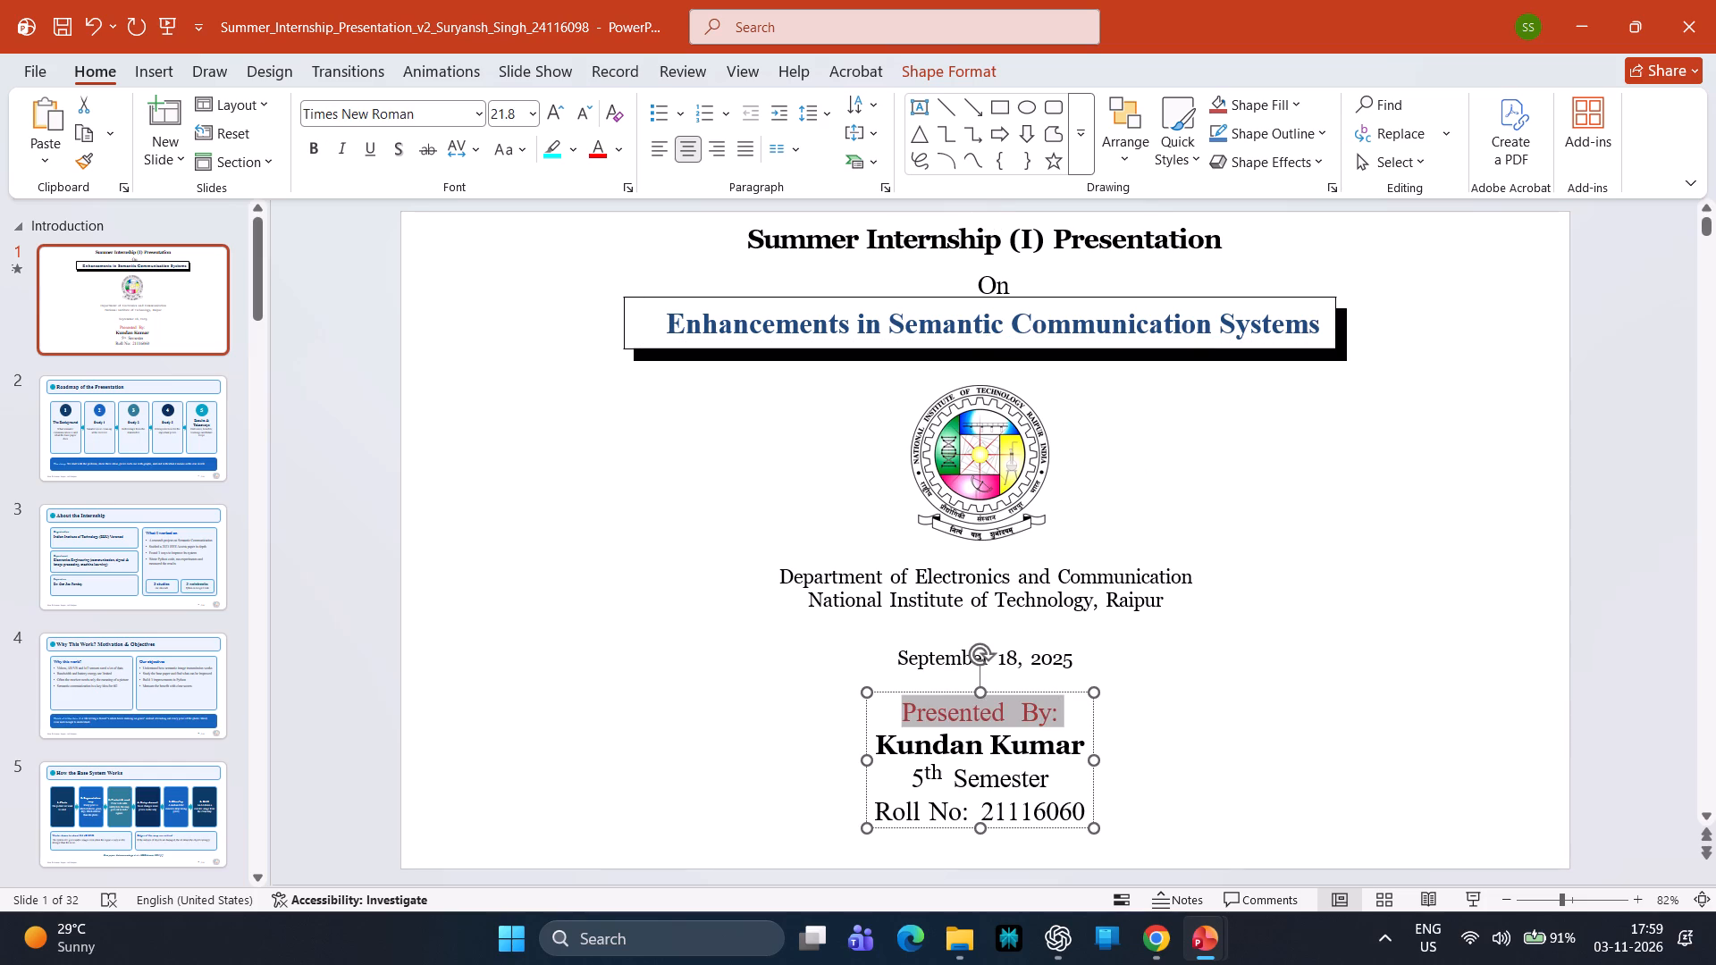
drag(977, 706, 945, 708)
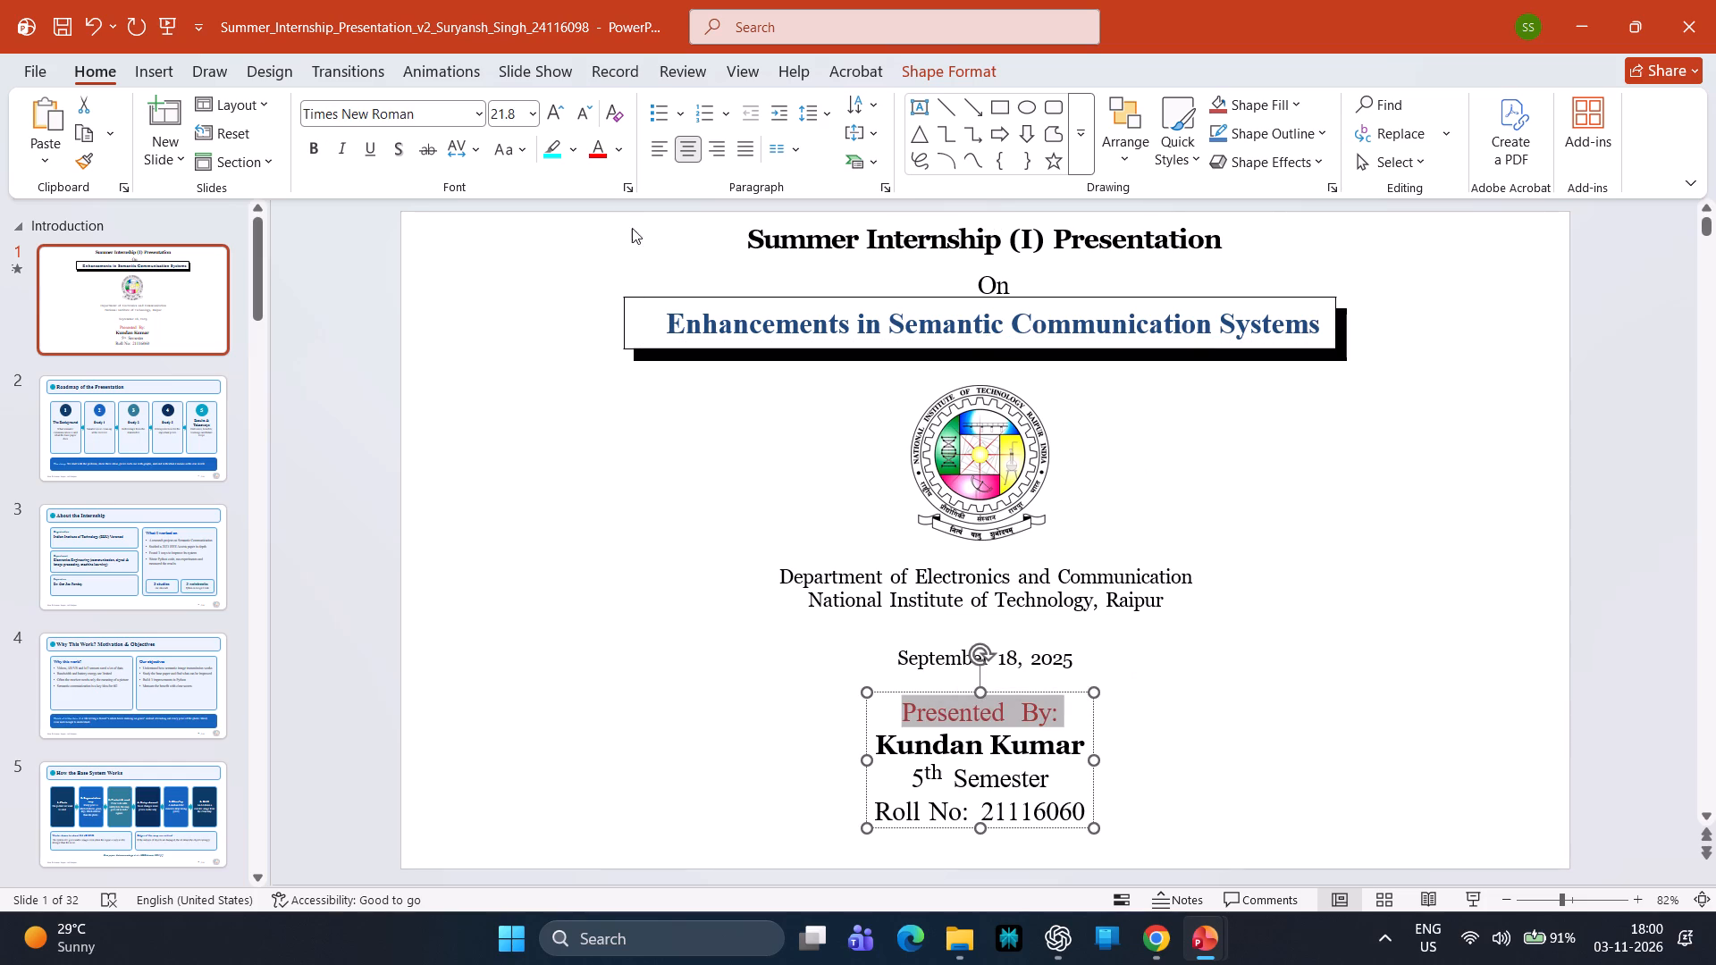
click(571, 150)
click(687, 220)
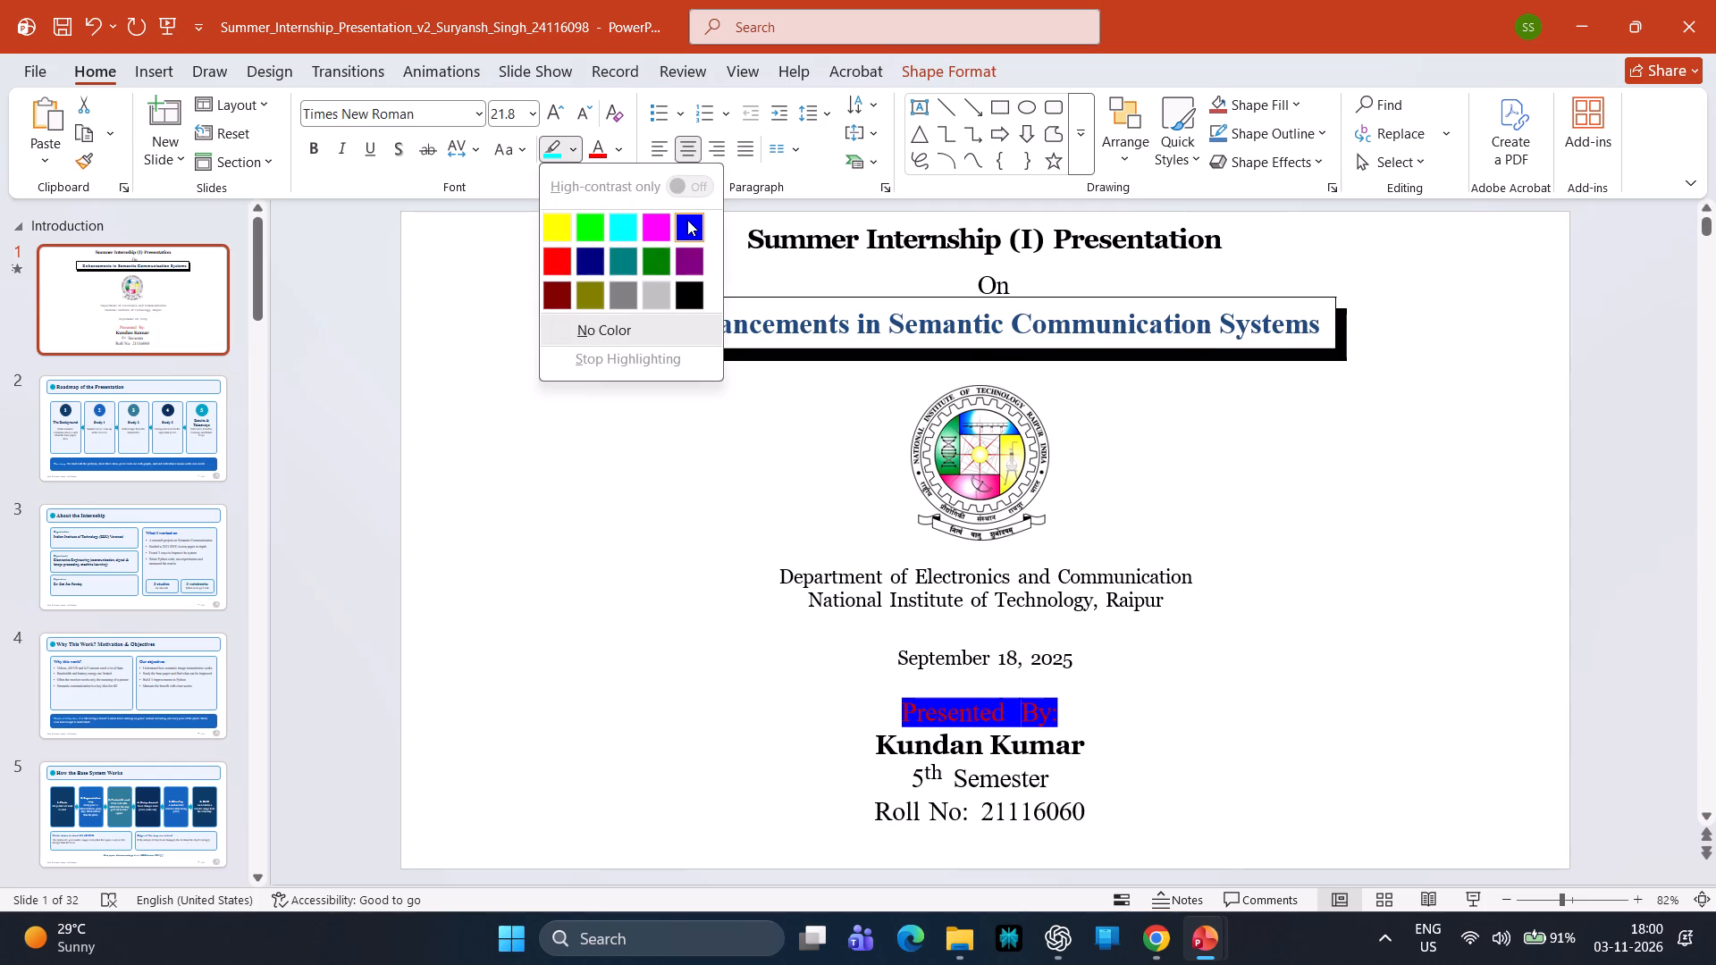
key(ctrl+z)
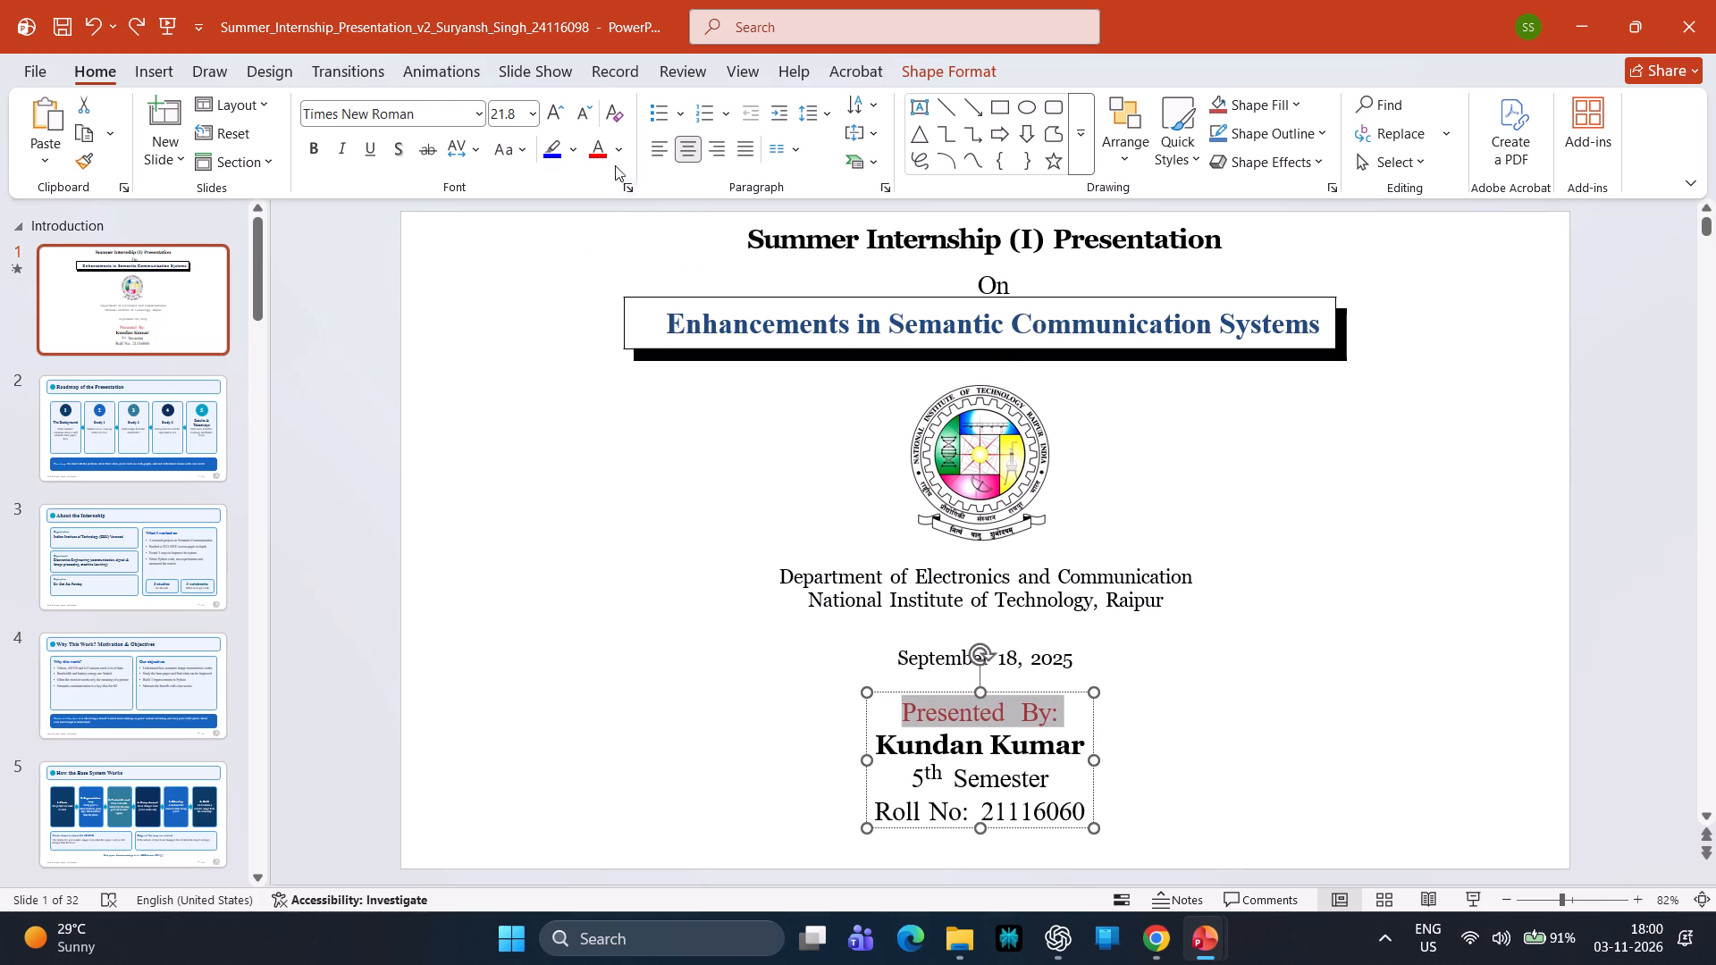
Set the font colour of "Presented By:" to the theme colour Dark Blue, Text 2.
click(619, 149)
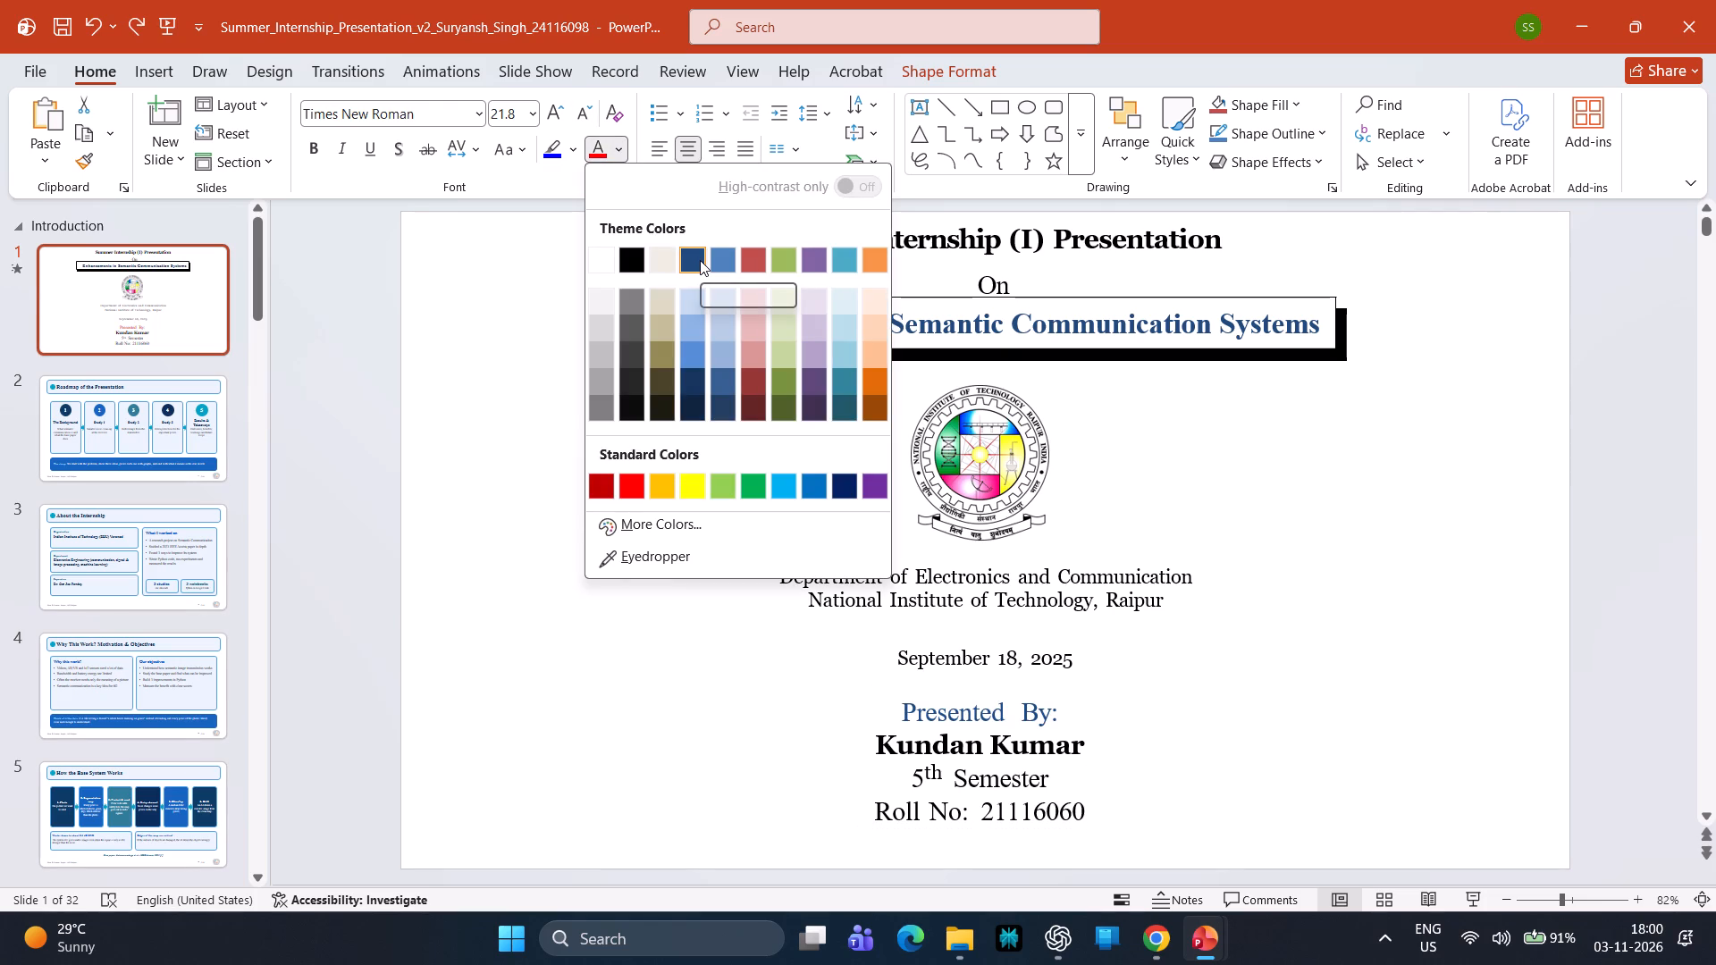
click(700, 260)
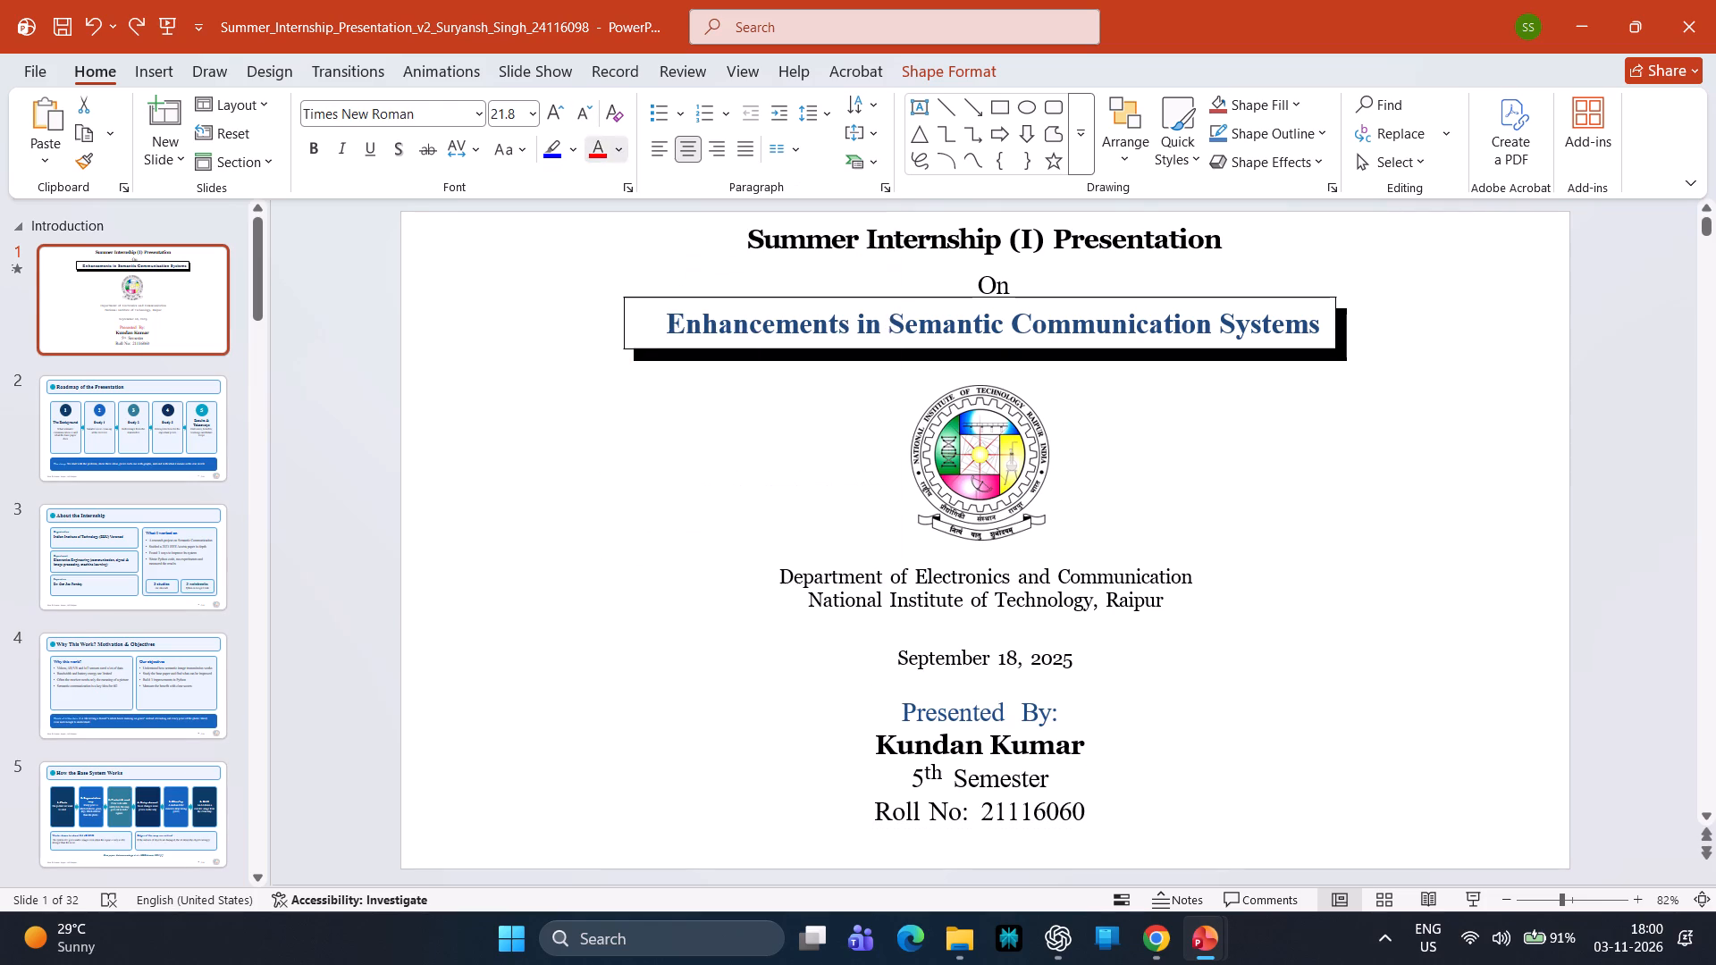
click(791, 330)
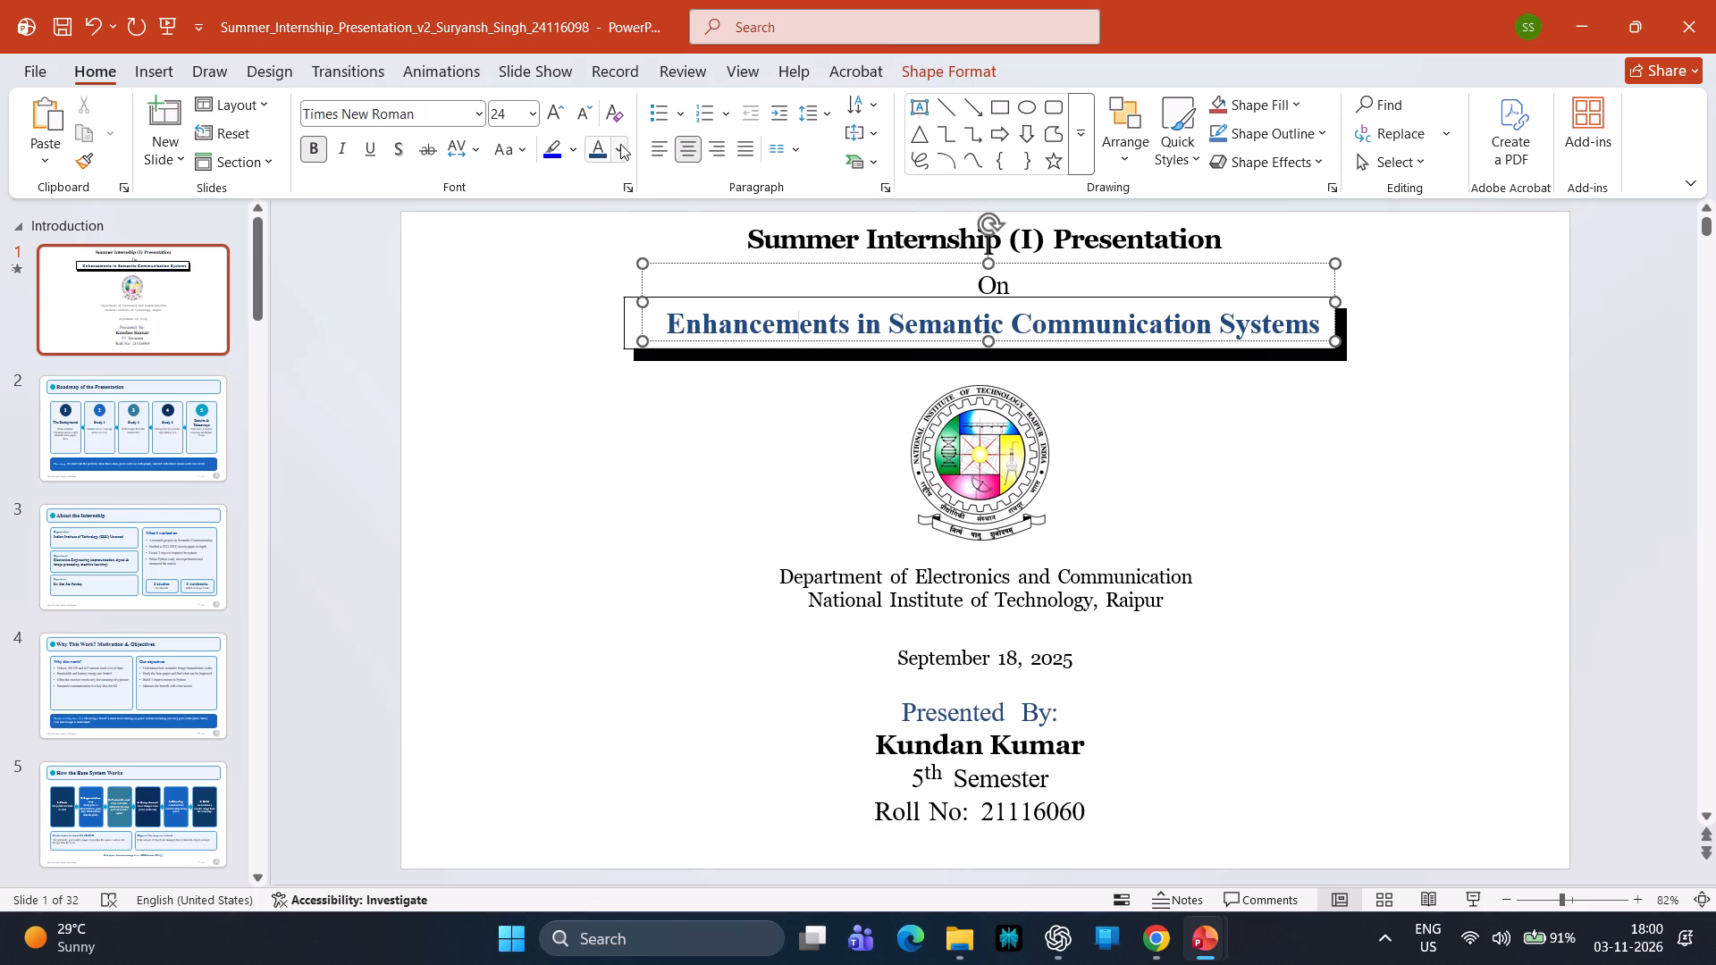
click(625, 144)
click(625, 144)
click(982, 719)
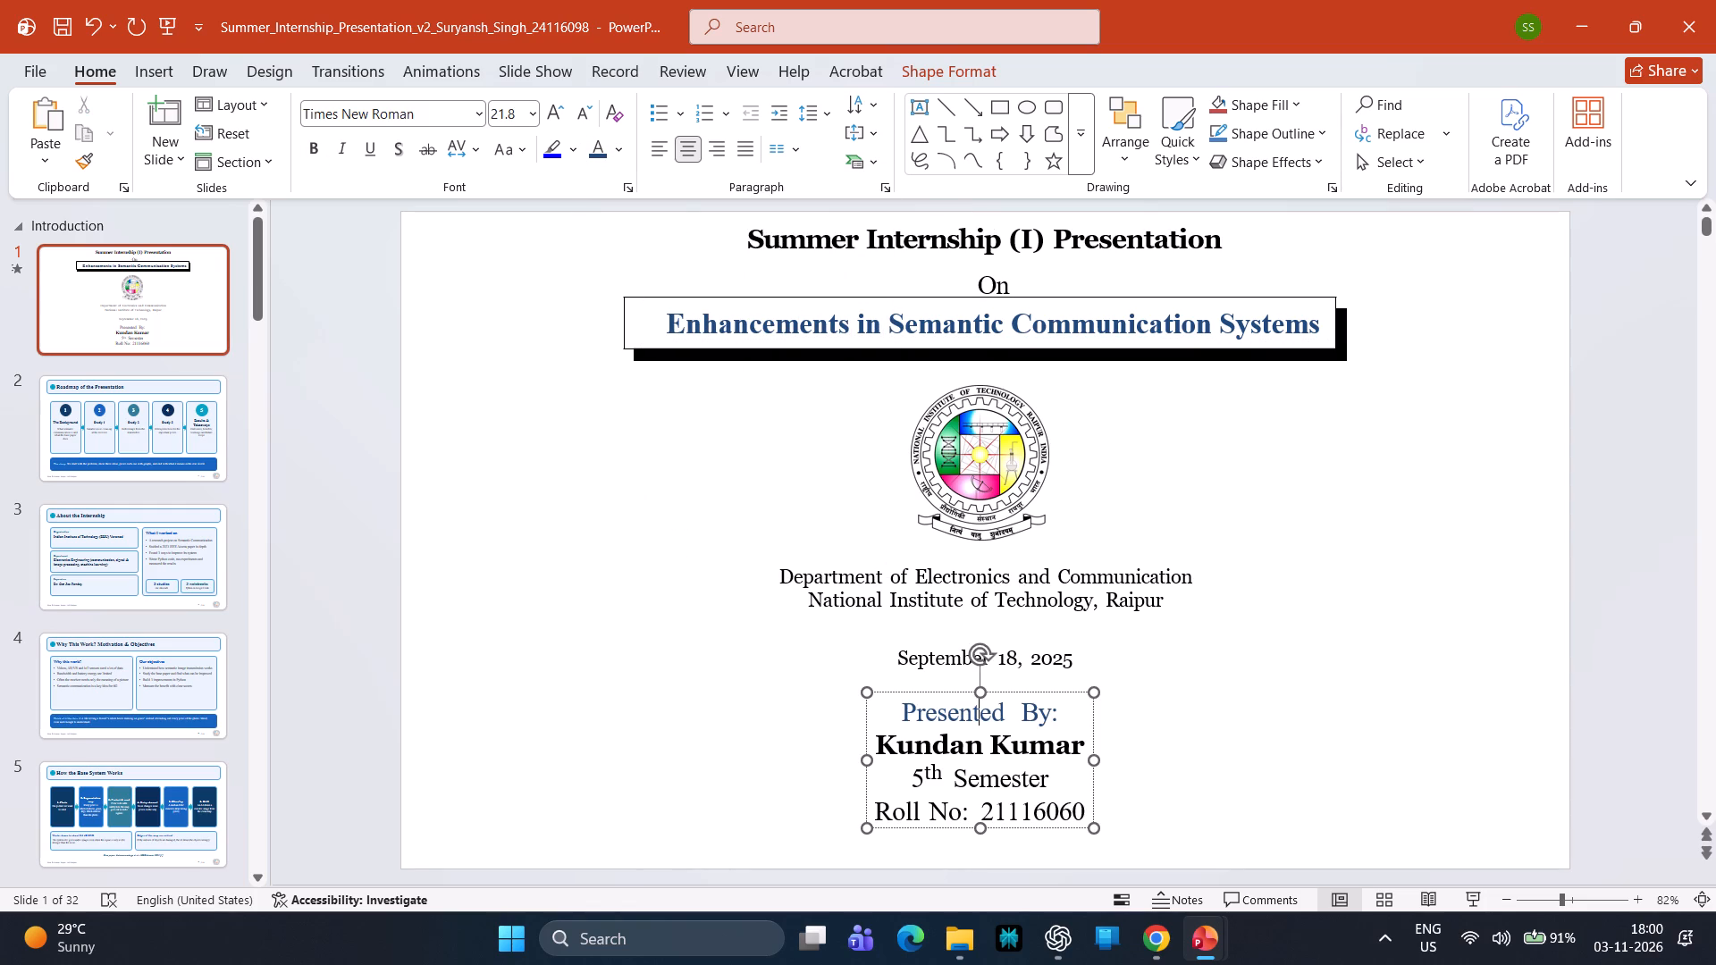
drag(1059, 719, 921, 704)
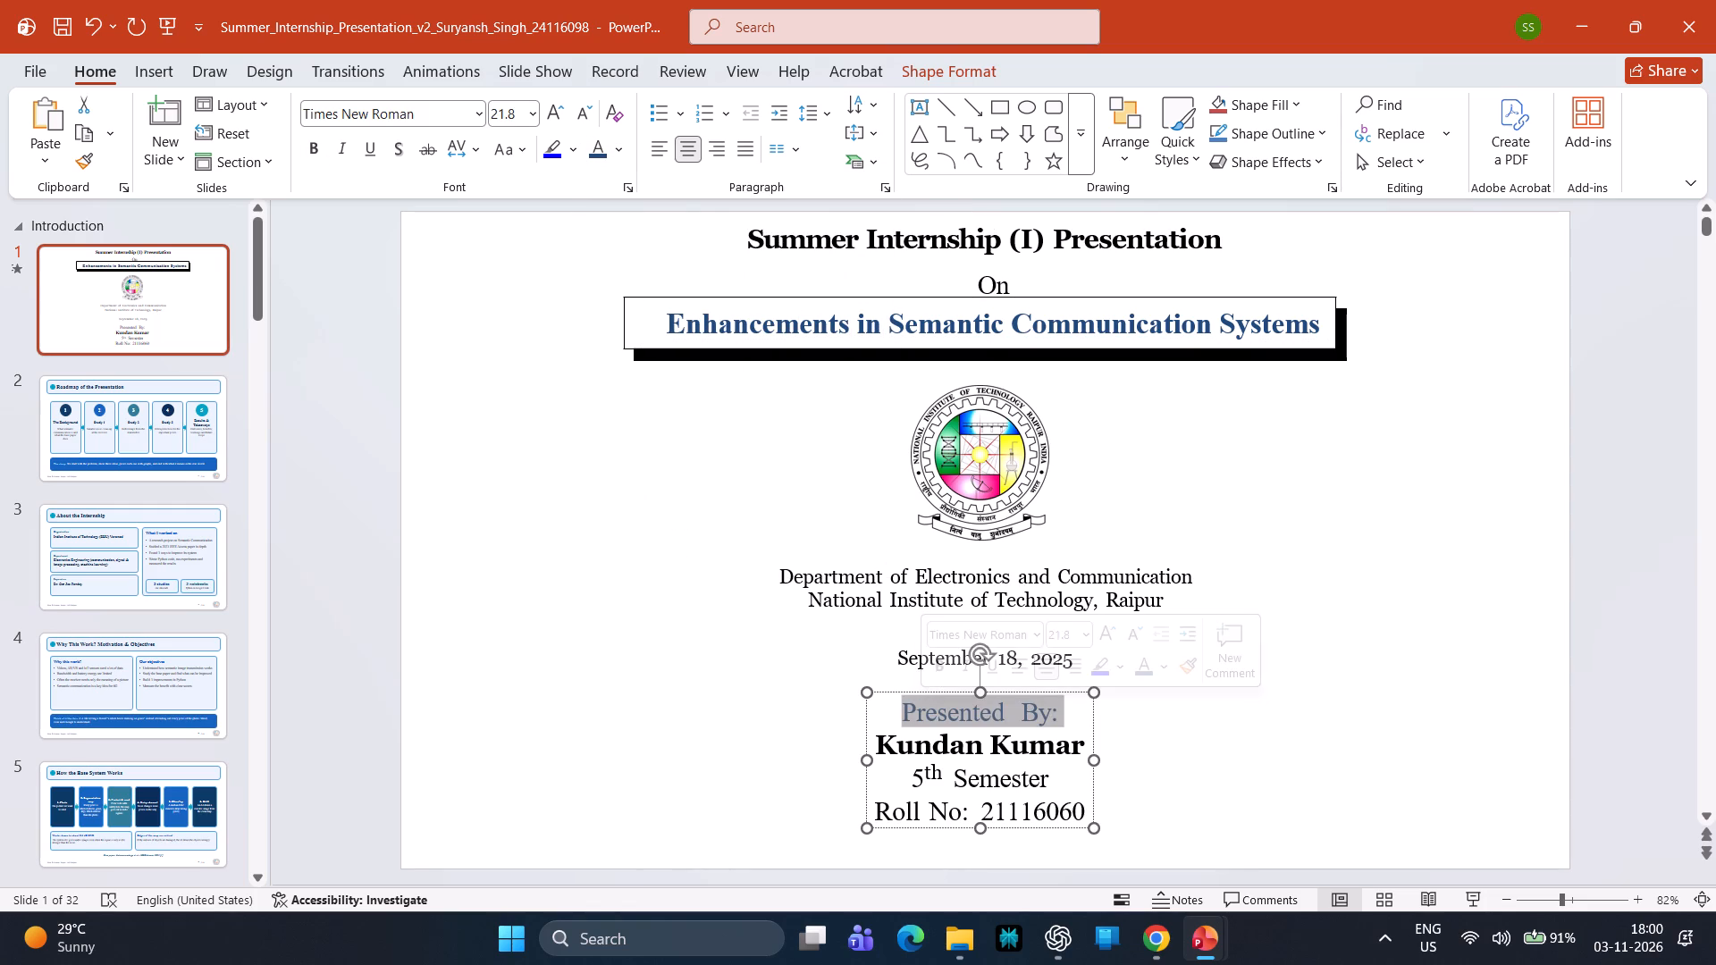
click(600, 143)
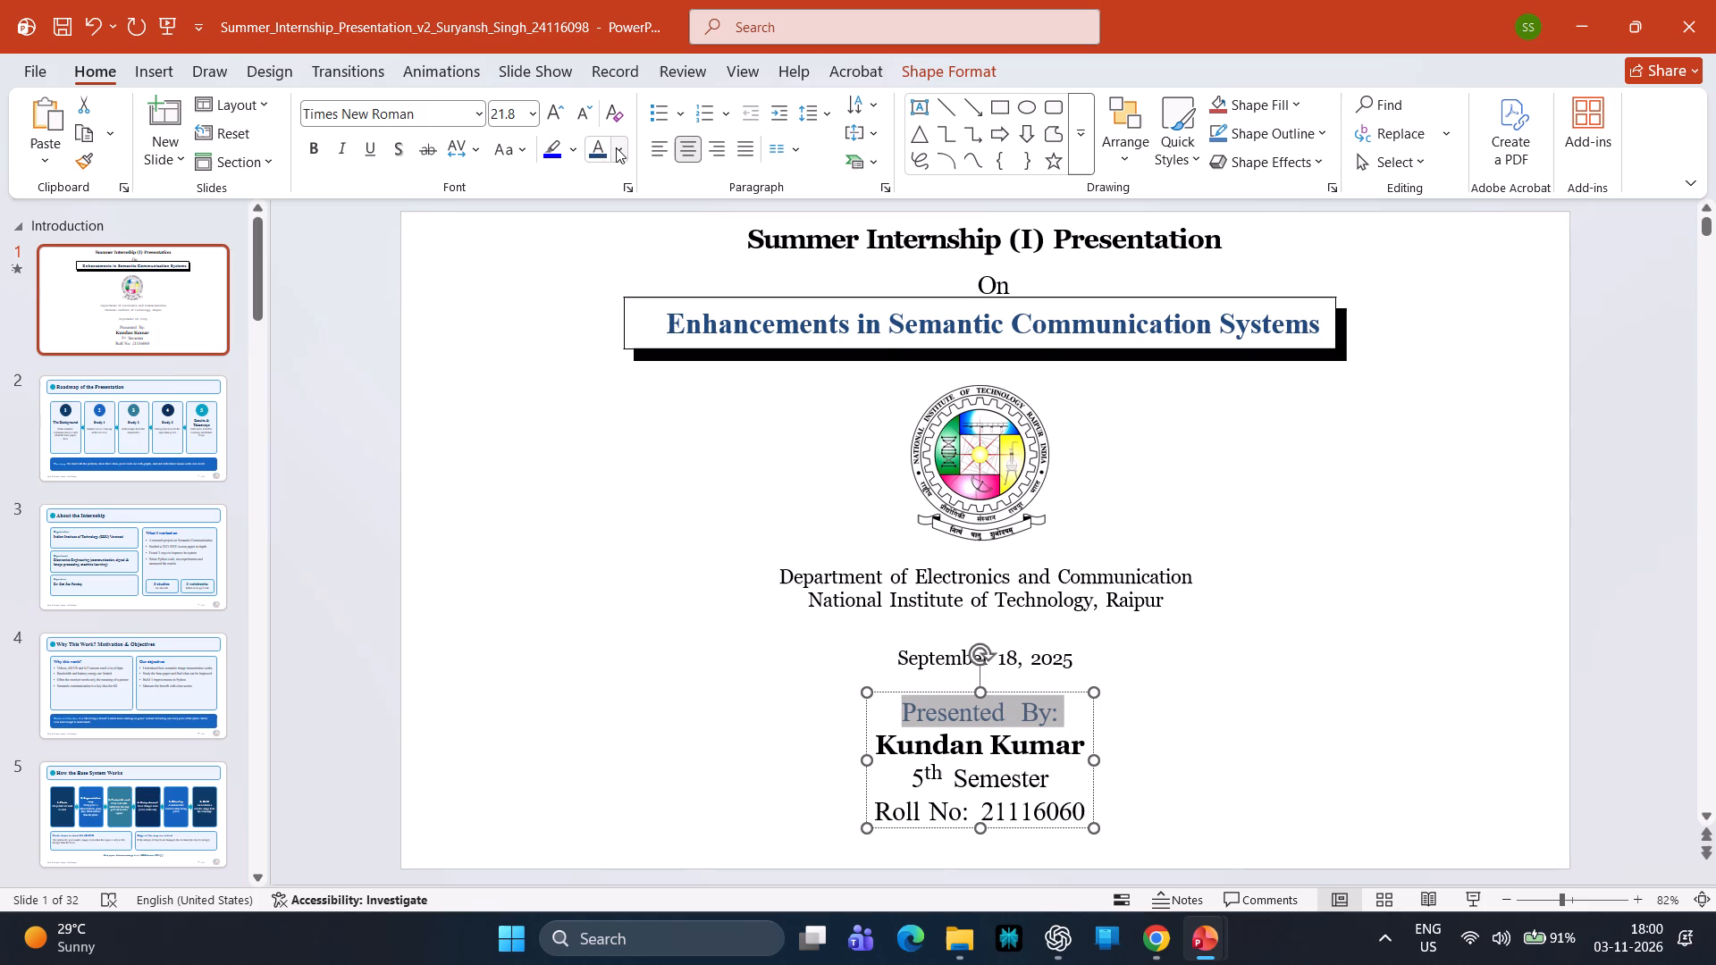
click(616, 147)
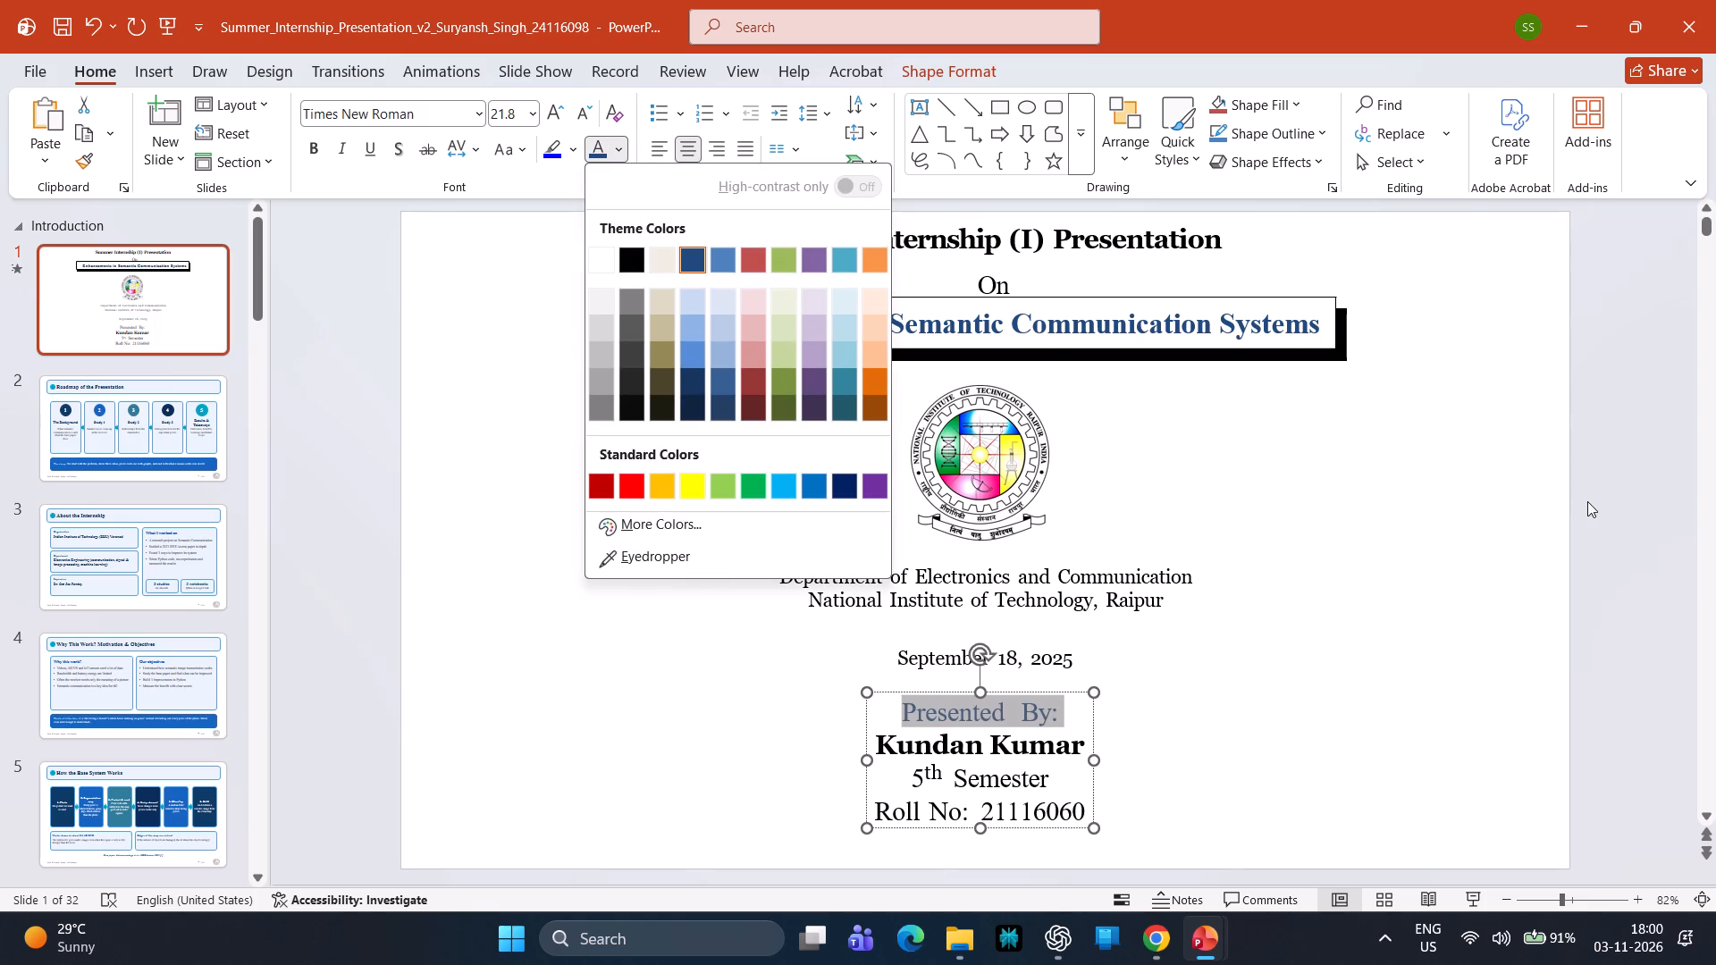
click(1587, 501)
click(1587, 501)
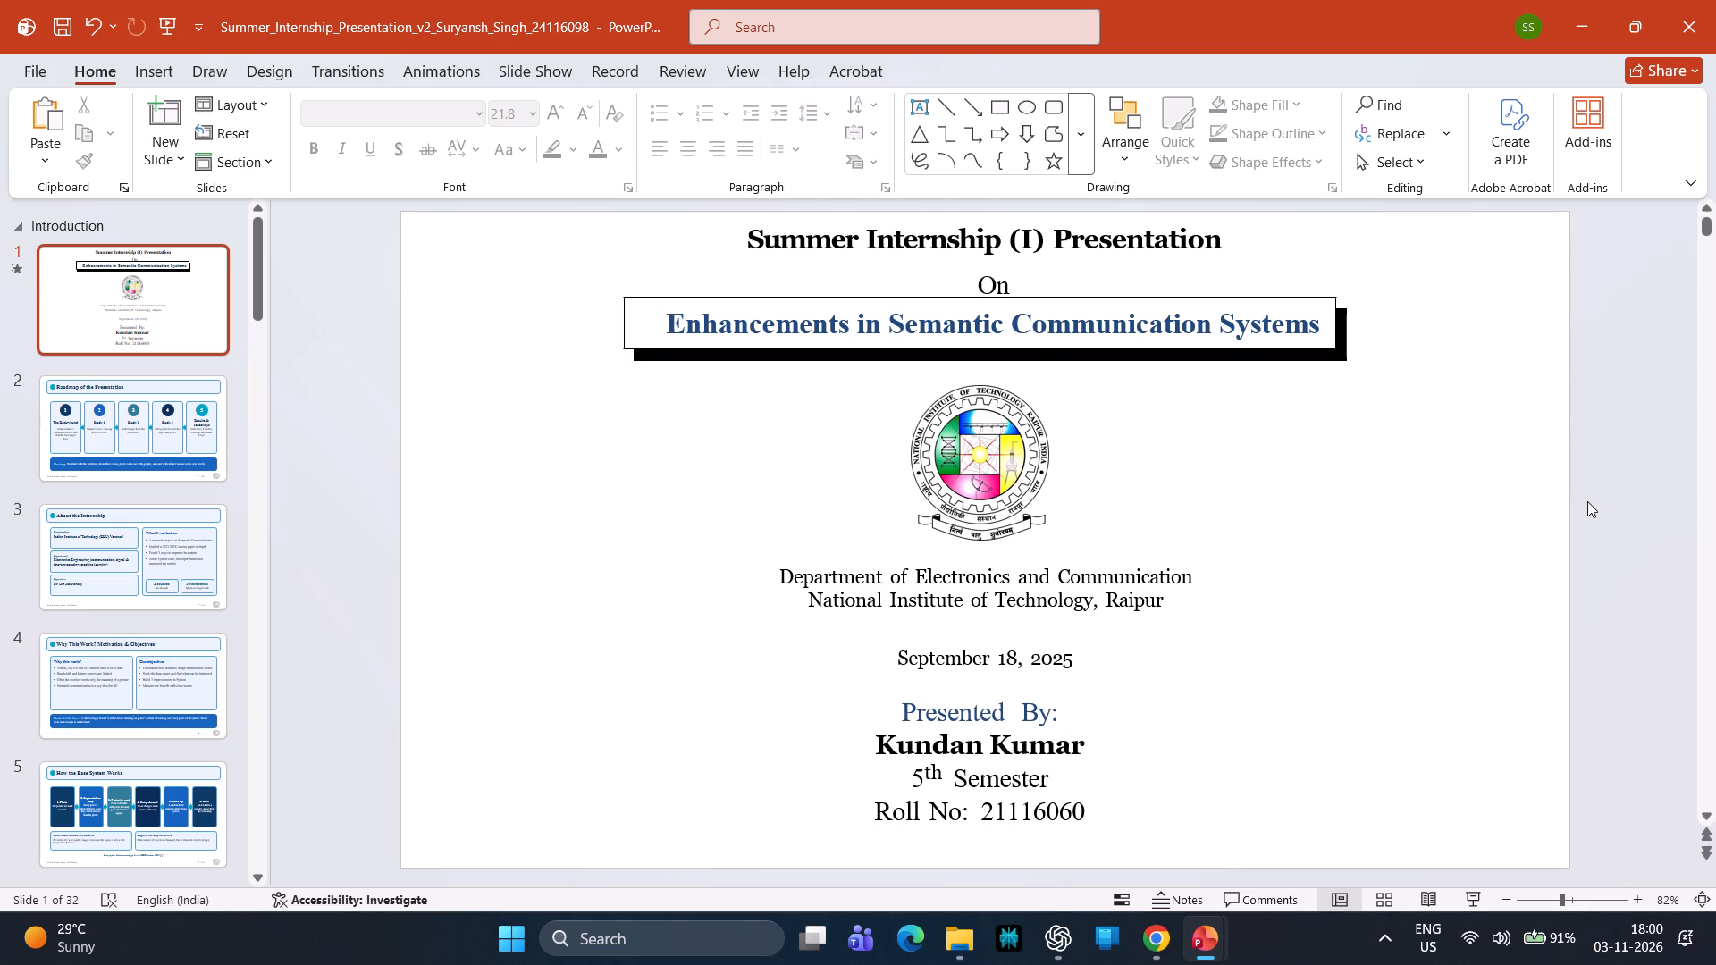
Recolour the "Presented By:" text with a darker shade of the theme colour Dark Blue, Text 2.
drag(1058, 709, 924, 715)
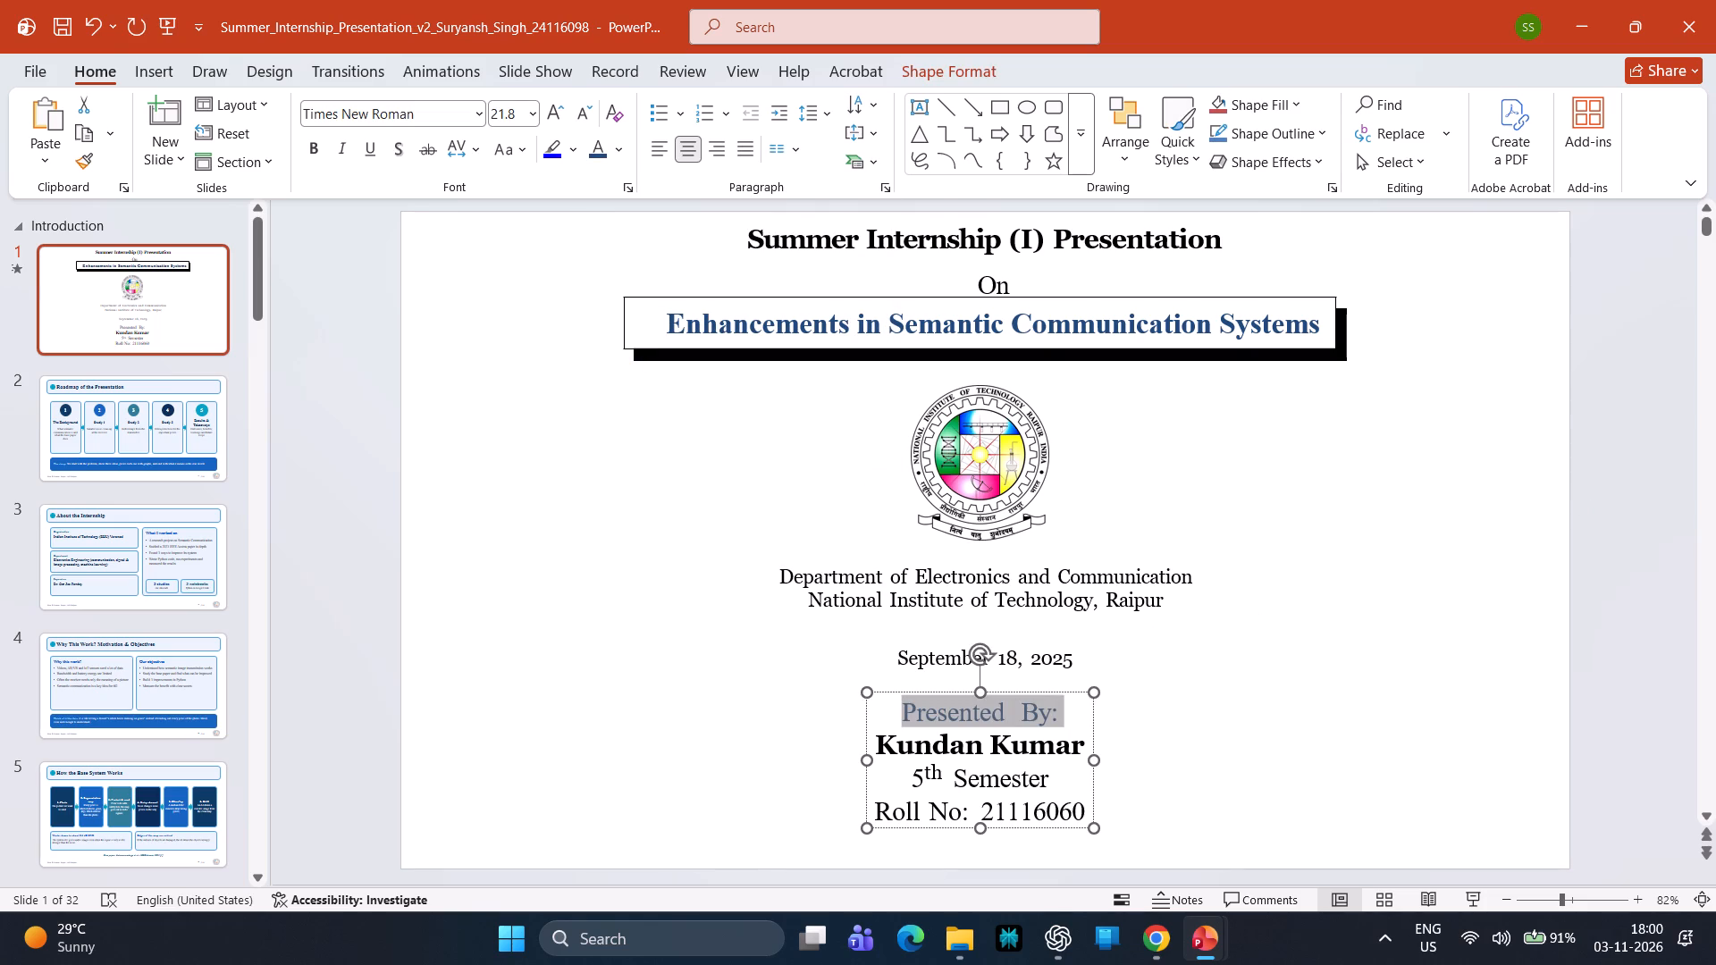
drag(924, 715, 924, 714)
click(616, 155)
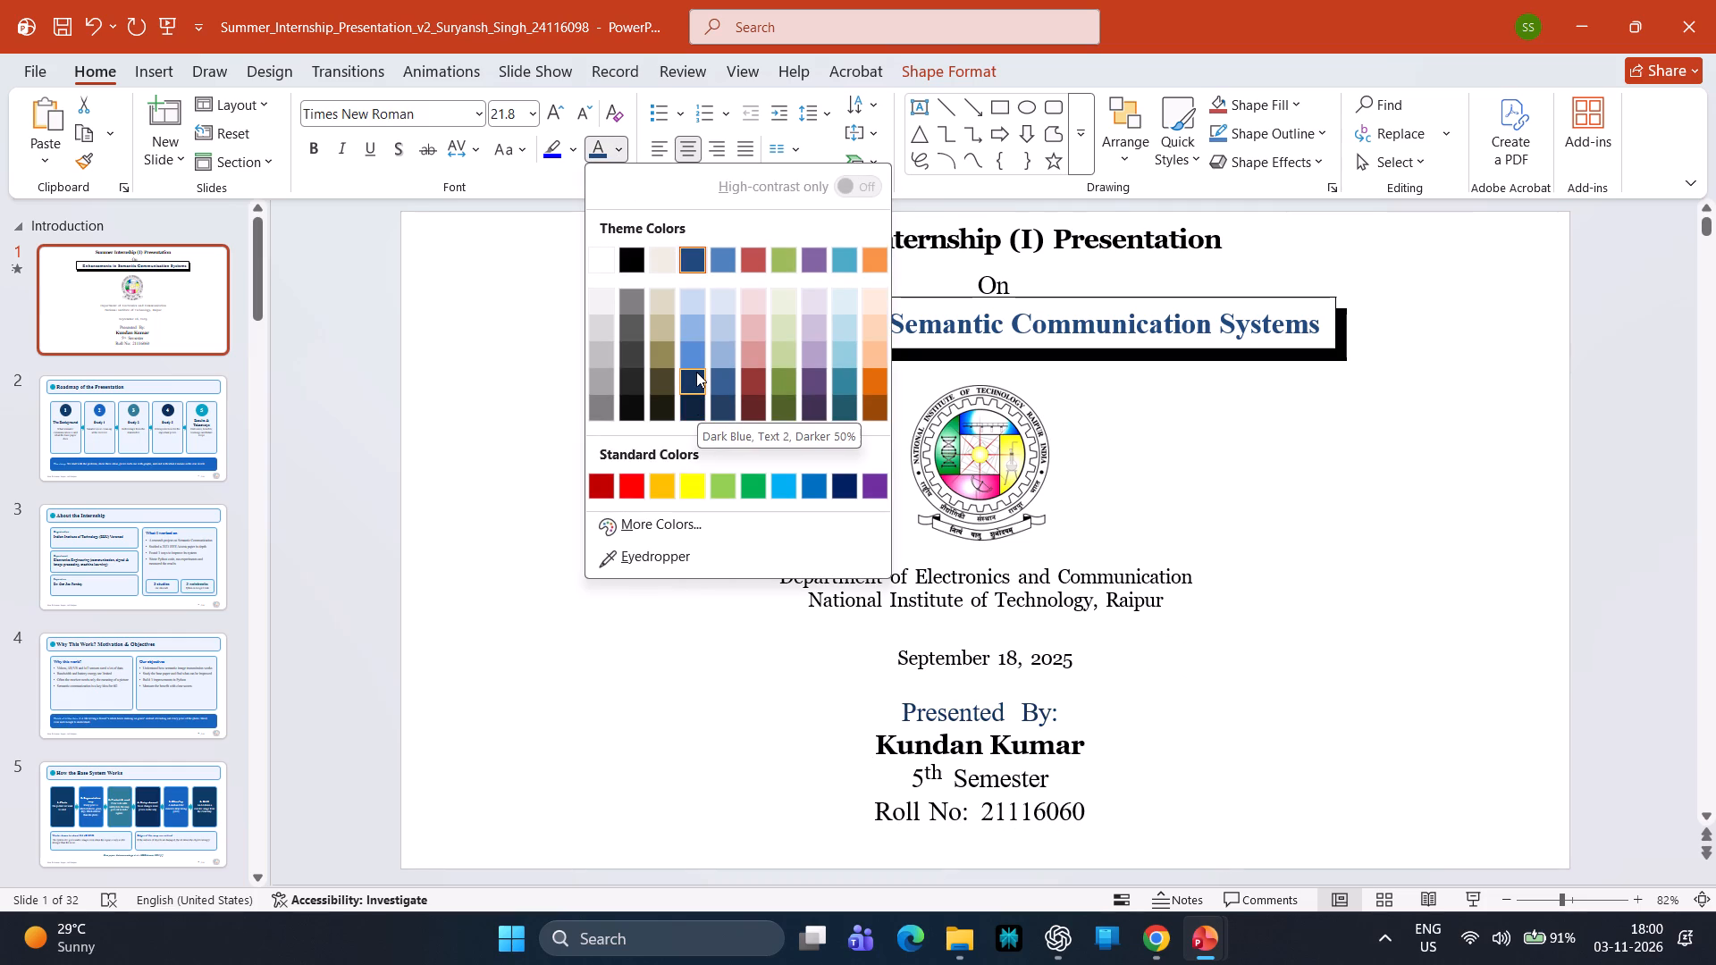
click(696, 372)
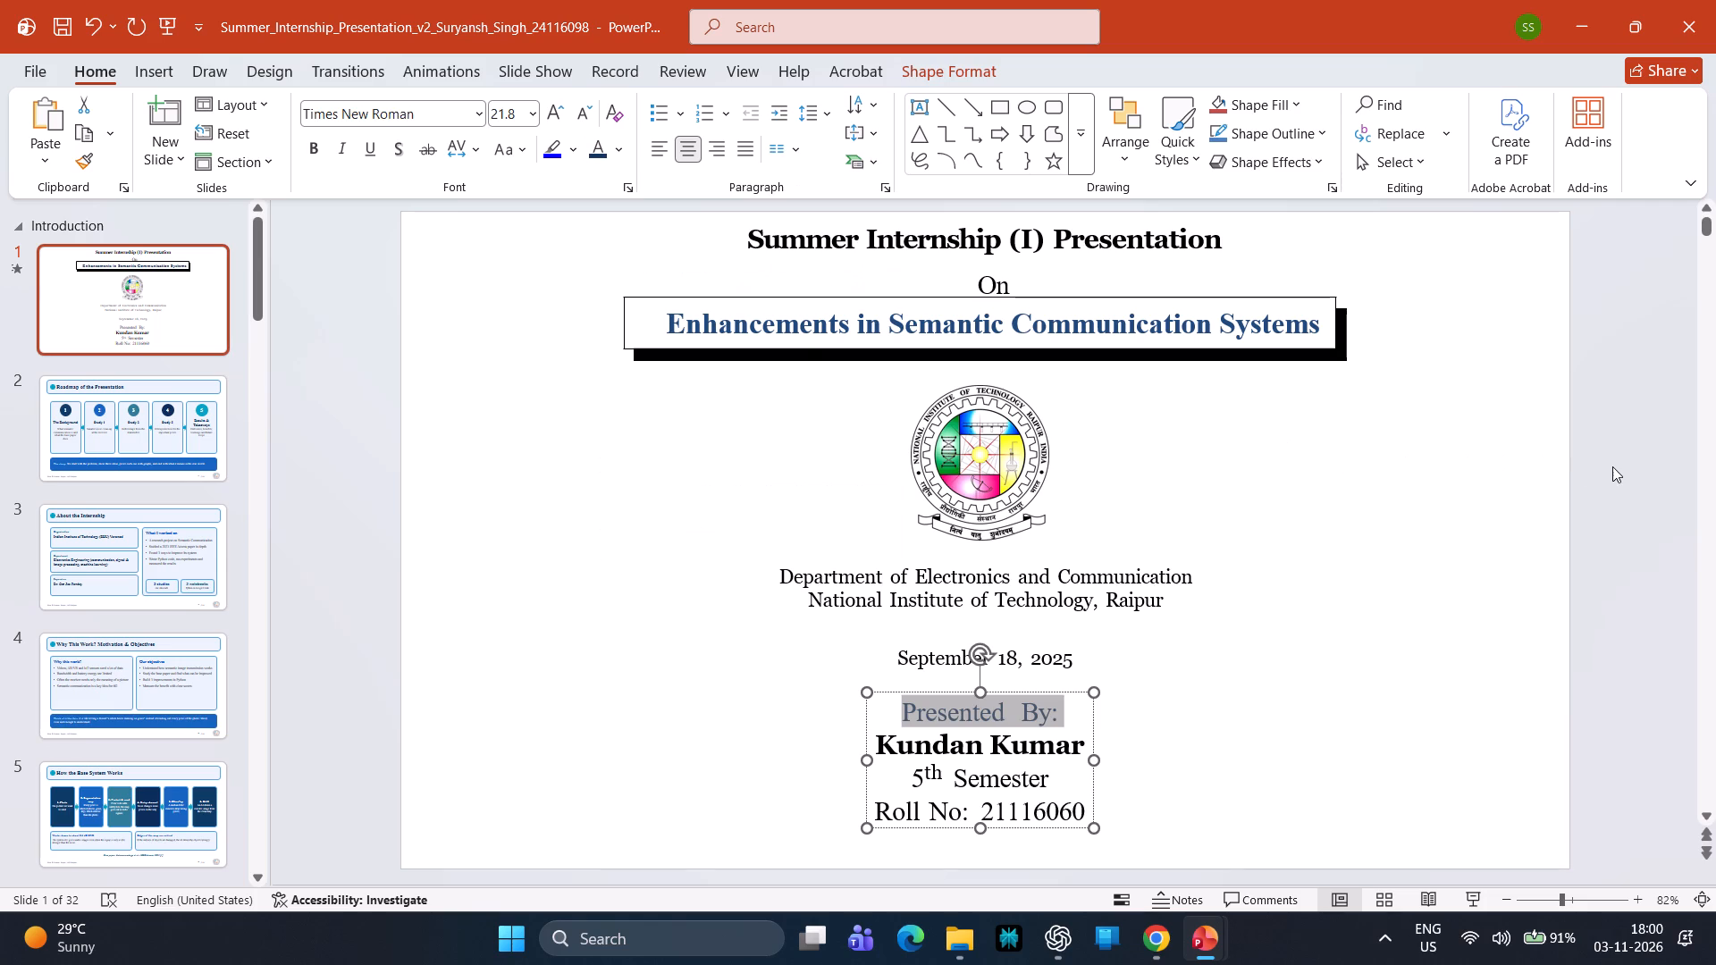
click(1612, 466)
click(1612, 466)
click(1514, 445)
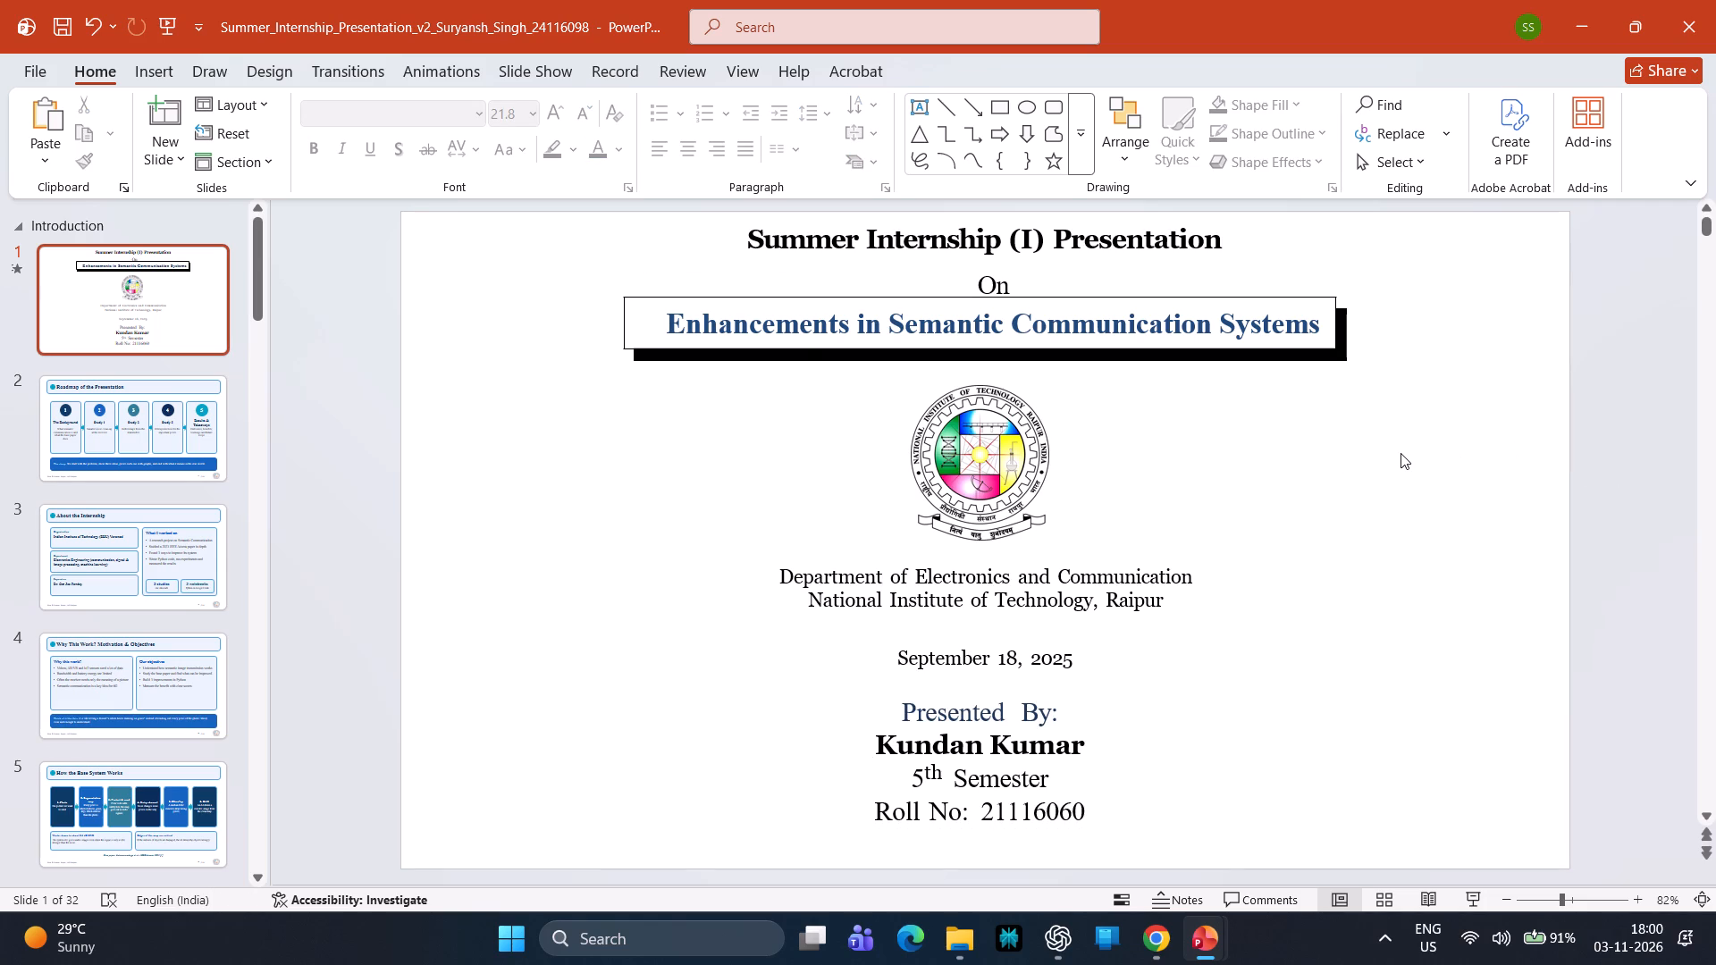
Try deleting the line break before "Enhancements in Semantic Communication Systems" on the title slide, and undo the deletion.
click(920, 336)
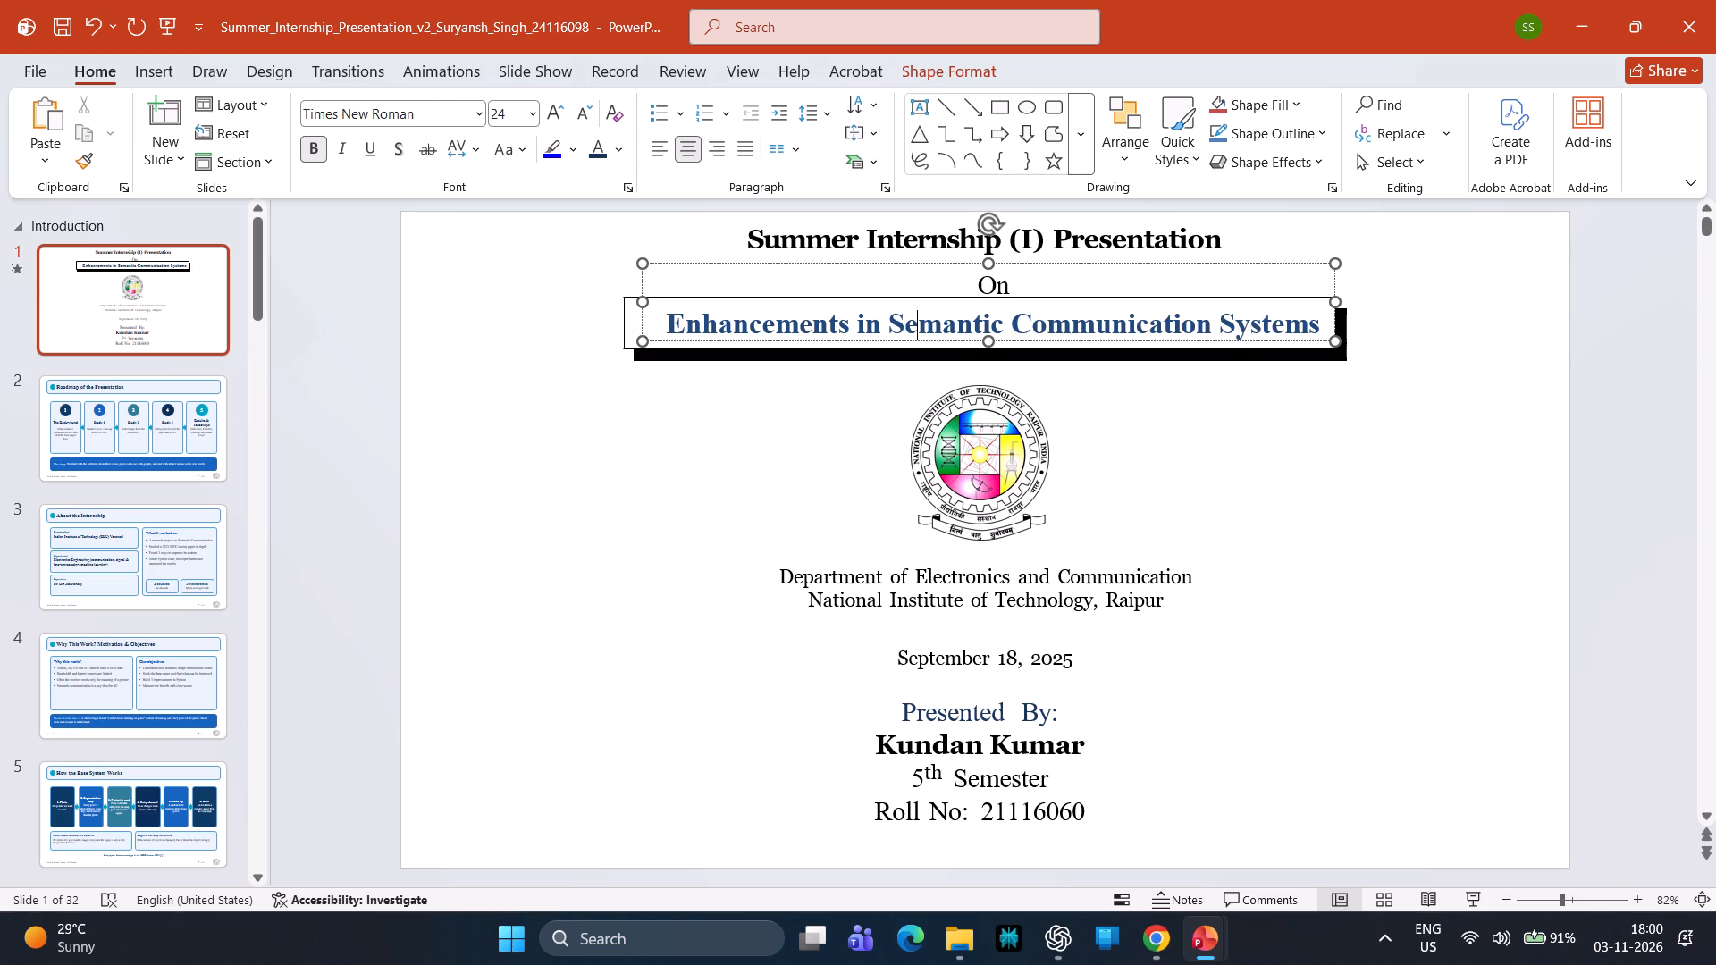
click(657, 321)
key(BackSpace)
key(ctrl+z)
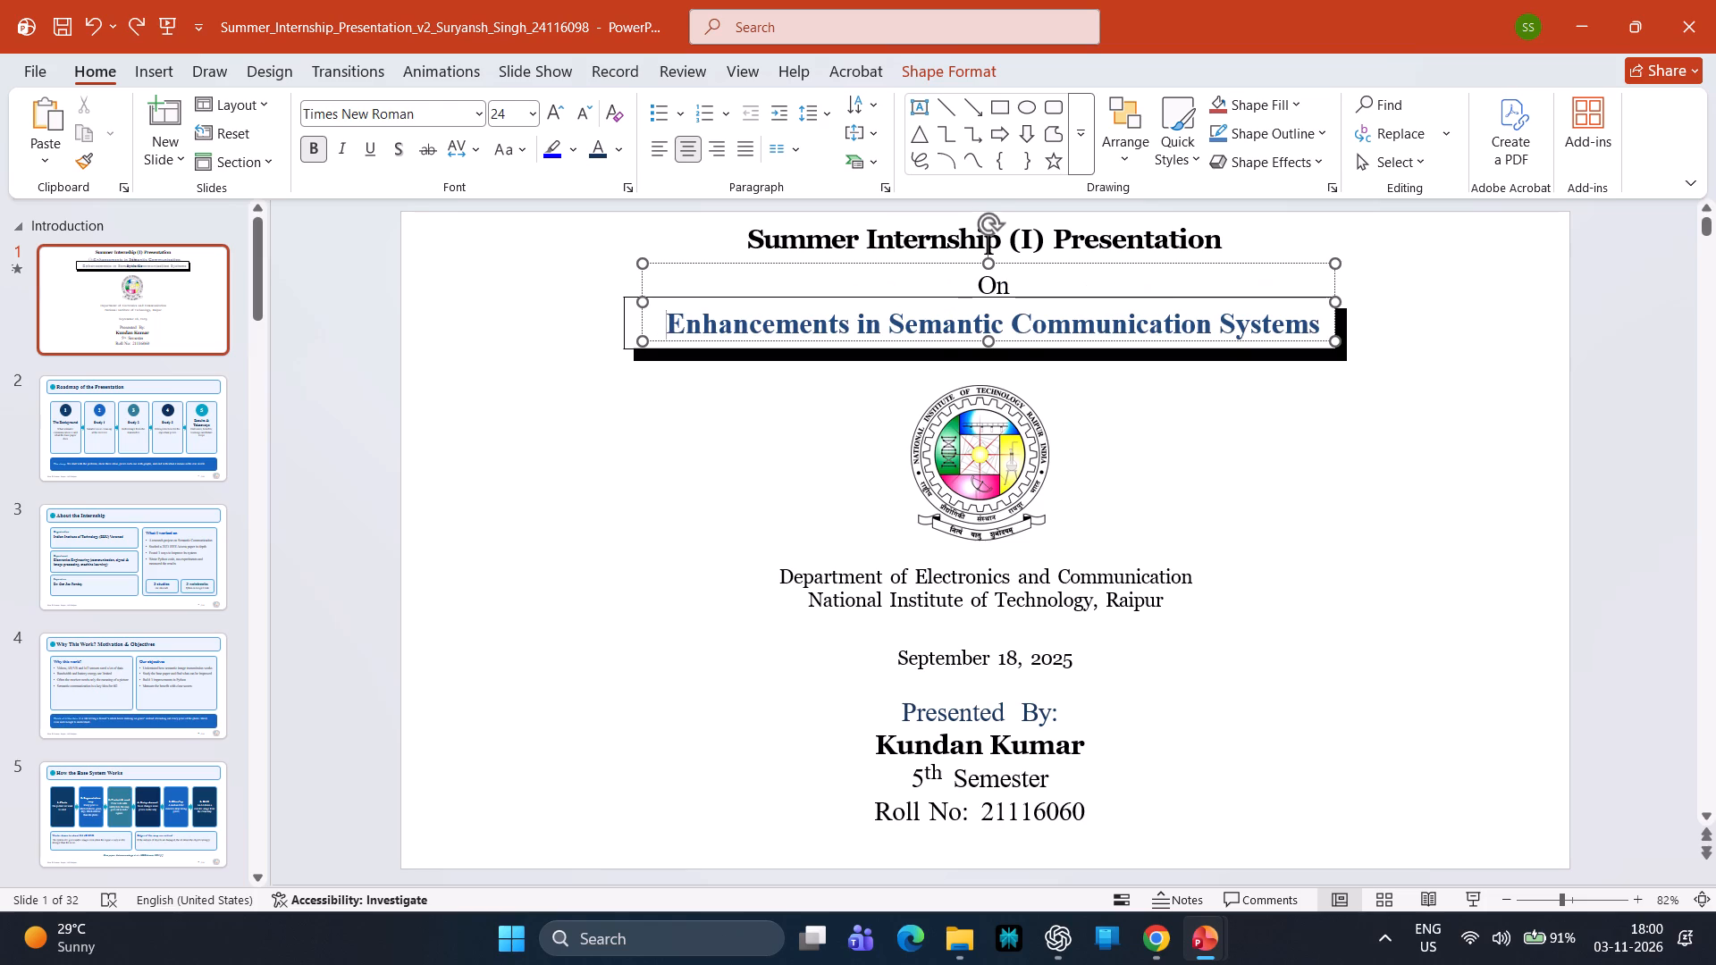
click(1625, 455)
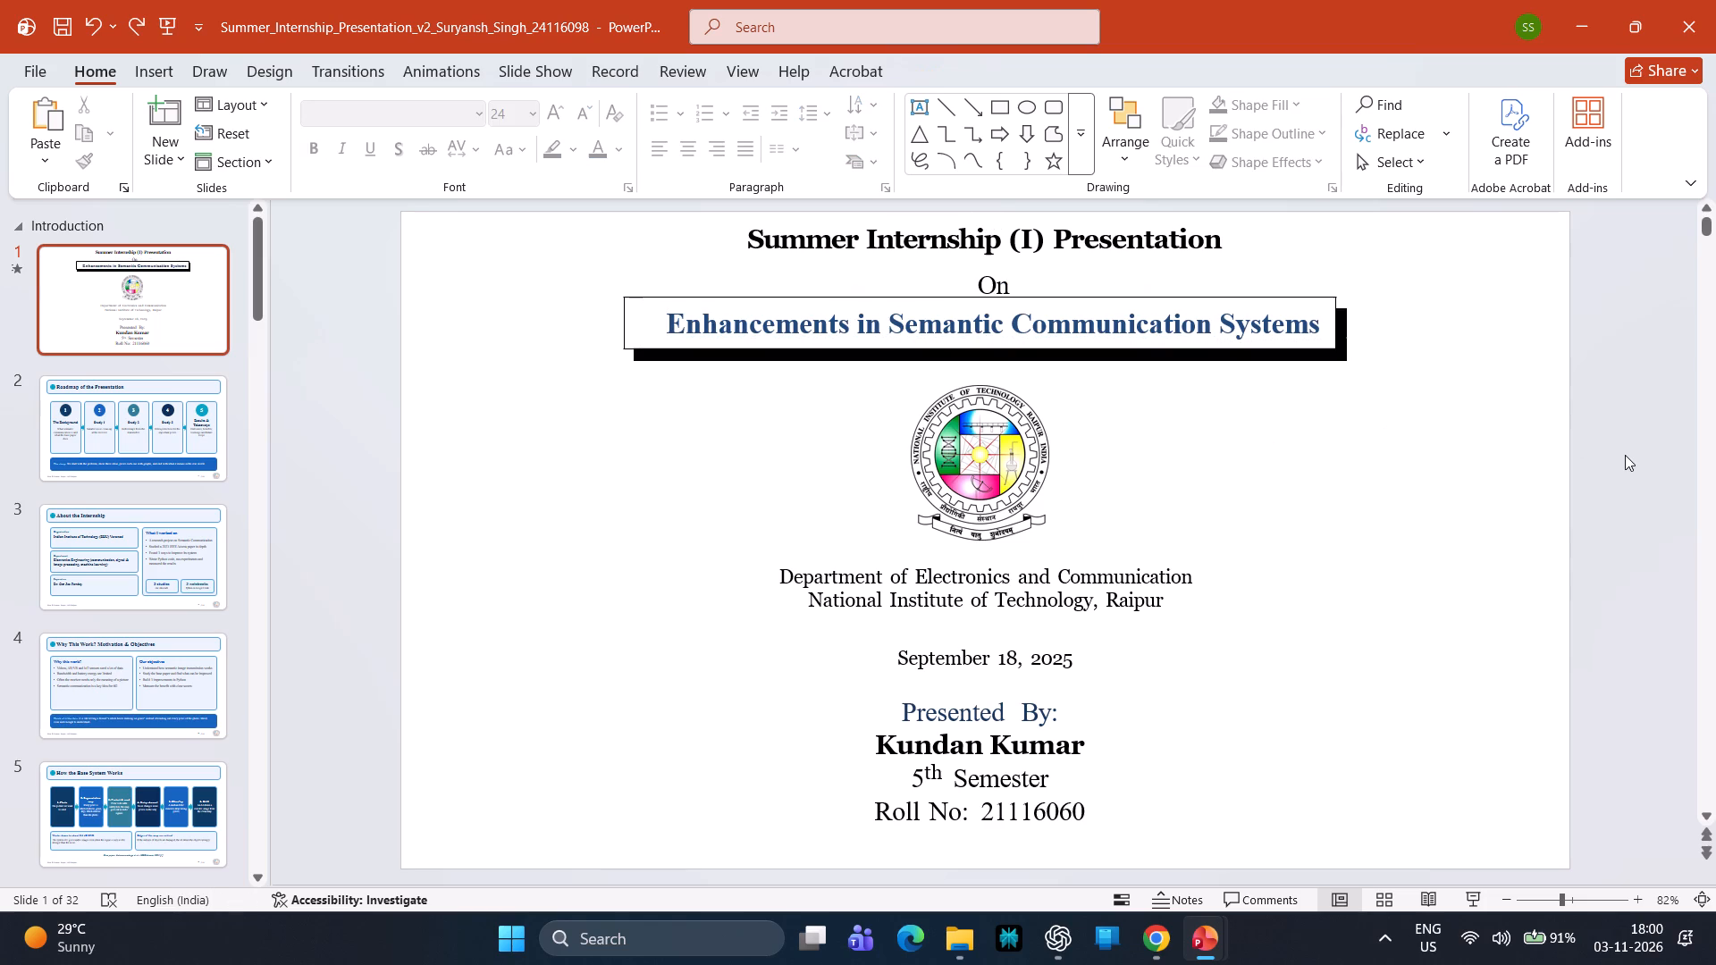
Nudge the shadowed frame behind the title slightly to the right so it is centred around "Enhancements in Semantic Communication Systems".
click(1247, 358)
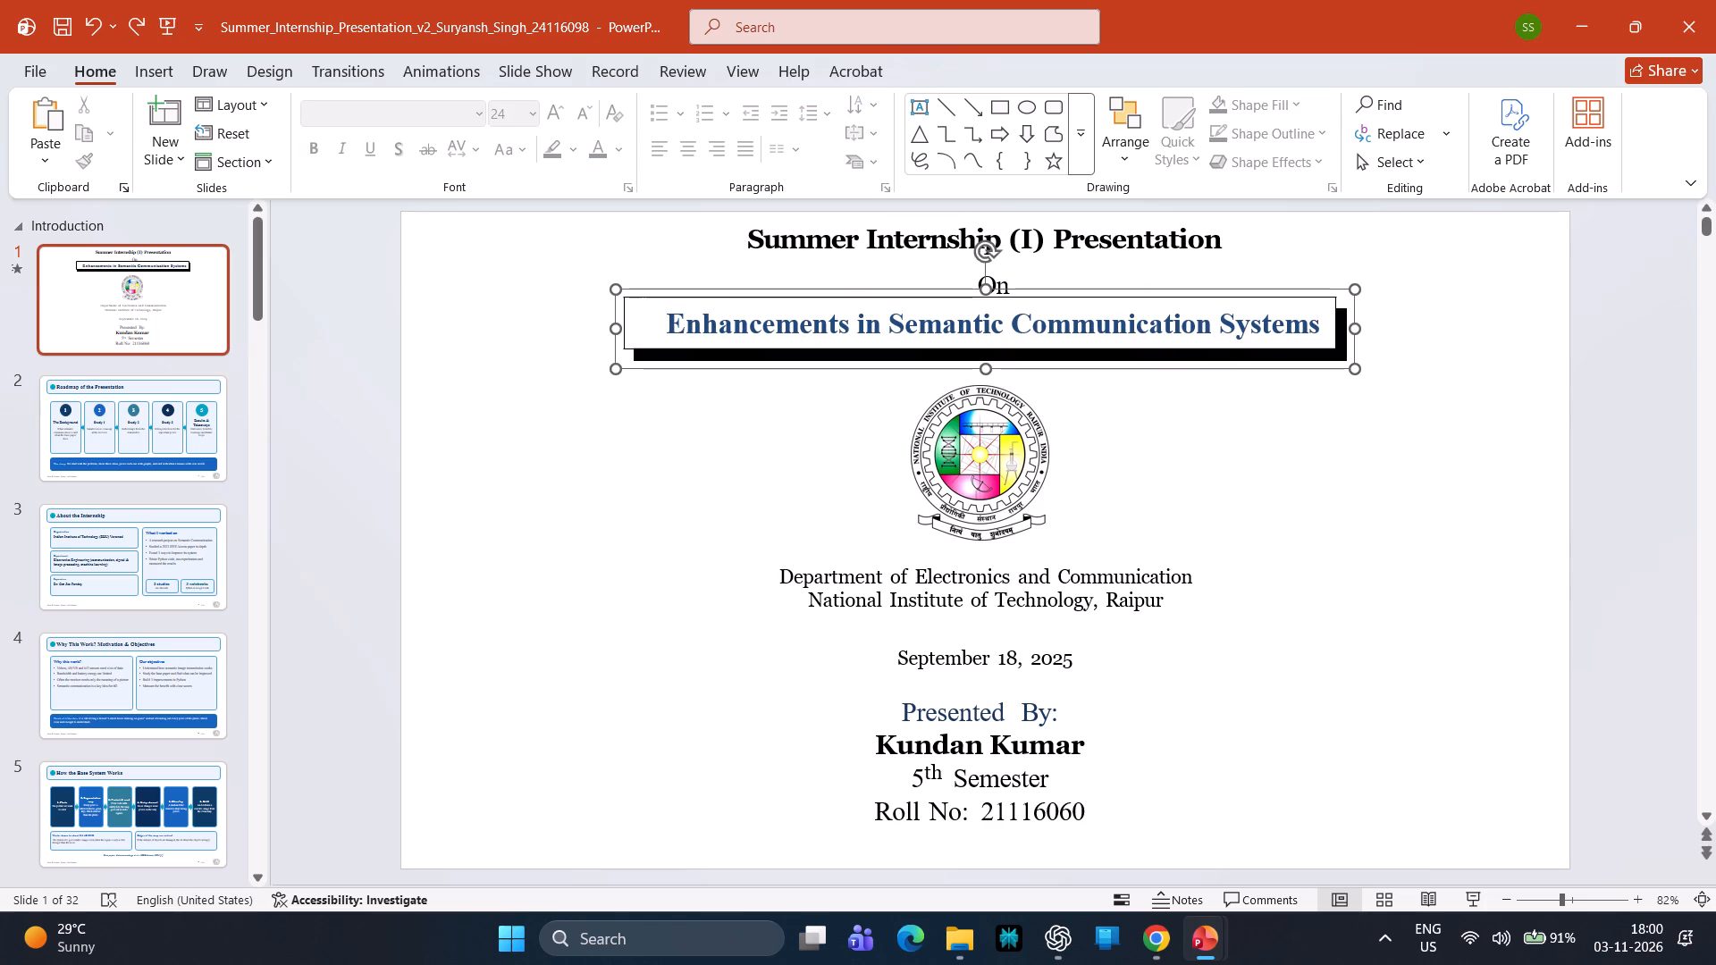
key(Right)
key(Right)
key(Right)
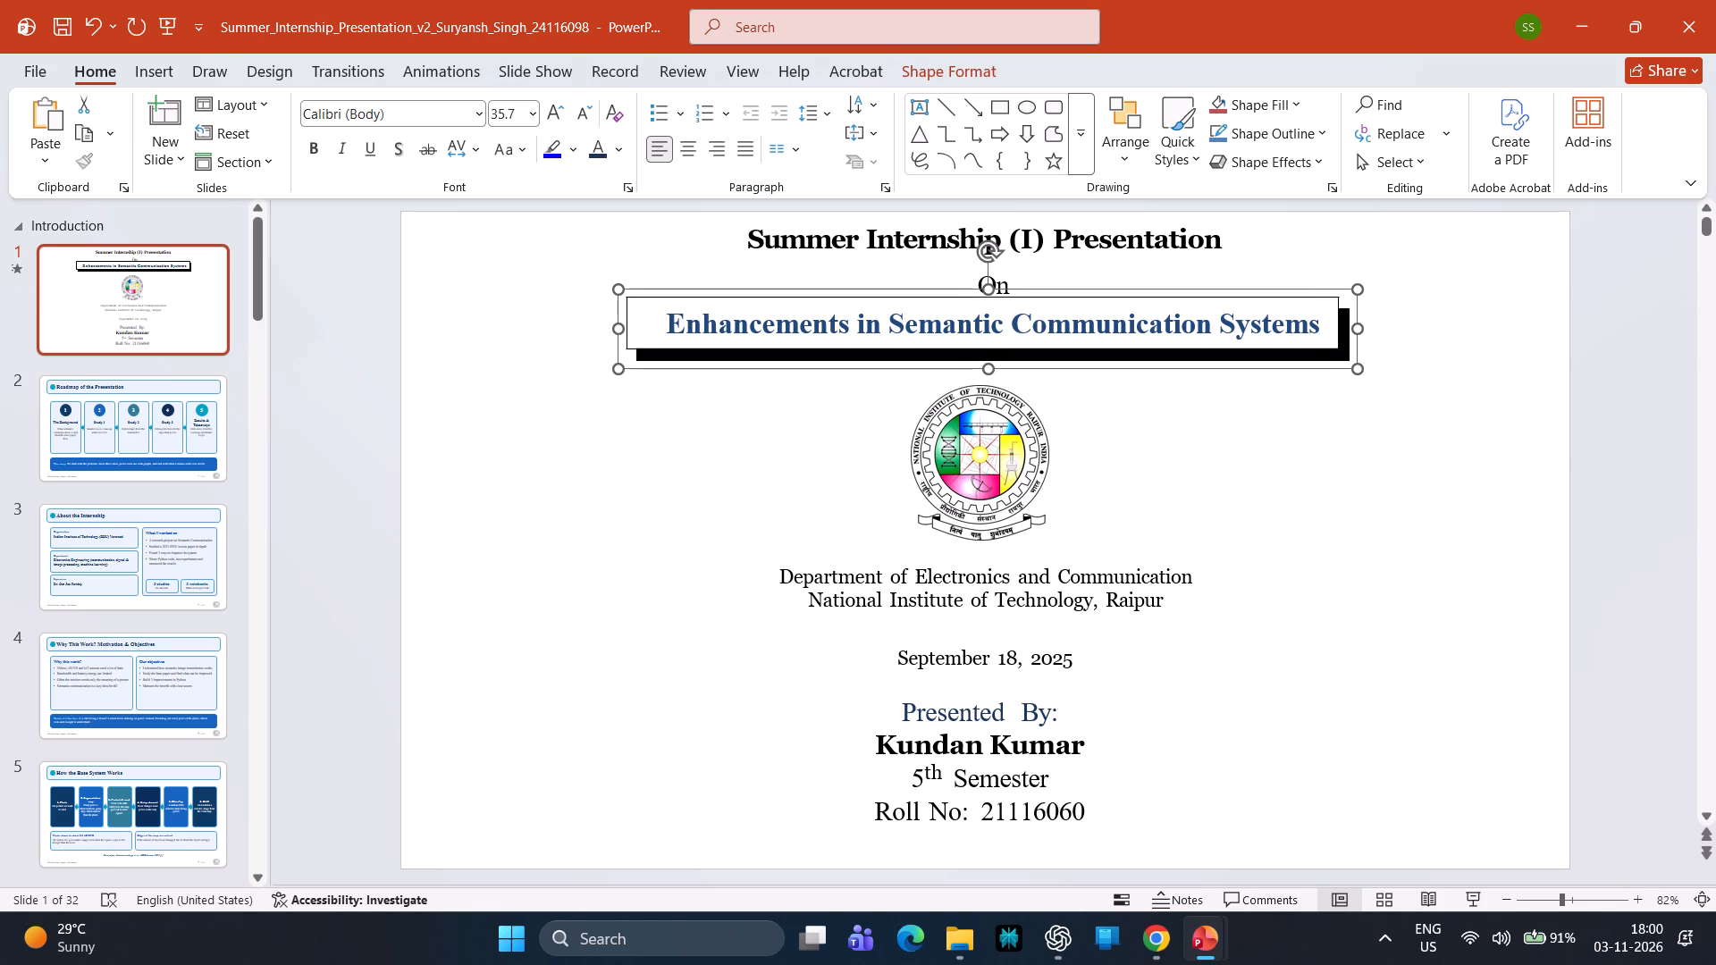
key(Right)
key(Right)
key(Right)
key(Right)
key(Right)
key(Right)
key(Right)
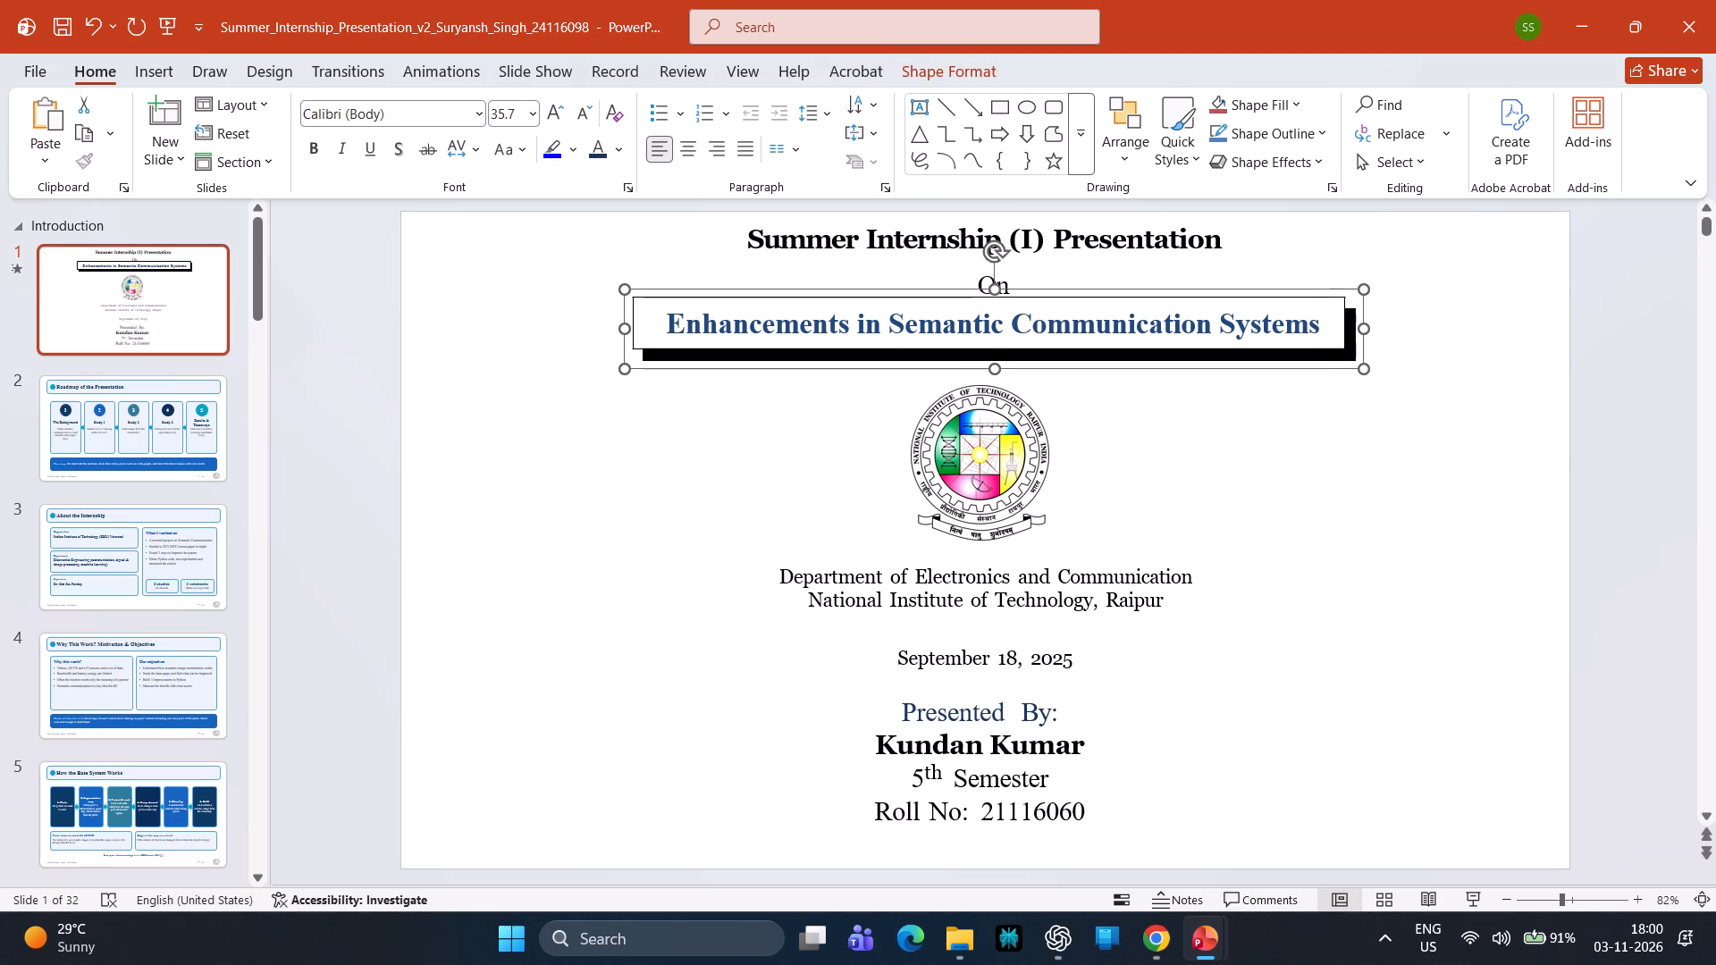
key(Right)
key(Right)
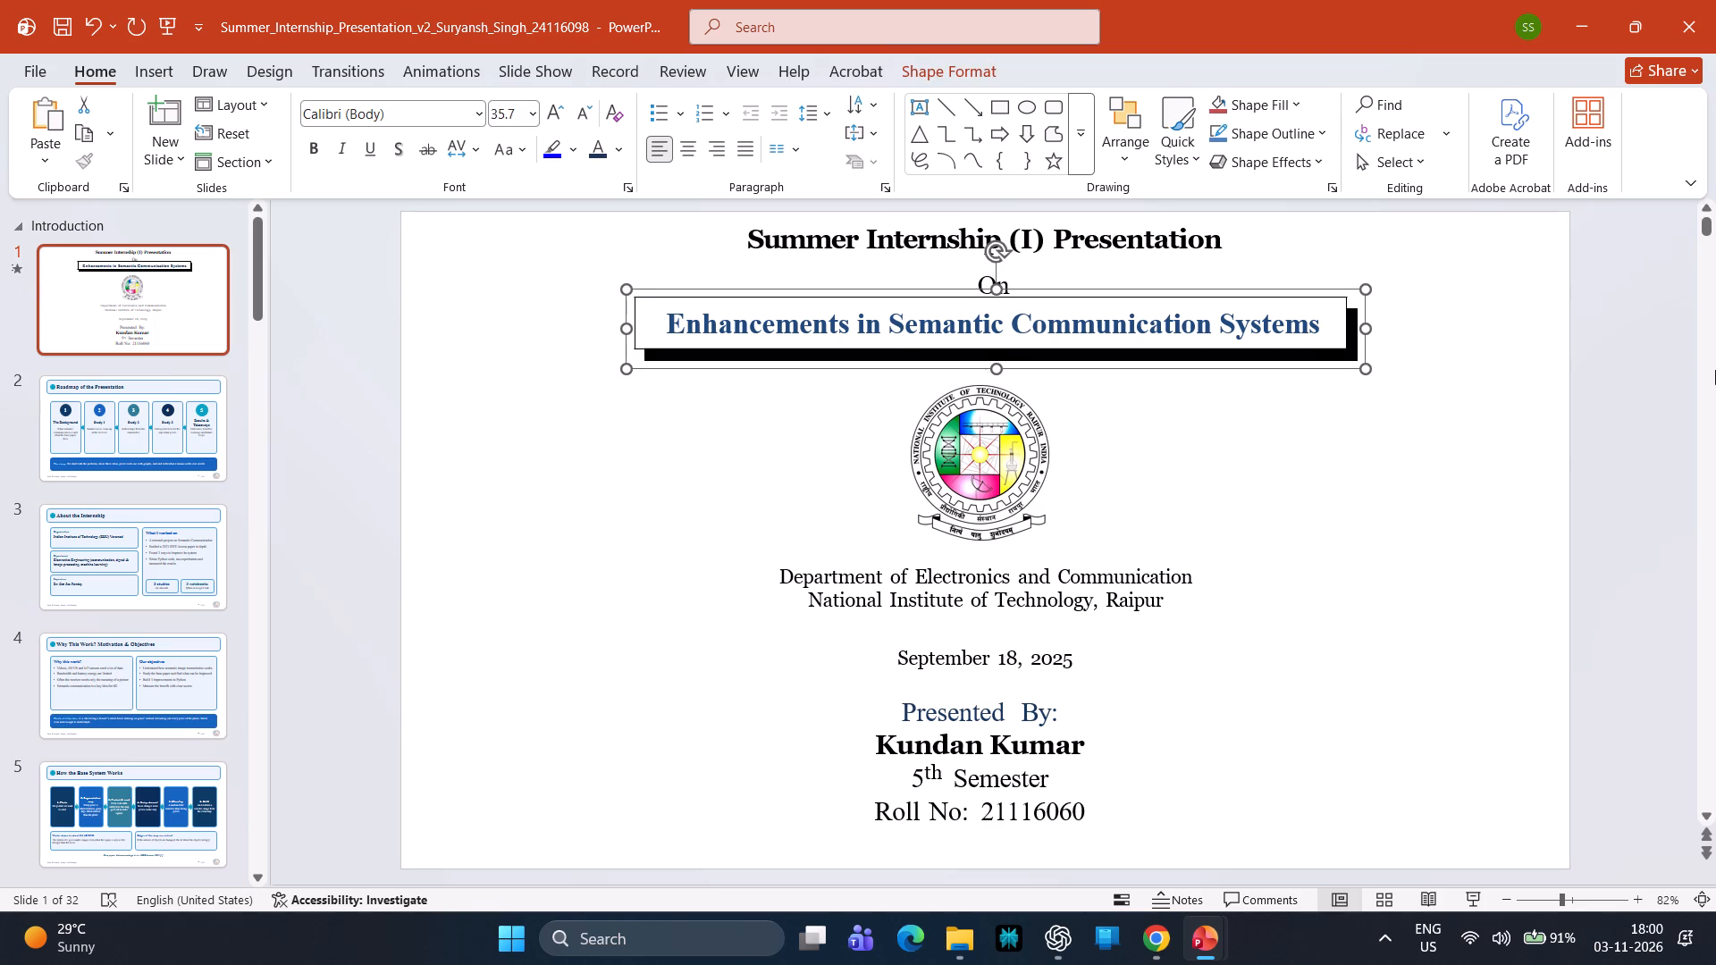
key(Right)
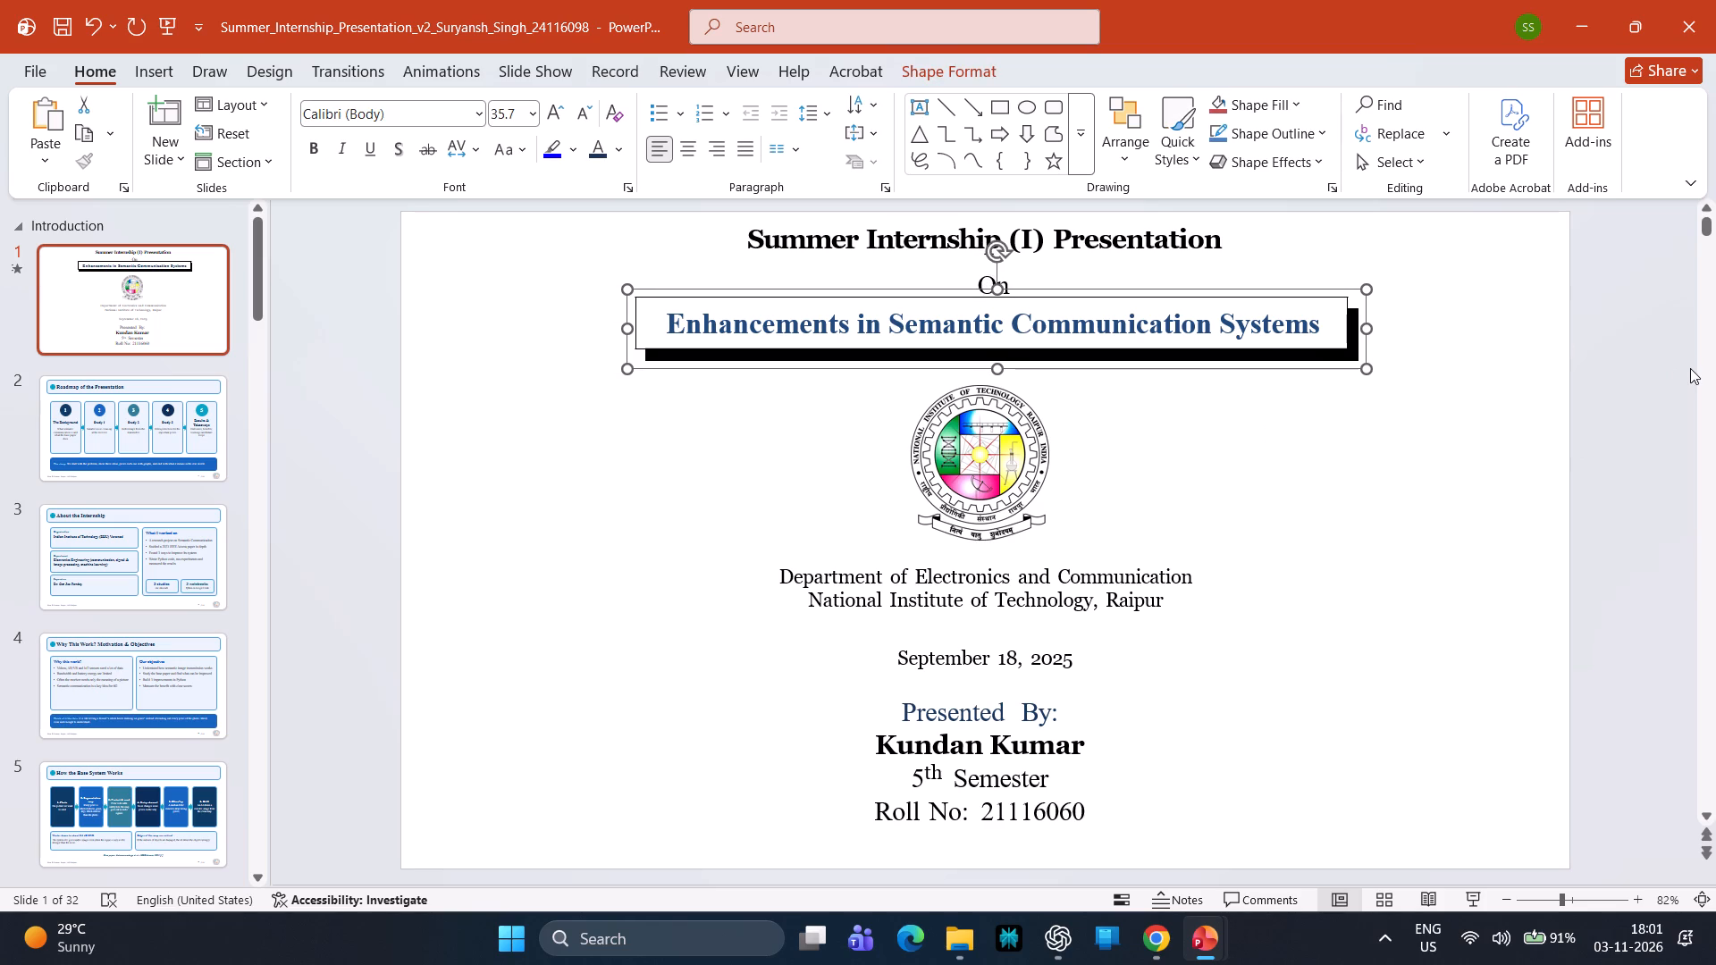
click(1648, 366)
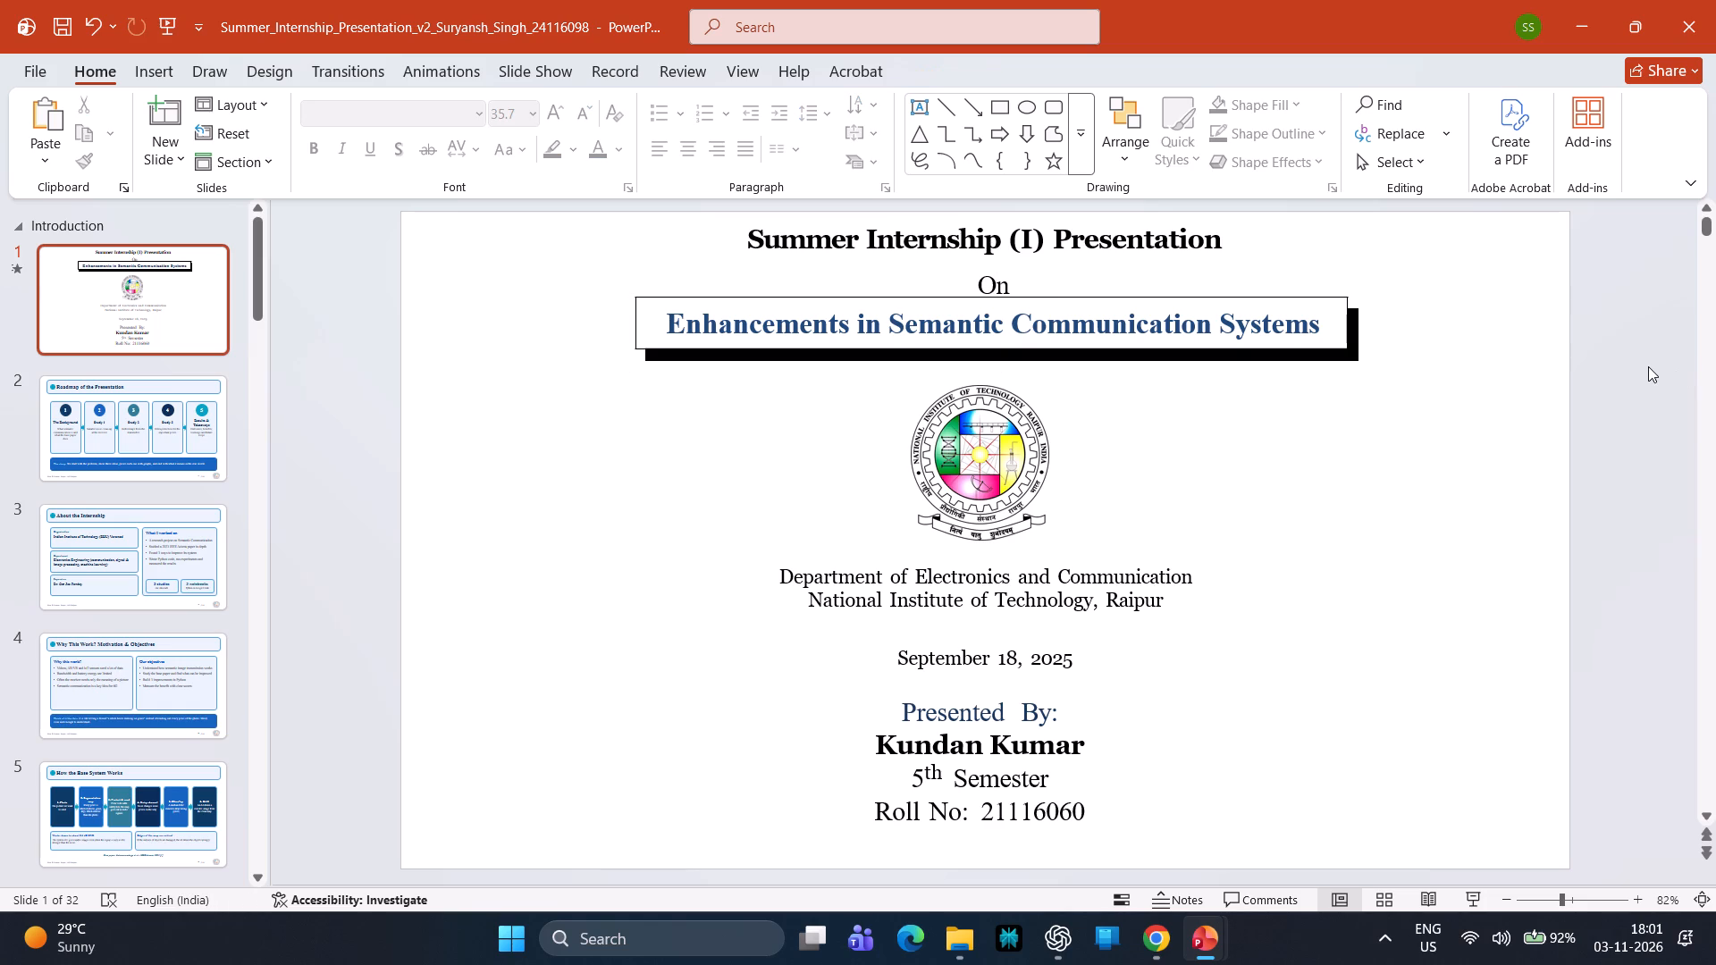
Centre-align the heading "Summer Internship (I) Presentation" on the title slide.
click(1222, 239)
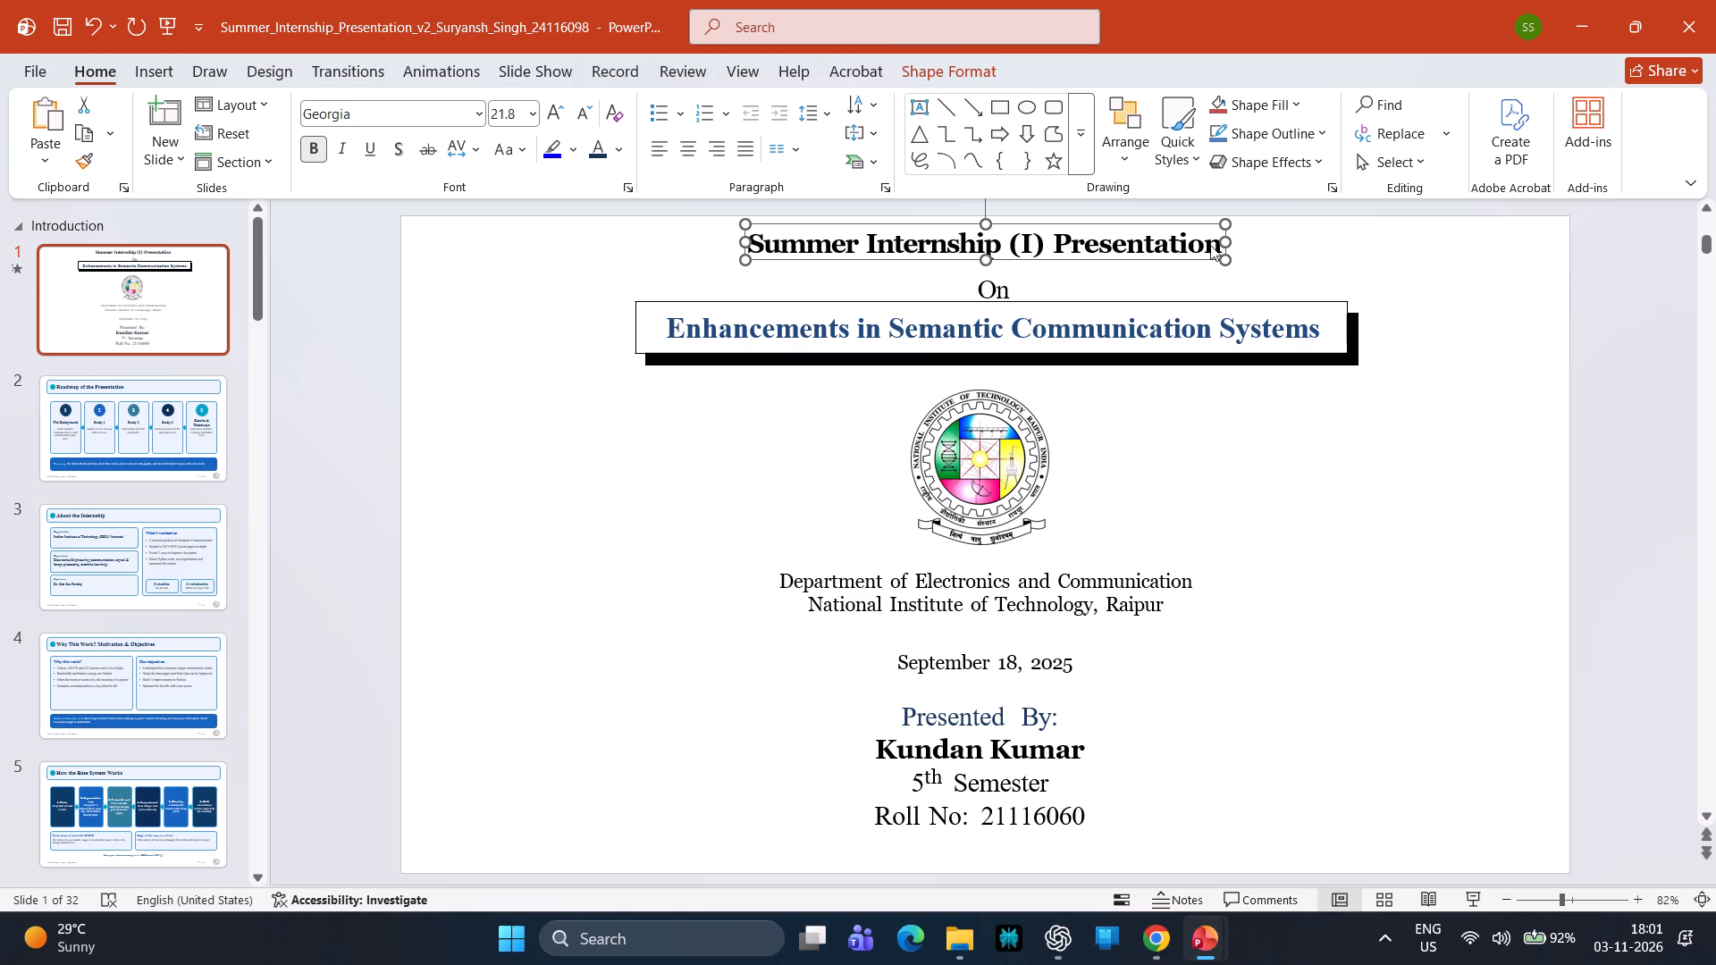
click(691, 155)
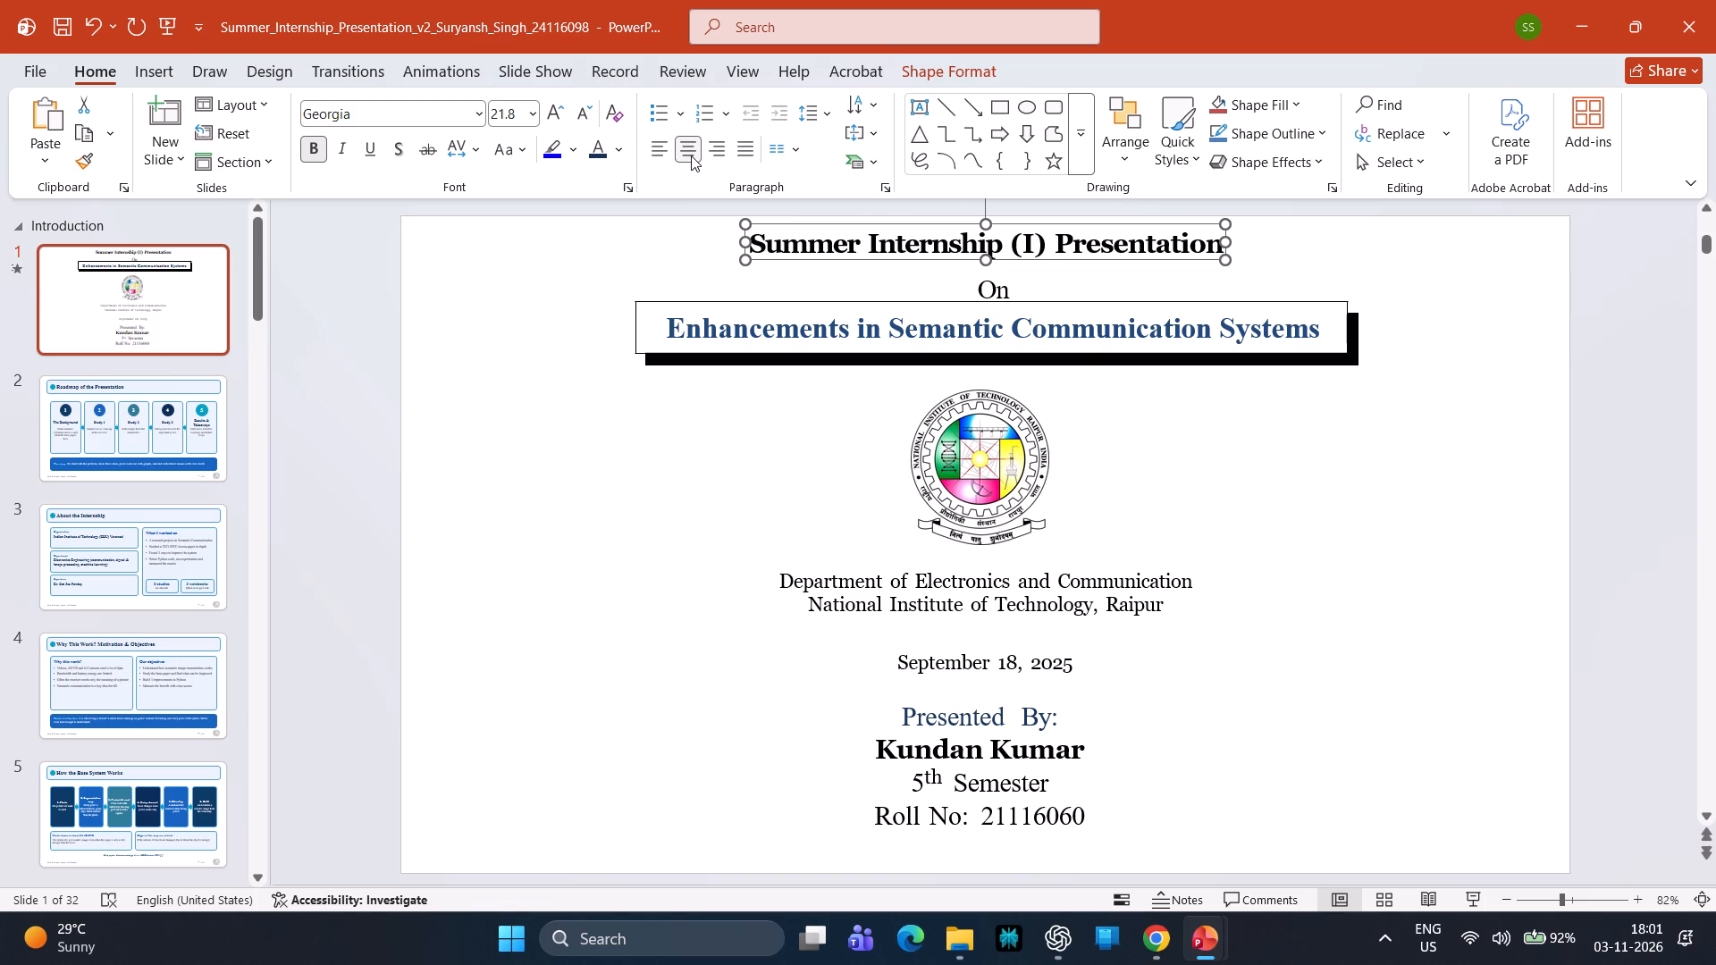
Apply centre text alignment to the shadowed frame behind the title "Enhancements in Semantic Communication Systems".
click(711, 273)
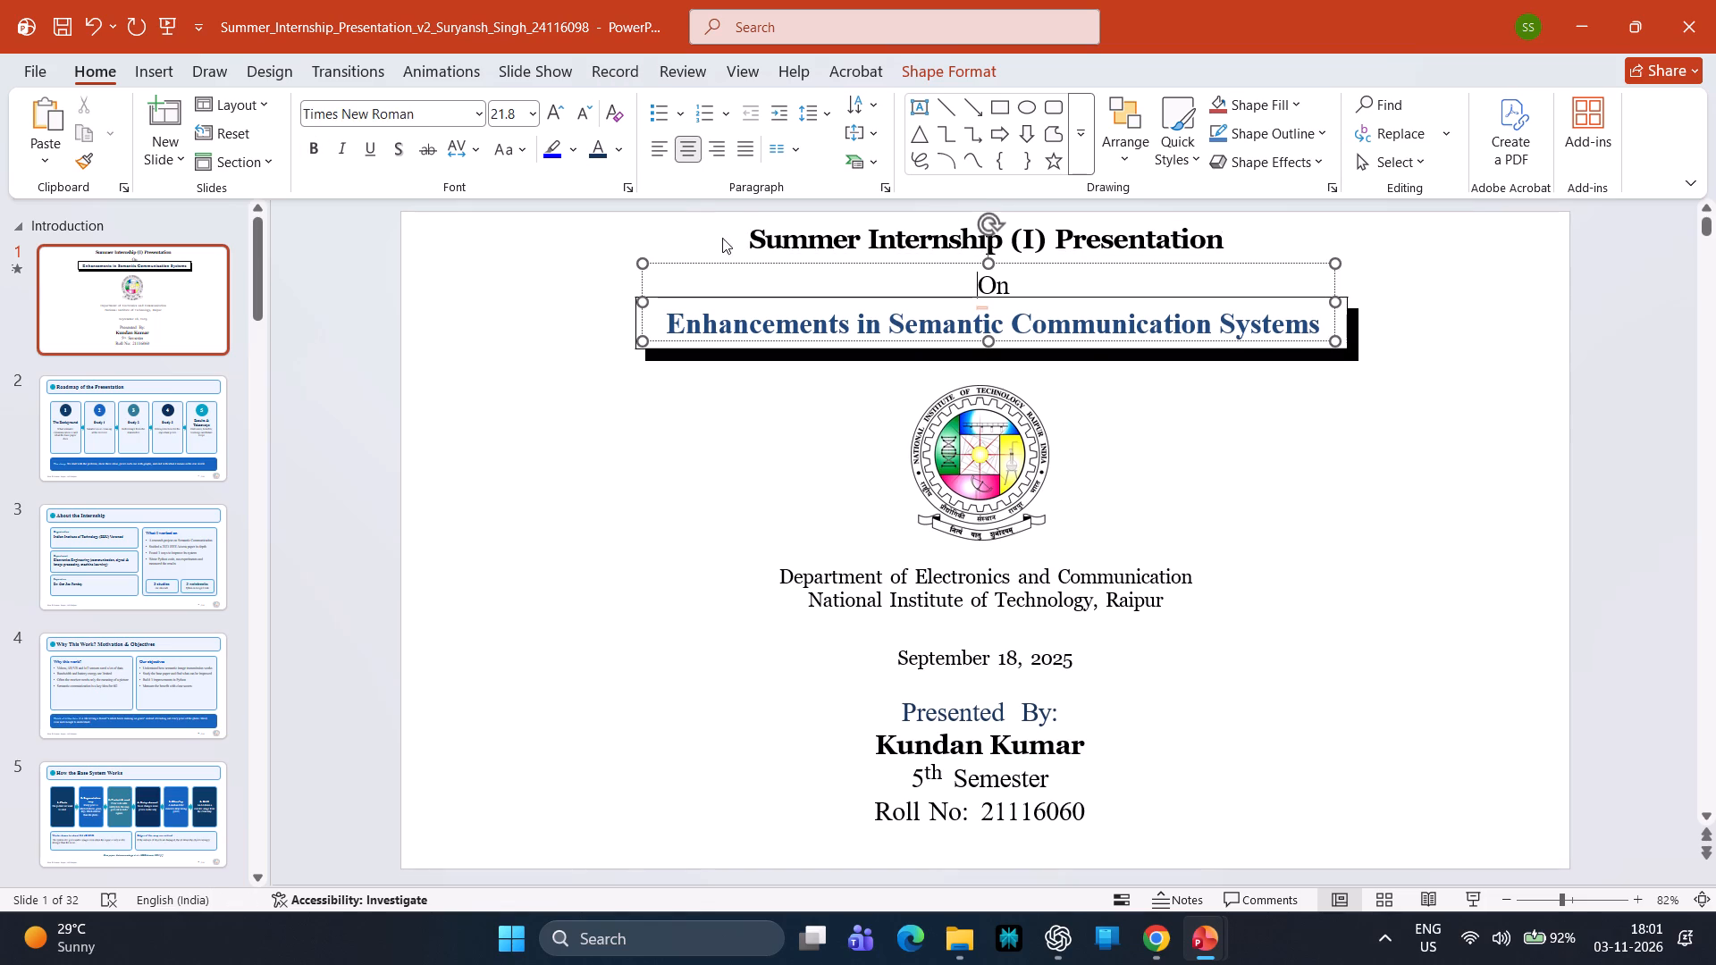
click(754, 365)
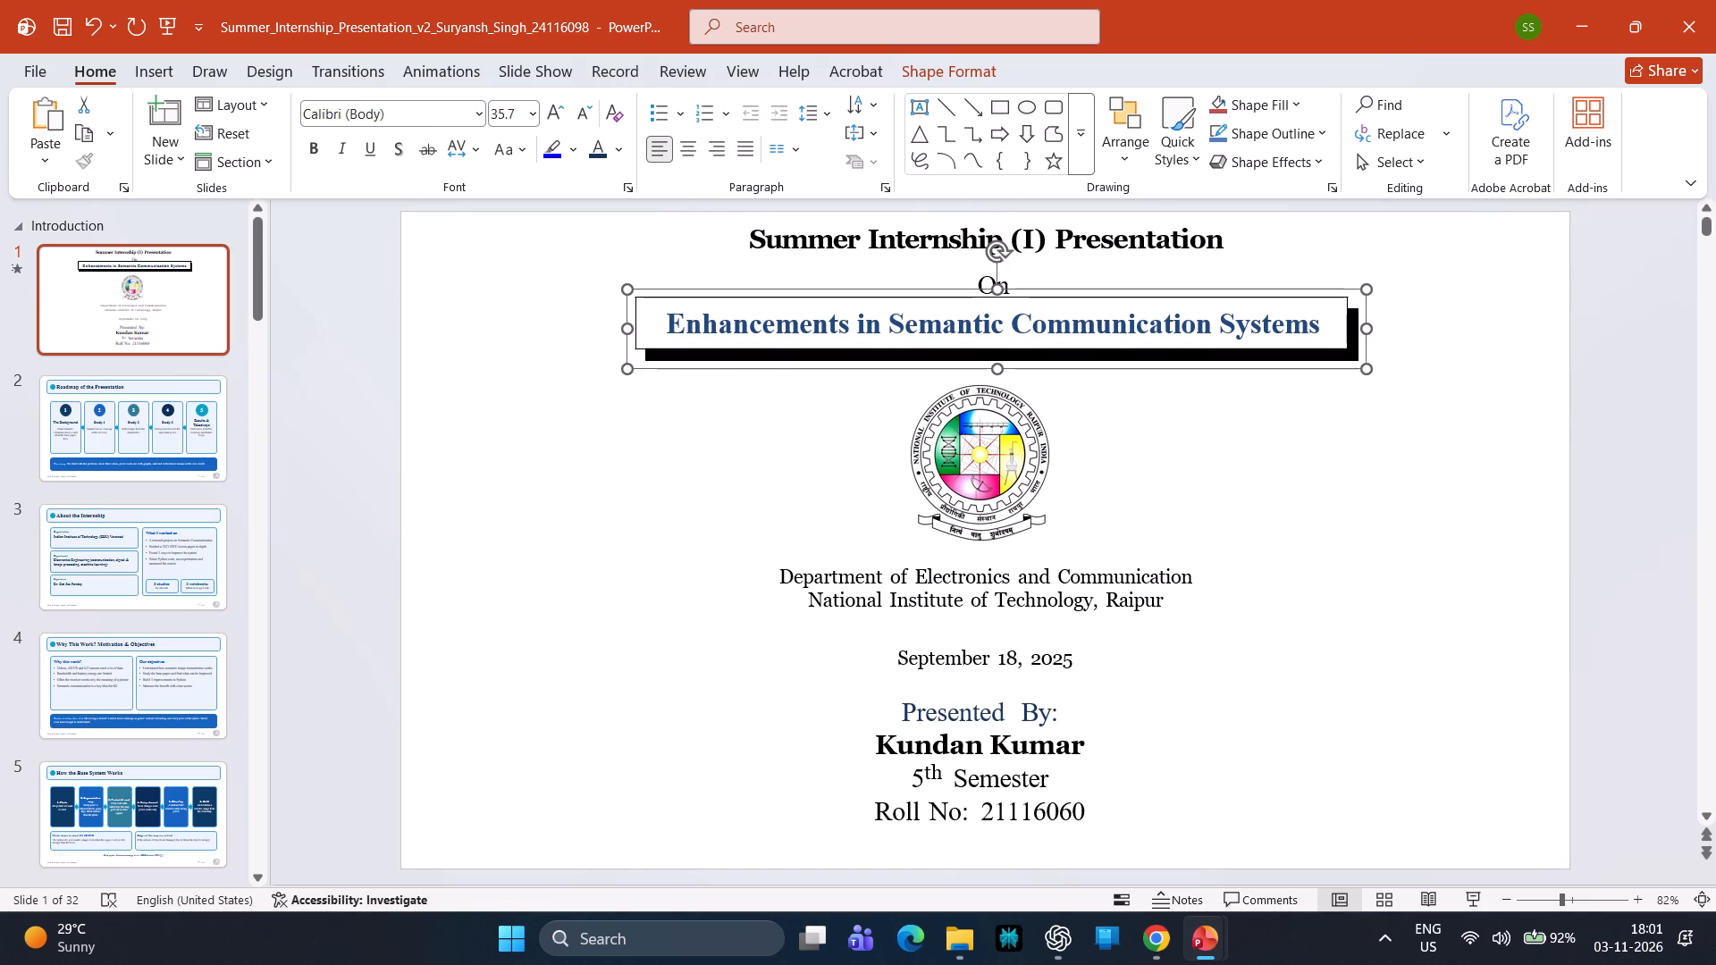
click(693, 156)
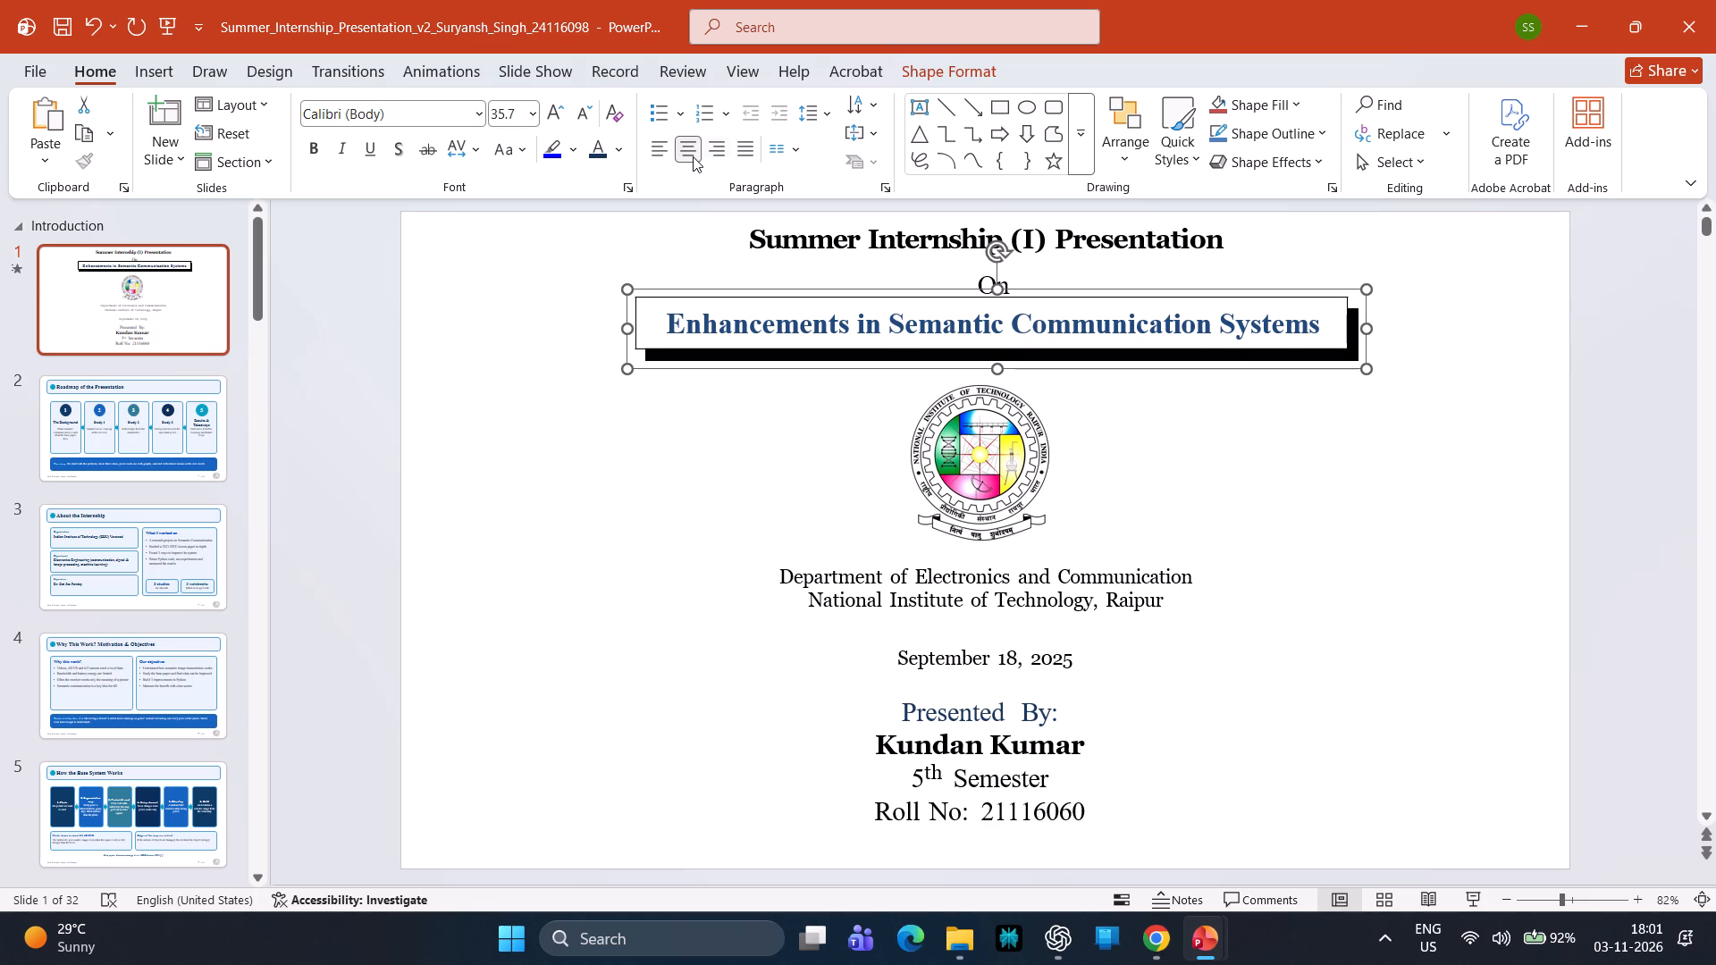
Change the date on the title slide to "November, 2026".
click(1648, 434)
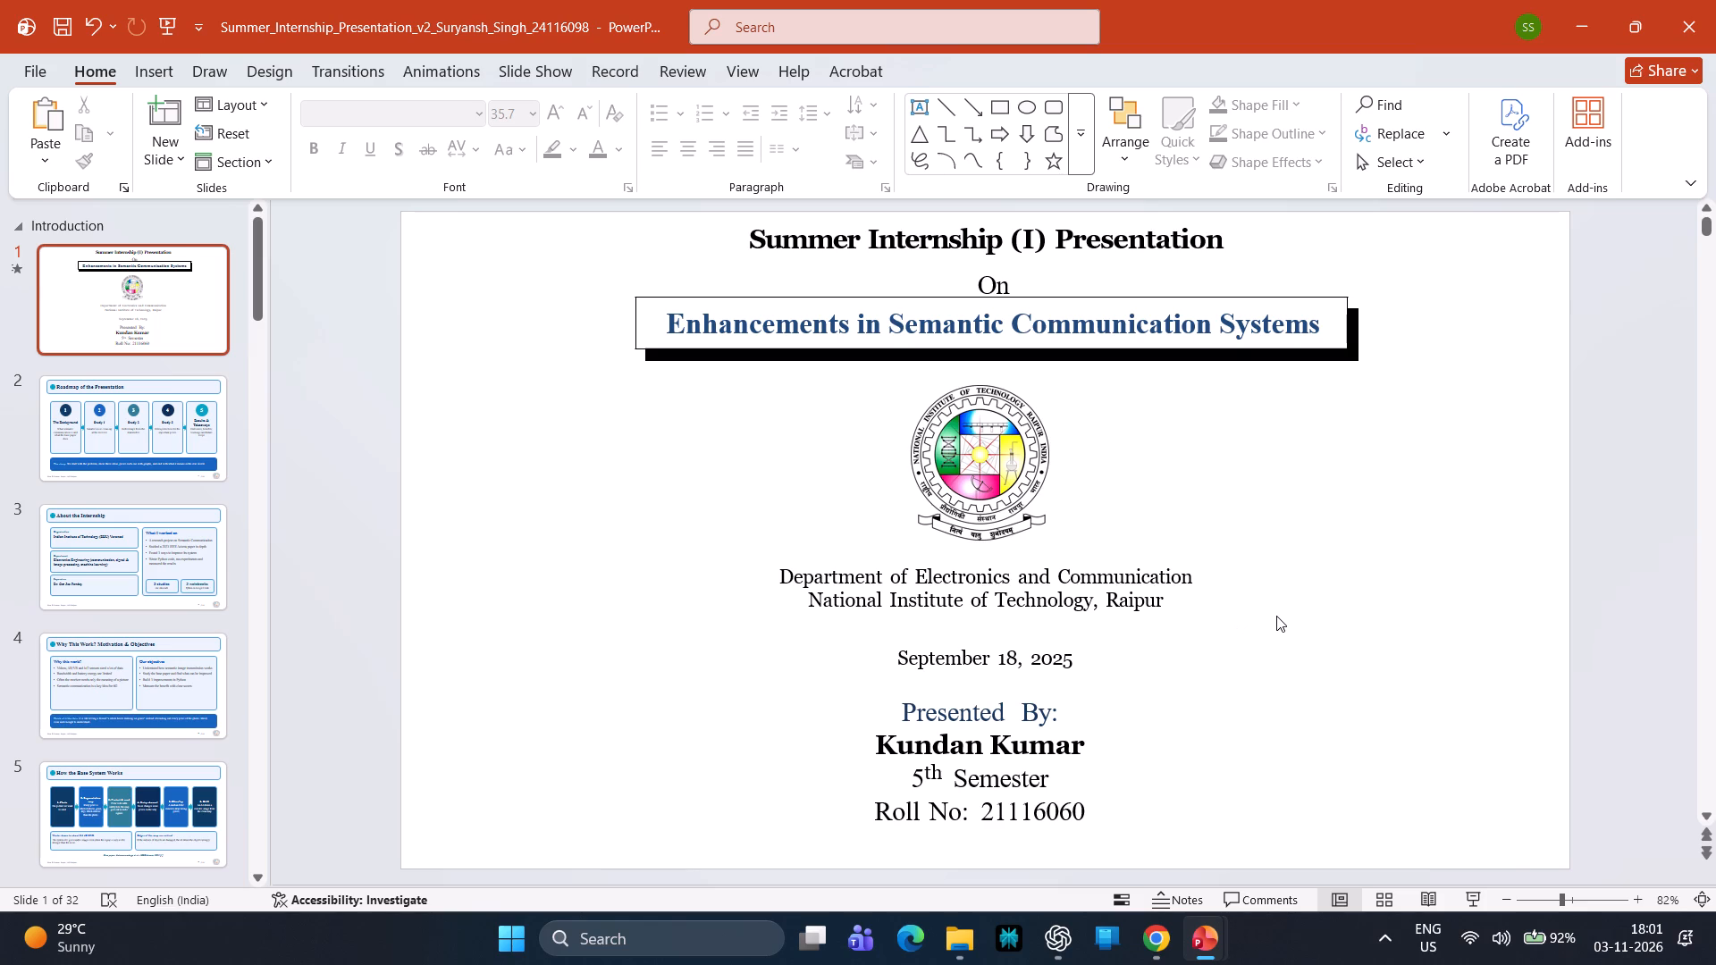
scroll(1276, 616, up, 1)
drag(1020, 658, 921, 659)
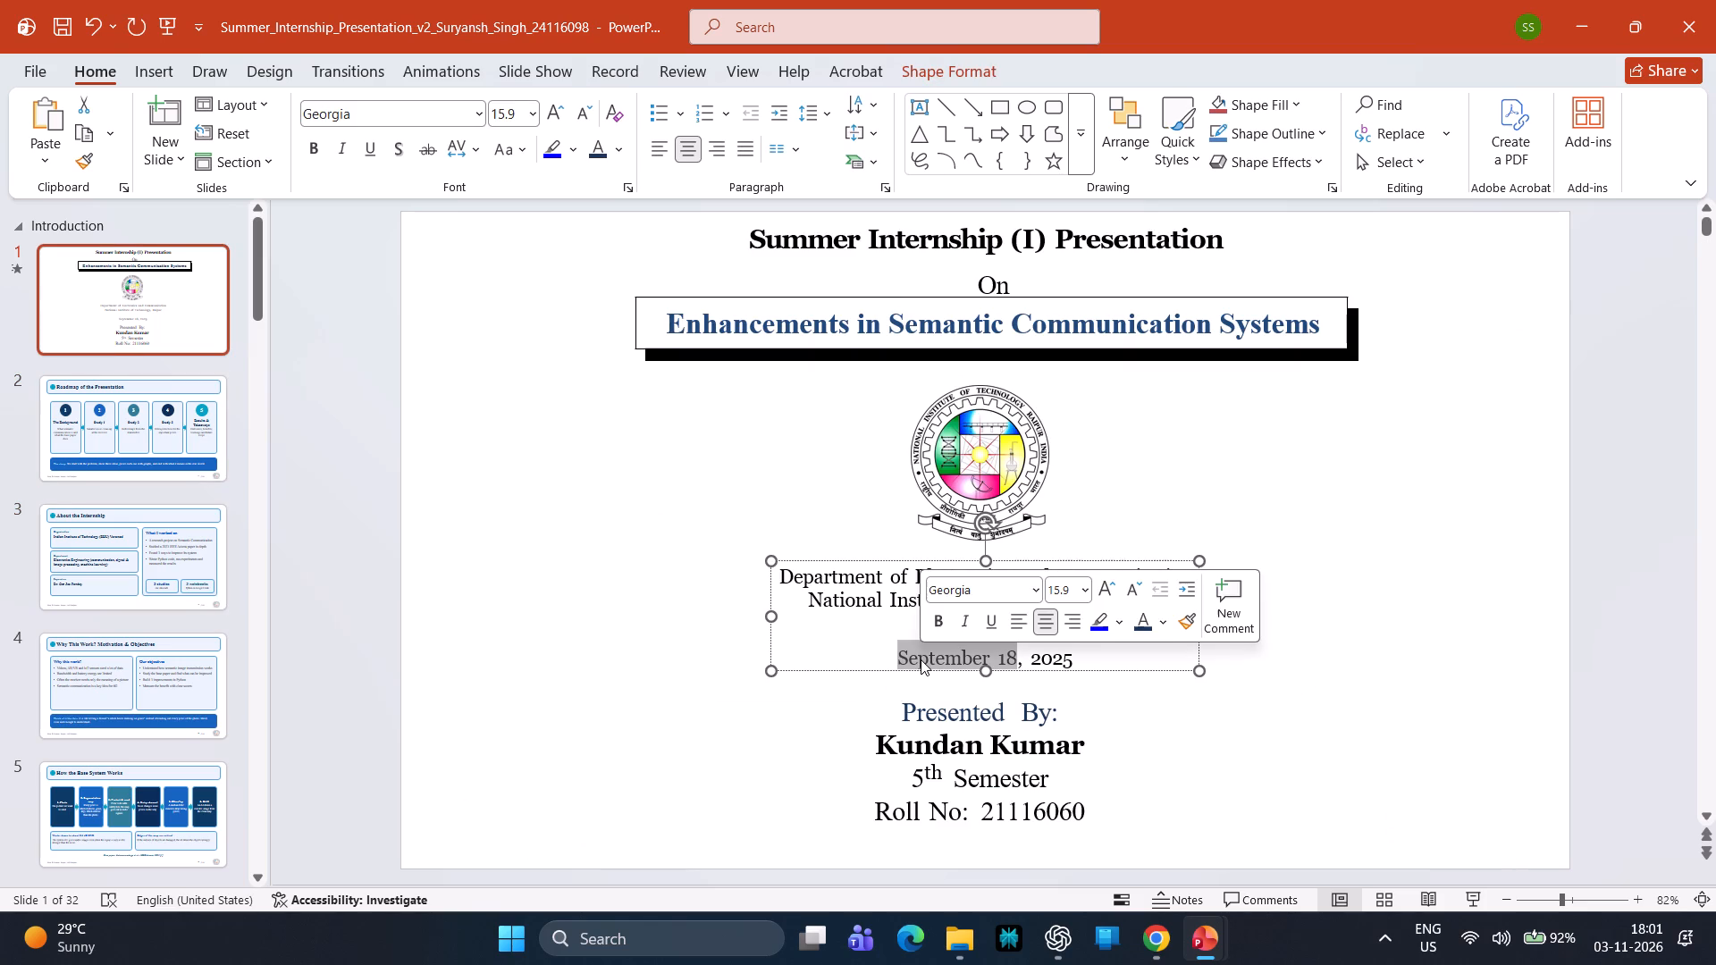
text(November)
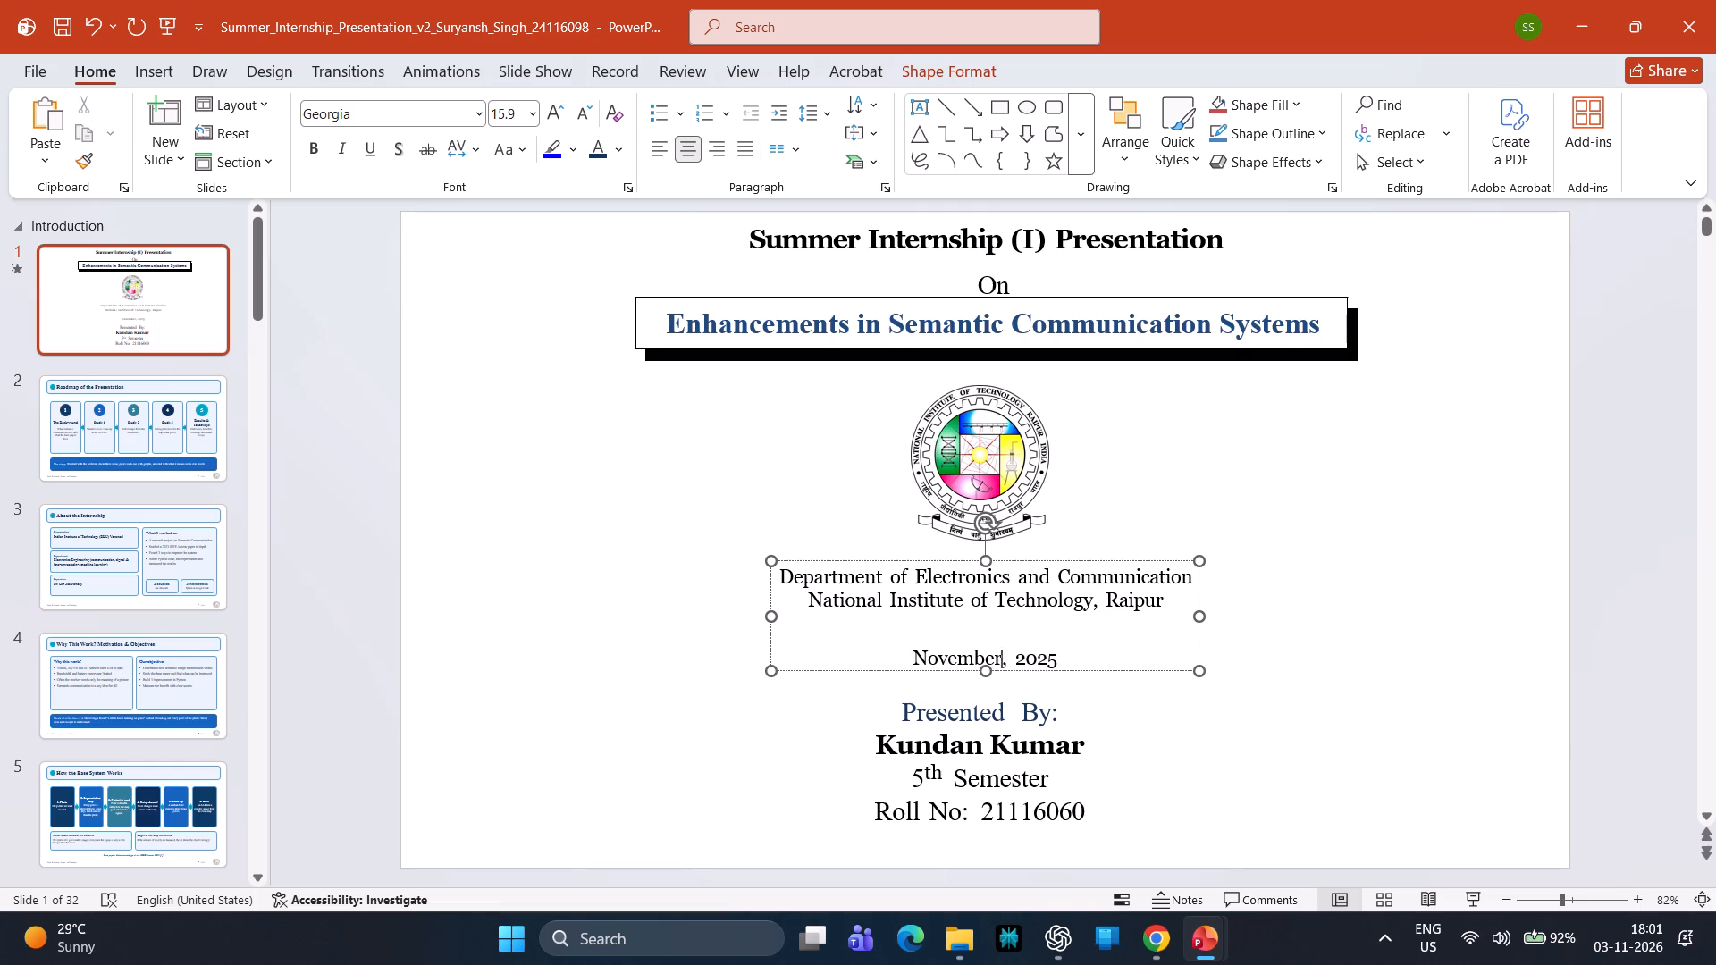
click(1054, 660)
key(BackSpace)
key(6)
click(1585, 584)
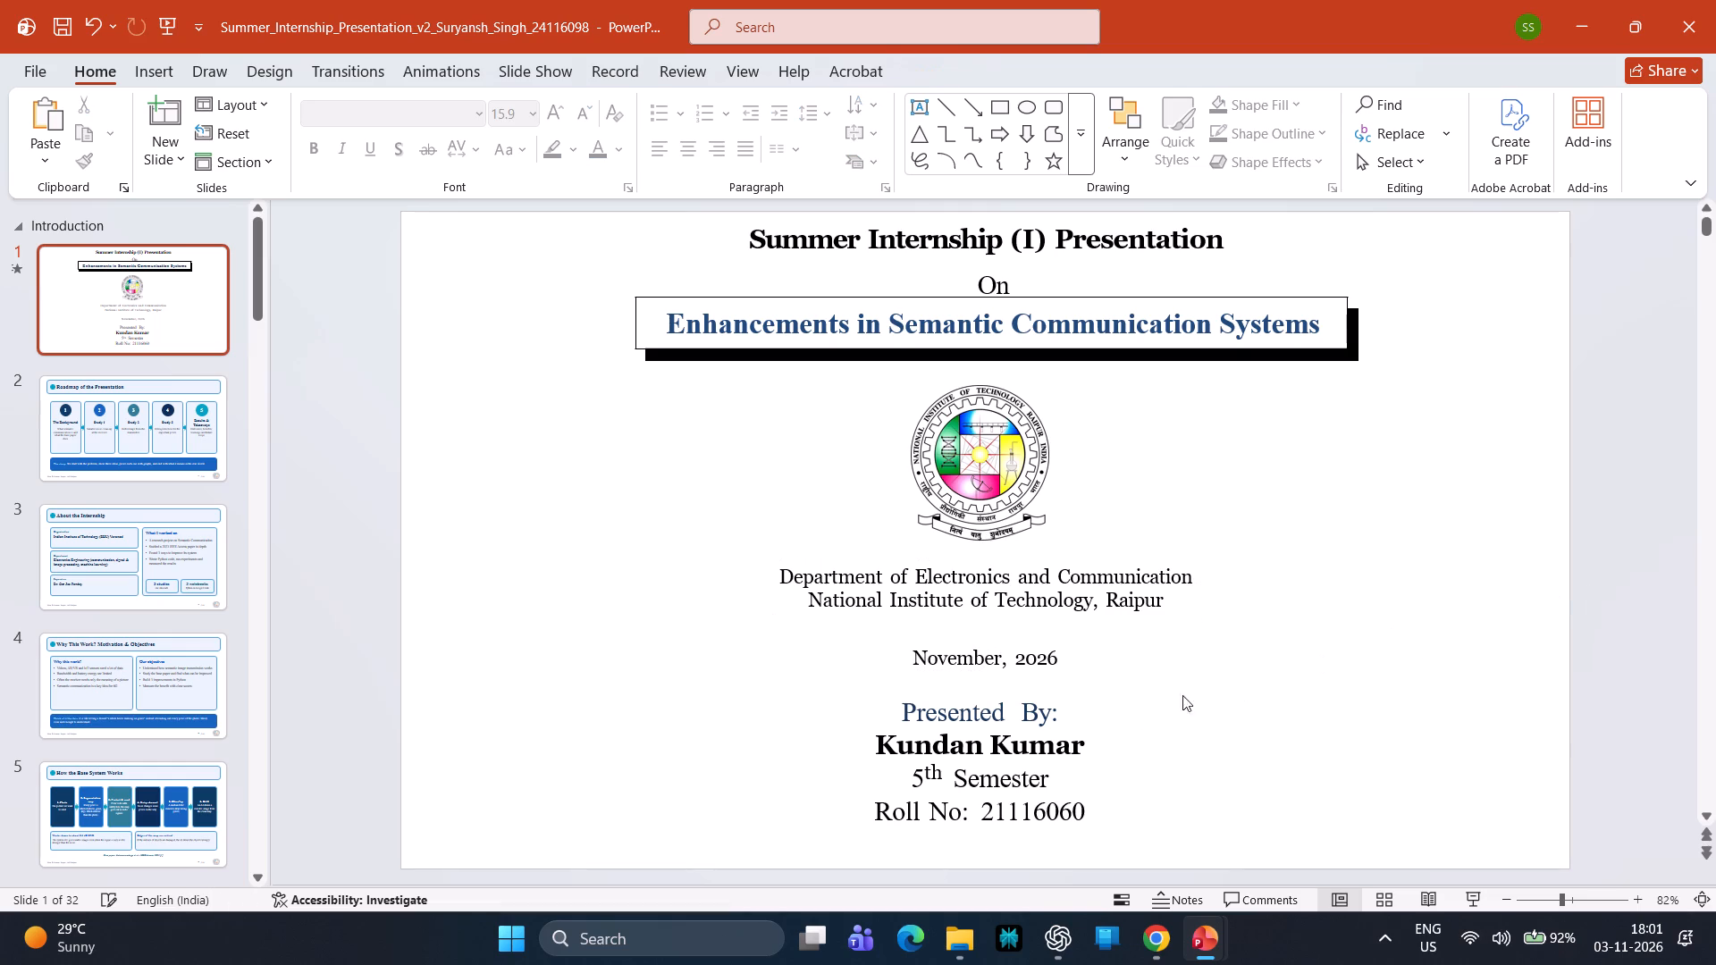
Replace the sample presenter's name under "Presented By:" with the internship student's own name.
drag(1093, 748, 925, 748)
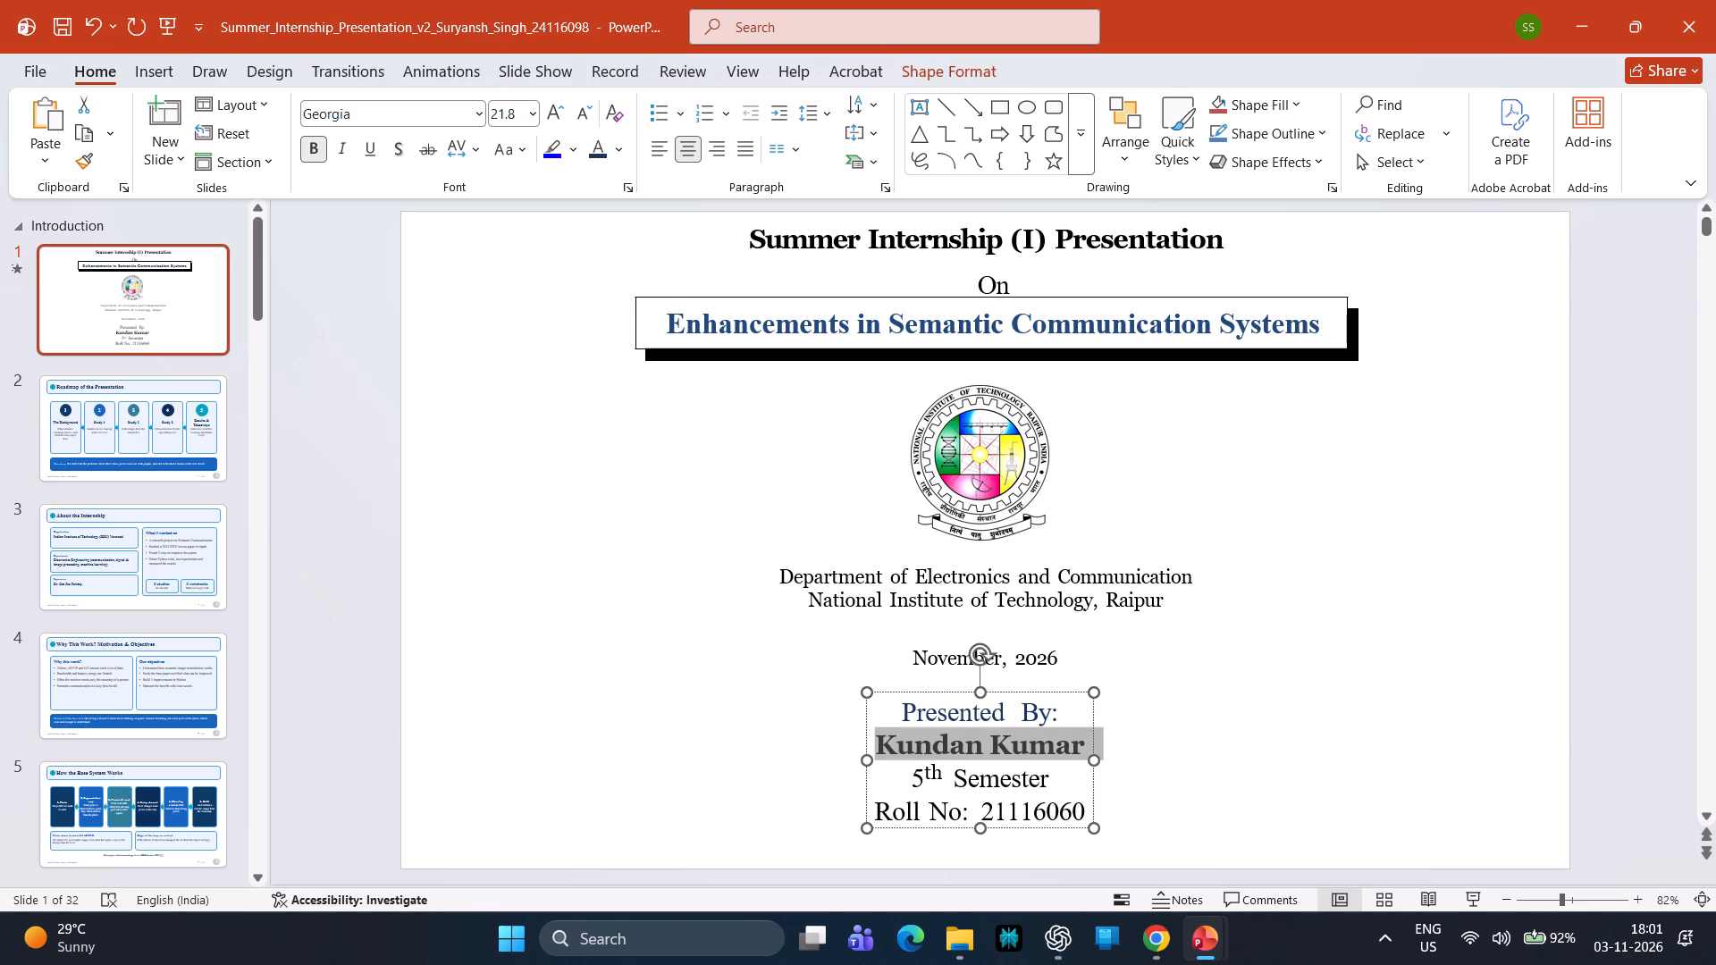
drag(925, 748, 927, 748)
click(1088, 756)
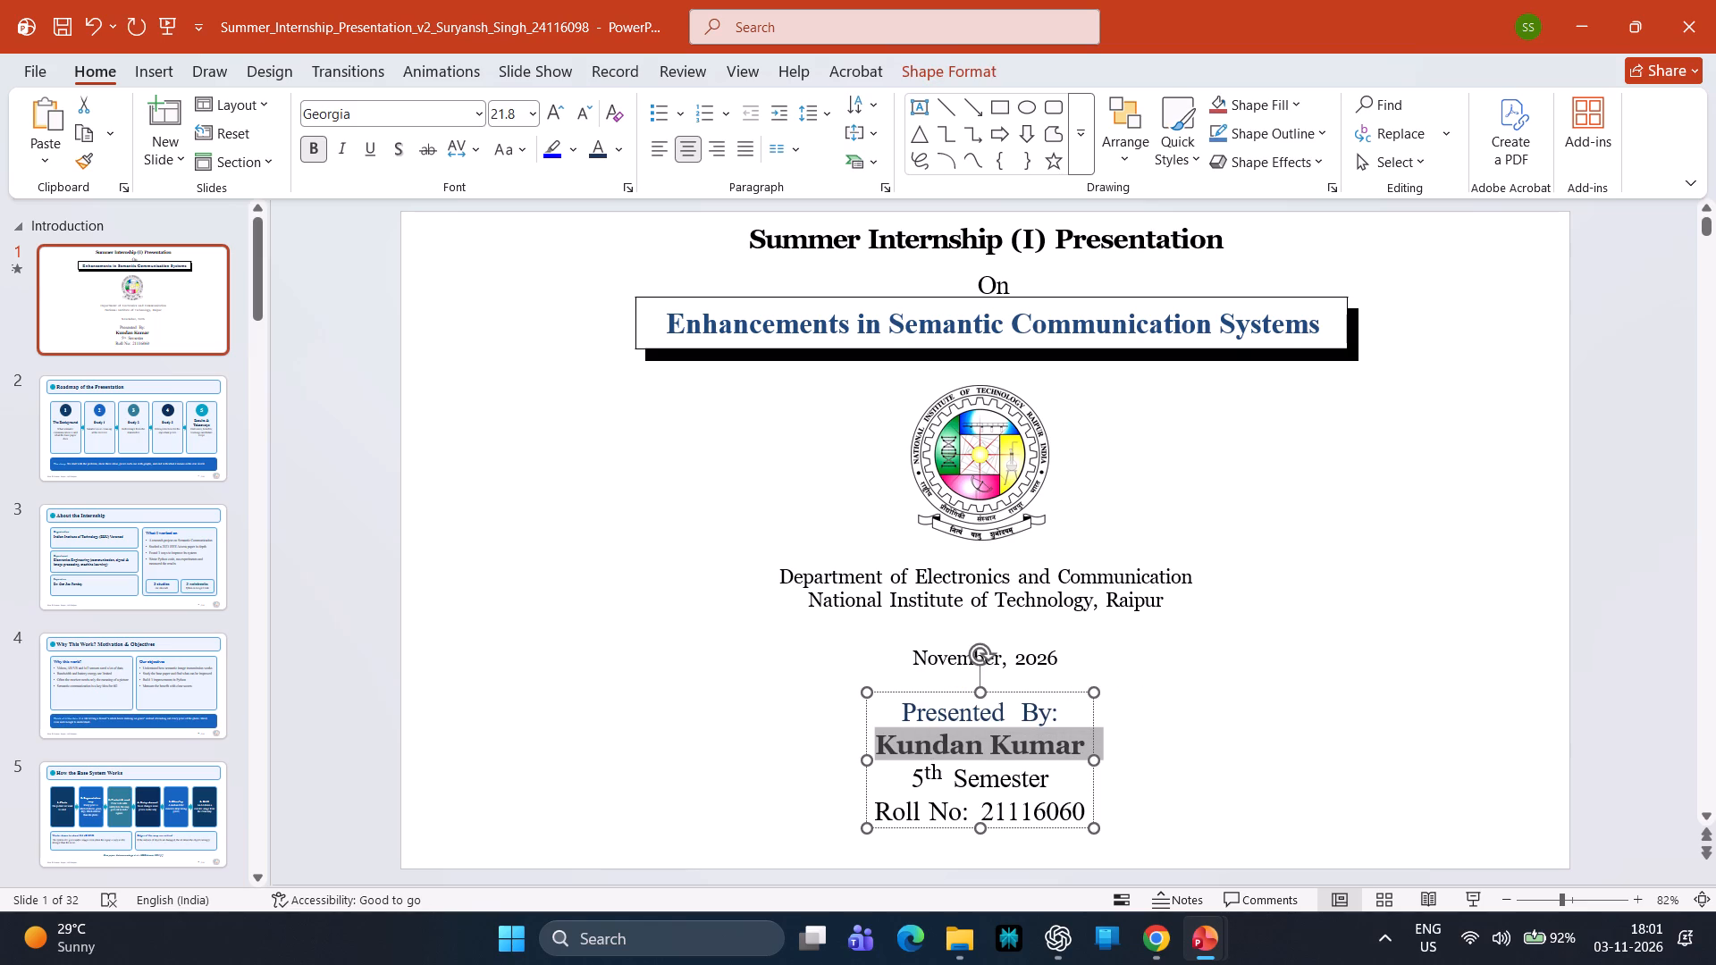
click(1080, 746)
key(BackSpace)
key(BackSpace)
key(BackSpace)
key(BackSpace)
key(BackSpace)
key(BackSpace)
key(BackSpace)
key(BackSpace)
key(BackSpace)
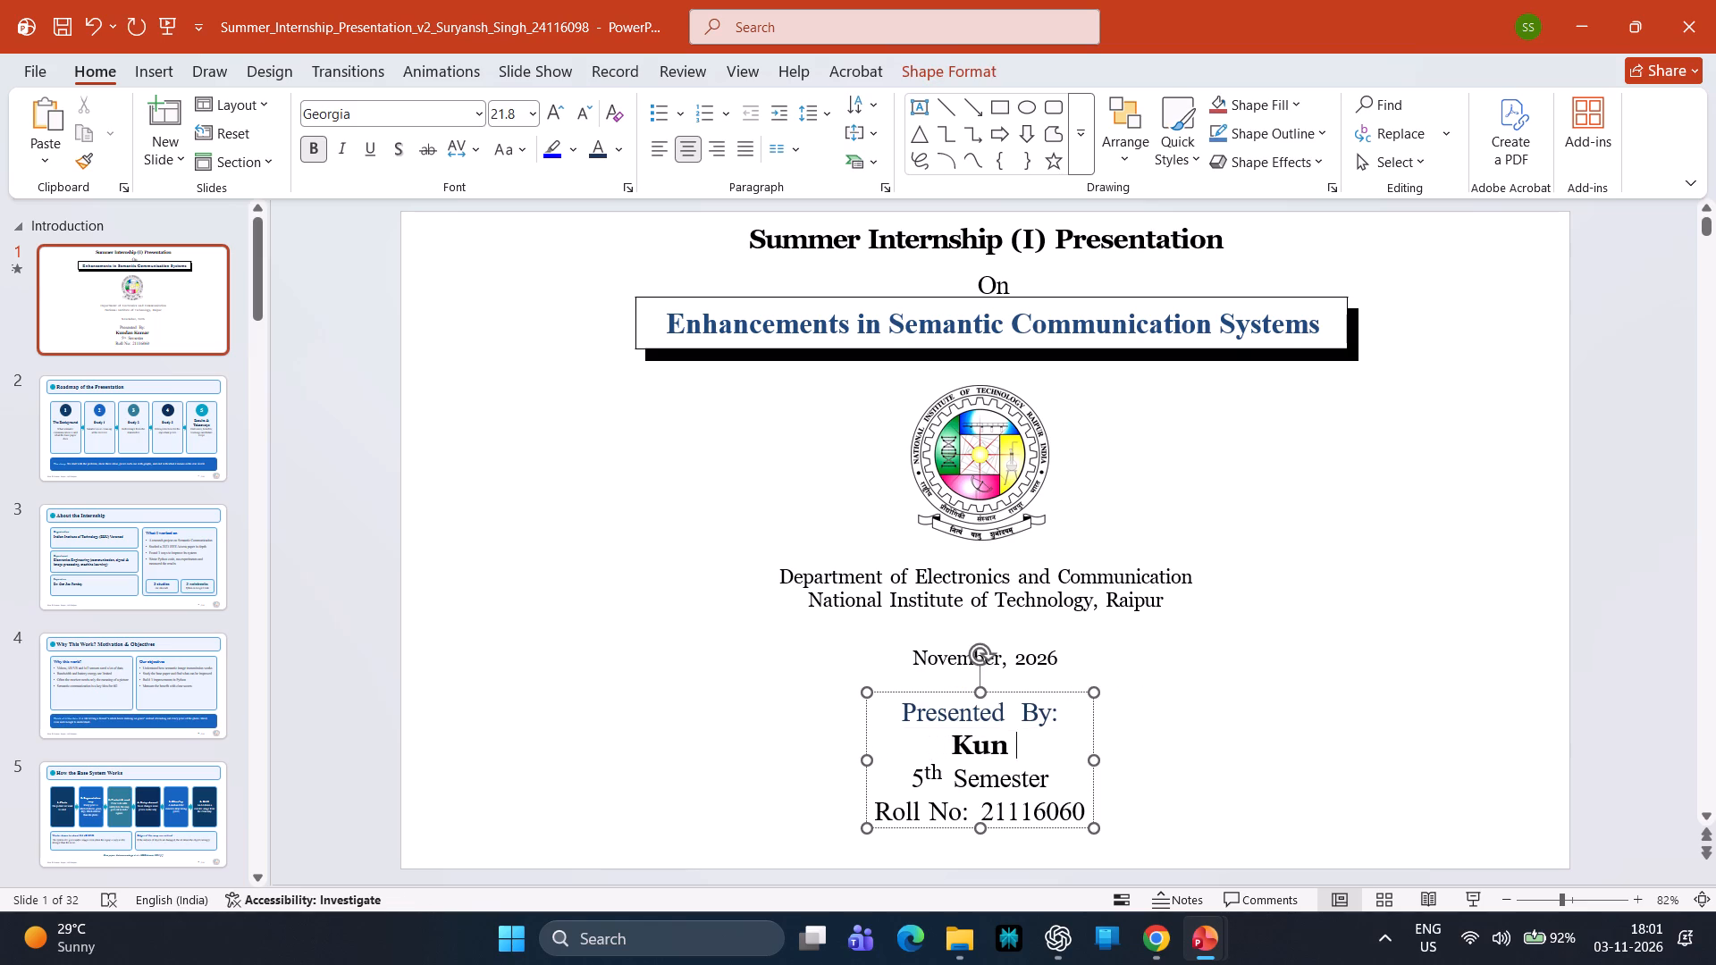
key(BackSpace)
key(BackSpace)
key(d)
key(BackSpace)
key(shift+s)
key(Left)
key(BackSpace)
key(Right)
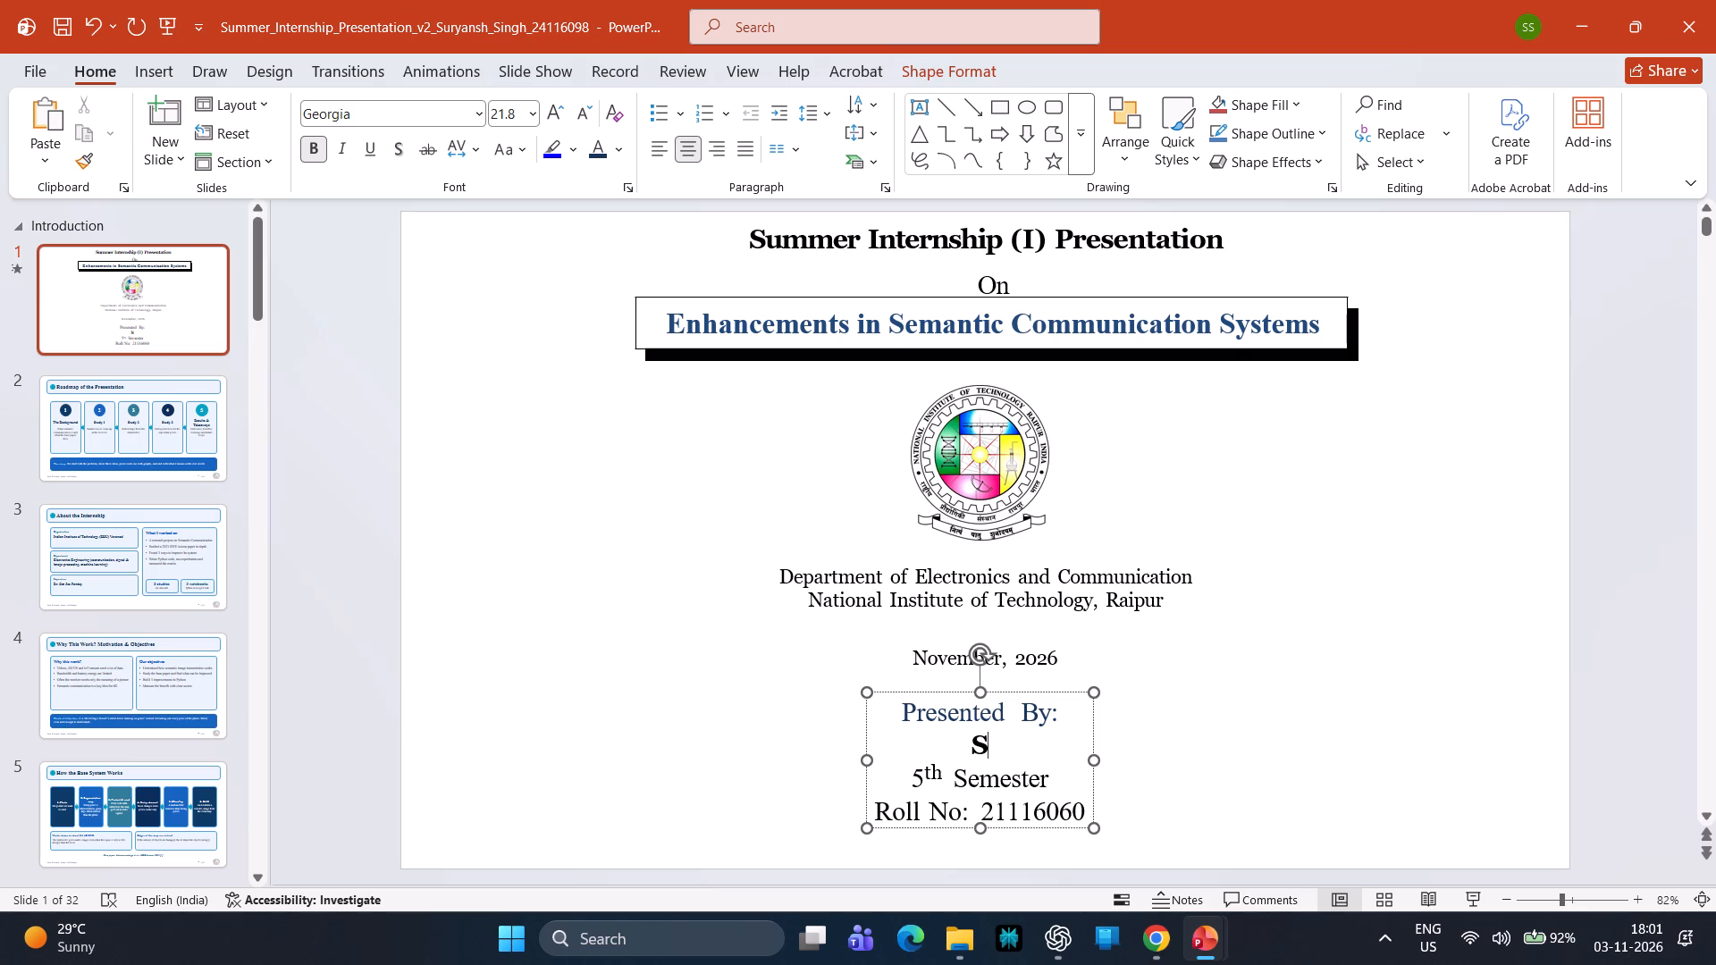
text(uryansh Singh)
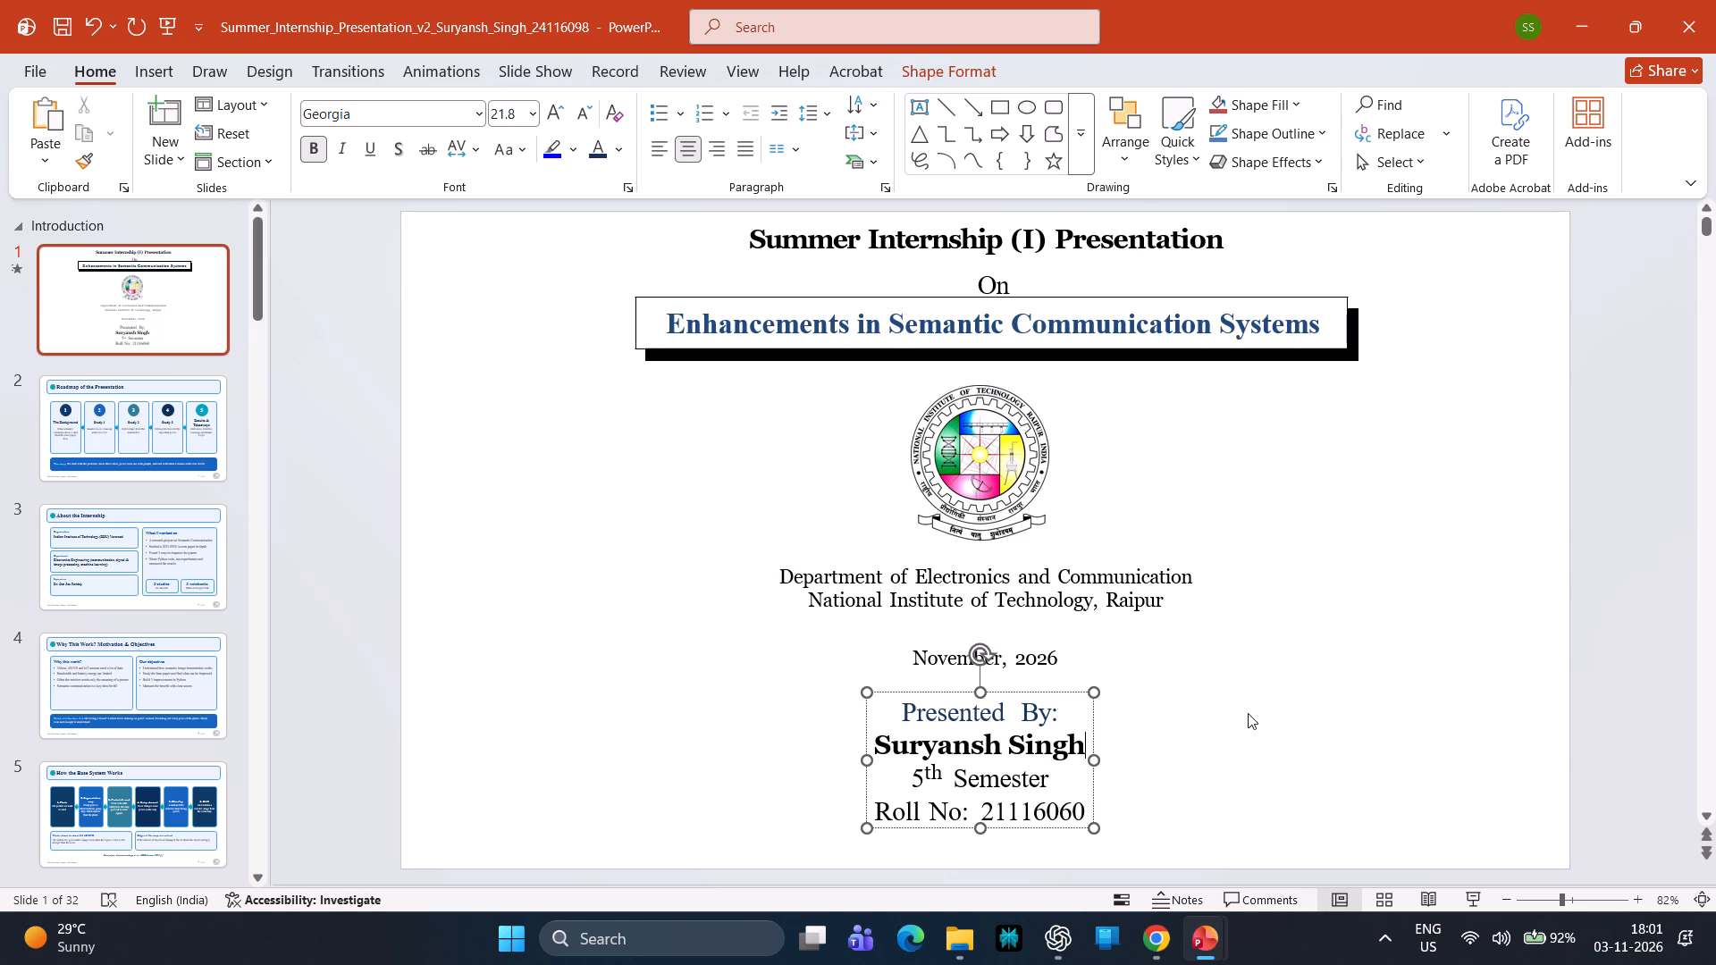
click(1609, 653)
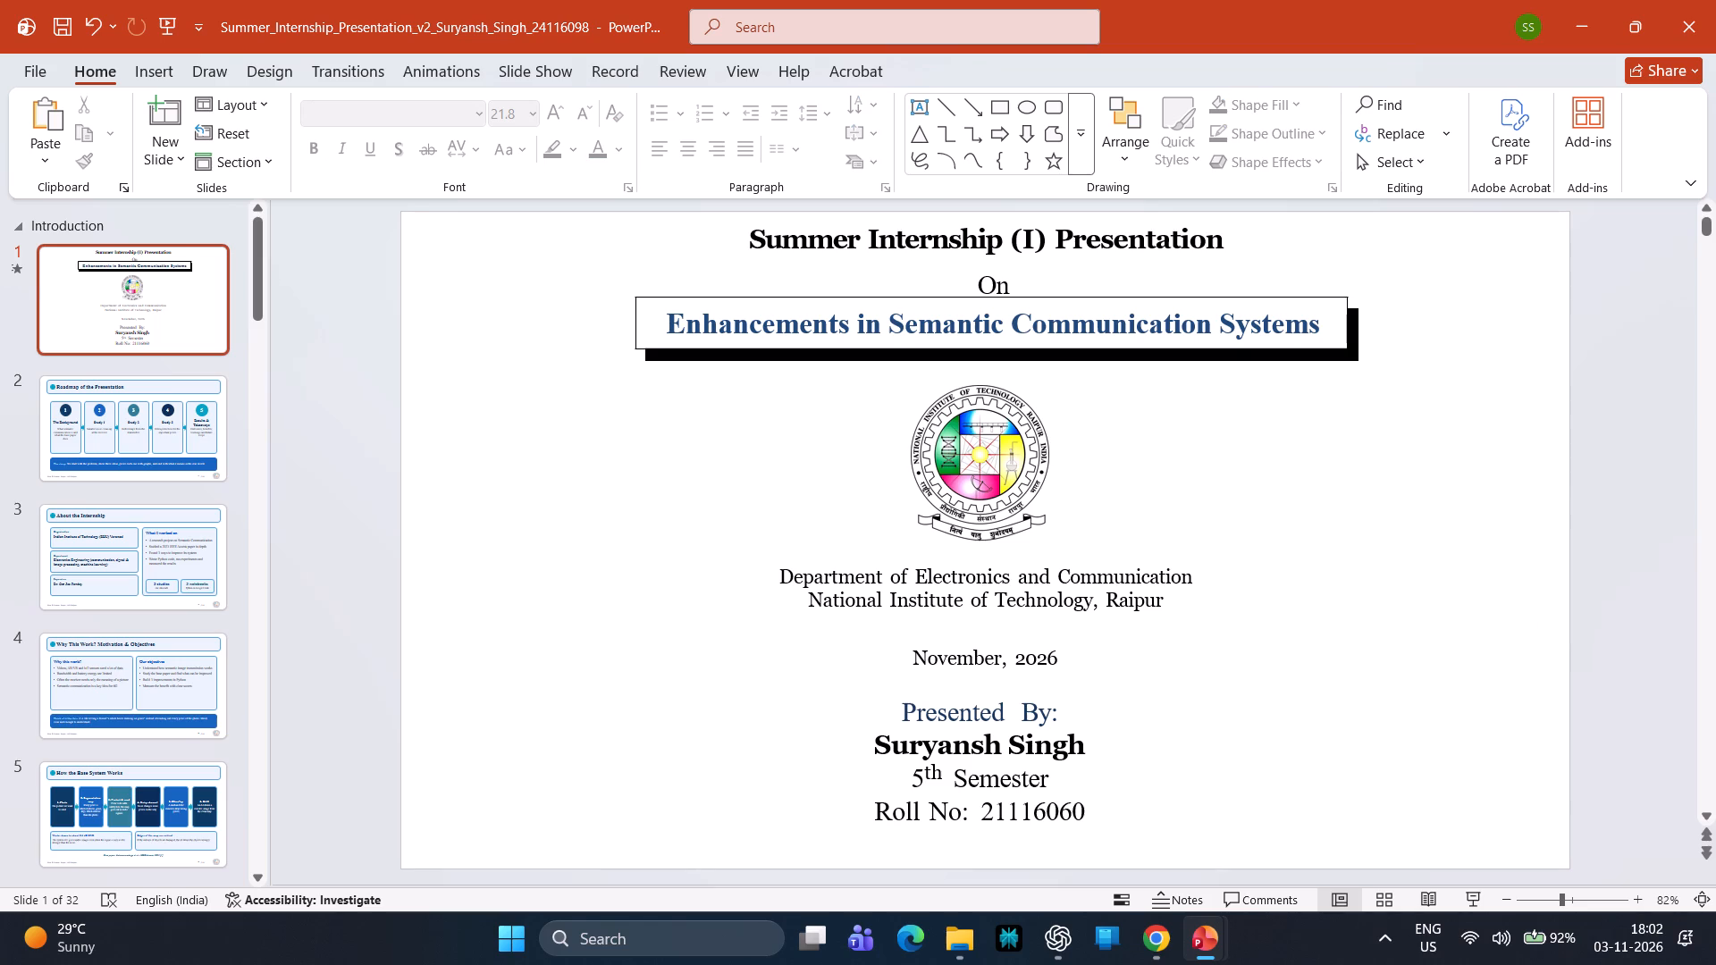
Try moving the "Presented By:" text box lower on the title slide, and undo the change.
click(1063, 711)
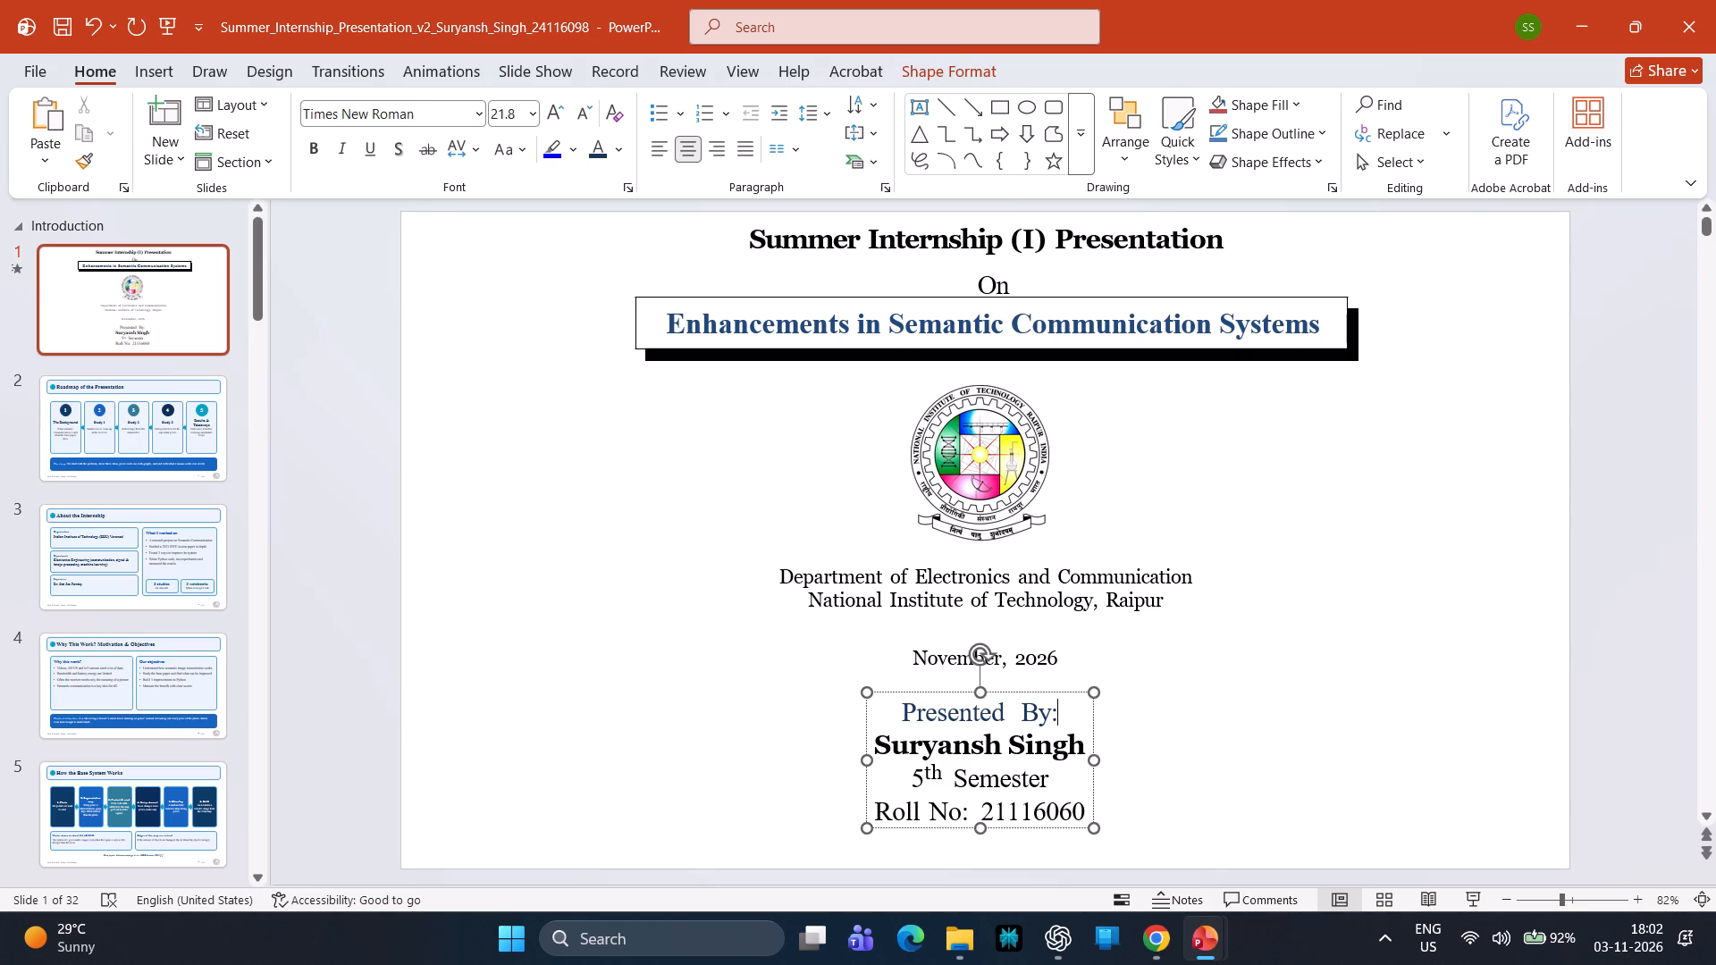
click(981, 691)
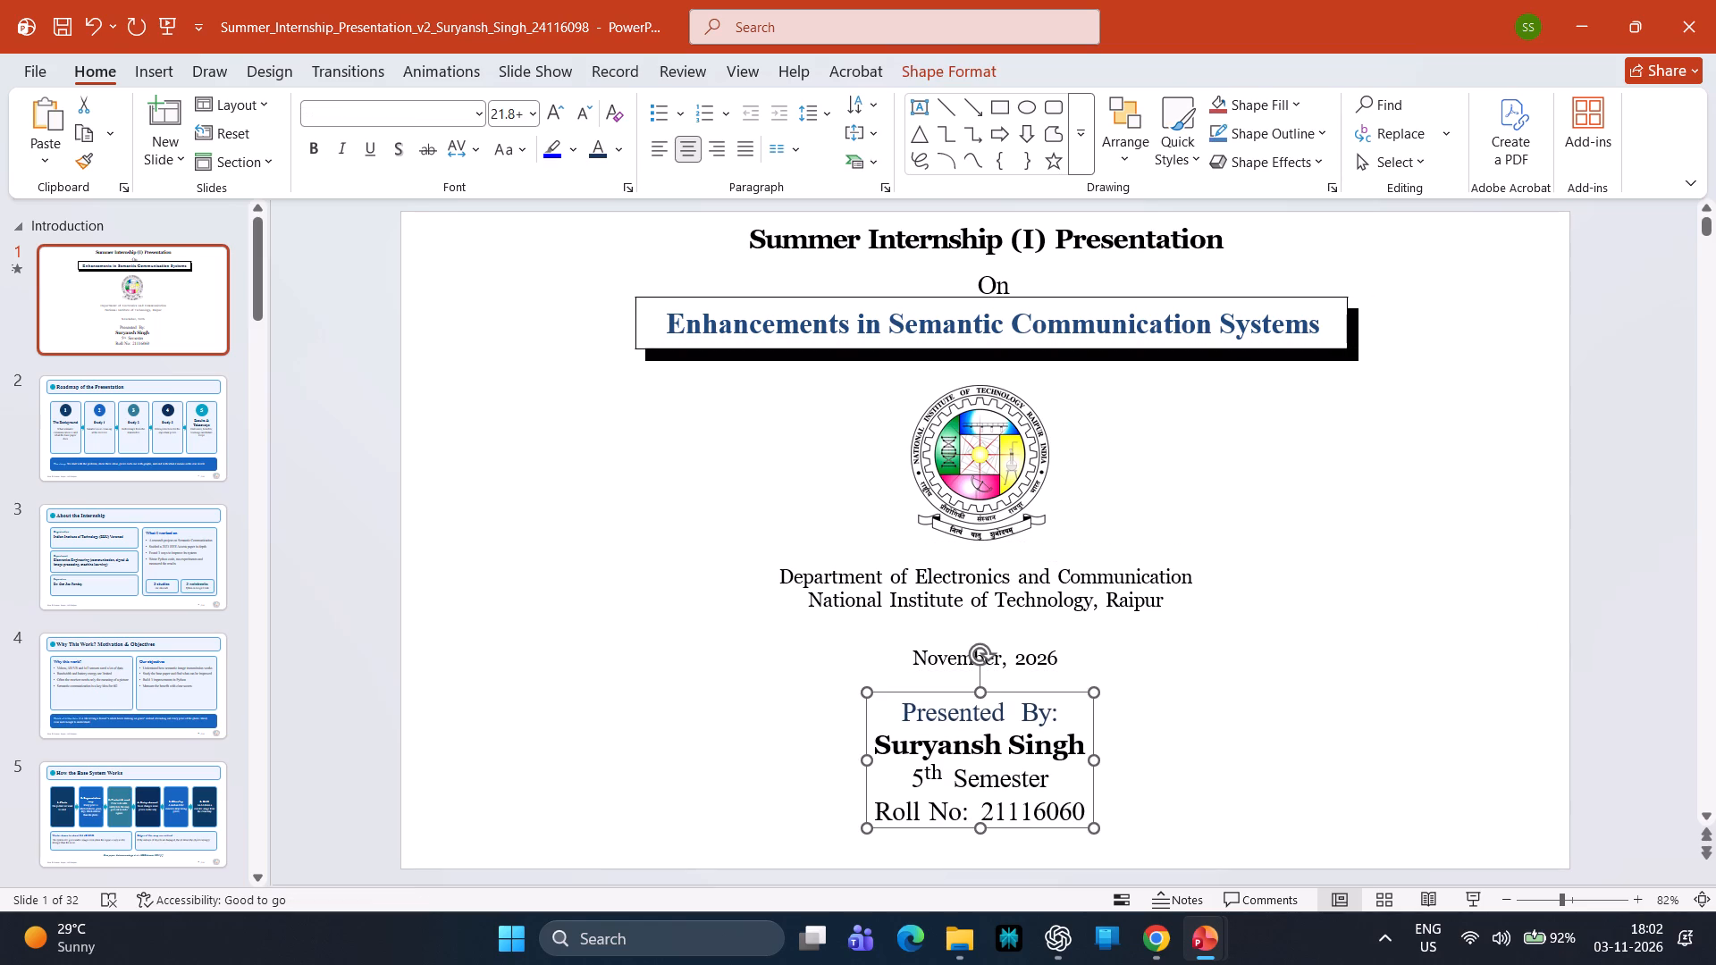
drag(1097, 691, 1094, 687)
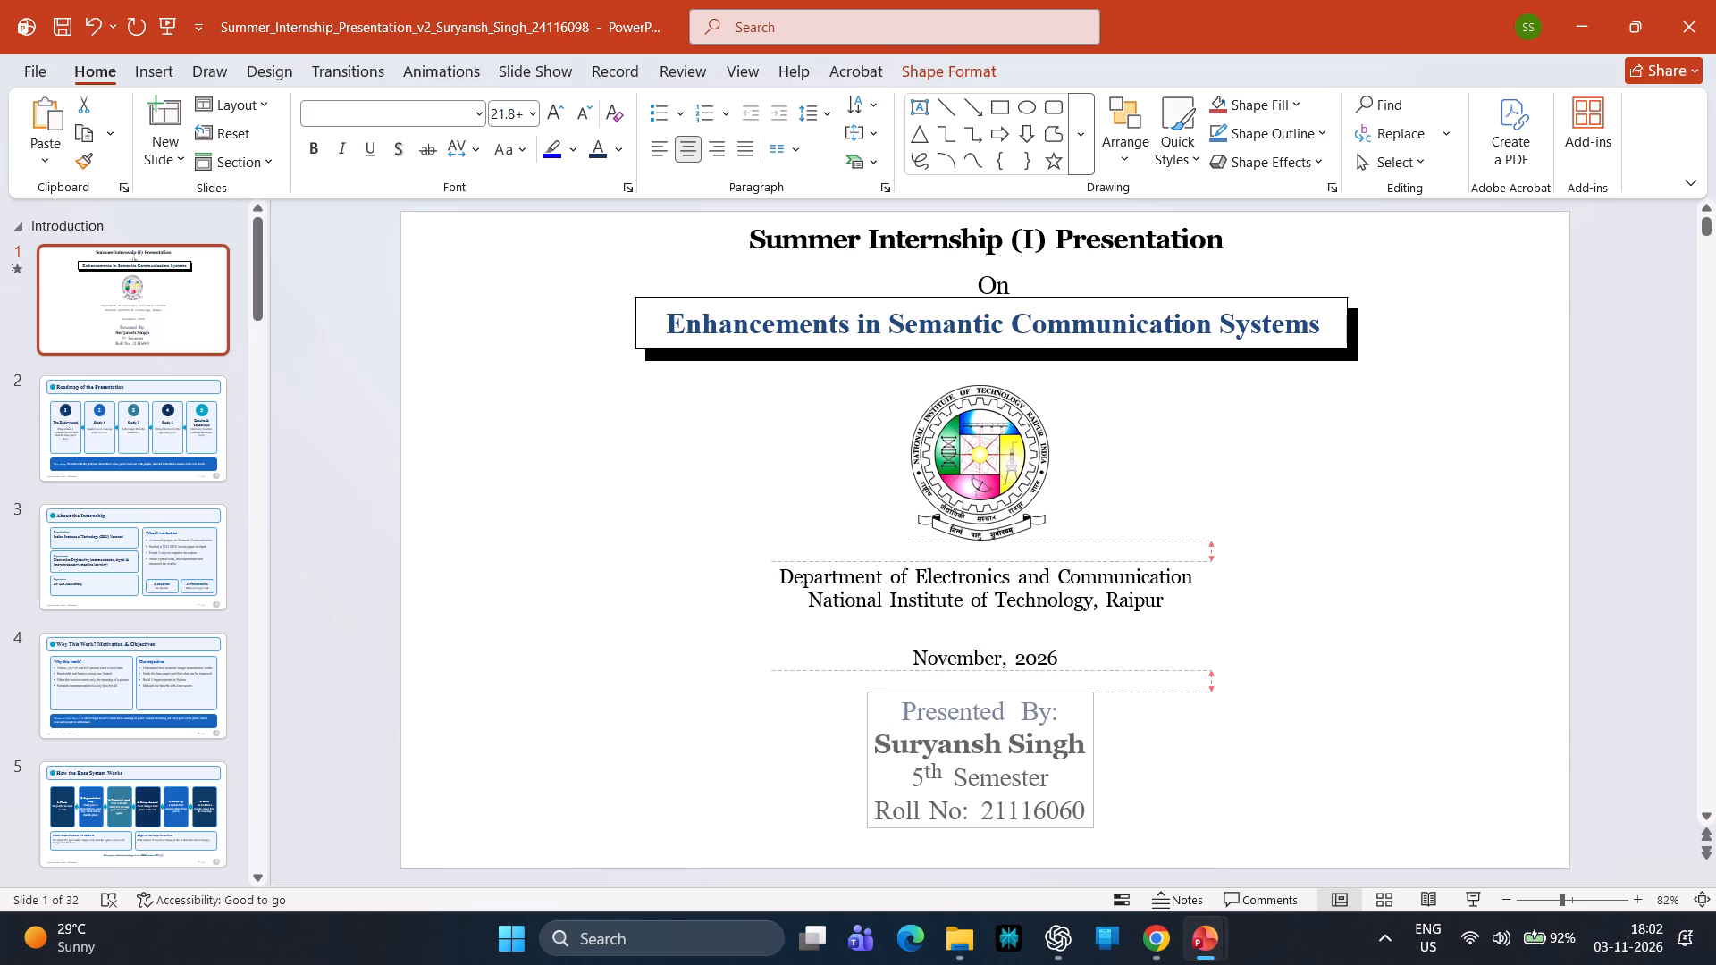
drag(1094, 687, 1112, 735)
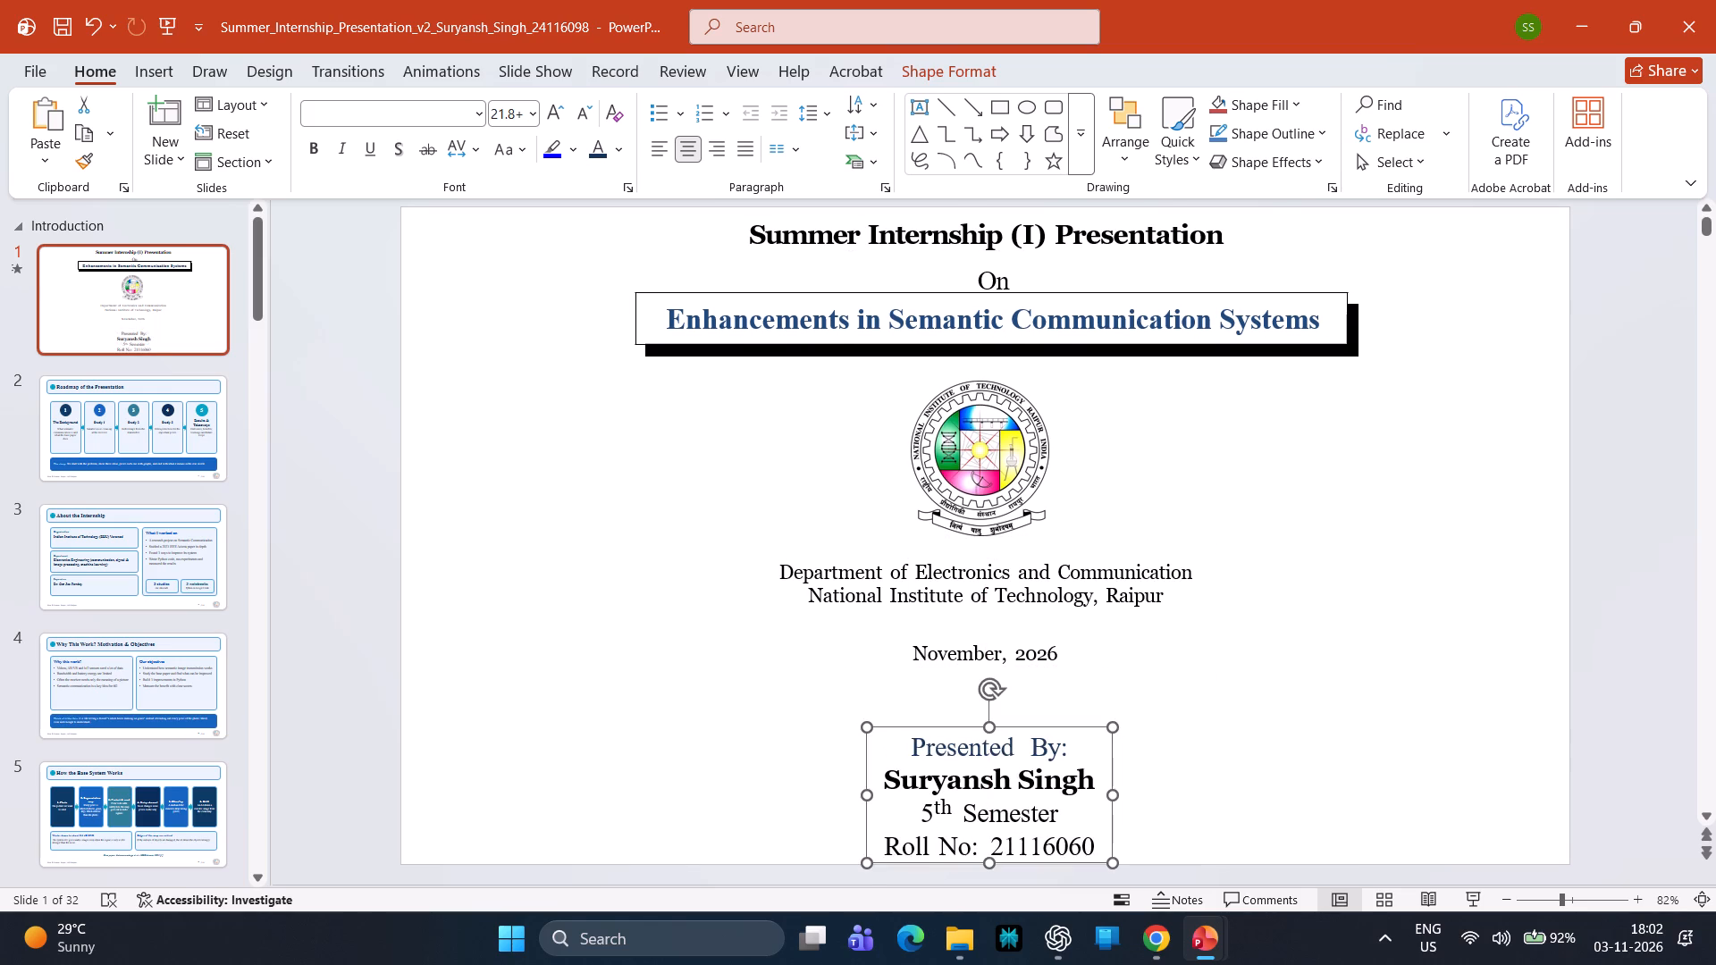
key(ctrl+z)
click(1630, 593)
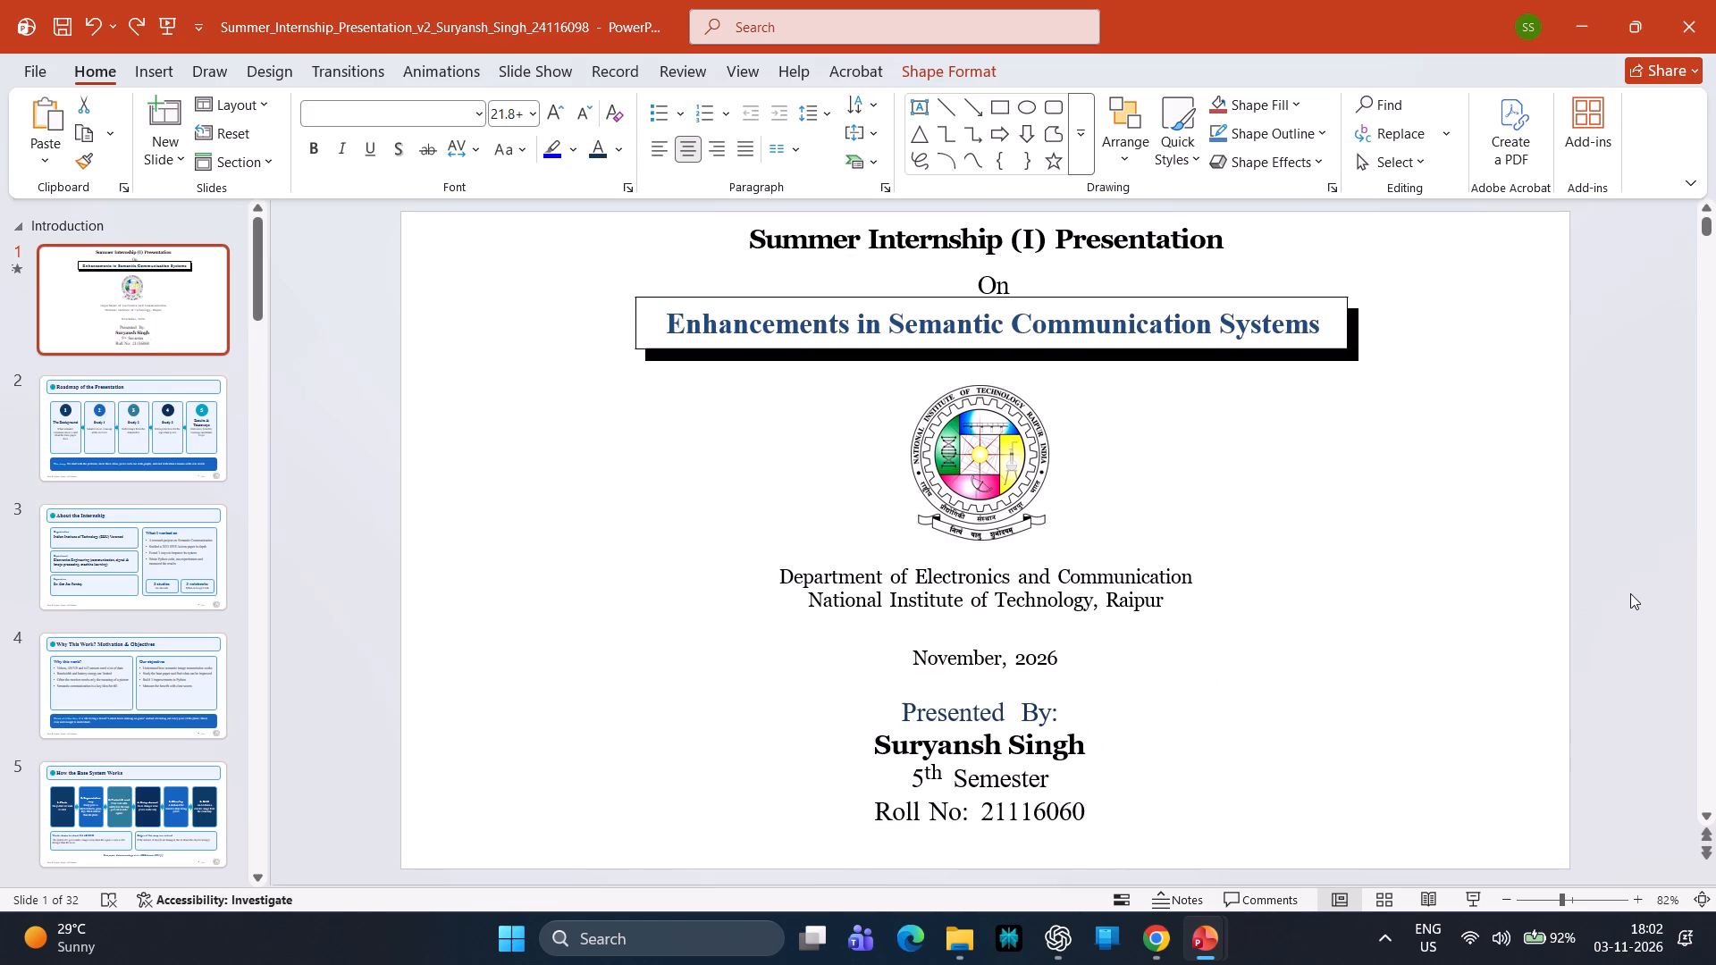
Set the font size of the semester and roll number lines on the title slide to 18.
click(1089, 807)
drag(1085, 810, 922, 768)
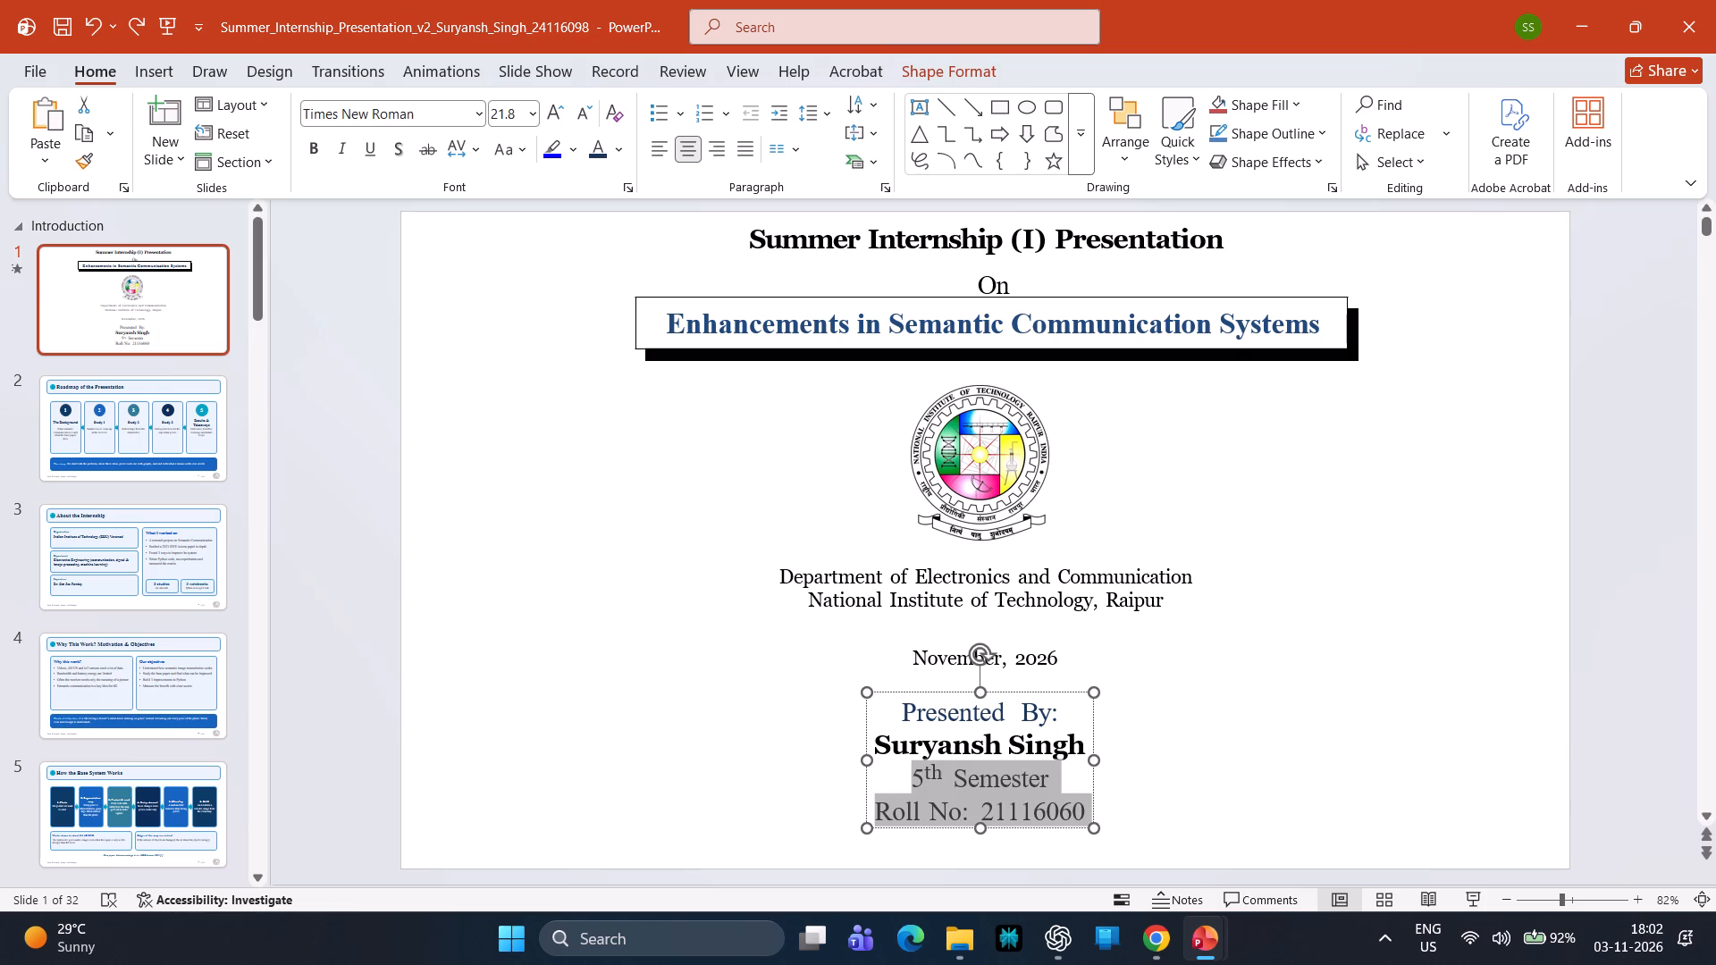
drag(922, 768, 921, 768)
click(532, 114)
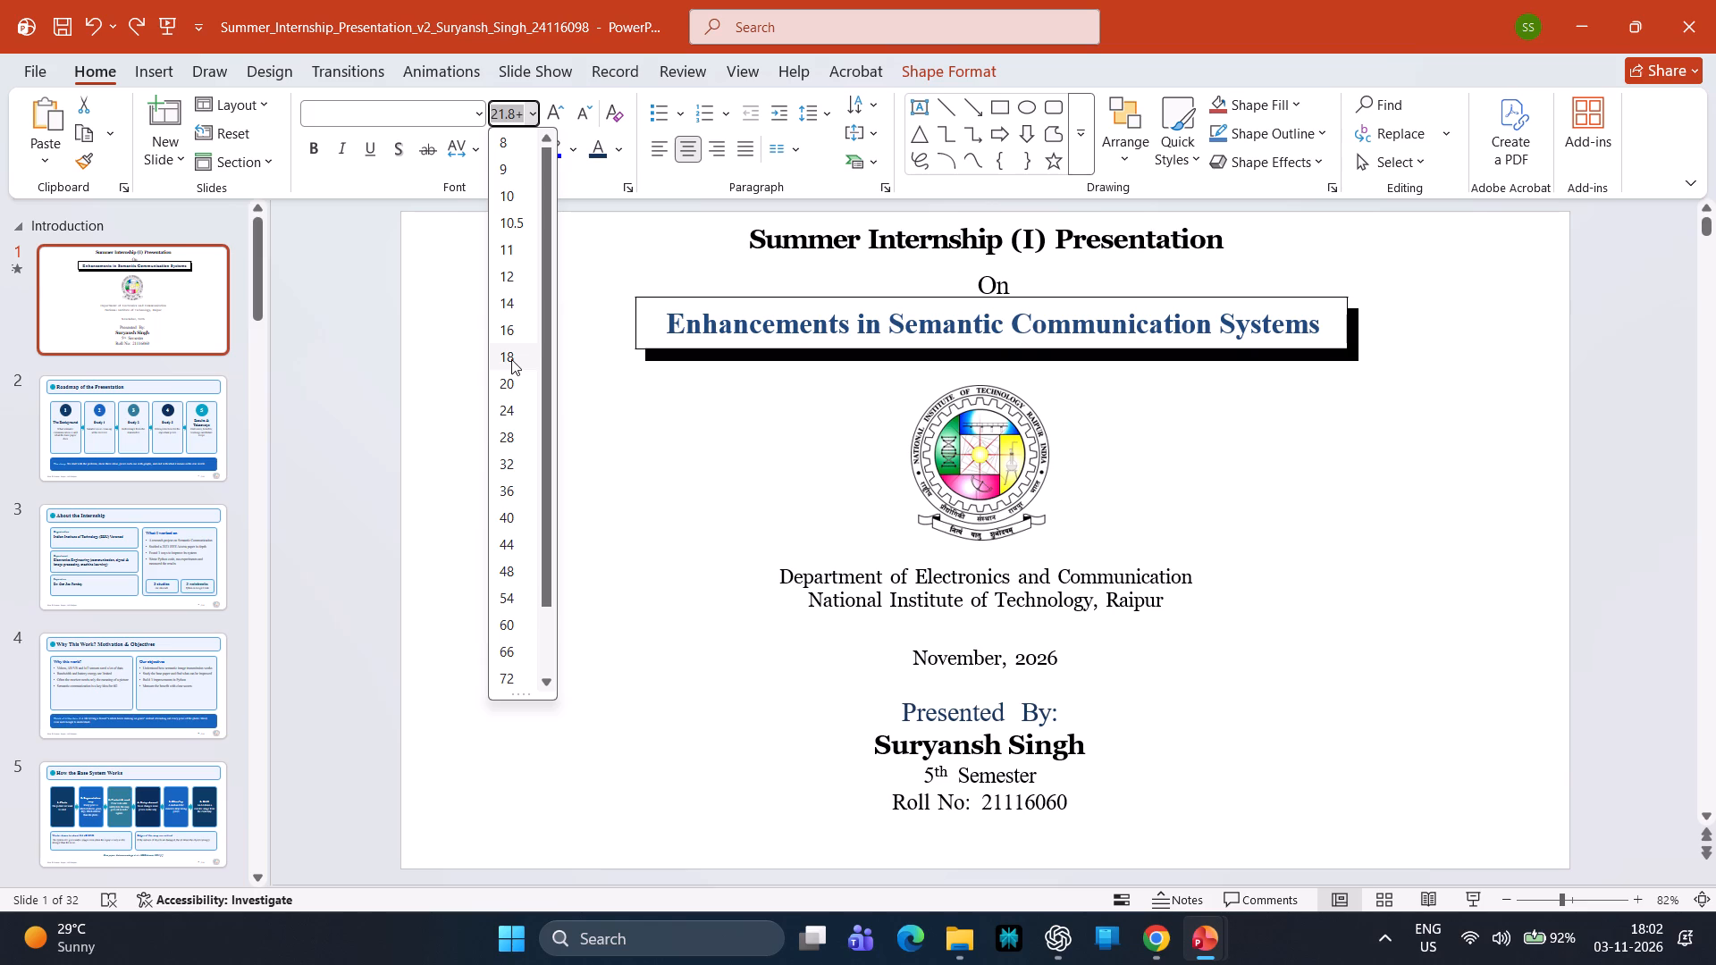
click(511, 359)
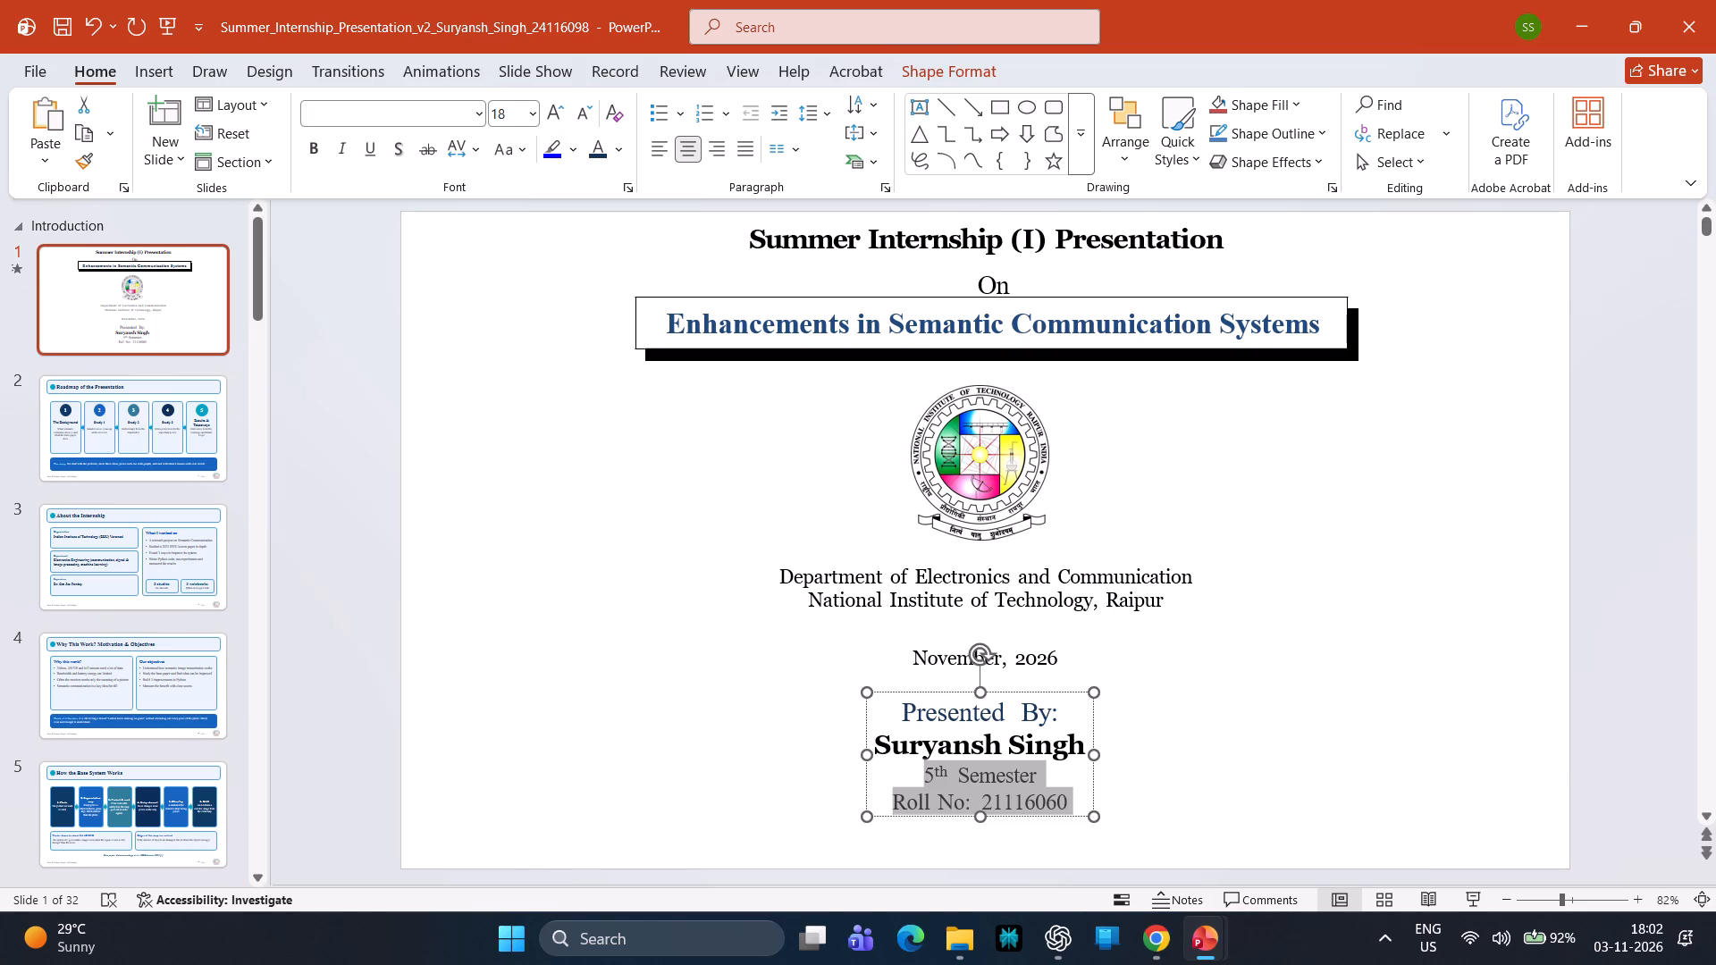
Set the font size of the "Presented By:" line to 18.
drag(1061, 710, 927, 705)
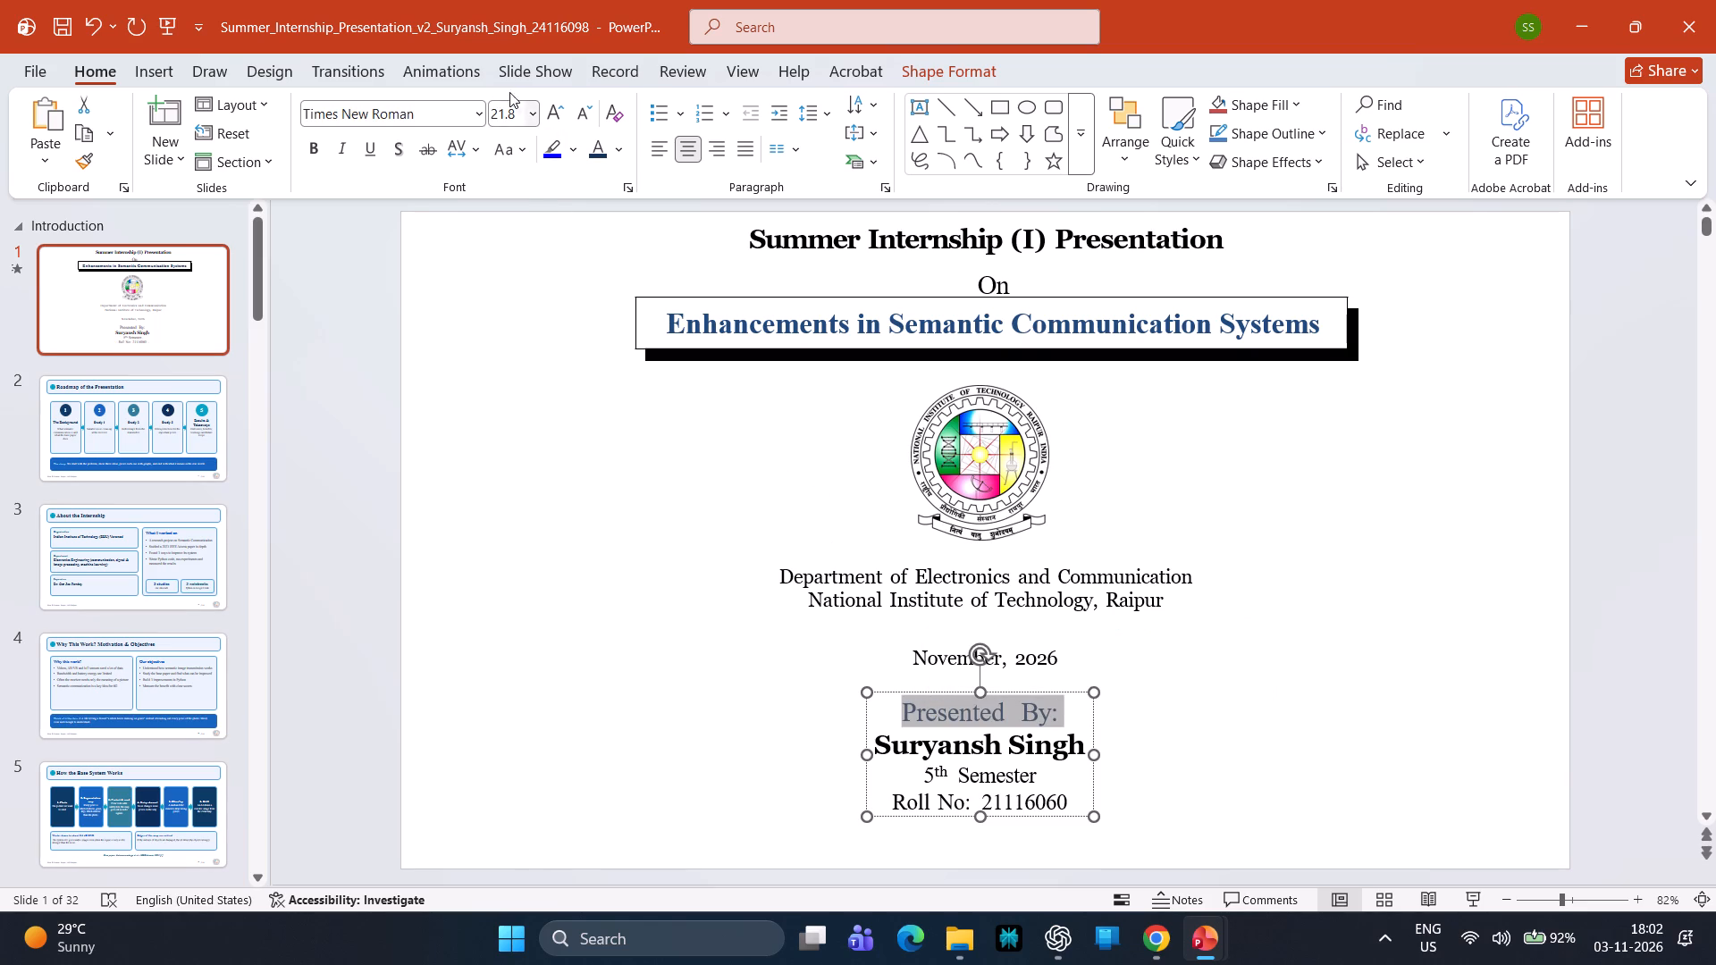
click(526, 107)
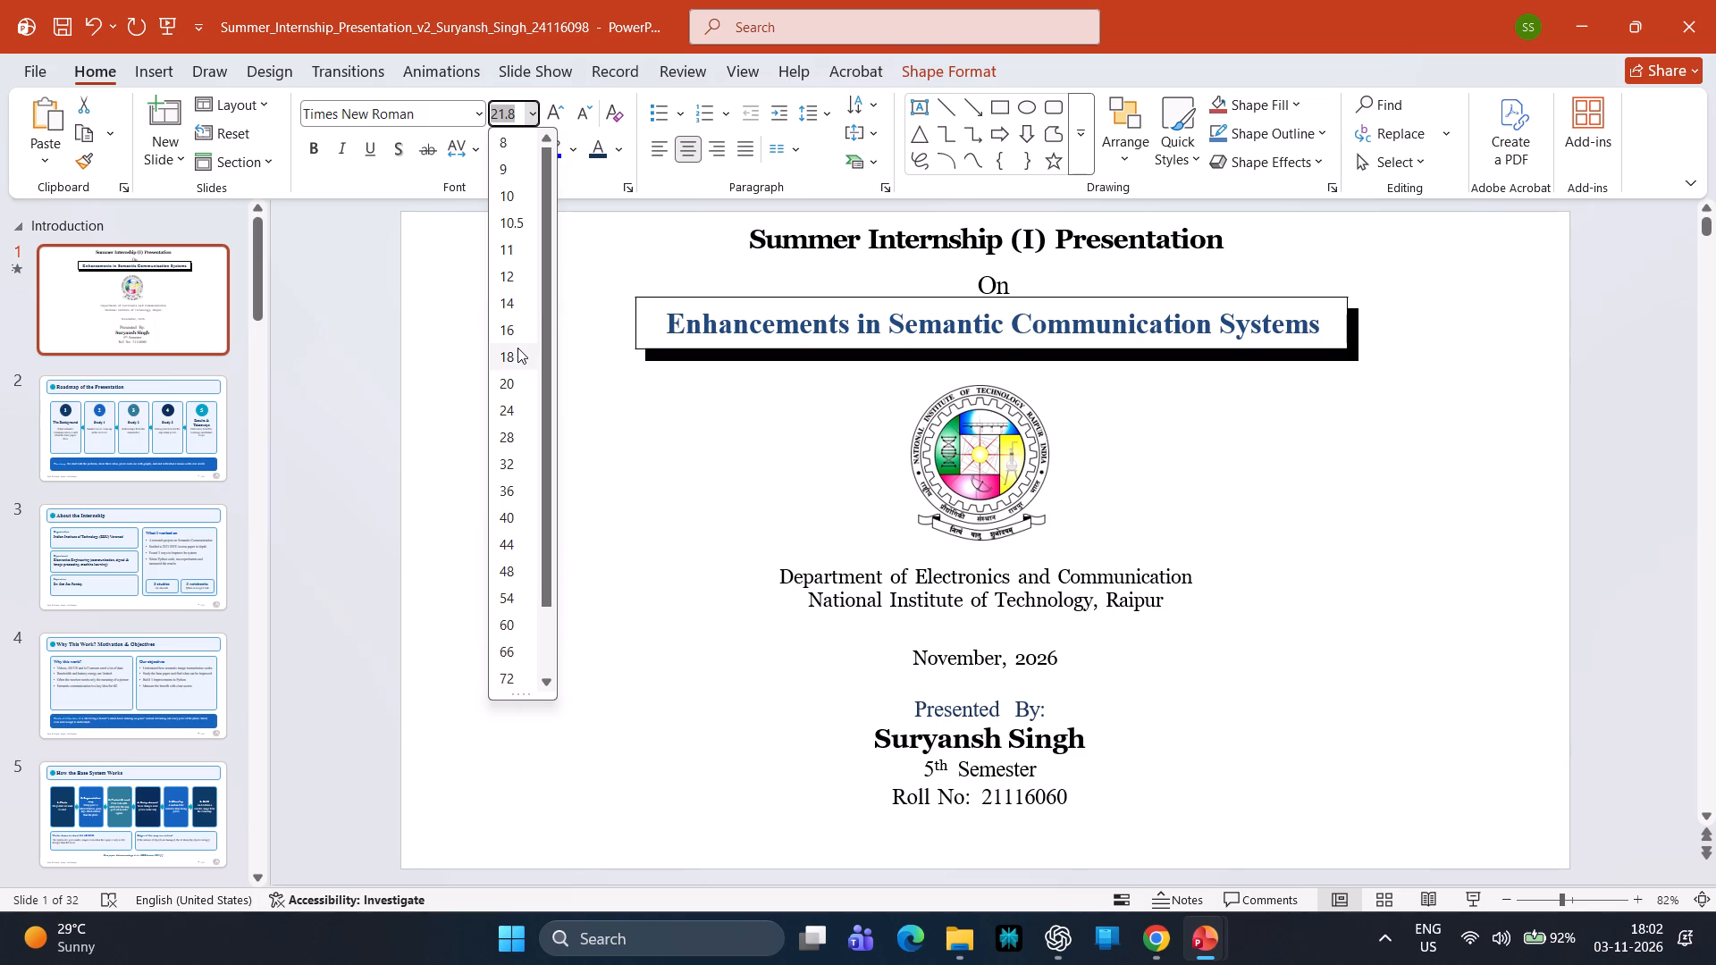
click(517, 348)
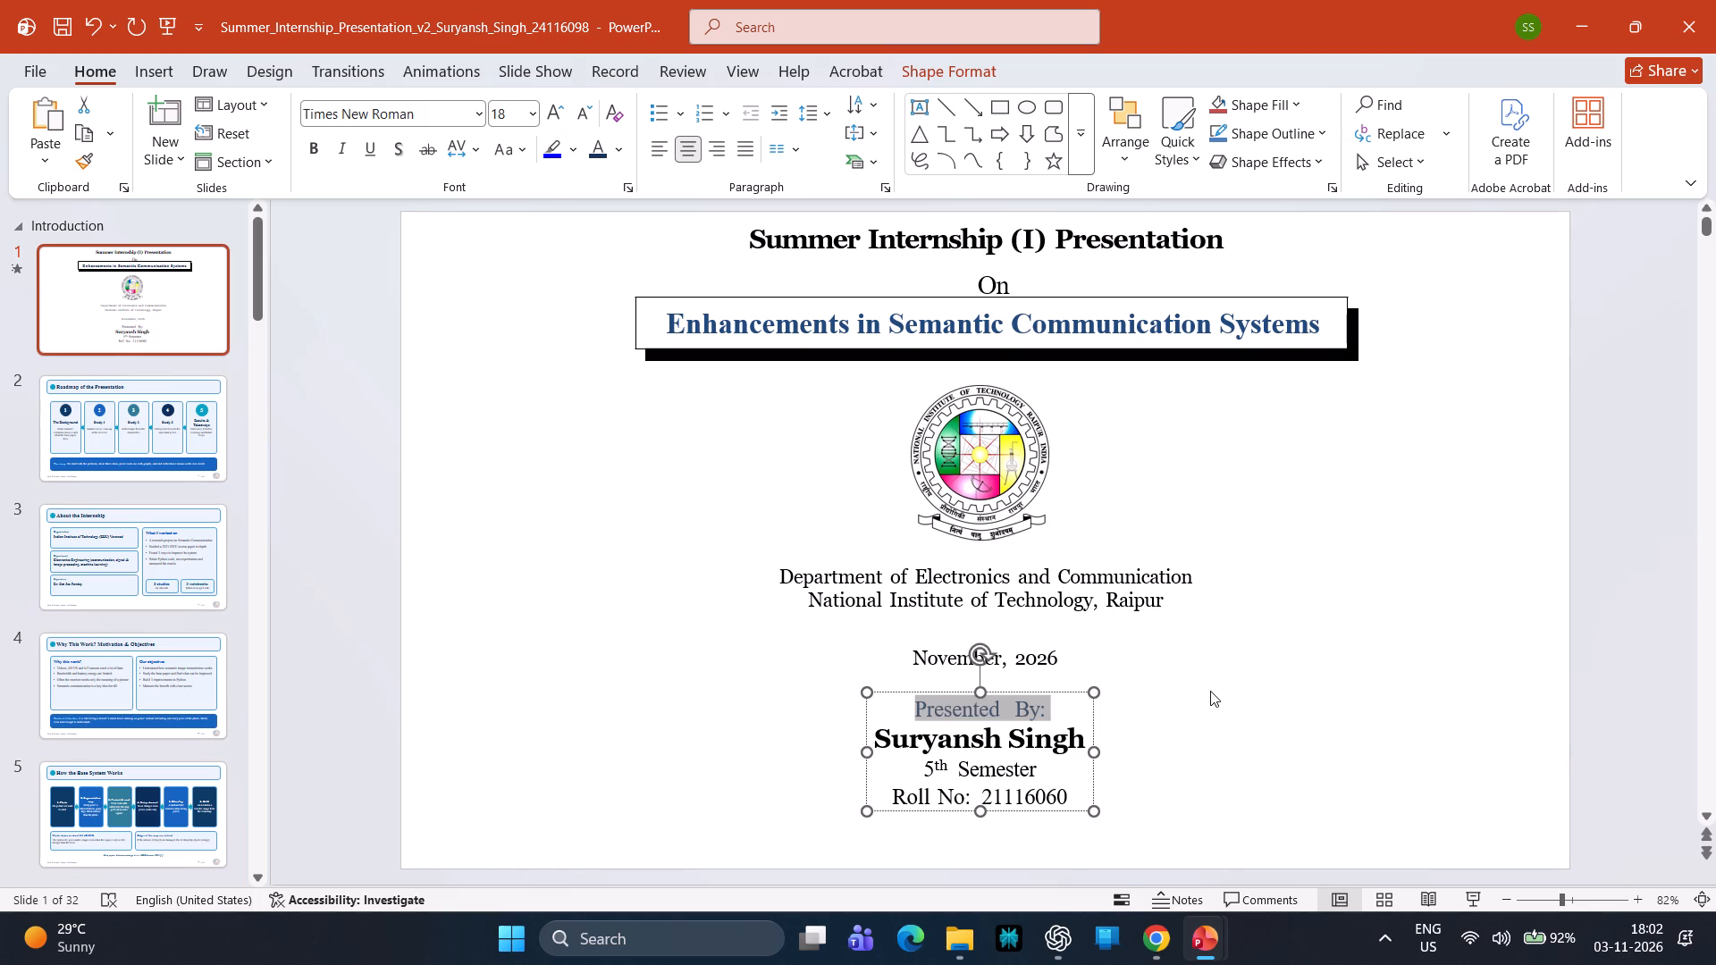
click(1210, 691)
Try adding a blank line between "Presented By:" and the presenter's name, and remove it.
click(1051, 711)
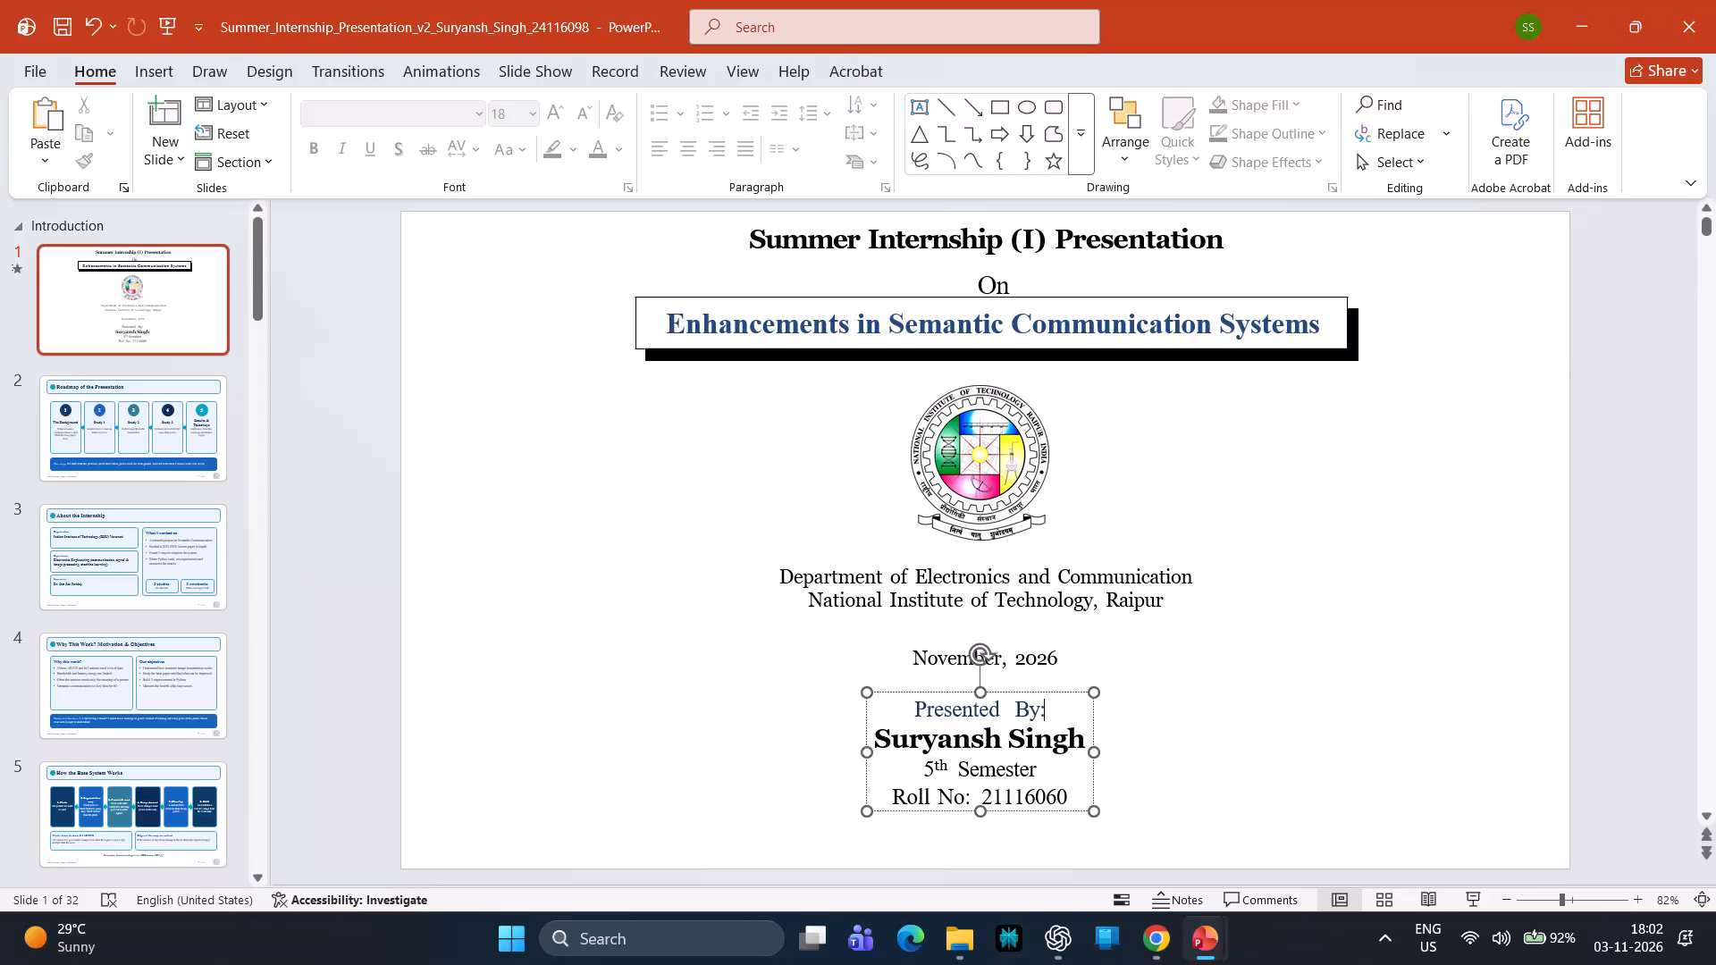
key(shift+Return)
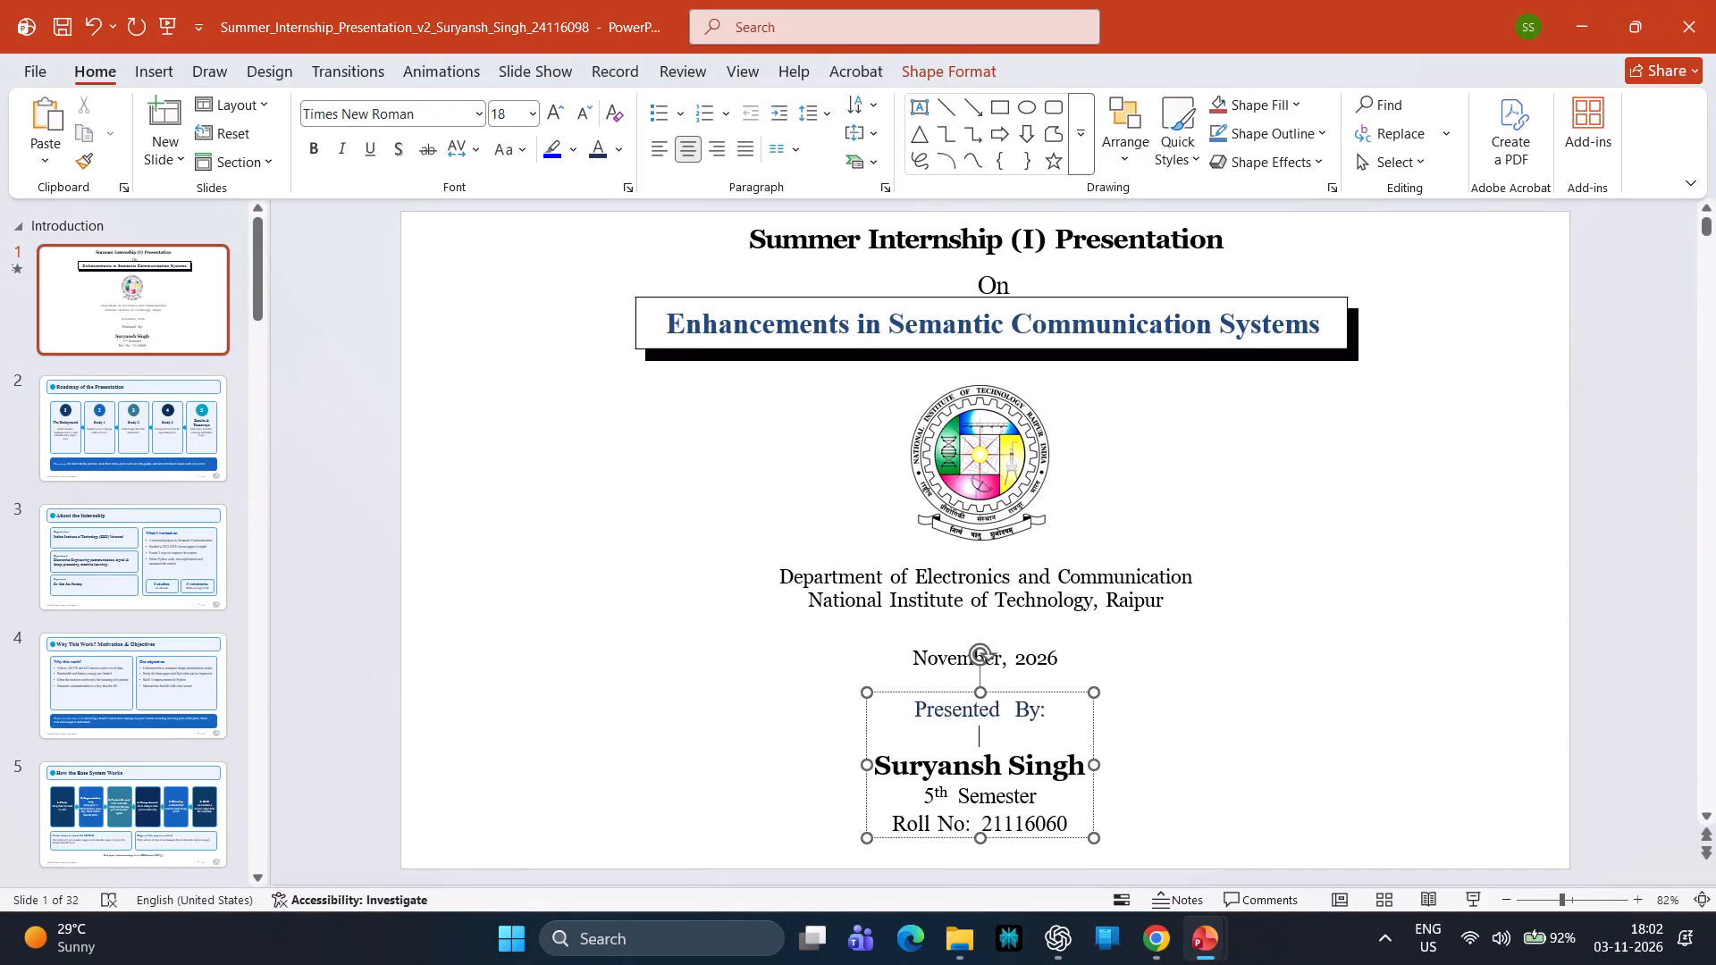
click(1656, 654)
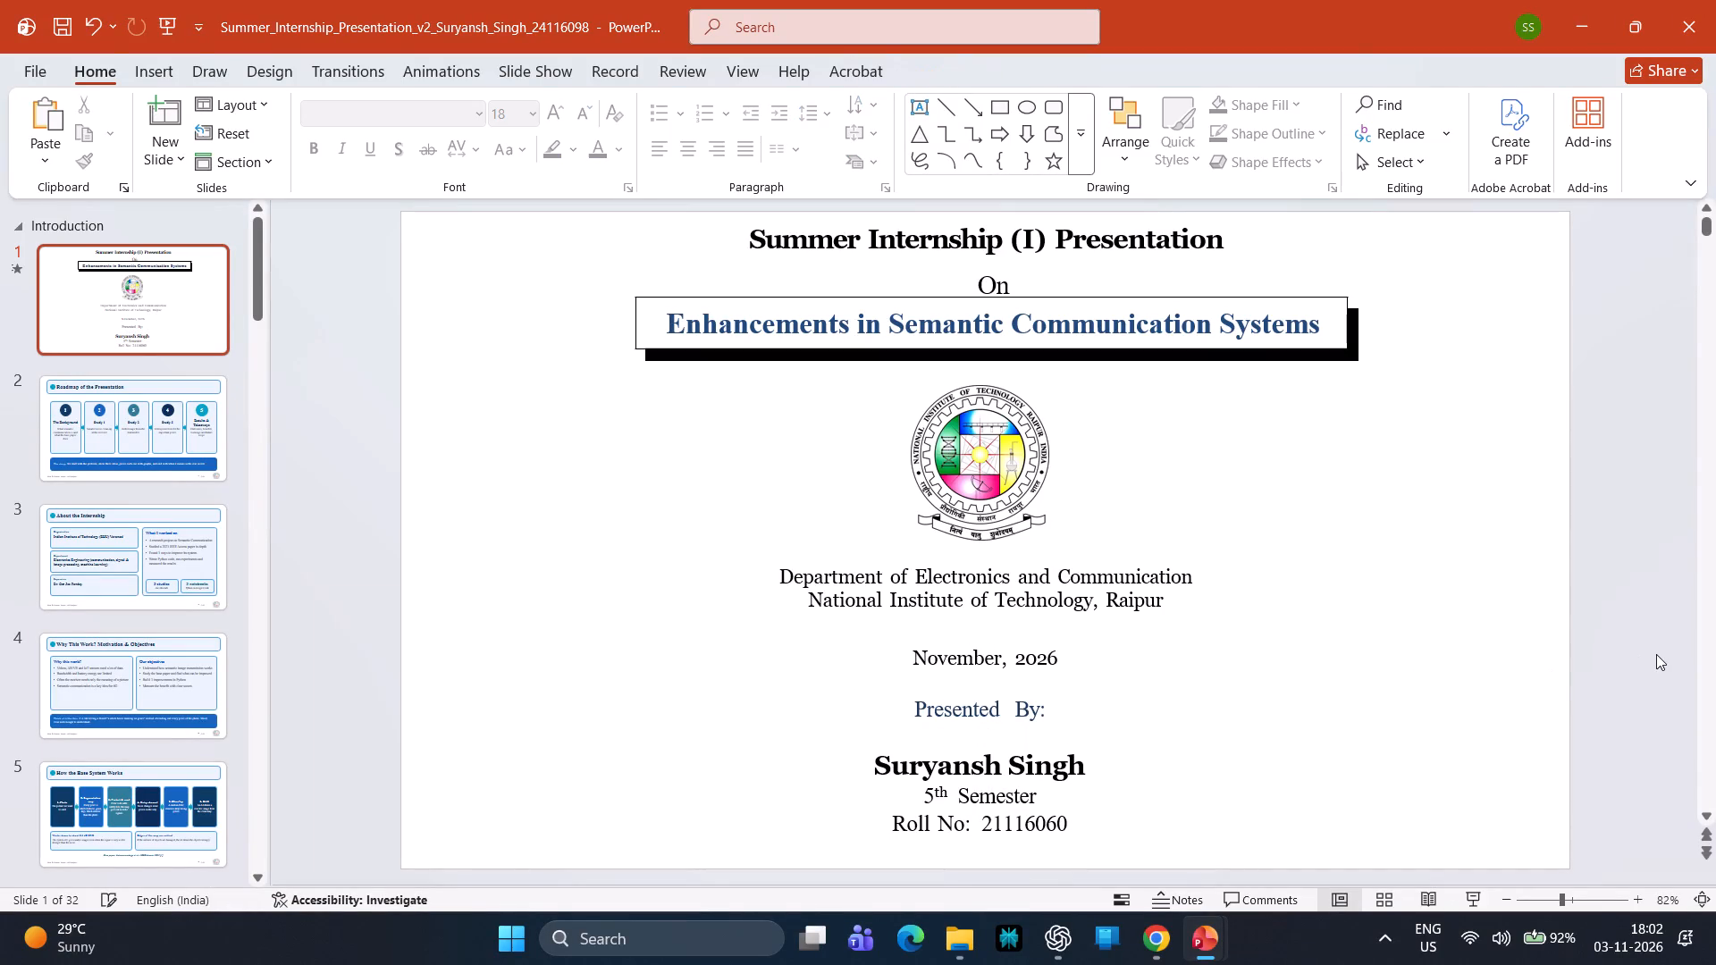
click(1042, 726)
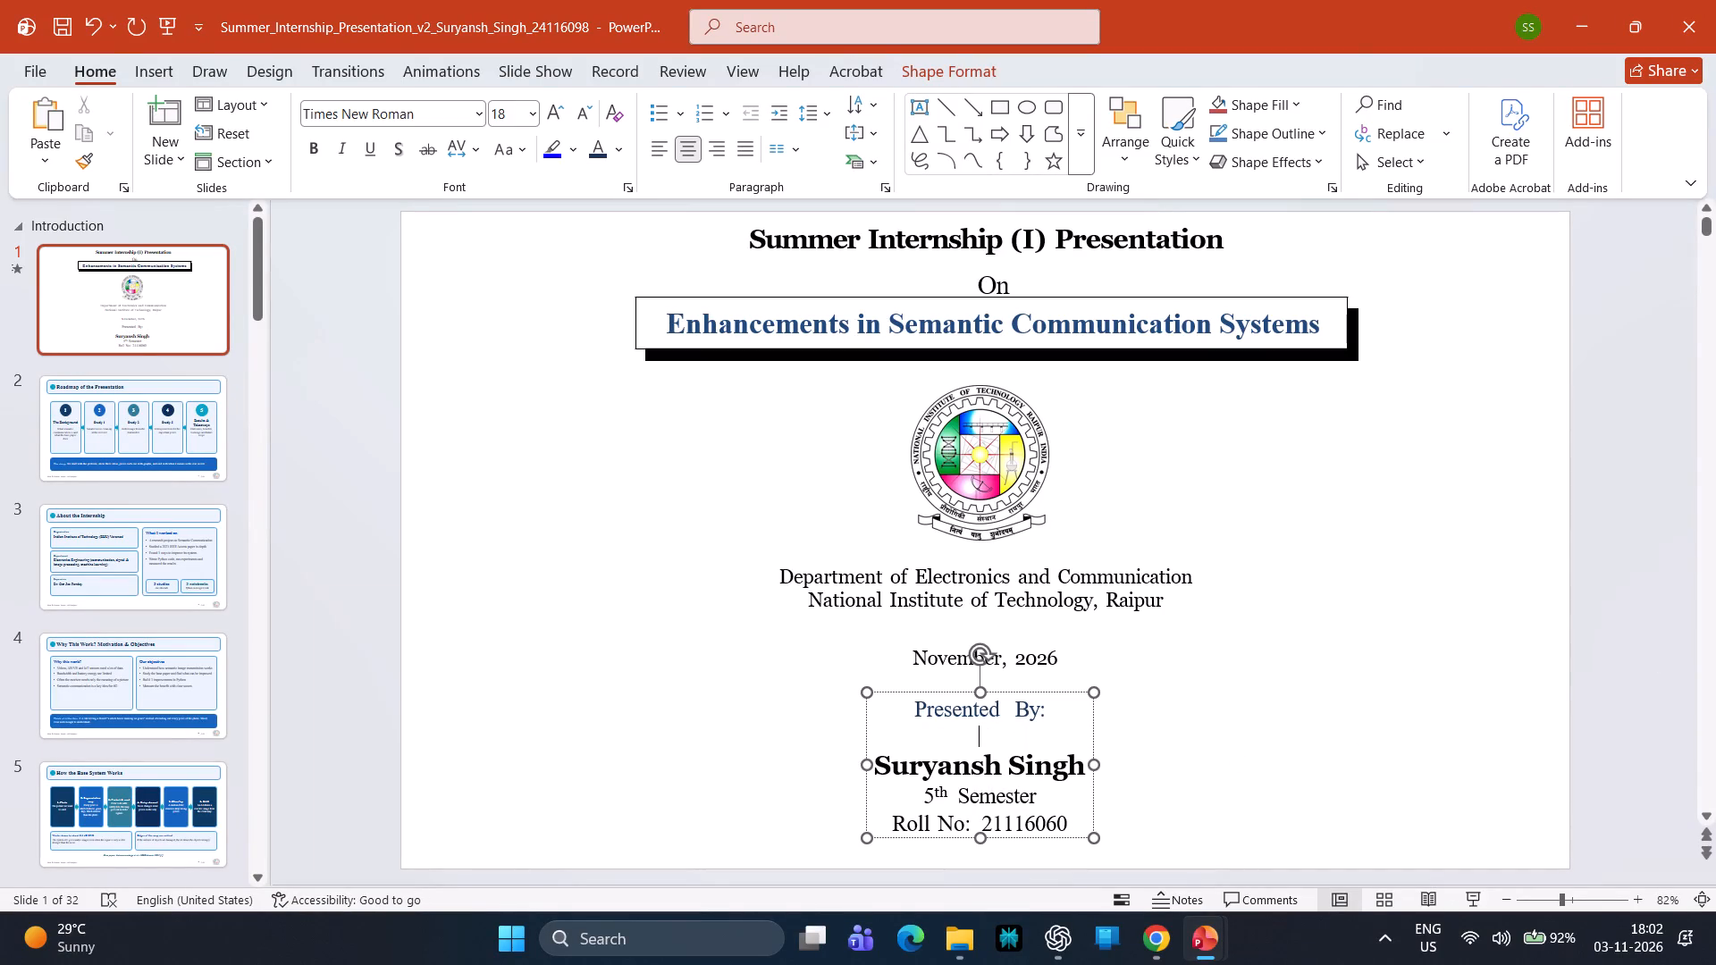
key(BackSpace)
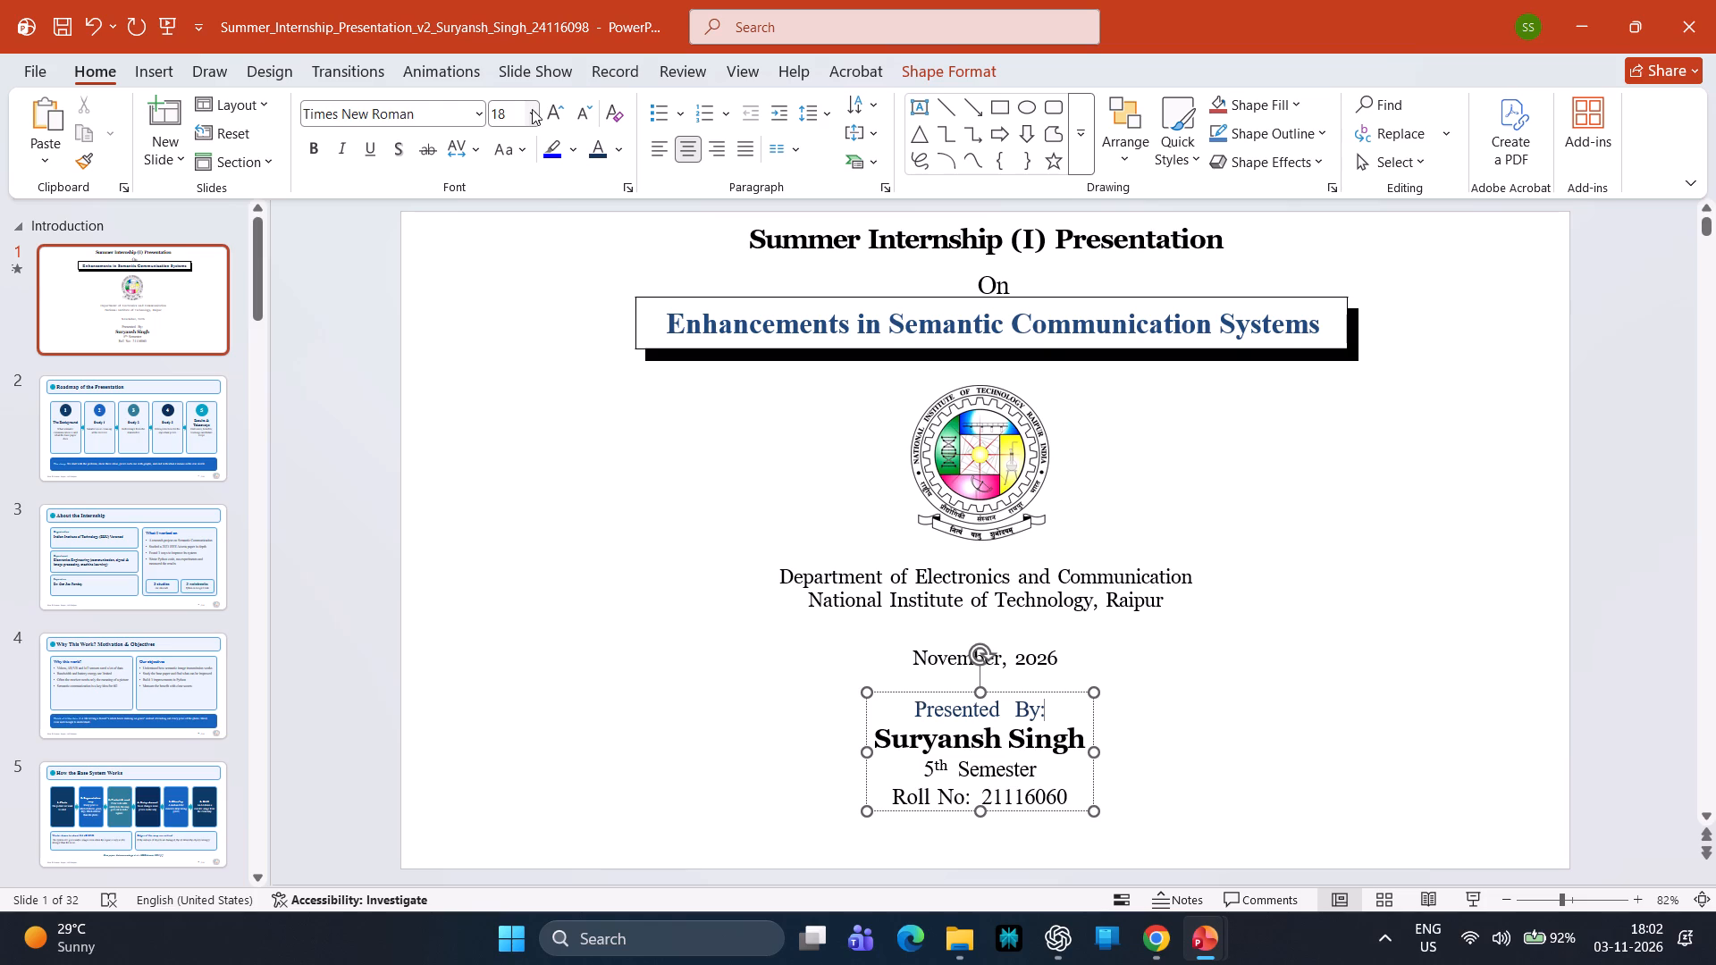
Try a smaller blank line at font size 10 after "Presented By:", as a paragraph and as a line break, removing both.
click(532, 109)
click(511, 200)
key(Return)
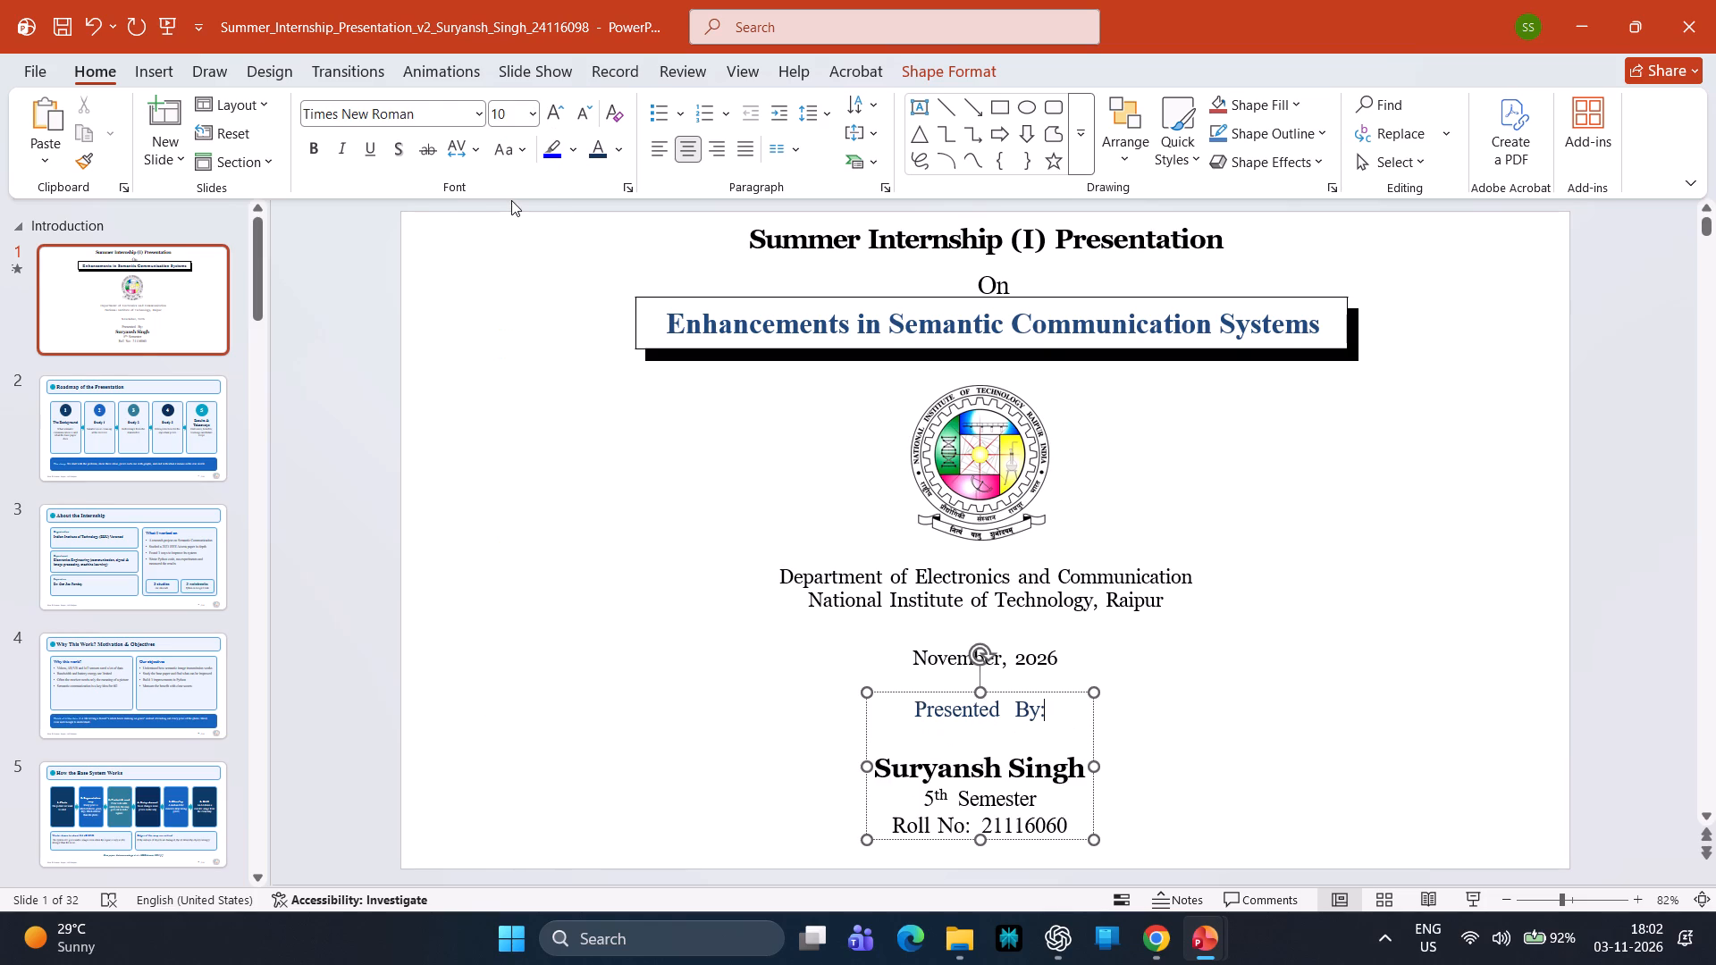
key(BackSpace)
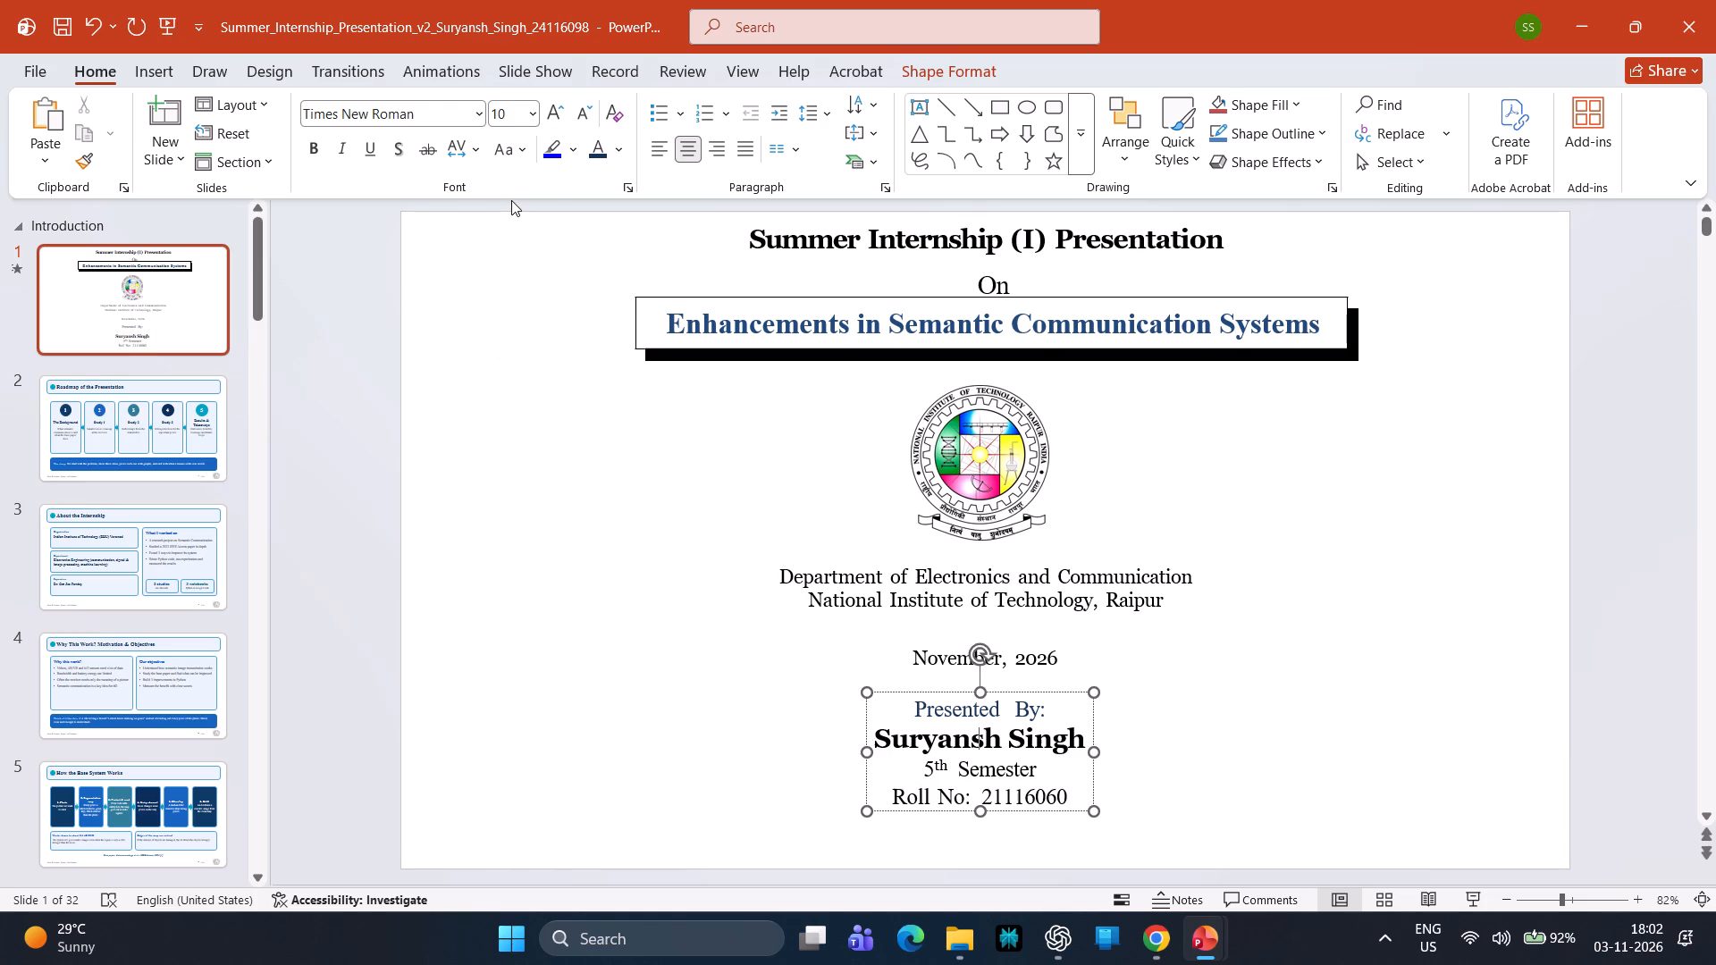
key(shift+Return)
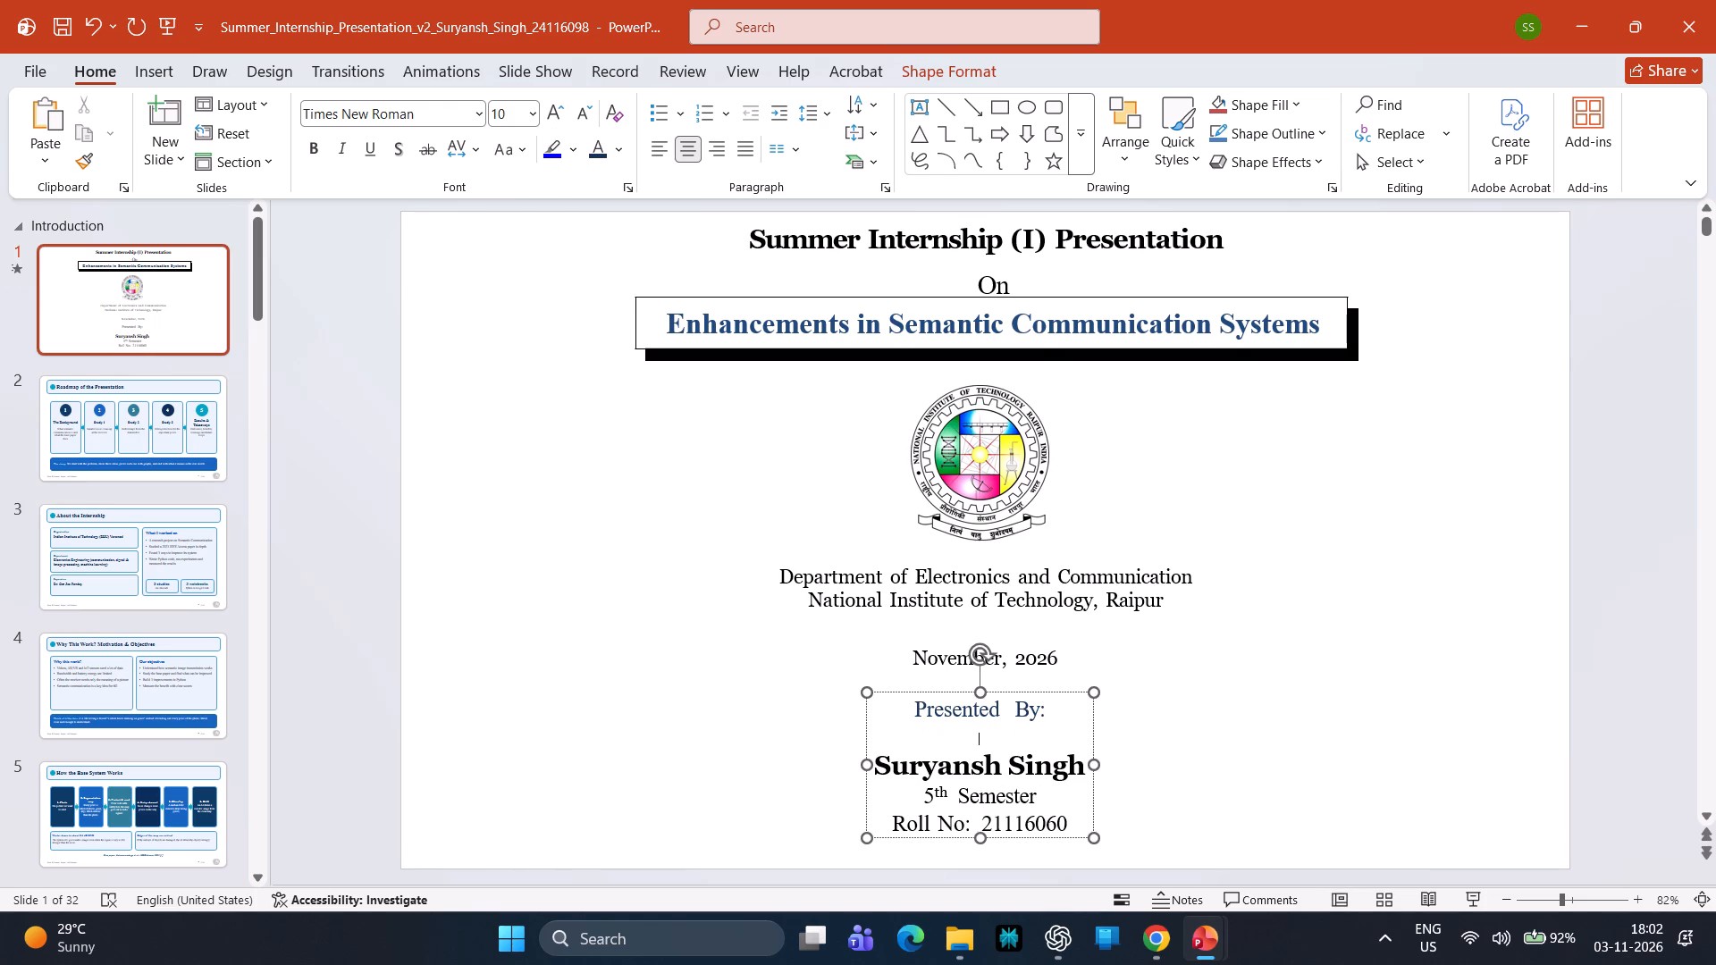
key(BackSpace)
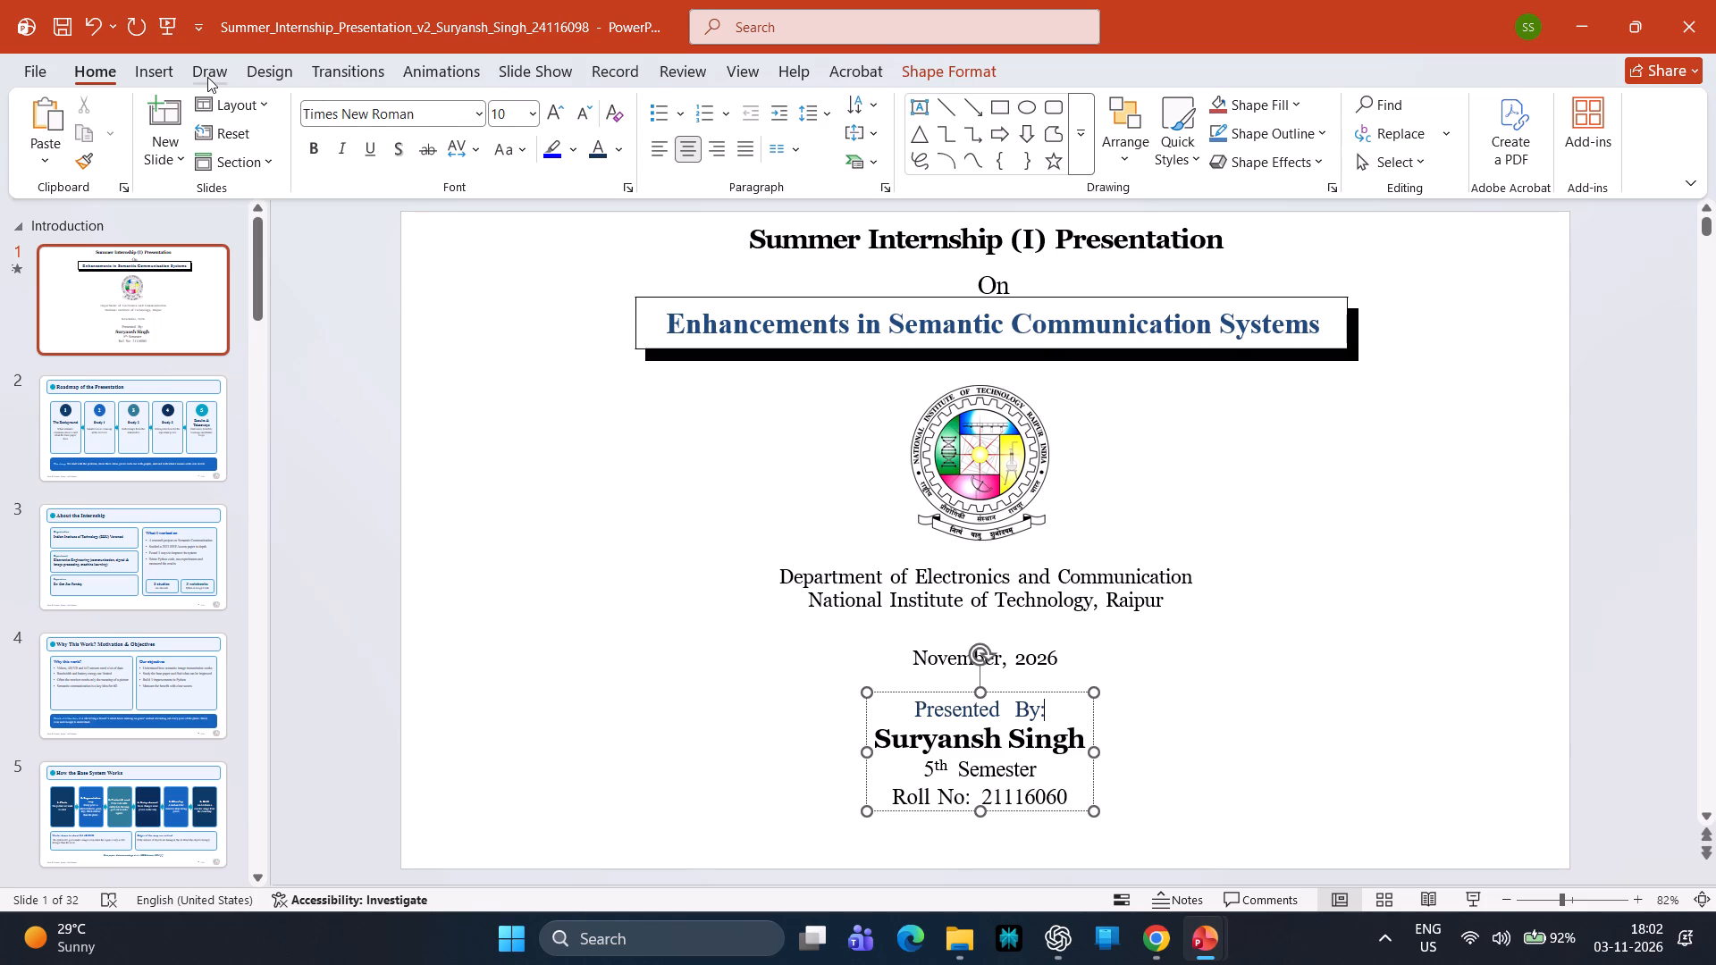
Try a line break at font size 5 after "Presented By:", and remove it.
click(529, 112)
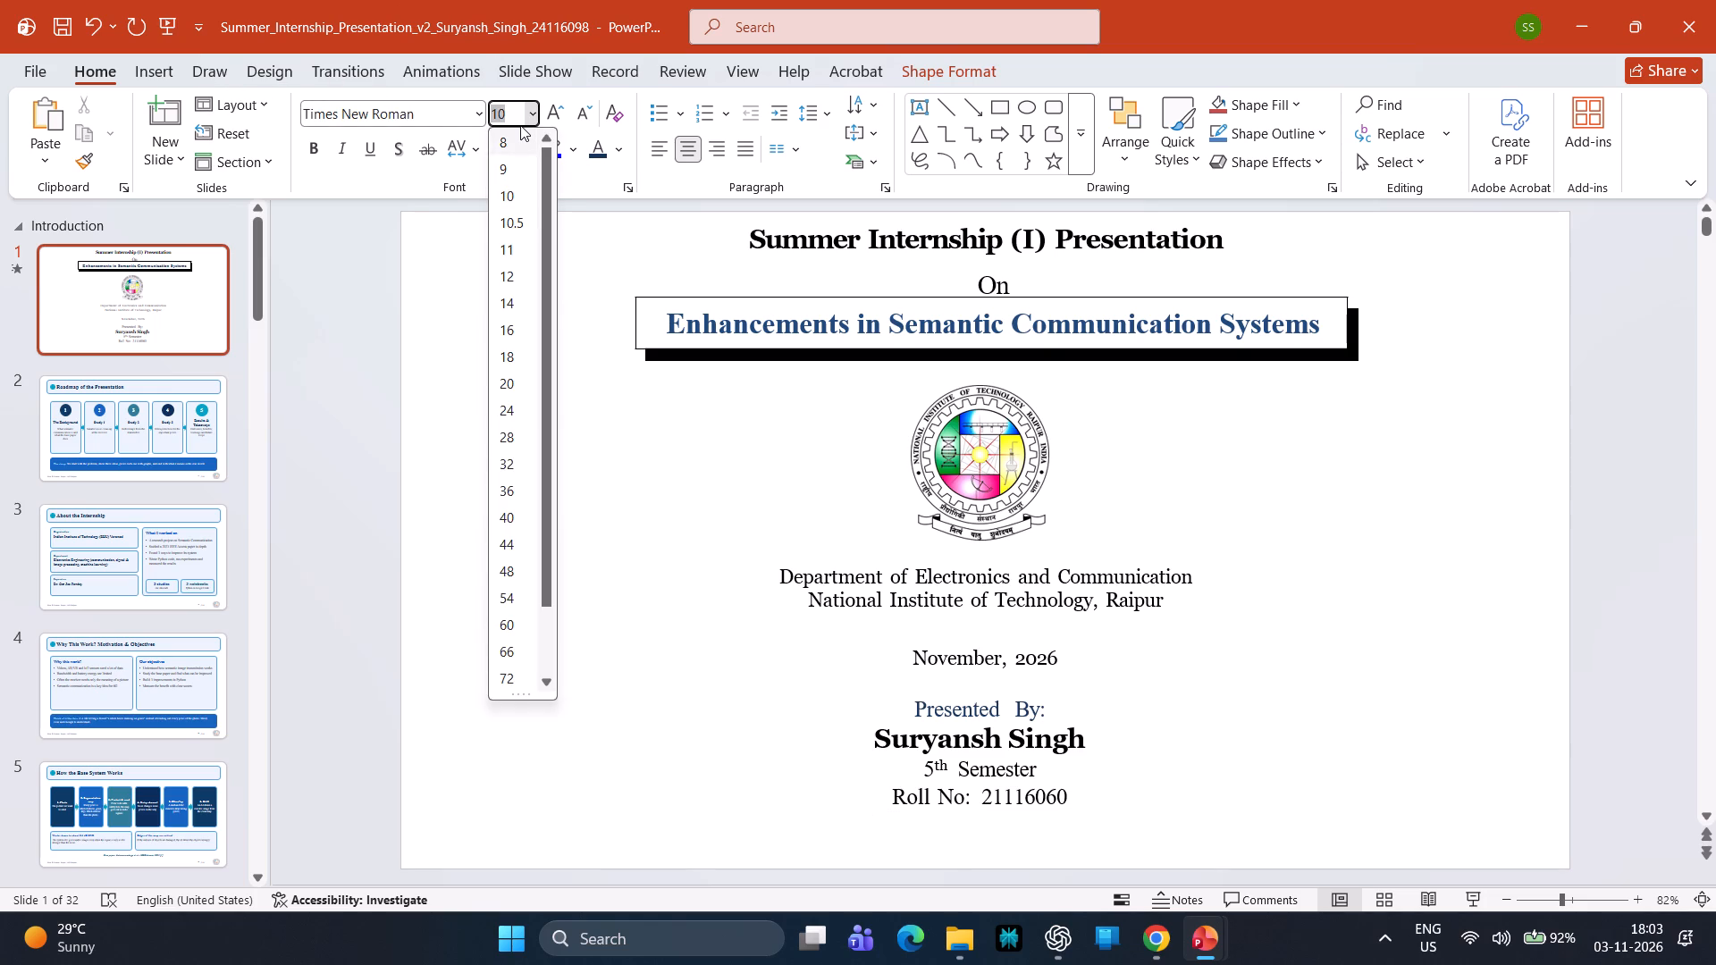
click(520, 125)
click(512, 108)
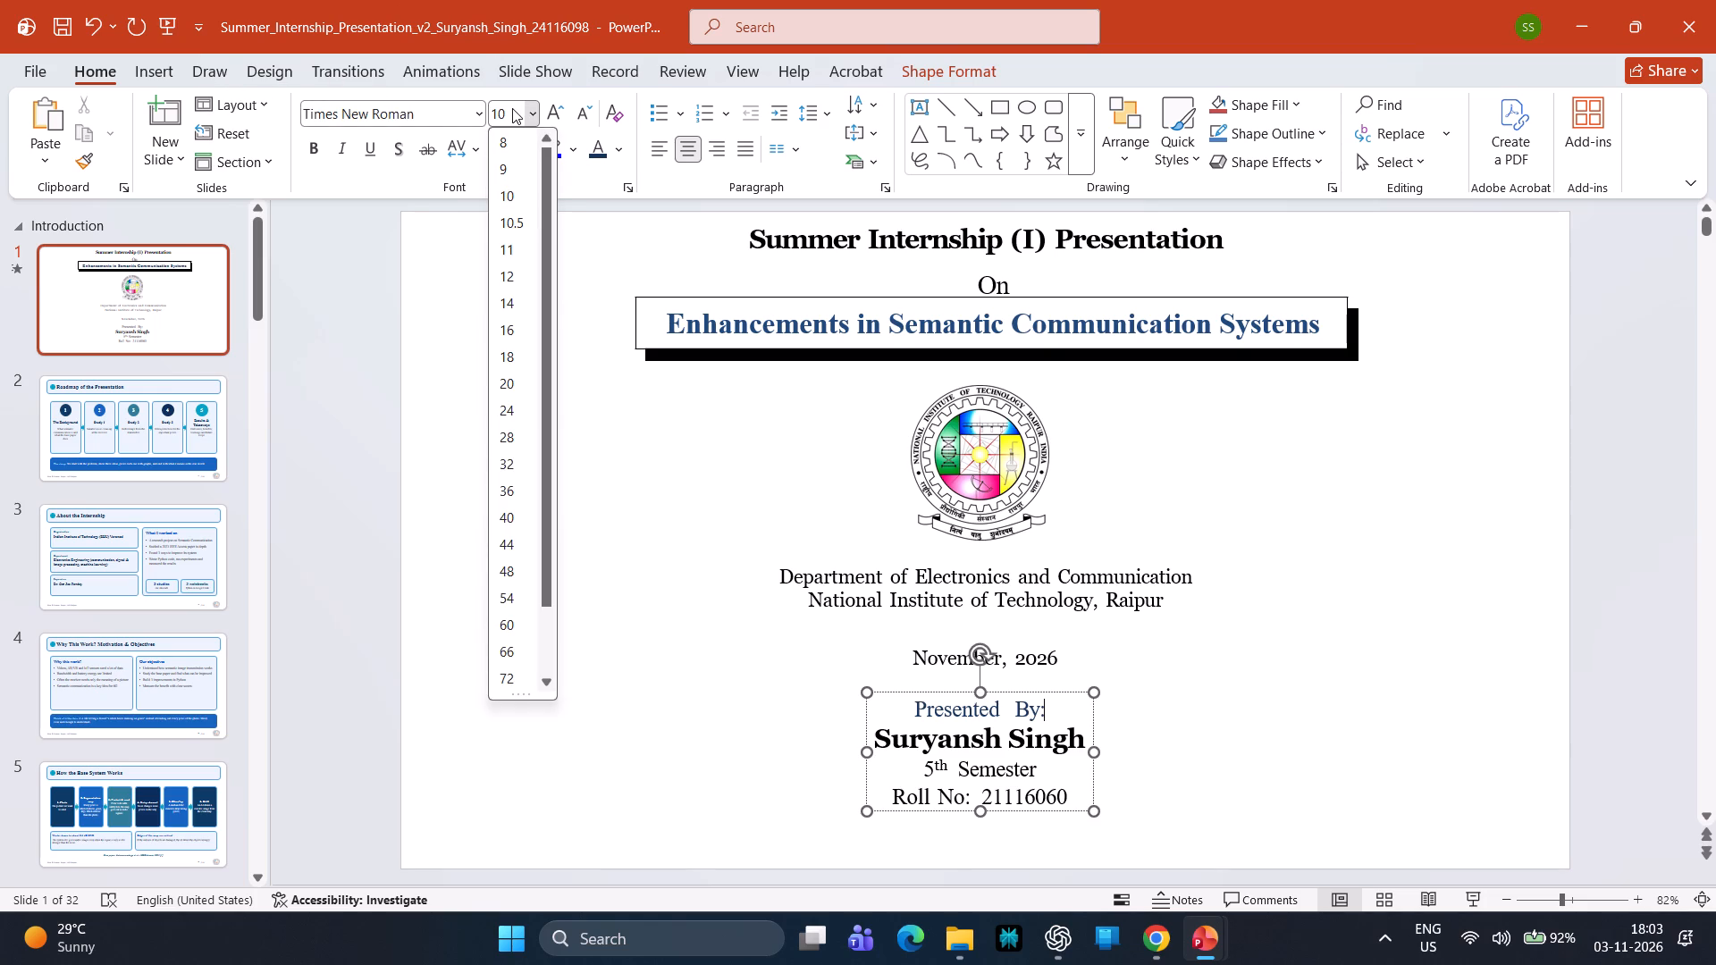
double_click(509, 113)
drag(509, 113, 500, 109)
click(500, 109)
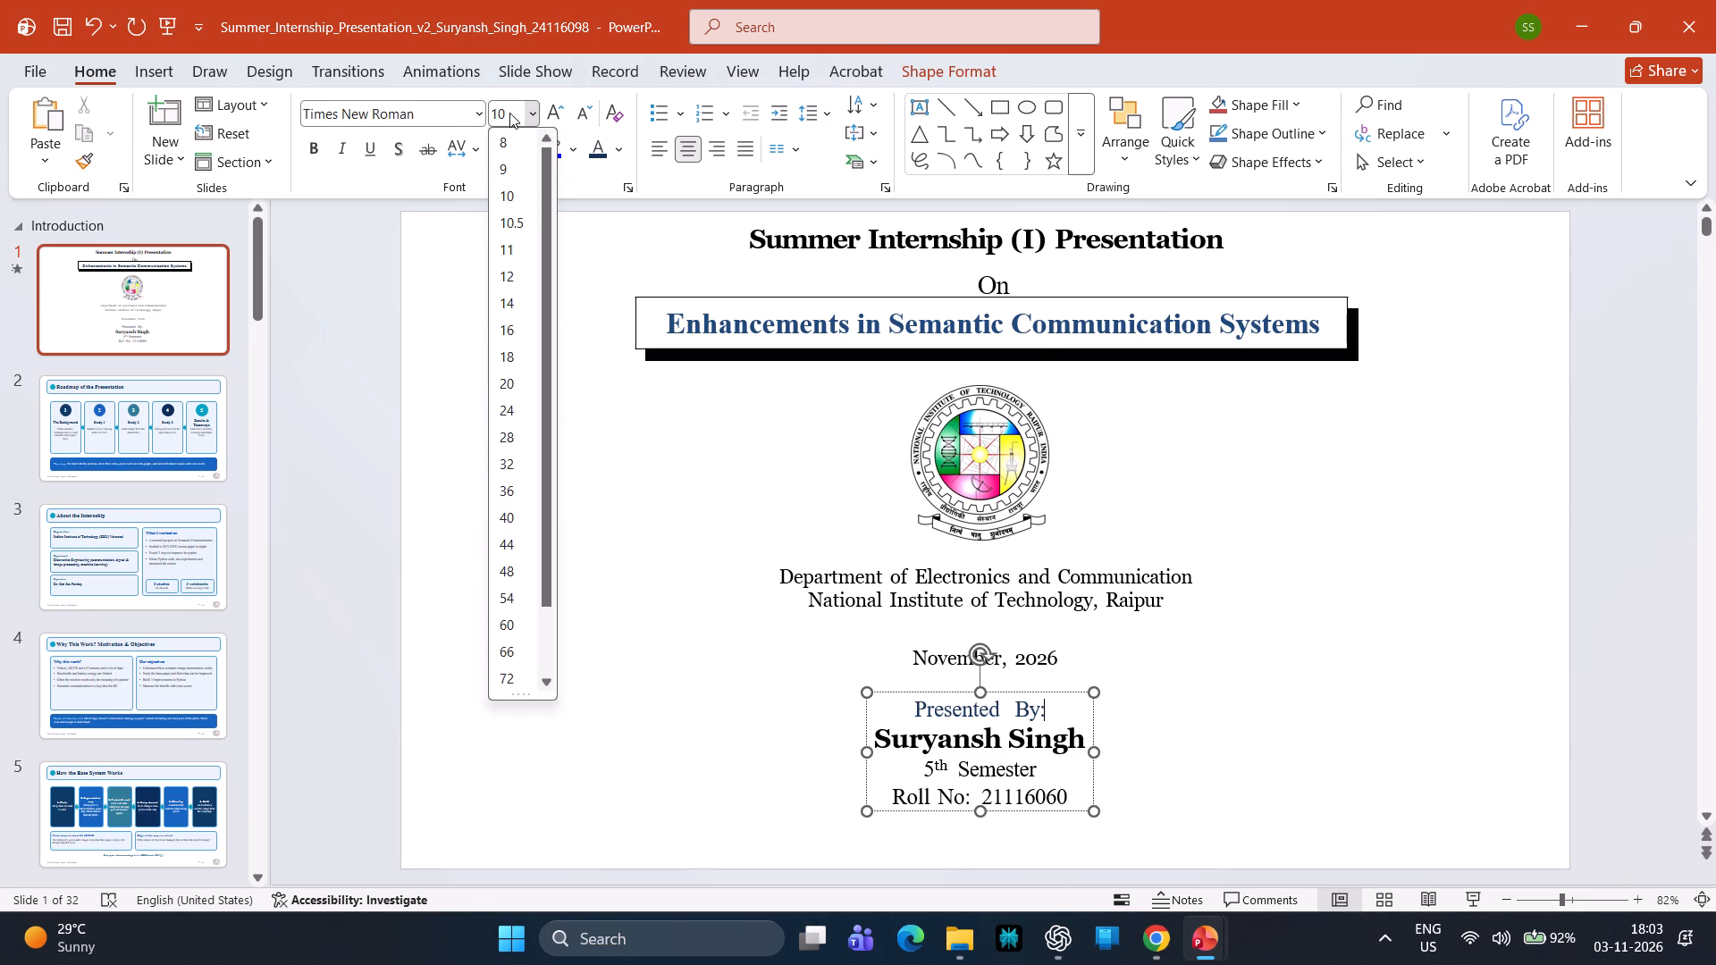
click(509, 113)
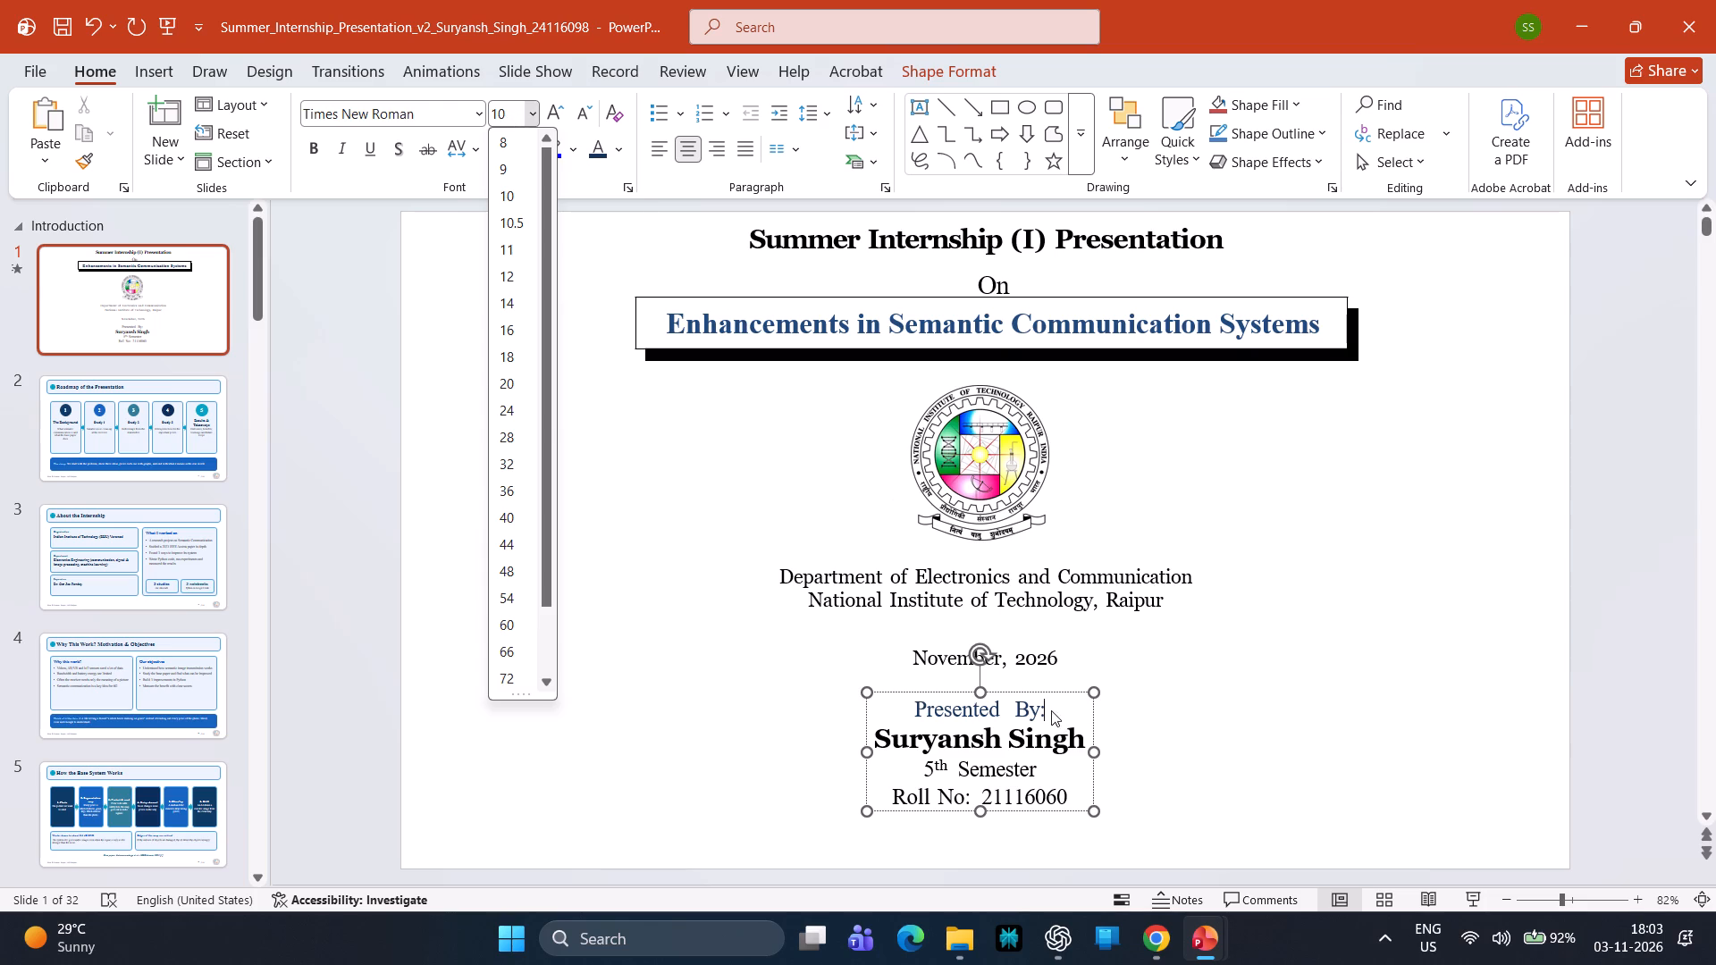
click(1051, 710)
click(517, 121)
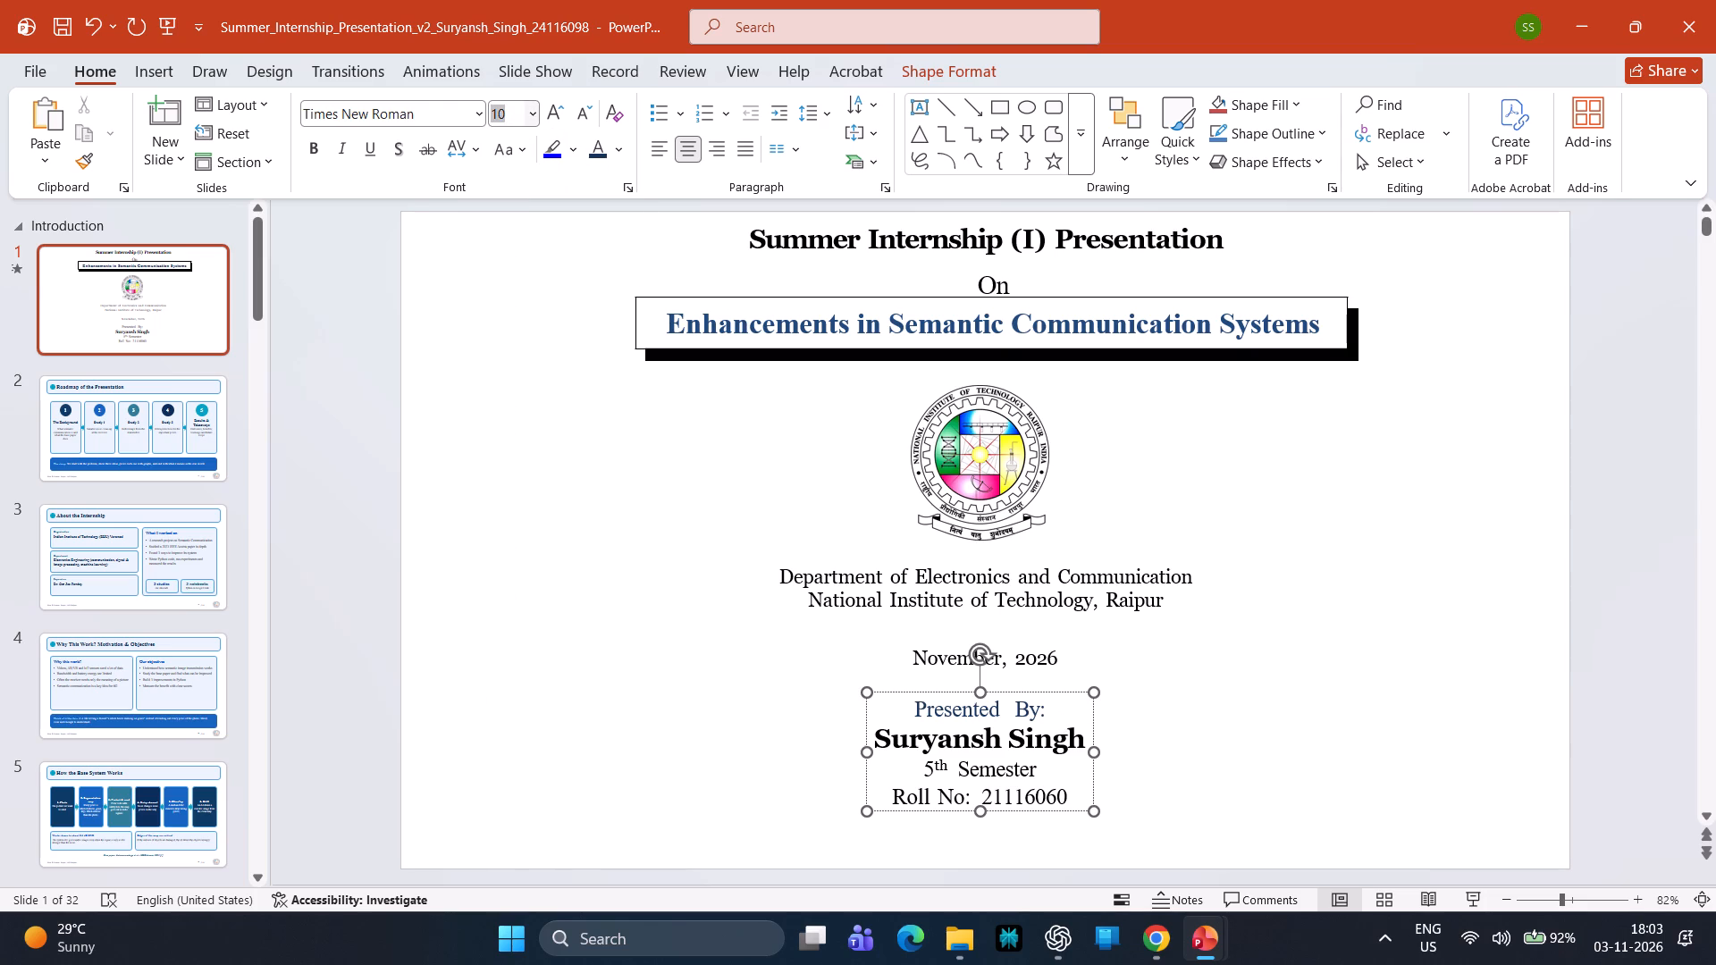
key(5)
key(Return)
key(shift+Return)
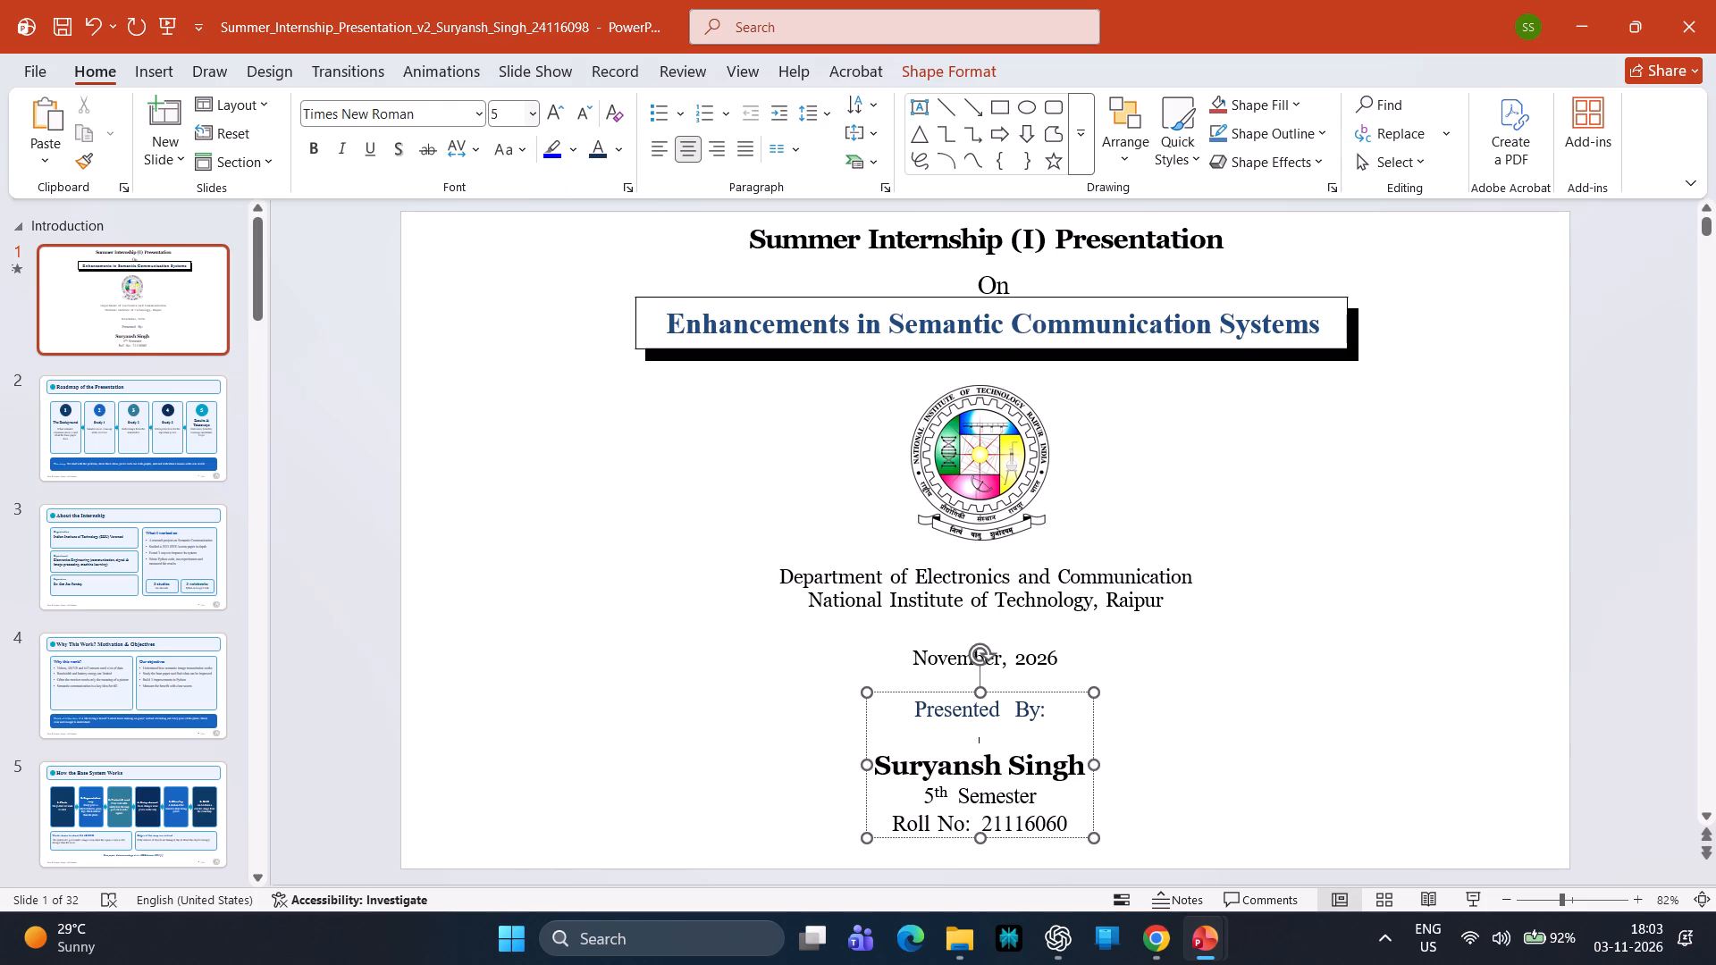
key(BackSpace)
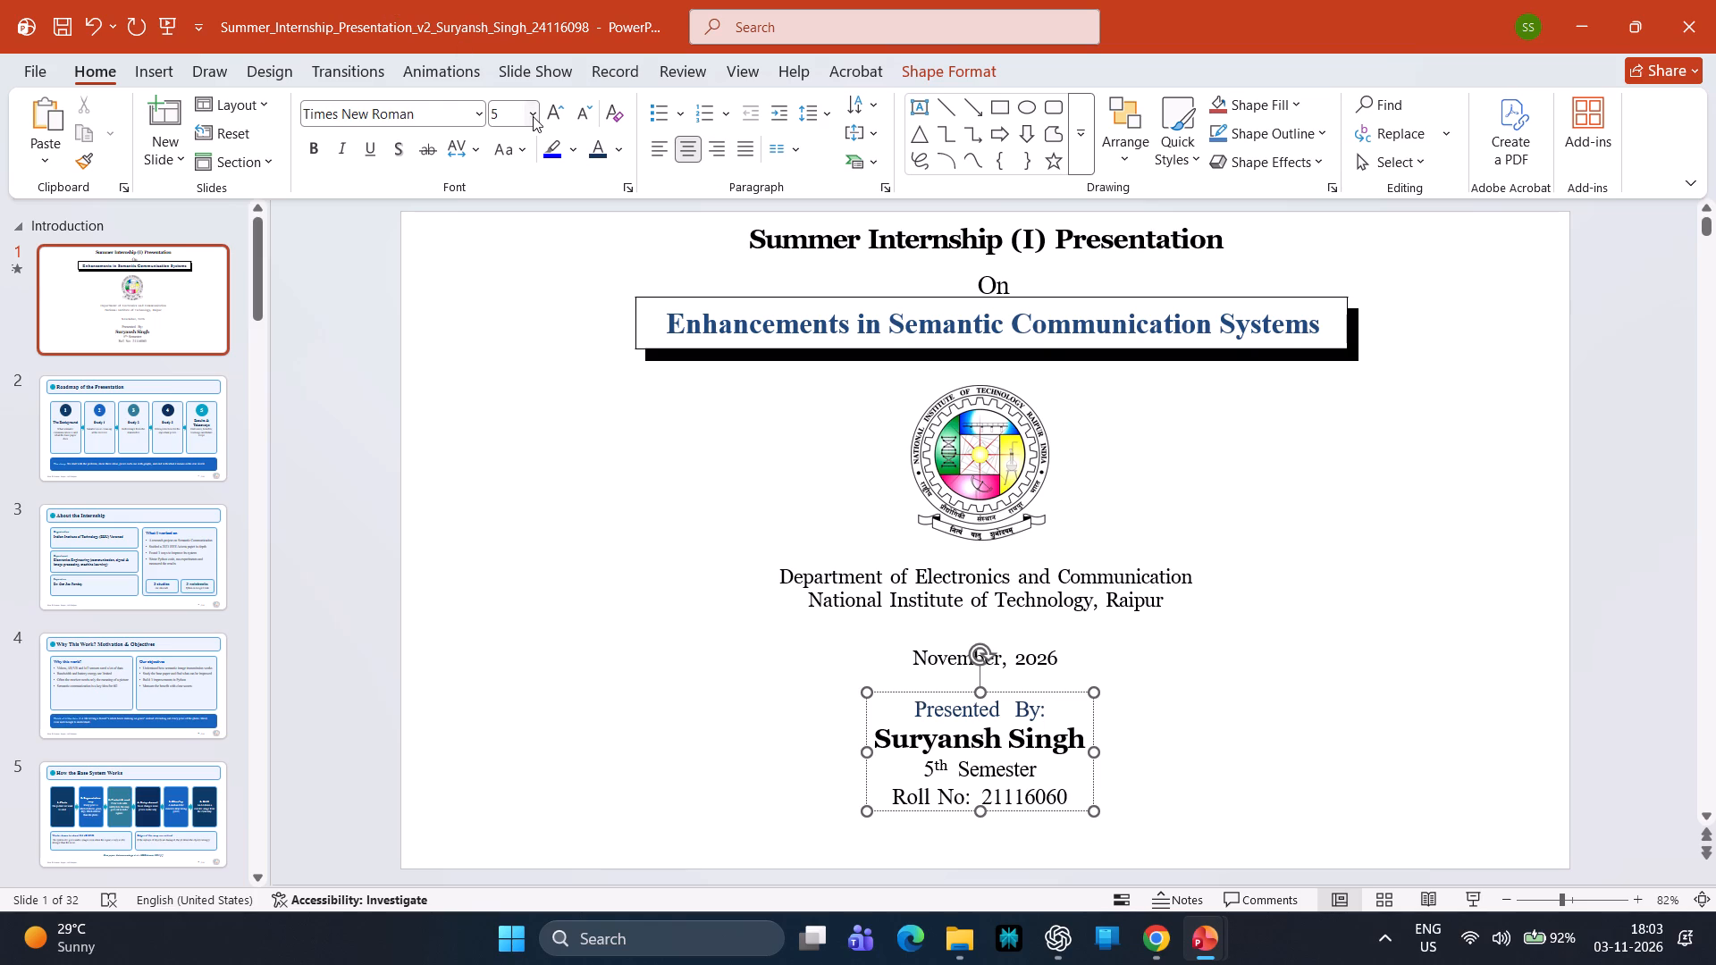
Move the "Presented By:" line out of the presenter block into the separate empty text box beside the date.
click(1613, 613)
double_click(1348, 640)
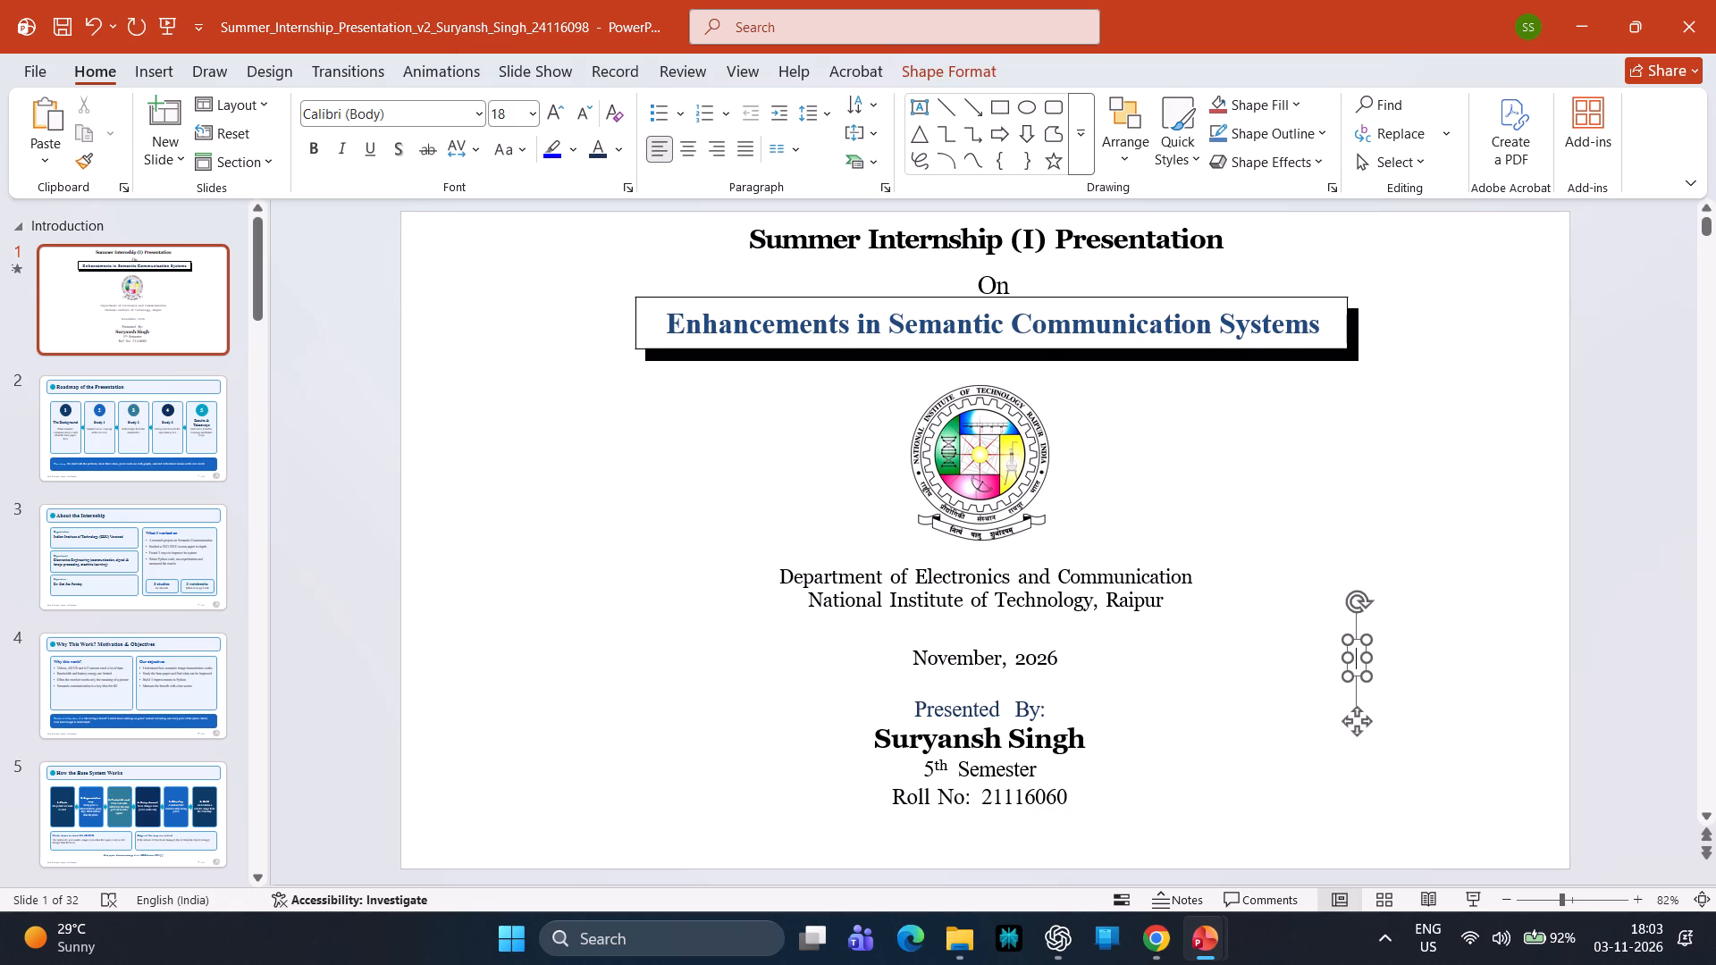
drag(1048, 713, 932, 708)
key(ctrl+x)
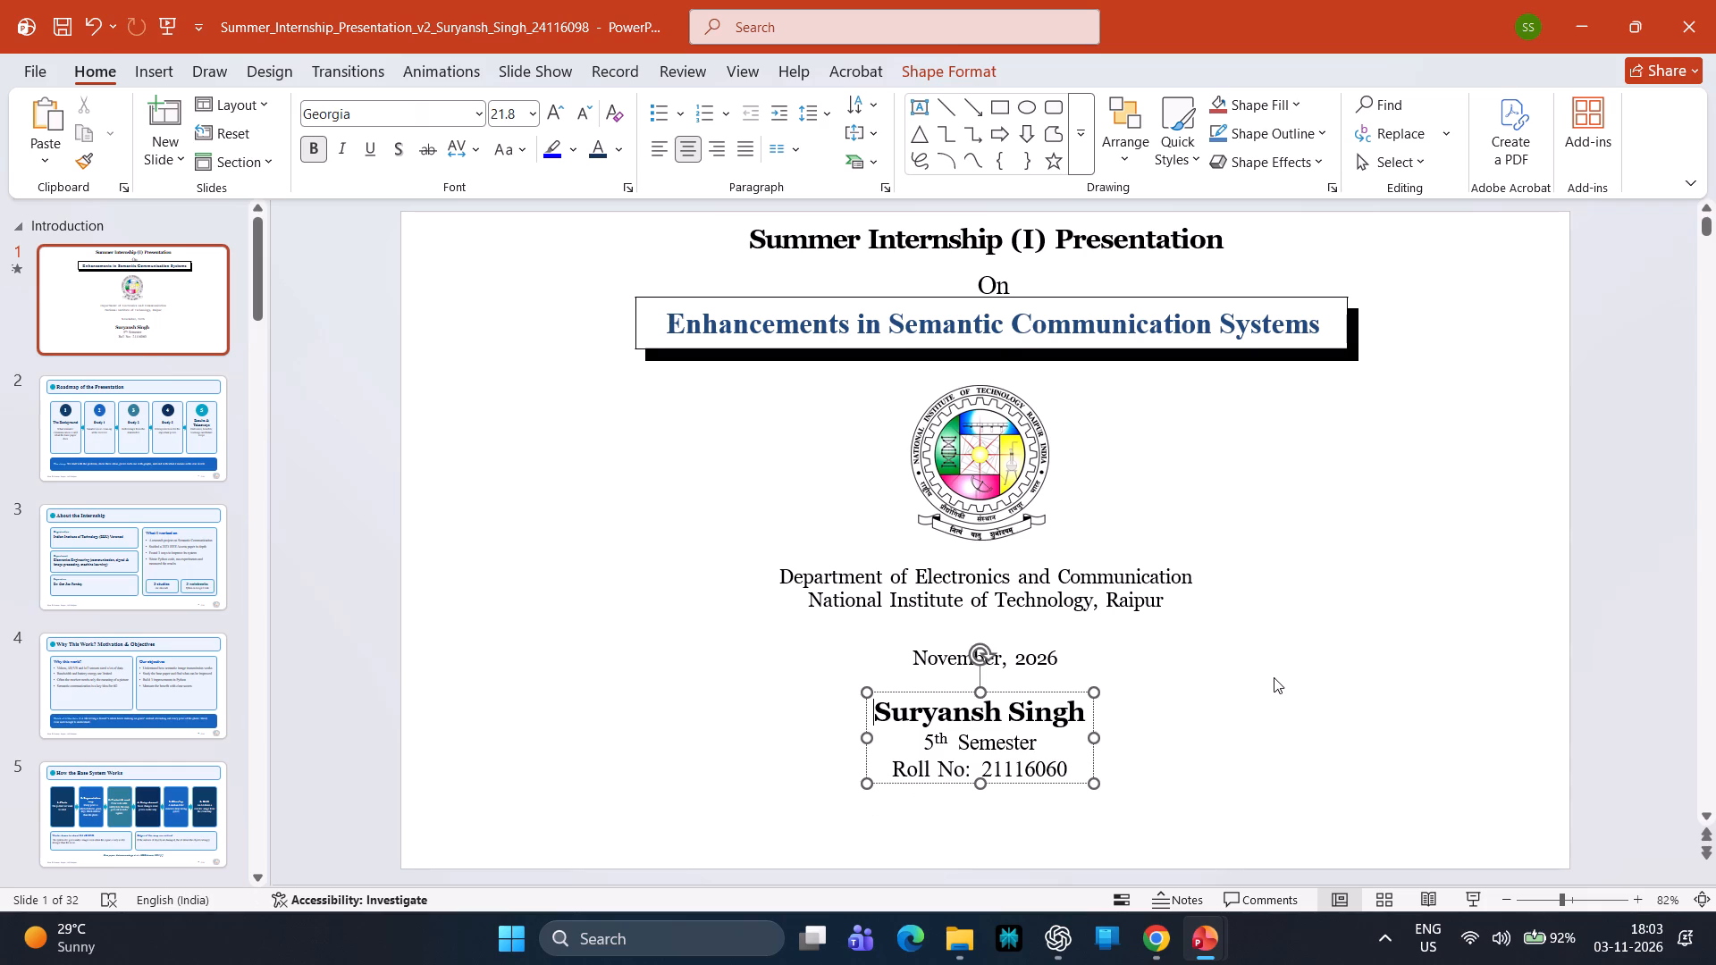
click(1351, 678)
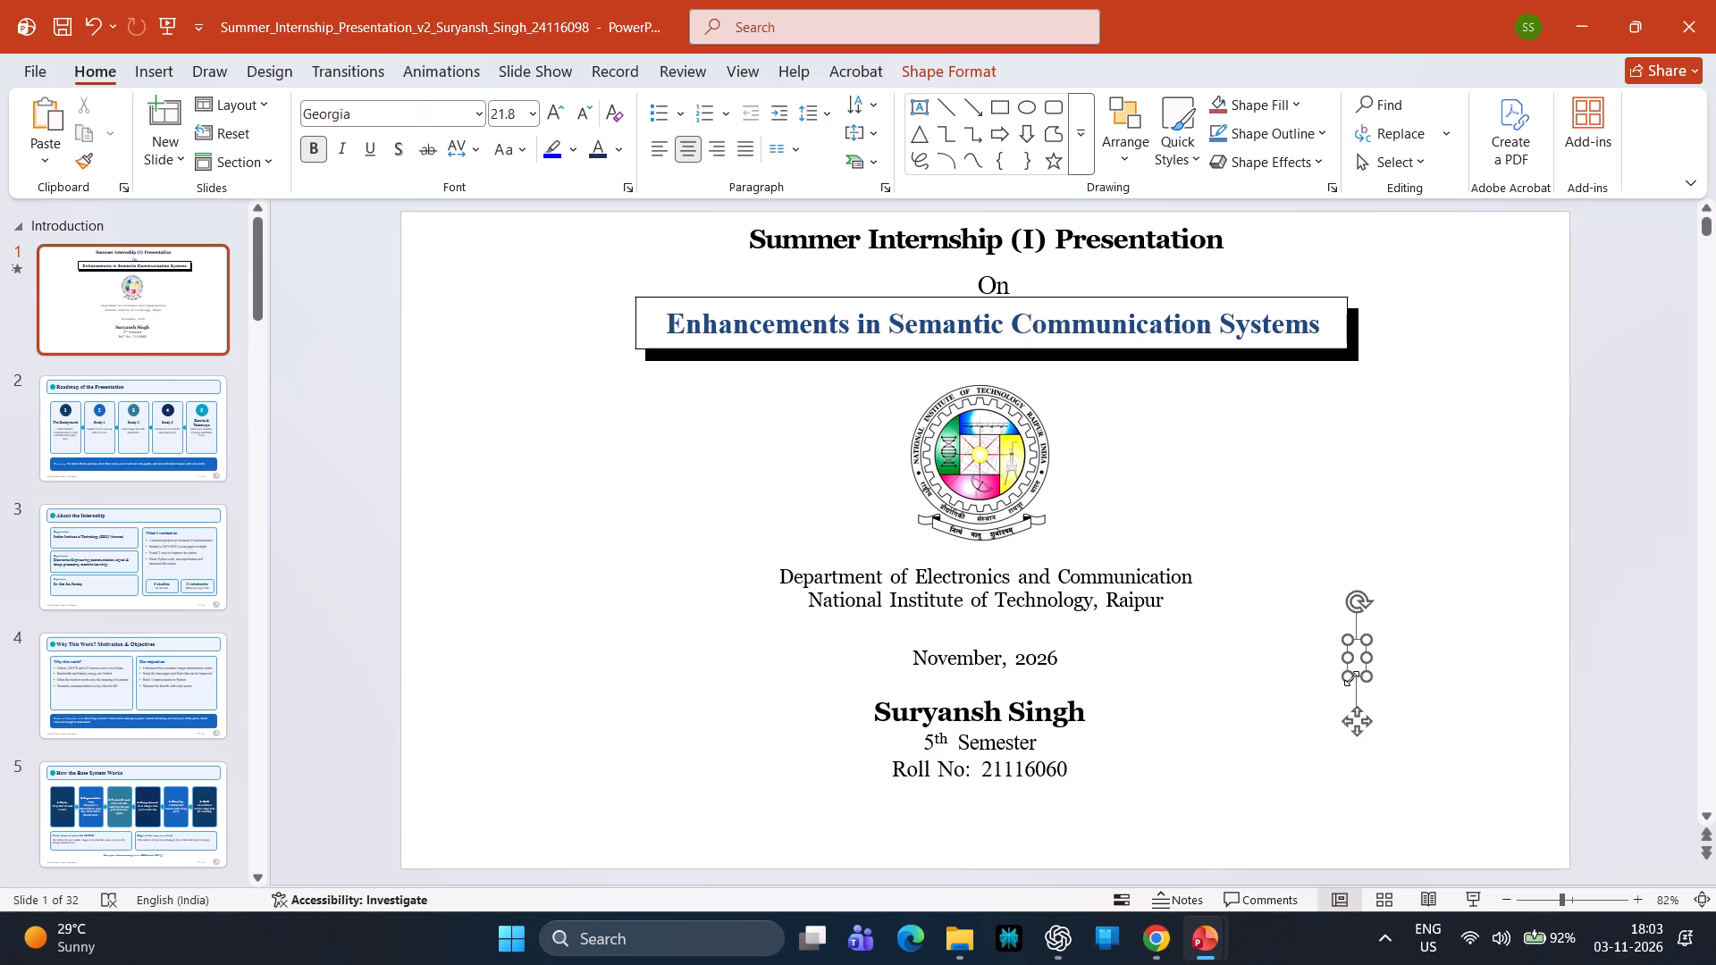
click(1359, 659)
key(ctrl+v)
click(1347, 718)
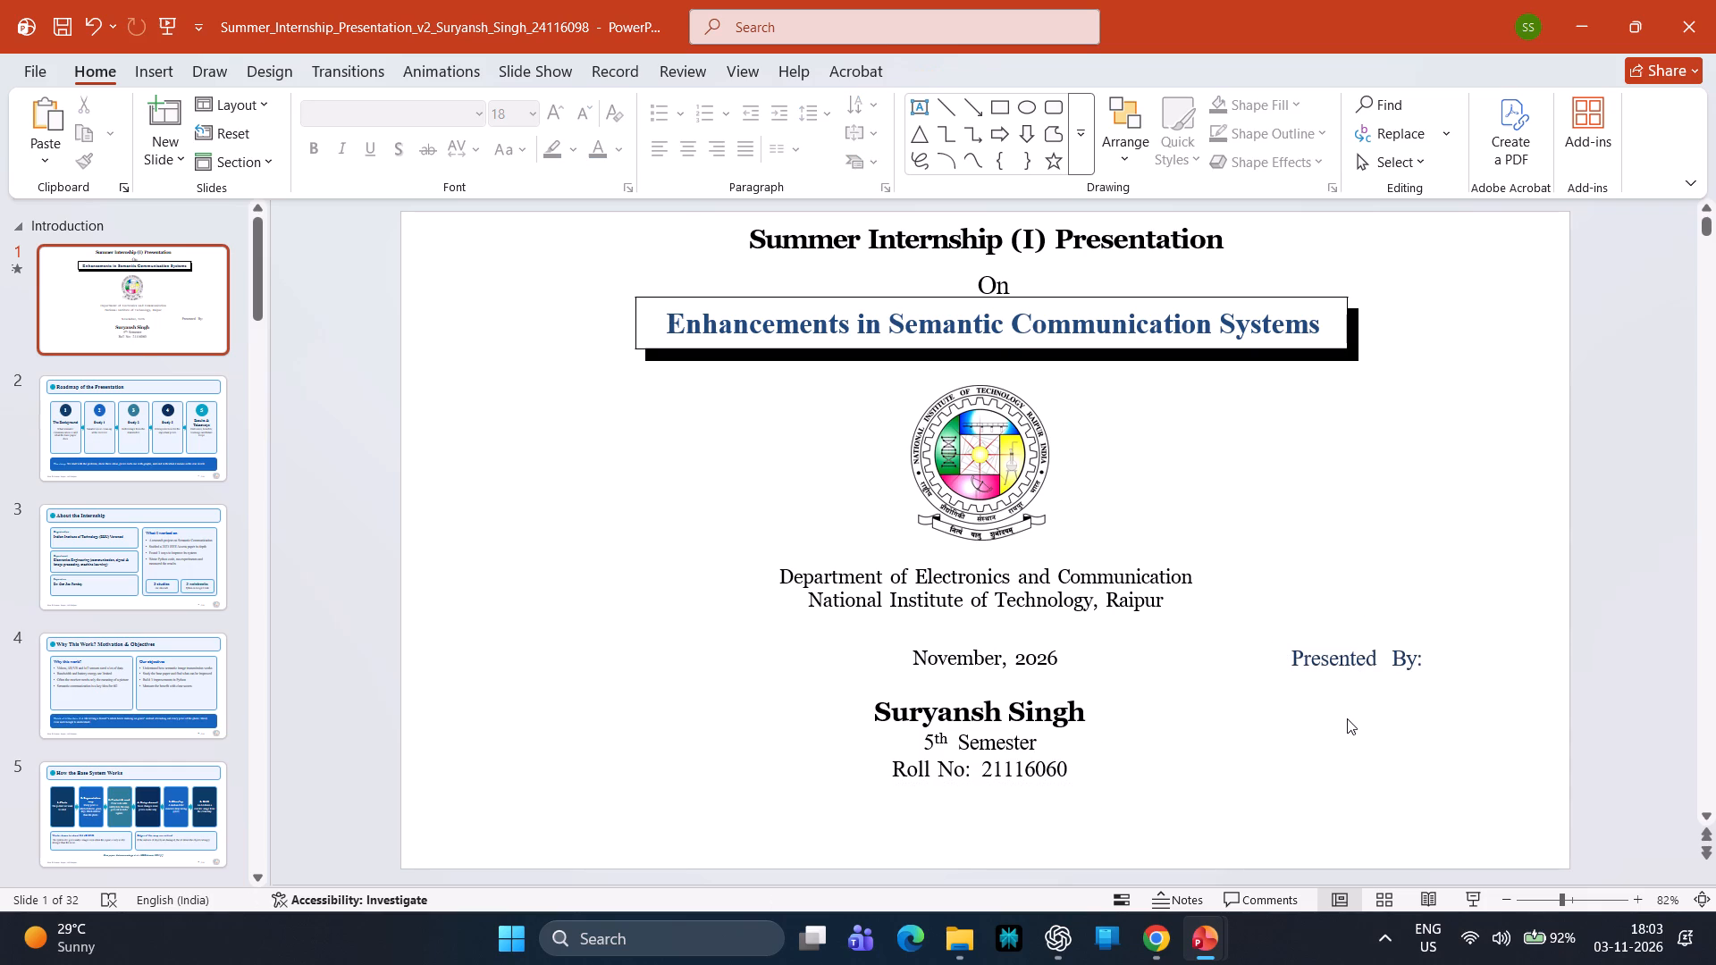
Move the block with the presenter's name, semester and roll number lower on the slide, aligned with the slide's vertical centre line.
drag(1088, 741, 1089, 757)
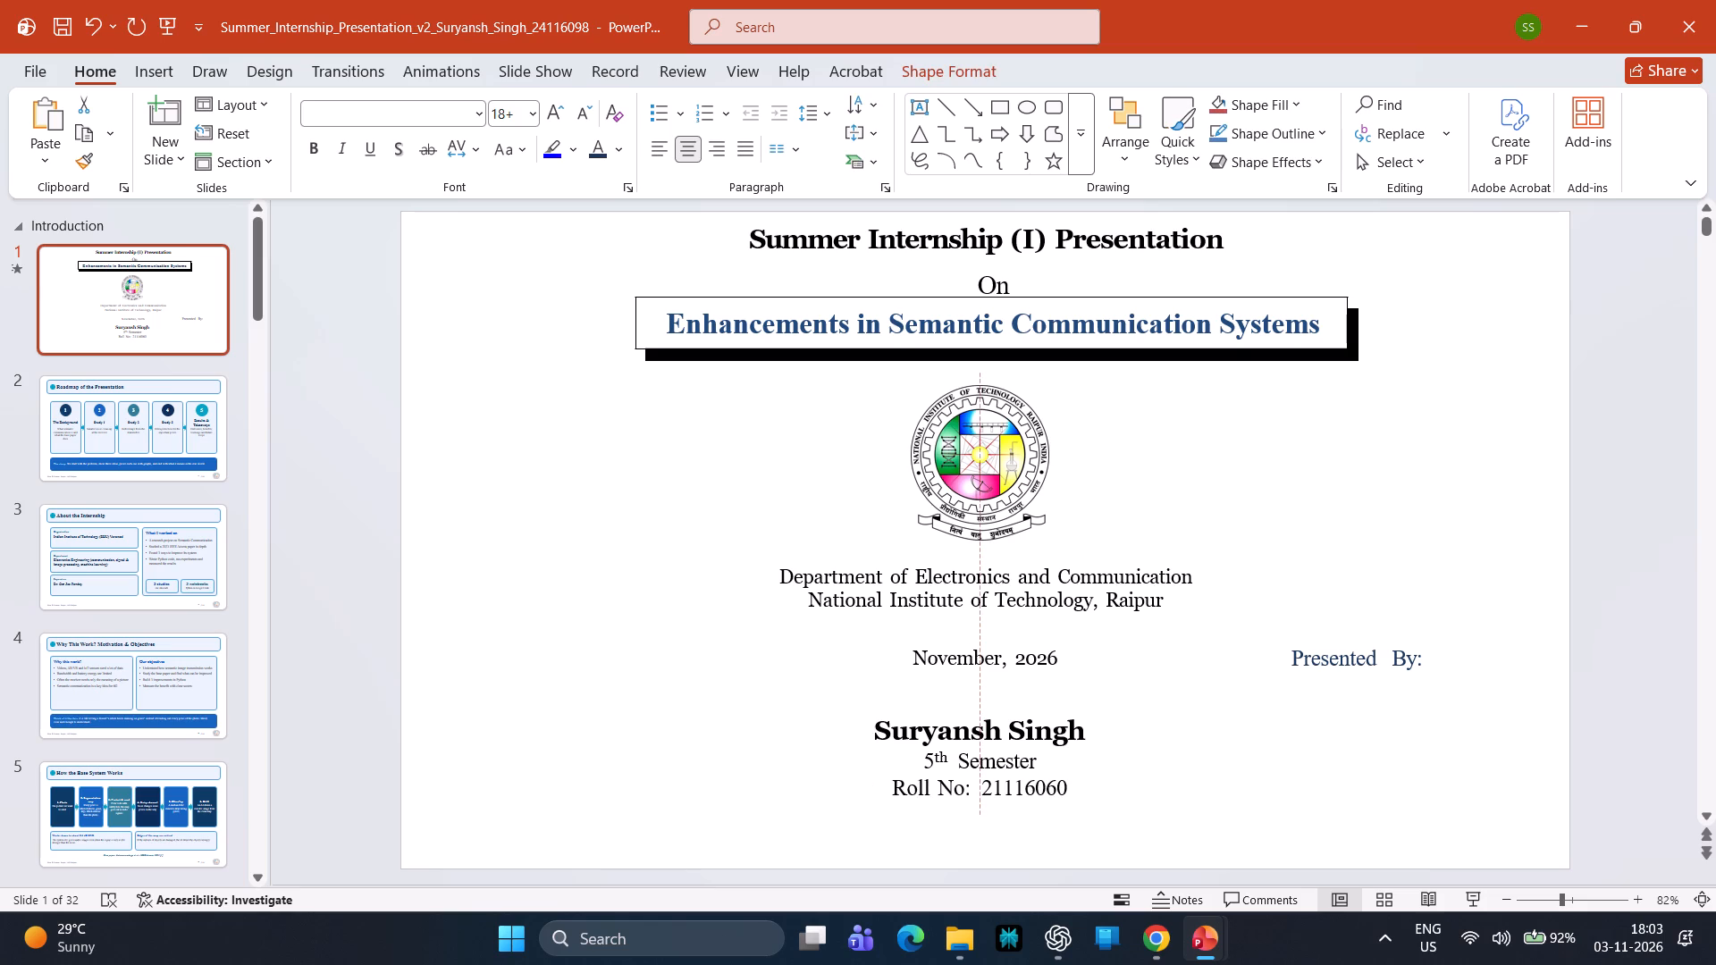
drag(1089, 757, 1091, 767)
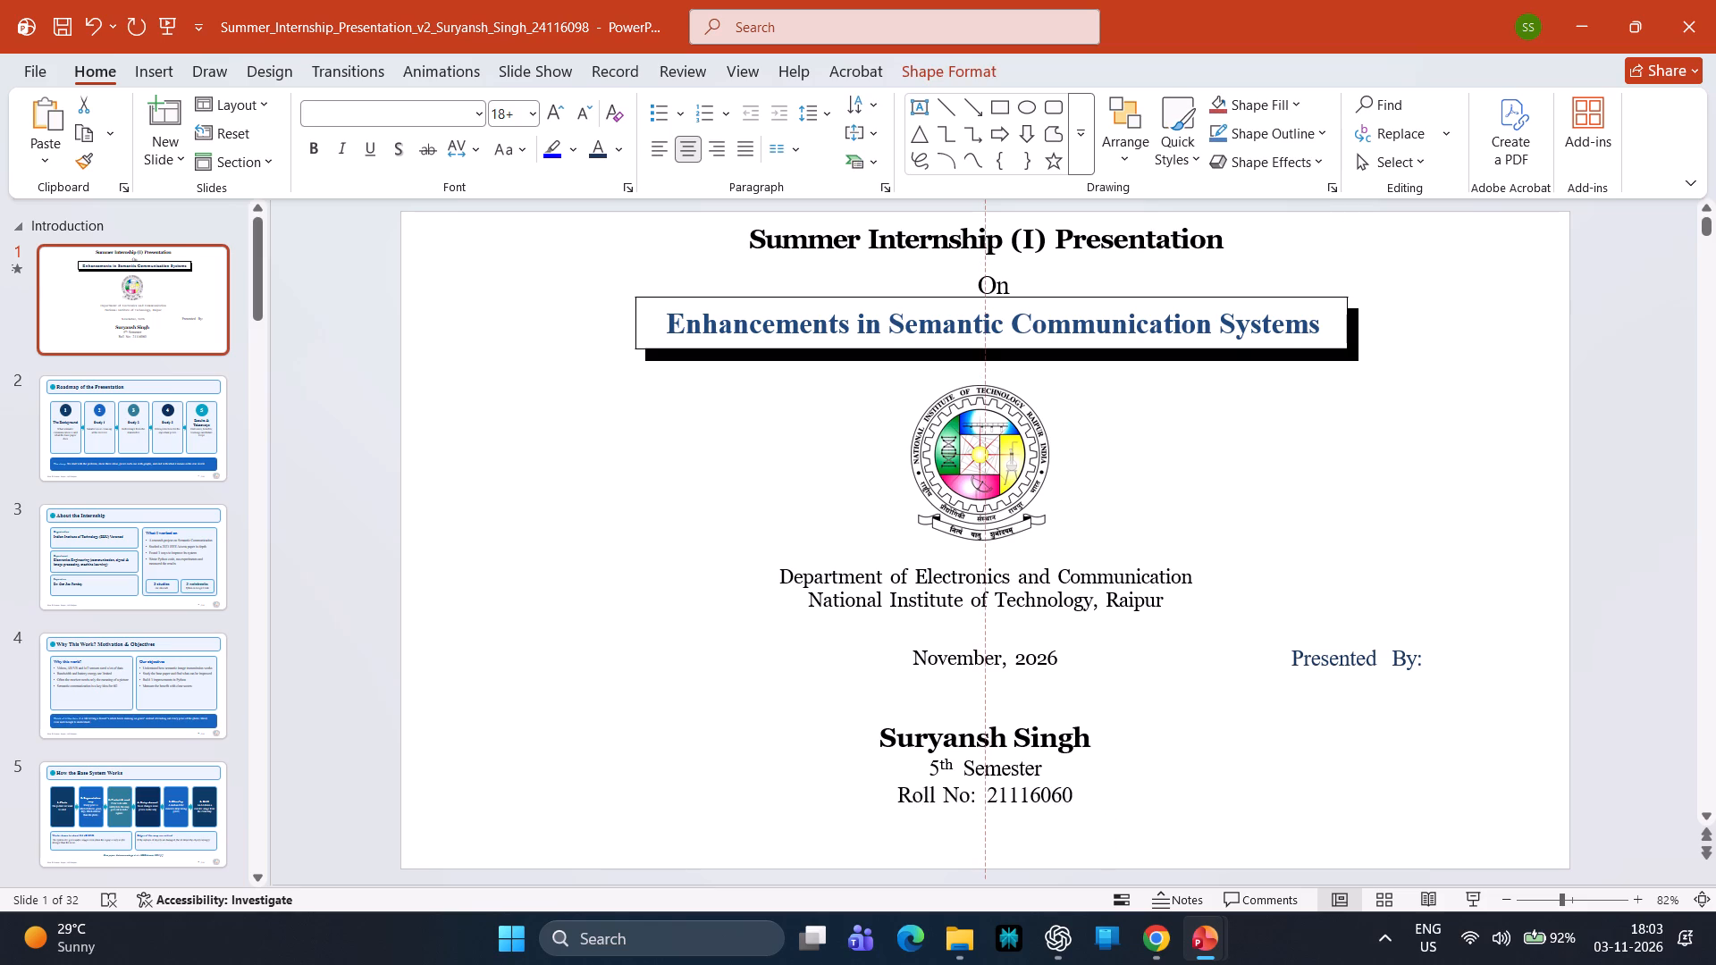
drag(1091, 767, 1091, 768)
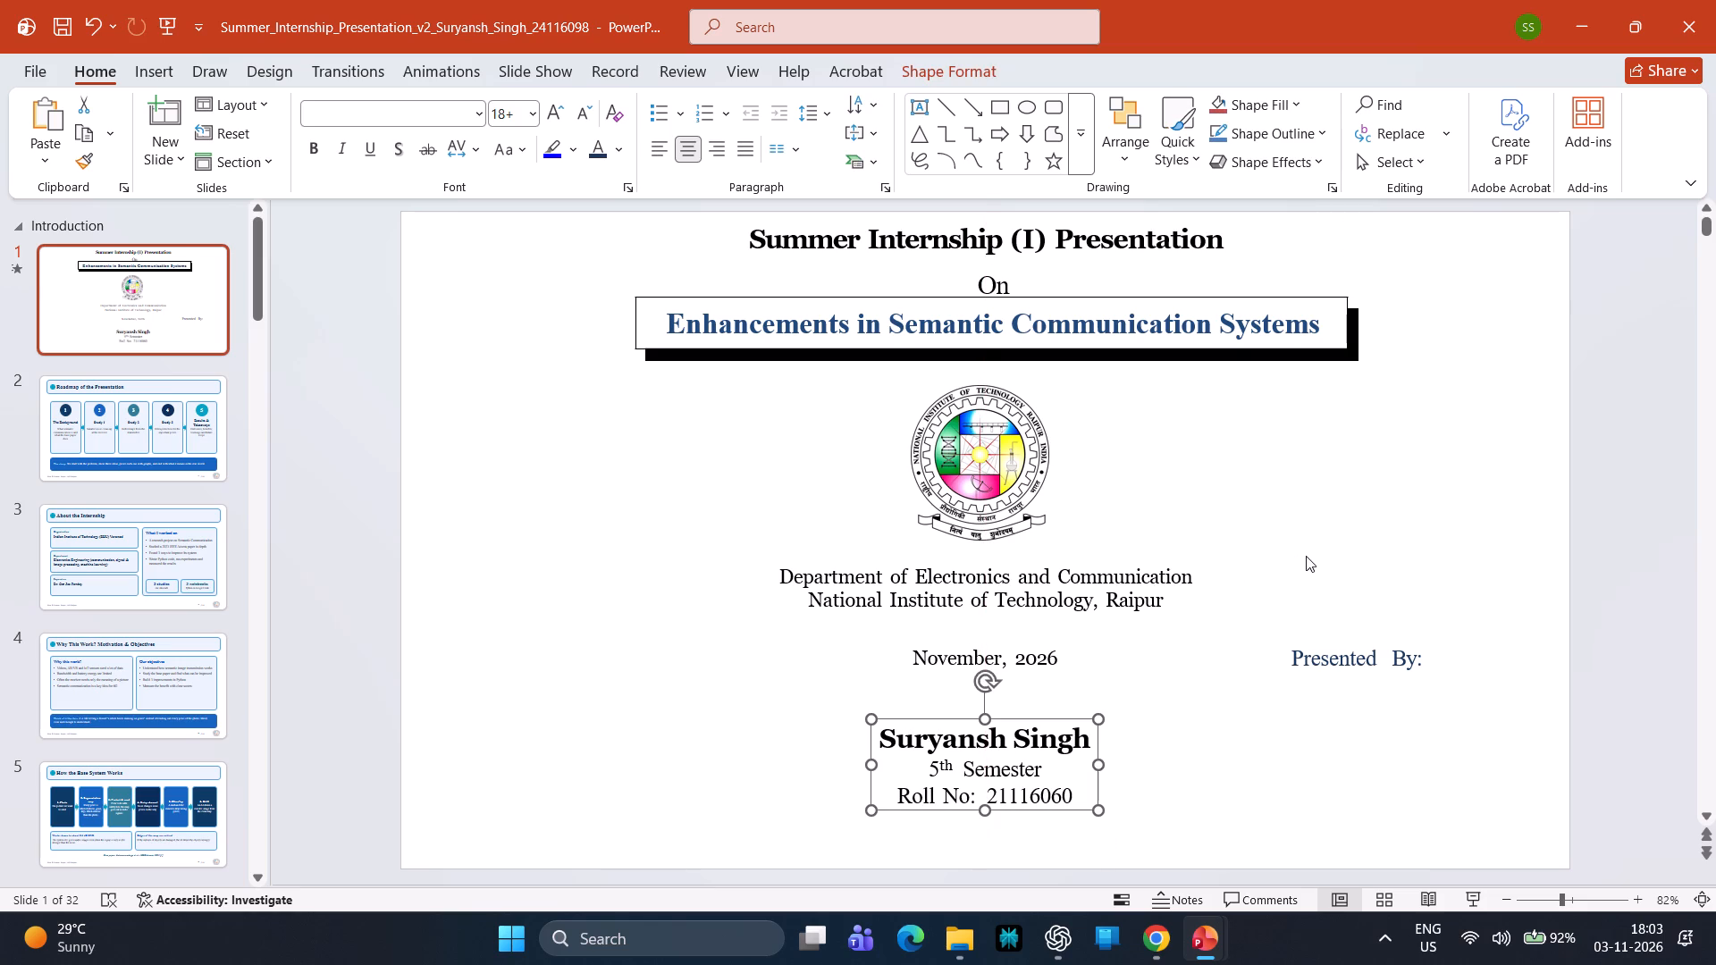
Place the "Presented By:" text box centred between the date and the presenter's name.
drag(1433, 651, 1255, 650)
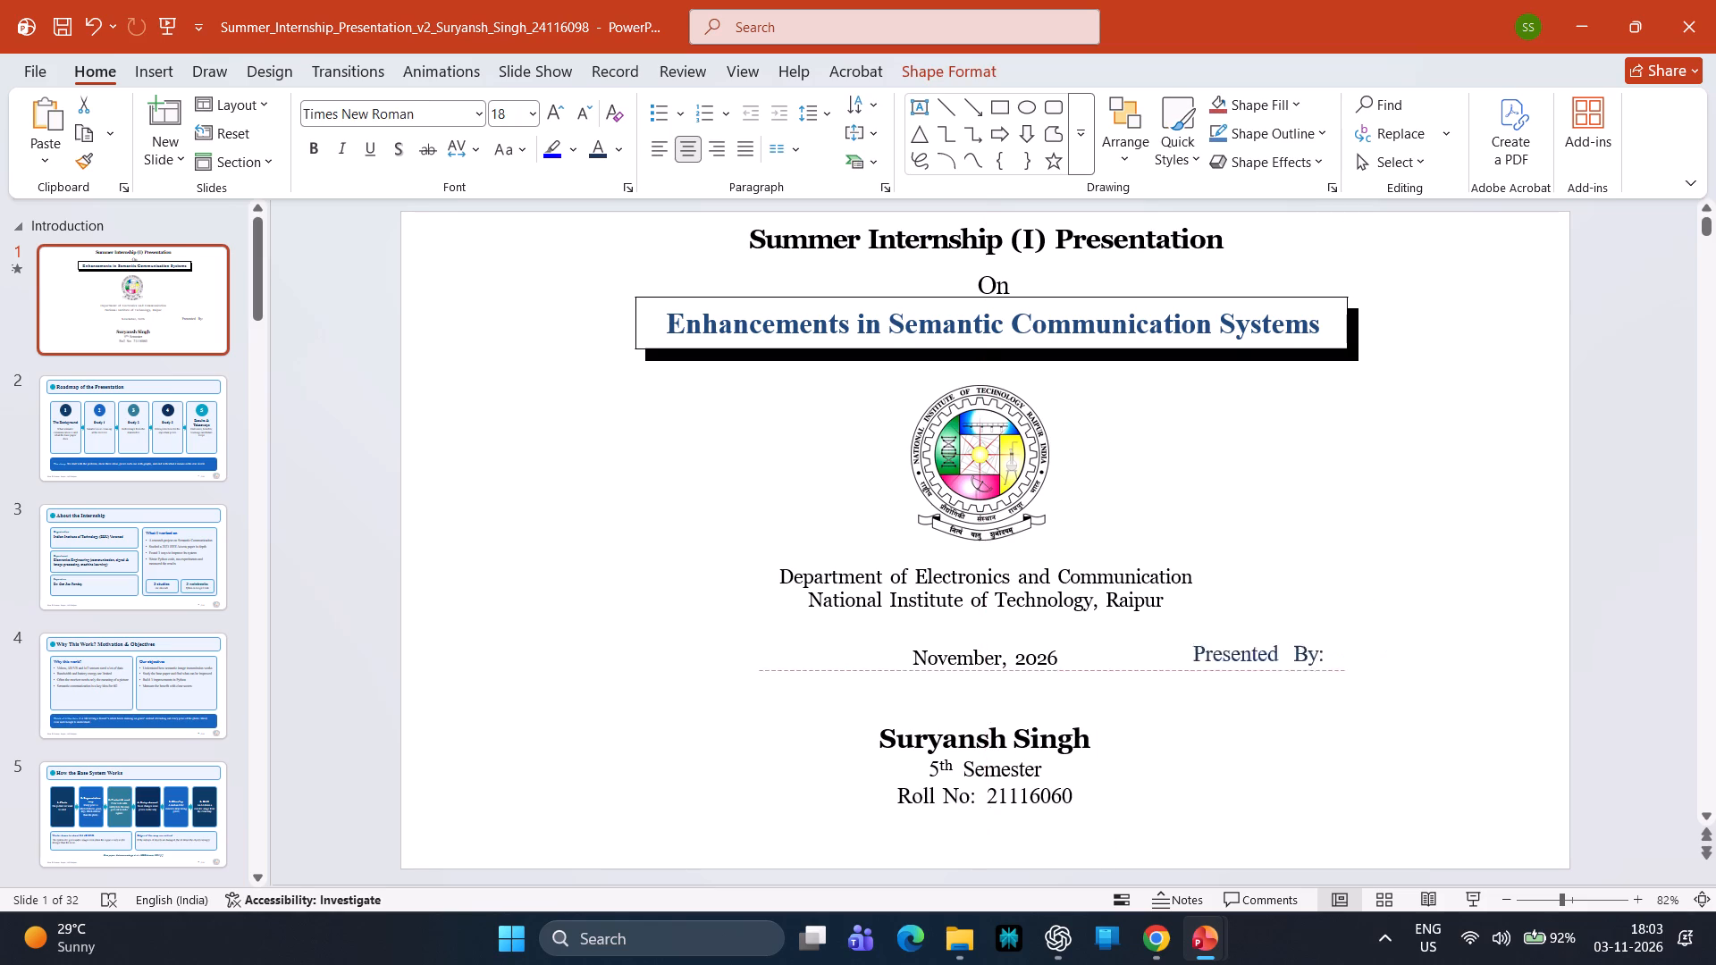
drag(1255, 650, 1057, 686)
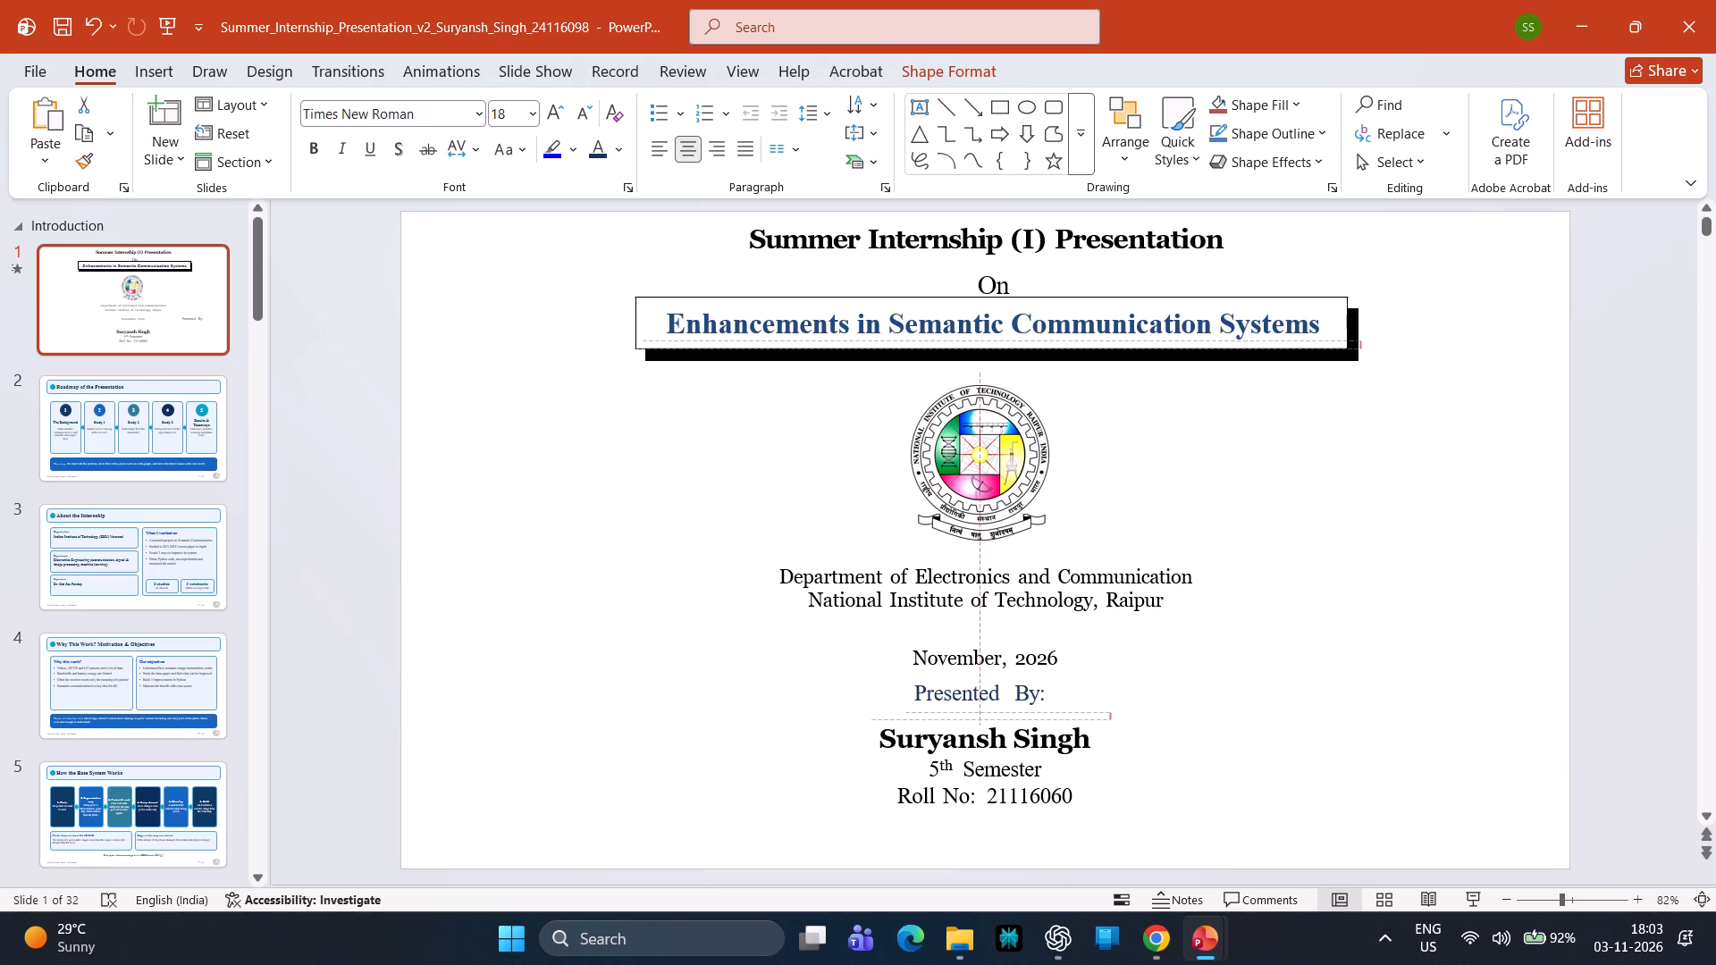
drag(1057, 686, 1060, 695)
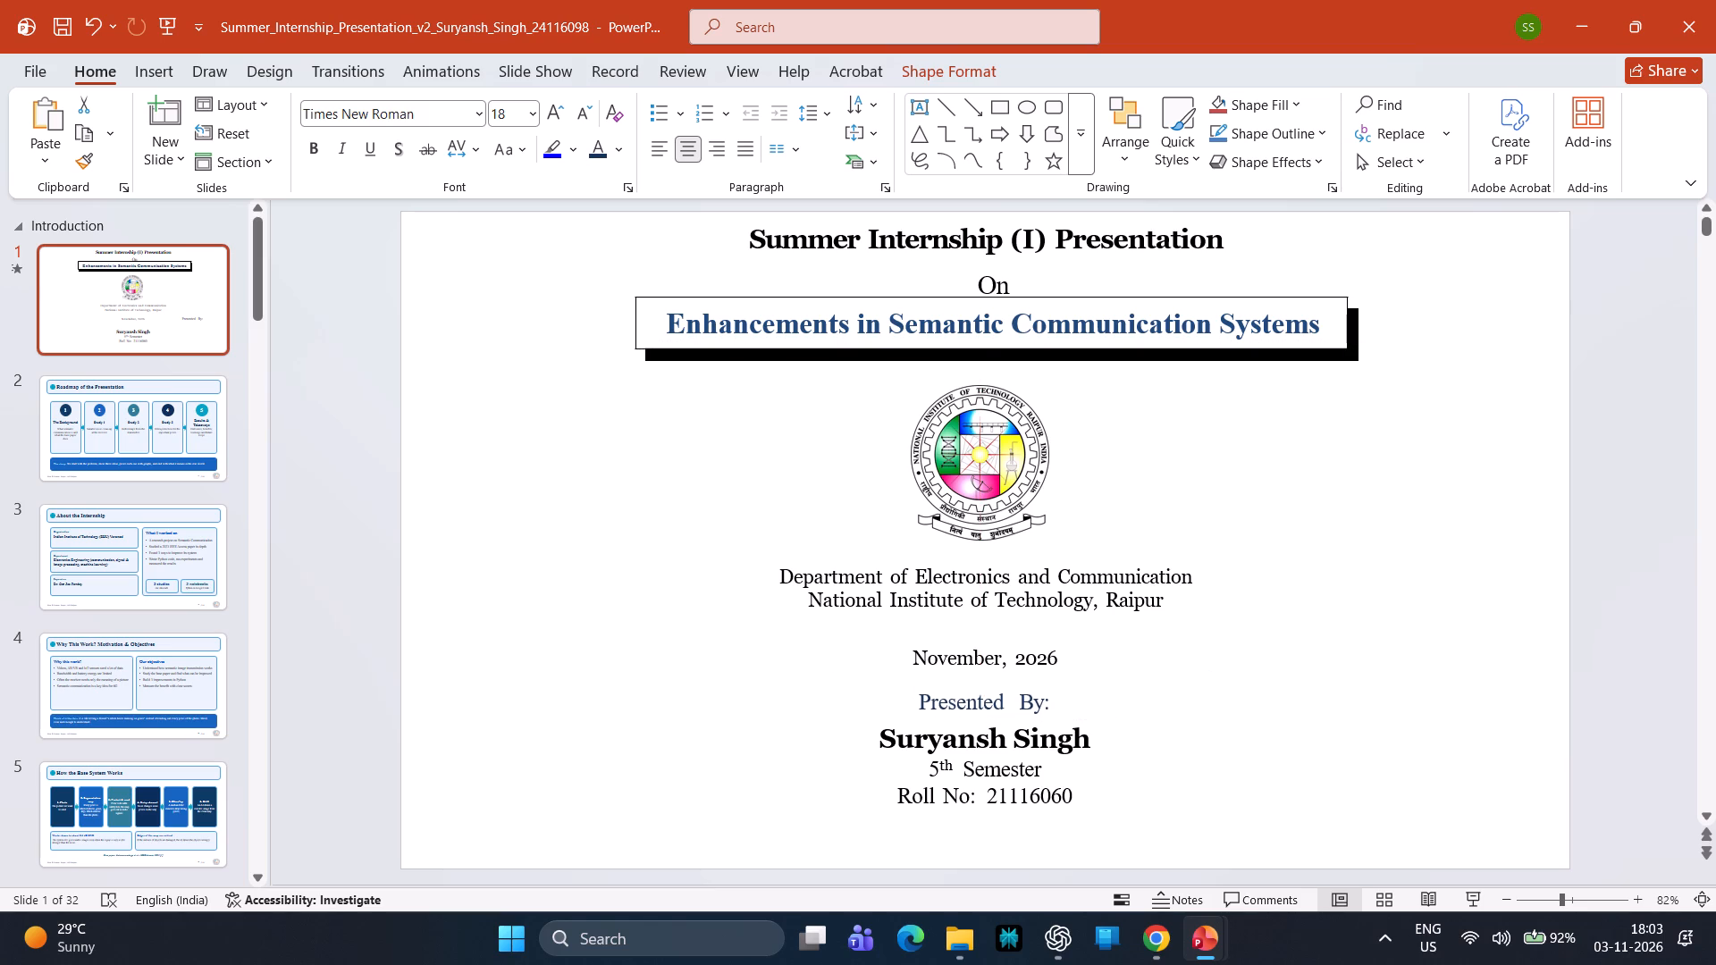
drag(1060, 695, 1061, 696)
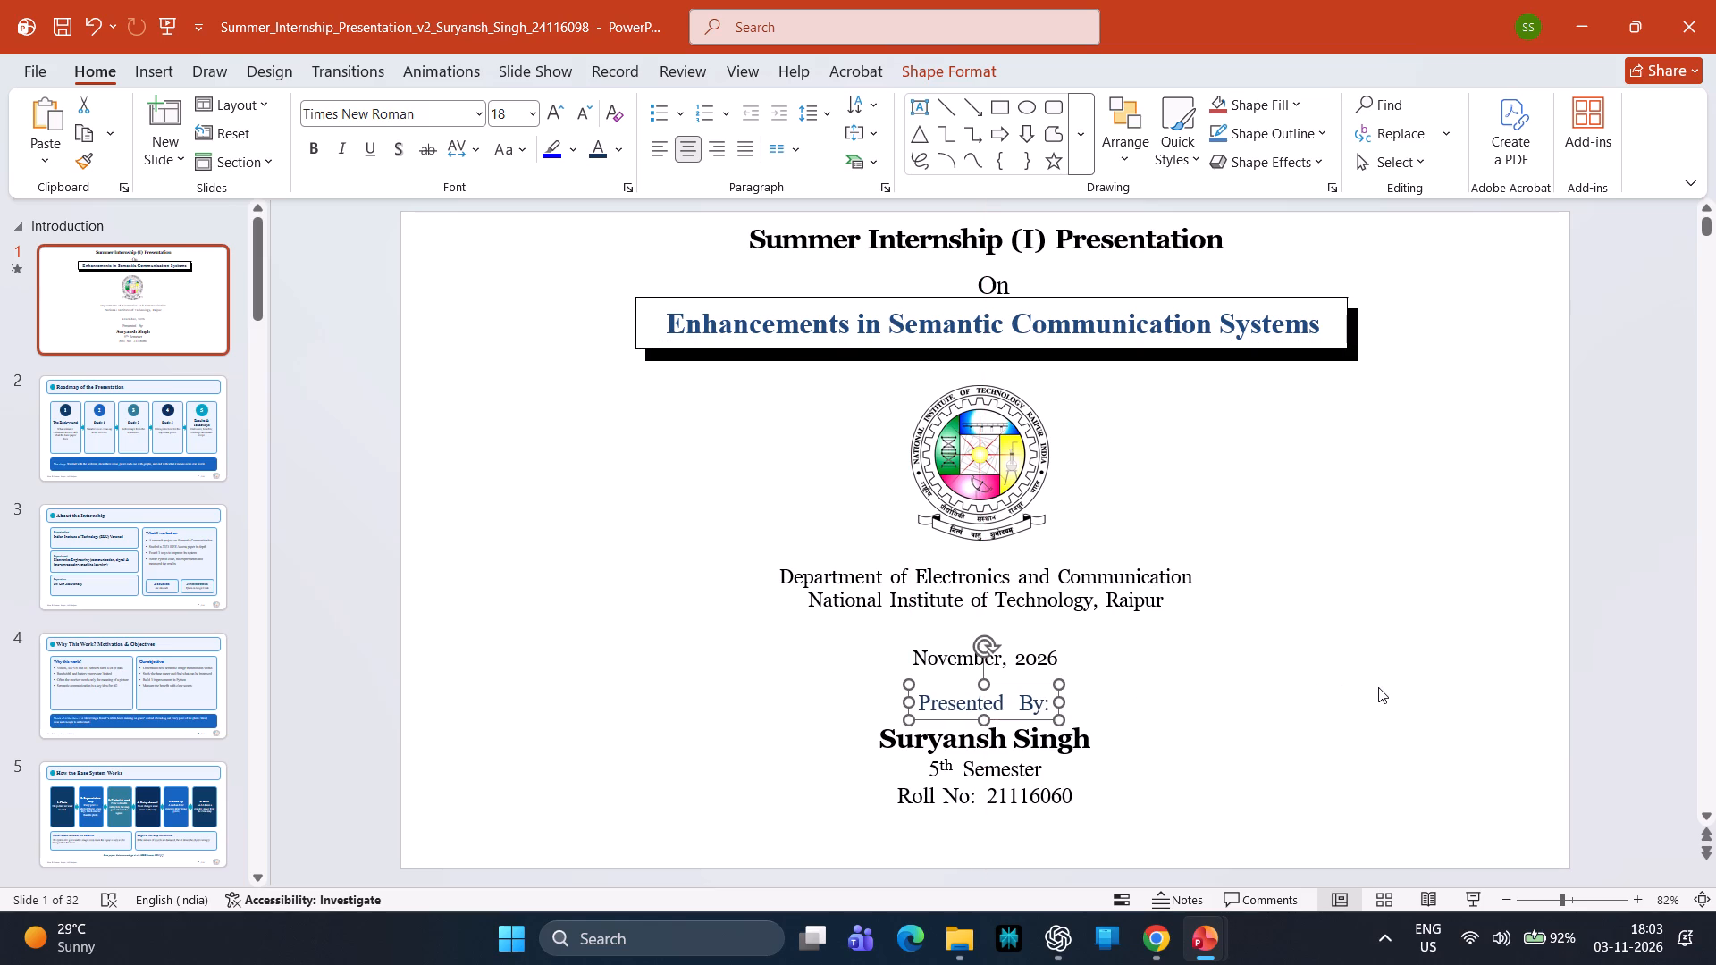
click(1378, 687)
Replace the paragraph break before "November, 2026" with a line break to tighten the gap above the date.
click(1064, 651)
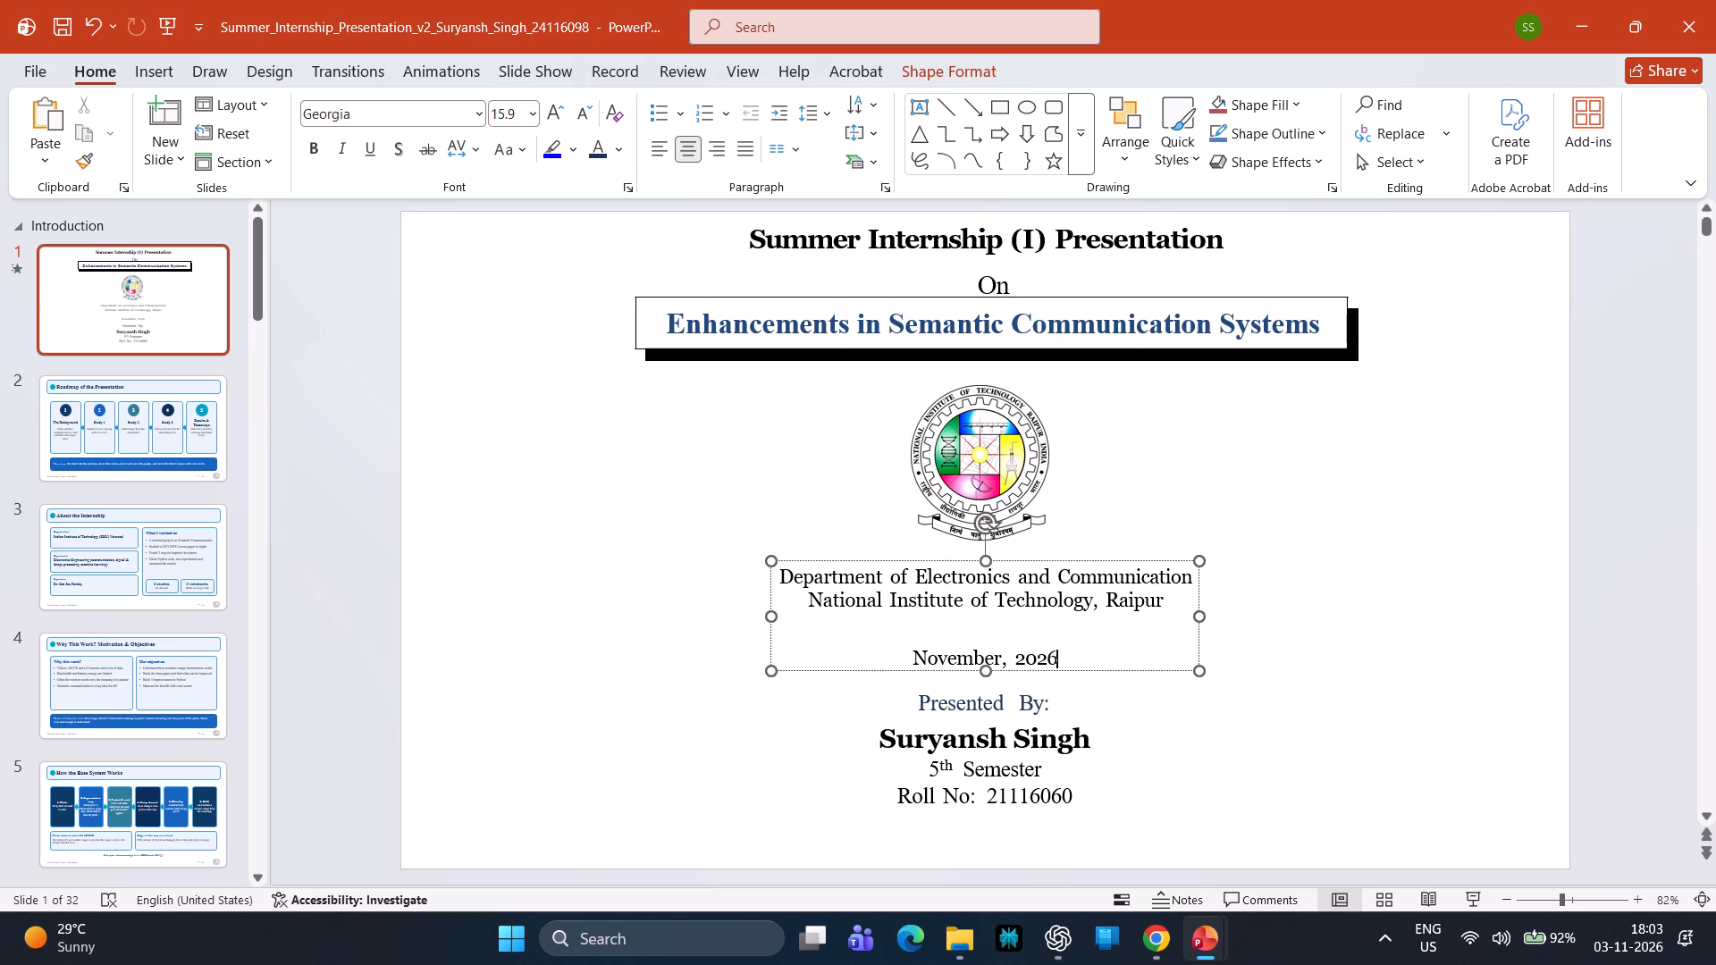
click(909, 662)
key(BackSpace)
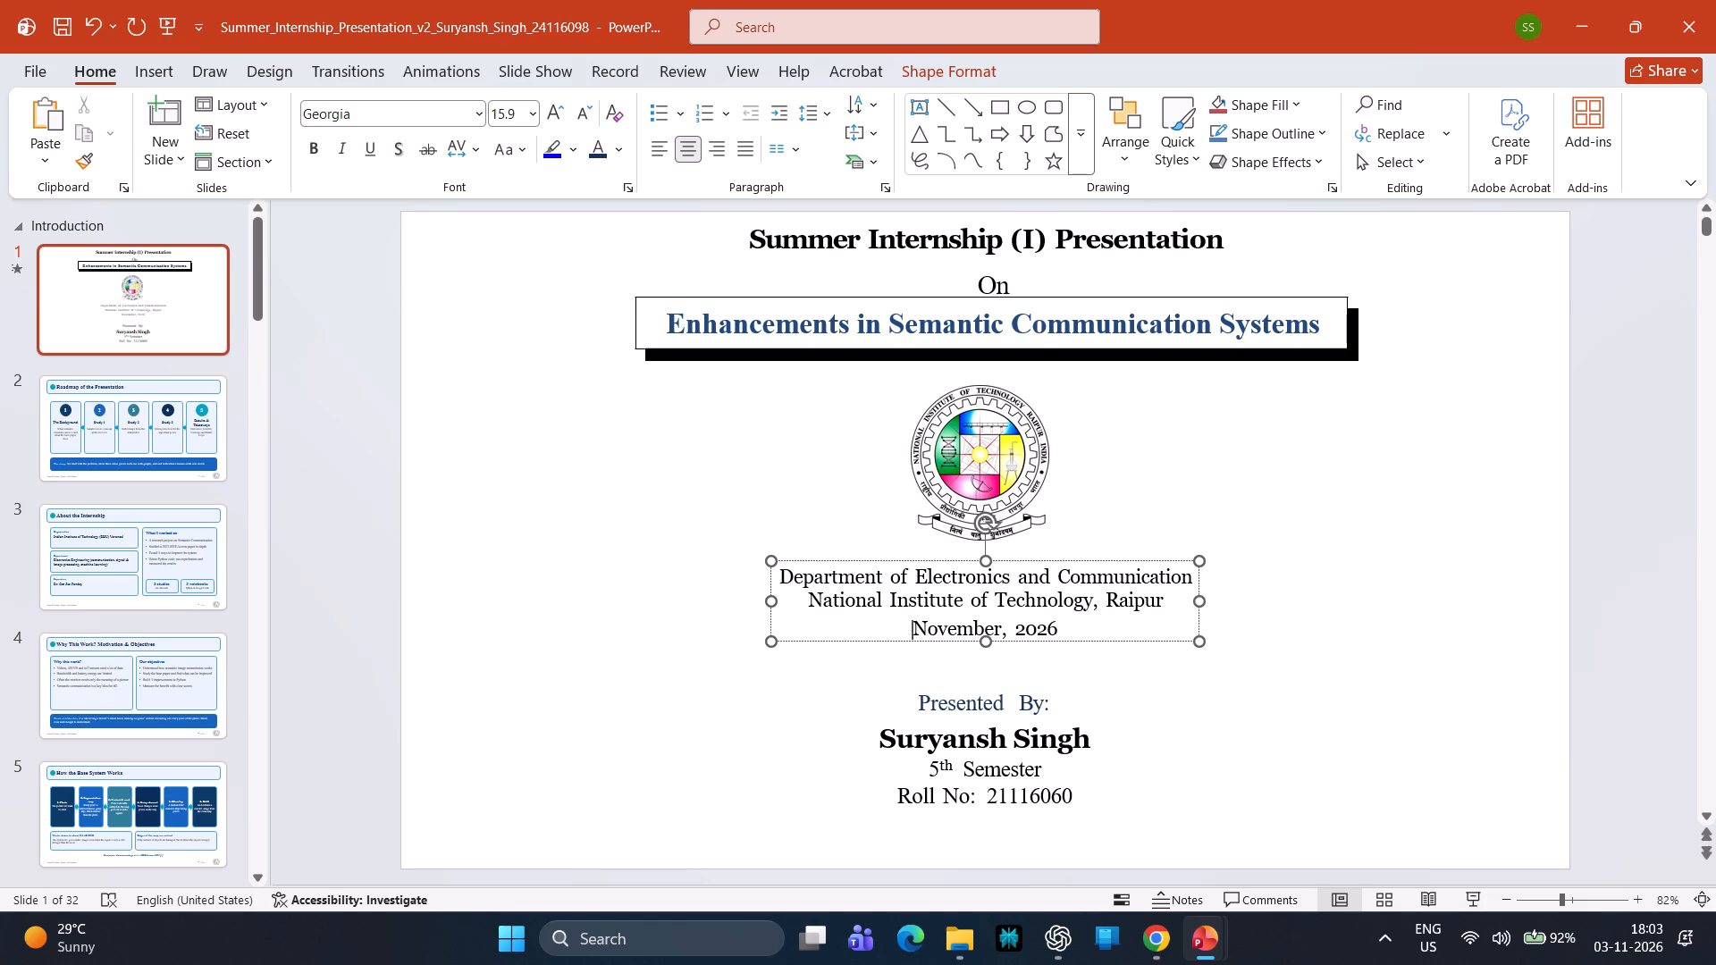
key(shift+Return)
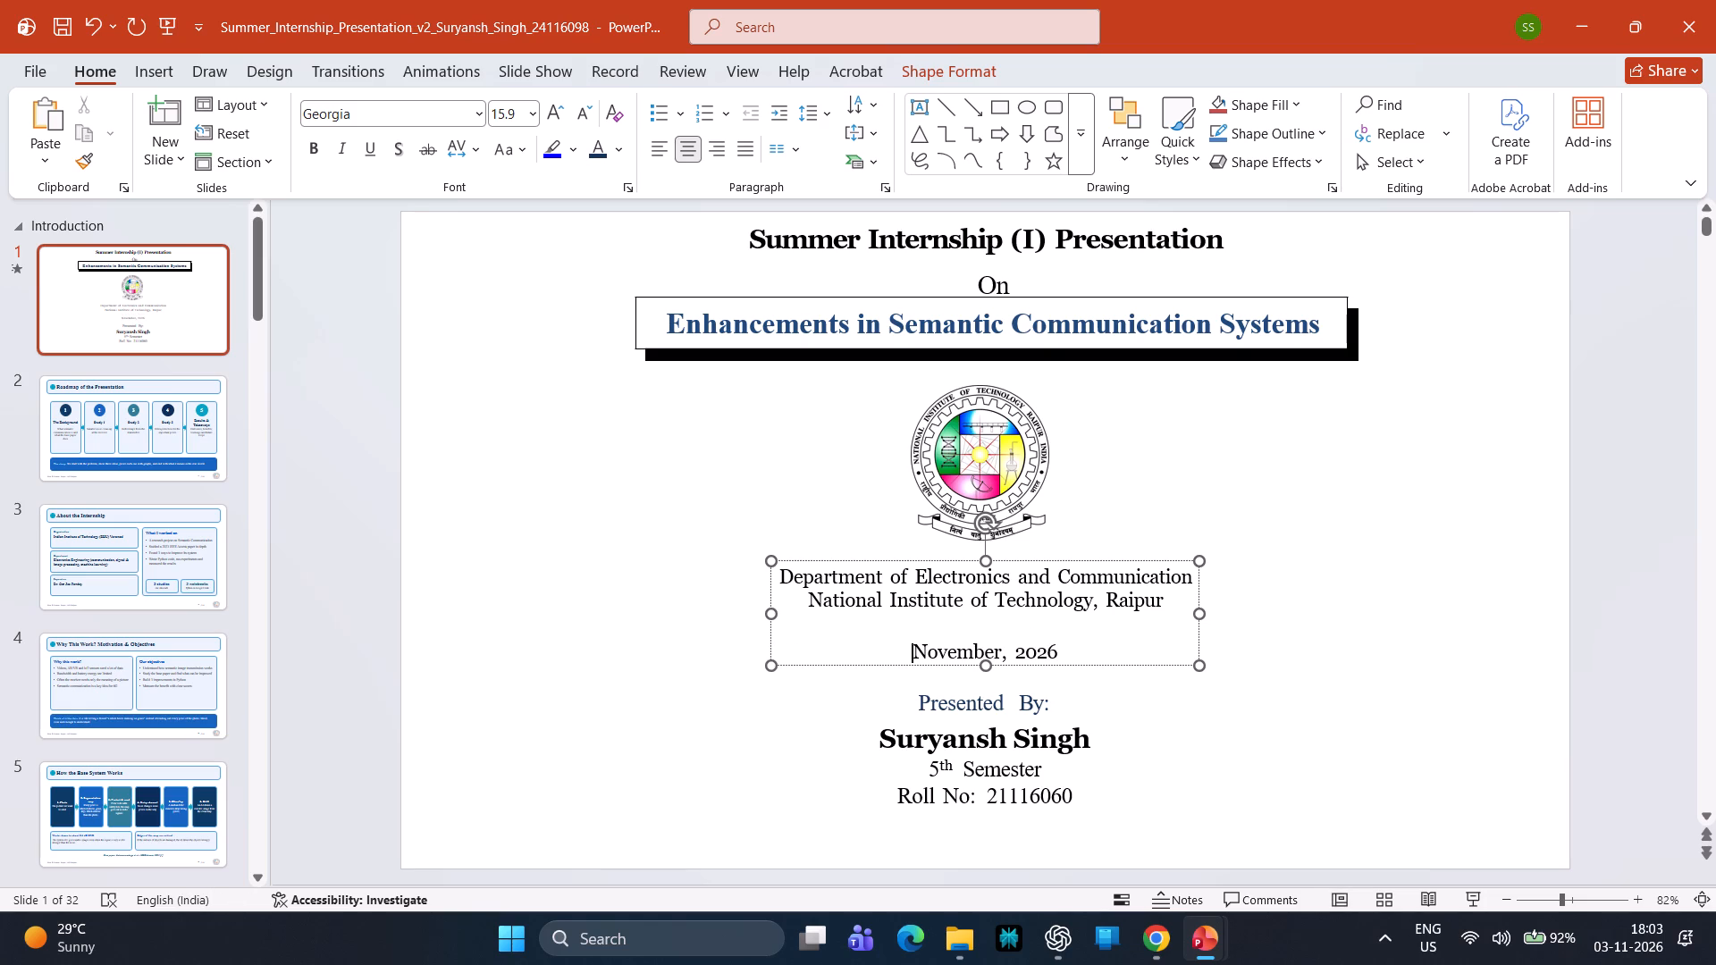
click(1619, 651)
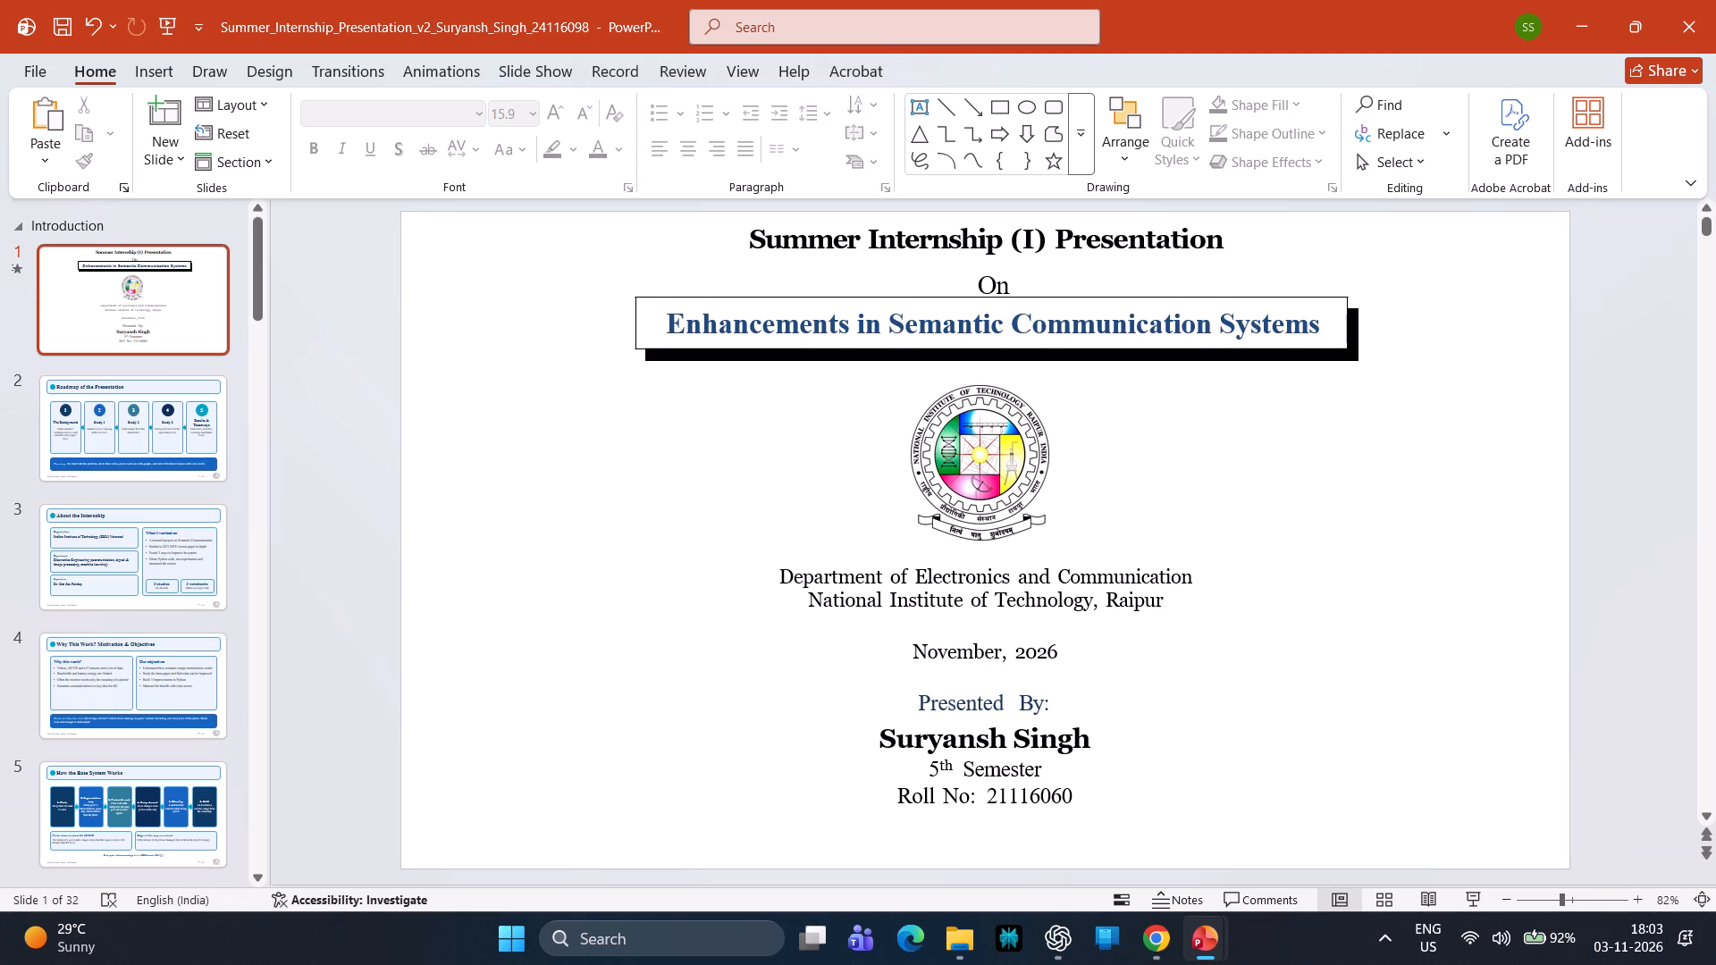
Nudge the presenter's name, semester and roll number block down by five small increments.
click(1097, 771)
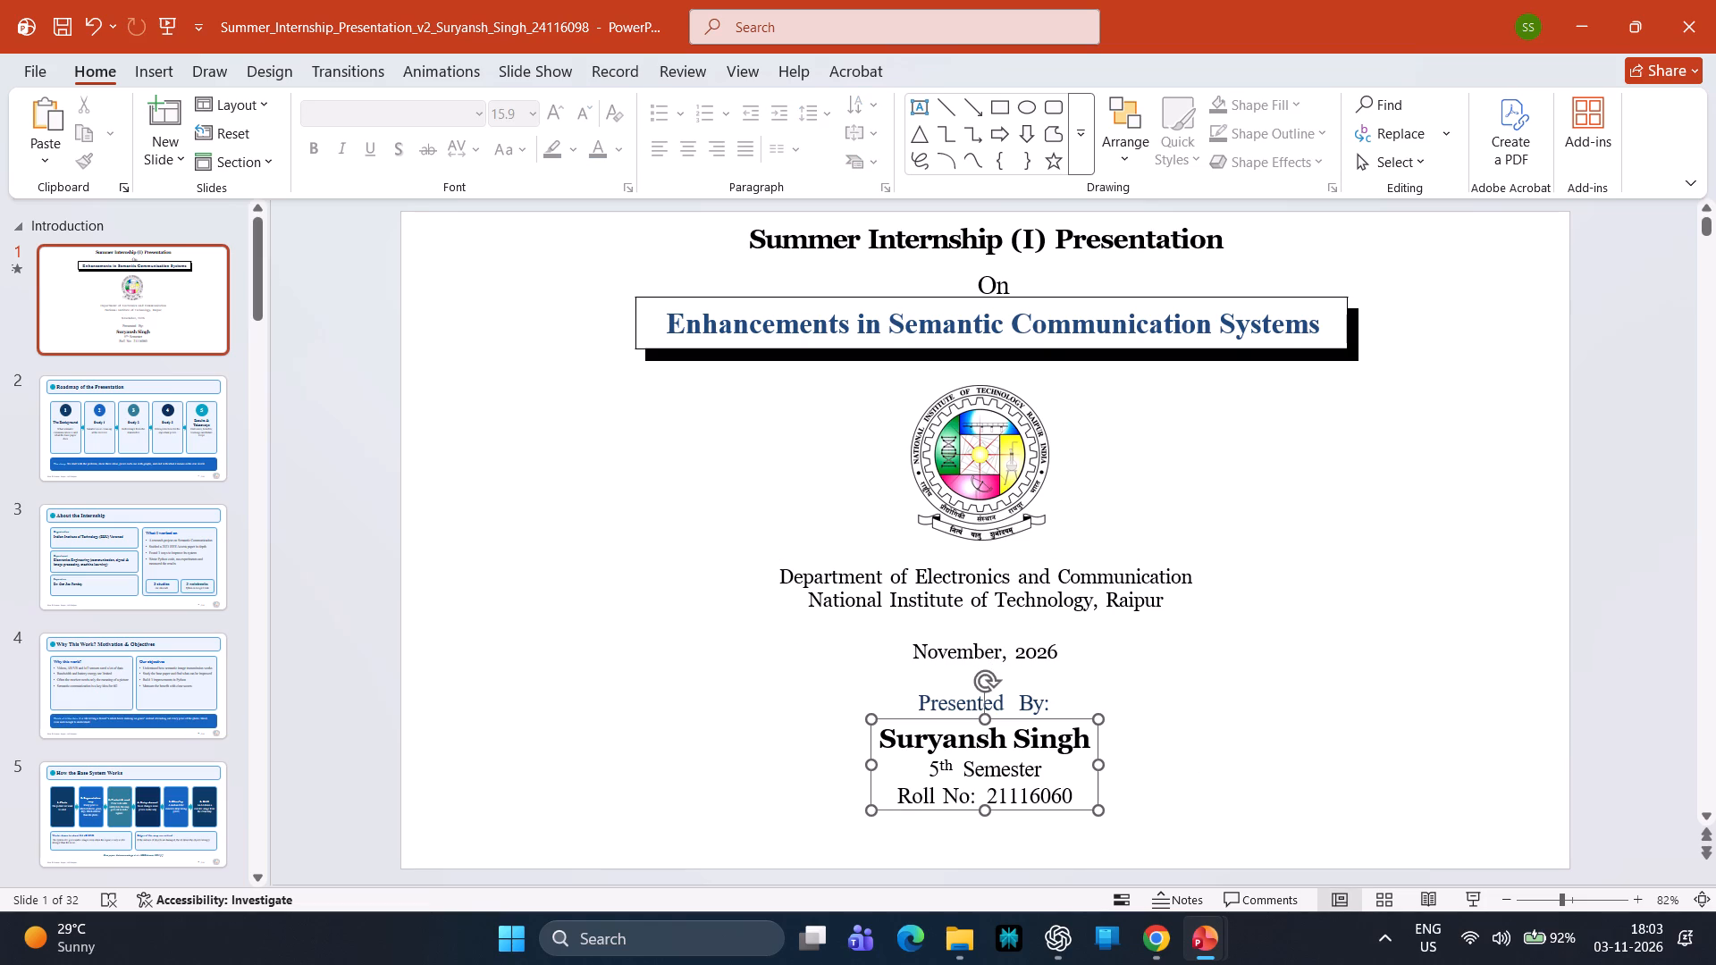
key(Down)
key(Down)
key(Down)
key(Down)
key(Down)
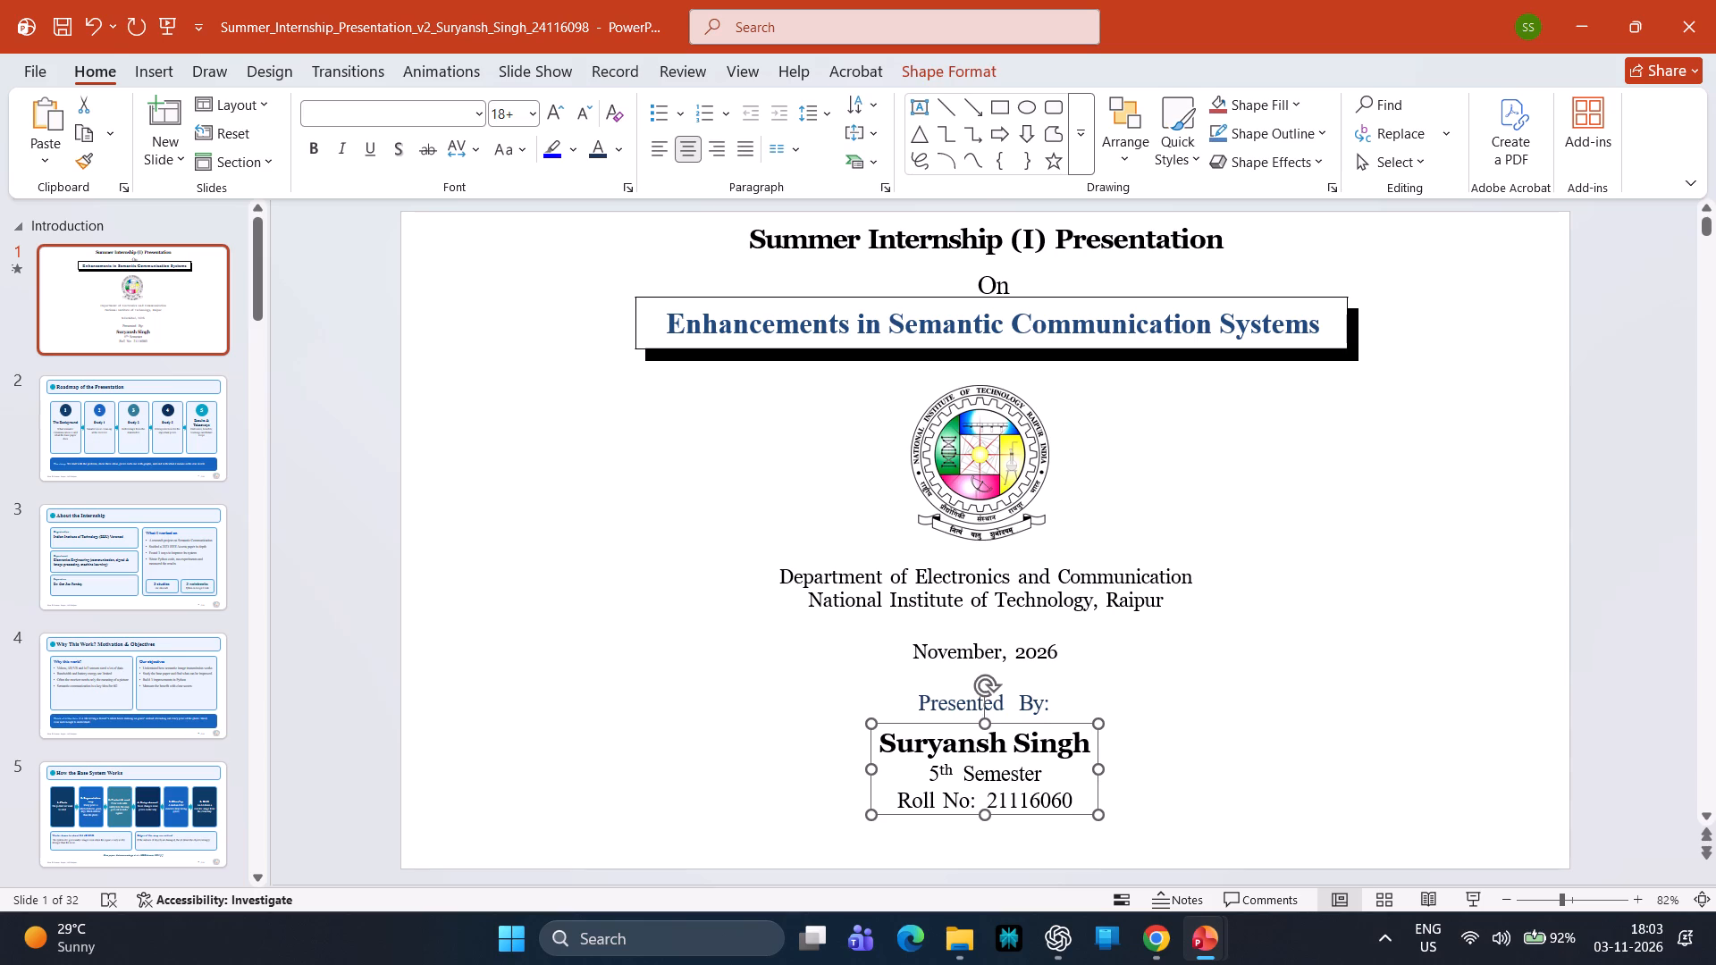
click(1644, 550)
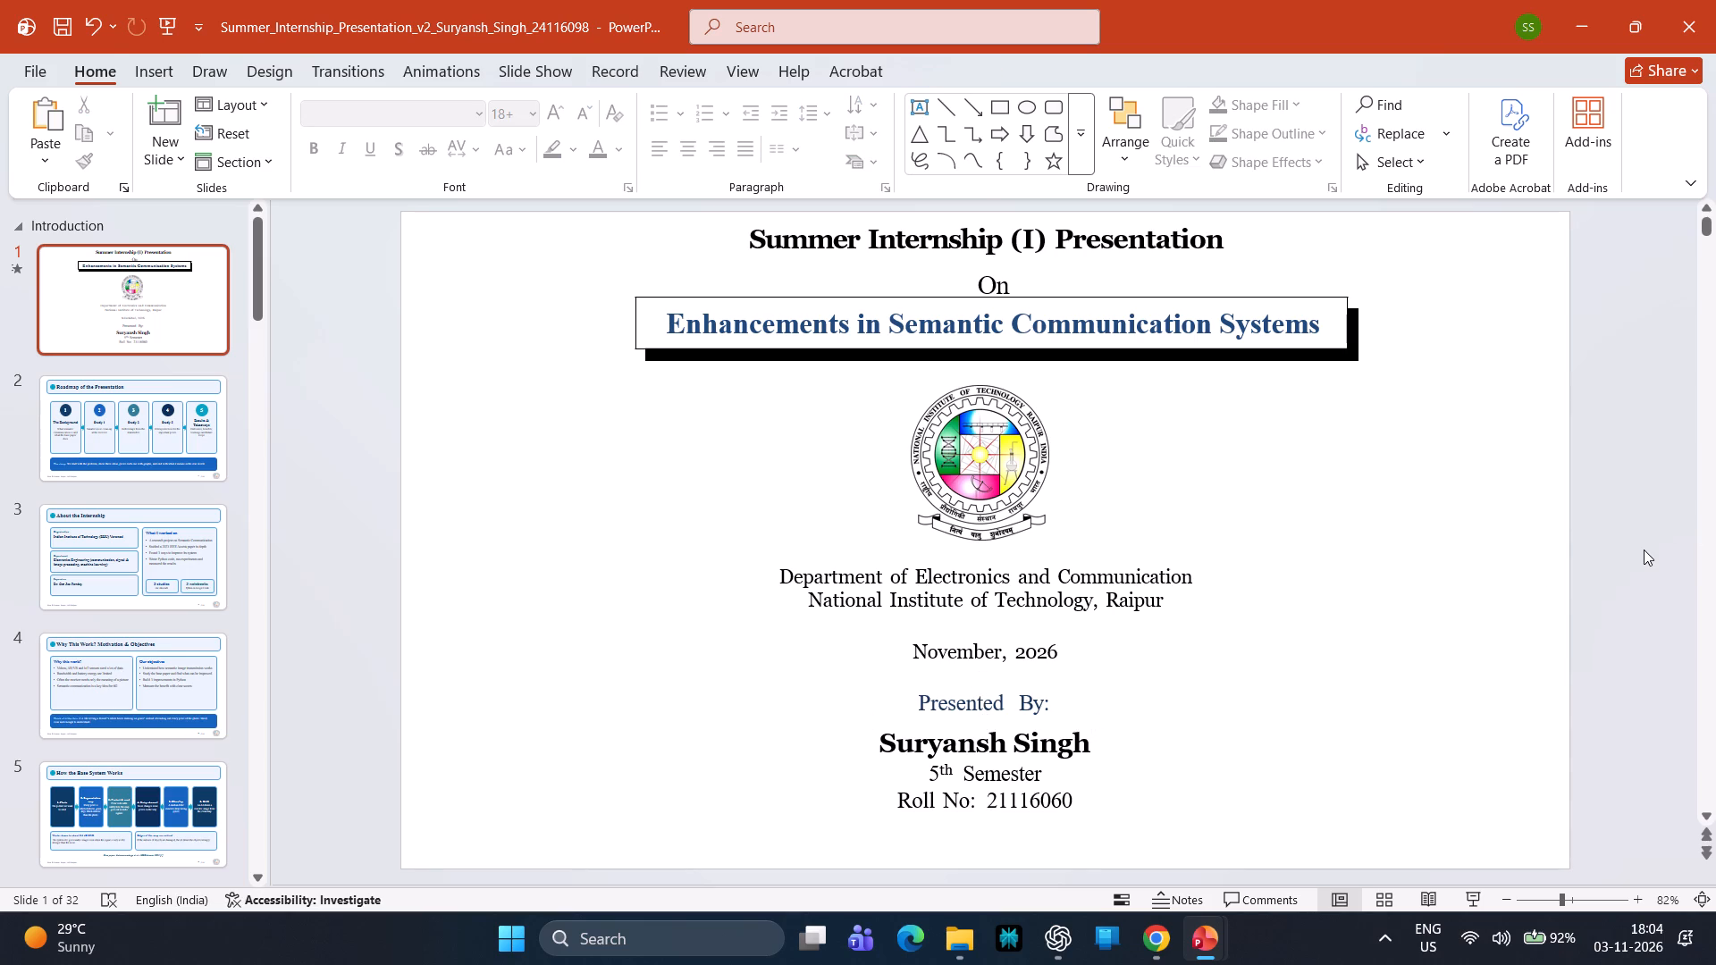
Delete the sample's roll number after "Roll No:", try entering the presenter's own number, and clear the trial digits.
click(1072, 805)
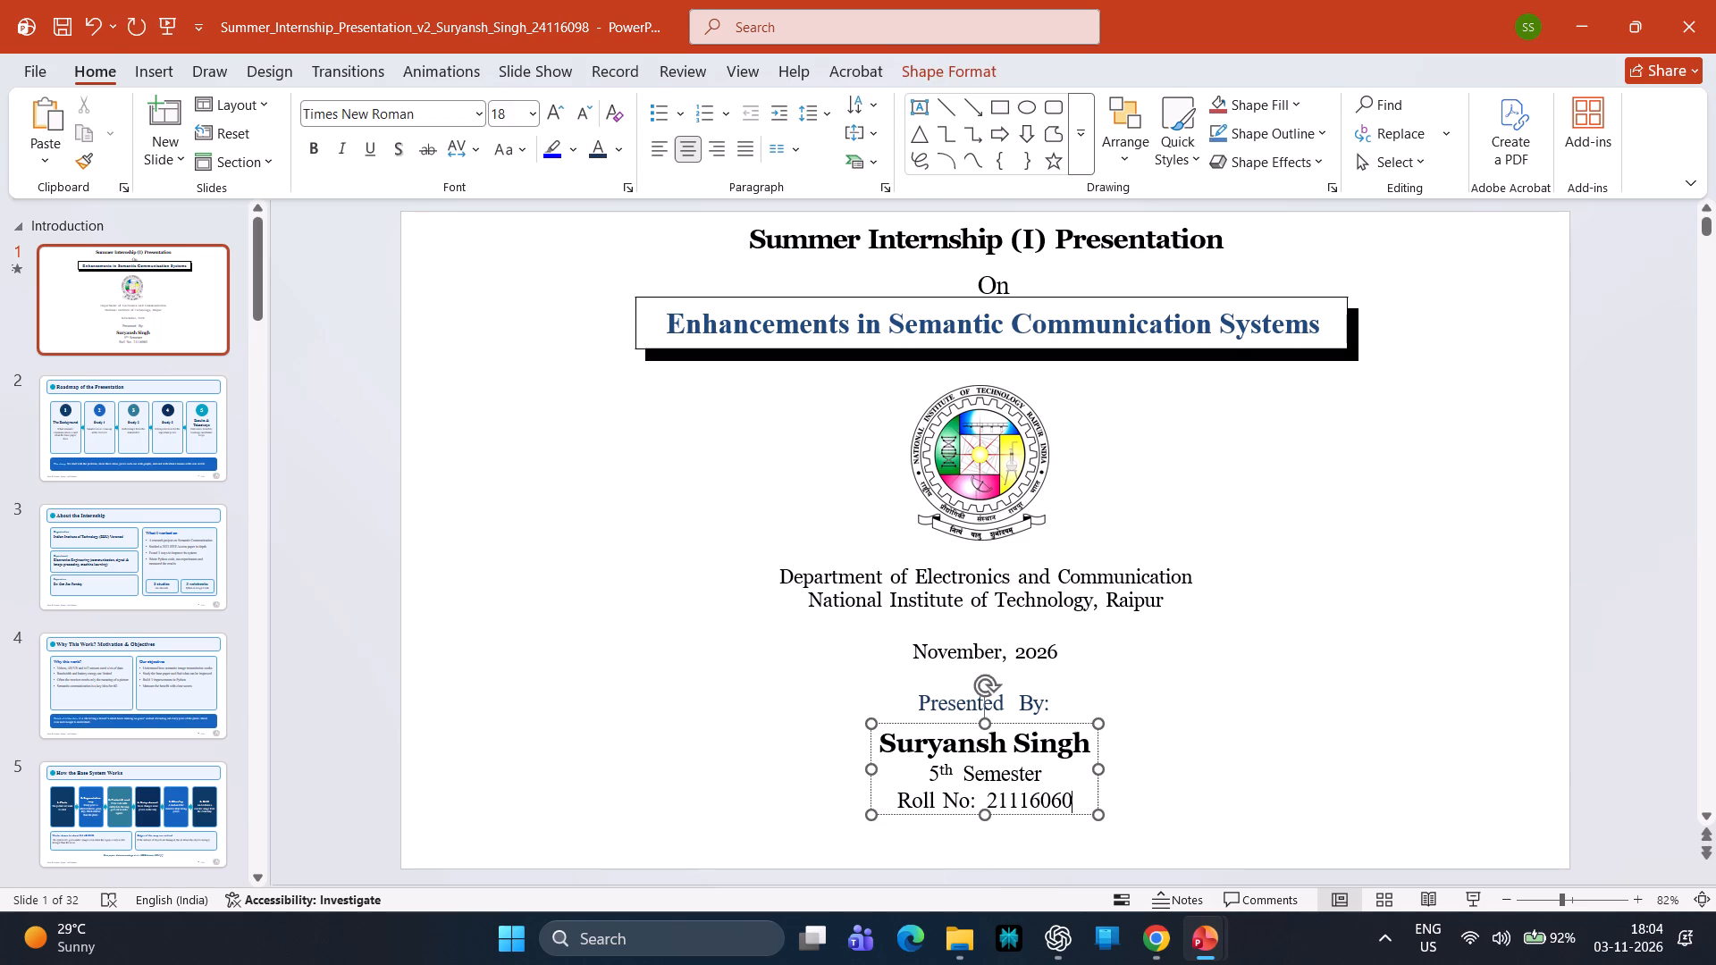
key(ctrl+BackSpace)
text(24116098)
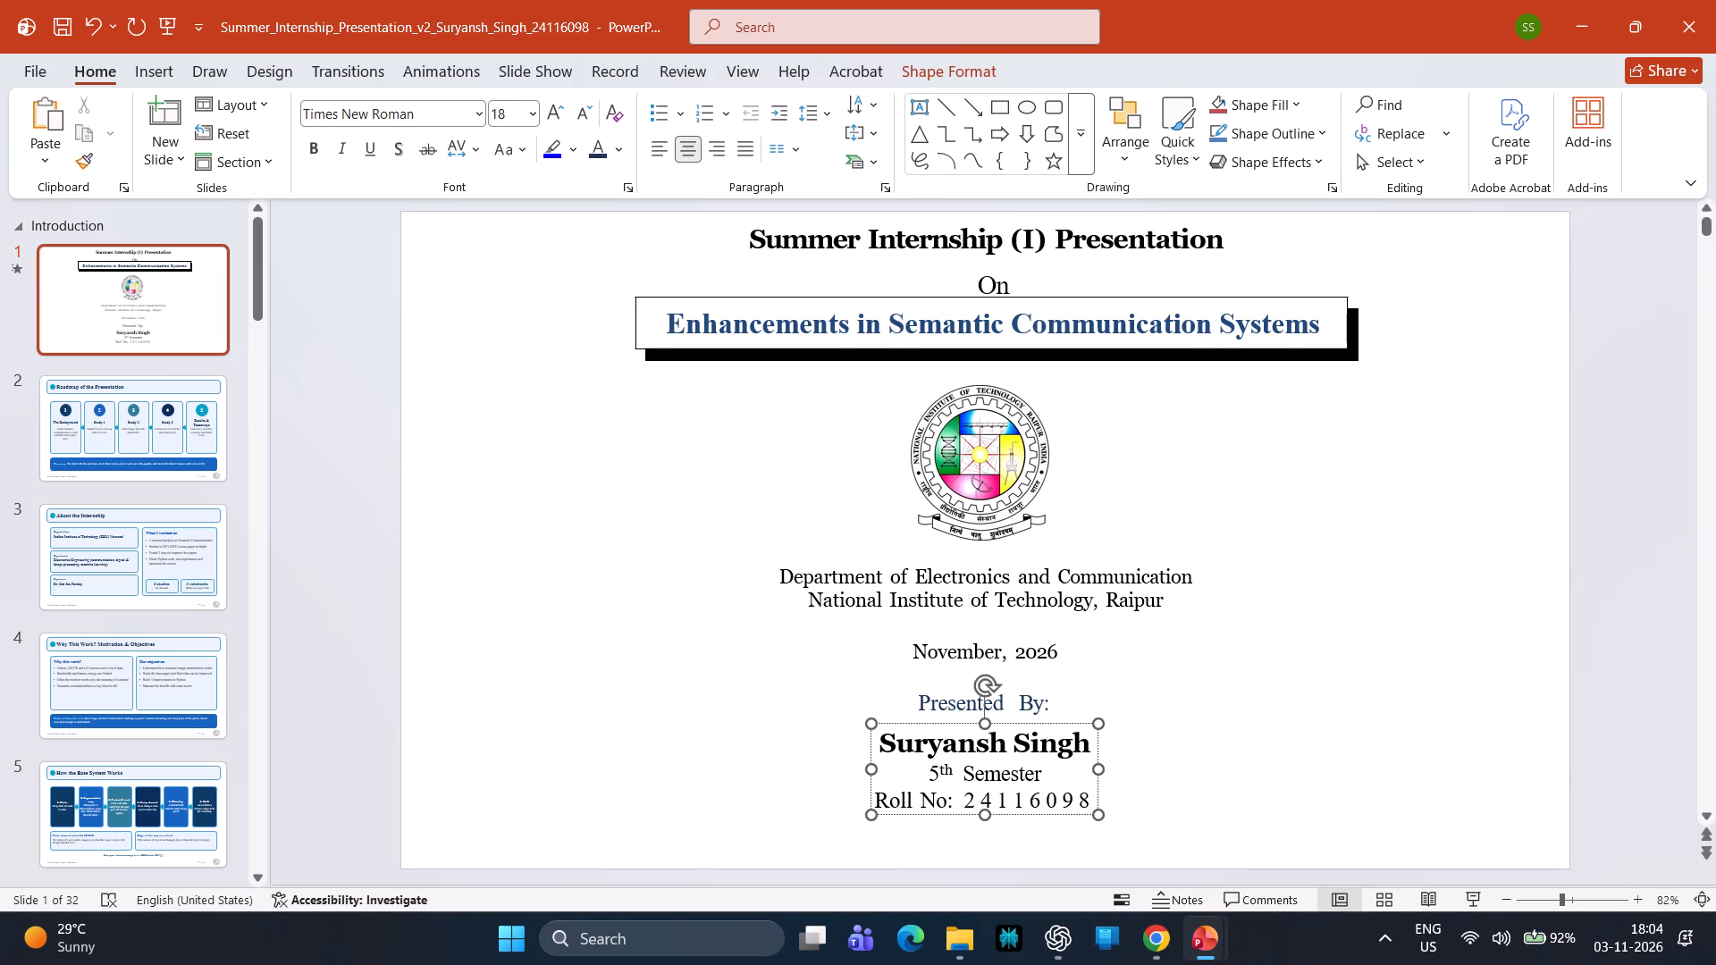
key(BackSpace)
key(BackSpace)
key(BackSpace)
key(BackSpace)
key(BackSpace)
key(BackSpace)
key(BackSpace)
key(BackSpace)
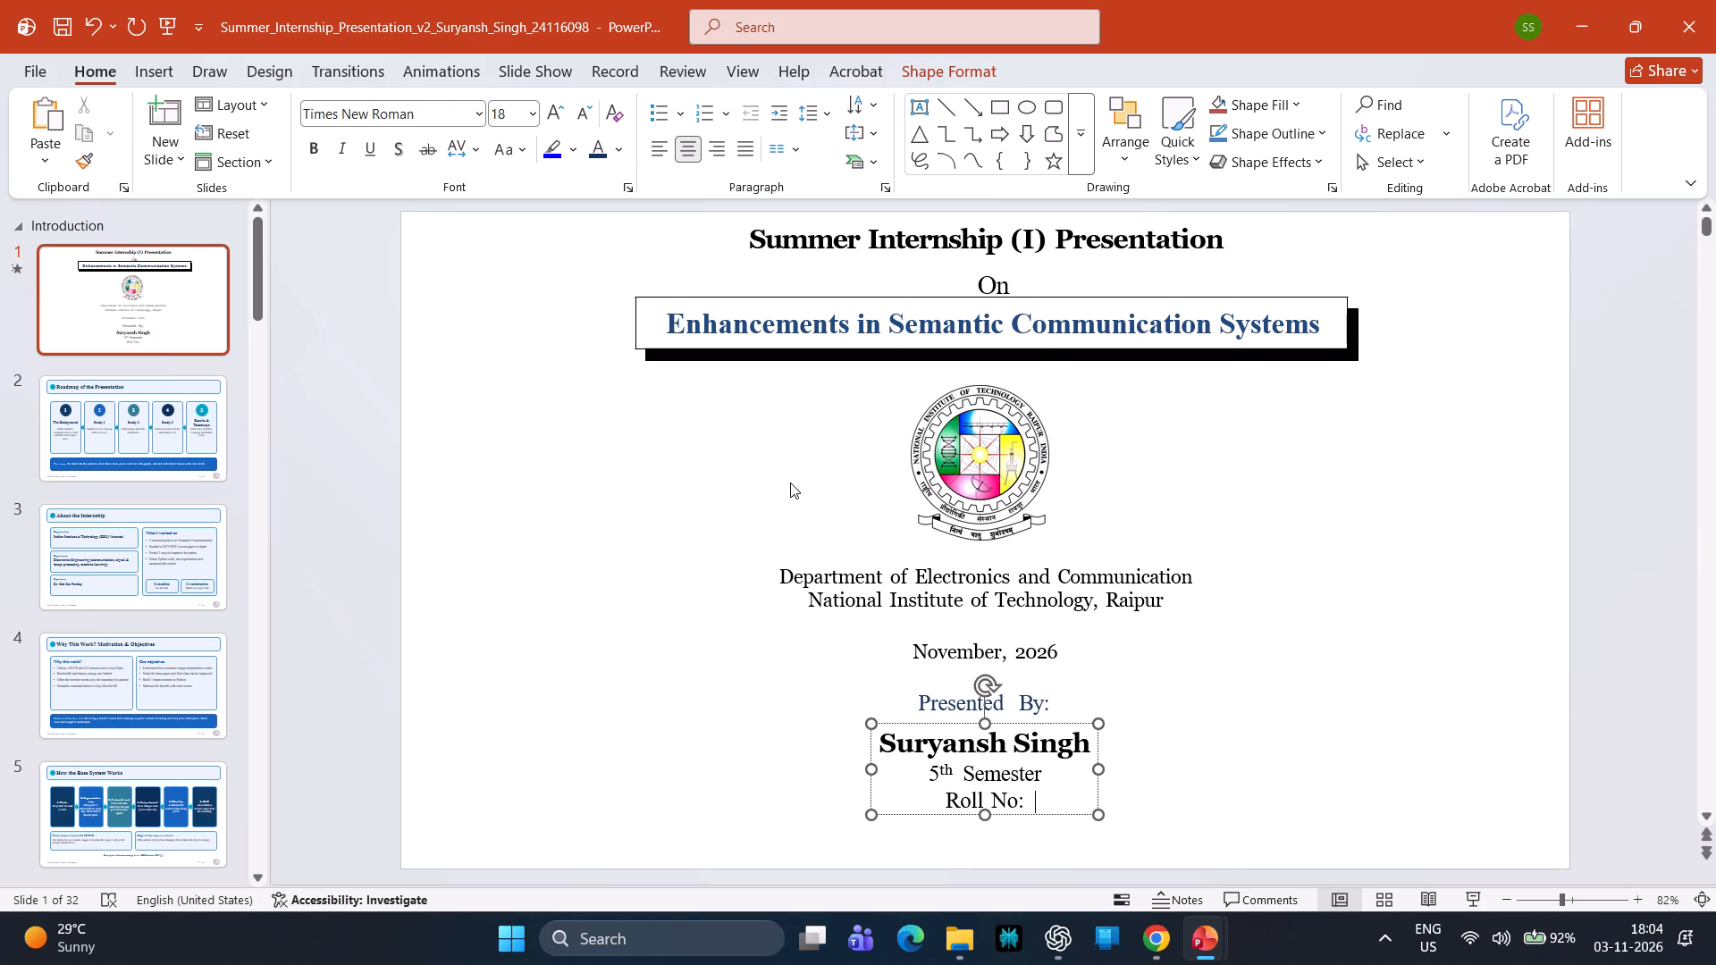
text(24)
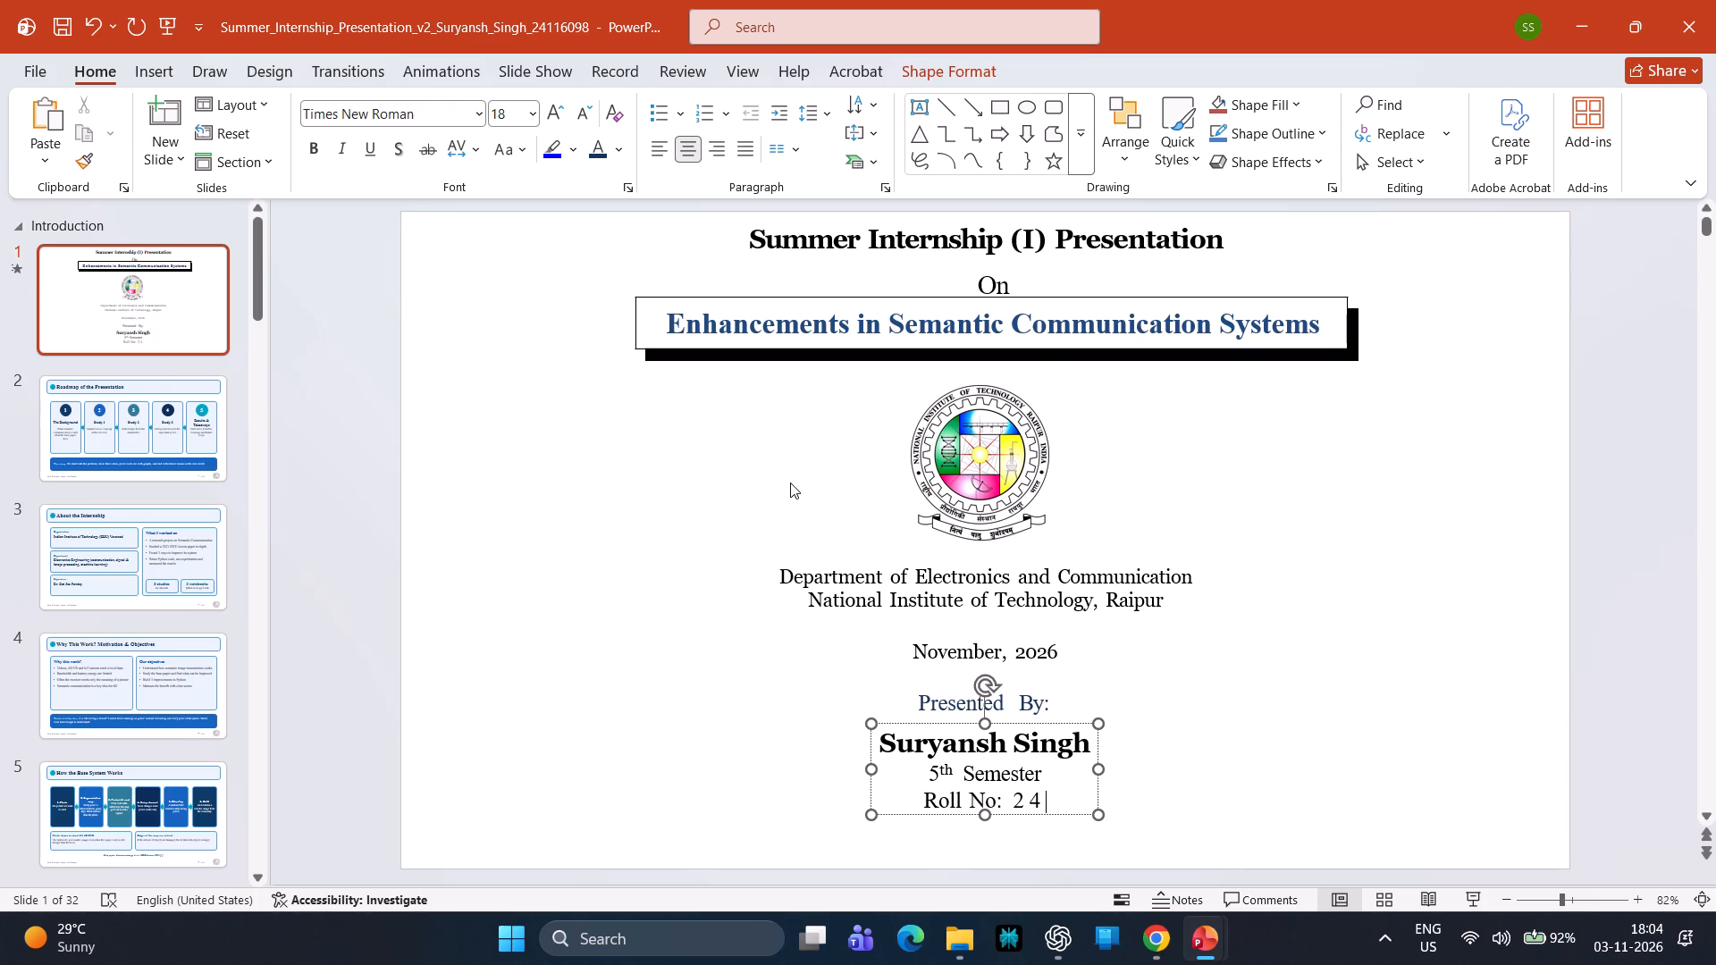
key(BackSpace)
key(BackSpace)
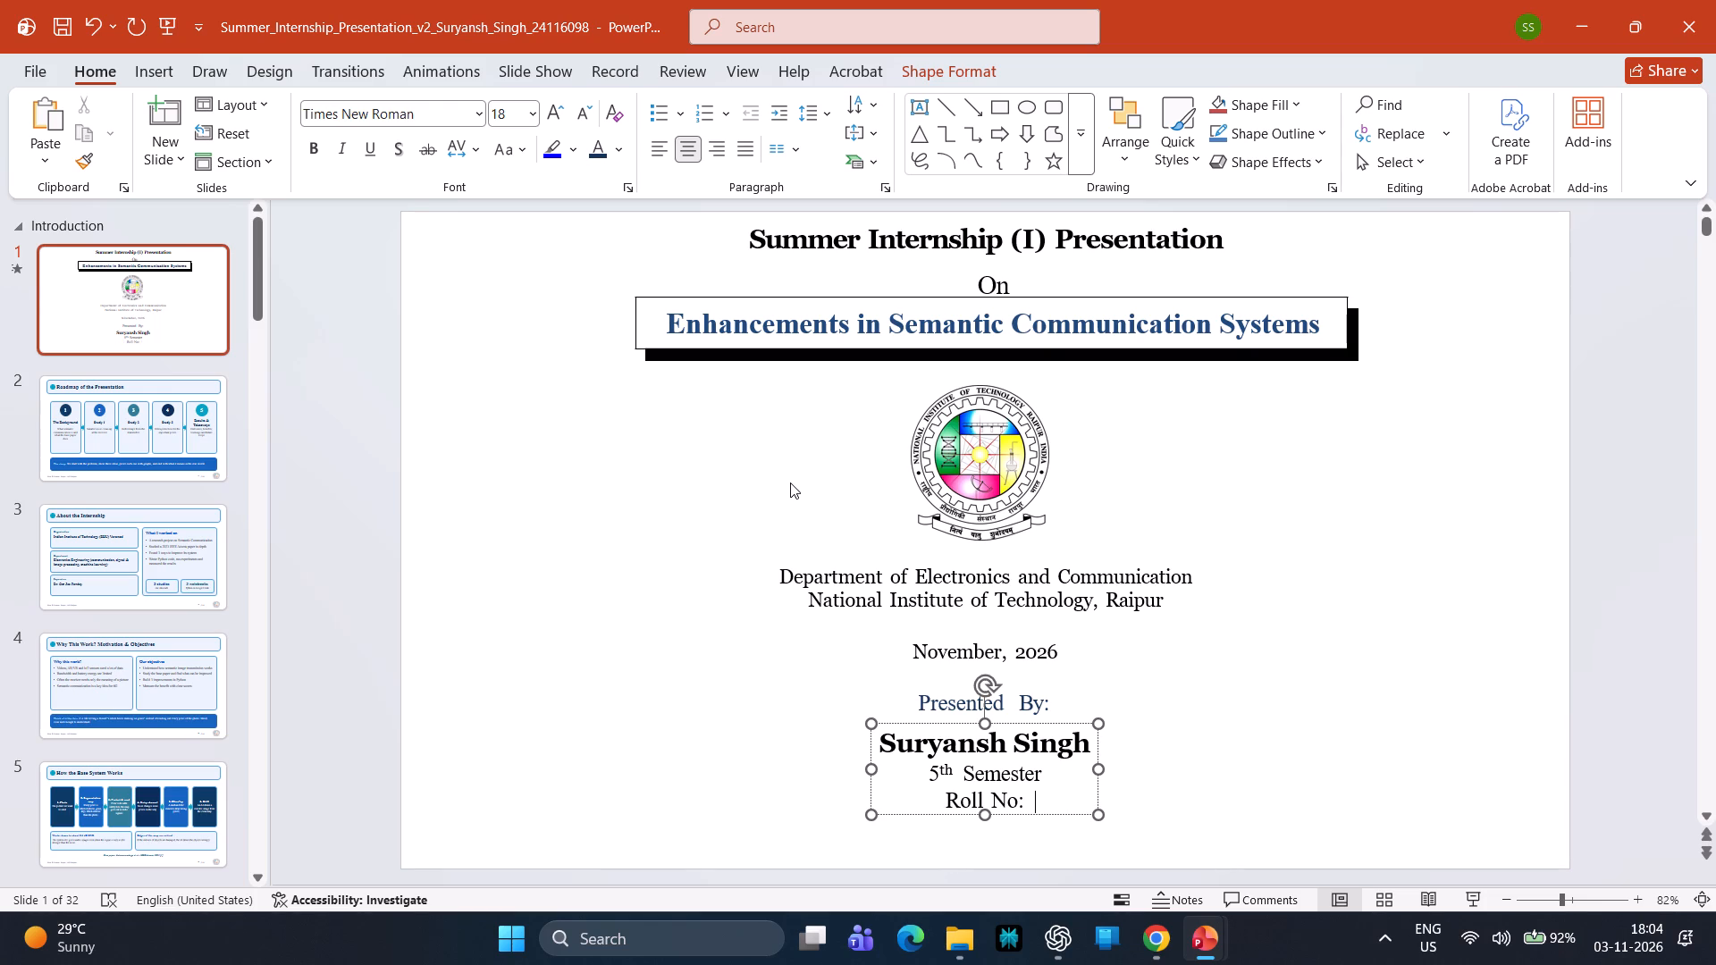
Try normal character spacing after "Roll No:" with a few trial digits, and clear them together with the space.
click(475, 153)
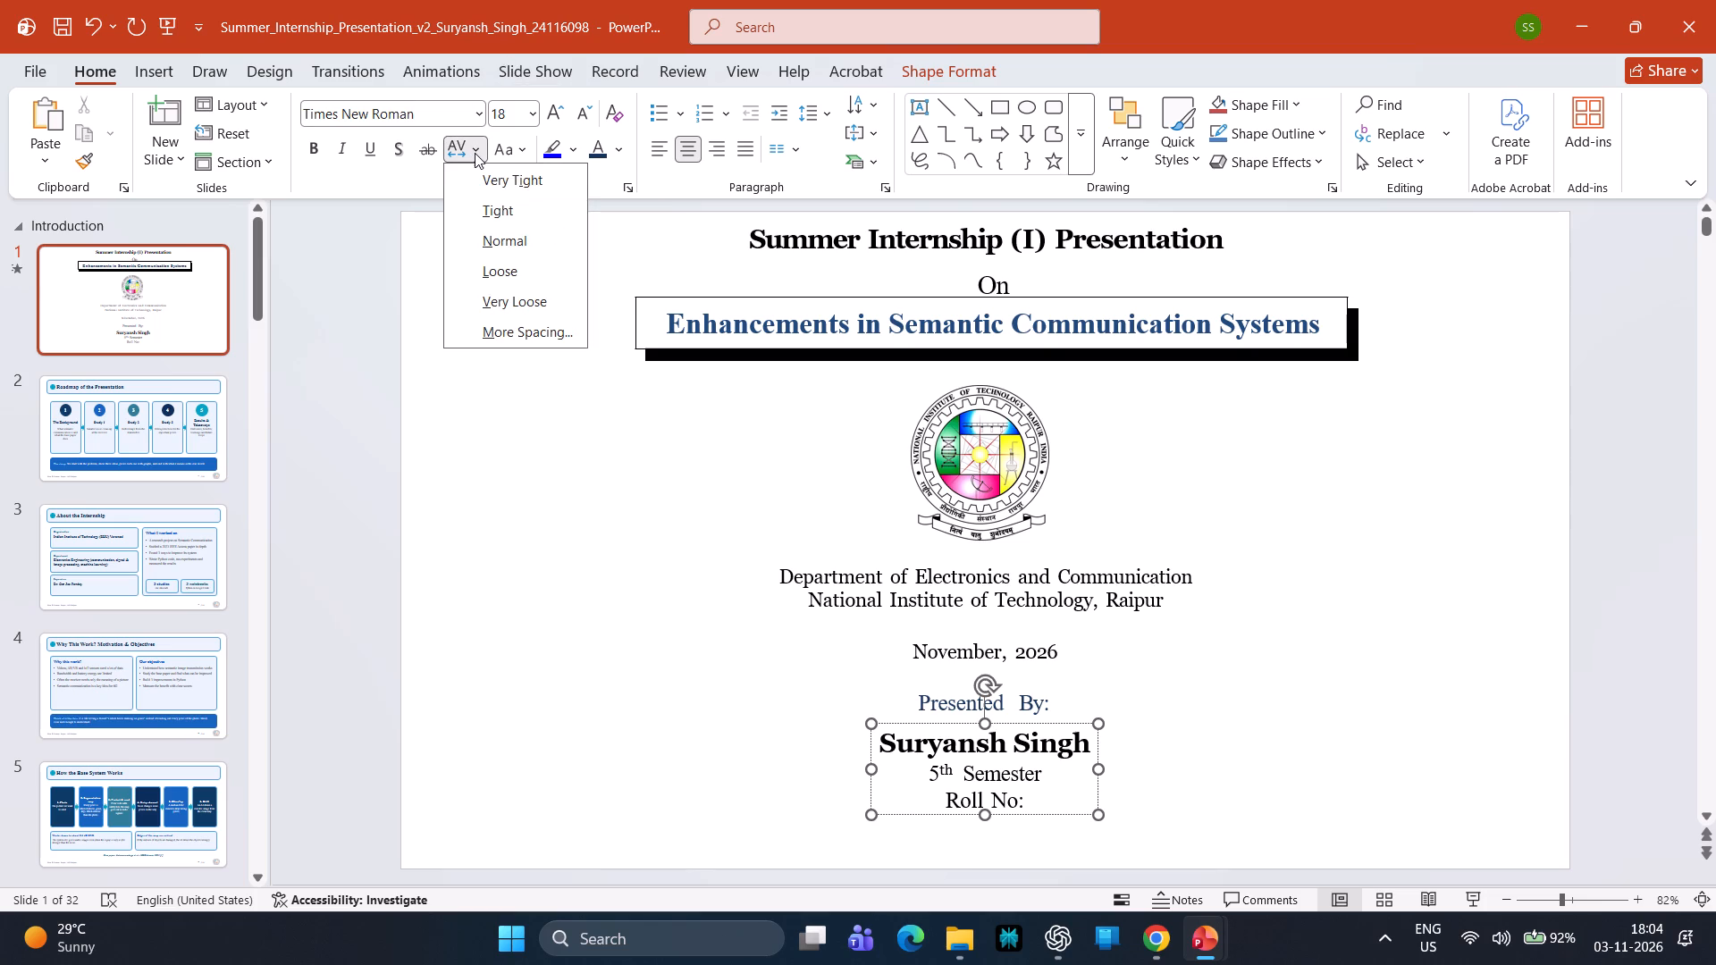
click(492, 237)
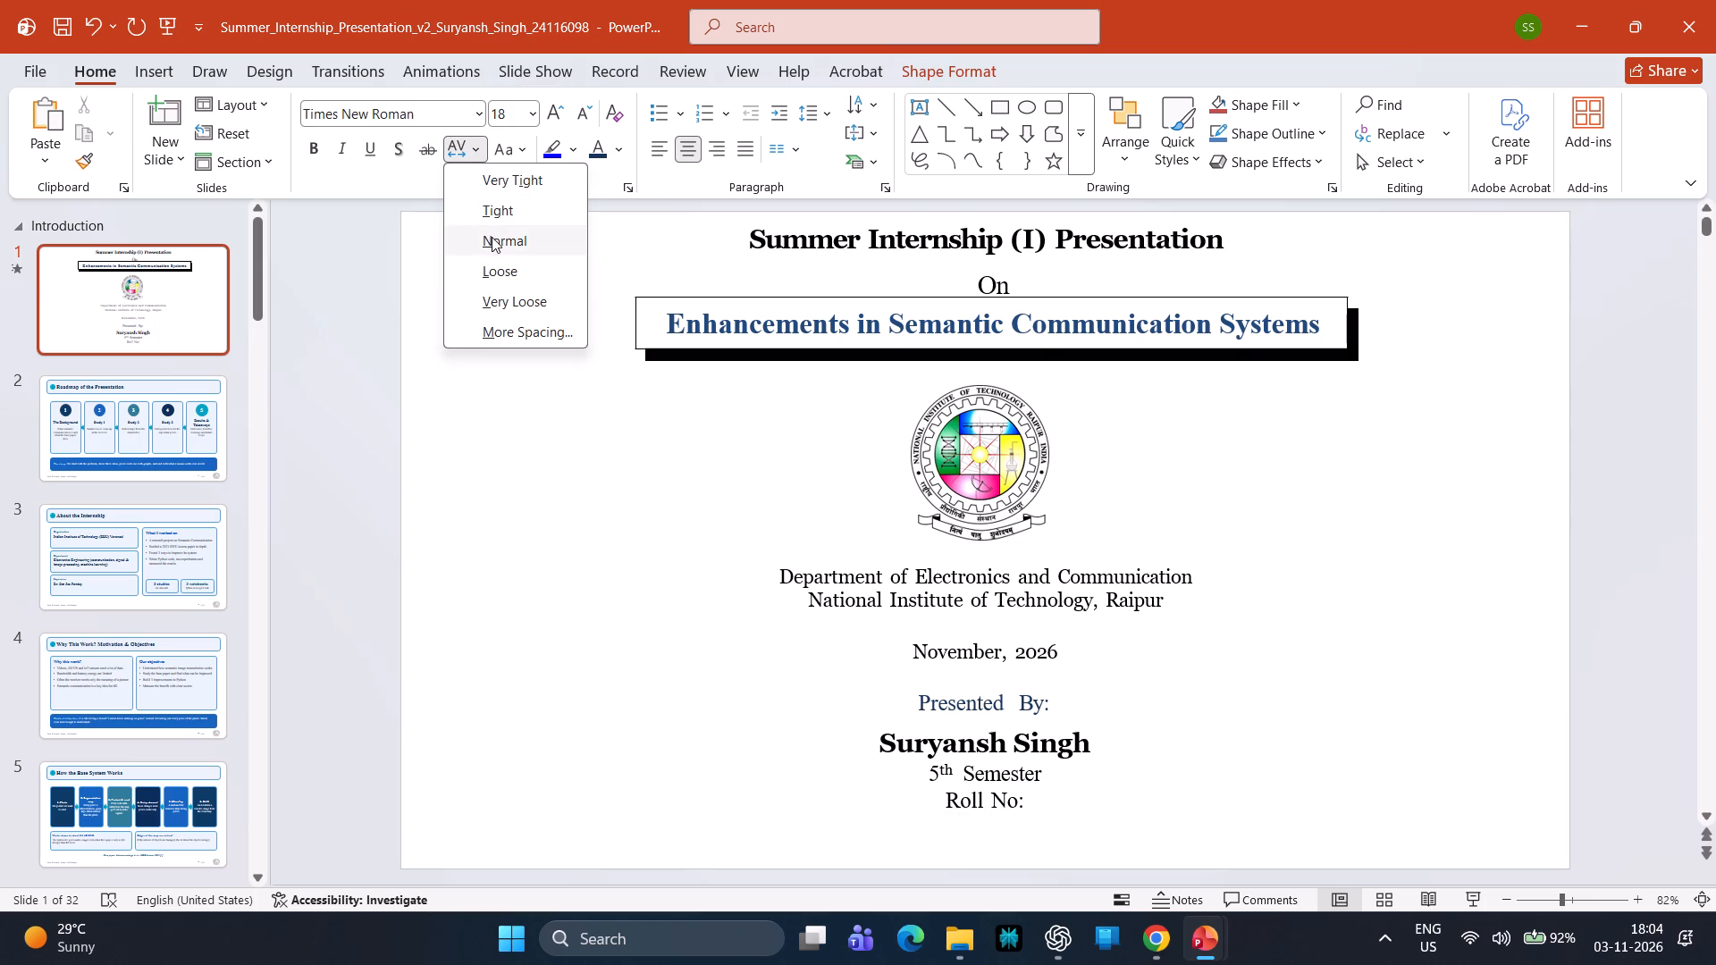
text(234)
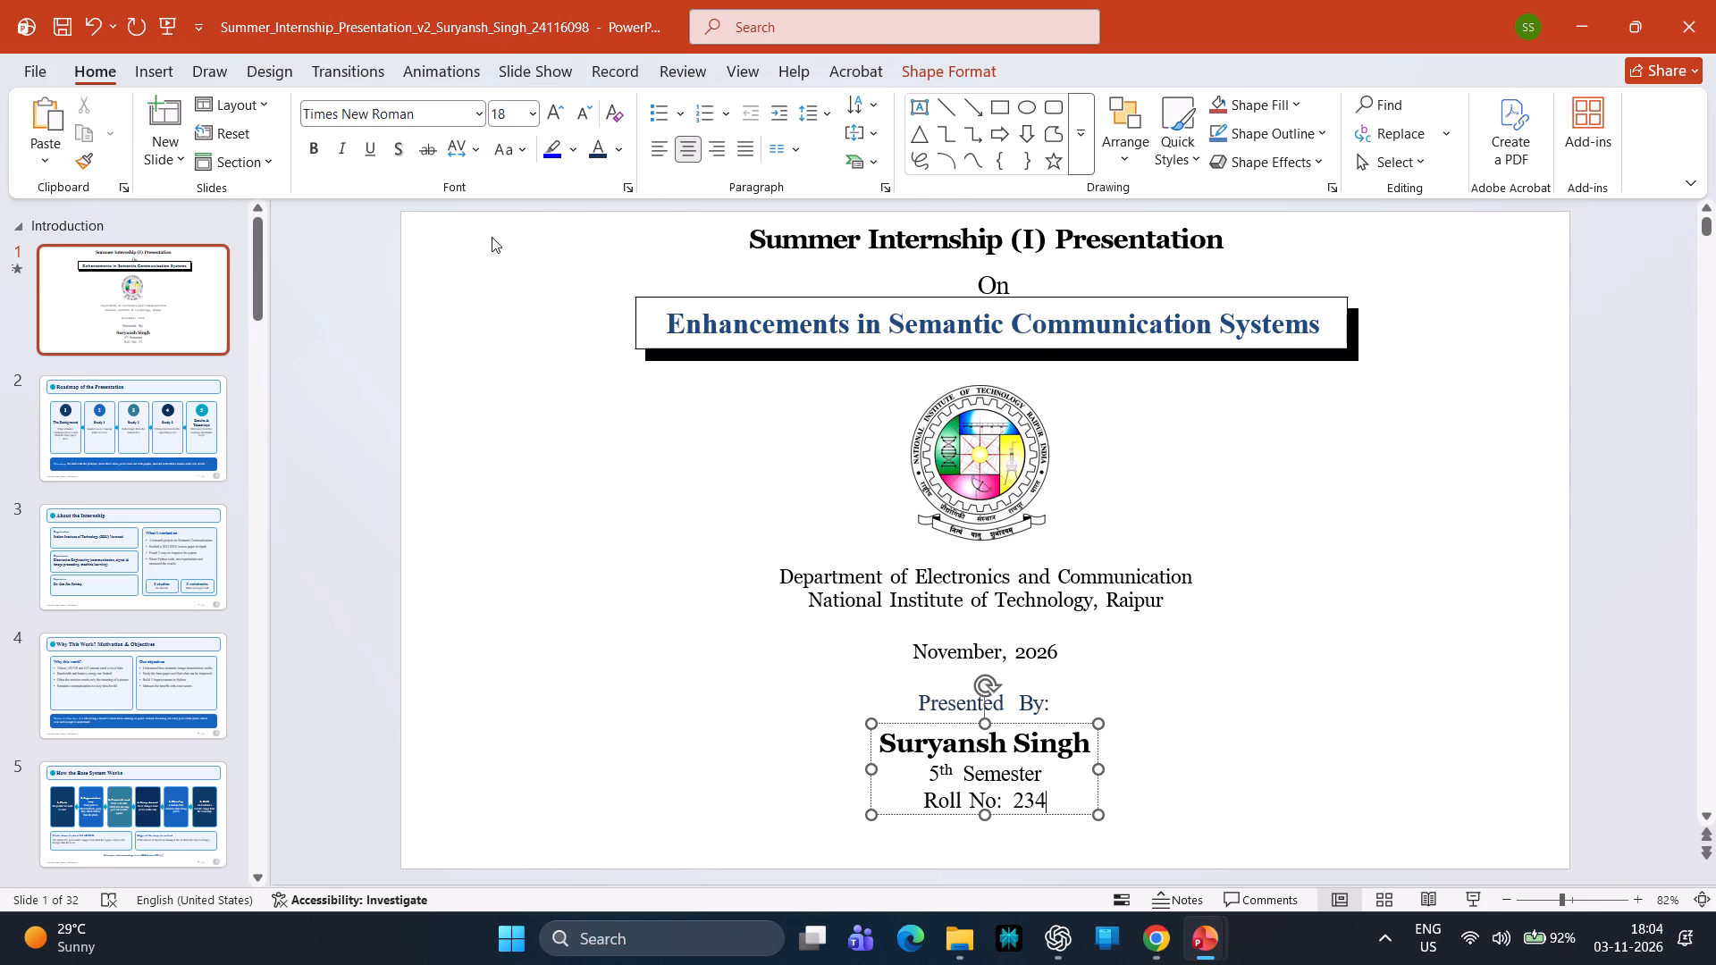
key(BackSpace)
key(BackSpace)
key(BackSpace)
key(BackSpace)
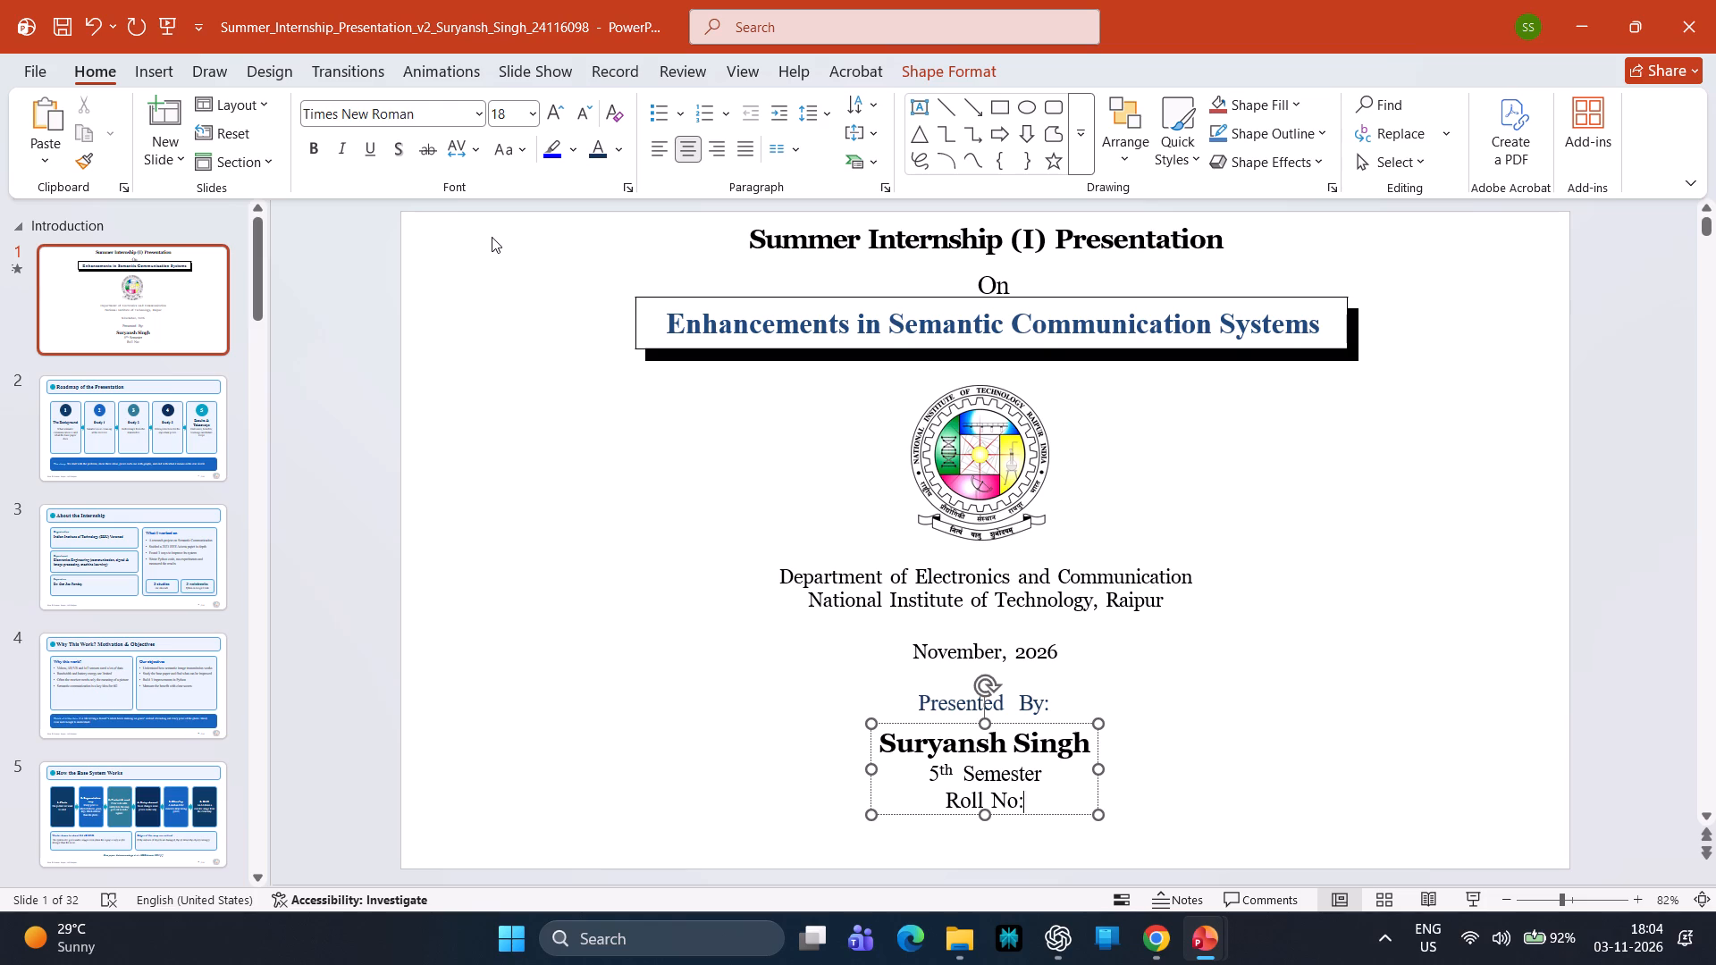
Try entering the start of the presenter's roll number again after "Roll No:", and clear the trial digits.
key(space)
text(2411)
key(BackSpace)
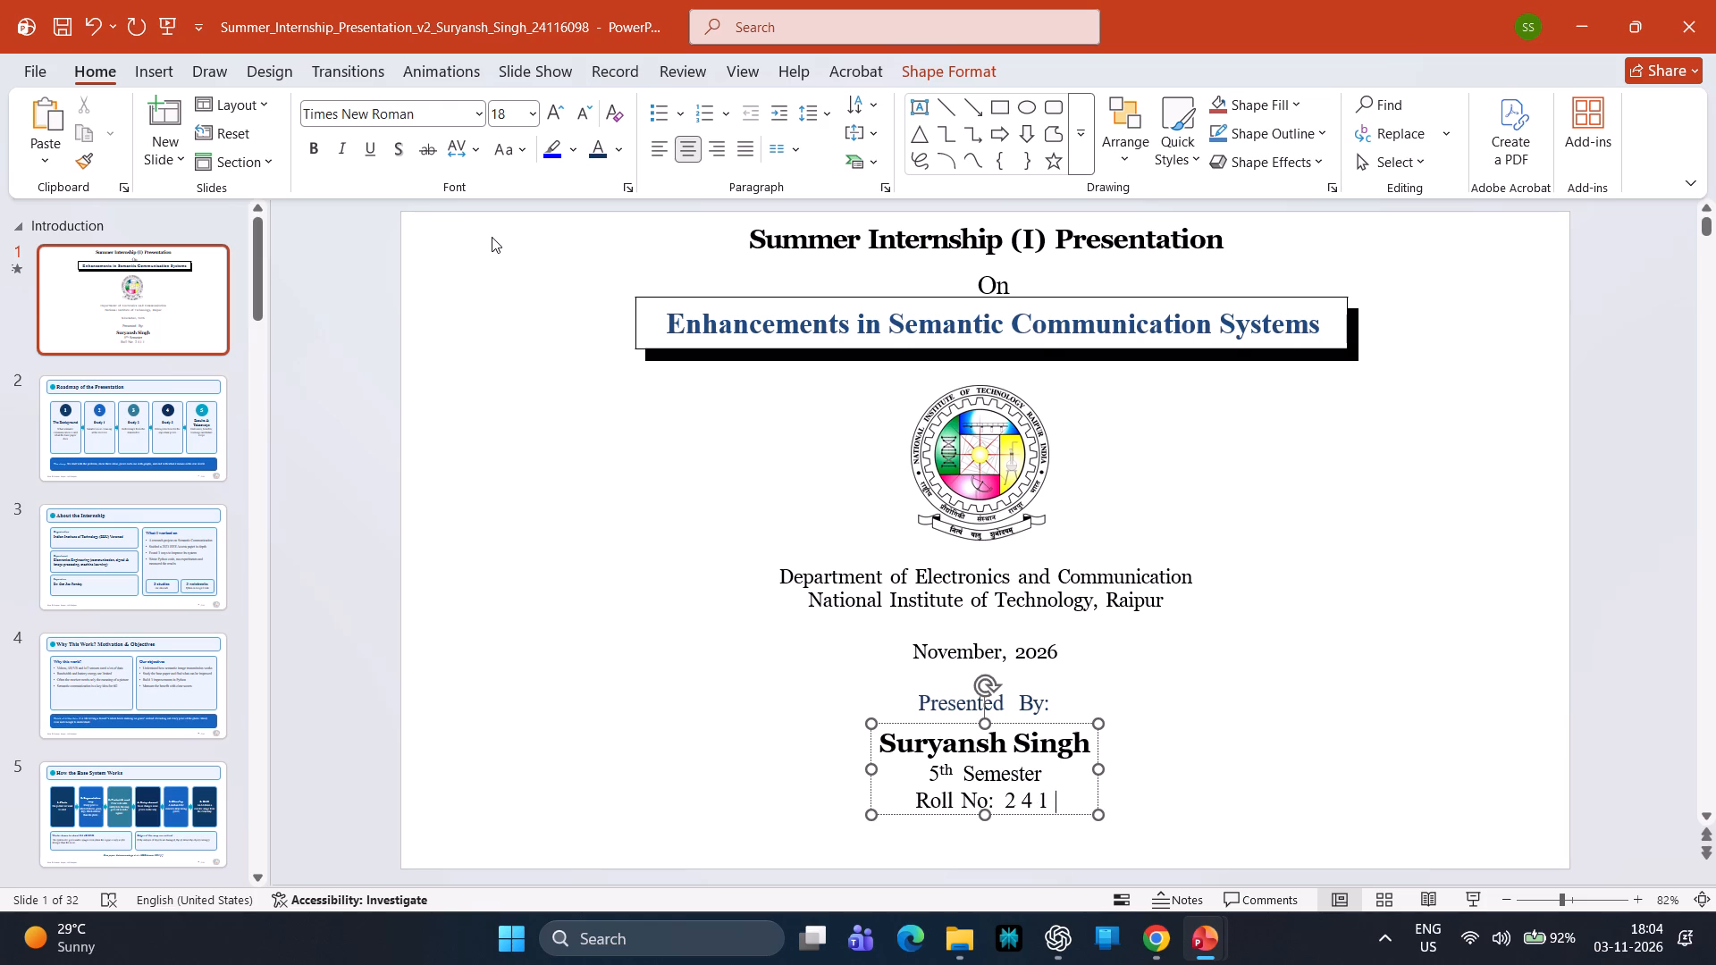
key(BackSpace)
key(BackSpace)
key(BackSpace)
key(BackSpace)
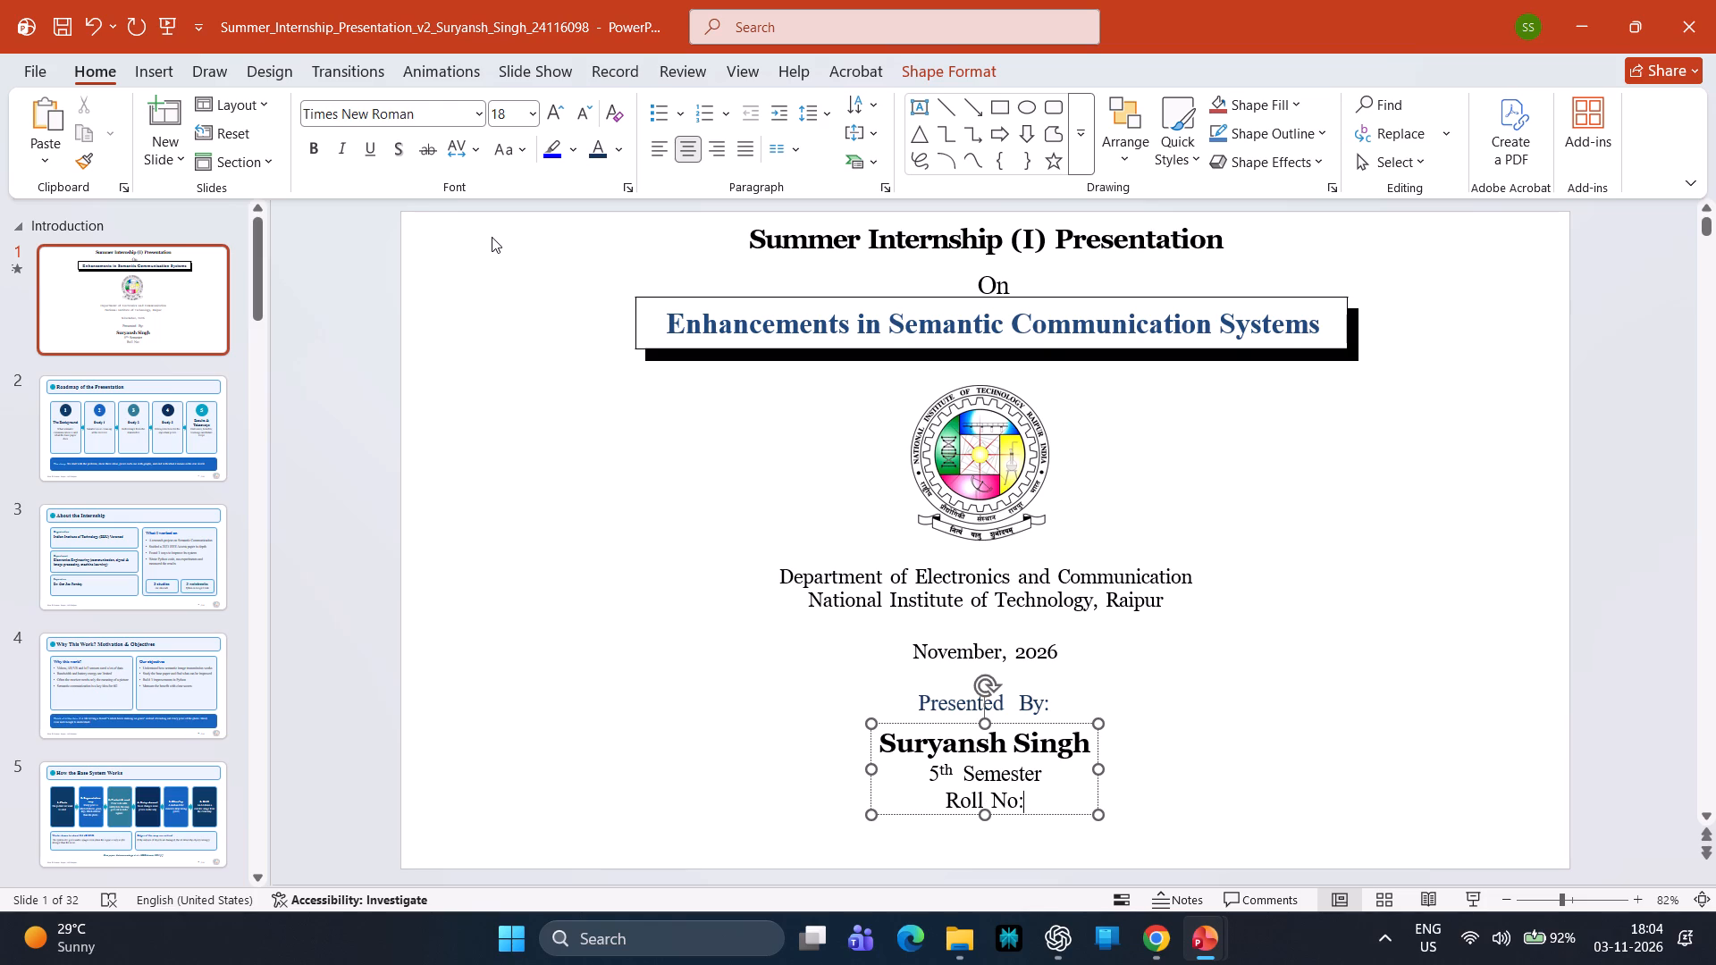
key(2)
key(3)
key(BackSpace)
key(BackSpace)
Re-enter the colon and space after "Roll No", set normal character spacing there, and enter the presenter's roll number.
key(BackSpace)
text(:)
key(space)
click(474, 161)
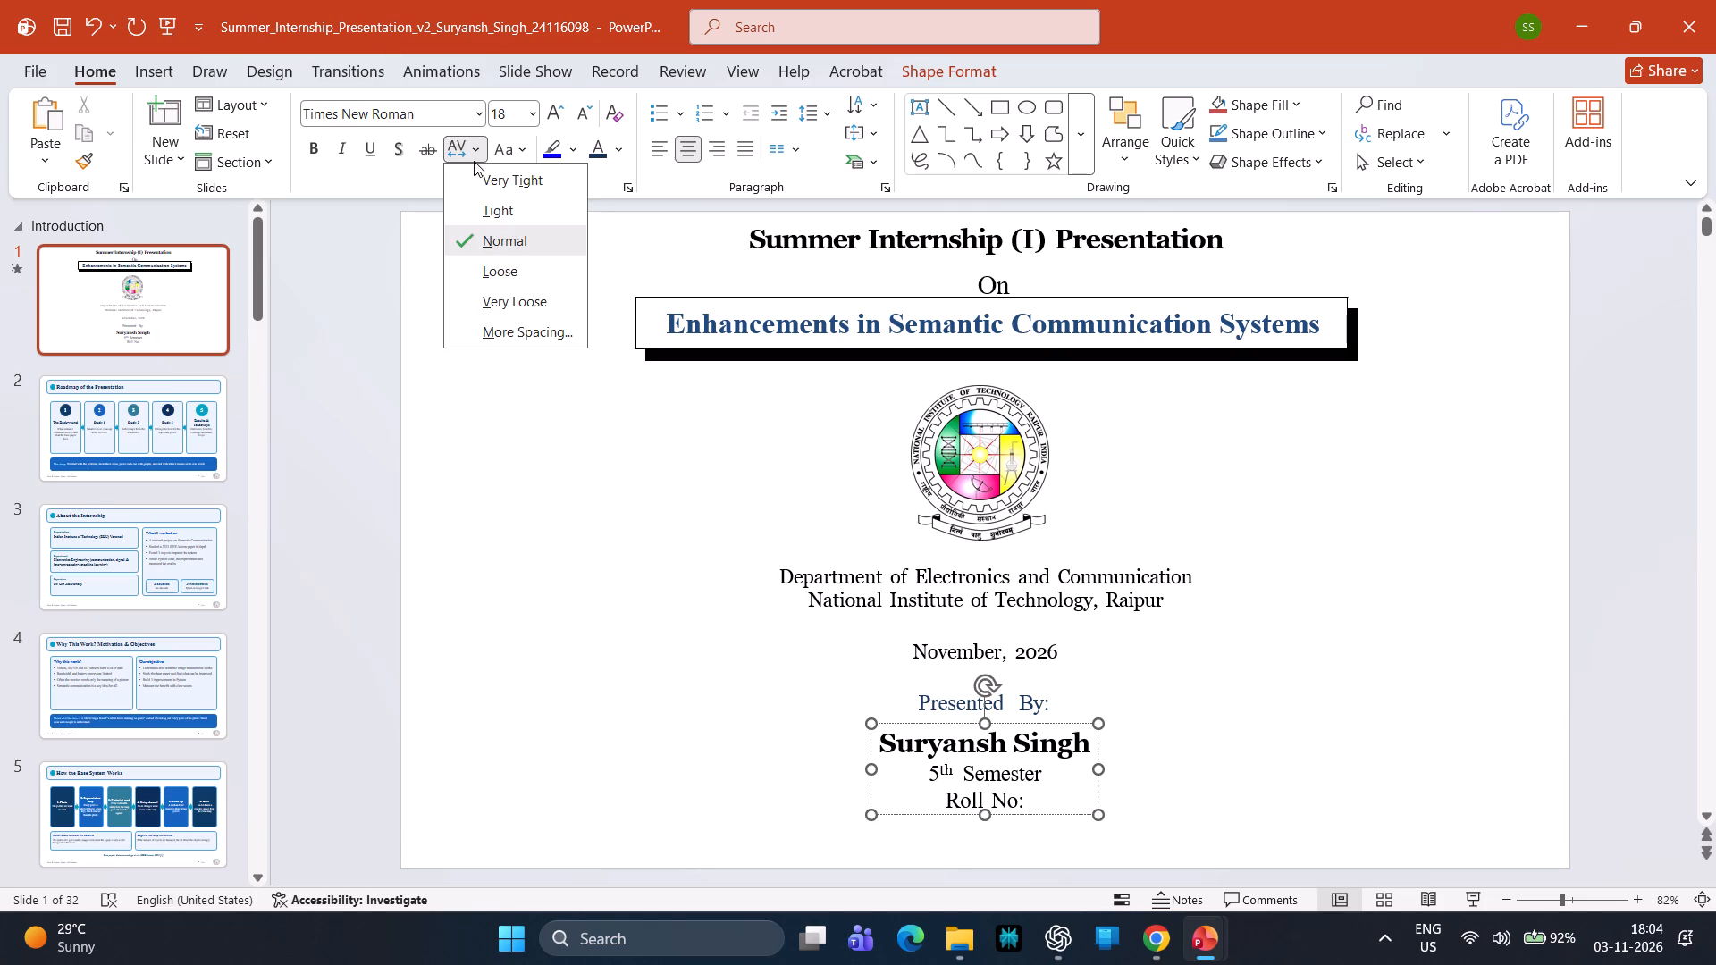
click(483, 242)
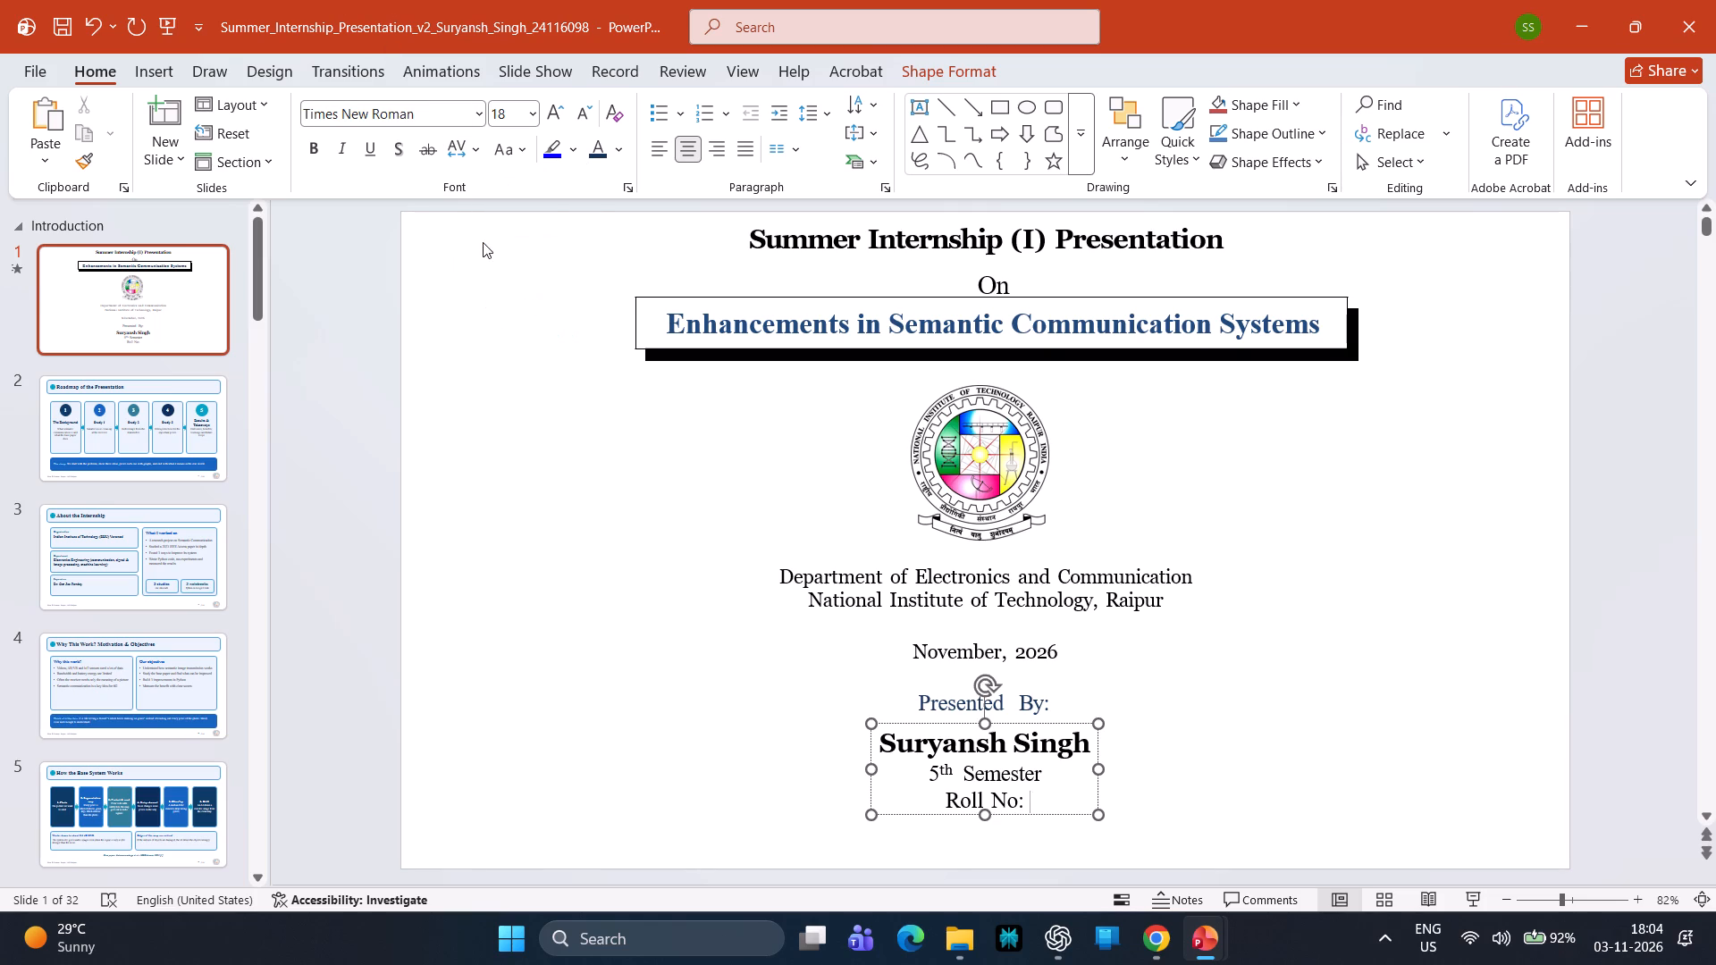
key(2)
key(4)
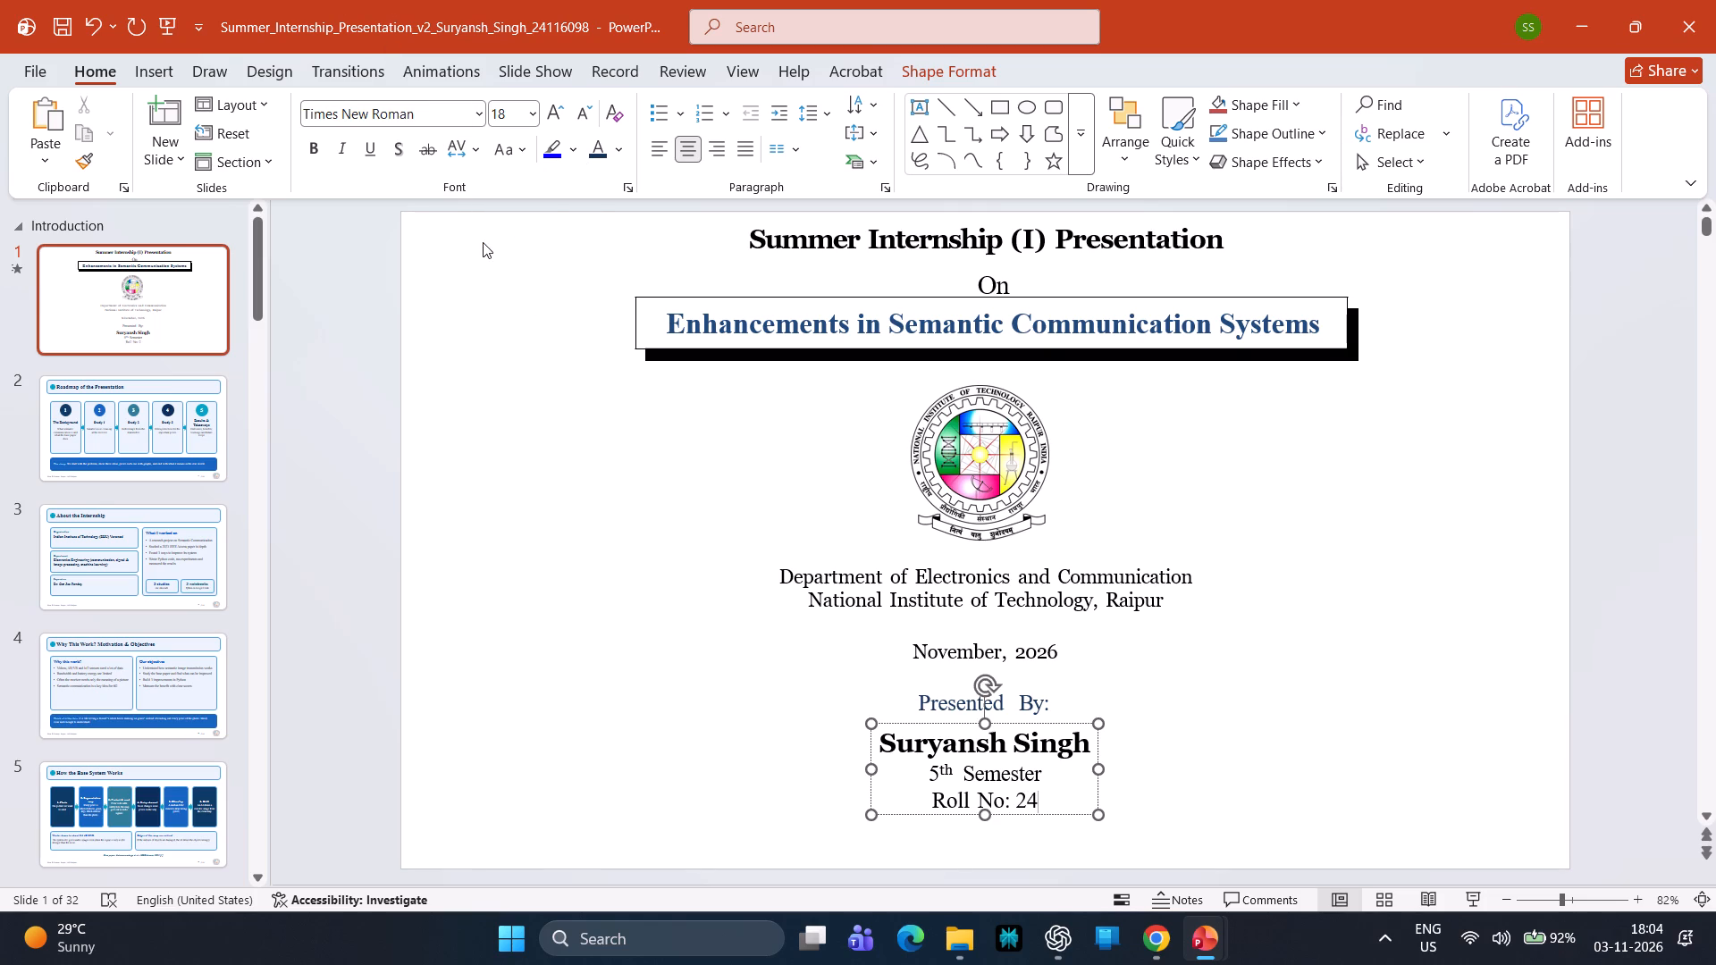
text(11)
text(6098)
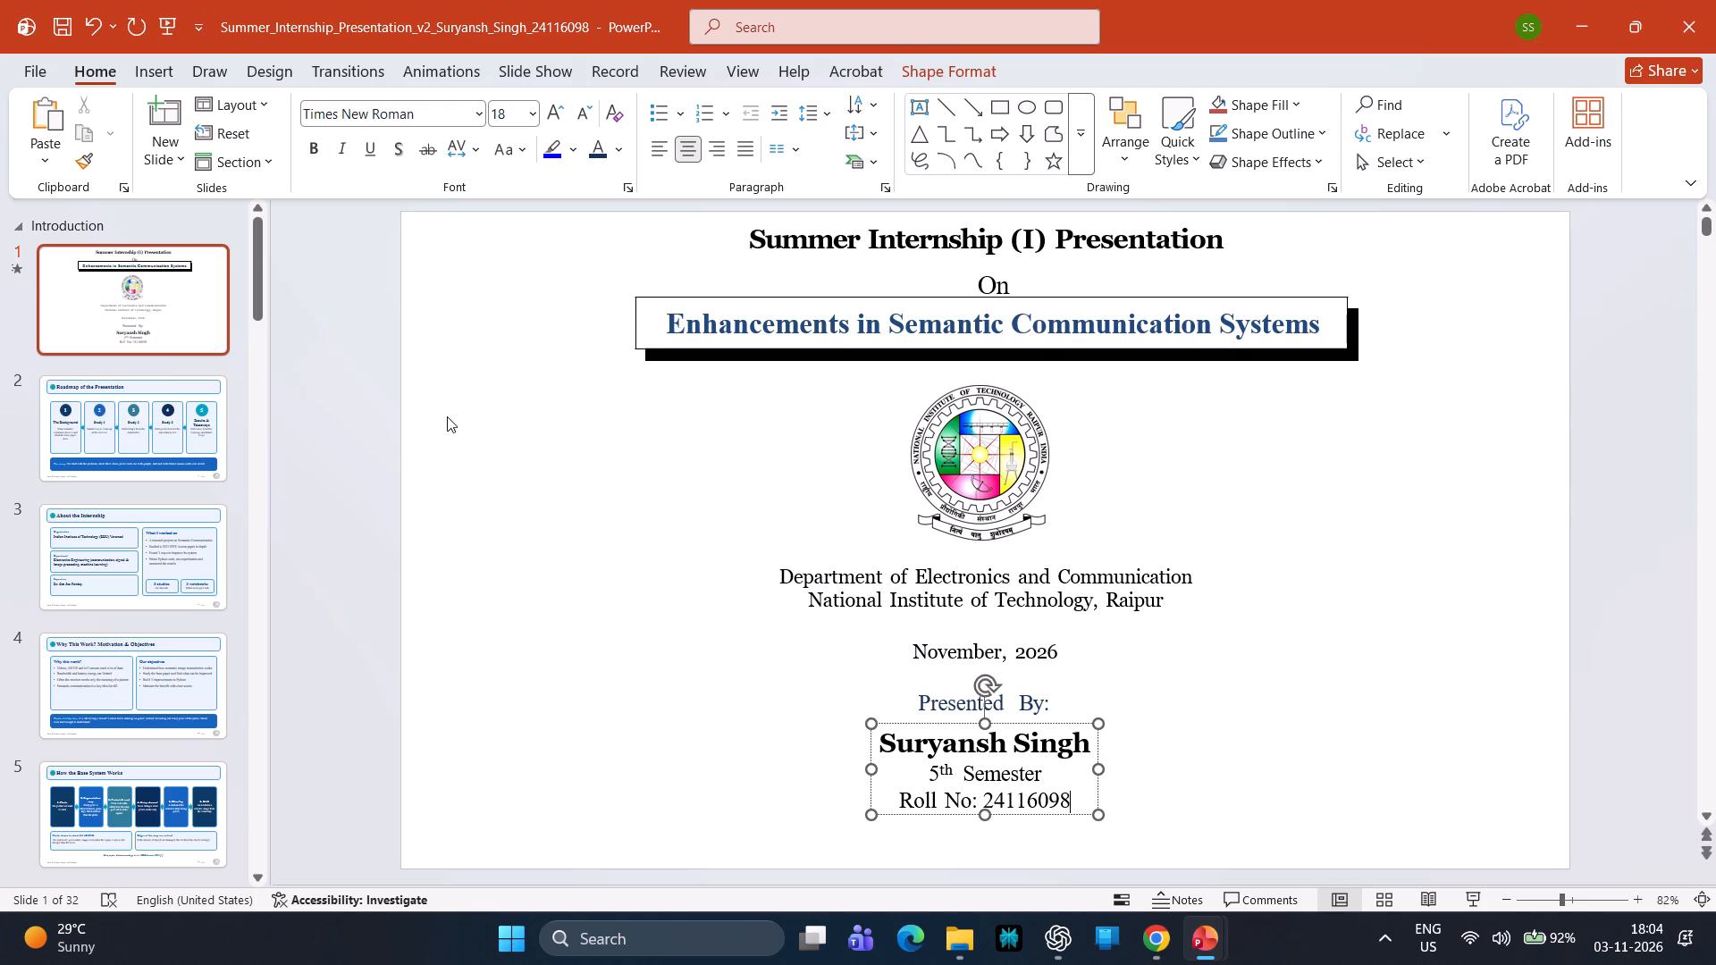
Deselect the presenter details text box and save the presentation.
click(447, 416)
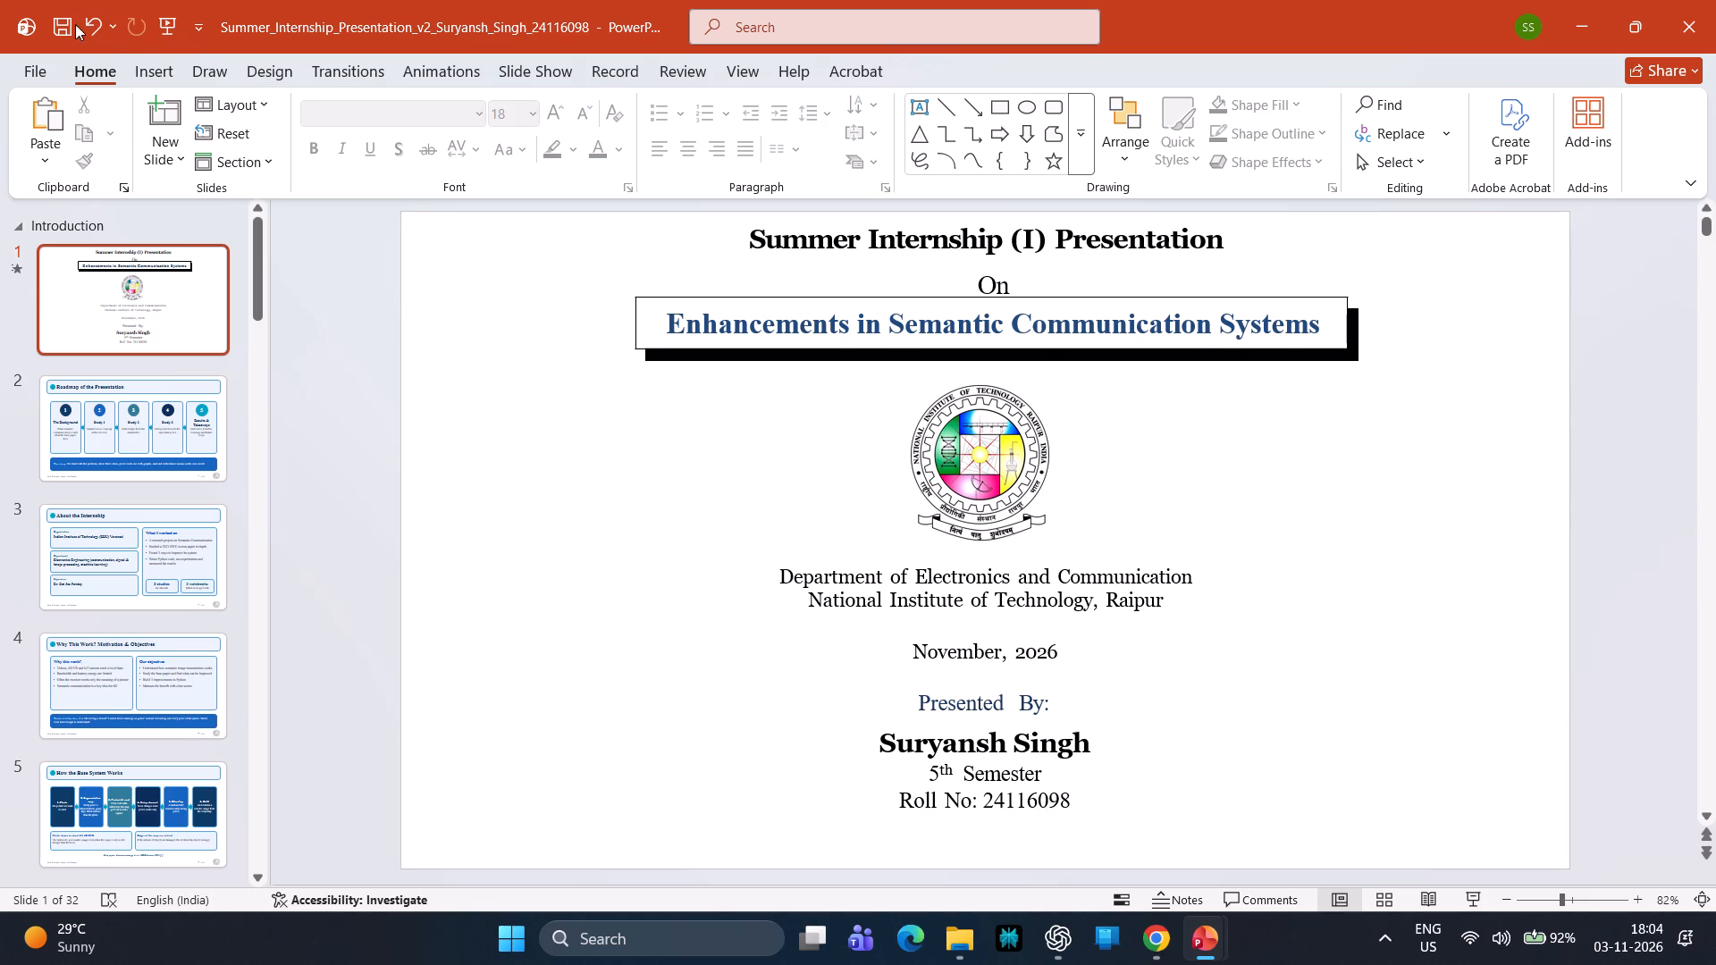
click(64, 24)
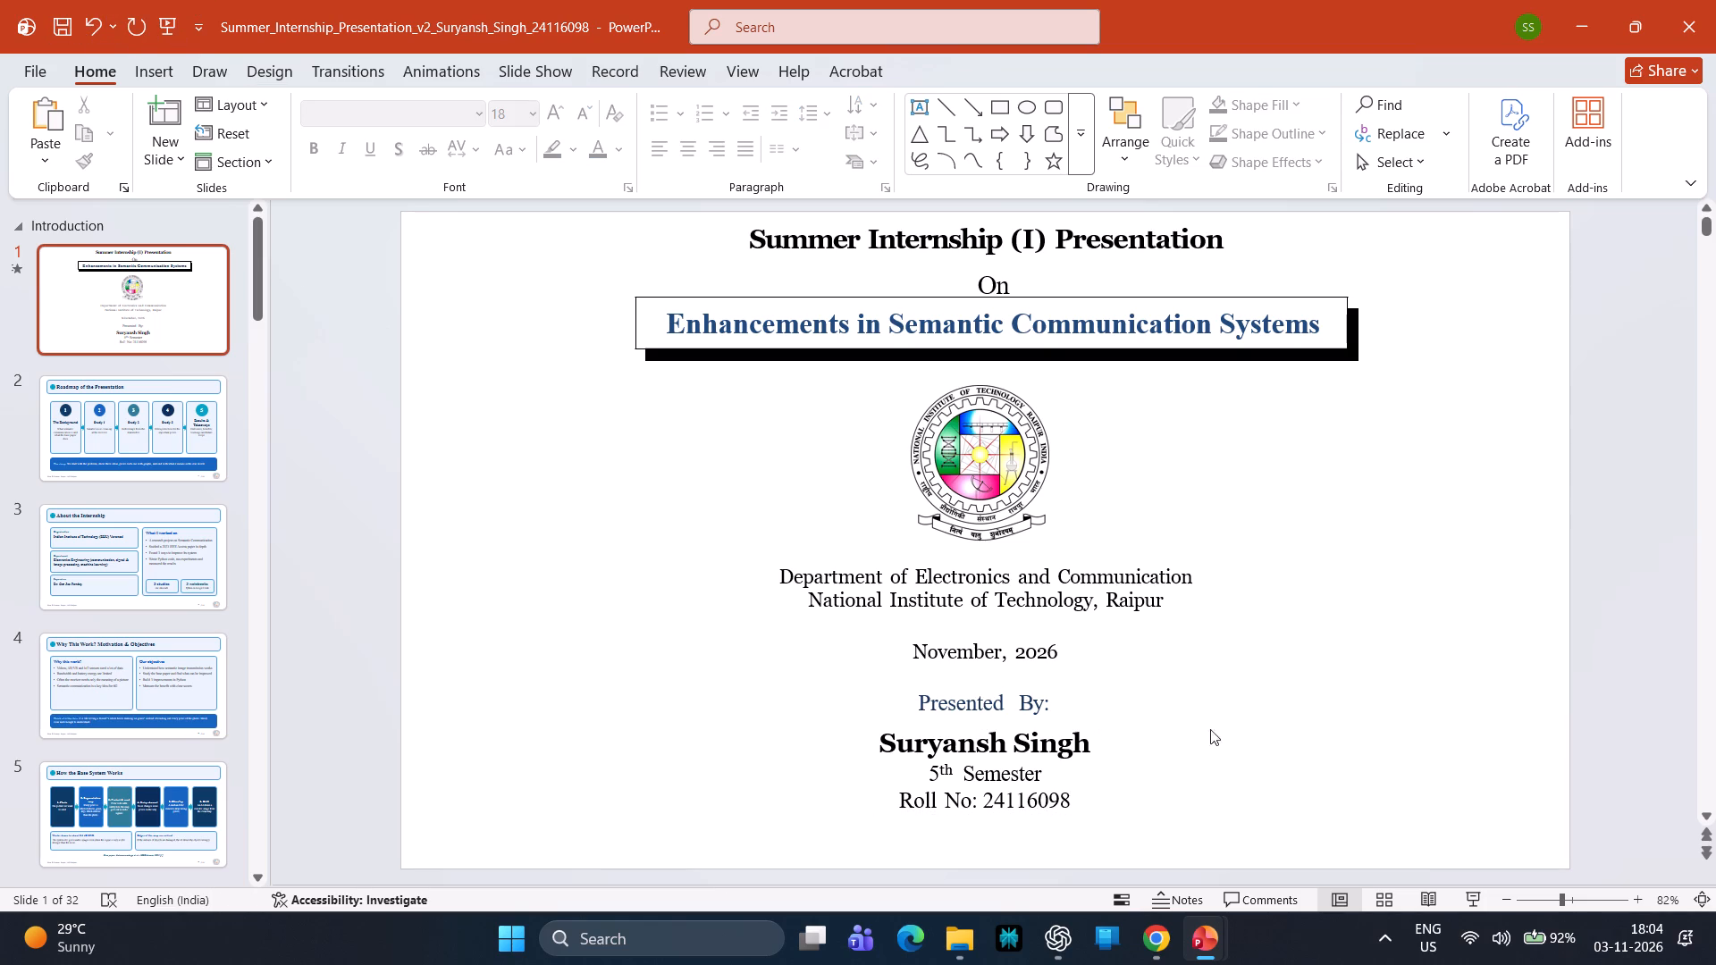
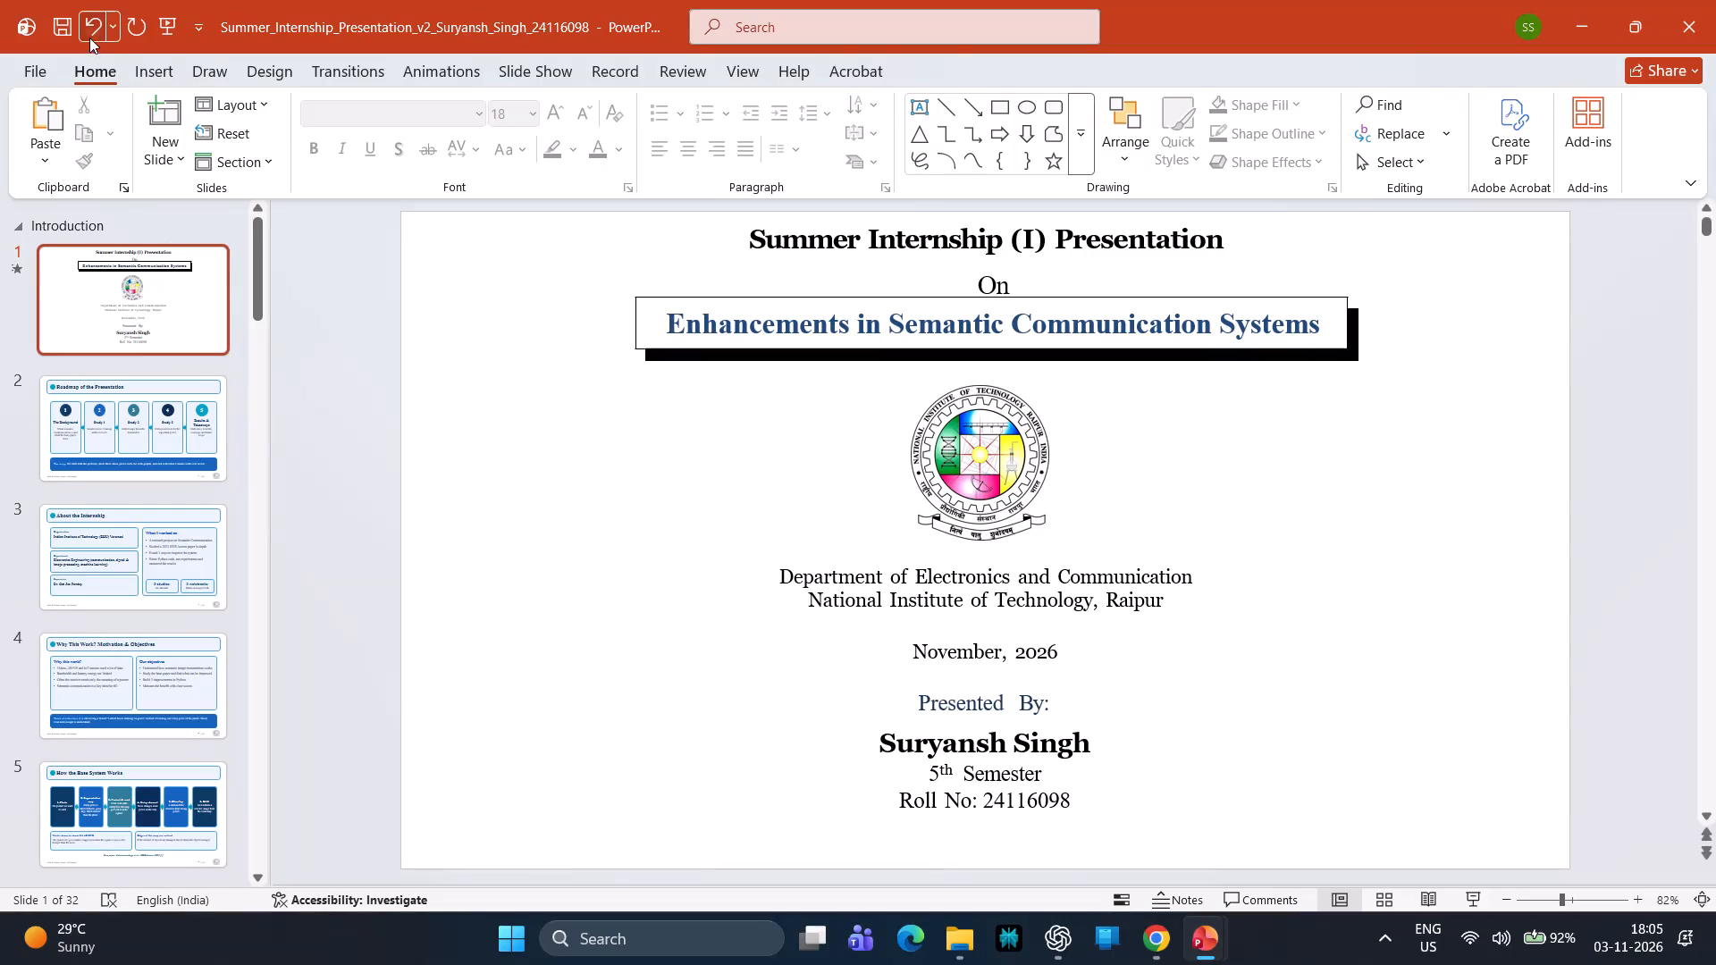
Save the presentation again with the finished title slide.
click(62, 21)
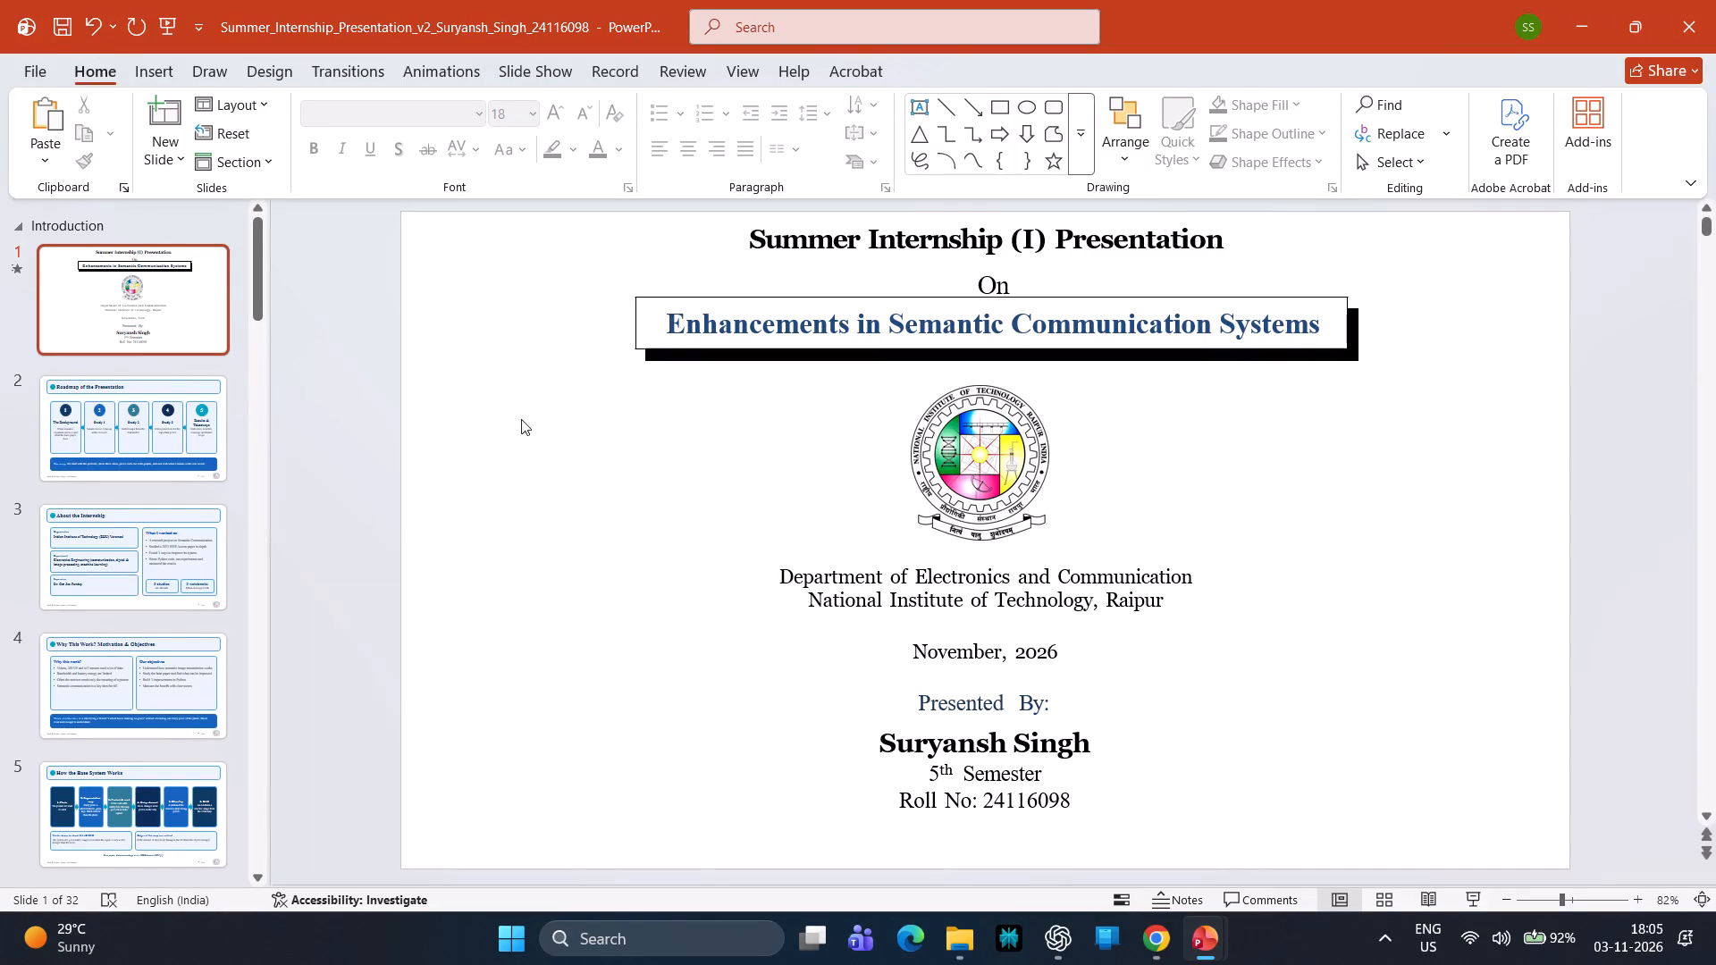
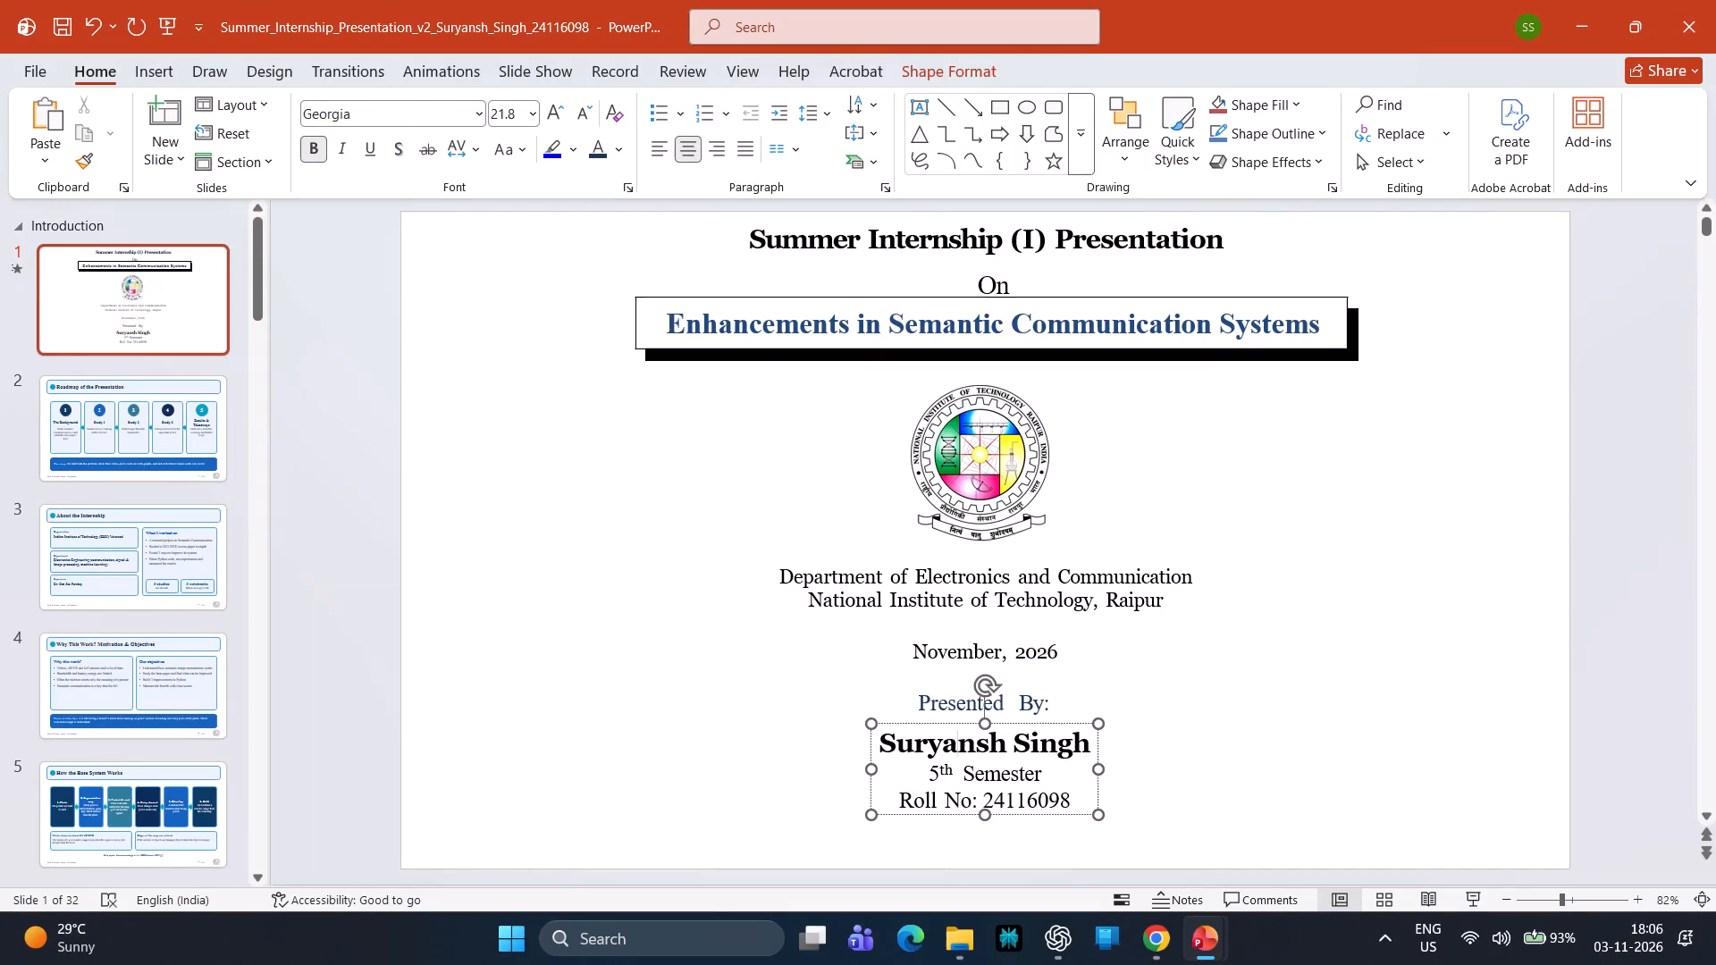
Set the presenter's name, semester and roll number lines on the title slide to Times New Roman.
drag(1075, 804, 889, 739)
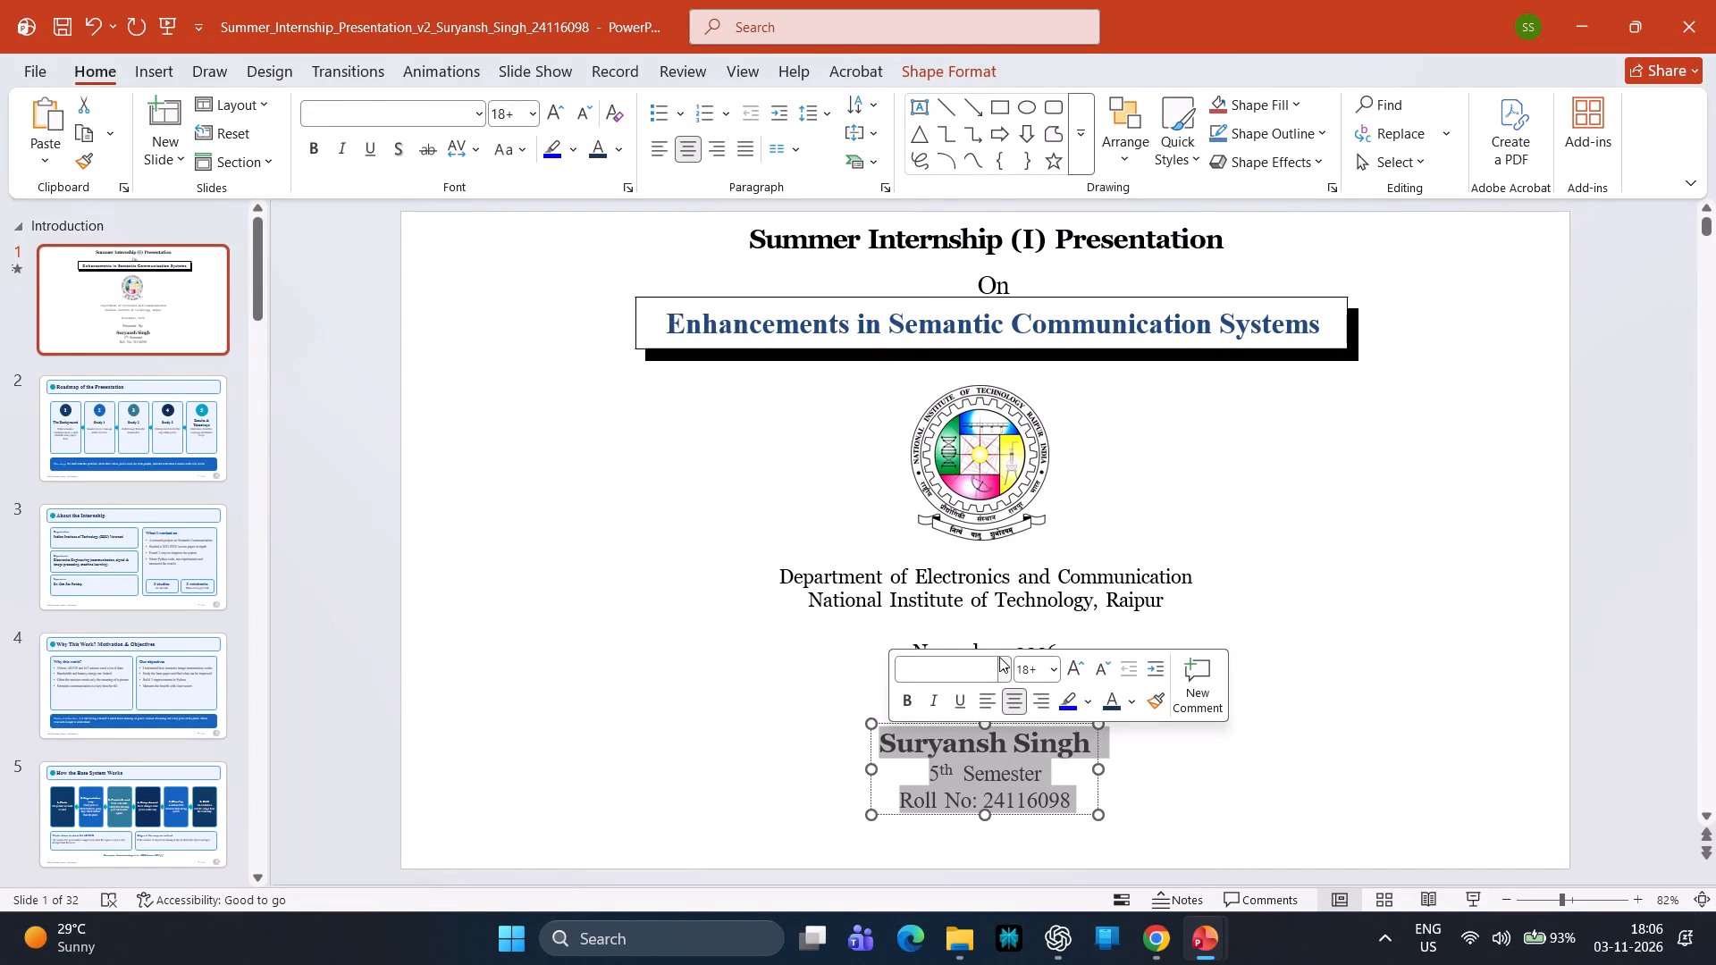
click(1003, 662)
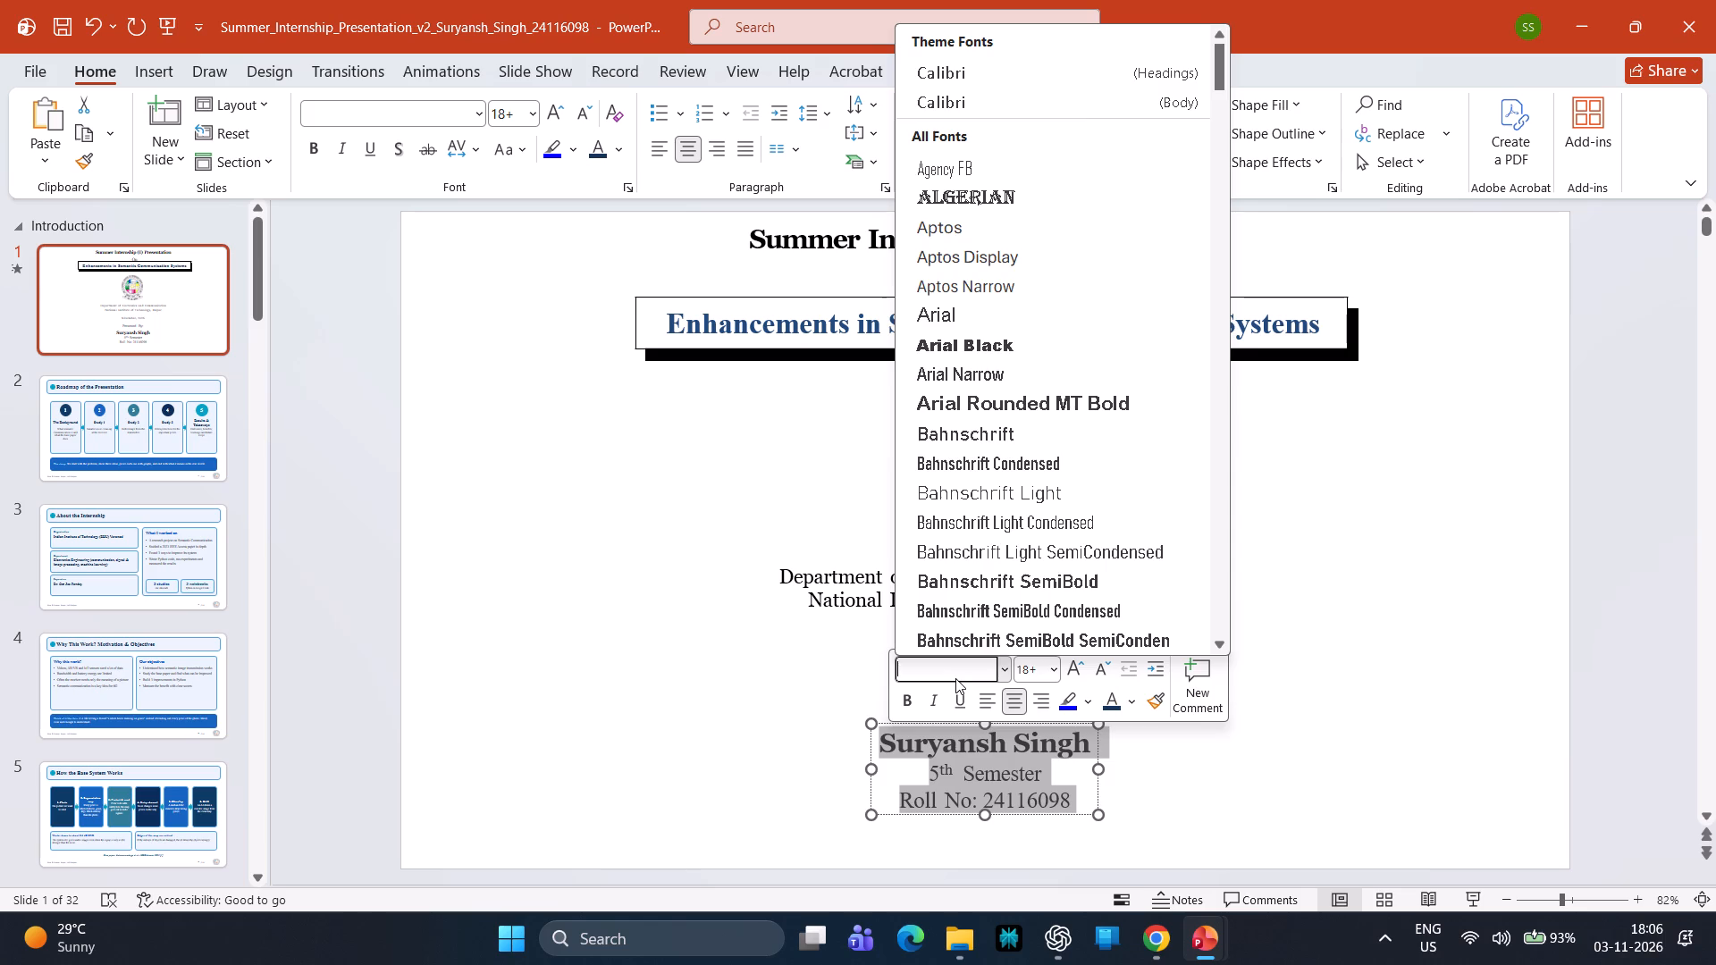
text(ti)
key(Return)
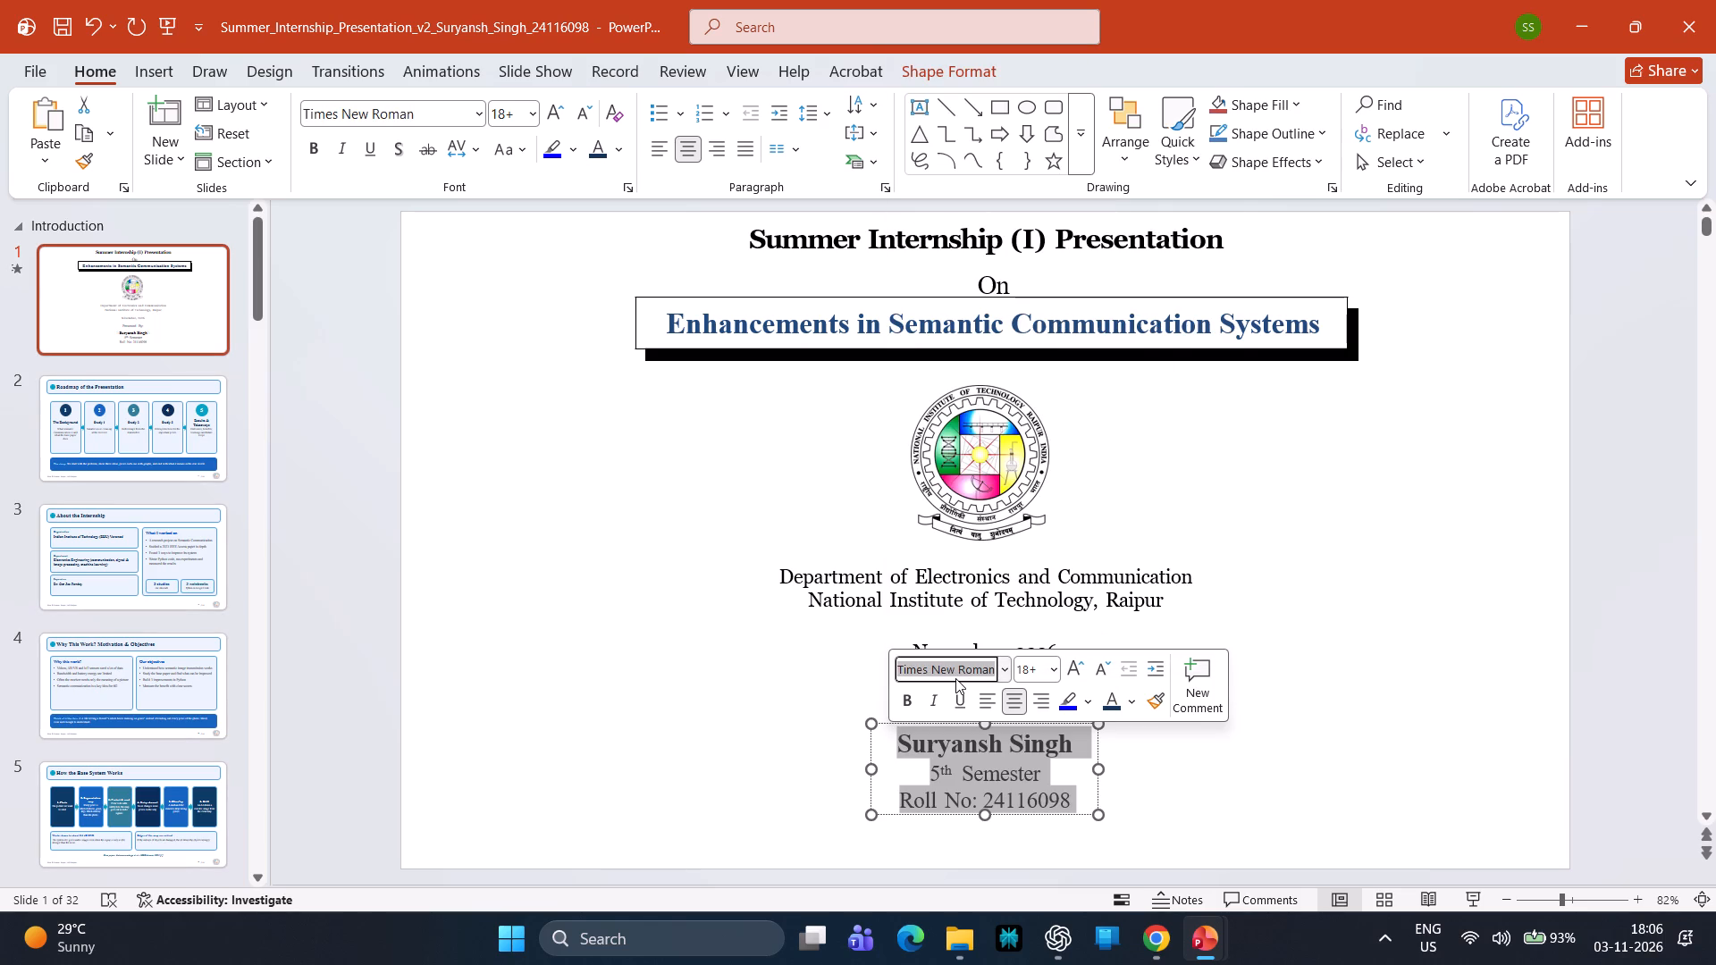
click(1656, 698)
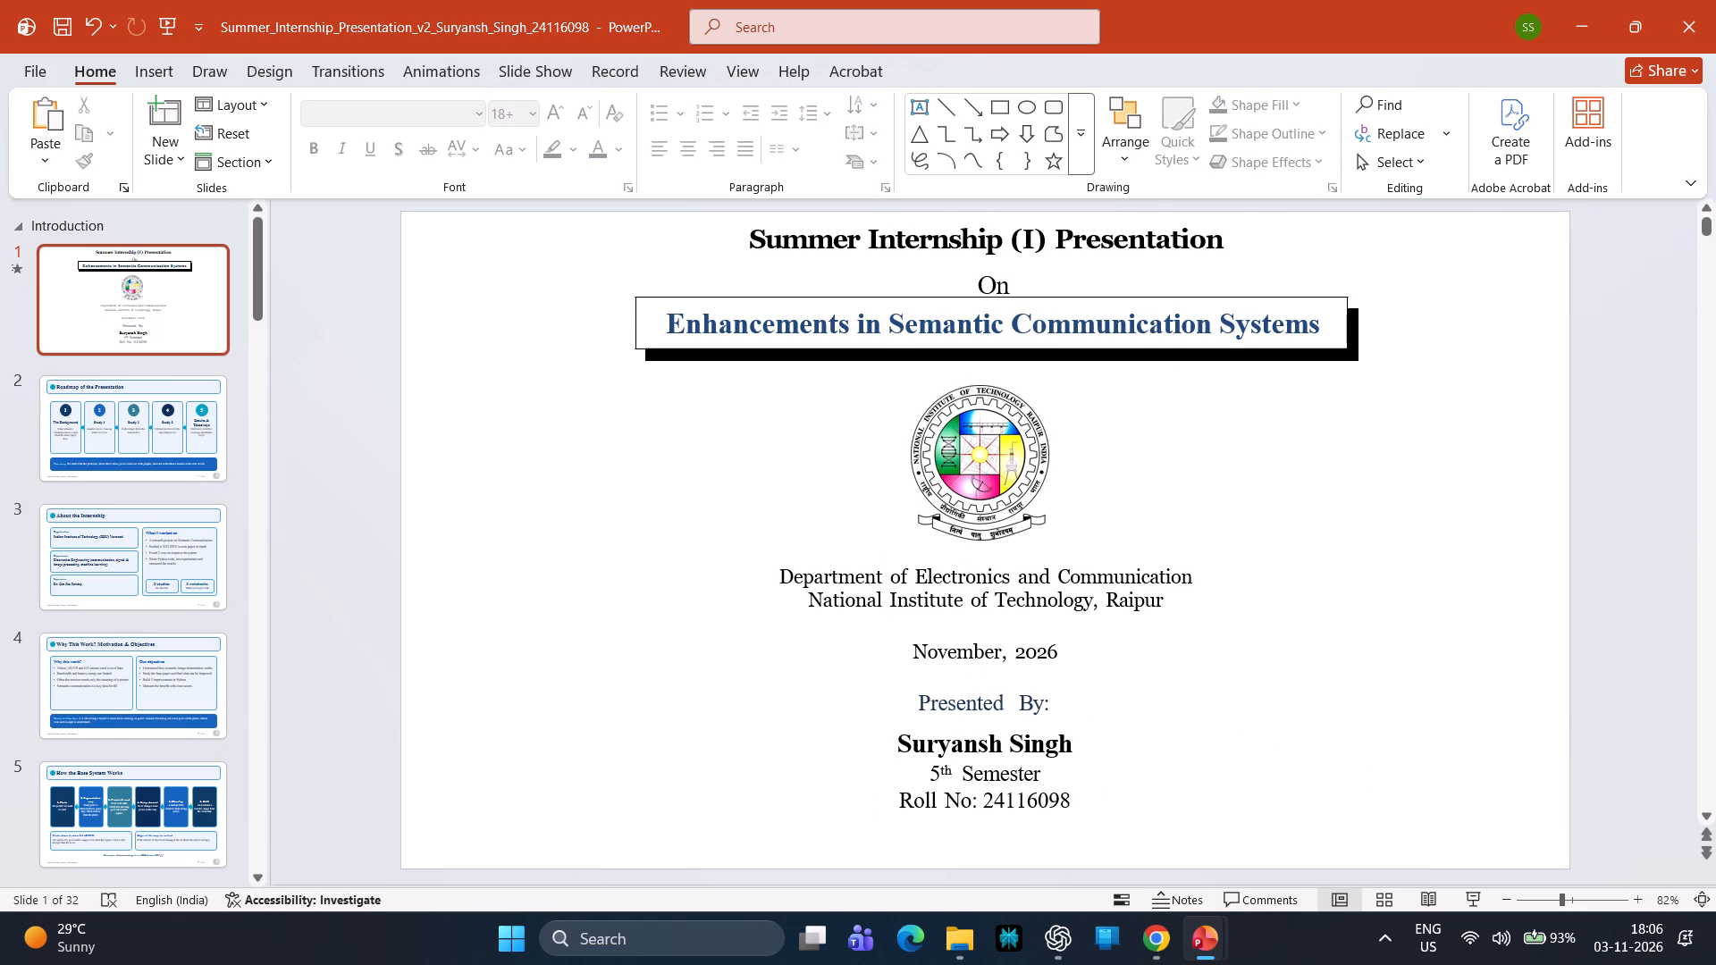
Set the department, institute and "November, 2026" text block to Times New Roman.
click(1051, 707)
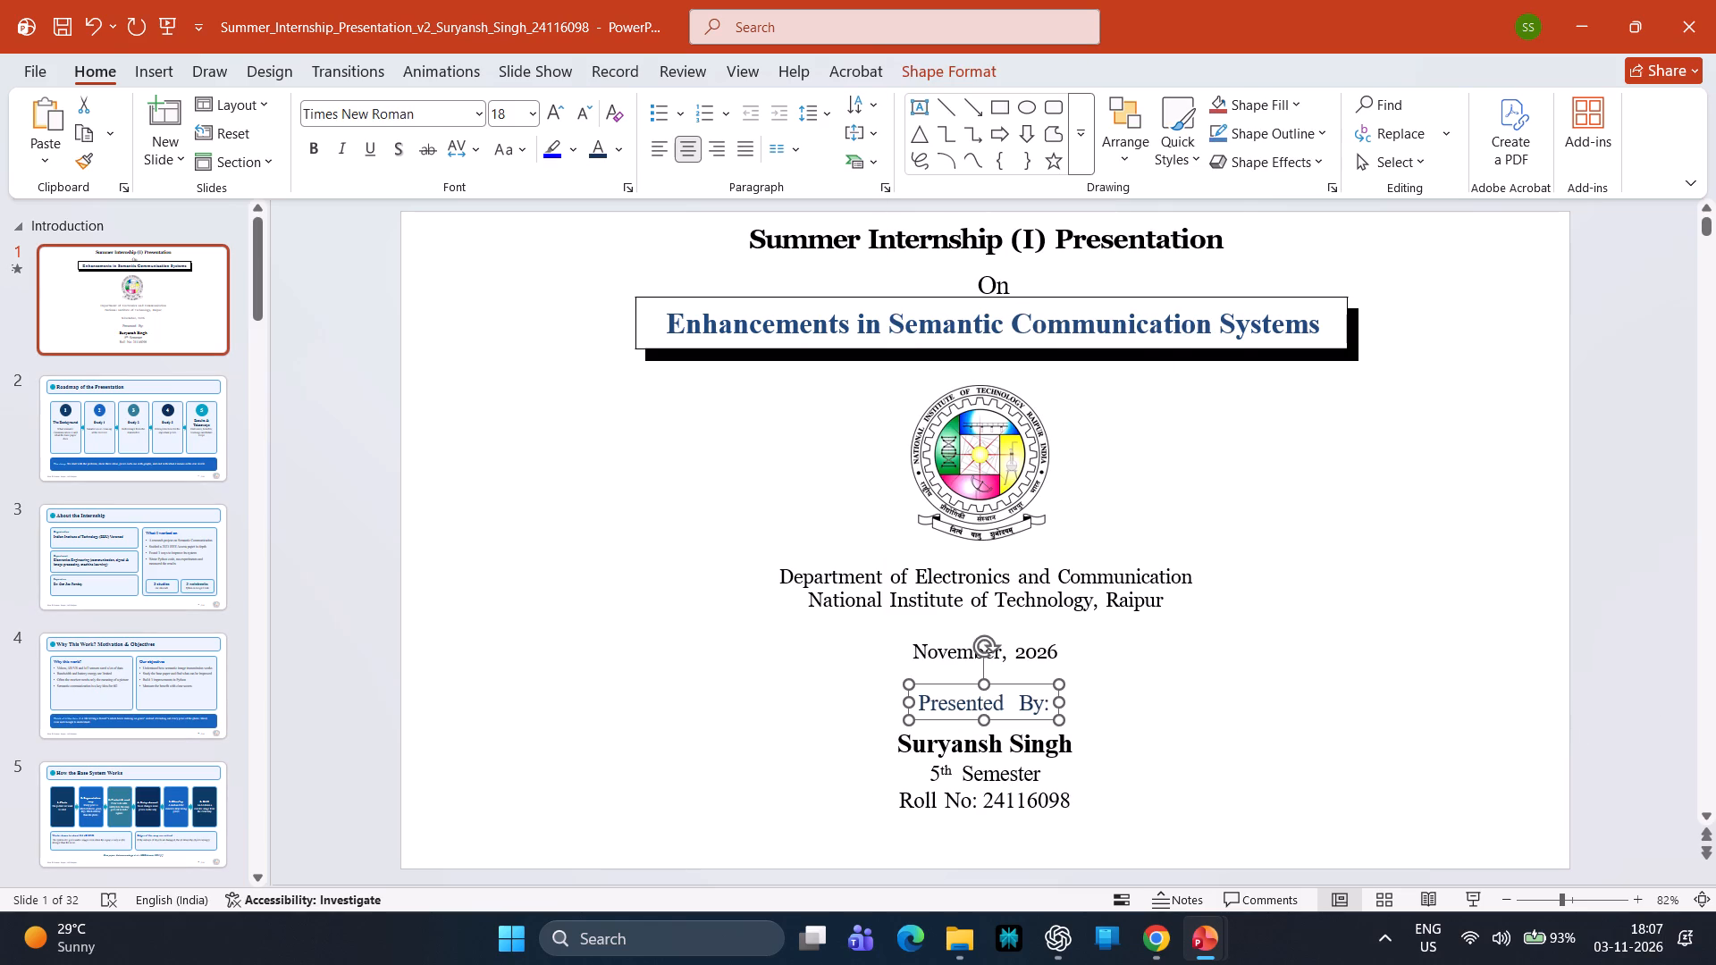
click(1006, 650)
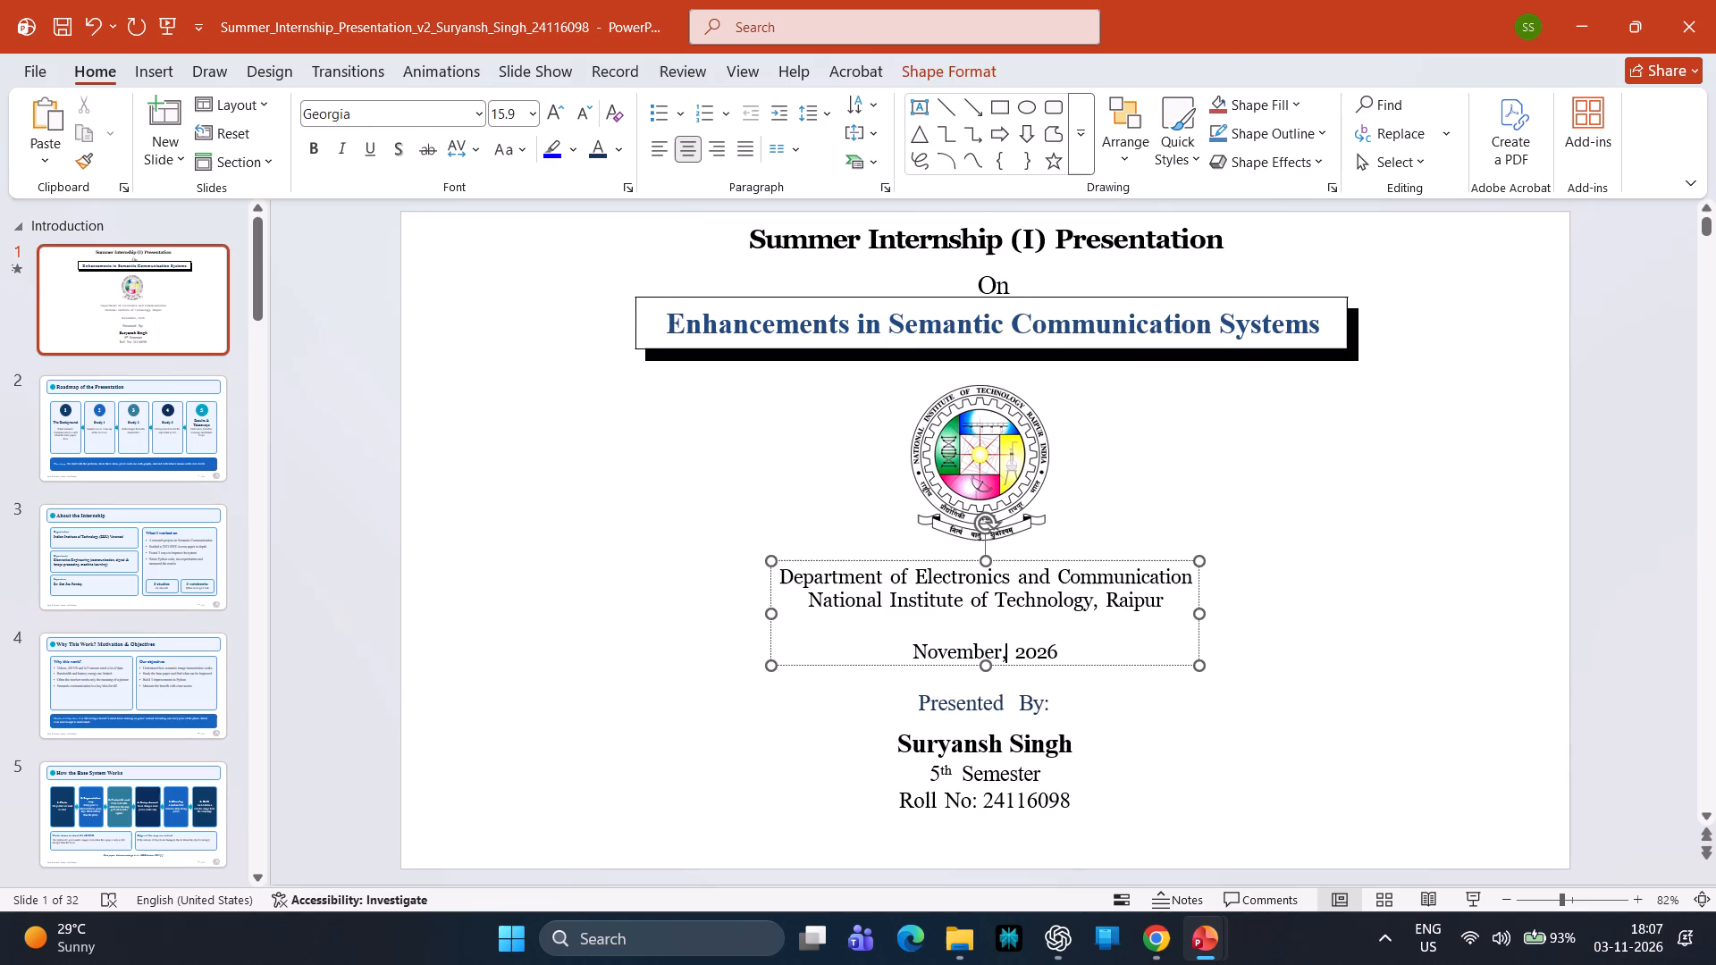
drag(1075, 654, 786, 571)
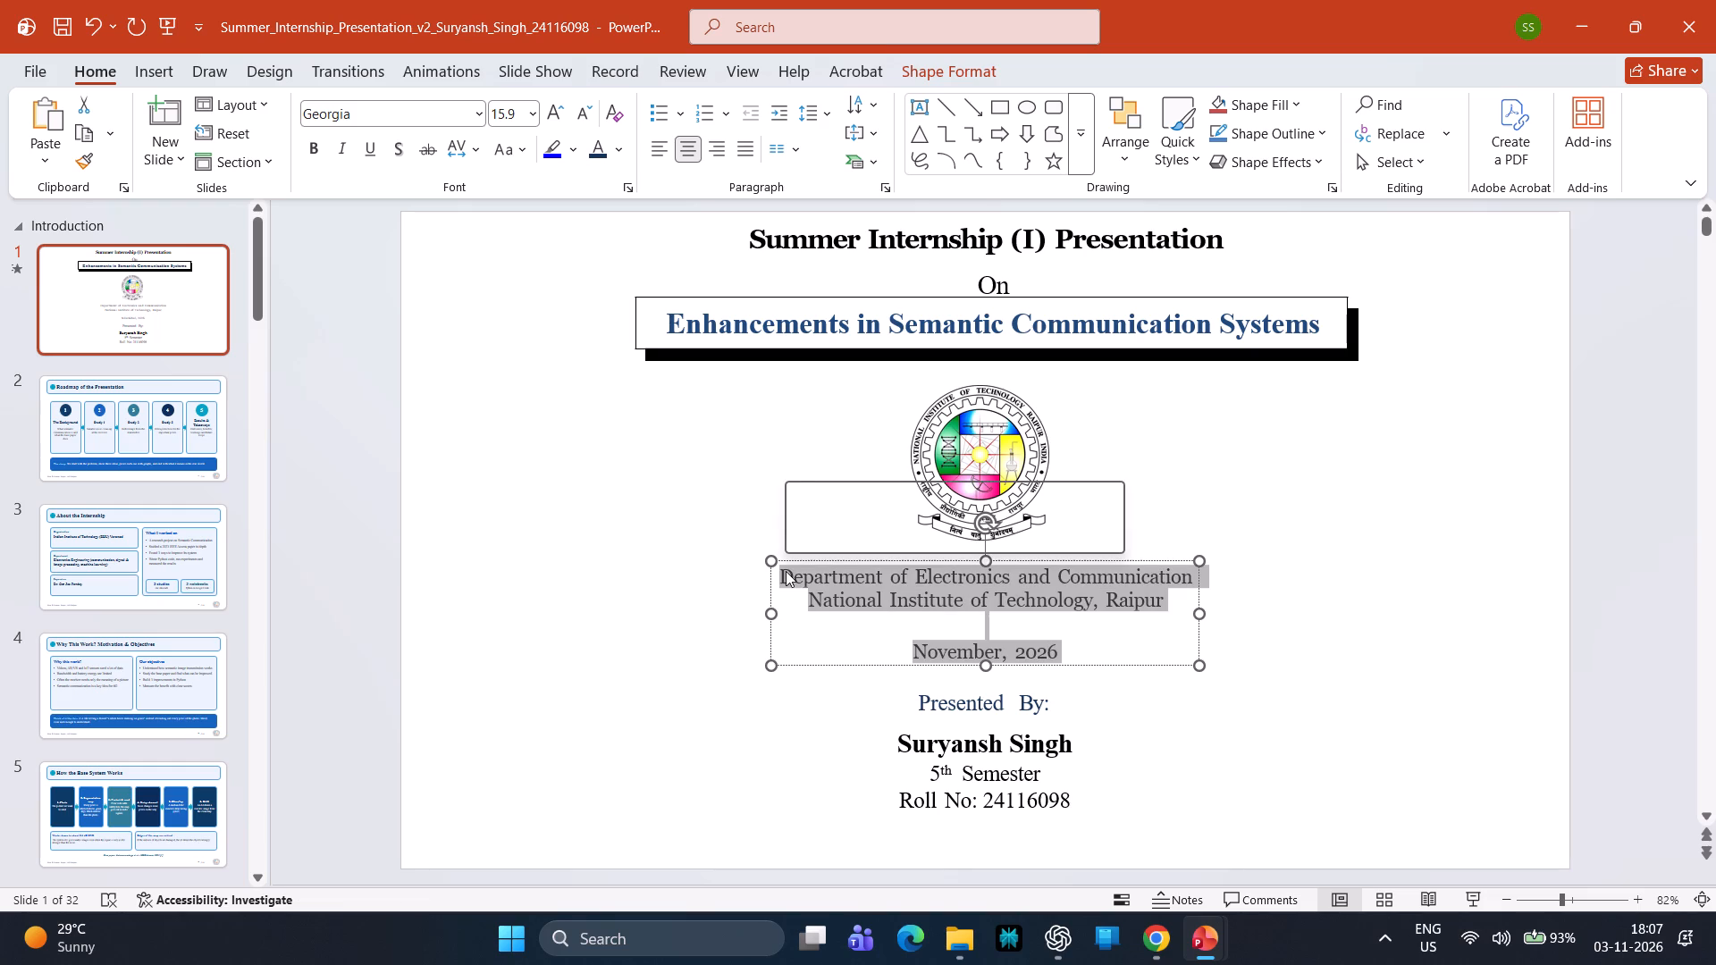
click(901, 499)
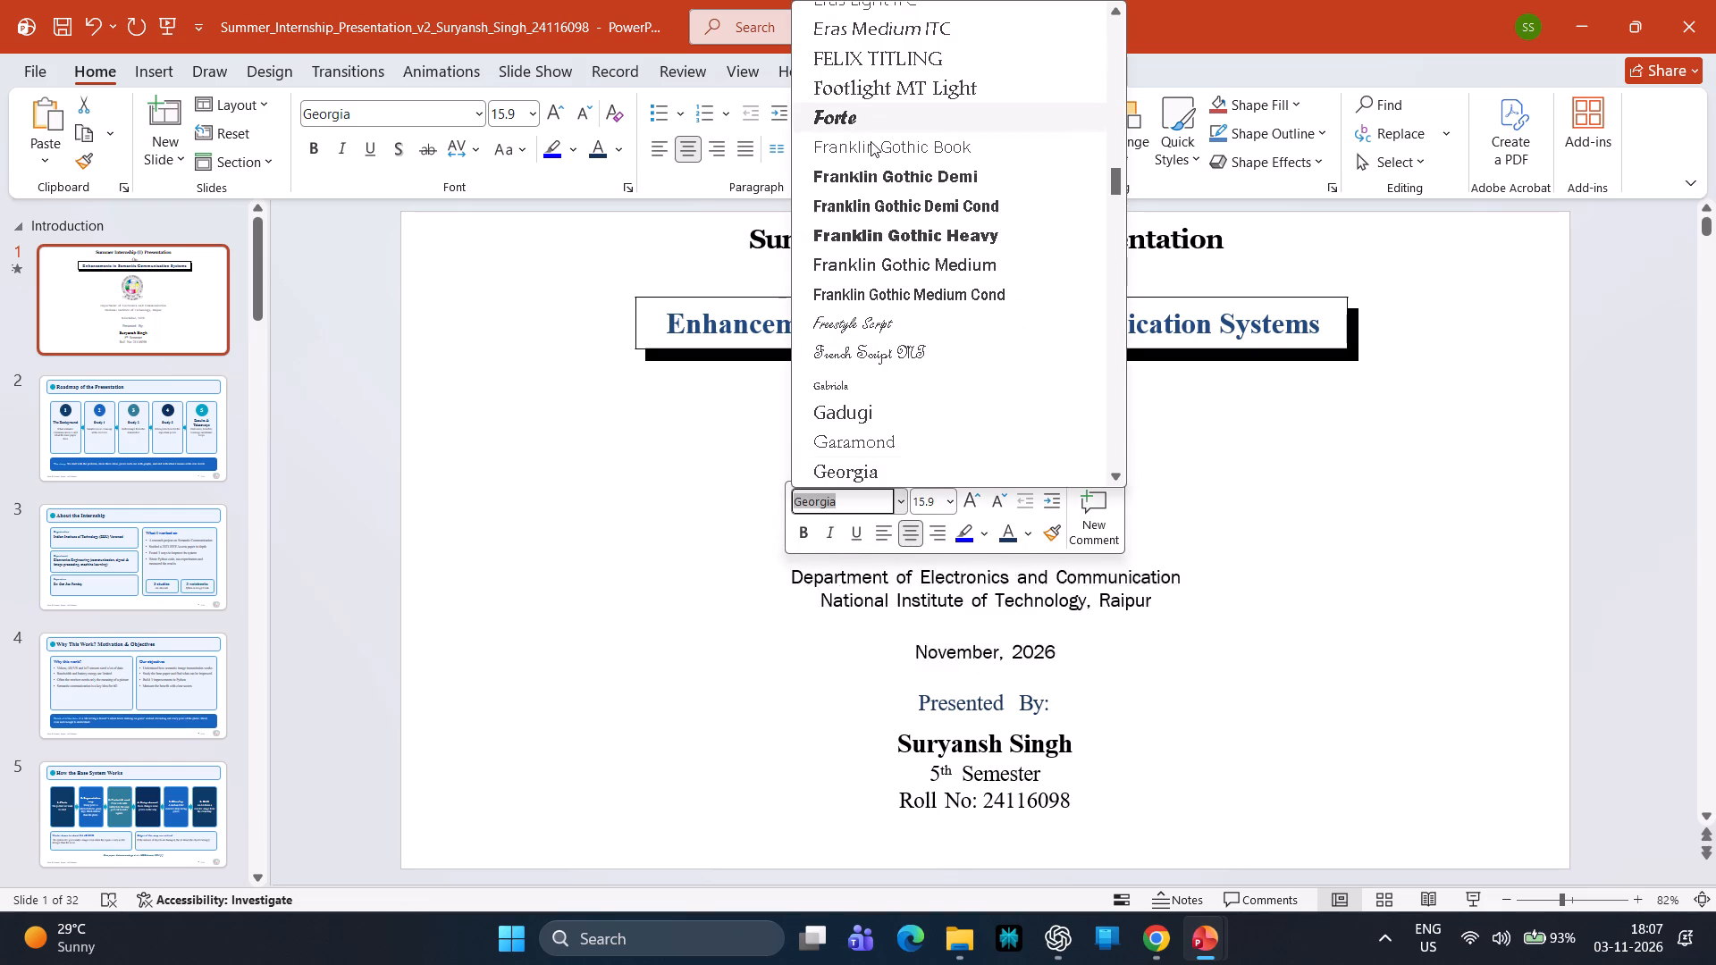
scroll(871, 141, up, 12)
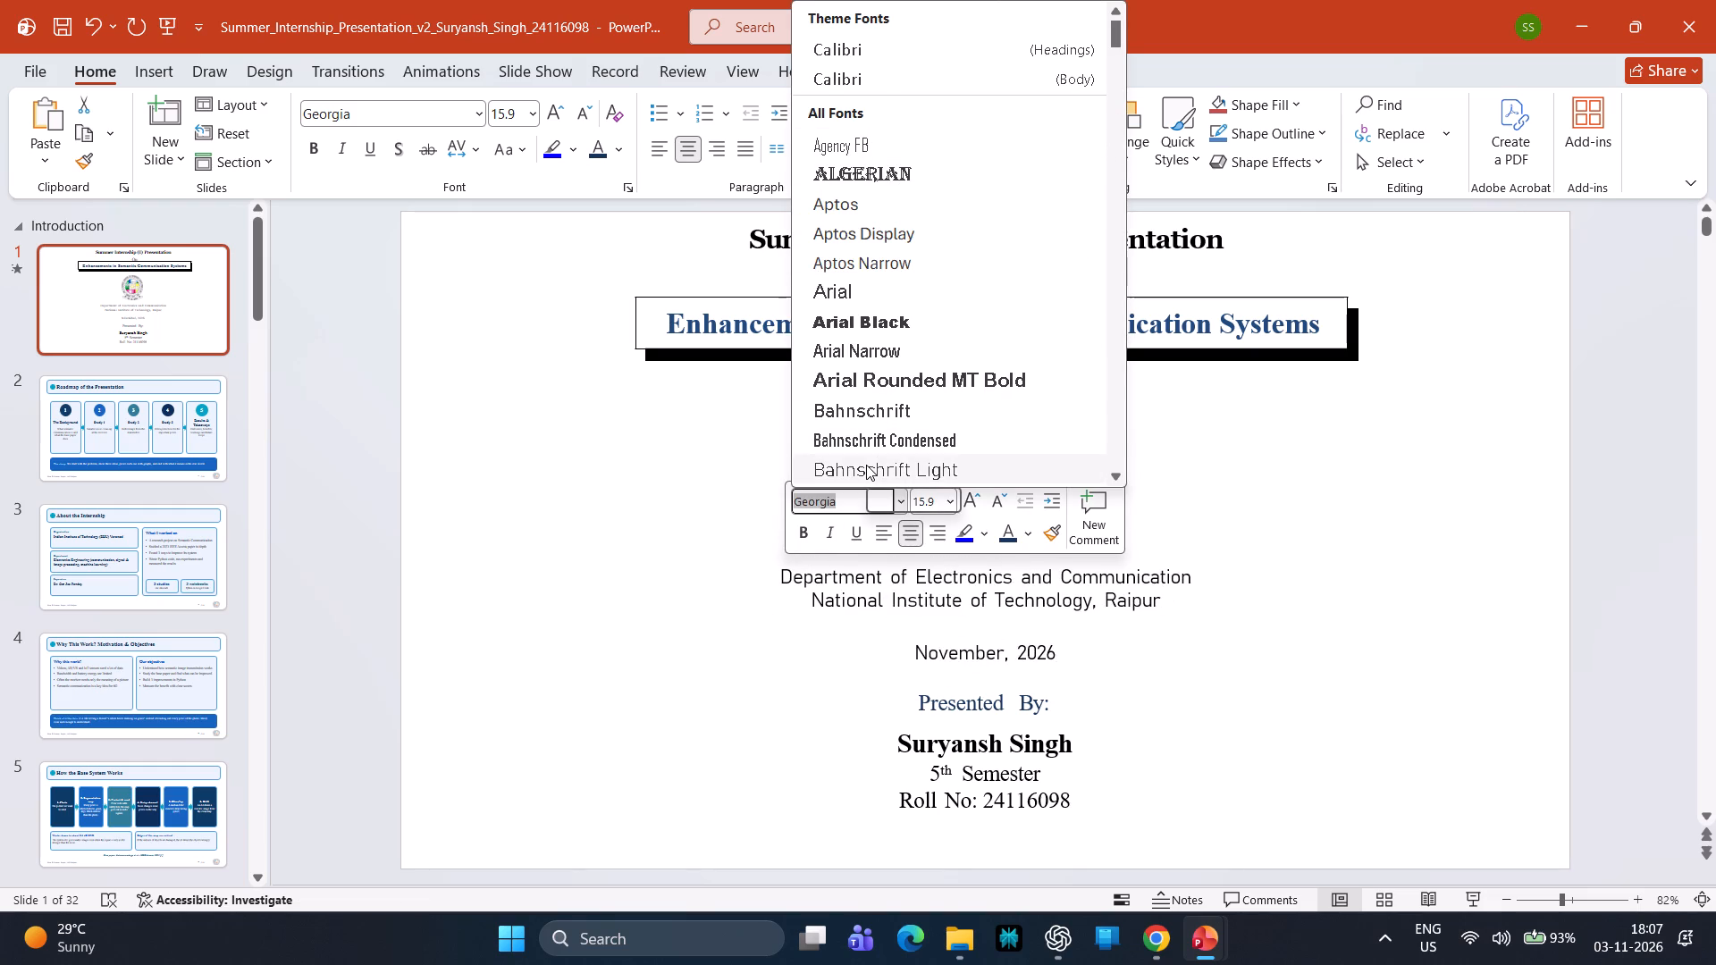
text(tim)
key(Return)
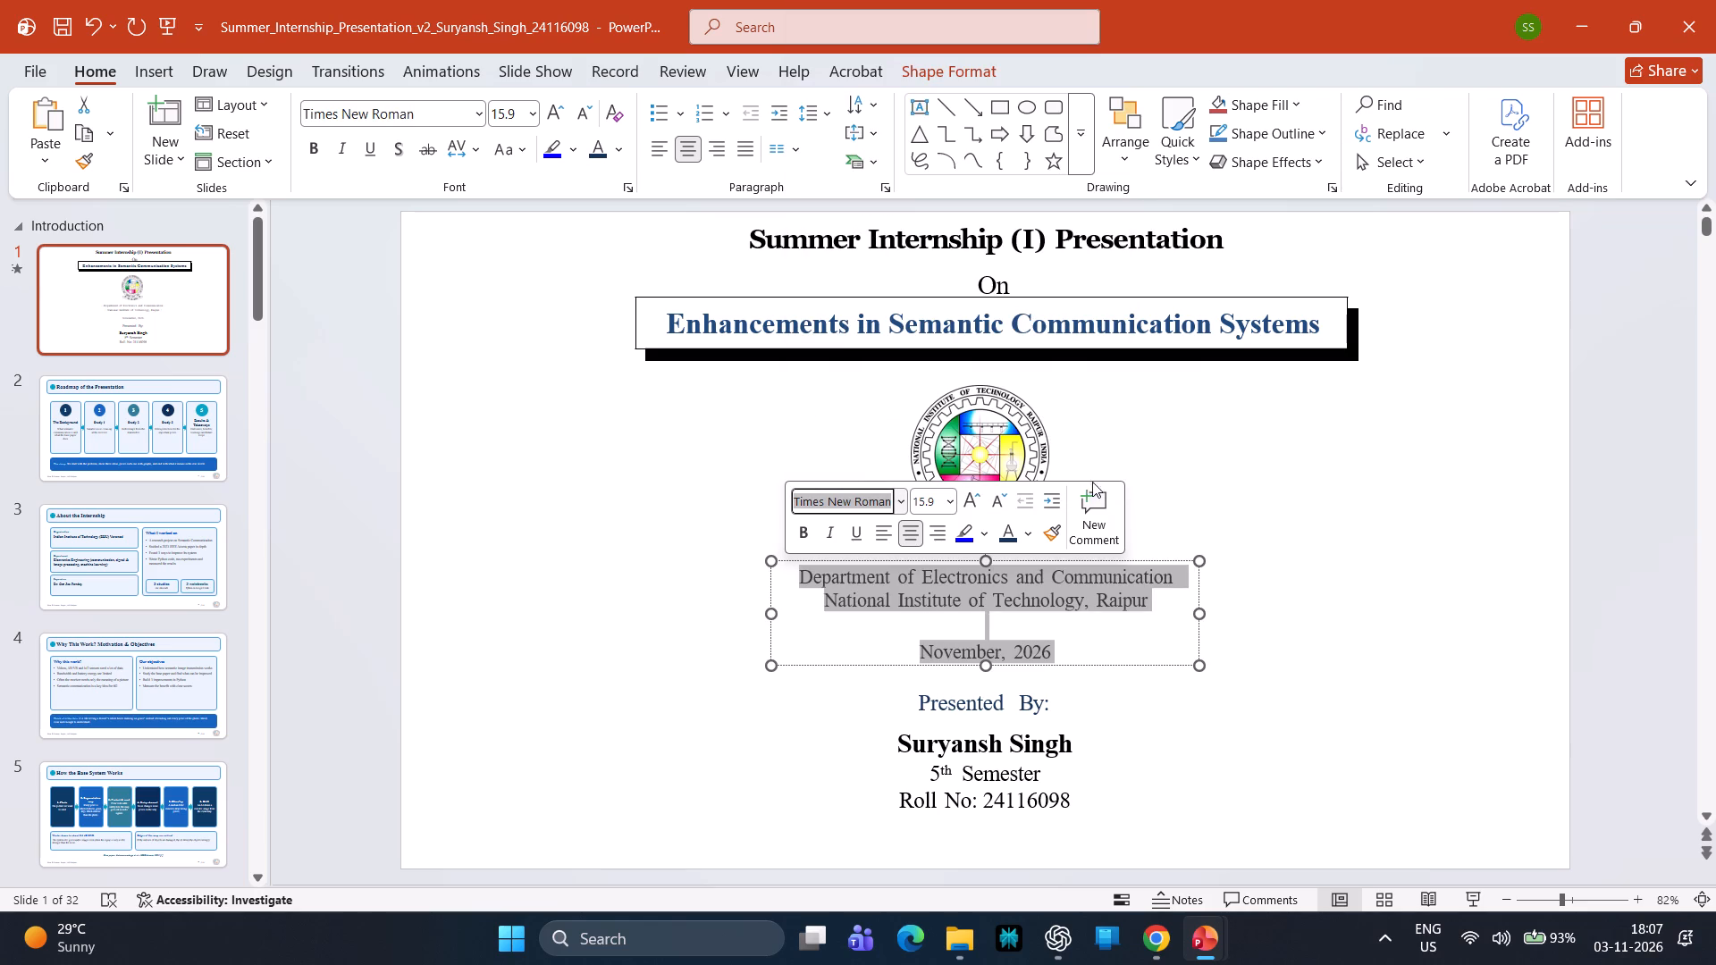
click(1618, 546)
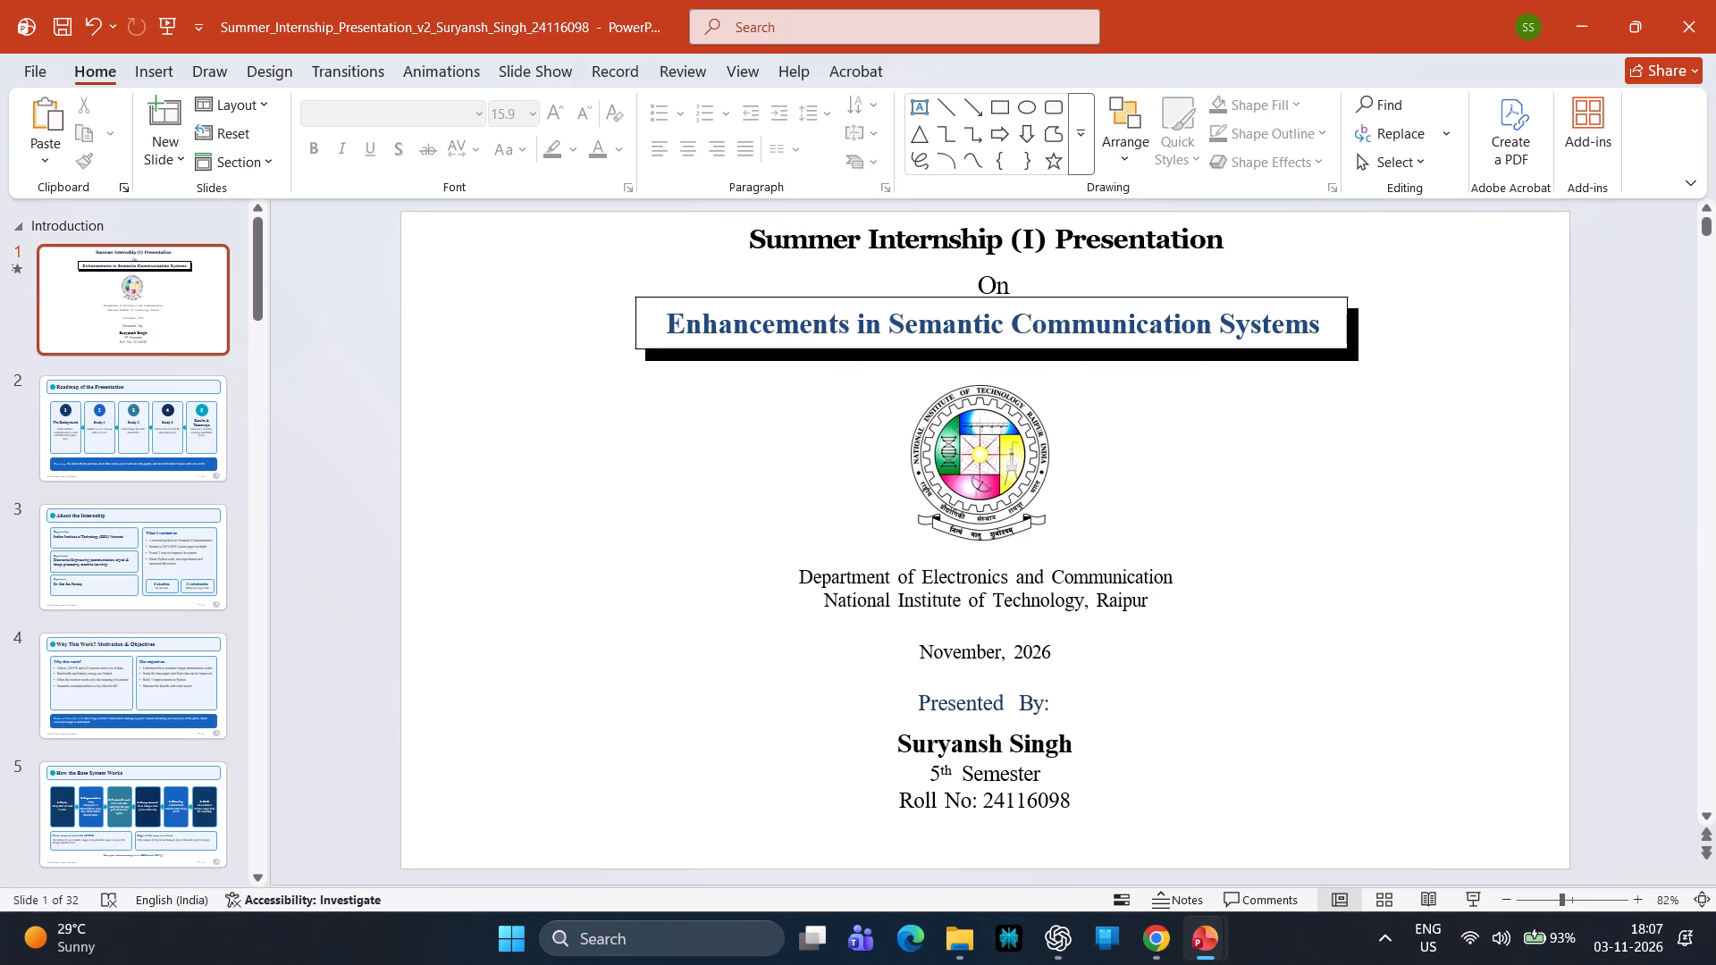
Set the "Summer Internship (I) Presentation" heading to Times New Roman.
drag(1316, 328, 963, 281)
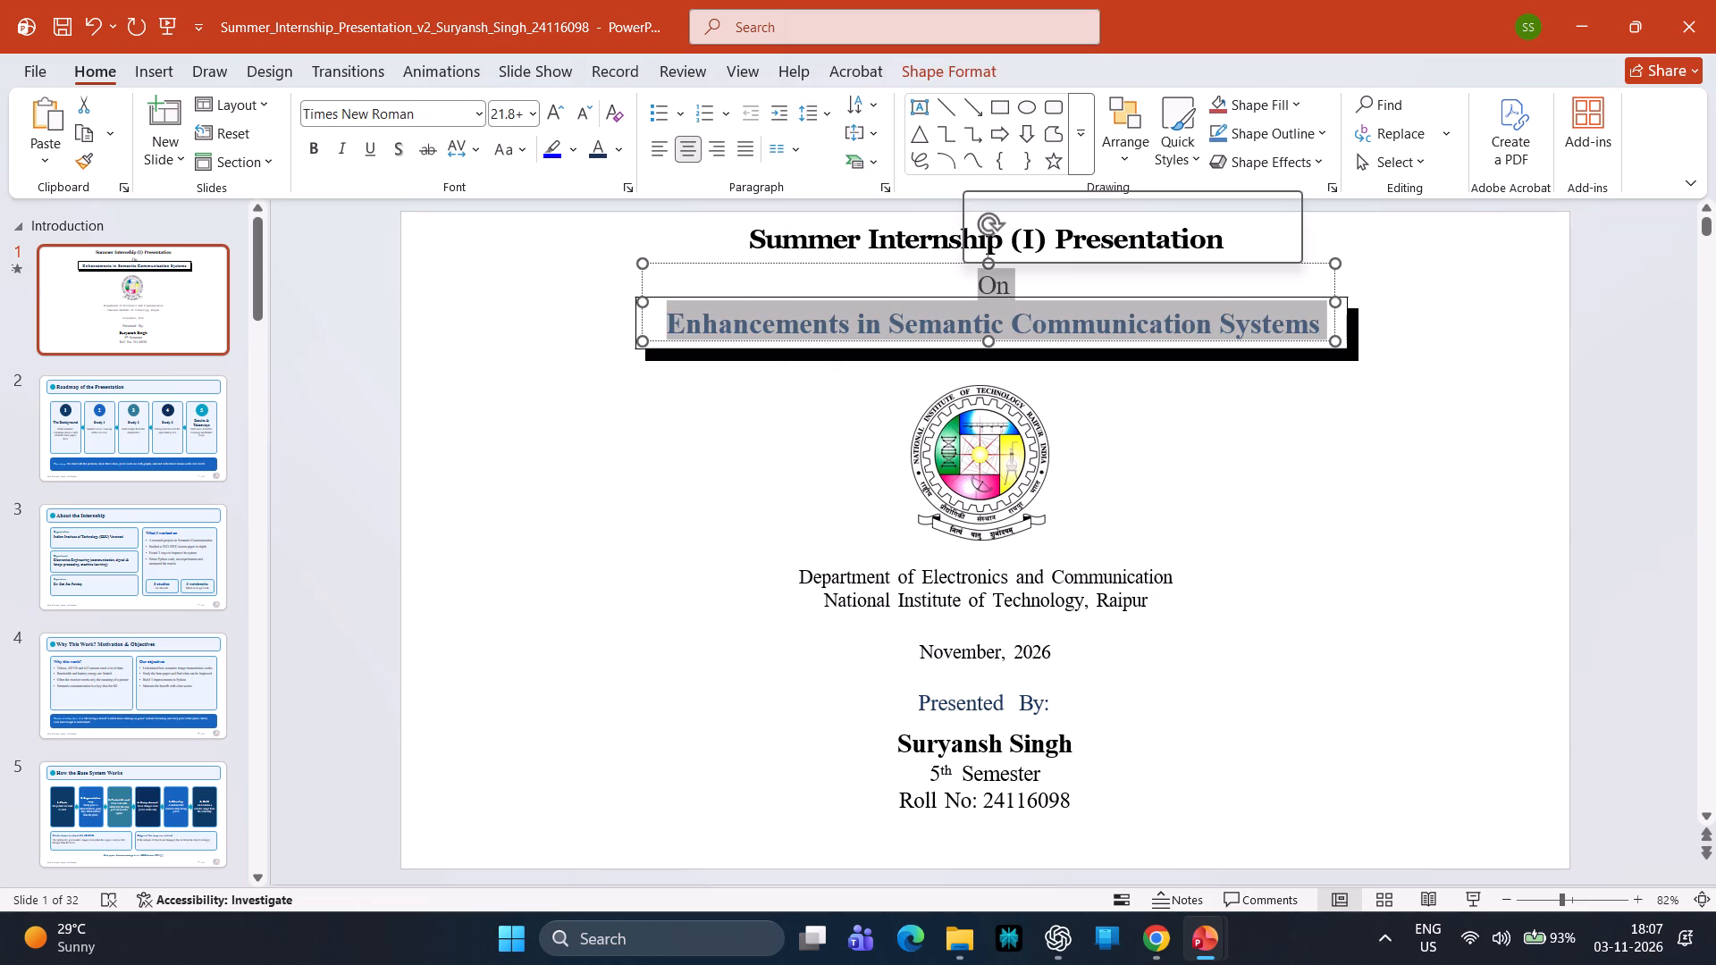
click(857, 230)
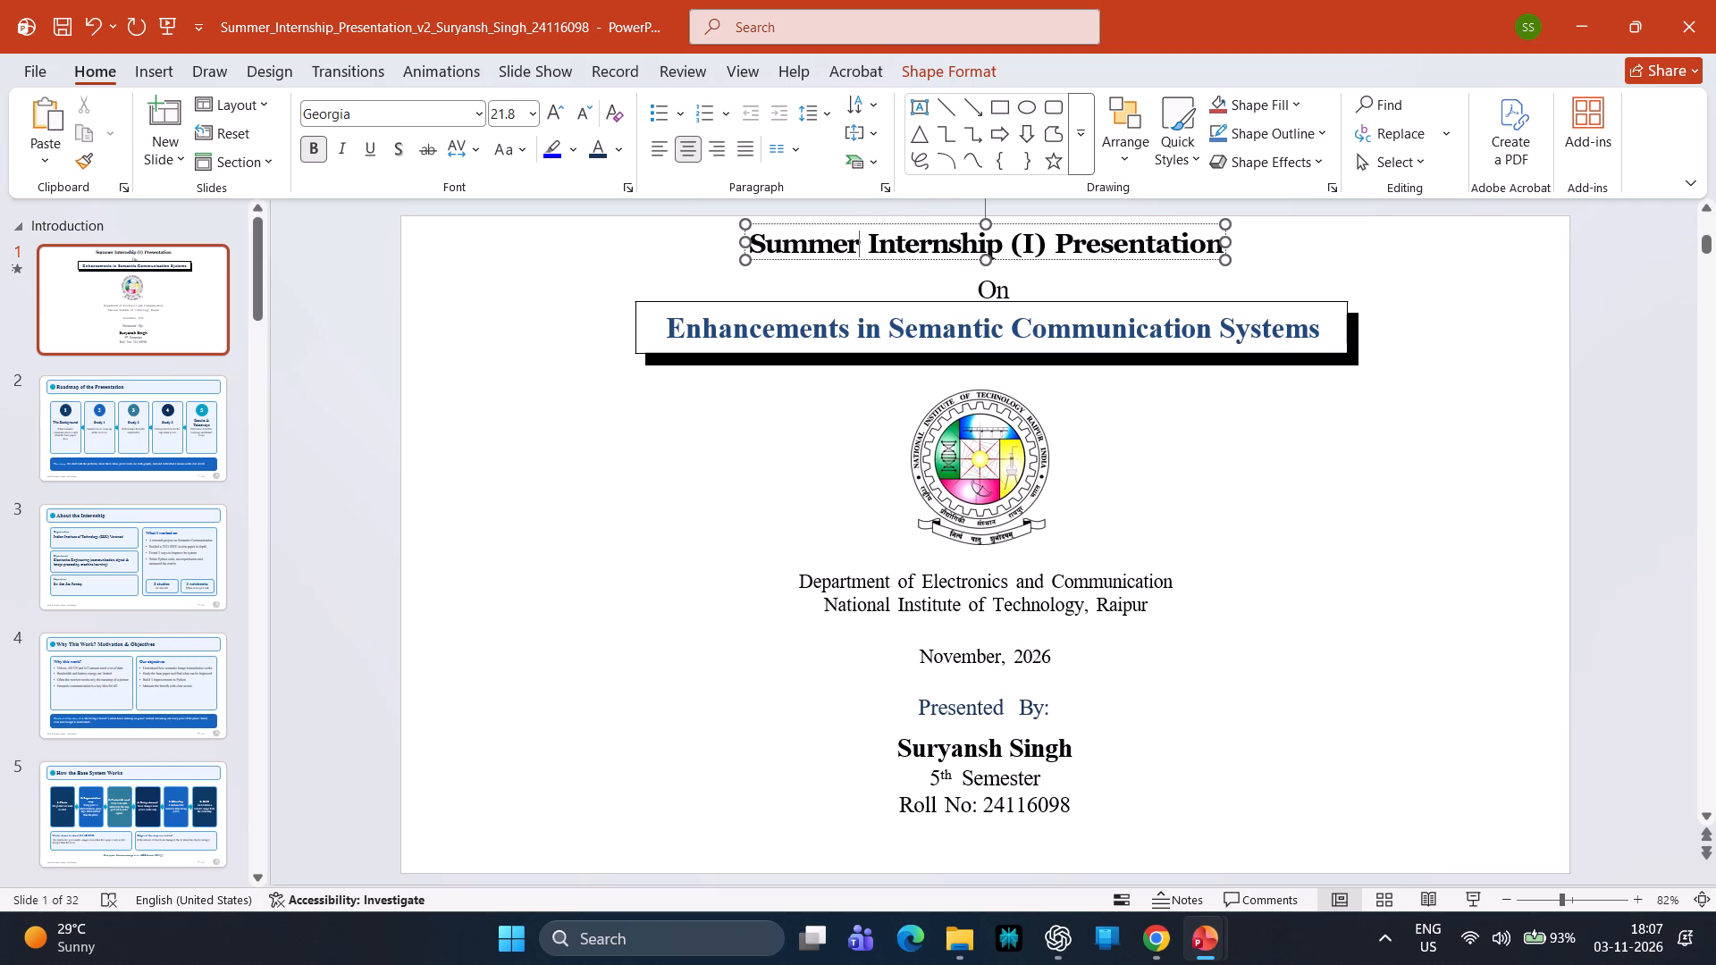
key(ctrl+a)
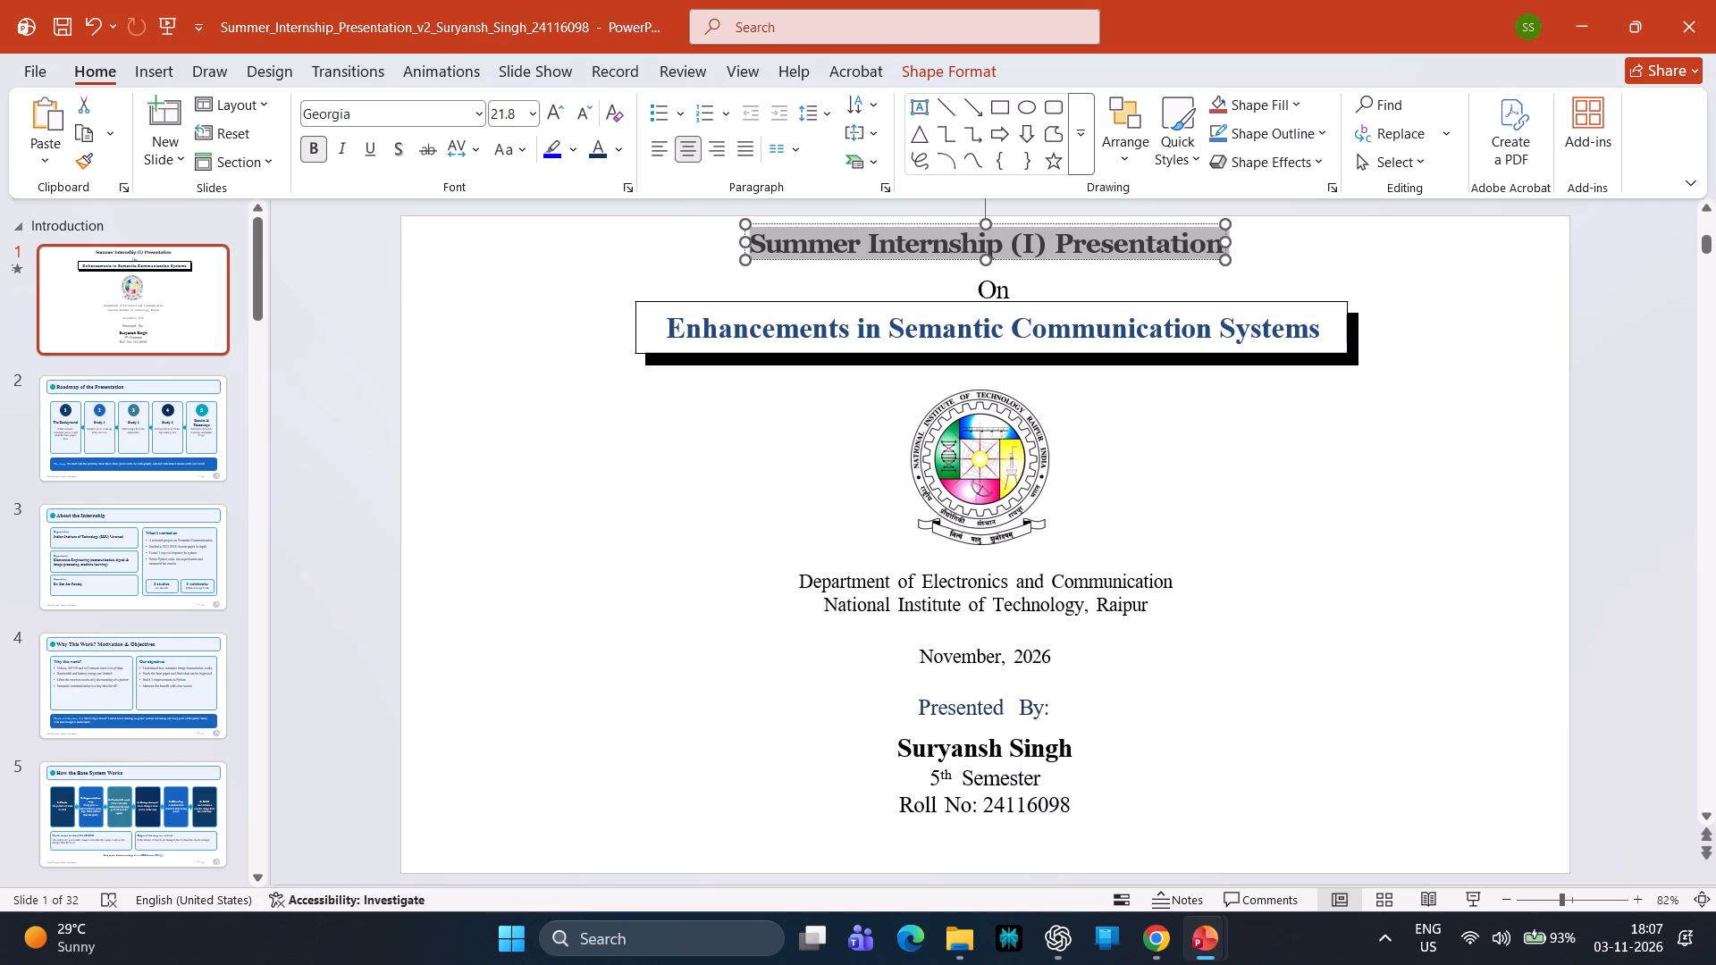
click(476, 116)
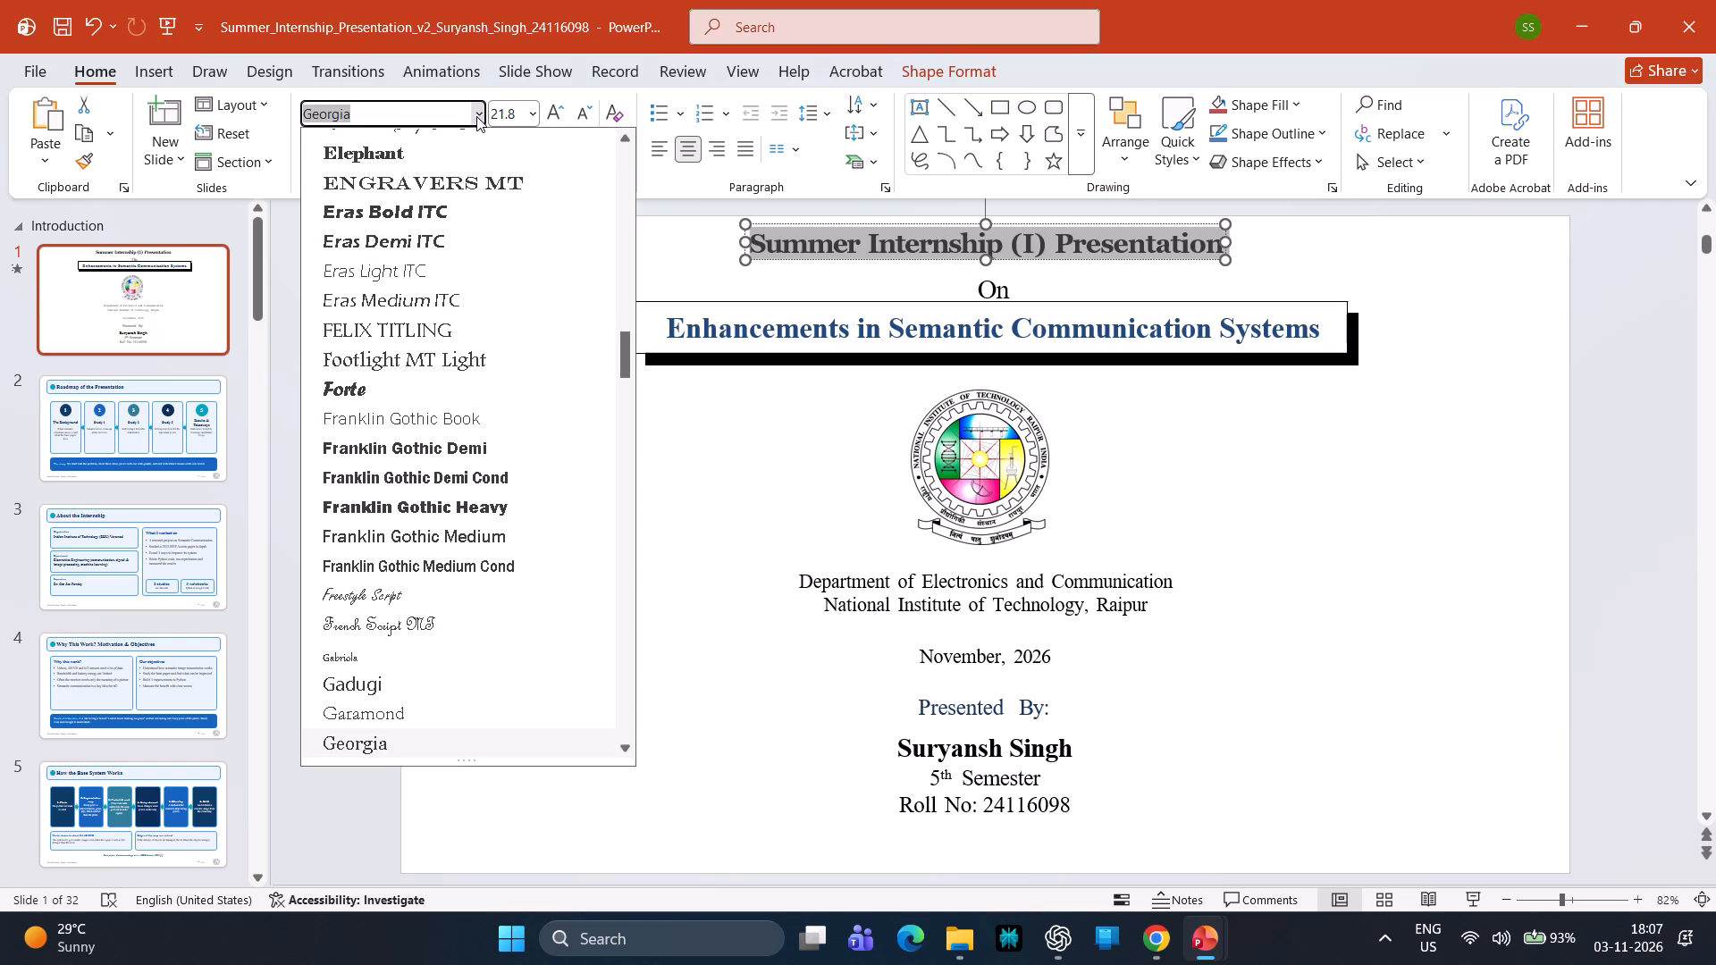
scroll(432, 269, up, 17)
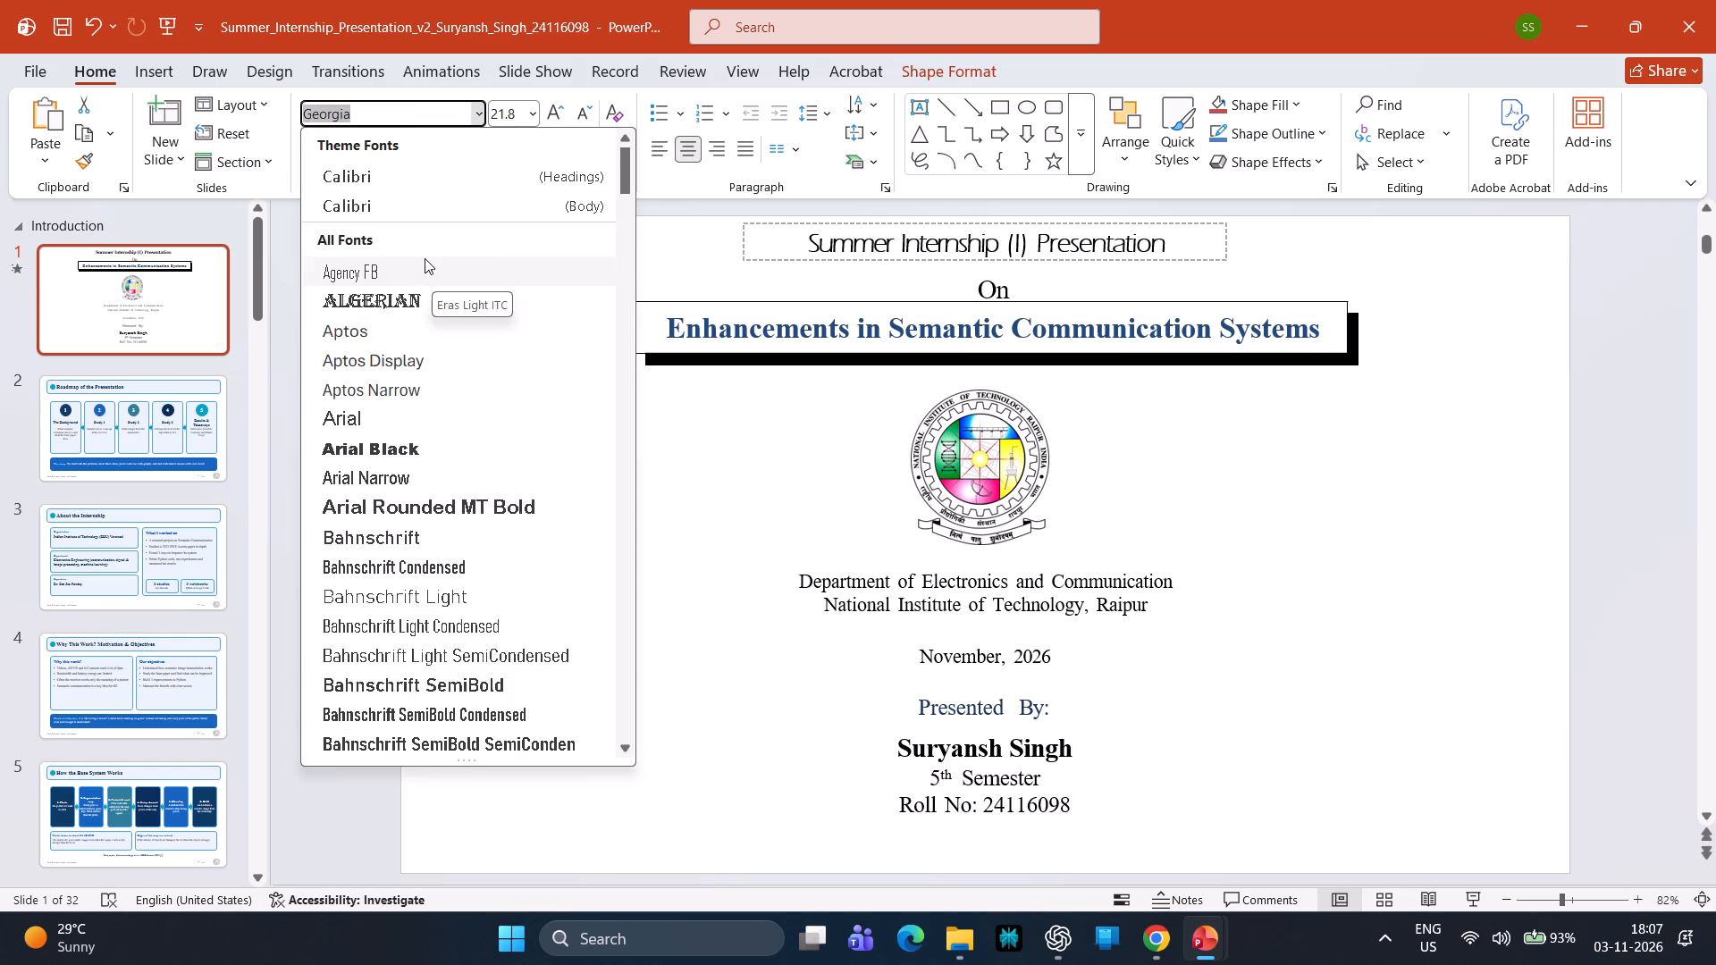
text(tim)
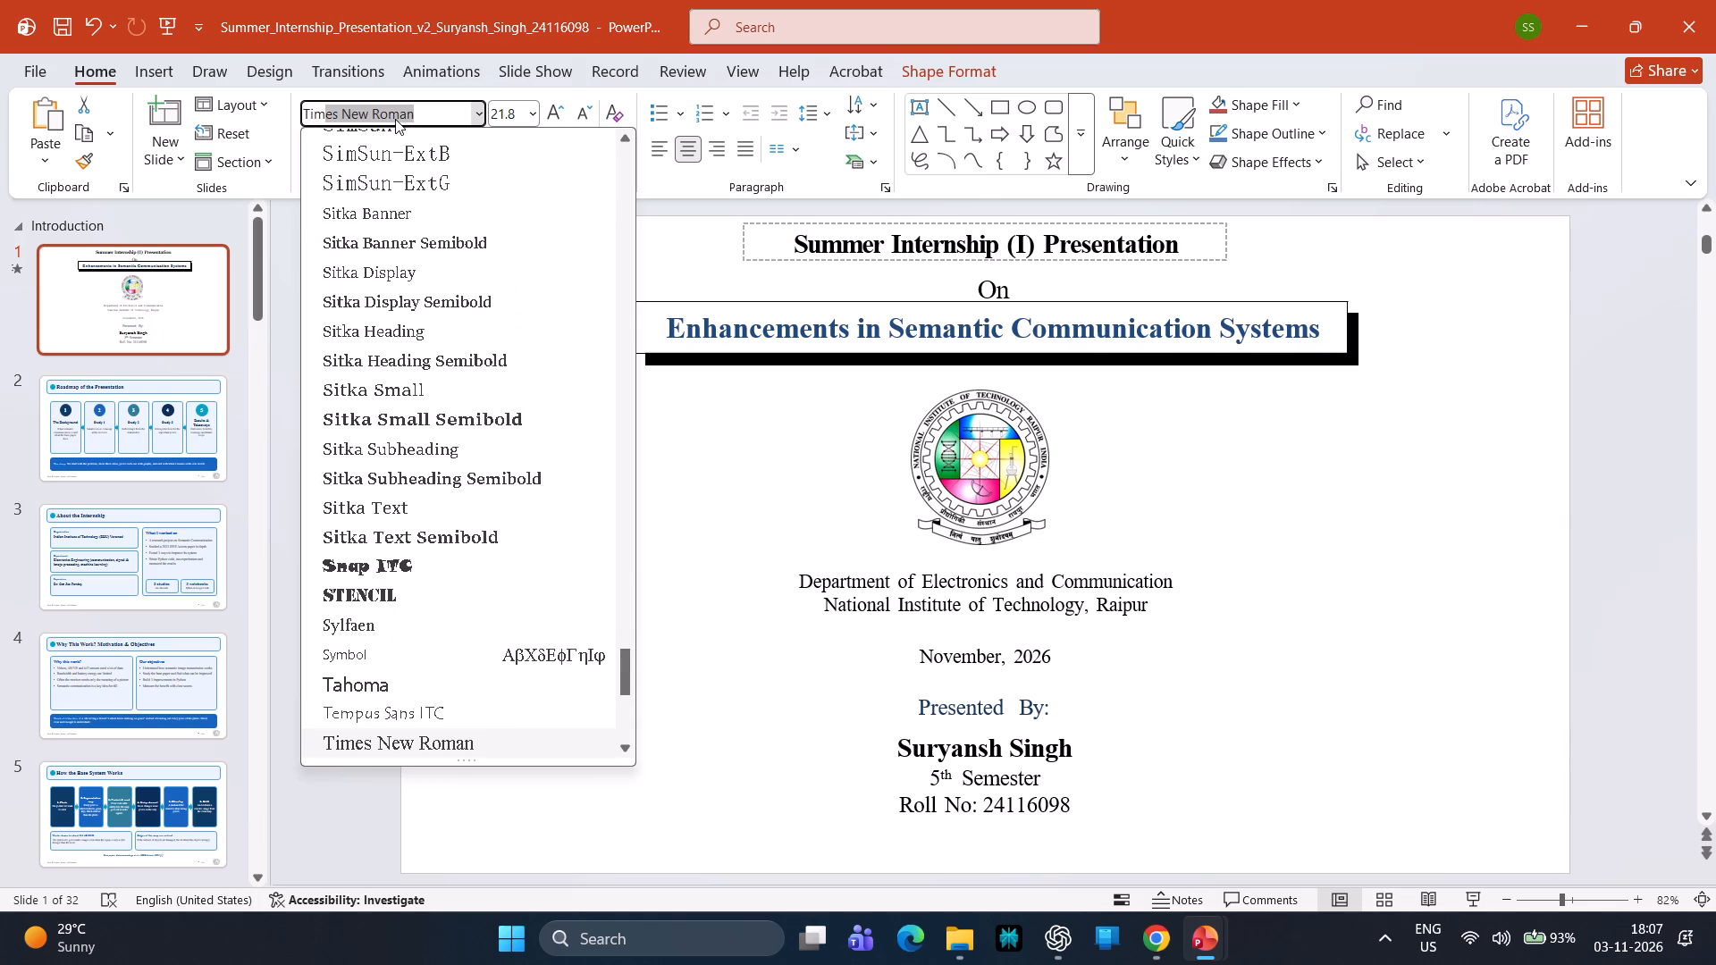
key(Return)
click(1597, 448)
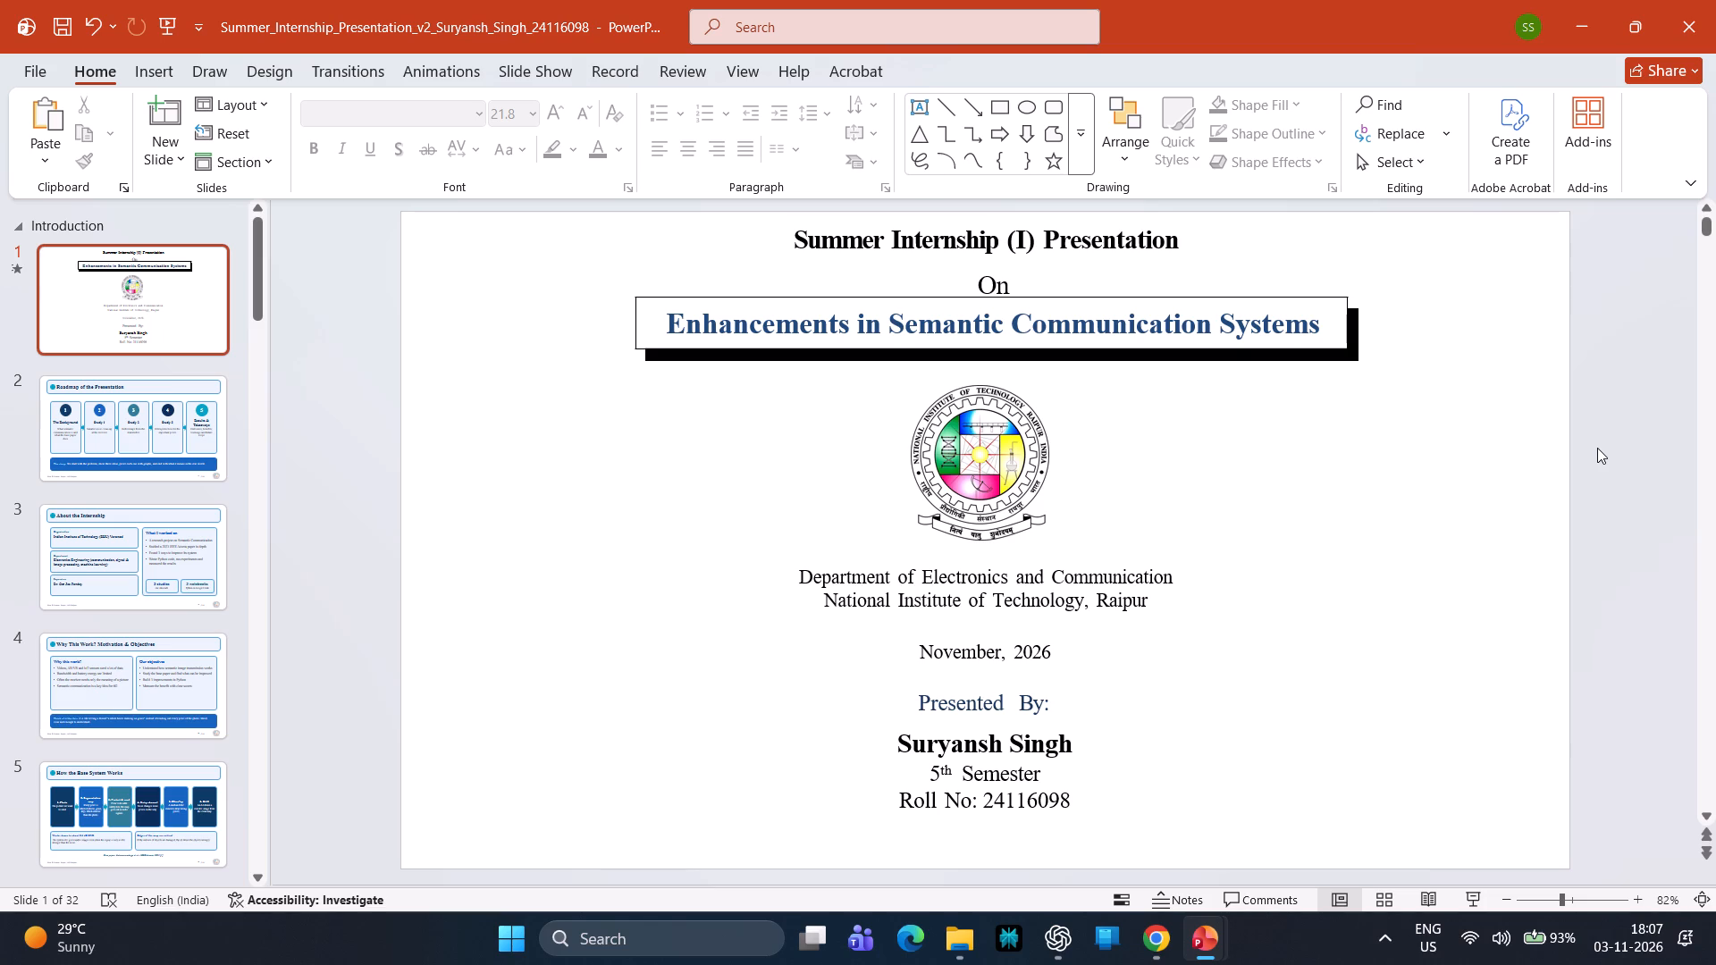
Cut "November, 2026" and its blank line out of the department block and paste the date into a separate text box below it.
click(1050, 698)
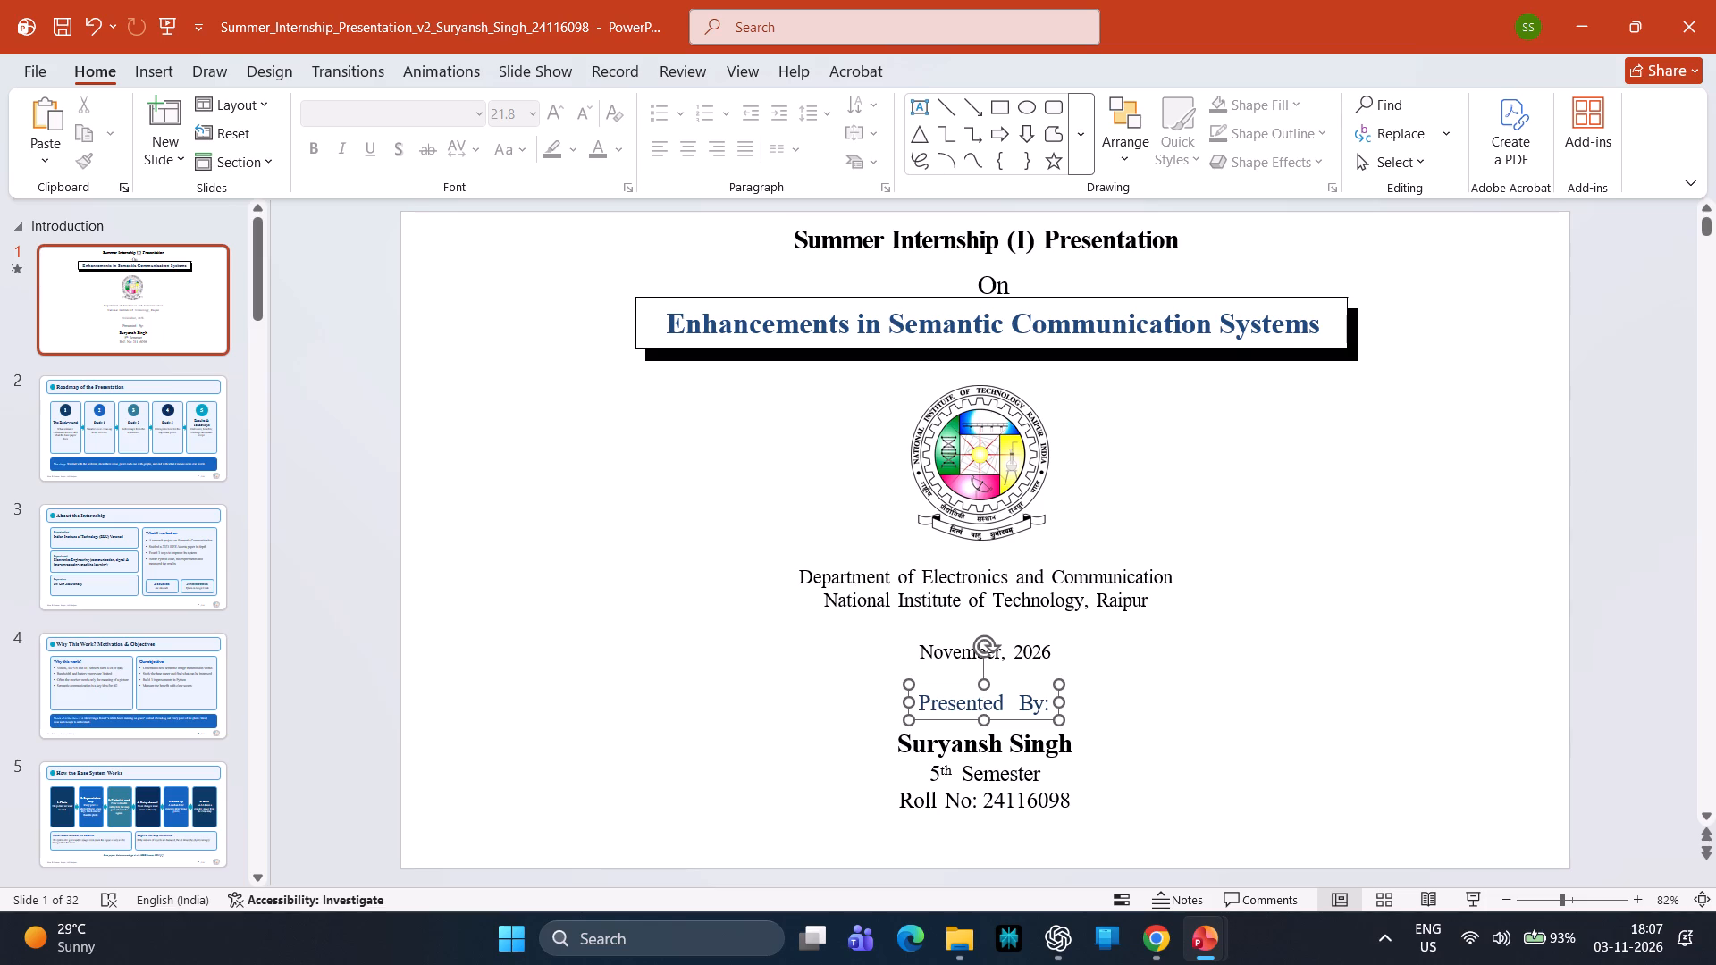
click(1051, 651)
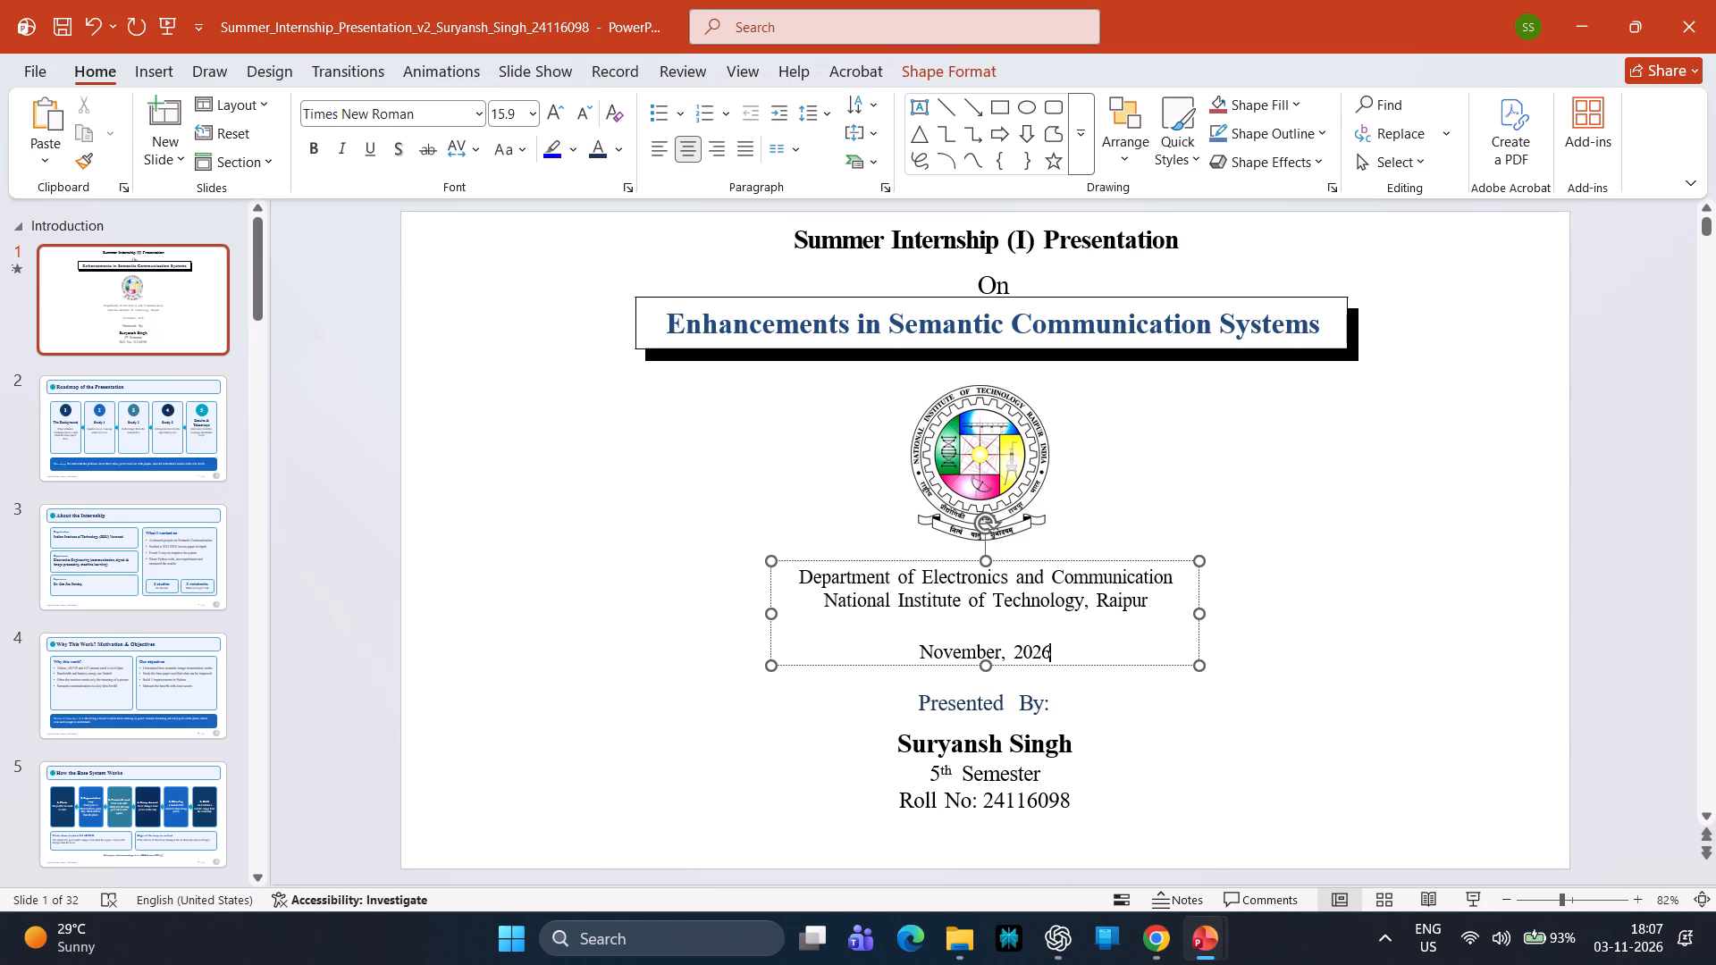
drag(1051, 651, 945, 654)
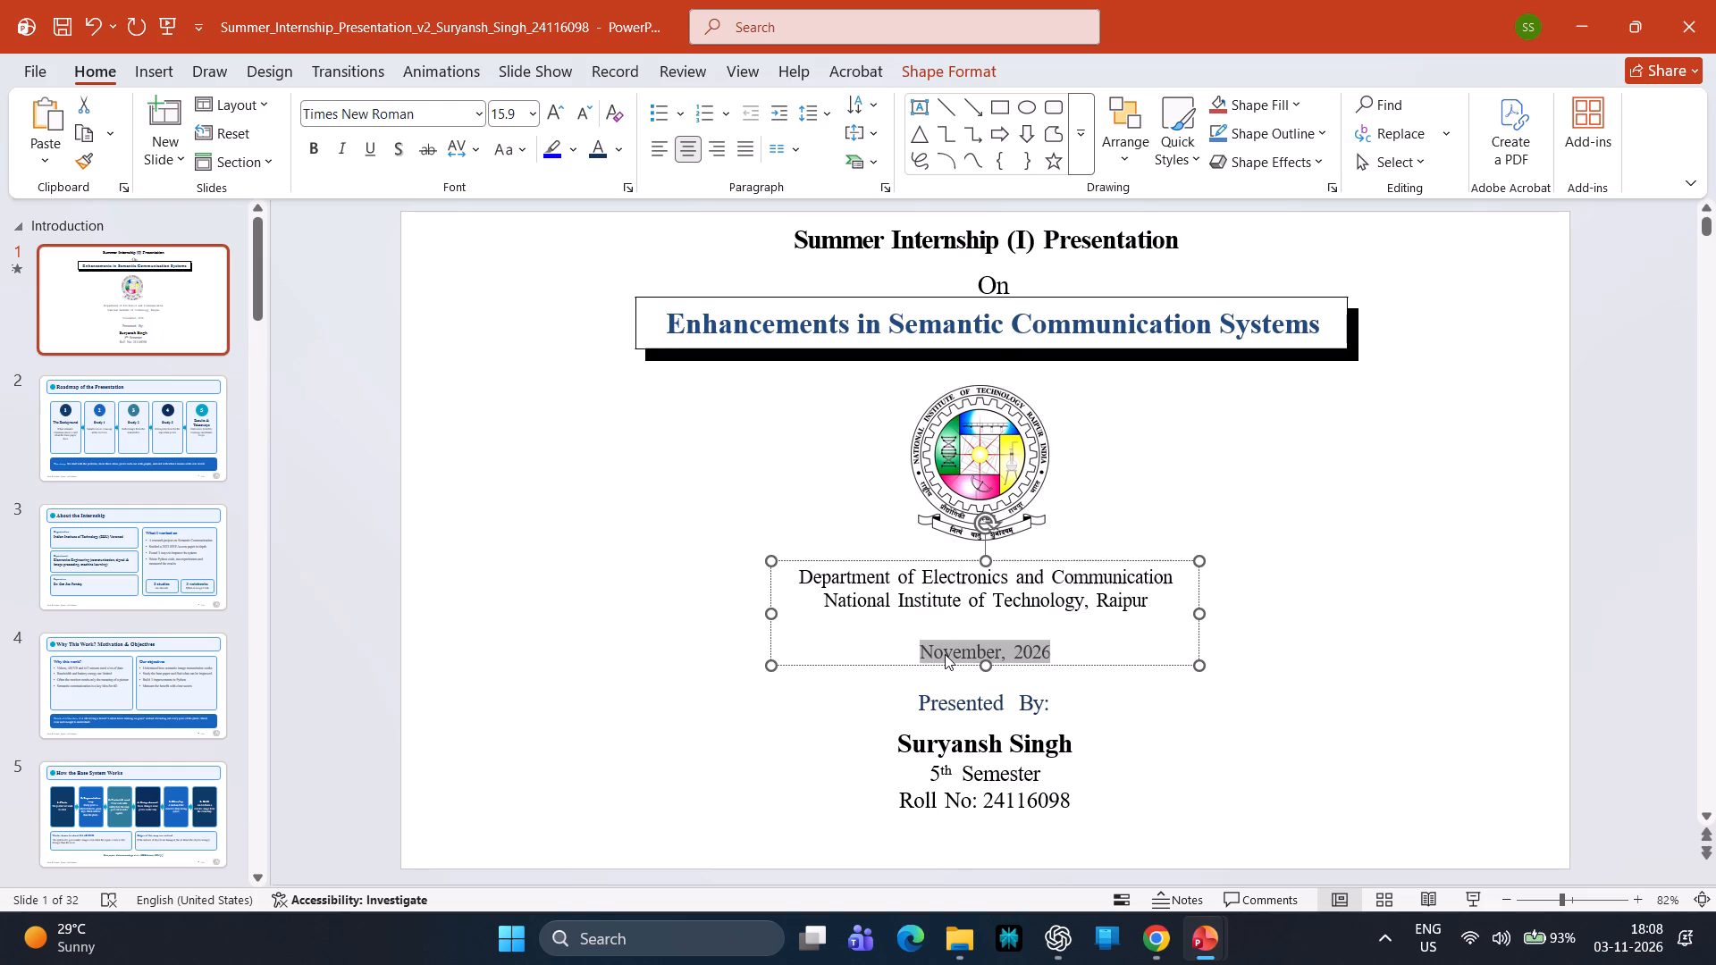
key(ctrl+x)
key(BackSpace)
key(BackSpace)
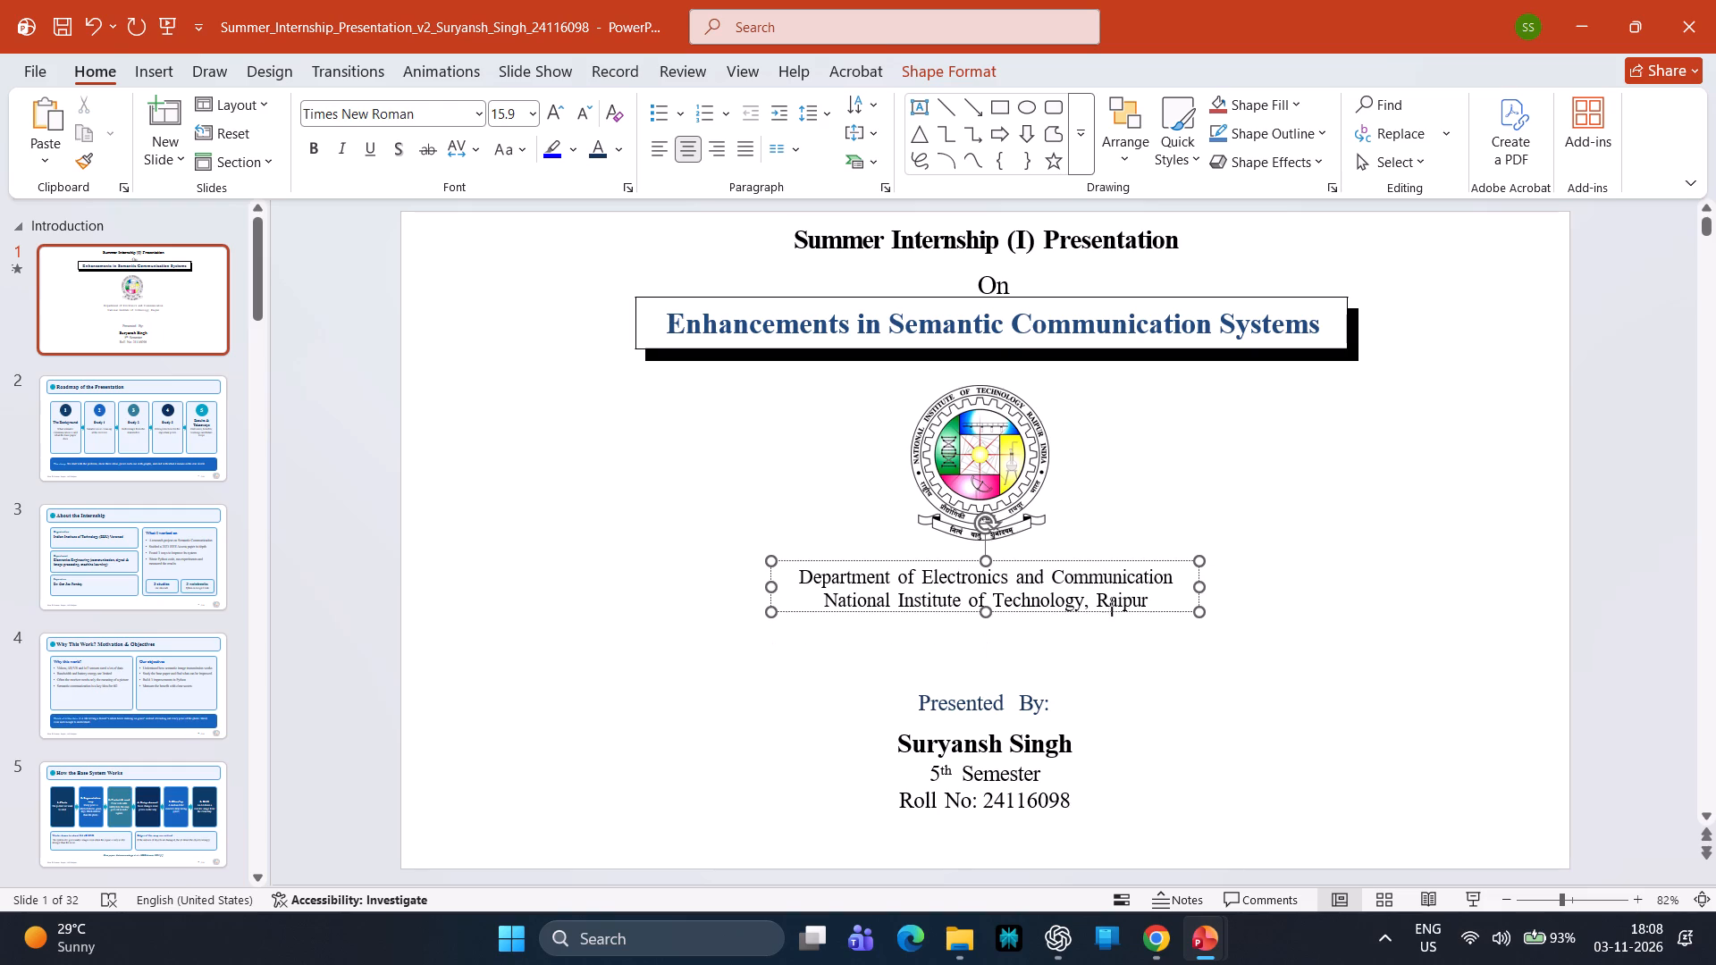
double_click(978, 638)
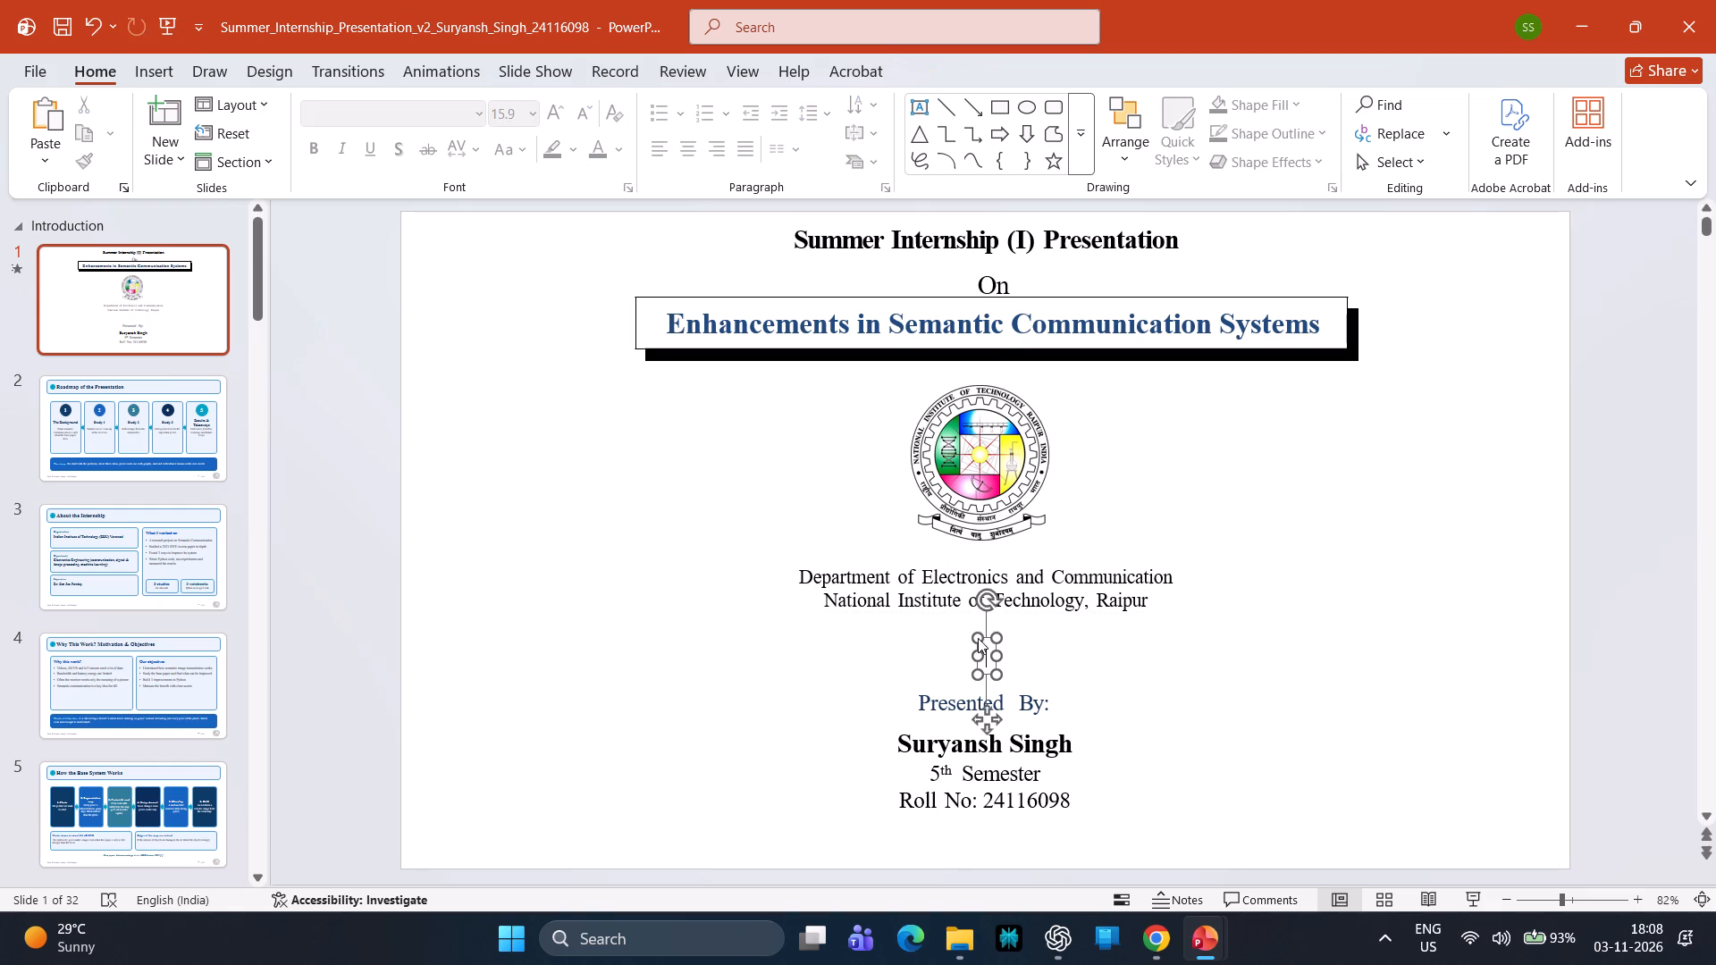
key(ctrl+v)
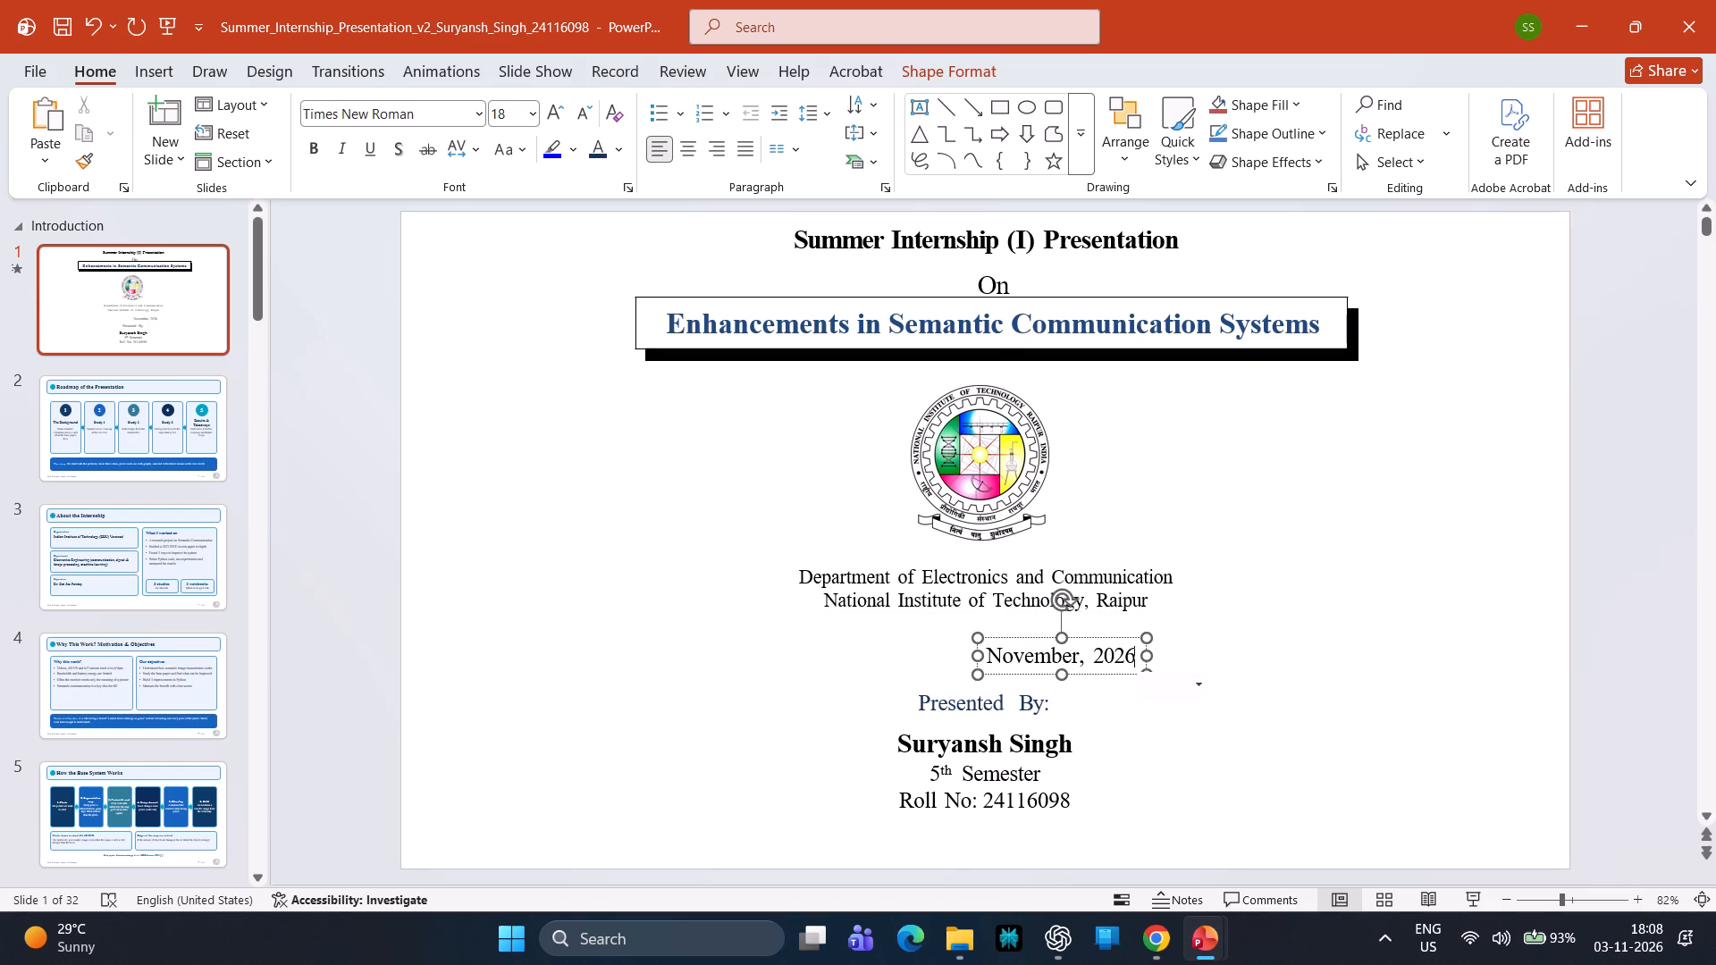
click(1014, 584)
click(1109, 660)
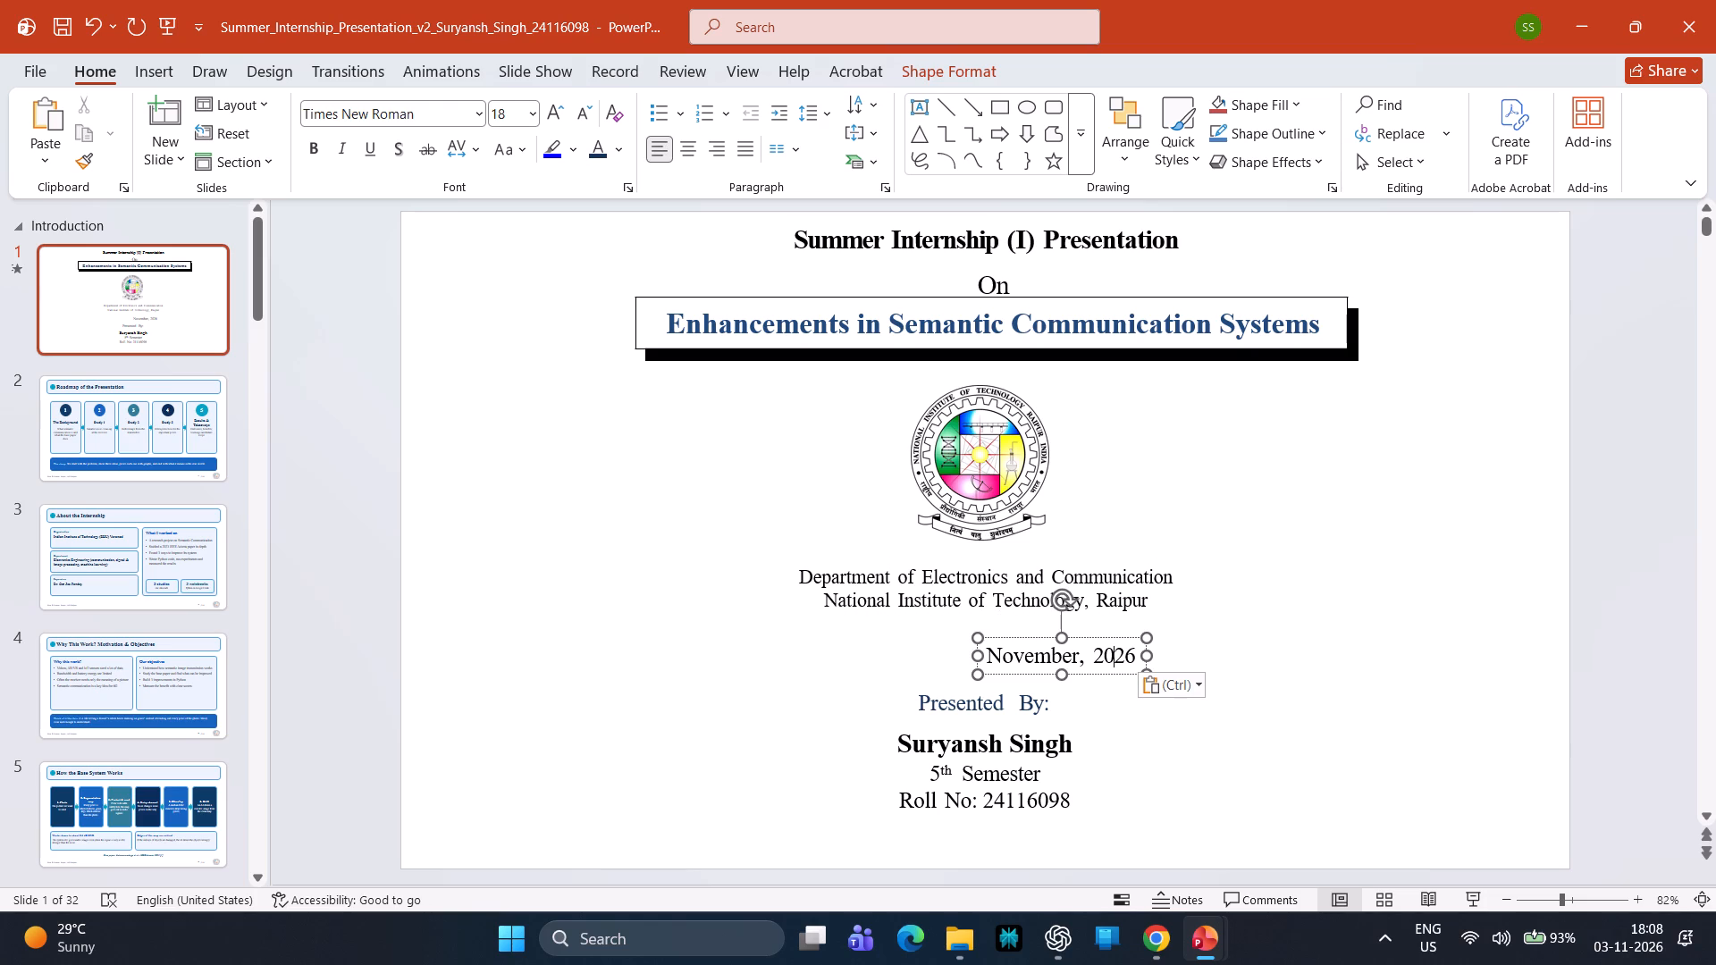
click(1138, 660)
click(1138, 660)
Set the font size of the department and institute lines to 16.
click(1120, 601)
drag(1152, 603, 811, 575)
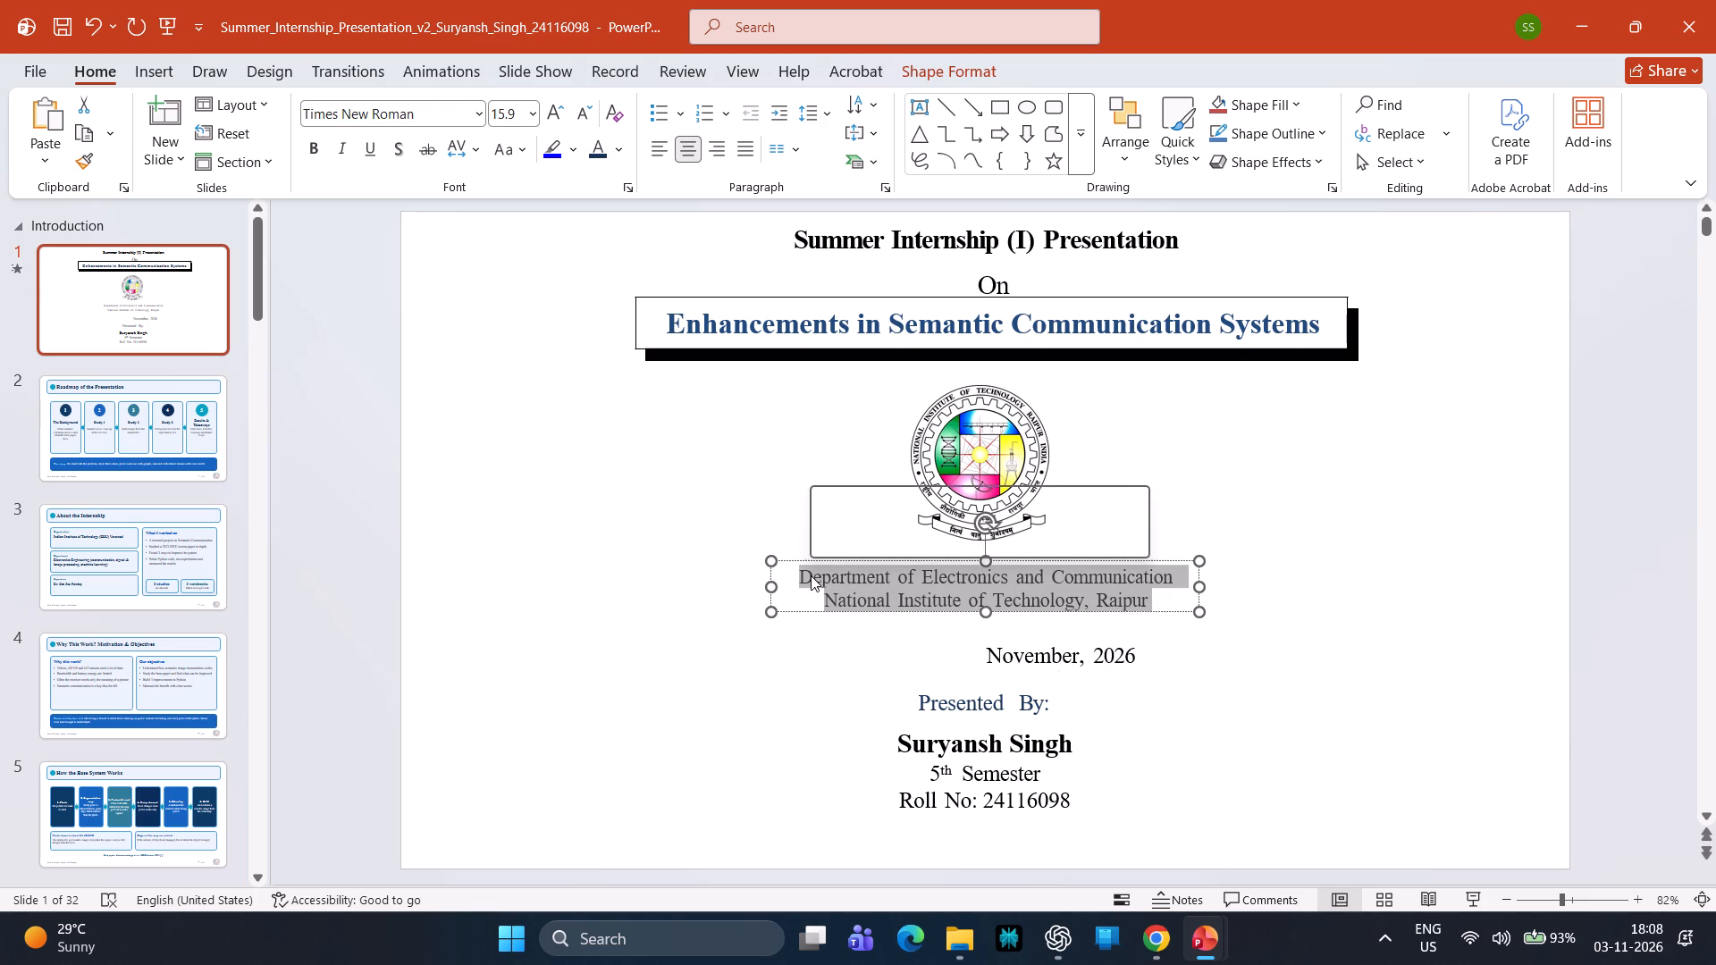
click(960, 505)
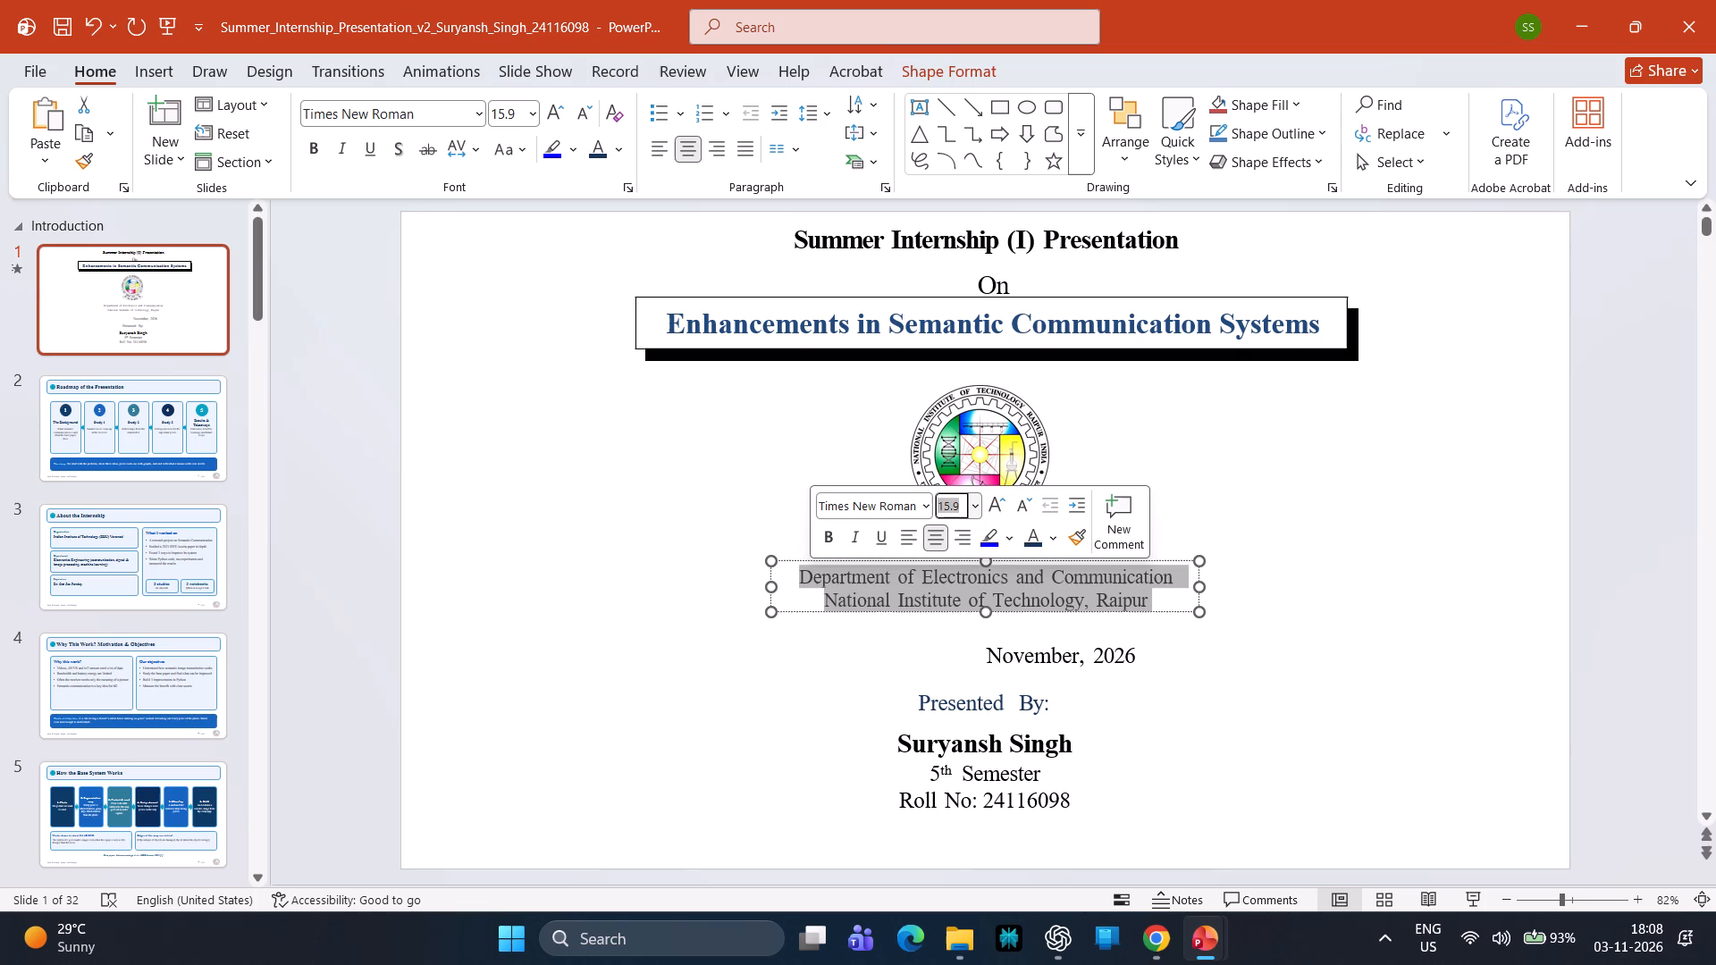
text(16)
key(Return)
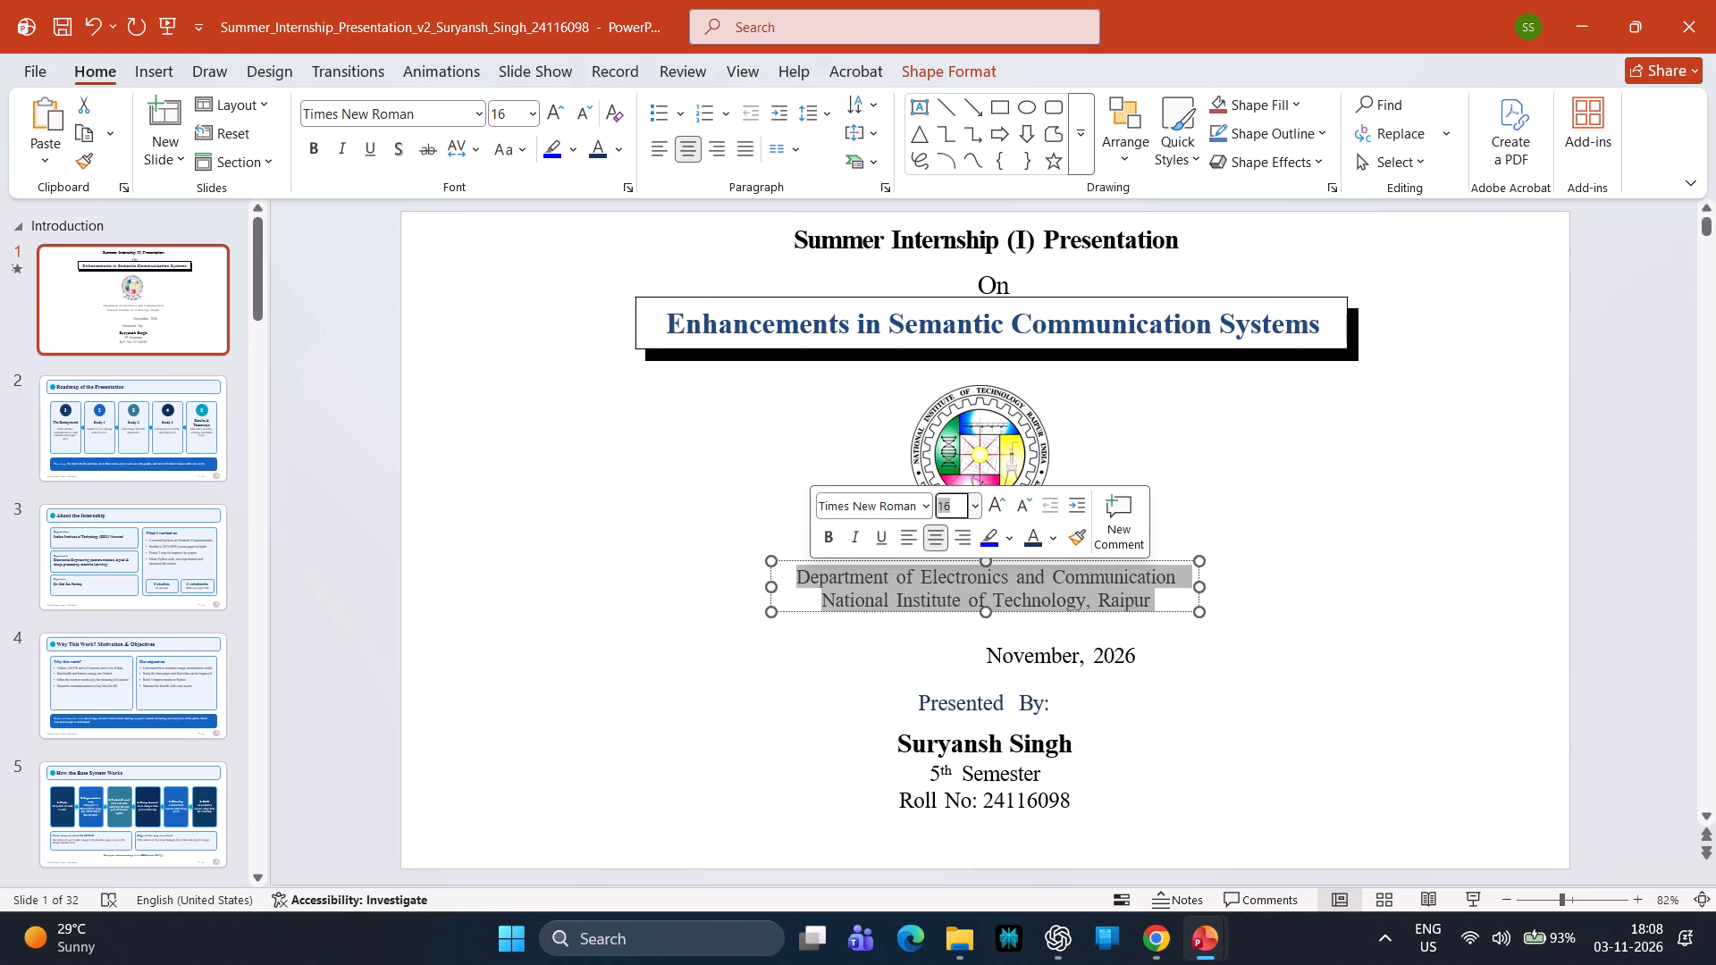
Set the font size of the separate "November, 2026" text to 16.
click(1091, 651)
double_click(1091, 651)
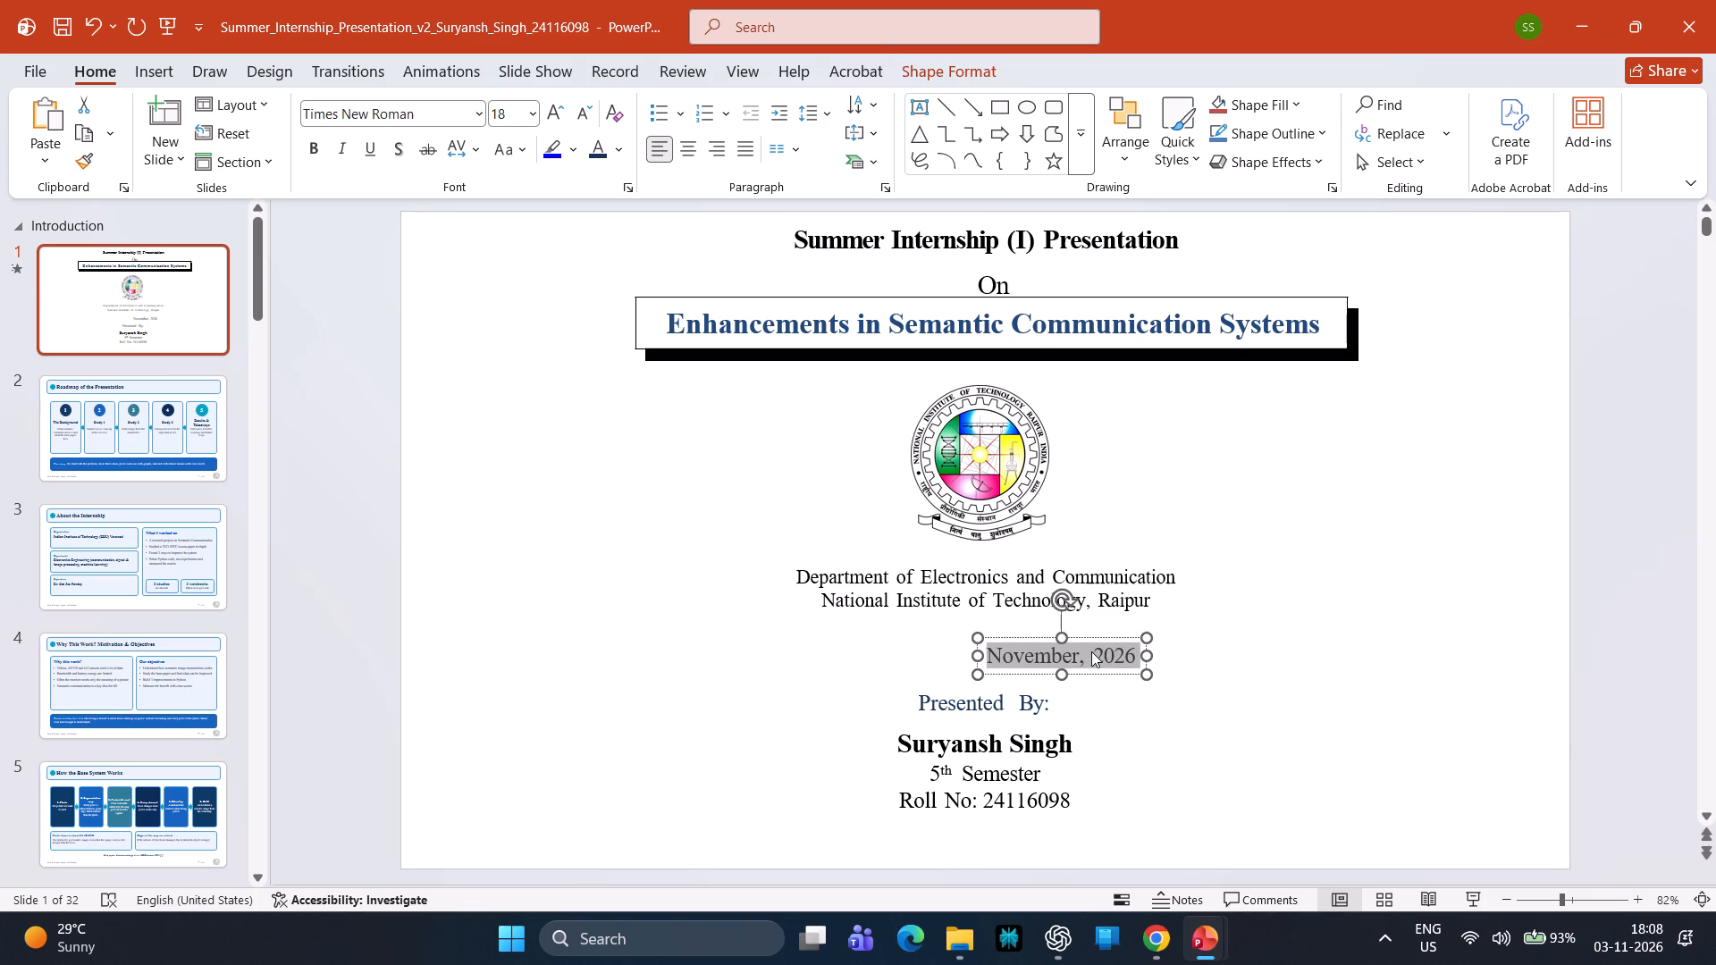
click(1091, 651)
double_click(1091, 651)
triple_click(1091, 651)
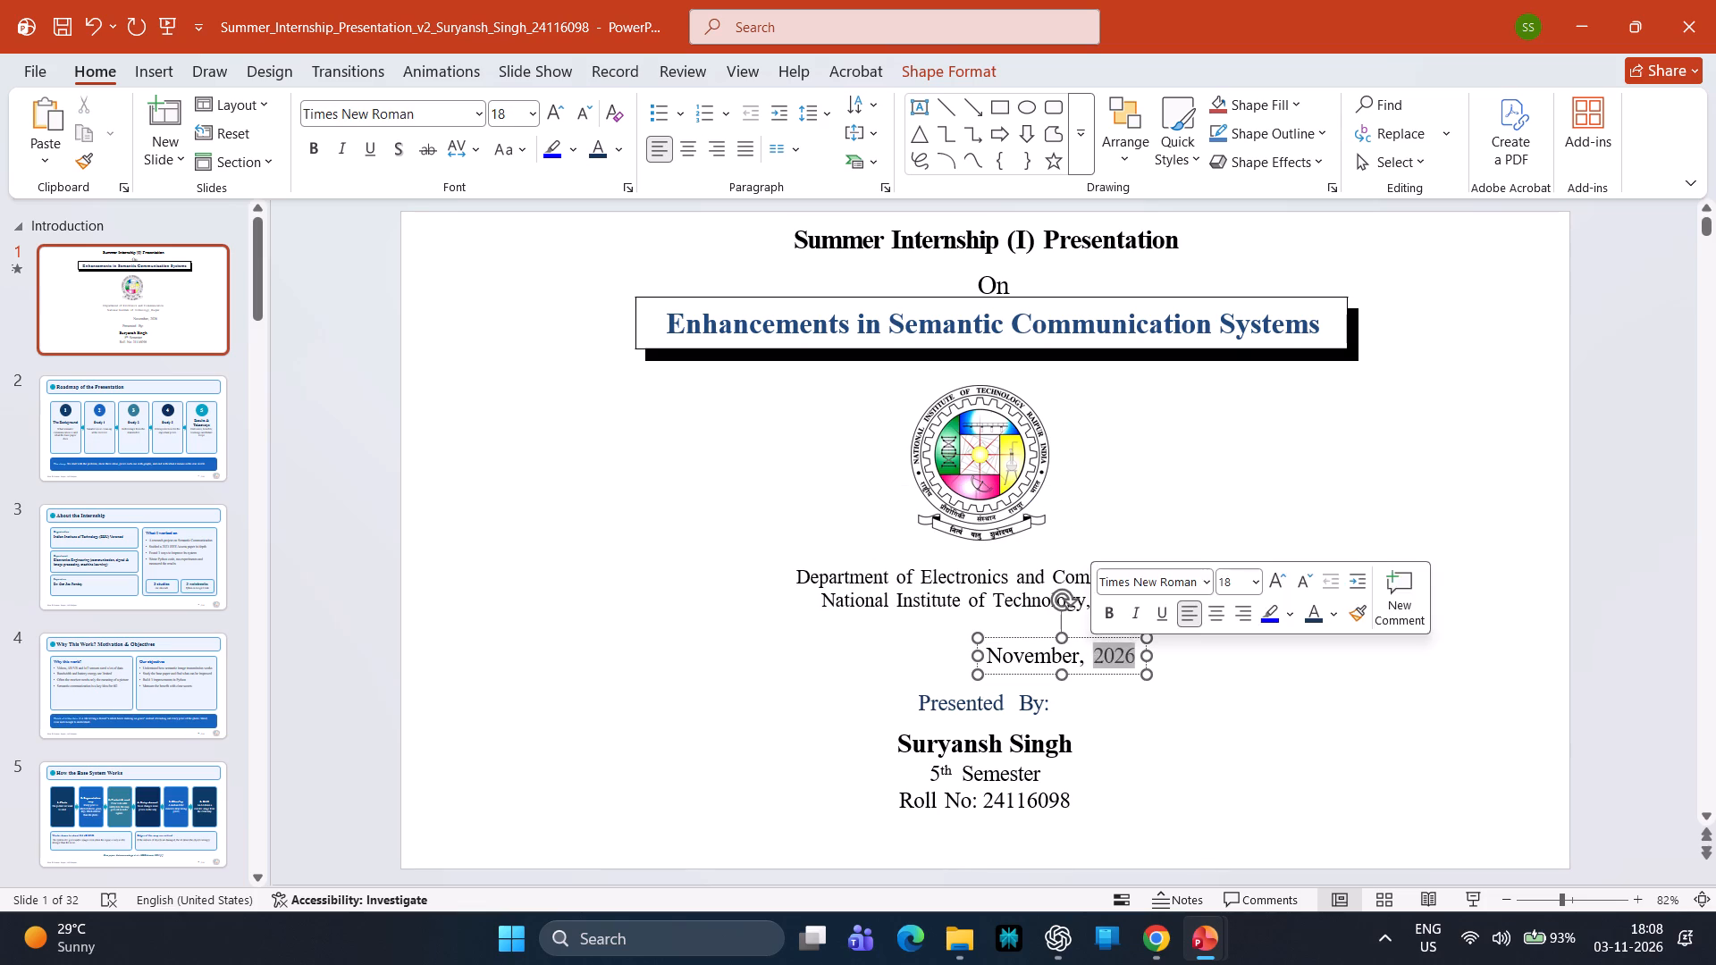
click(1253, 583)
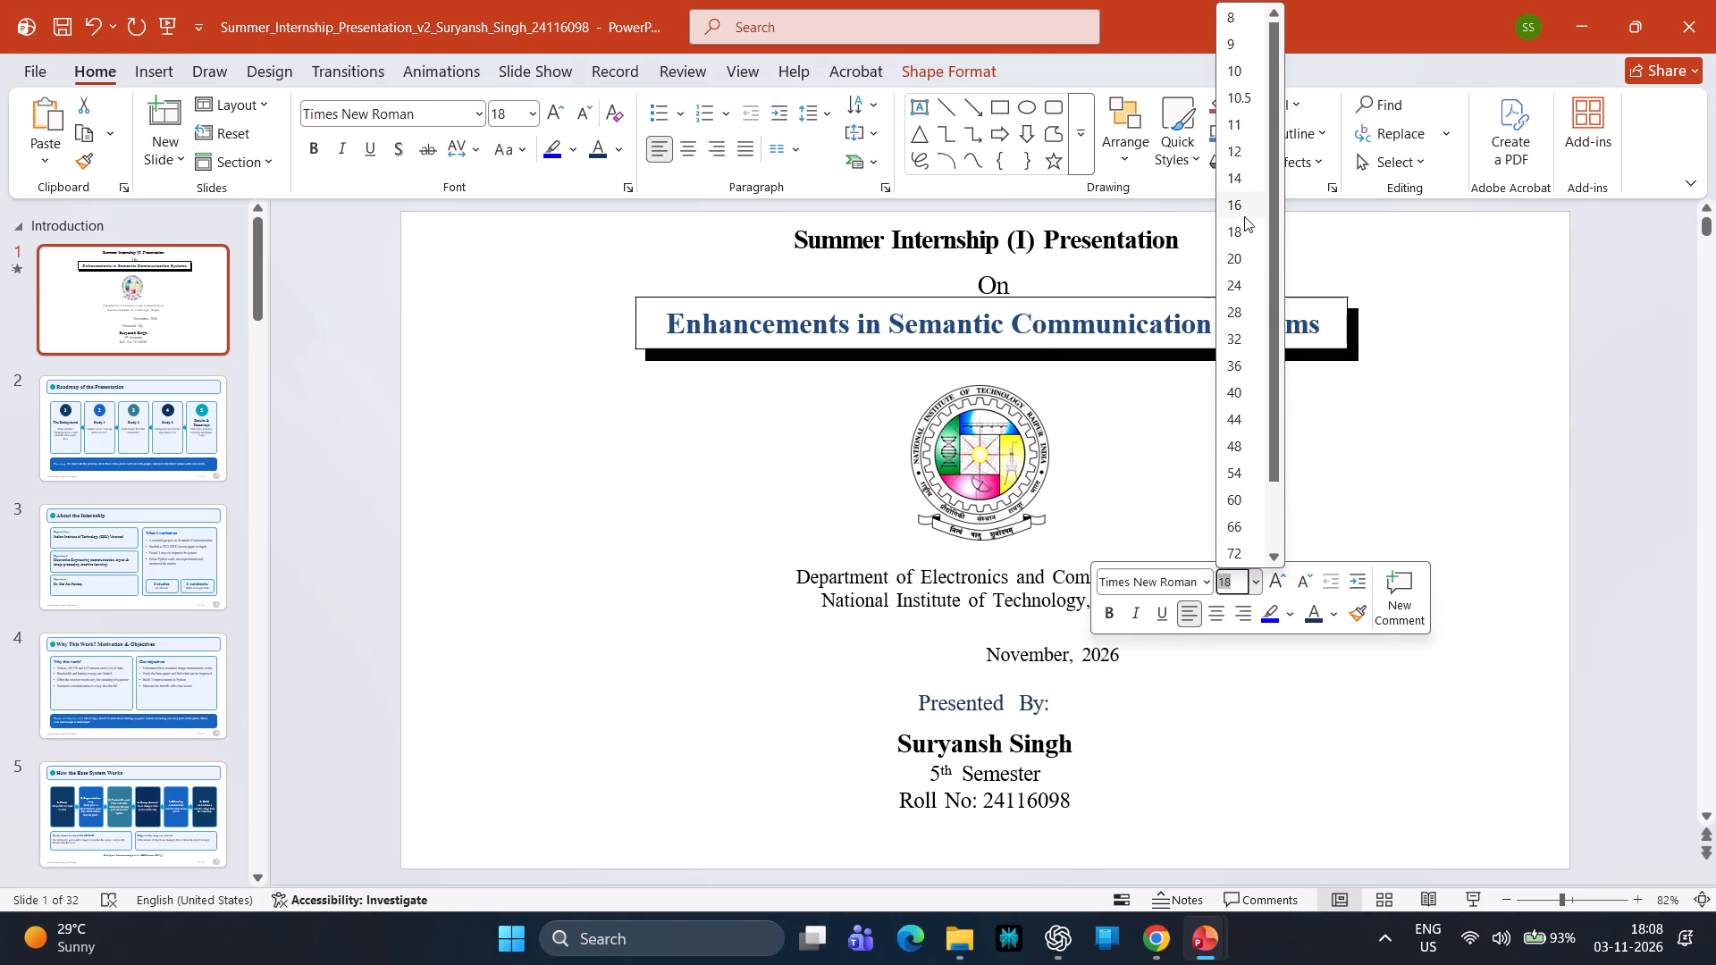
click(1244, 216)
click(1173, 693)
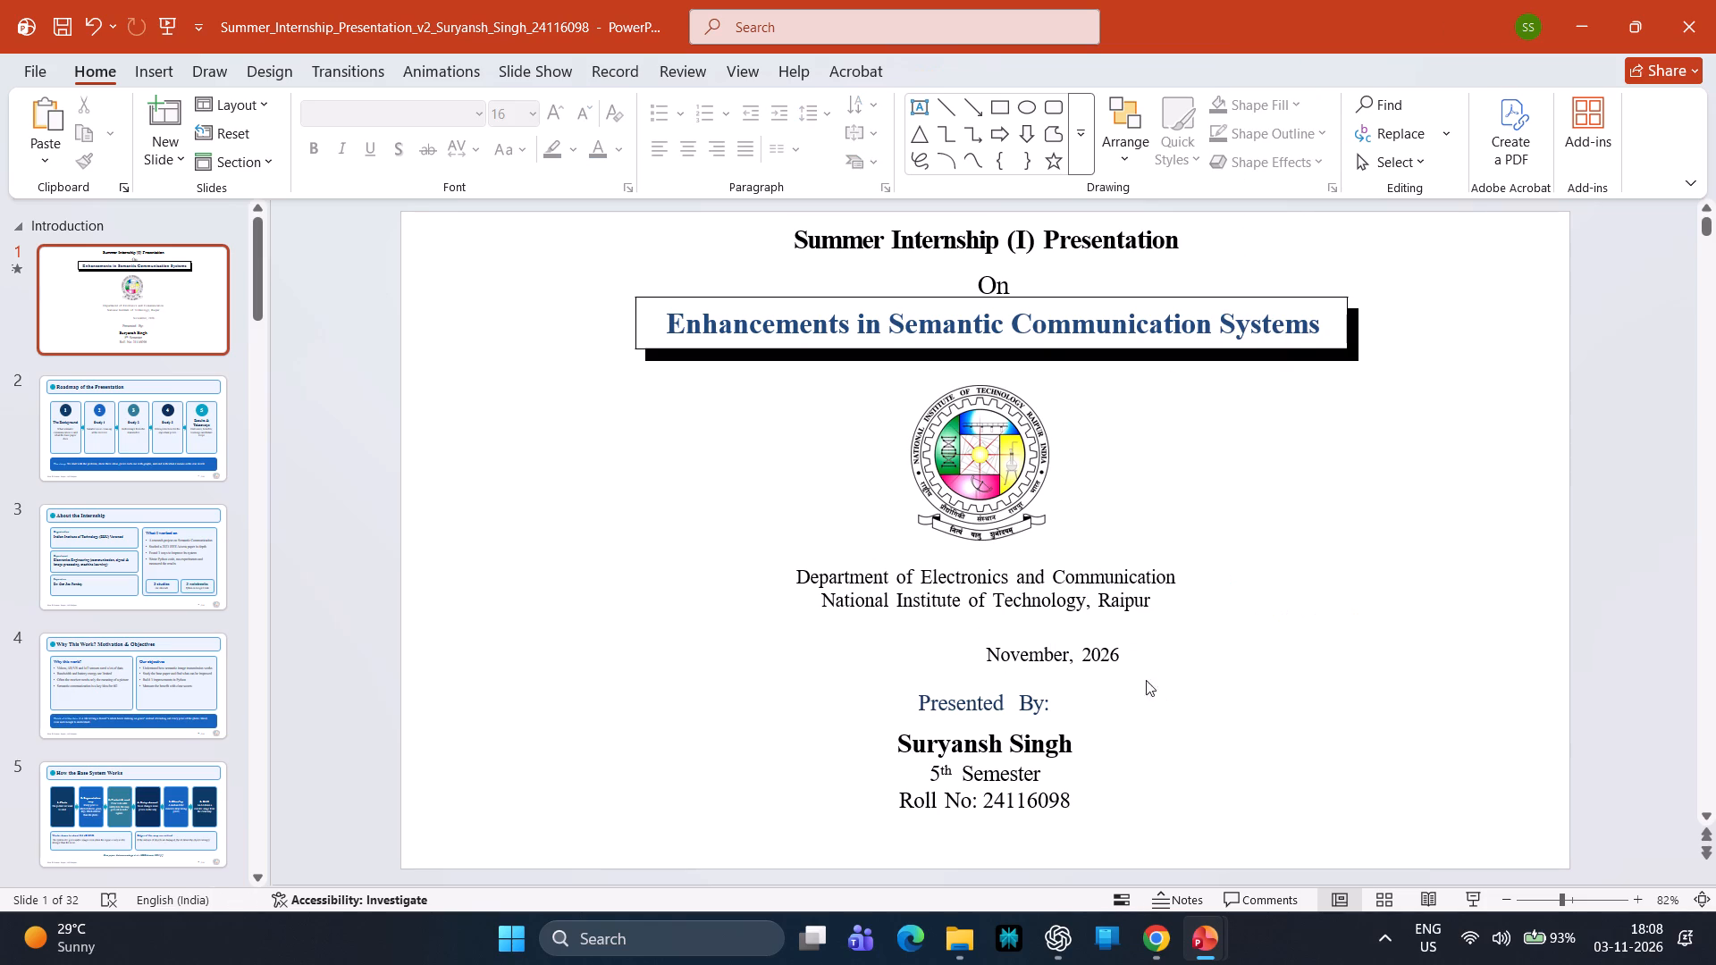
Move the "November, 2026" text box up and roughly centre it just beneath the institute line.
drag(1126, 654, 1047, 636)
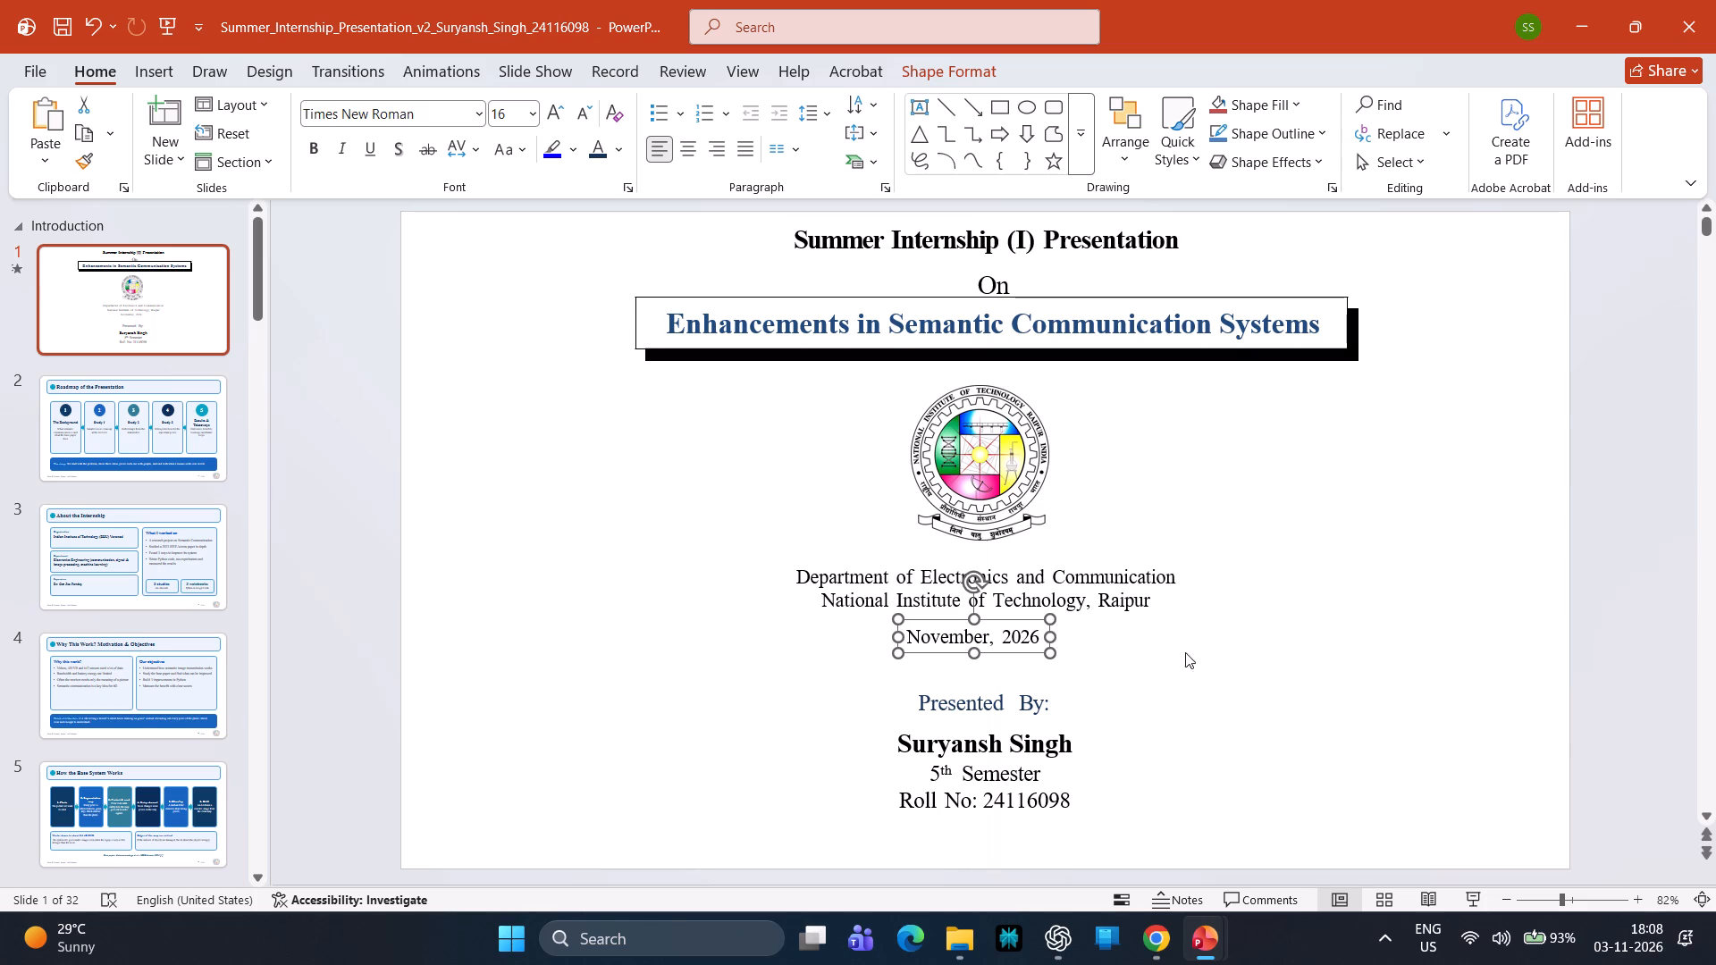
click(1644, 561)
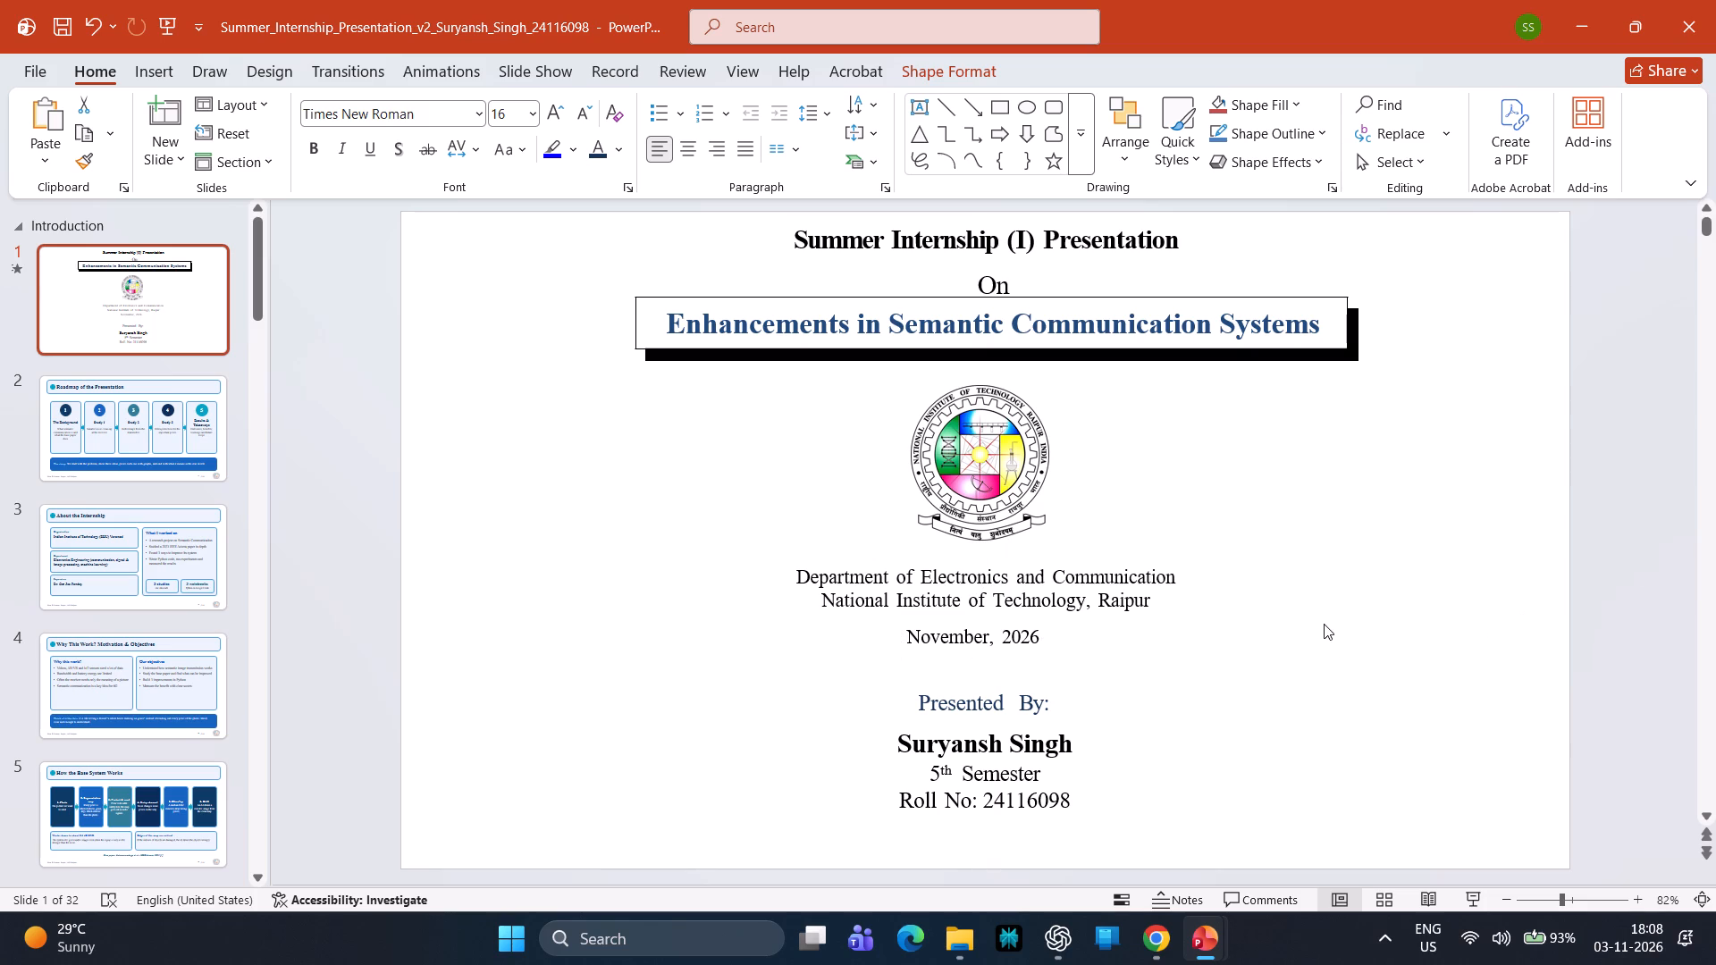
Nudge the "November, 2026" text box slightly to the right so it sits centred beneath the institute line.
click(1047, 642)
key(Right)
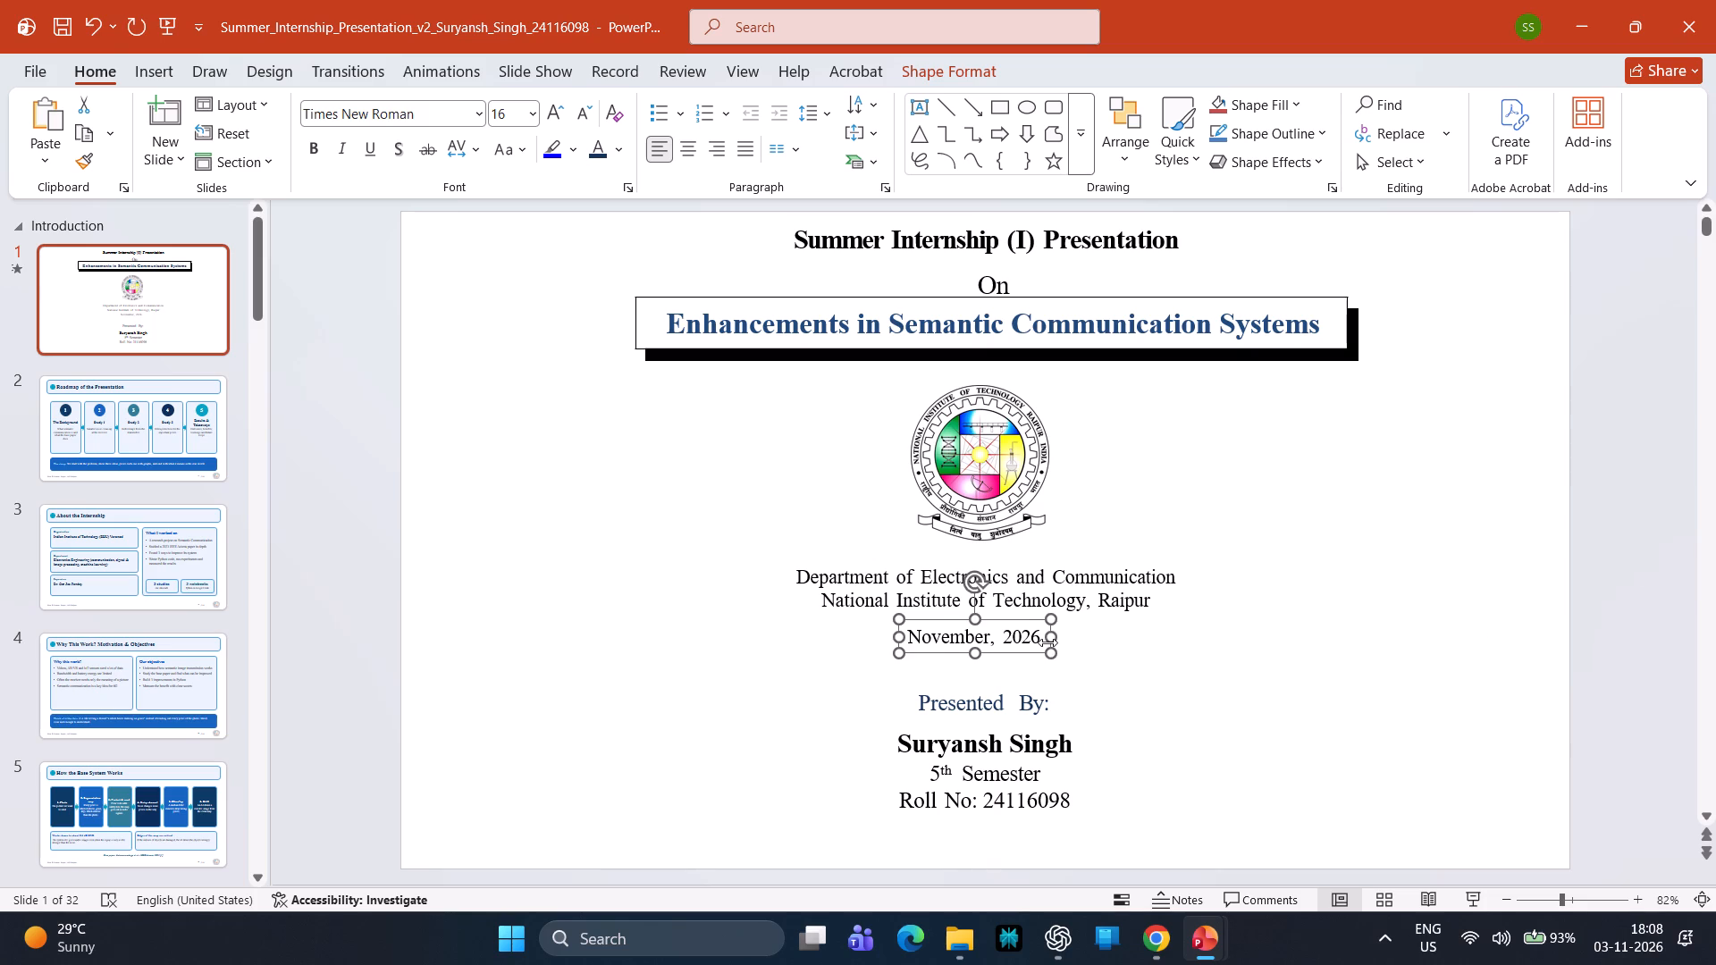
key(Right)
key(Right)
key(Right)
key(Right)
key(Right)
key(Right)
key(Right)
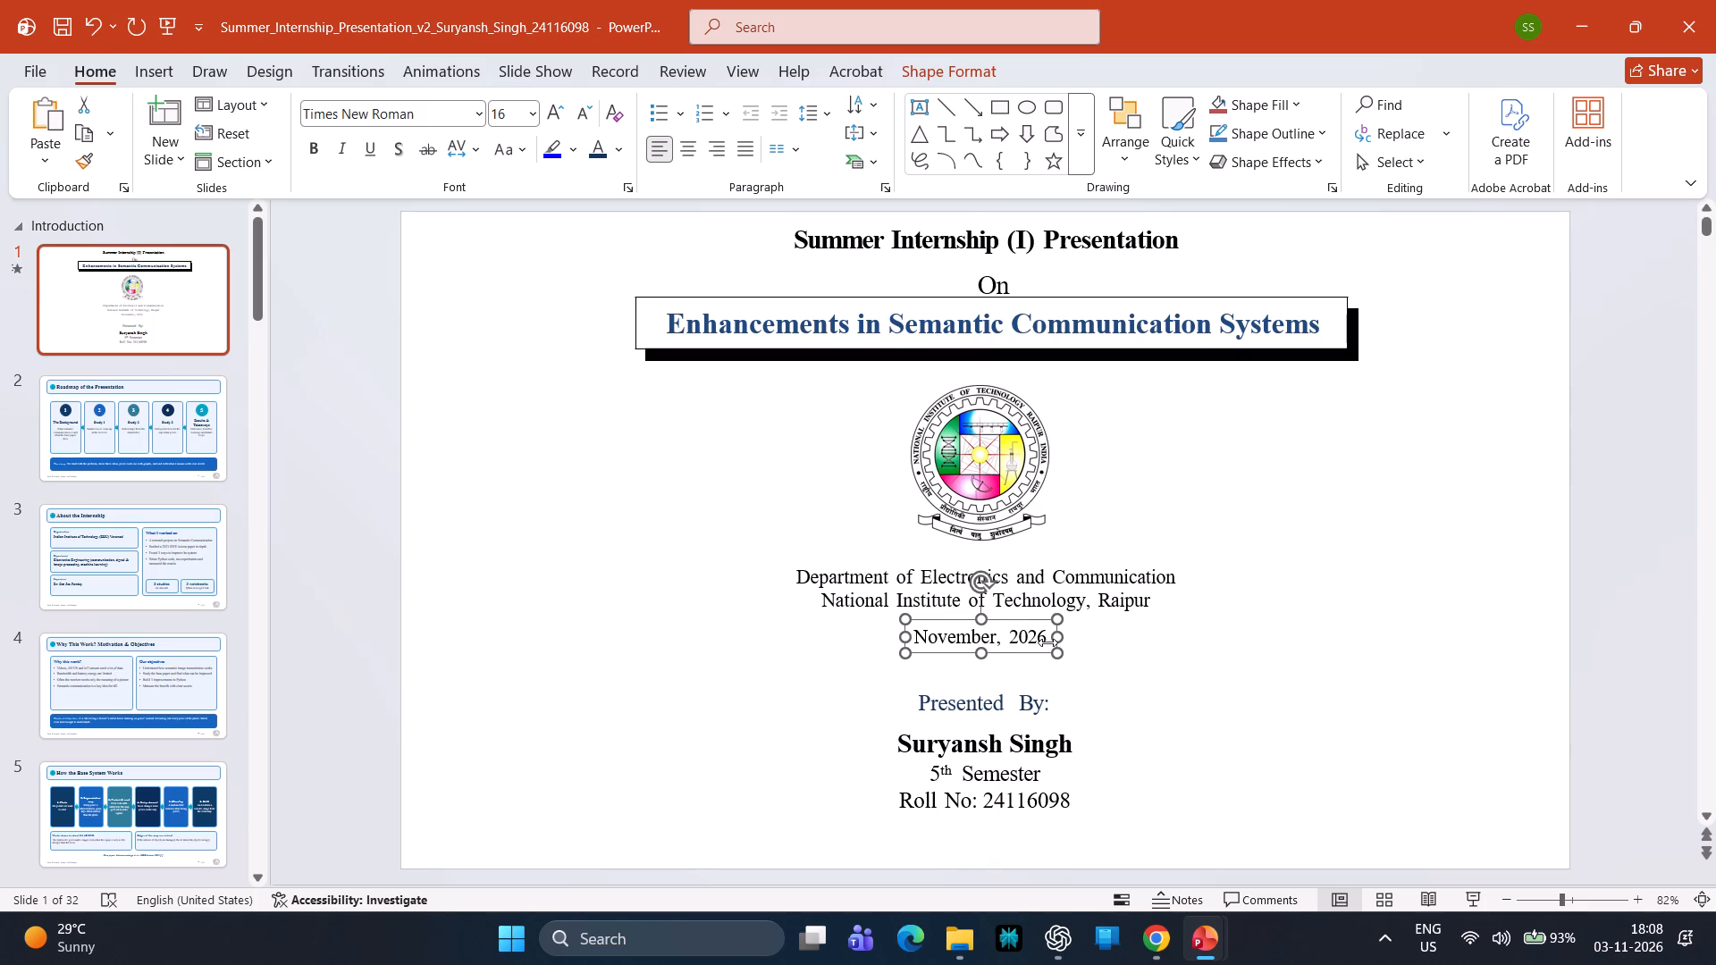
key(Right)
key(Right)
key(Right)
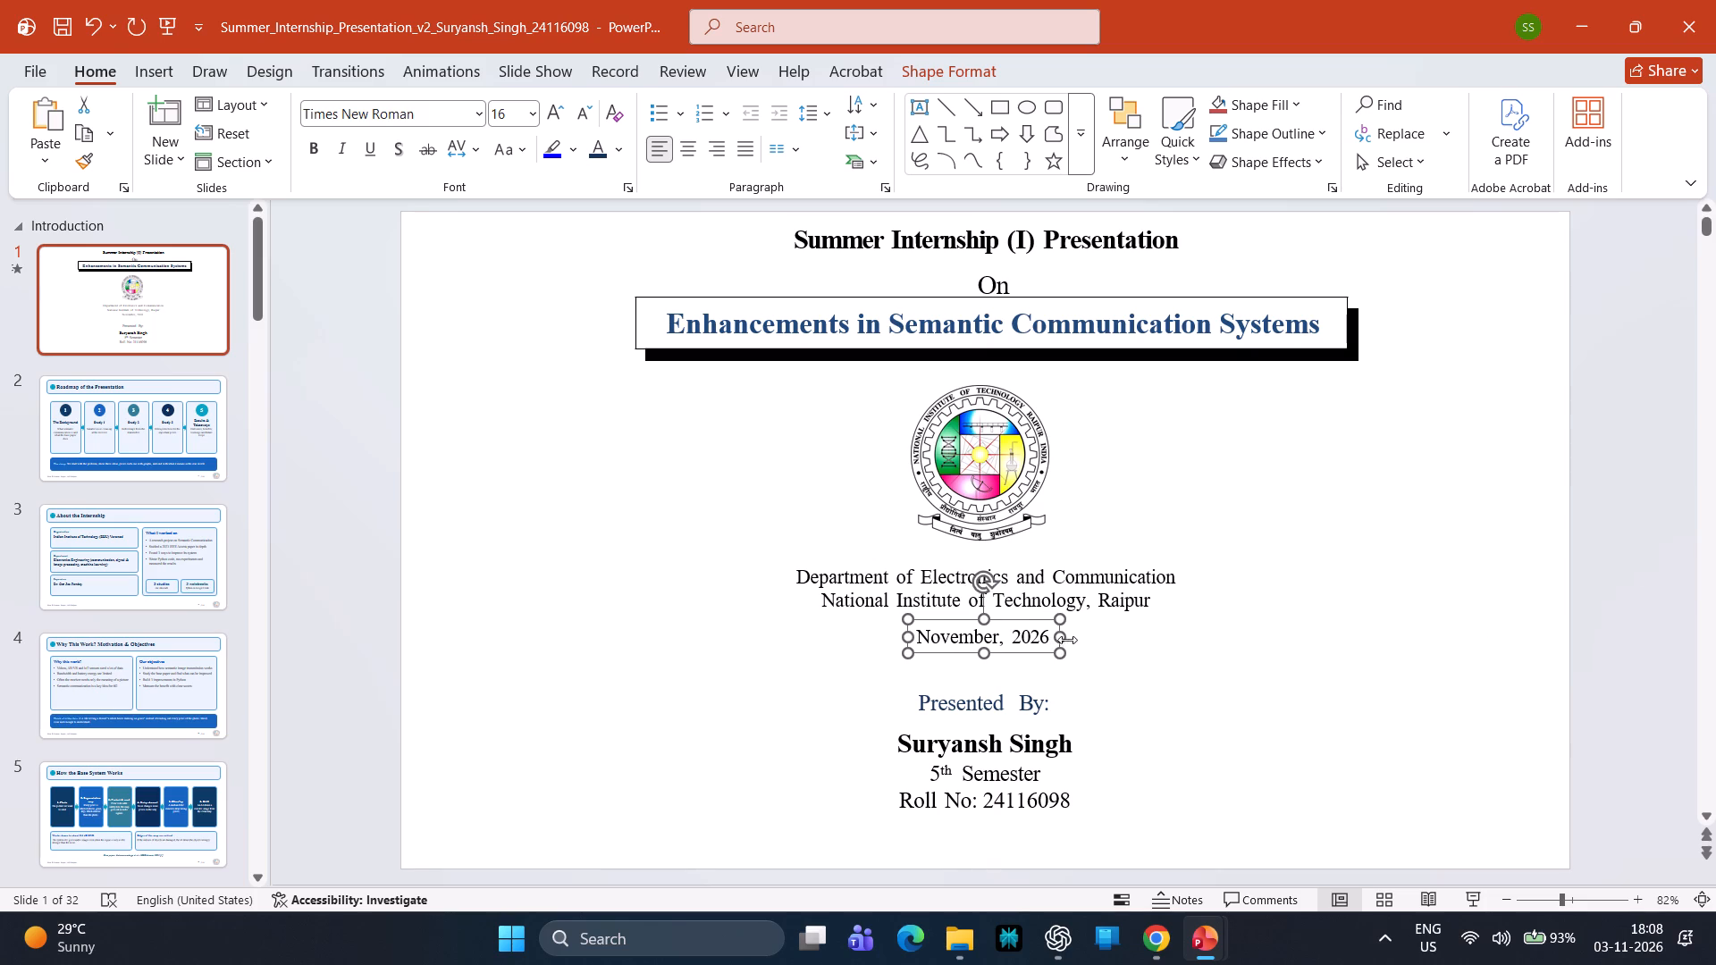
click(1064, 667)
click(1057, 647)
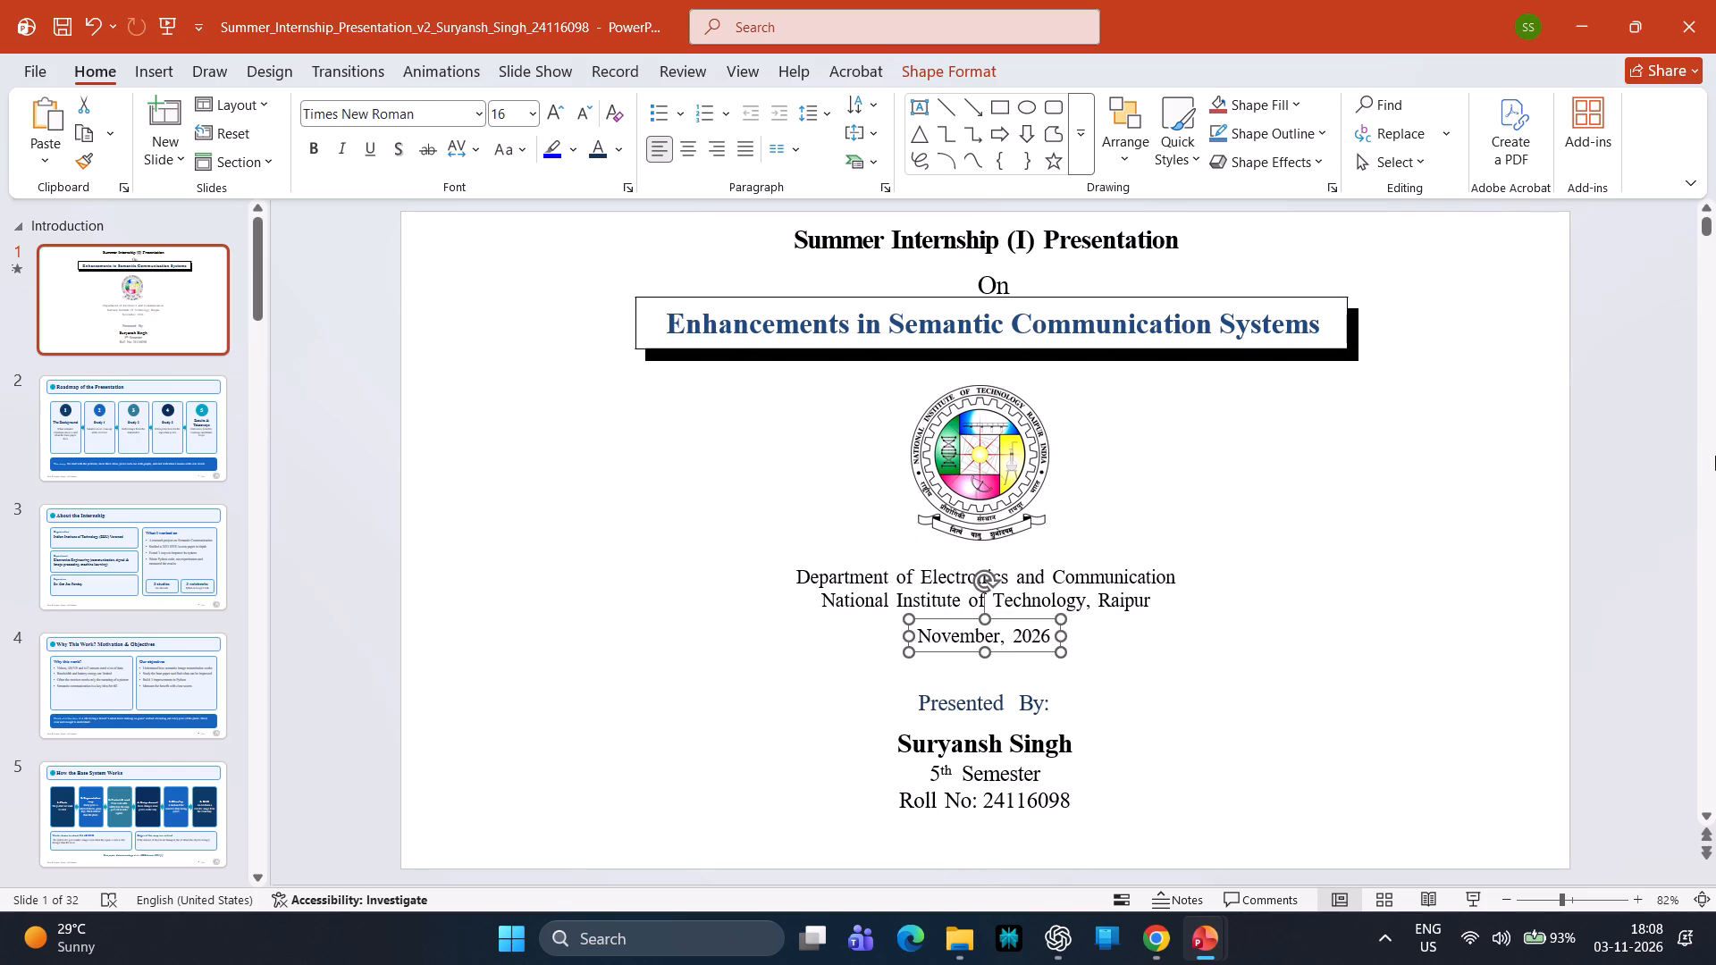
click(1686, 463)
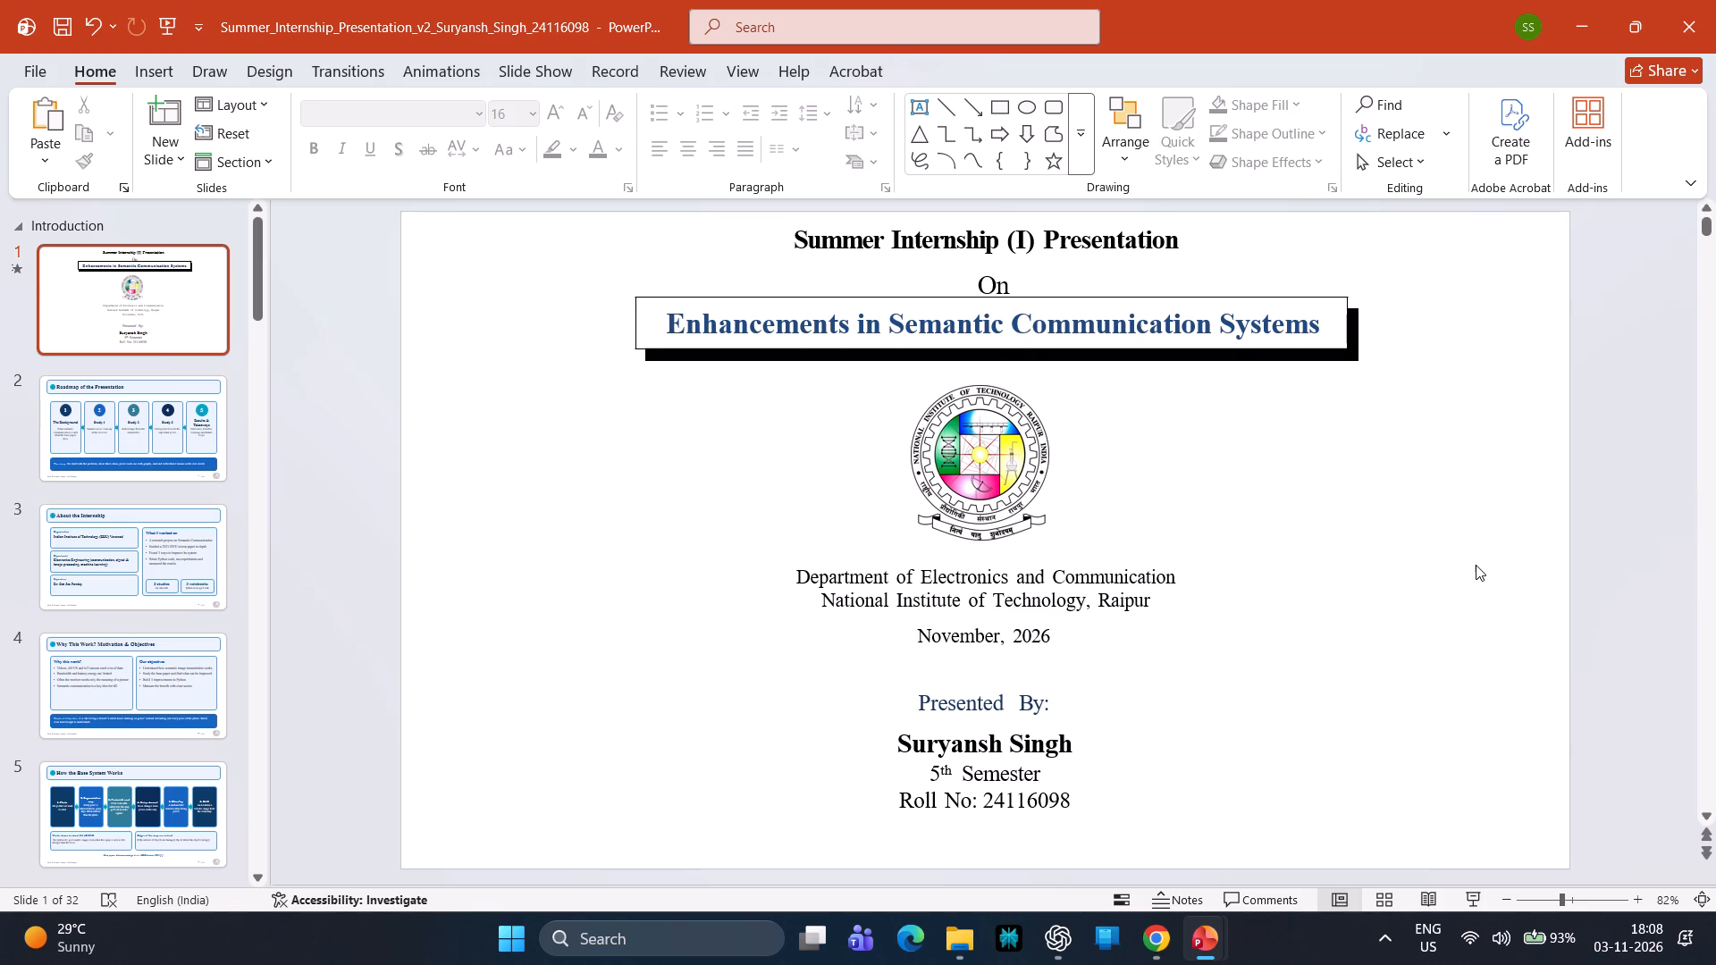
Set the font size of the "Presented By:" text to 16.
scroll(1218, 703, down, 1)
scroll(1218, 703, up, 1)
click(1041, 708)
drag(1047, 709, 941, 705)
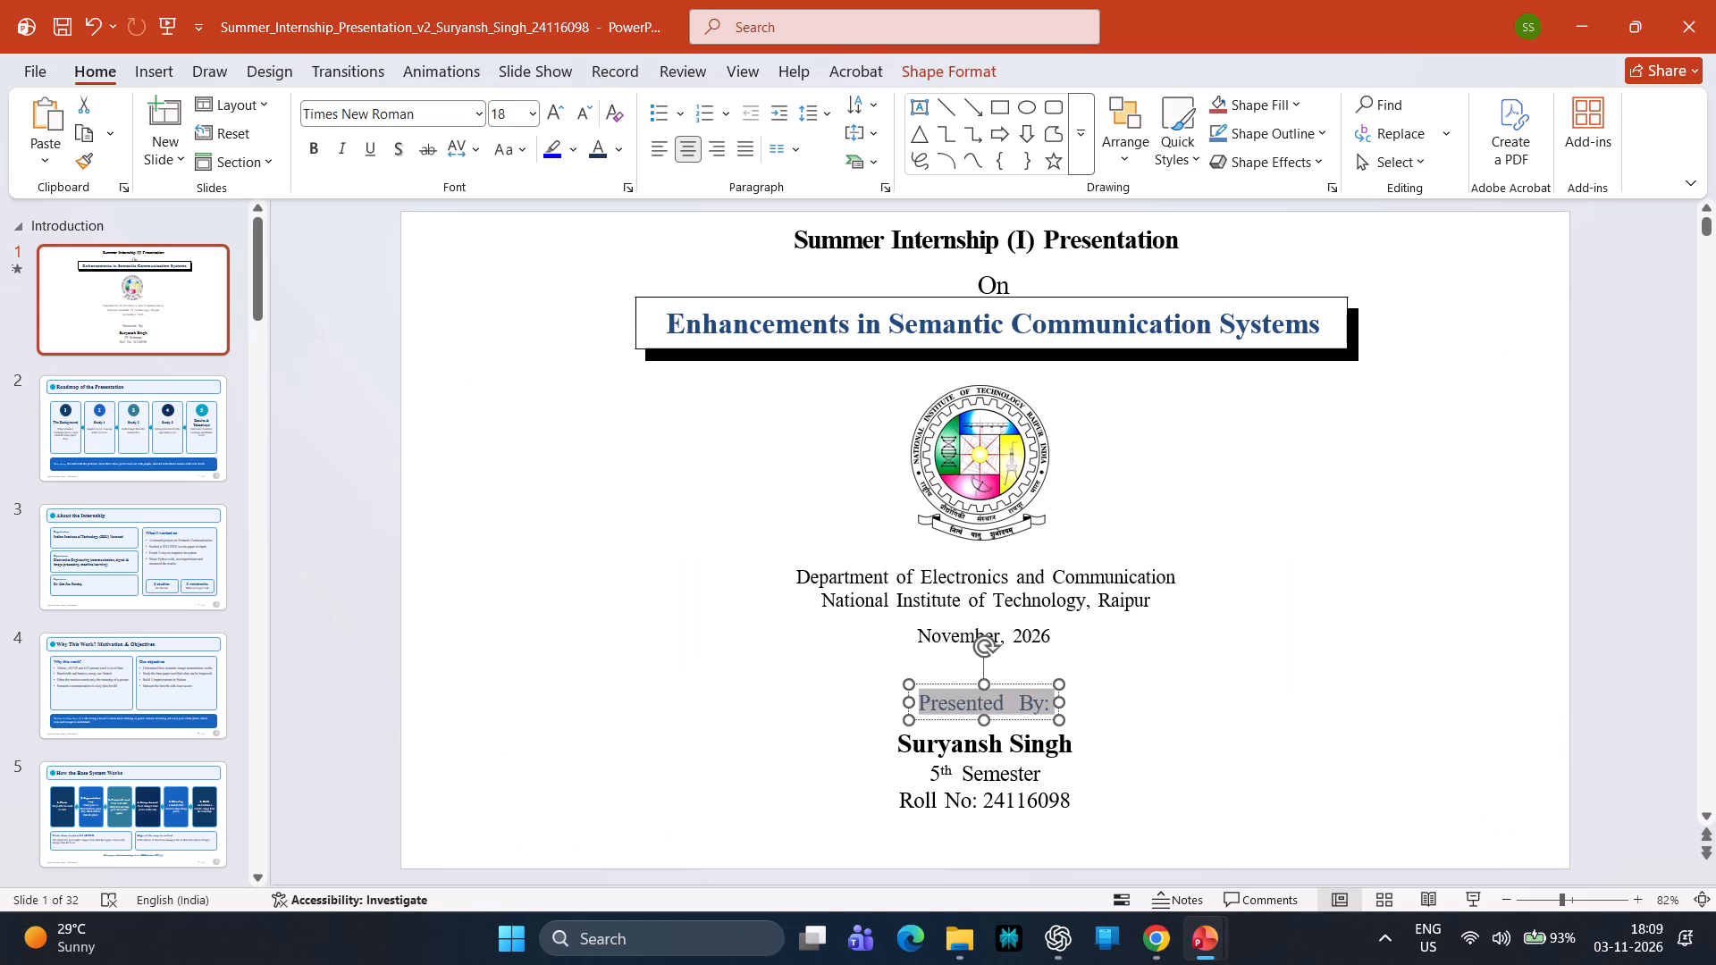
drag(941, 705, 931, 702)
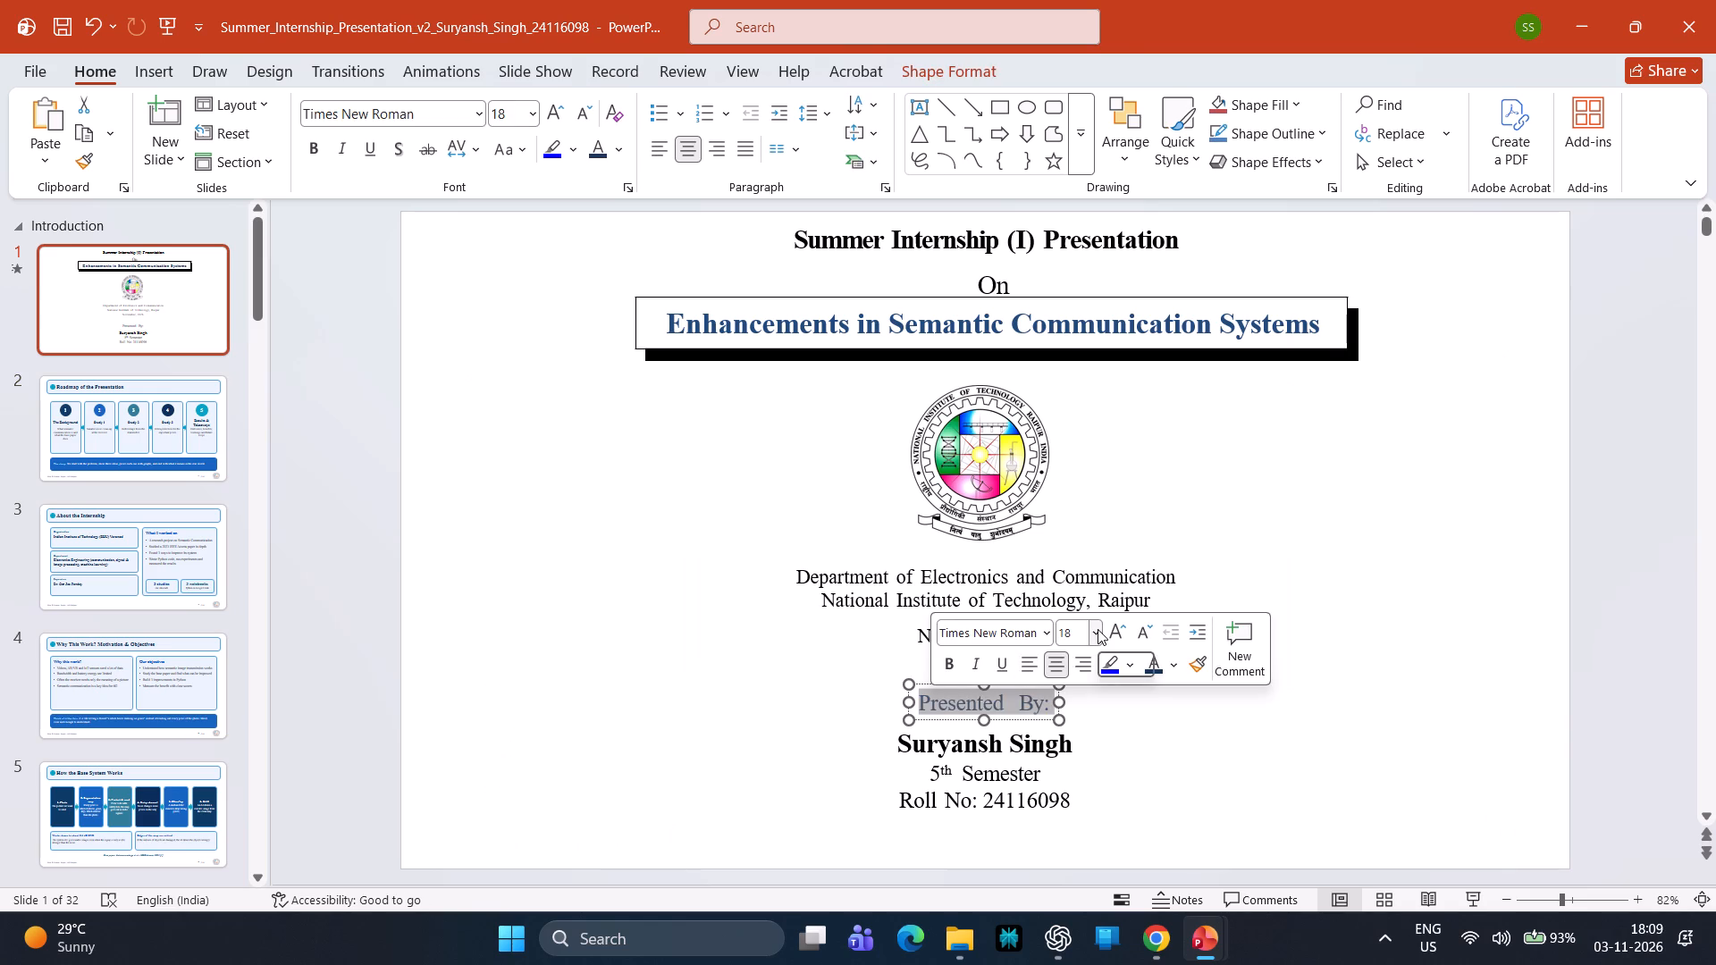
click(1098, 629)
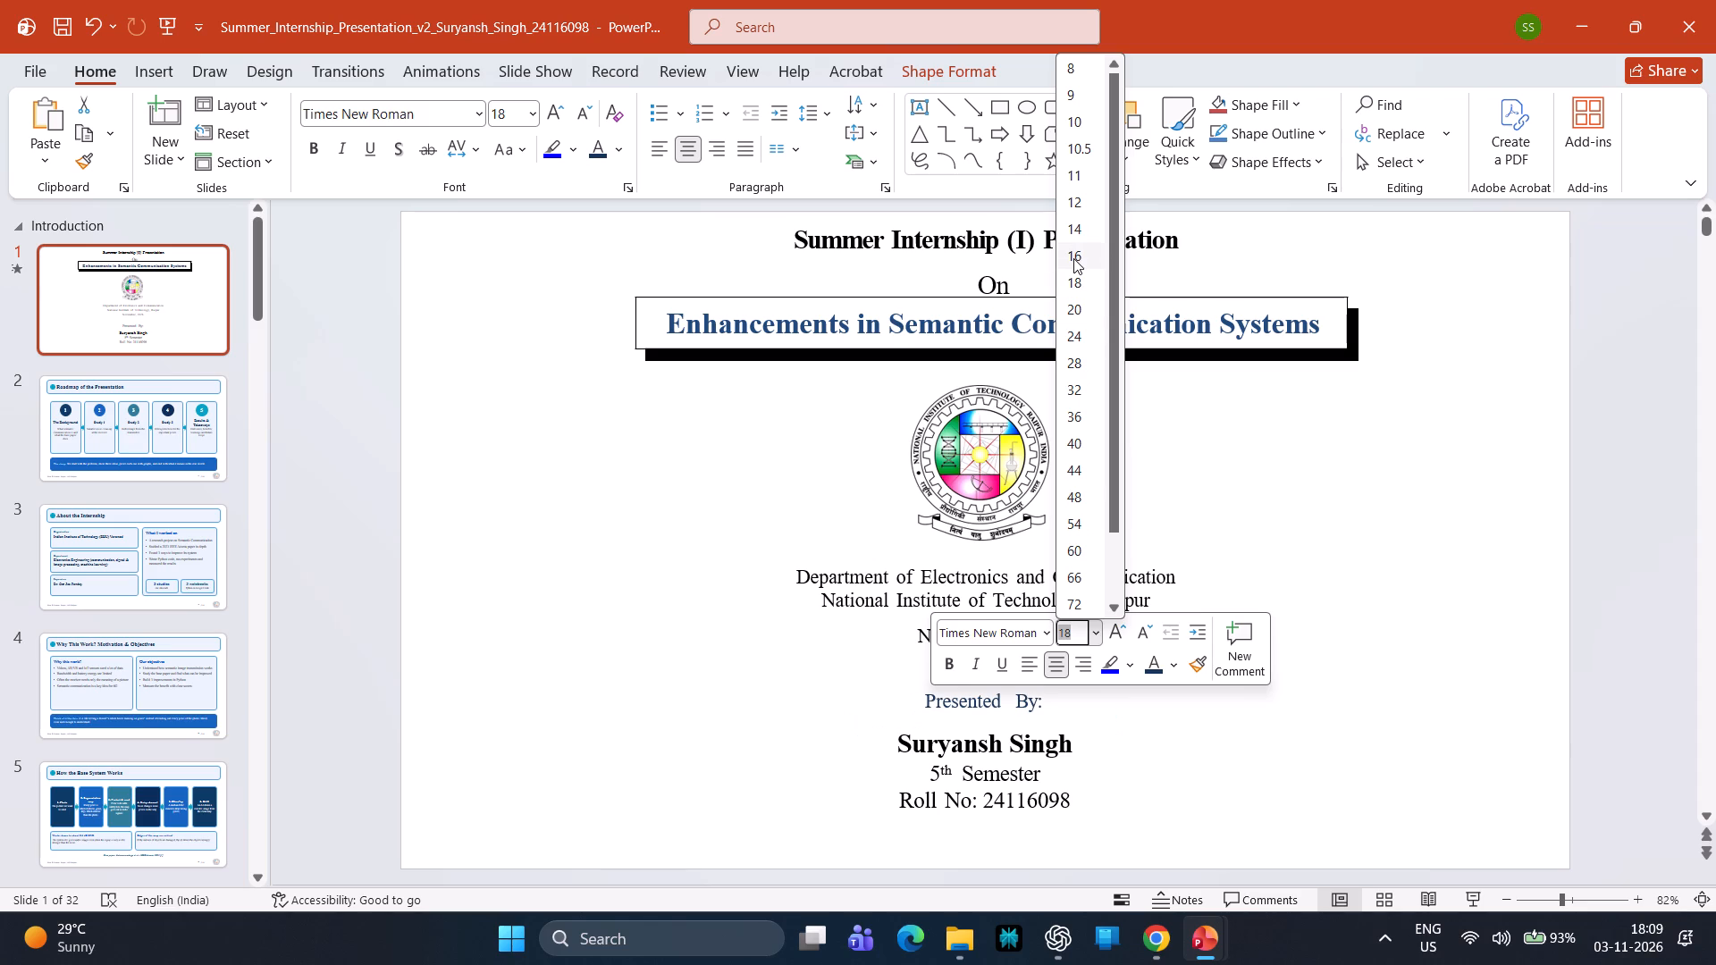
click(1073, 258)
click(1644, 575)
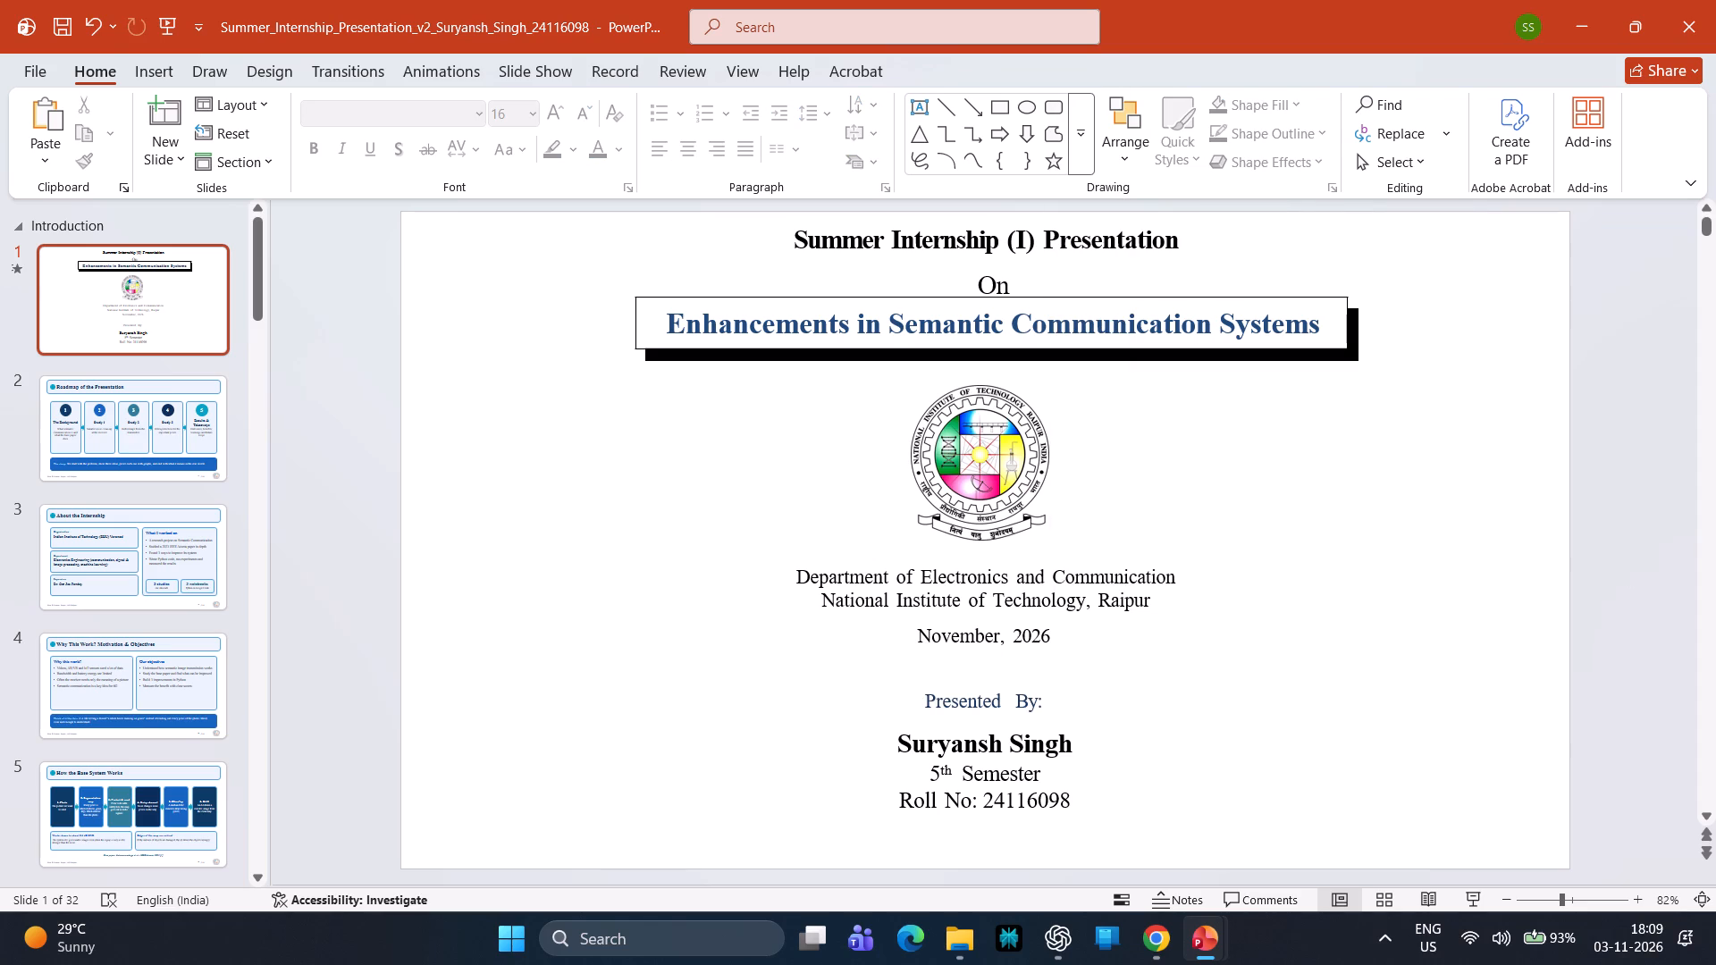
Nudge the "Presented By:" text box slightly down, closer to the presenter's name.
click(1057, 698)
key(Down)
key(Down)
key(Down)
key(Down)
key(Down)
key(Down)
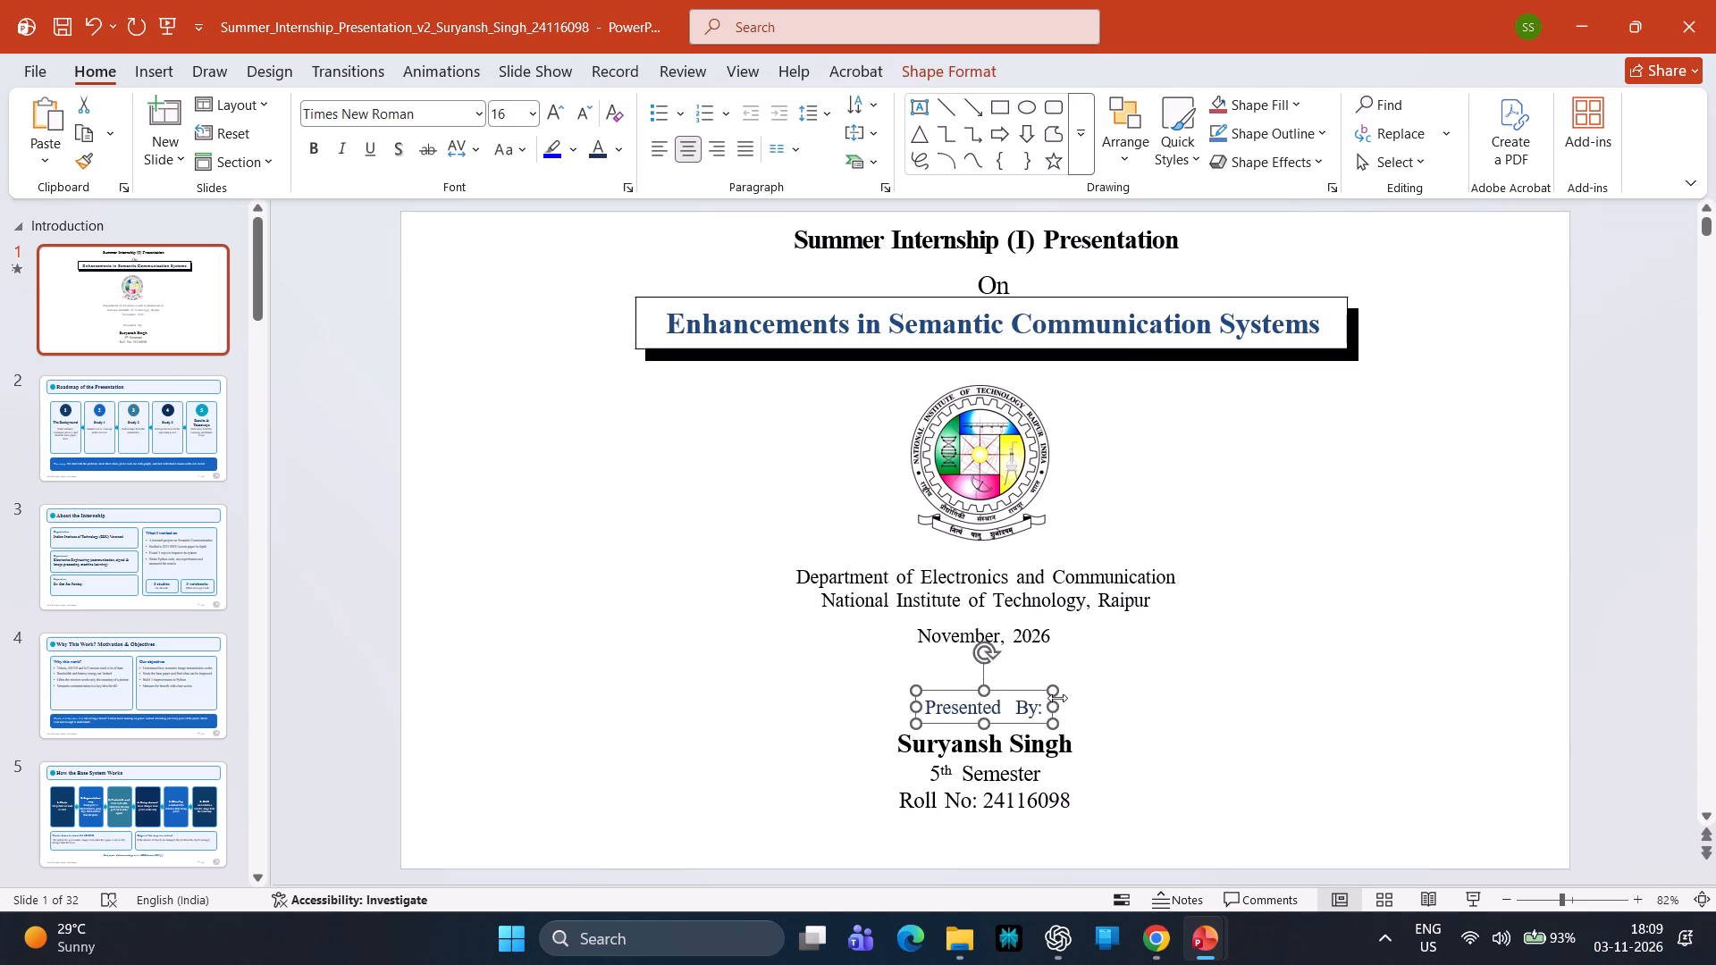
key(Down)
key(Down)
key(Up)
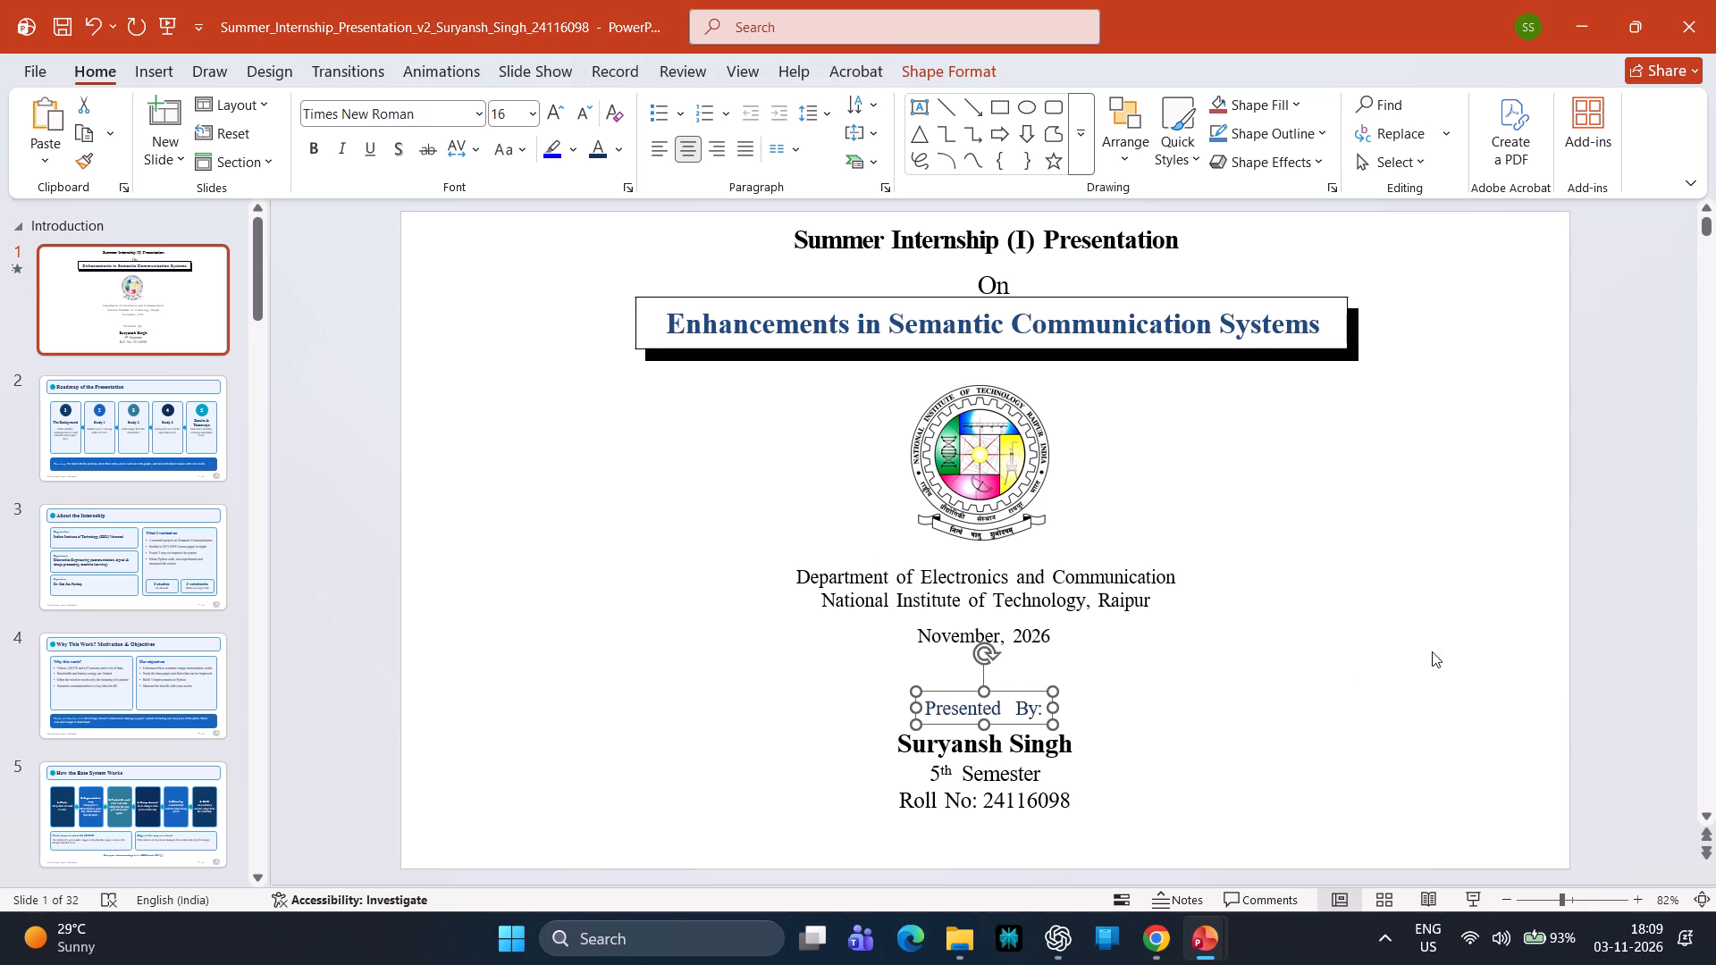
click(1628, 569)
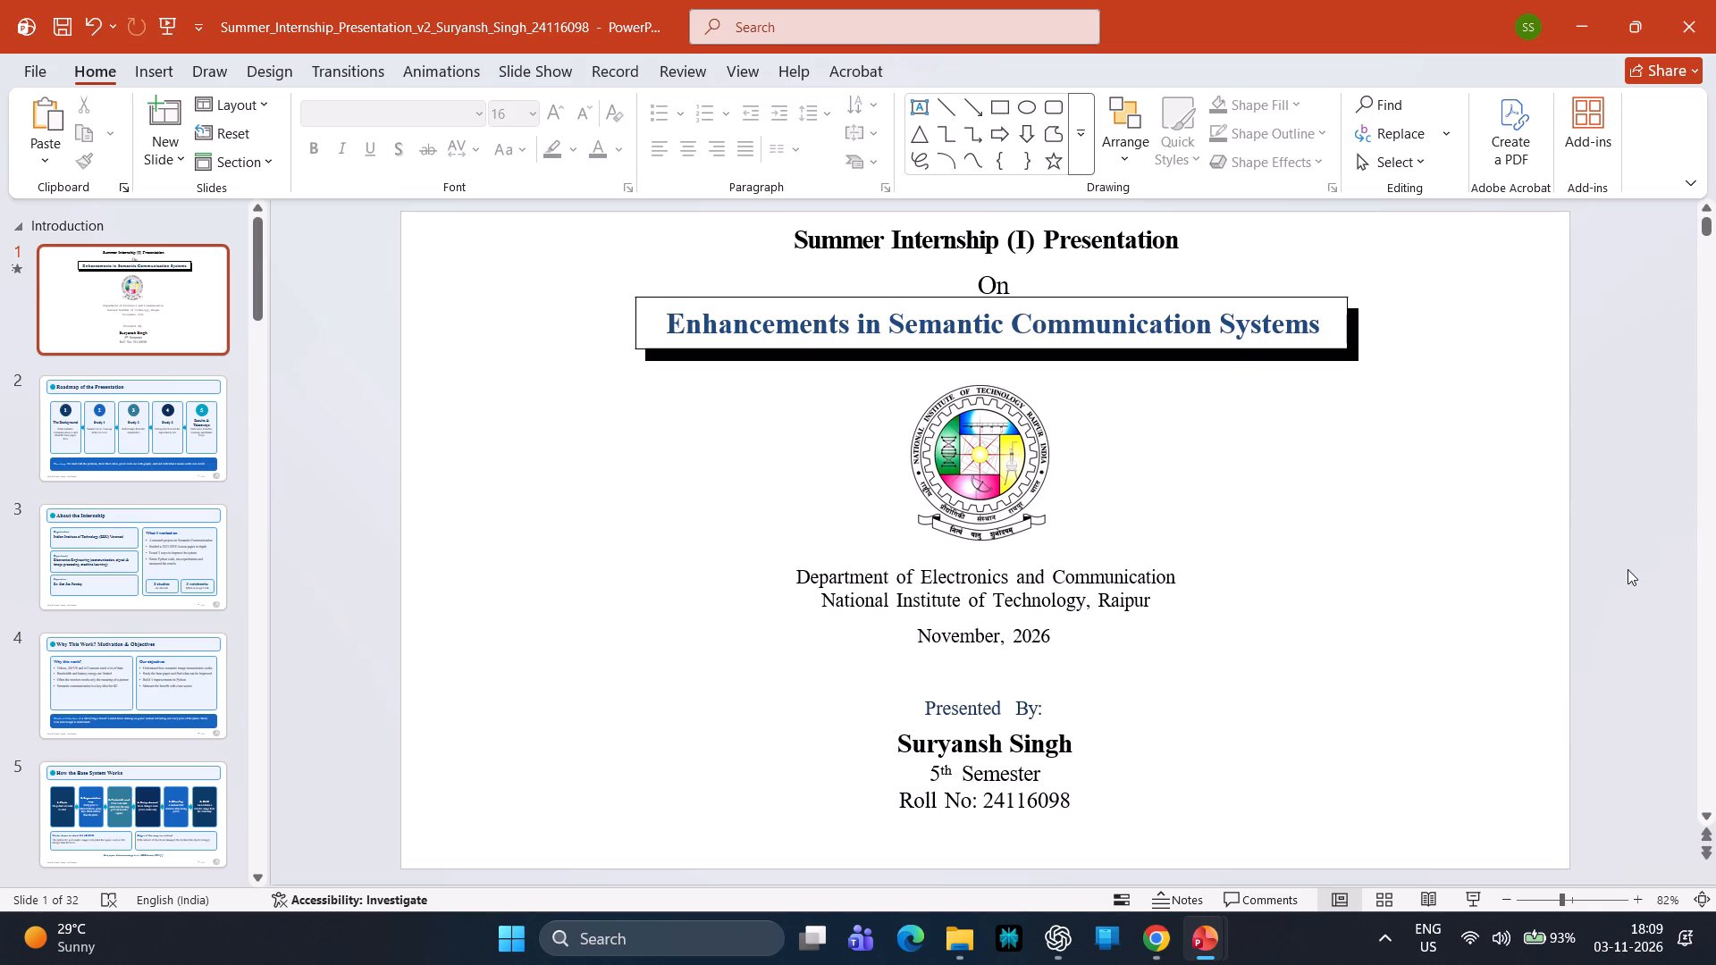
Set the font size of the presenter's name line to 24, matching the size of the slide's boxed title.
click(1111, 589)
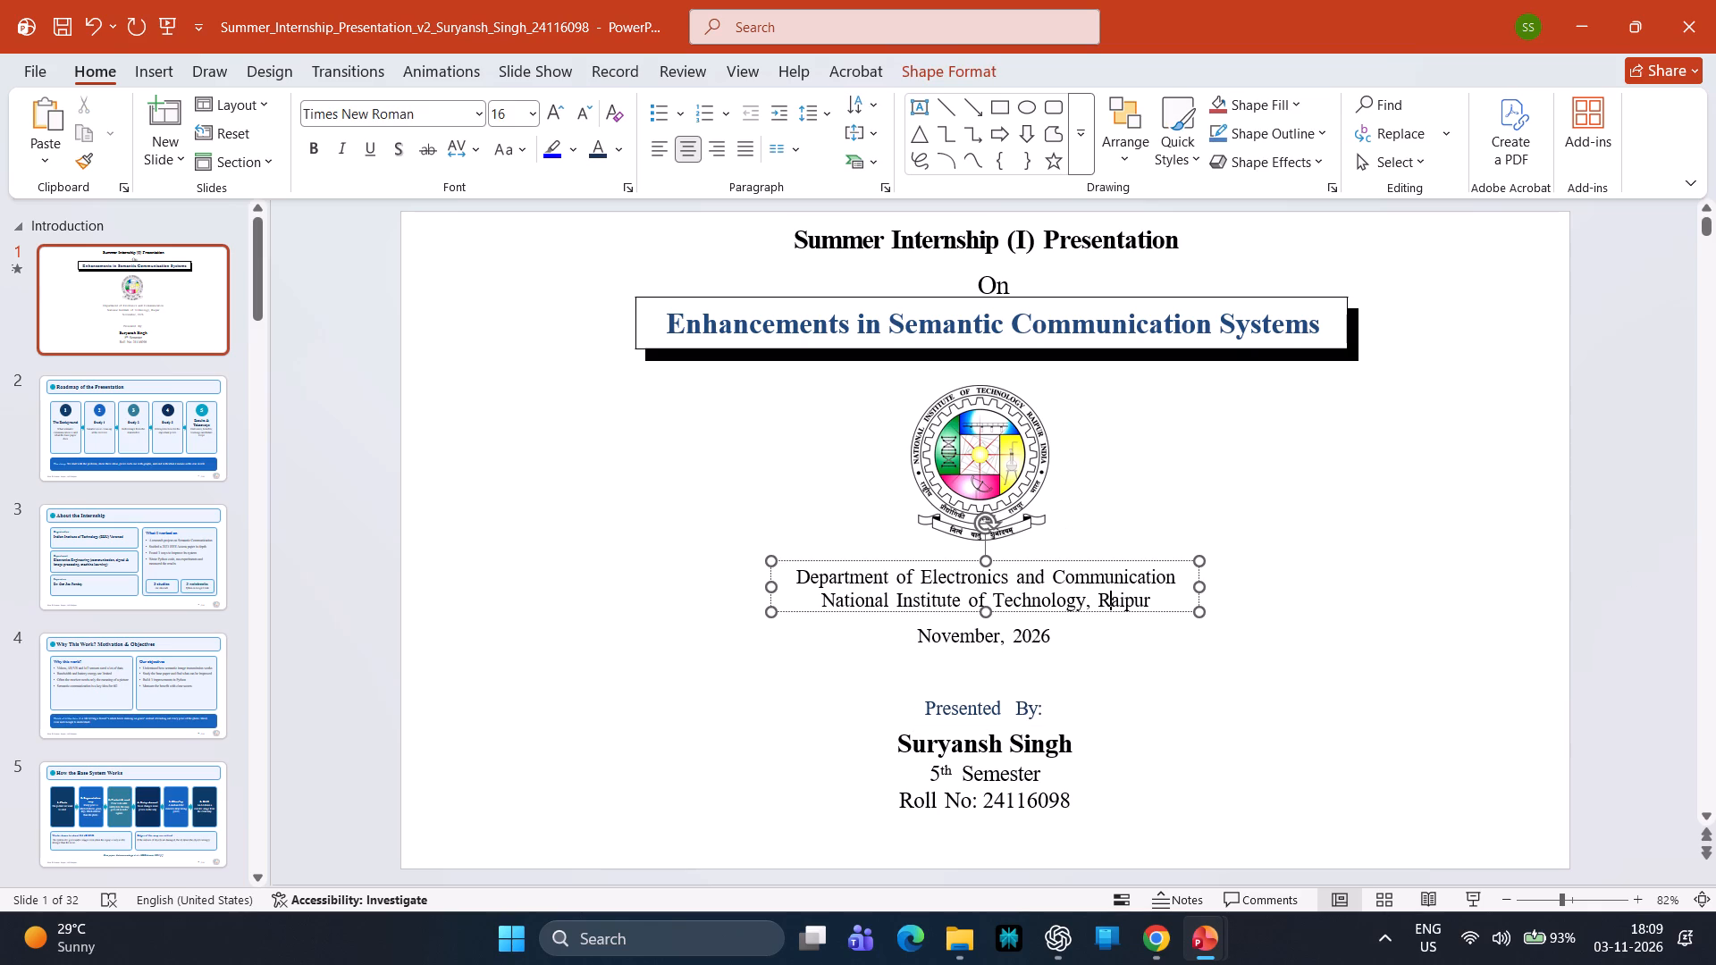
click(1021, 328)
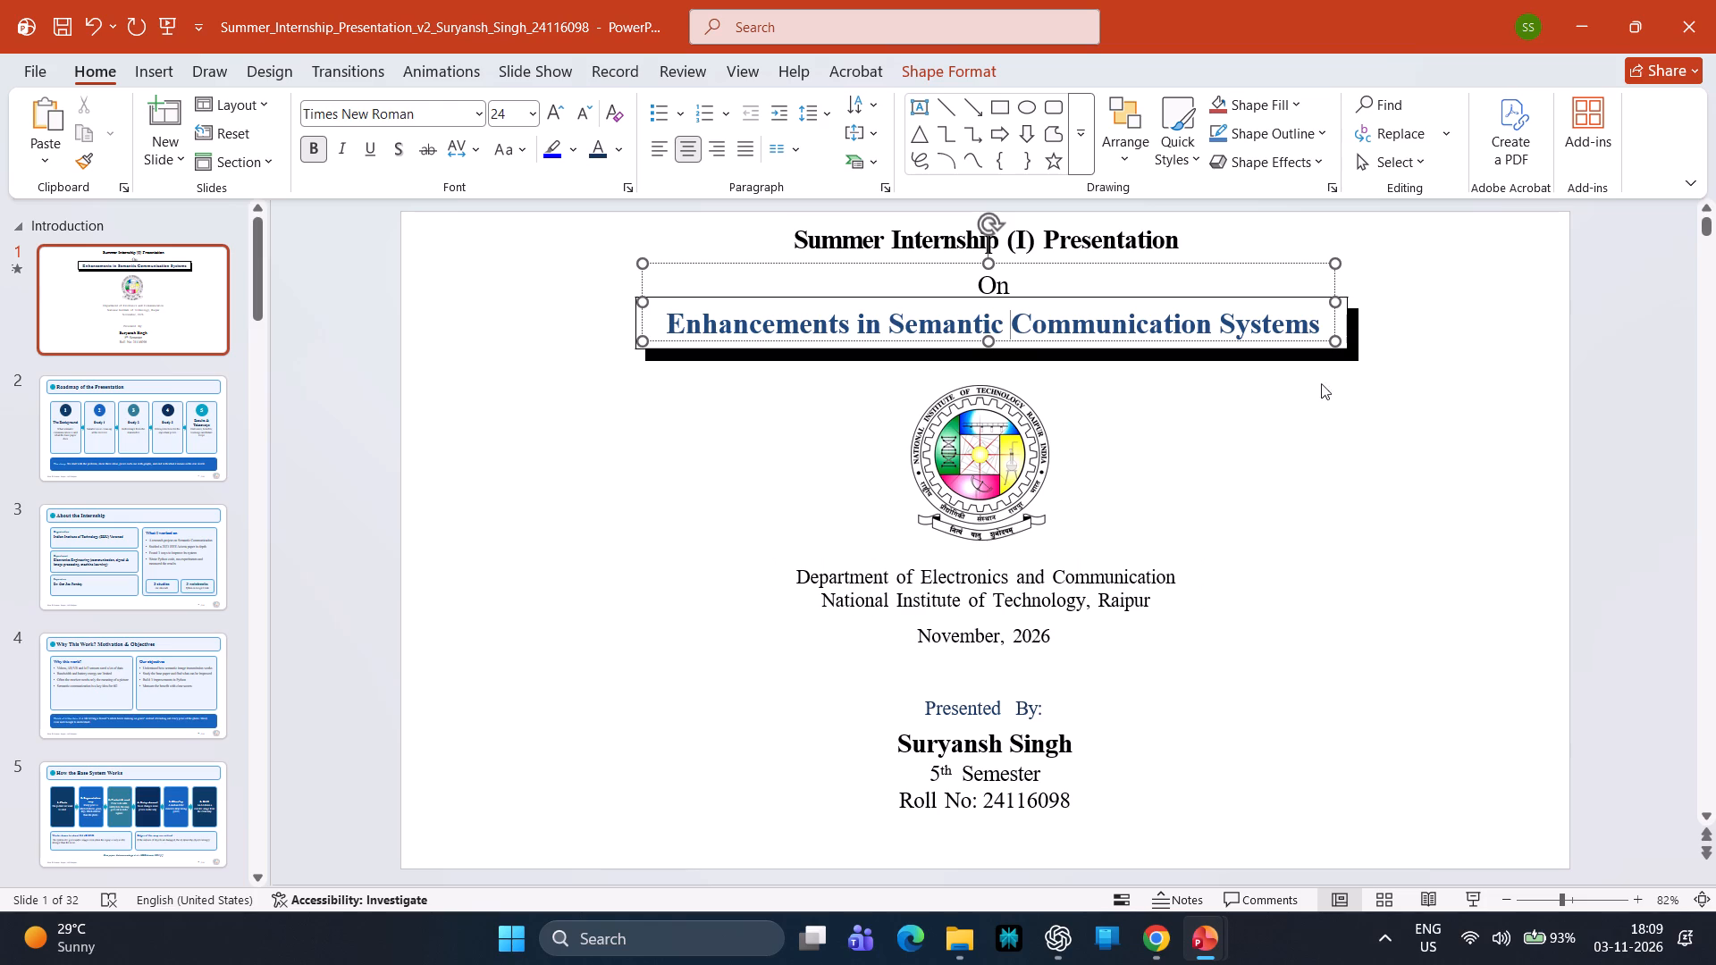
click(1598, 541)
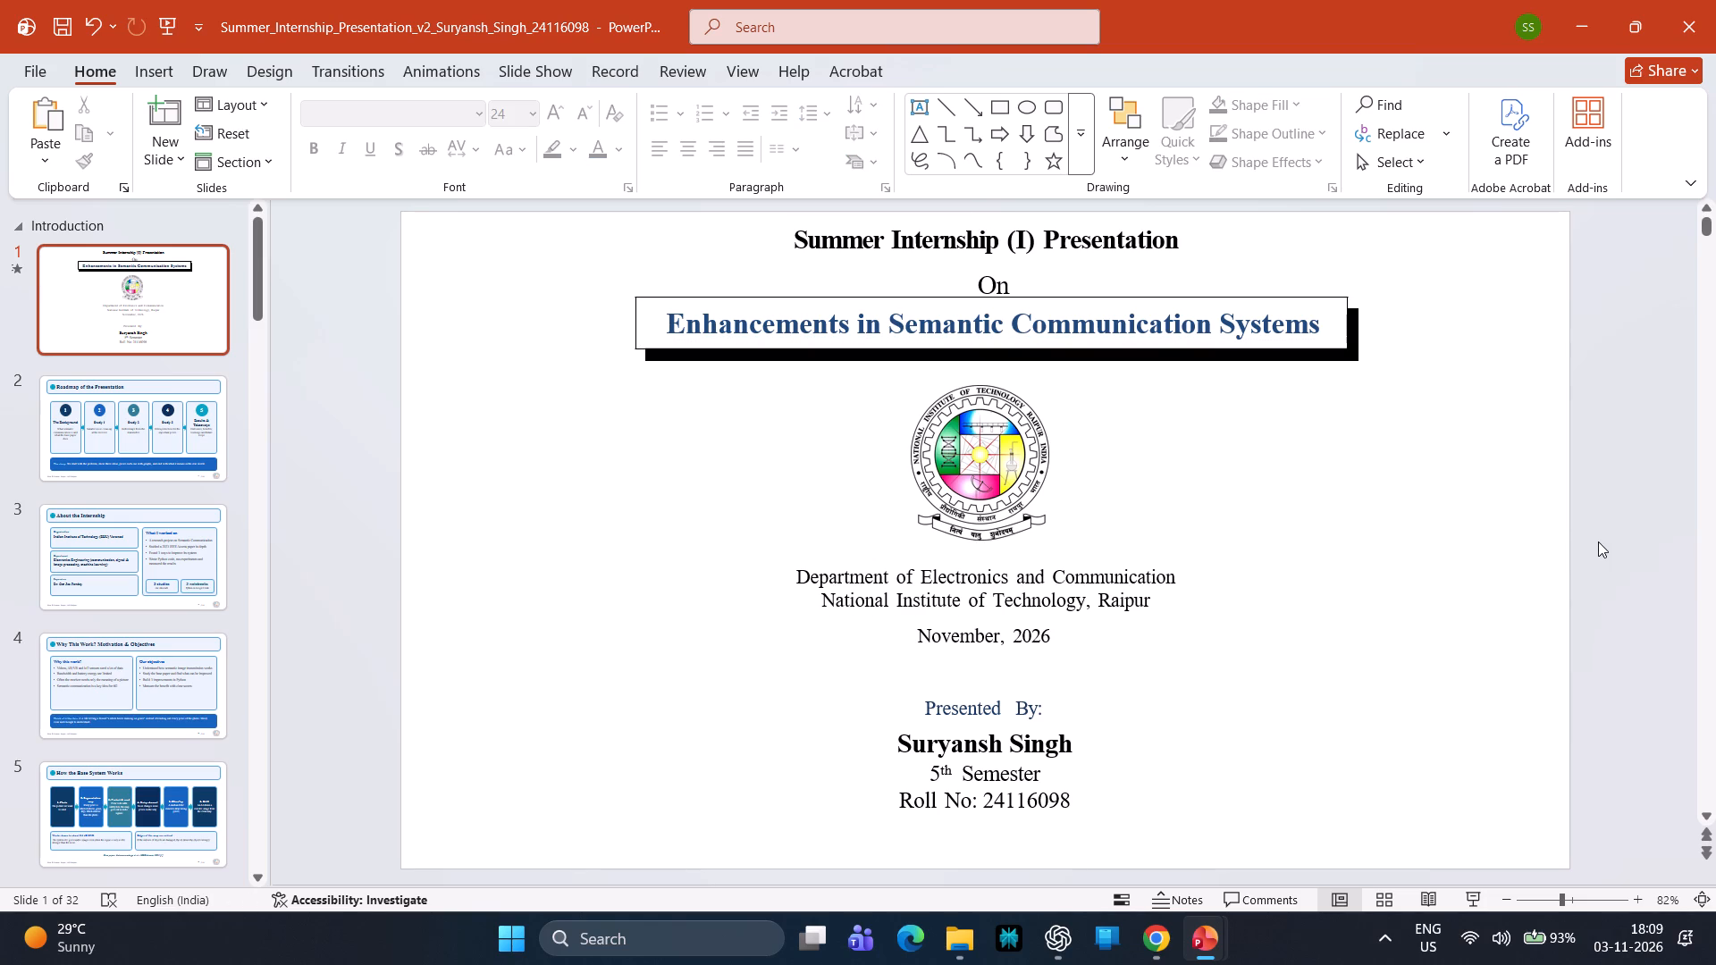
click(1056, 747)
click(1074, 747)
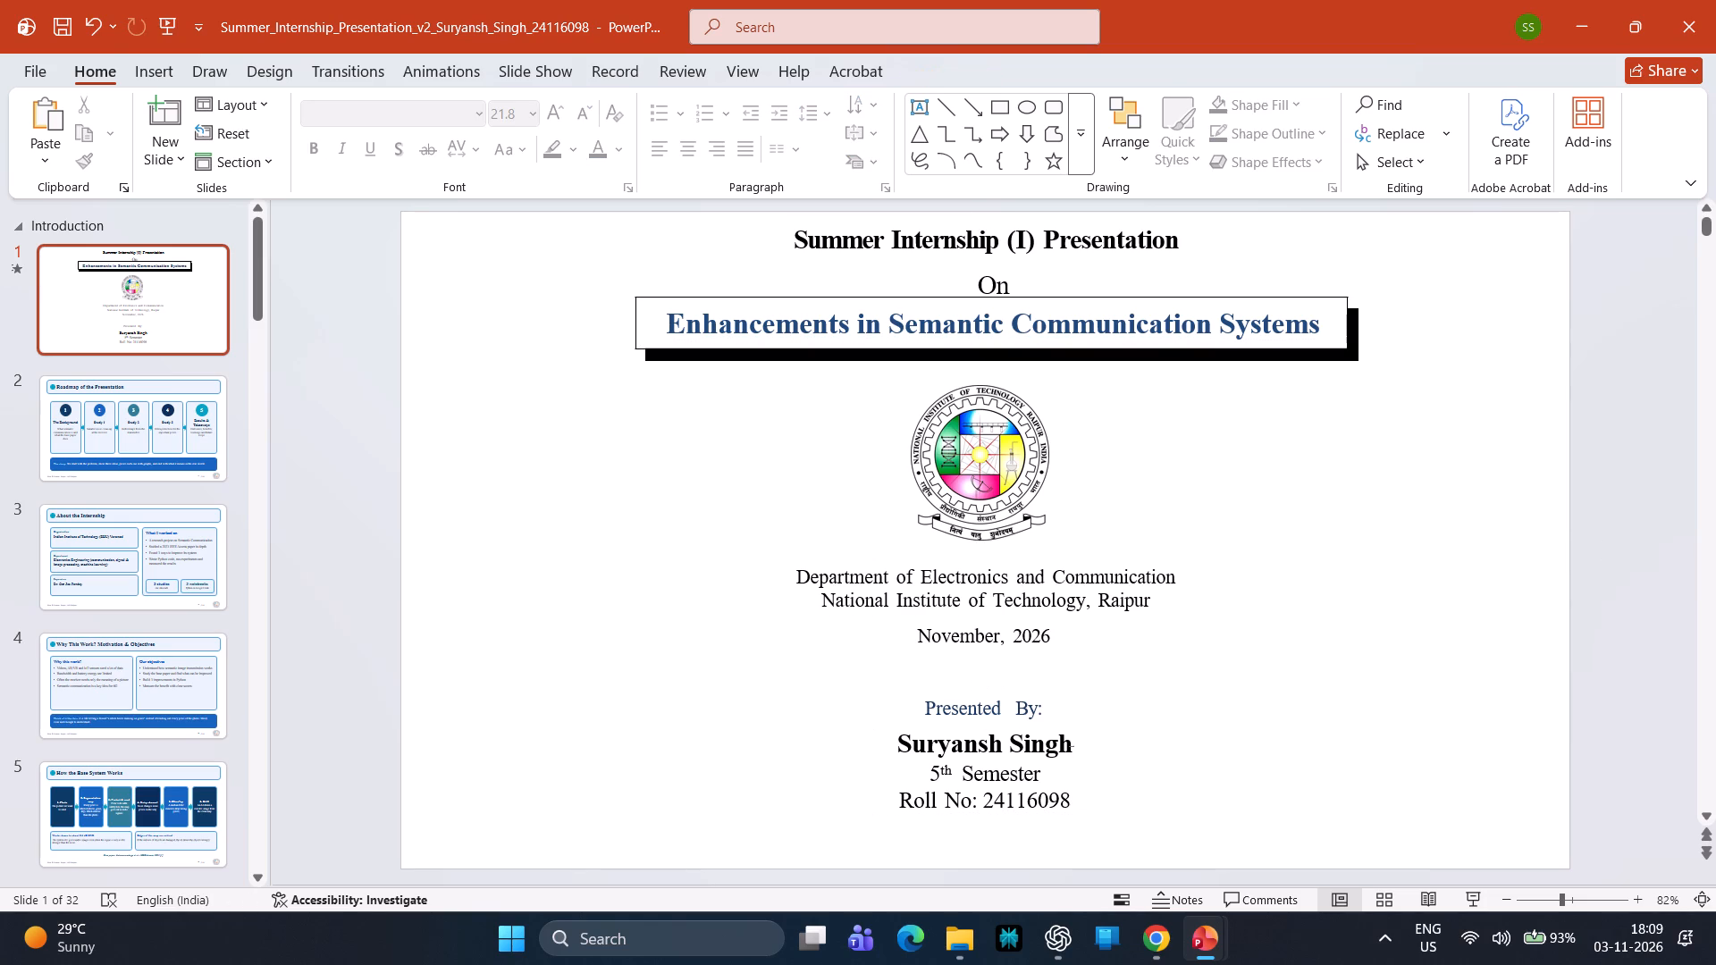
double_click(1069, 747)
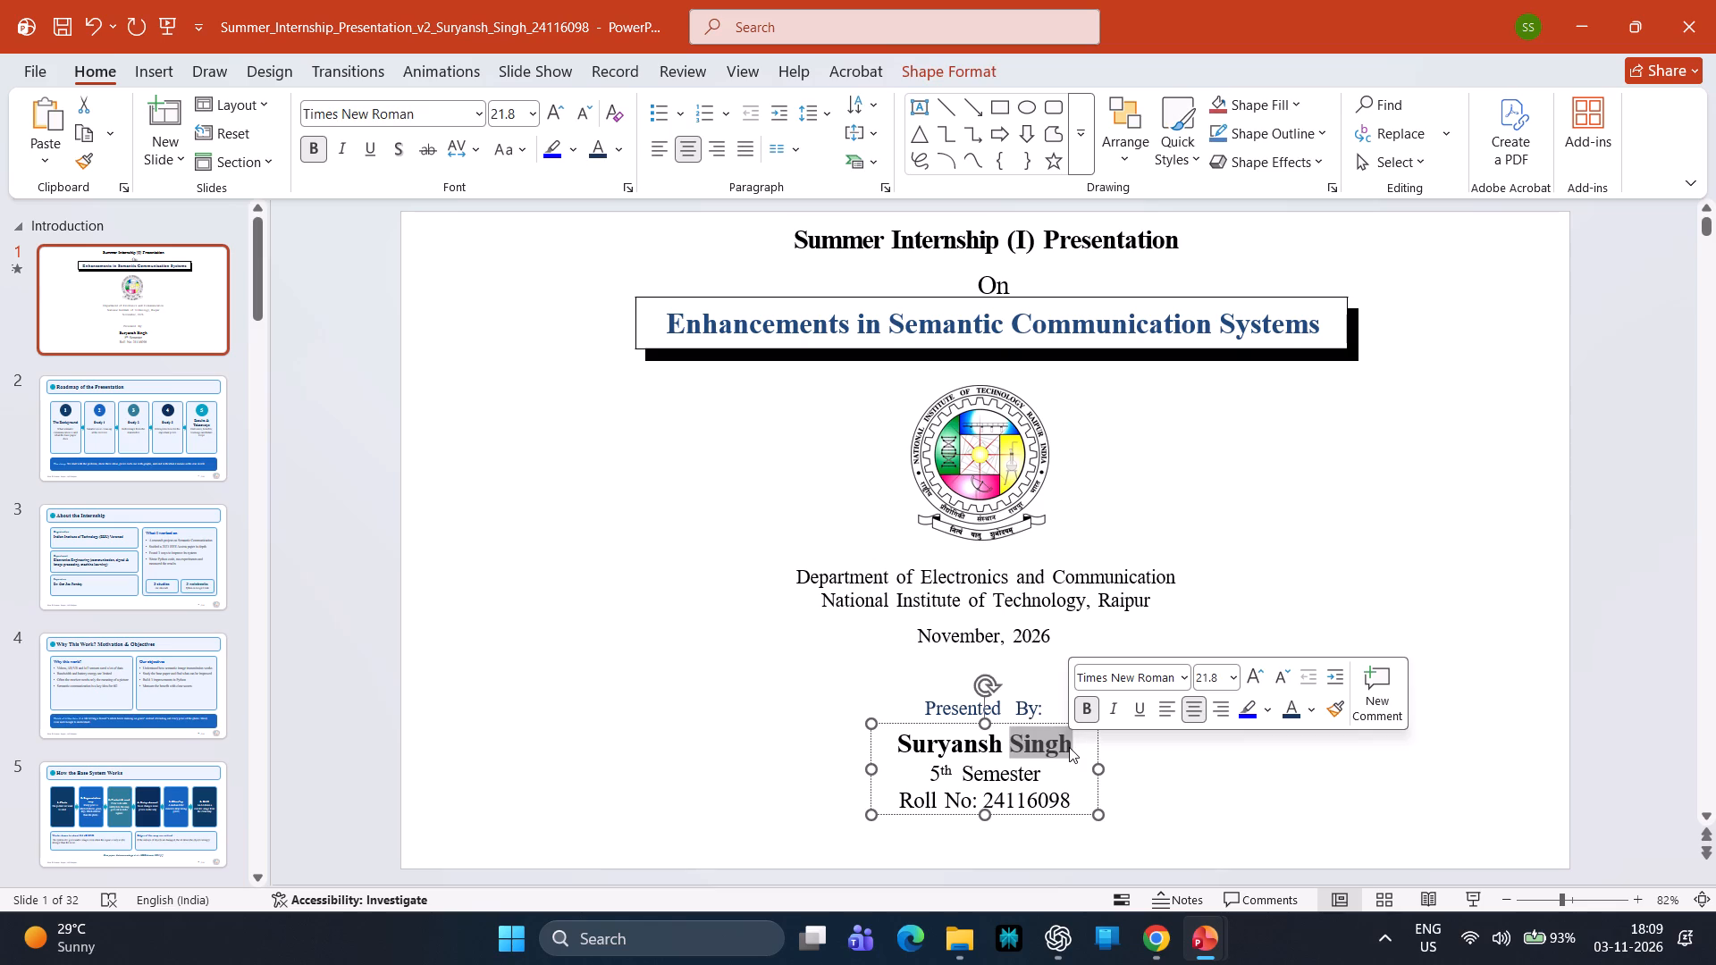
key(ctrl+shift+Left)
key(ctrl+shift+Left)
key(Left)
key(Left)
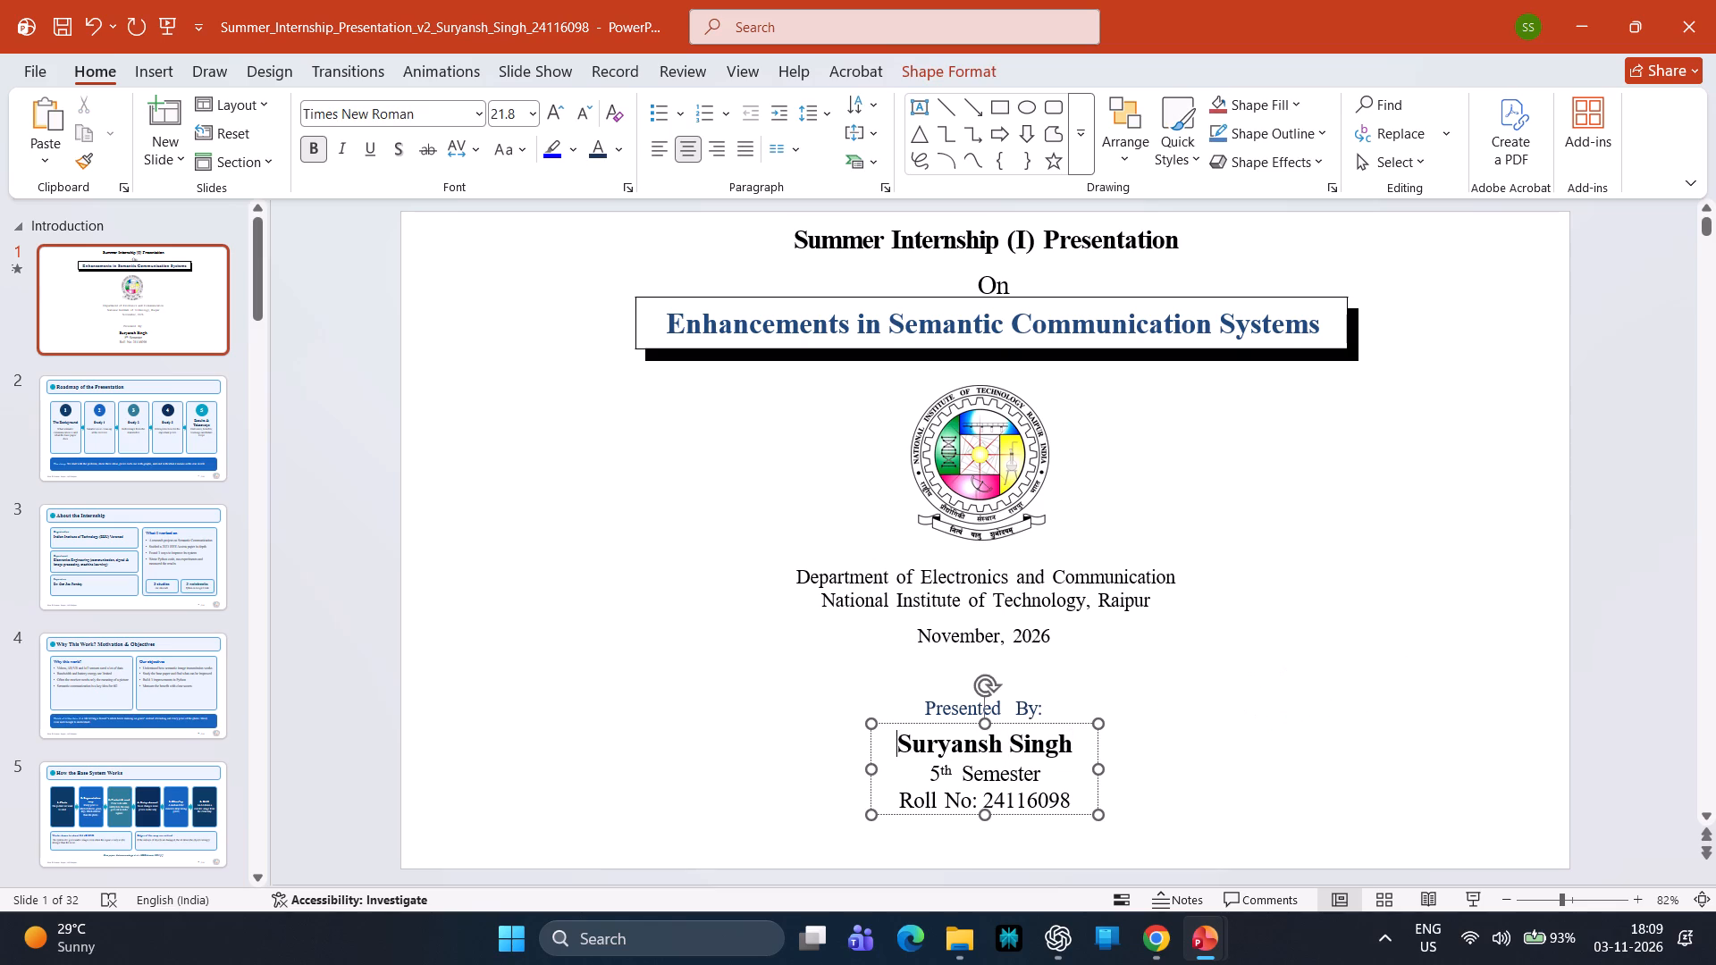
key(ctrl+shift+Right)
key(ctrl+shift+Right)
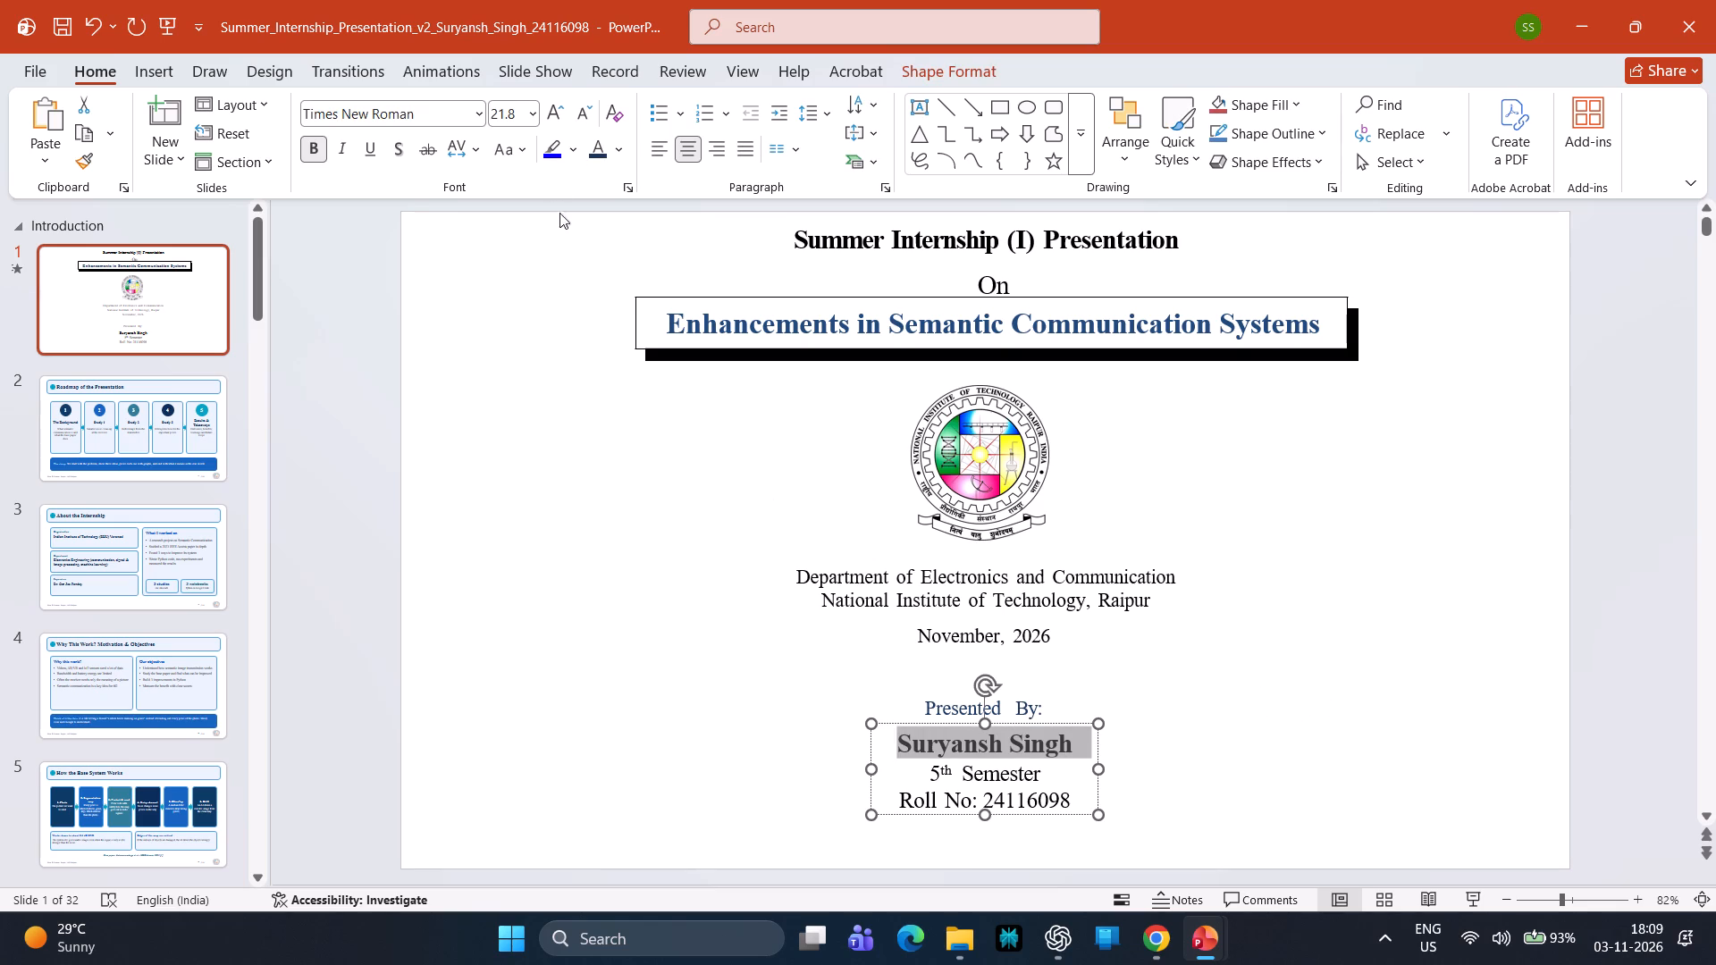
click(536, 109)
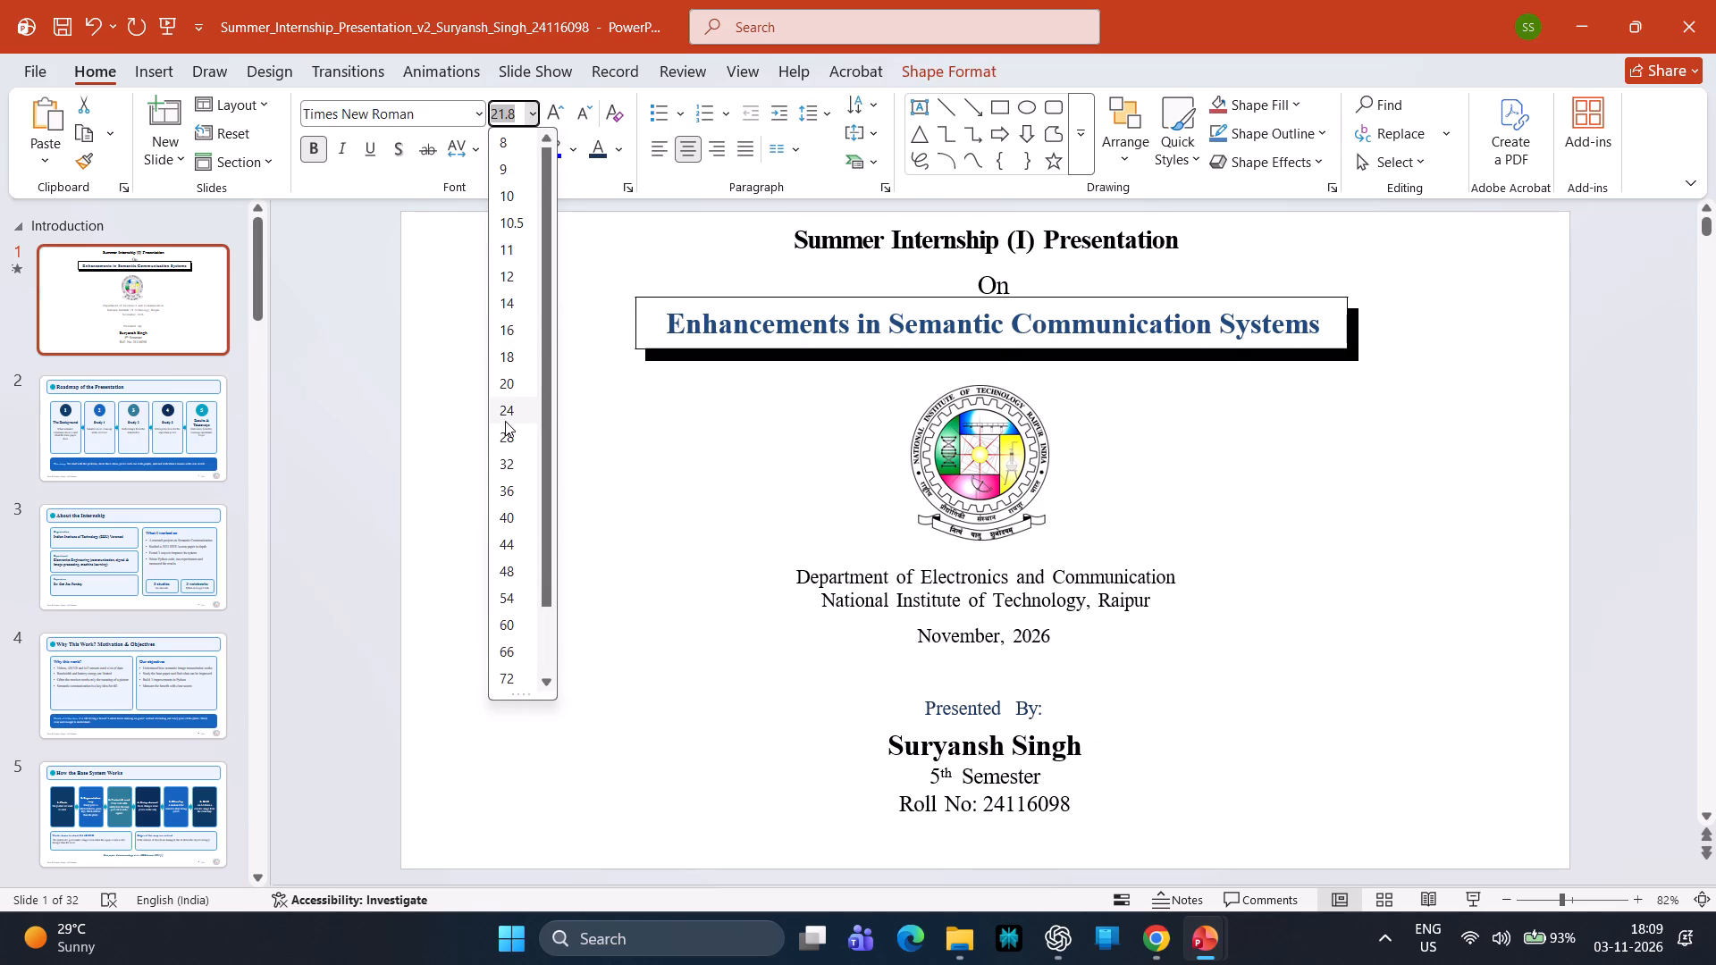
click(505, 419)
click(1602, 634)
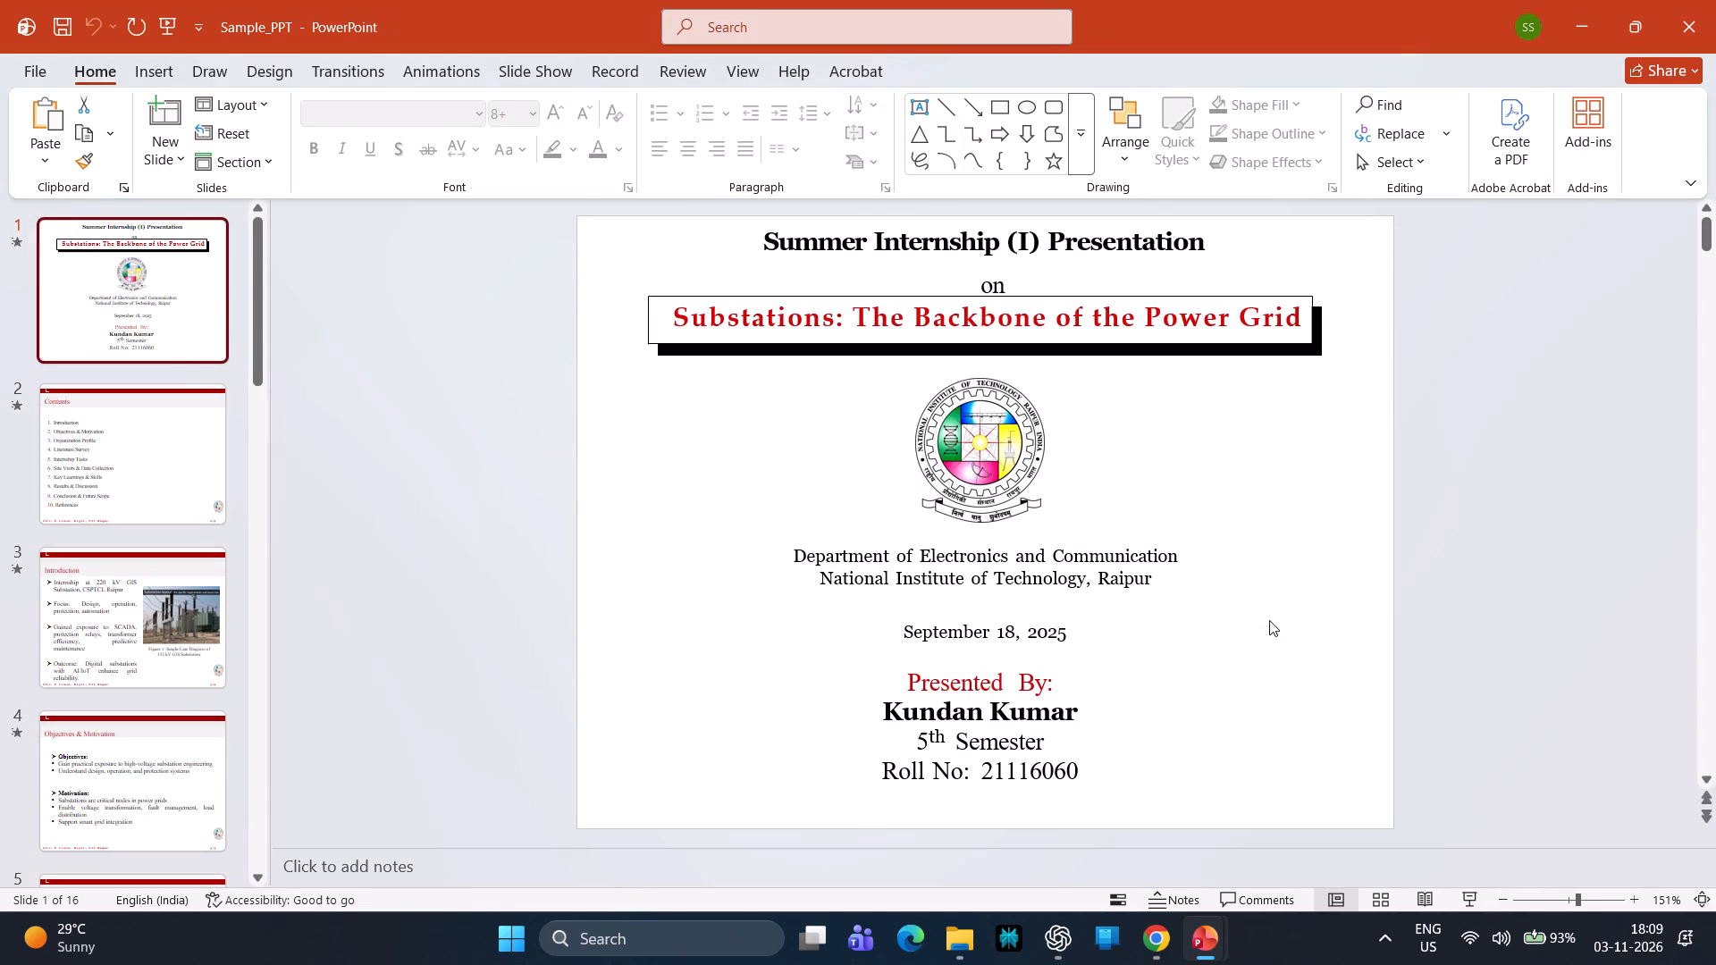
Add "Engineering" to the end of the line "Department of Electronics and Communication" on the v2 title slide.
click(1269, 620)
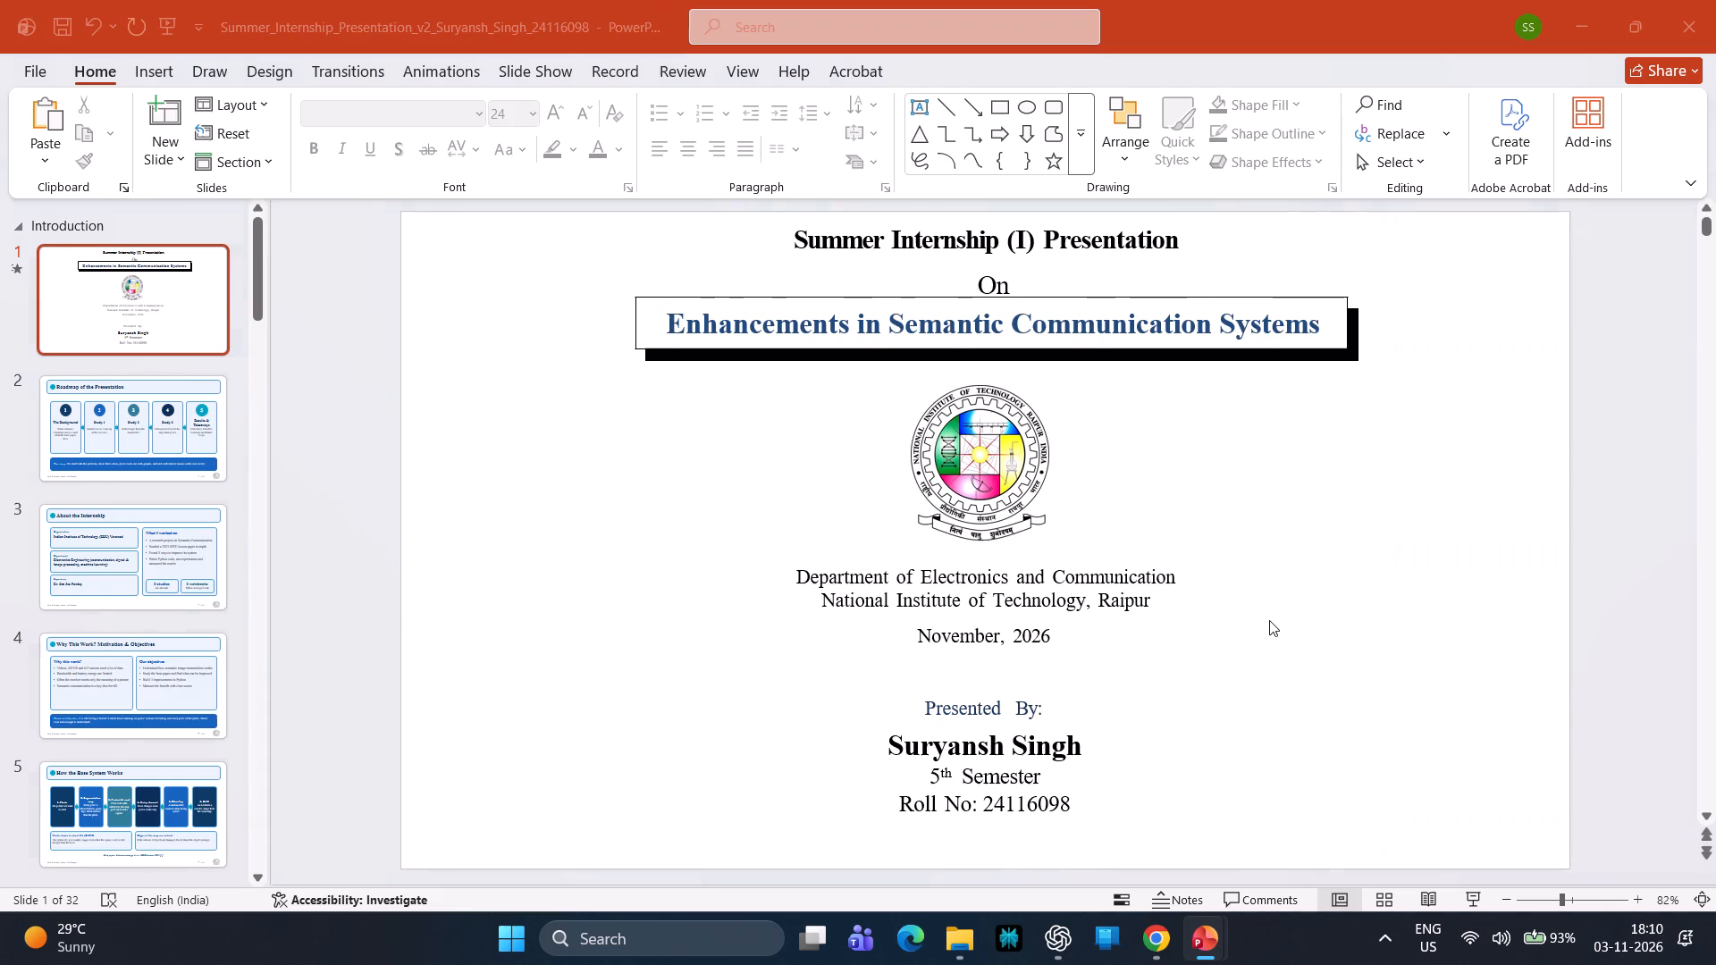
click(1175, 575)
key(space)
text(E)
text(nginee)
text(ring)
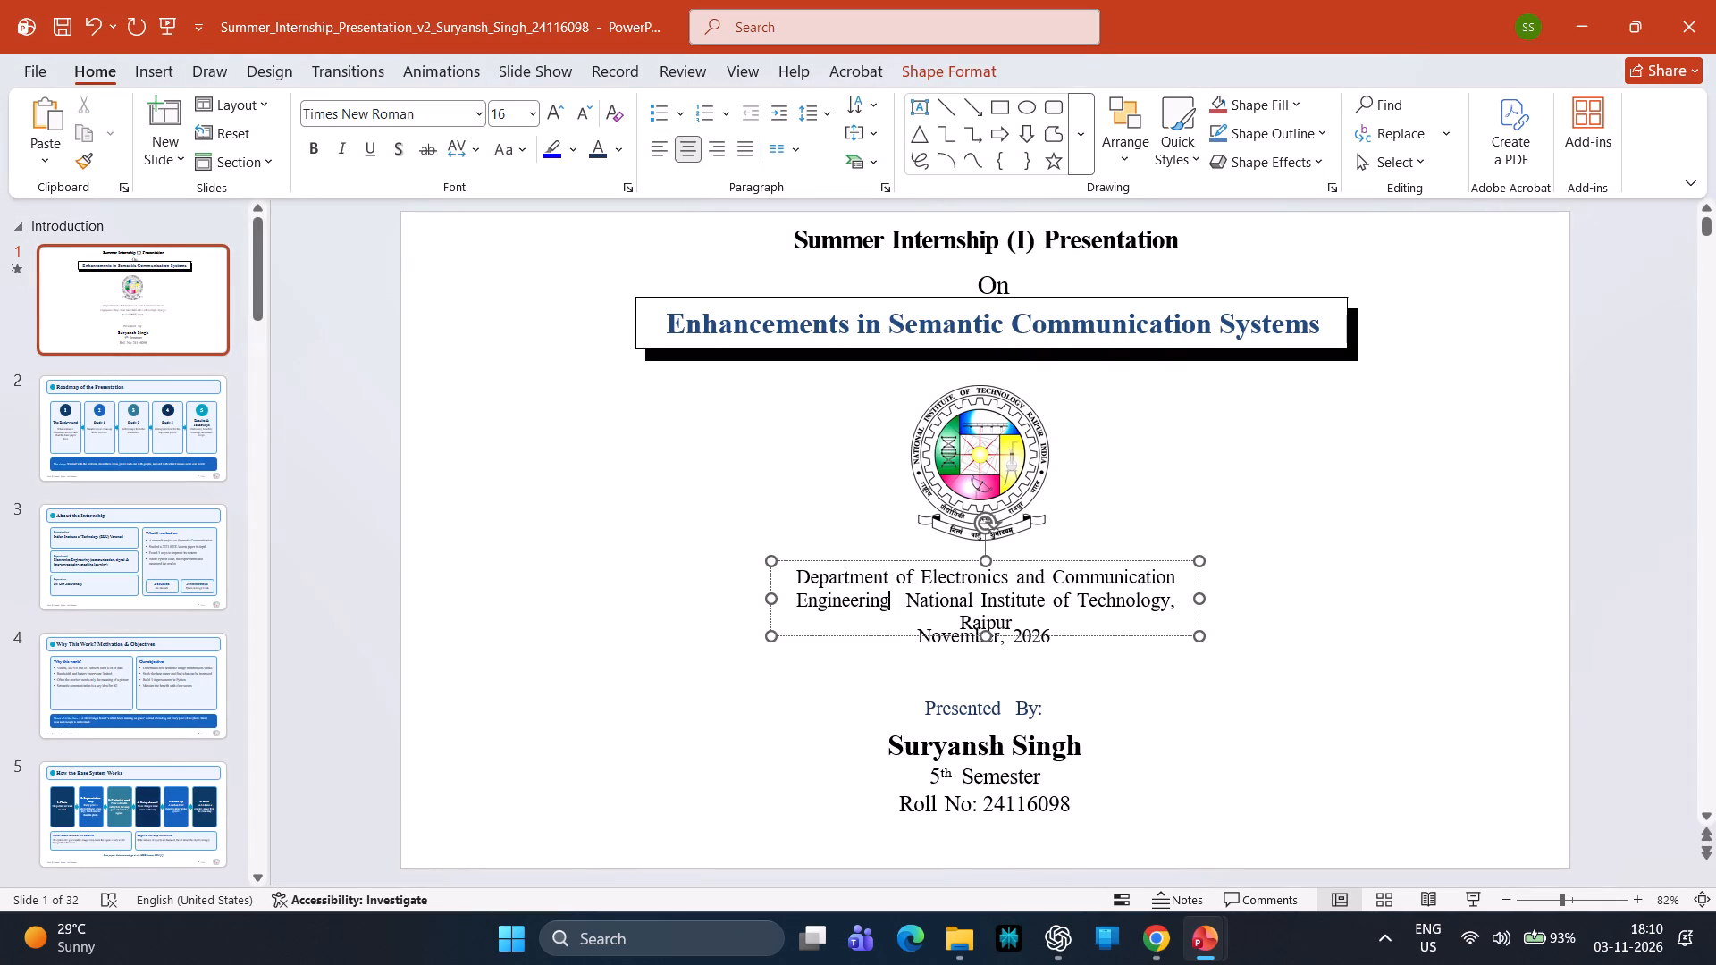
Widen the department text box so the full department name fits on one line with the institute name on the line below.
drag(1202, 595, 1241, 586)
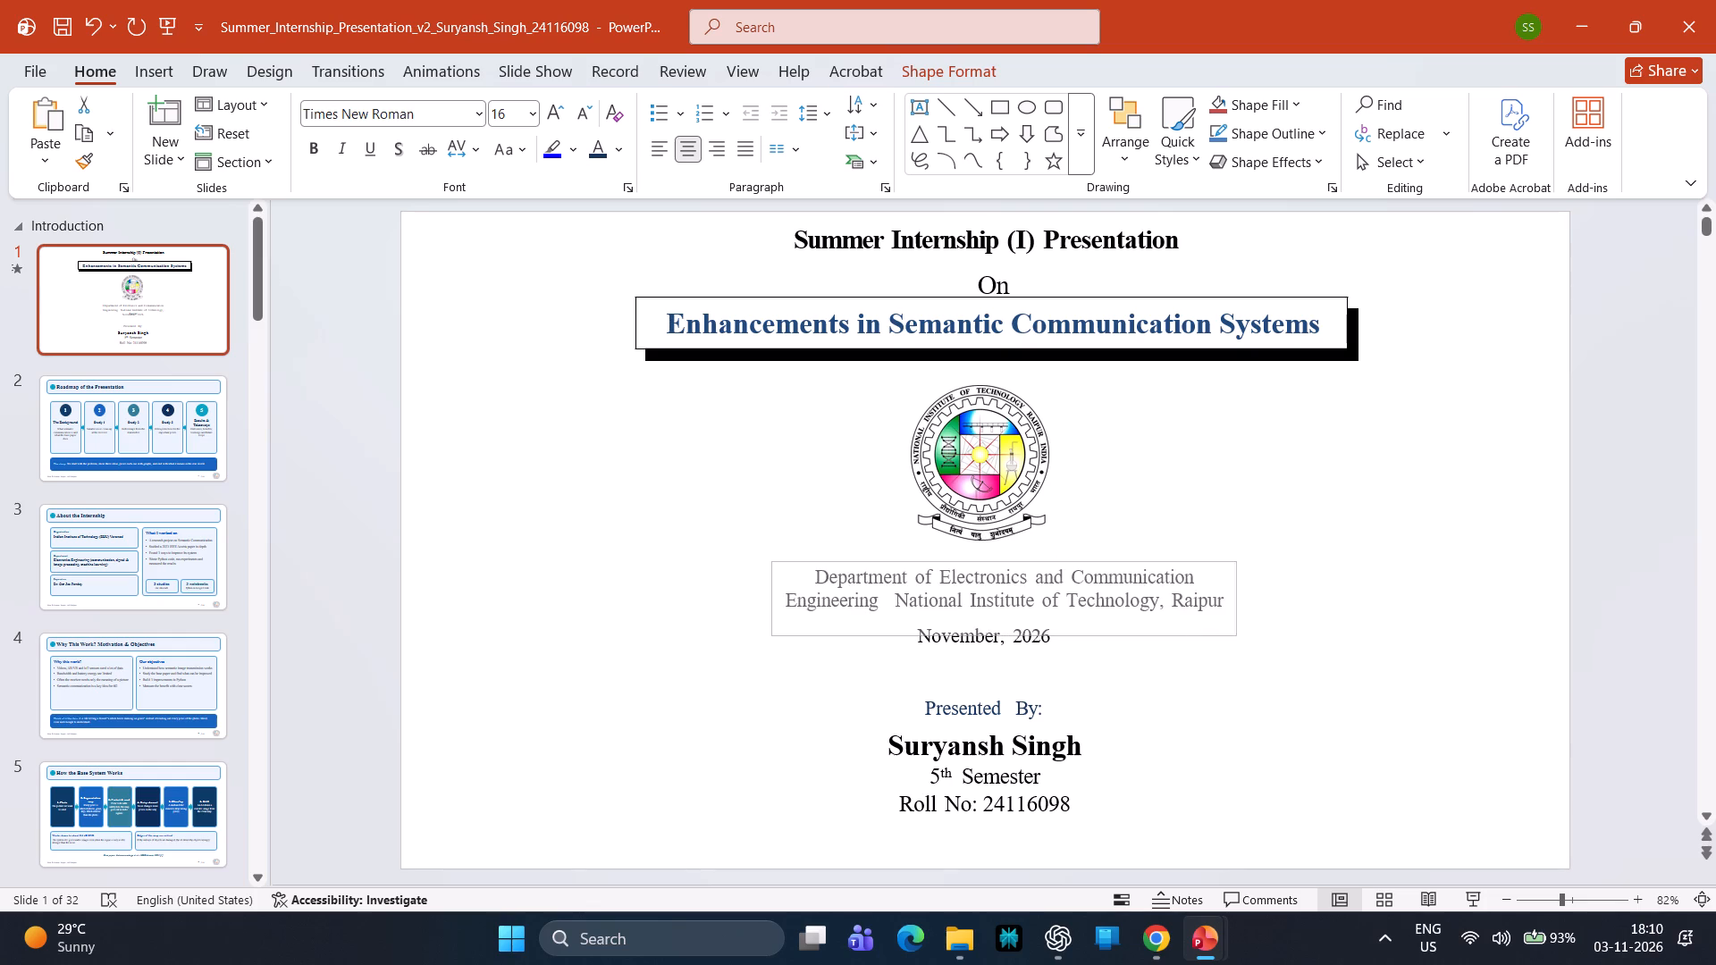
drag(1241, 586, 1275, 587)
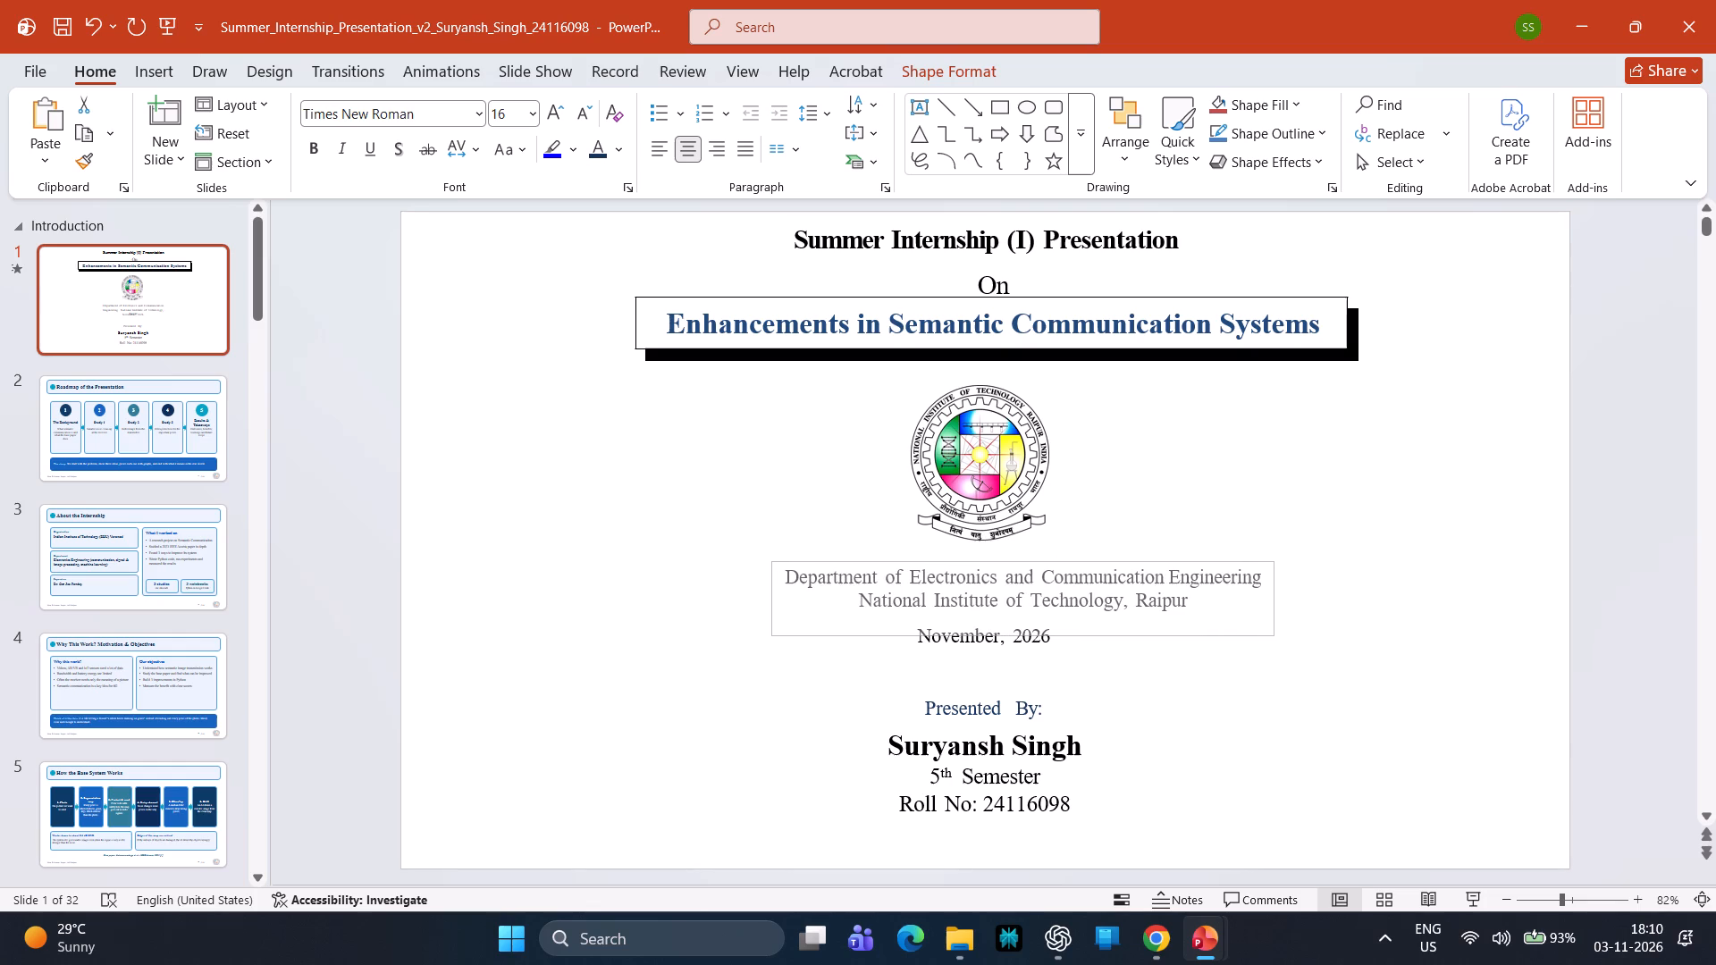
drag(1275, 587, 1460, 584)
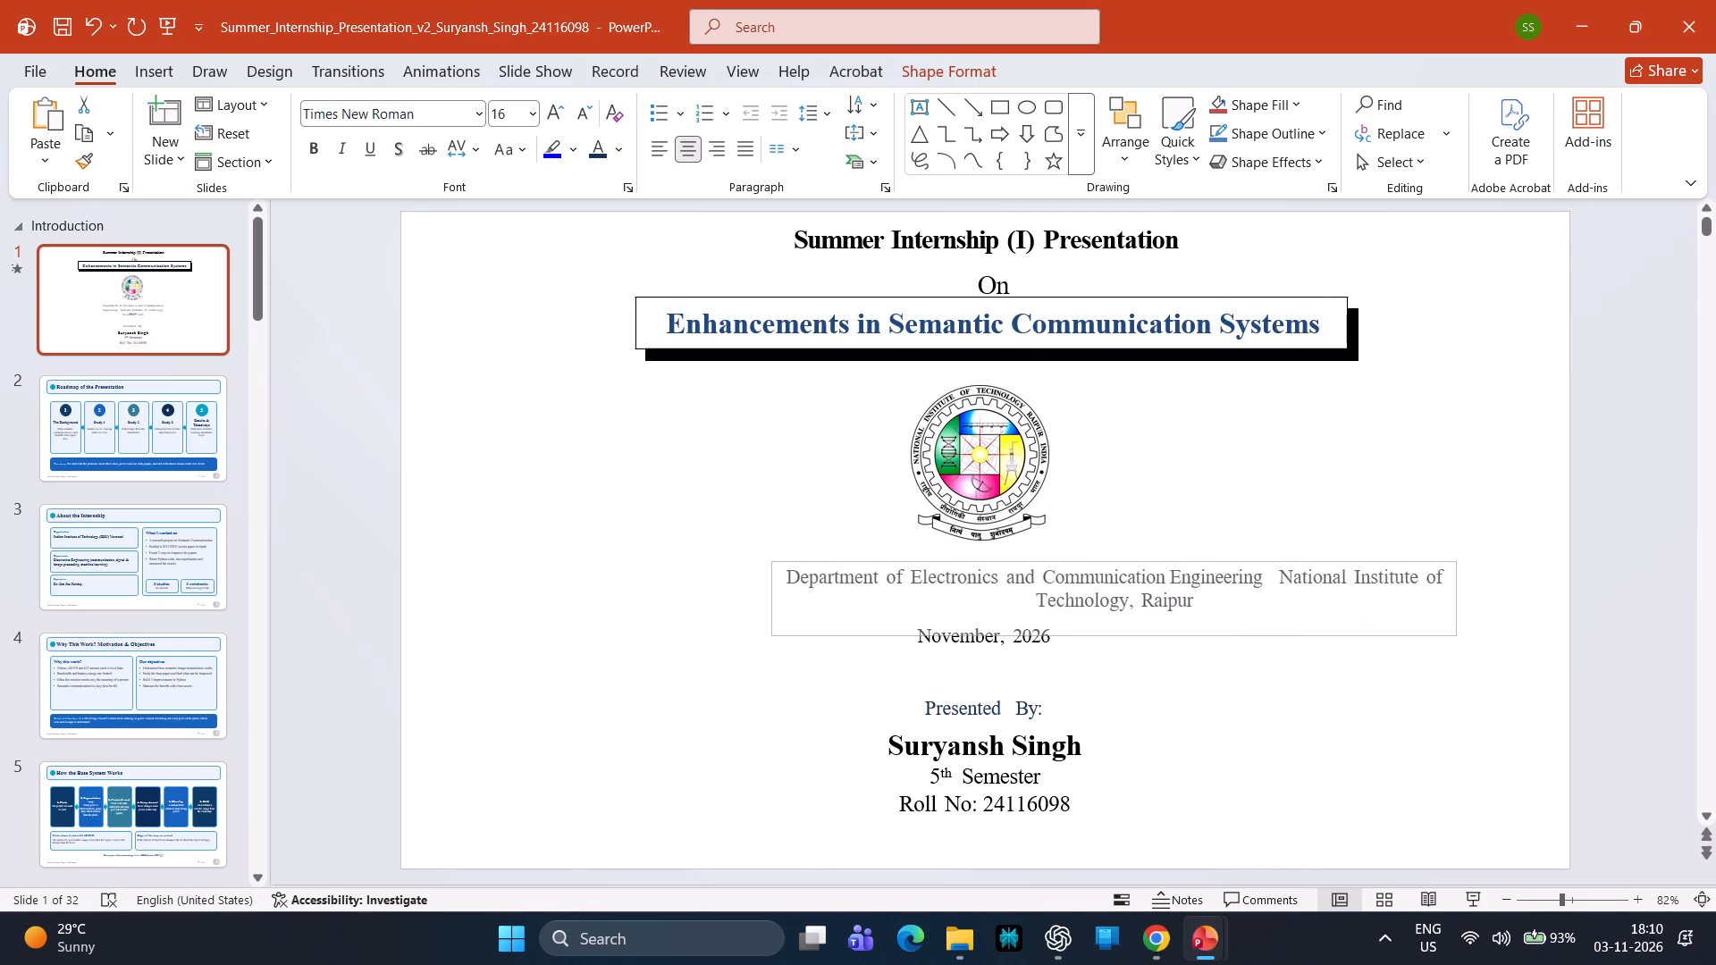
drag(1460, 584, 1266, 608)
click(1603, 584)
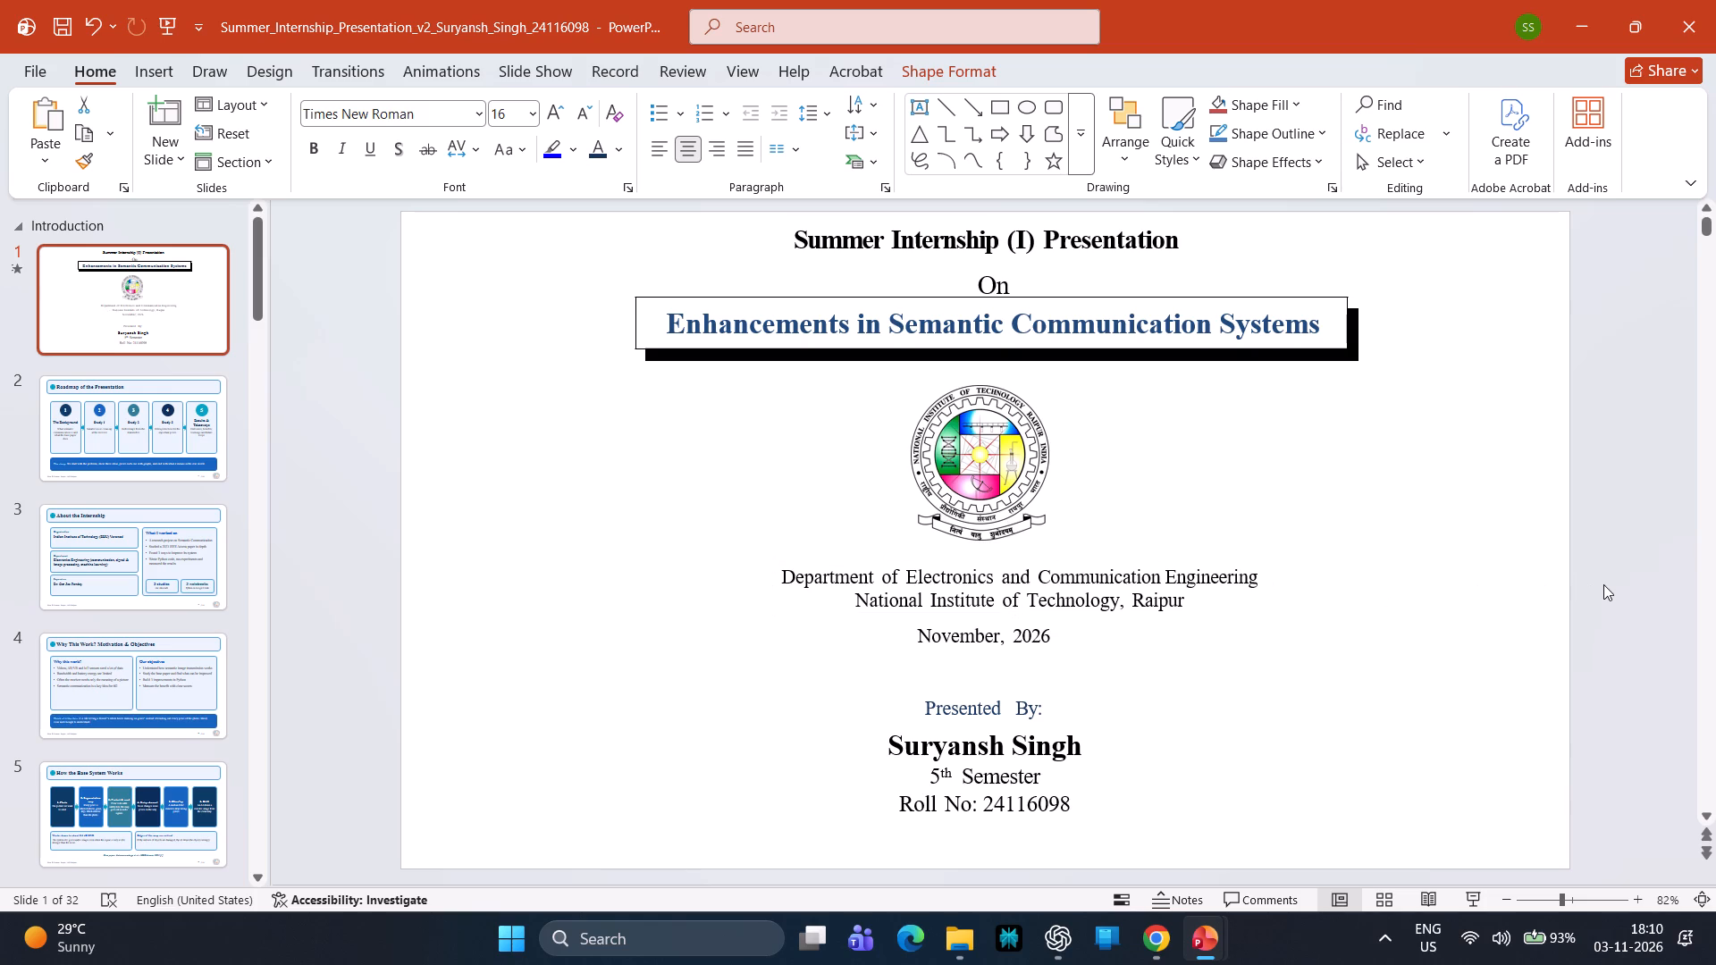
Nudge the widened department and institute text box left until it is centred beneath the logo.
click(1274, 575)
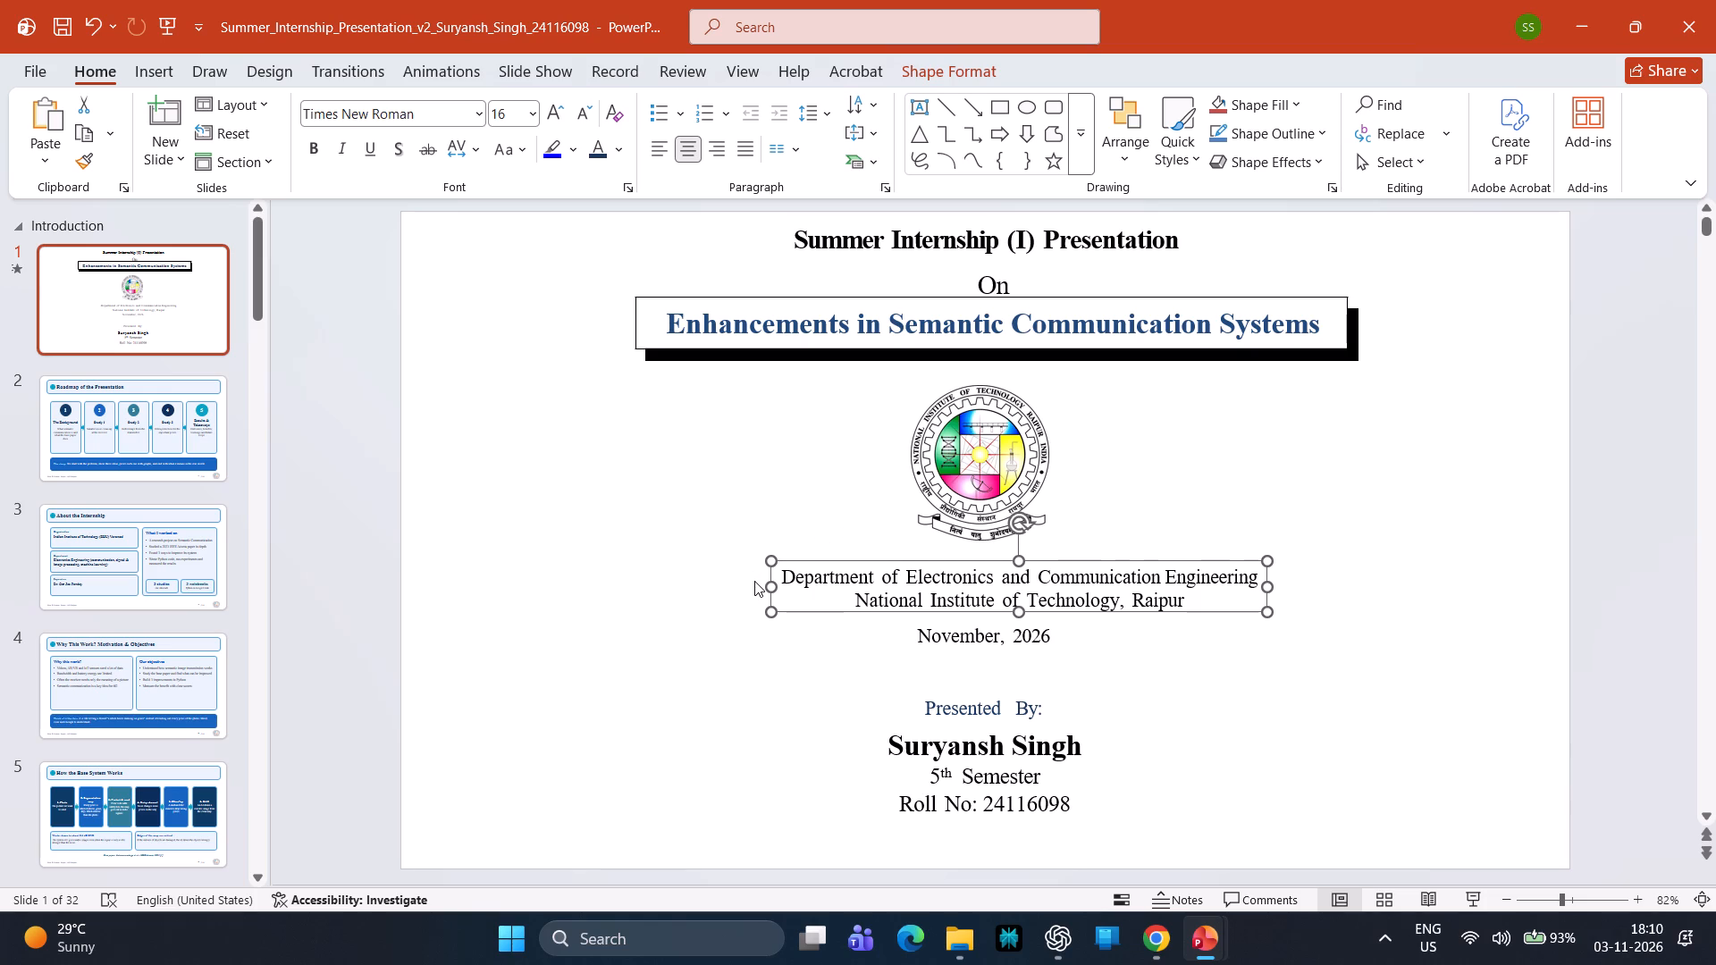
key(Left)
key(Left)
key(Left)
key(Left)
key(Left)
key(Left)
key(Left)
key(Left)
key(Left)
key(Left)
key(Left)
key(Left)
key(Left)
key(Left)
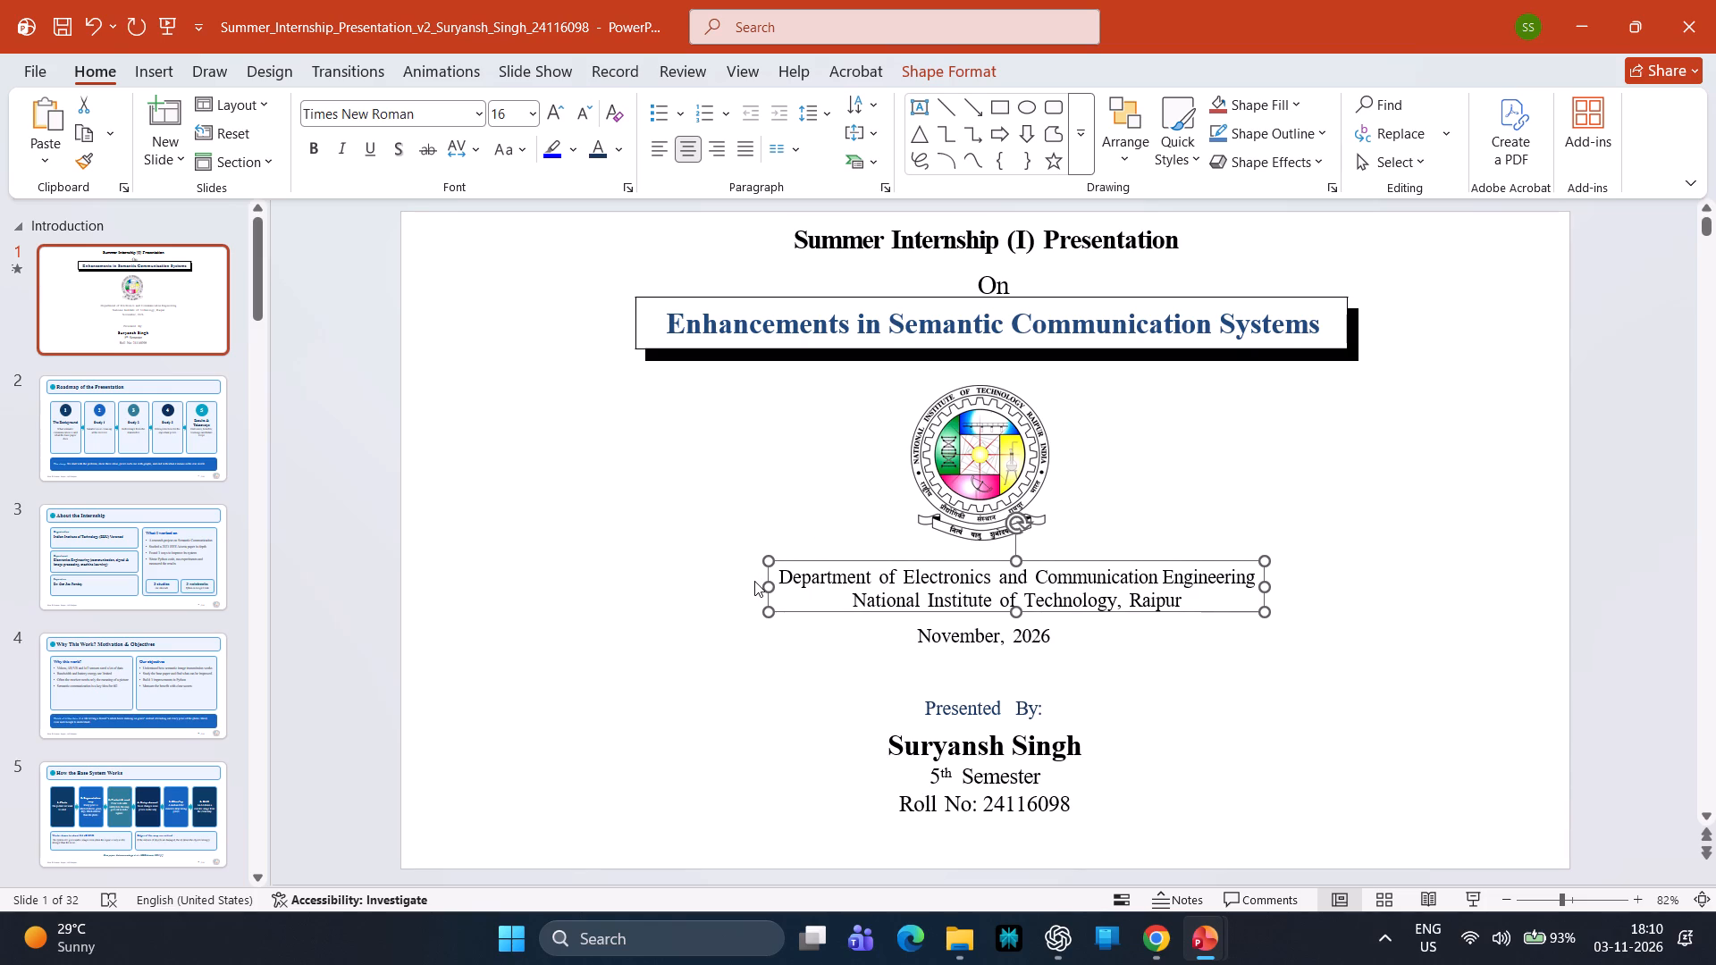
key(Left)
key(Left)
key(Left)
key(Left)
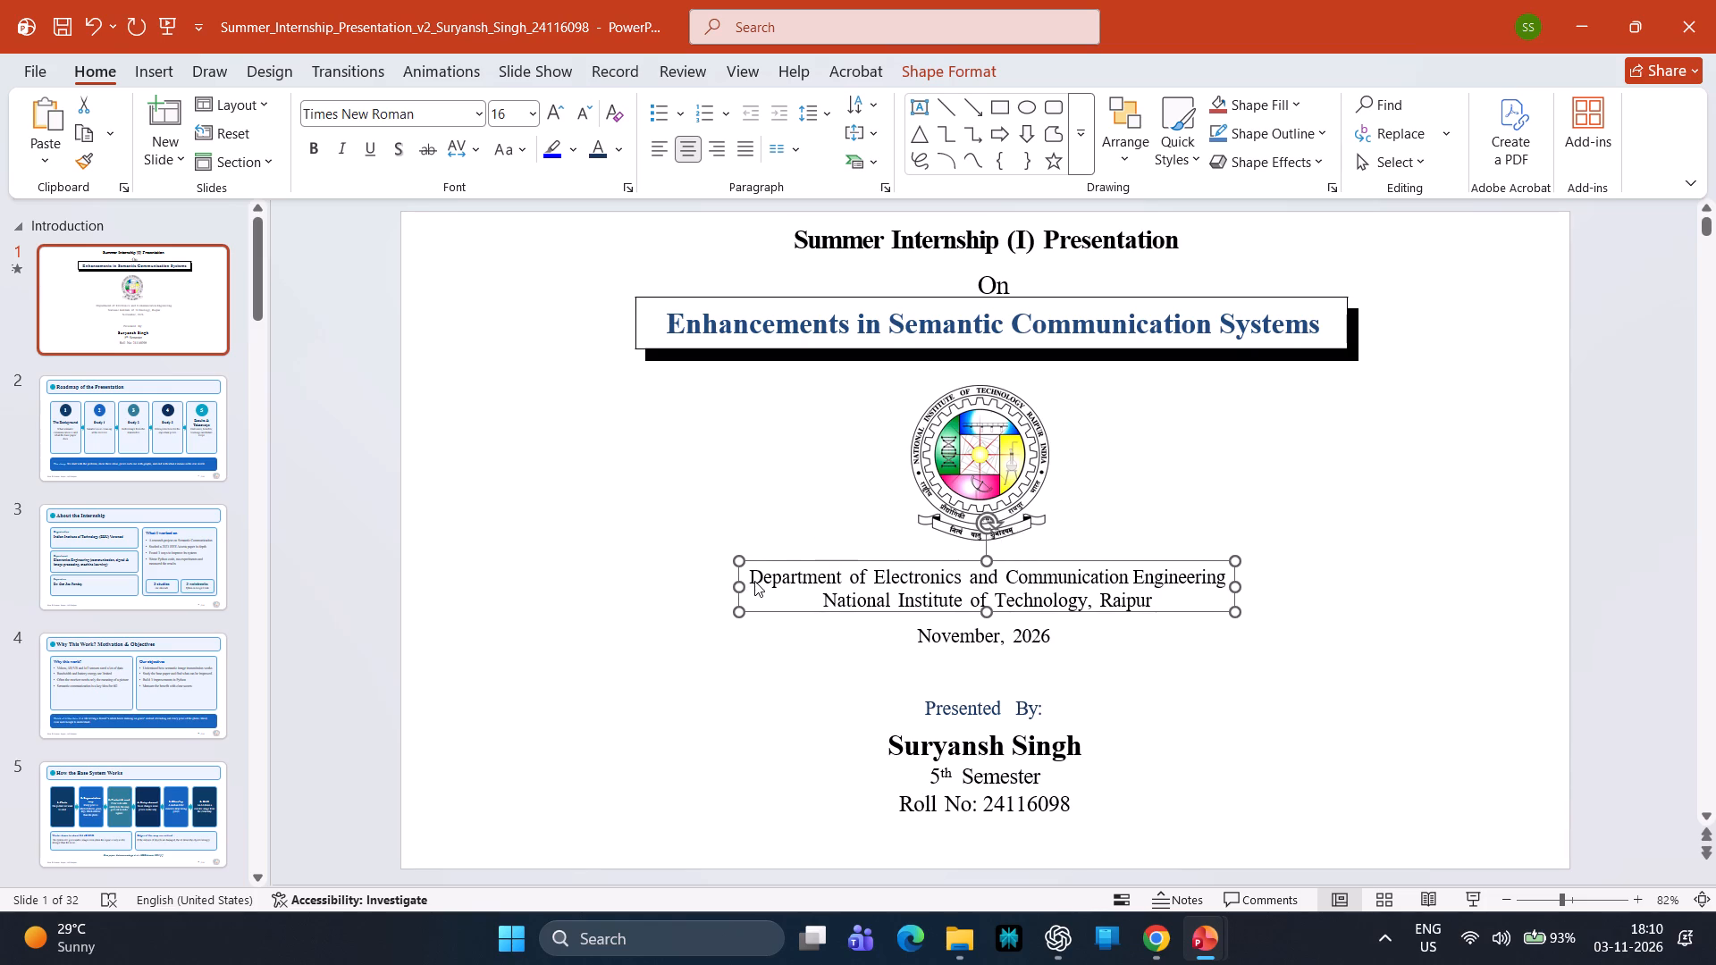
key(Left)
key(Left)
key(Left)
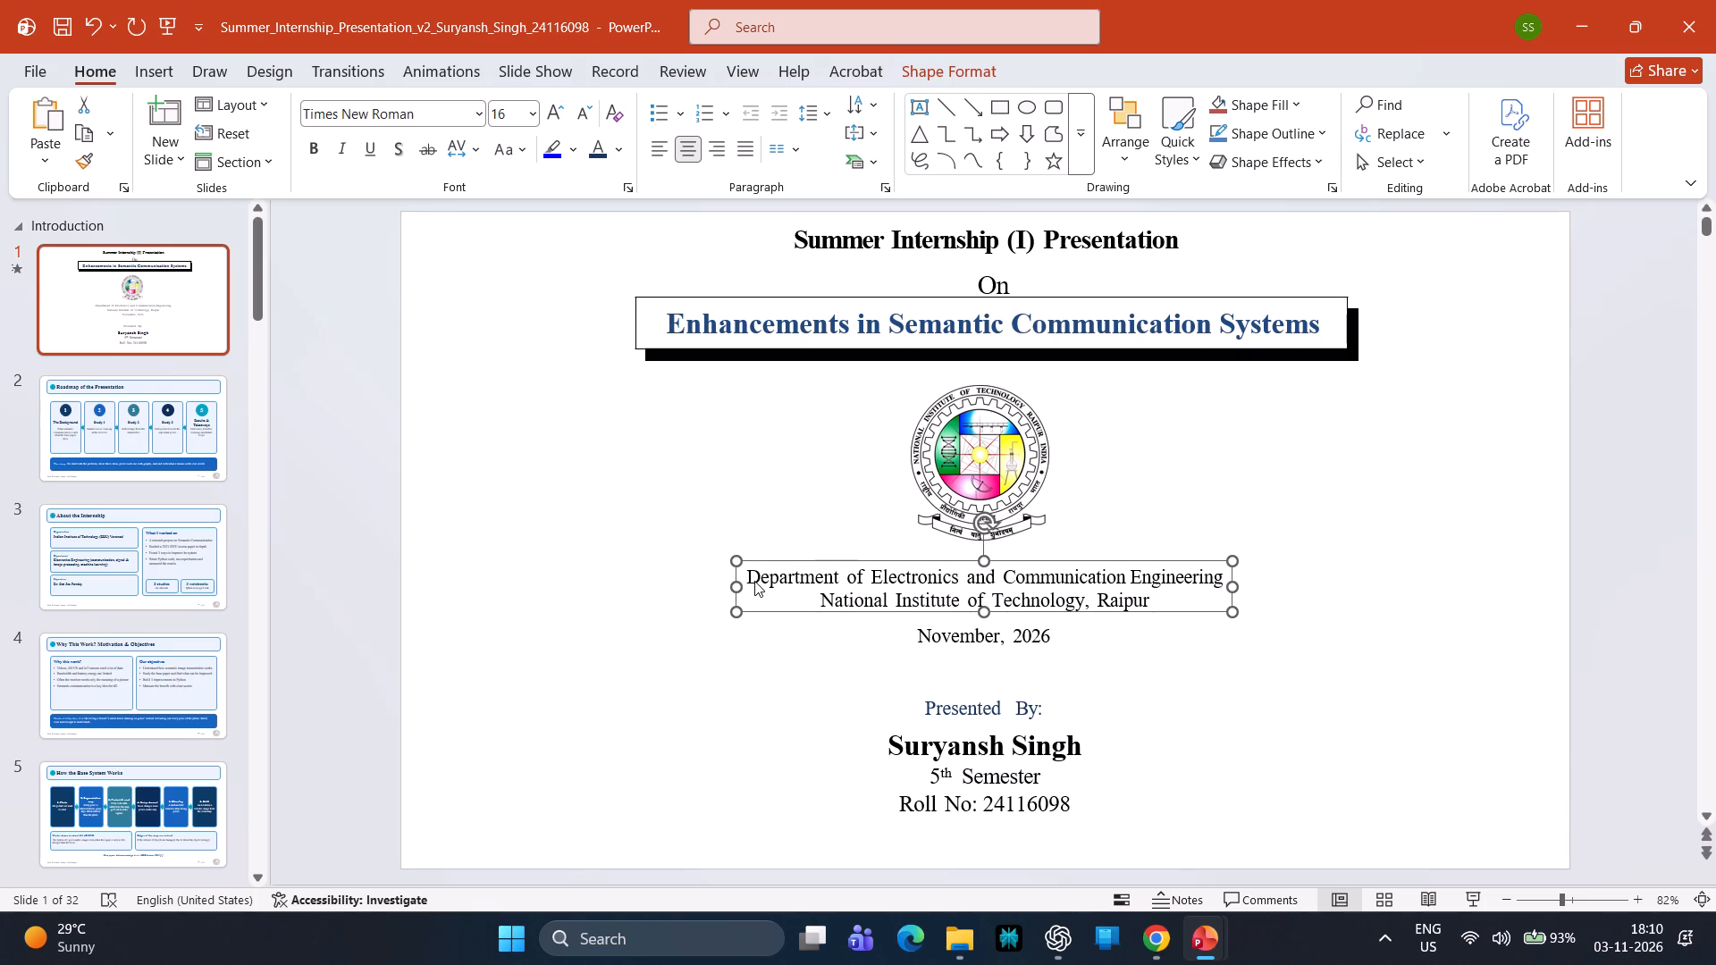
key(Left)
key(Left)
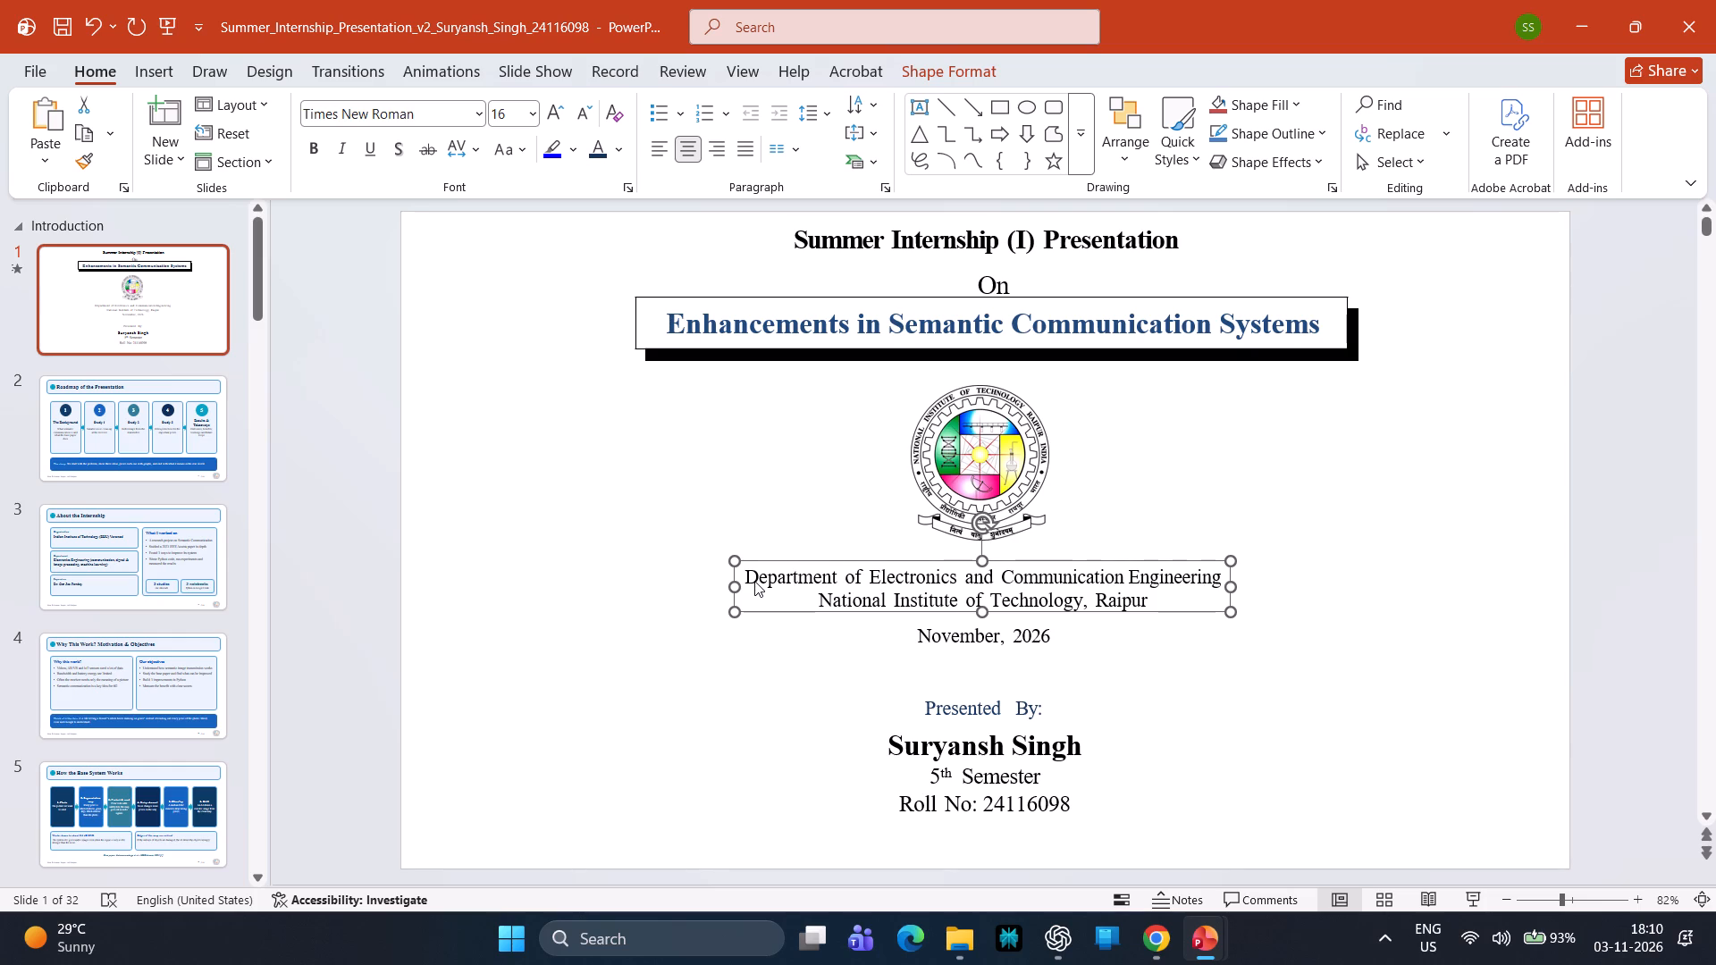
click(1592, 510)
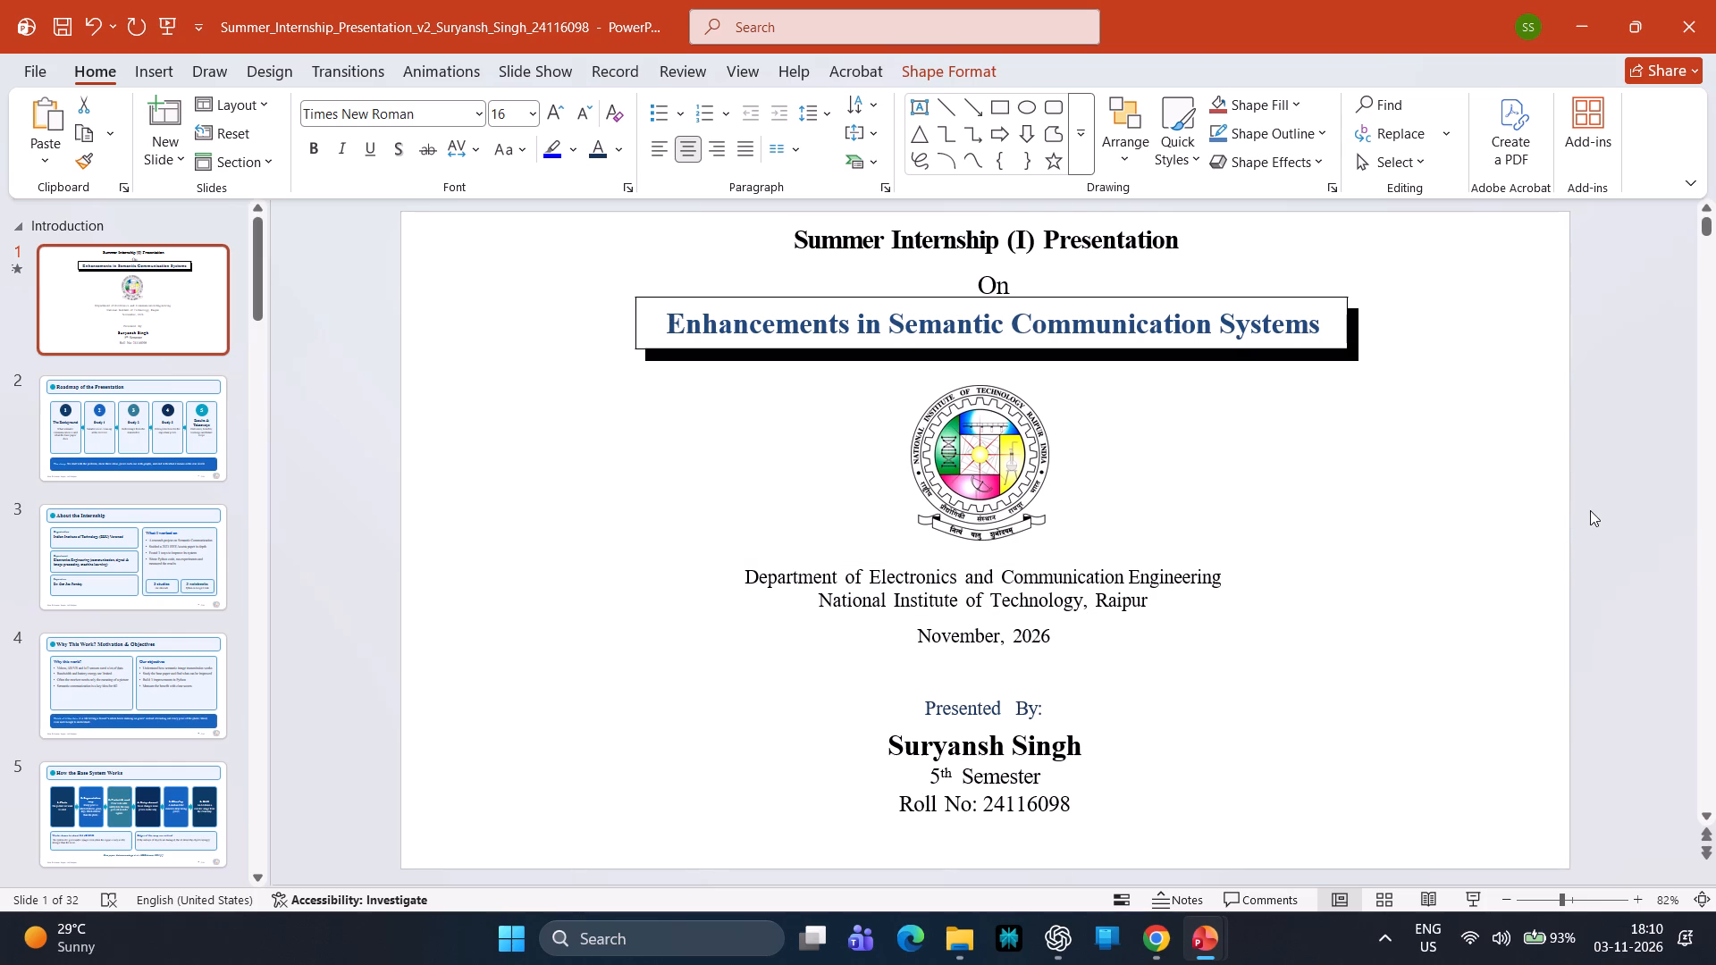
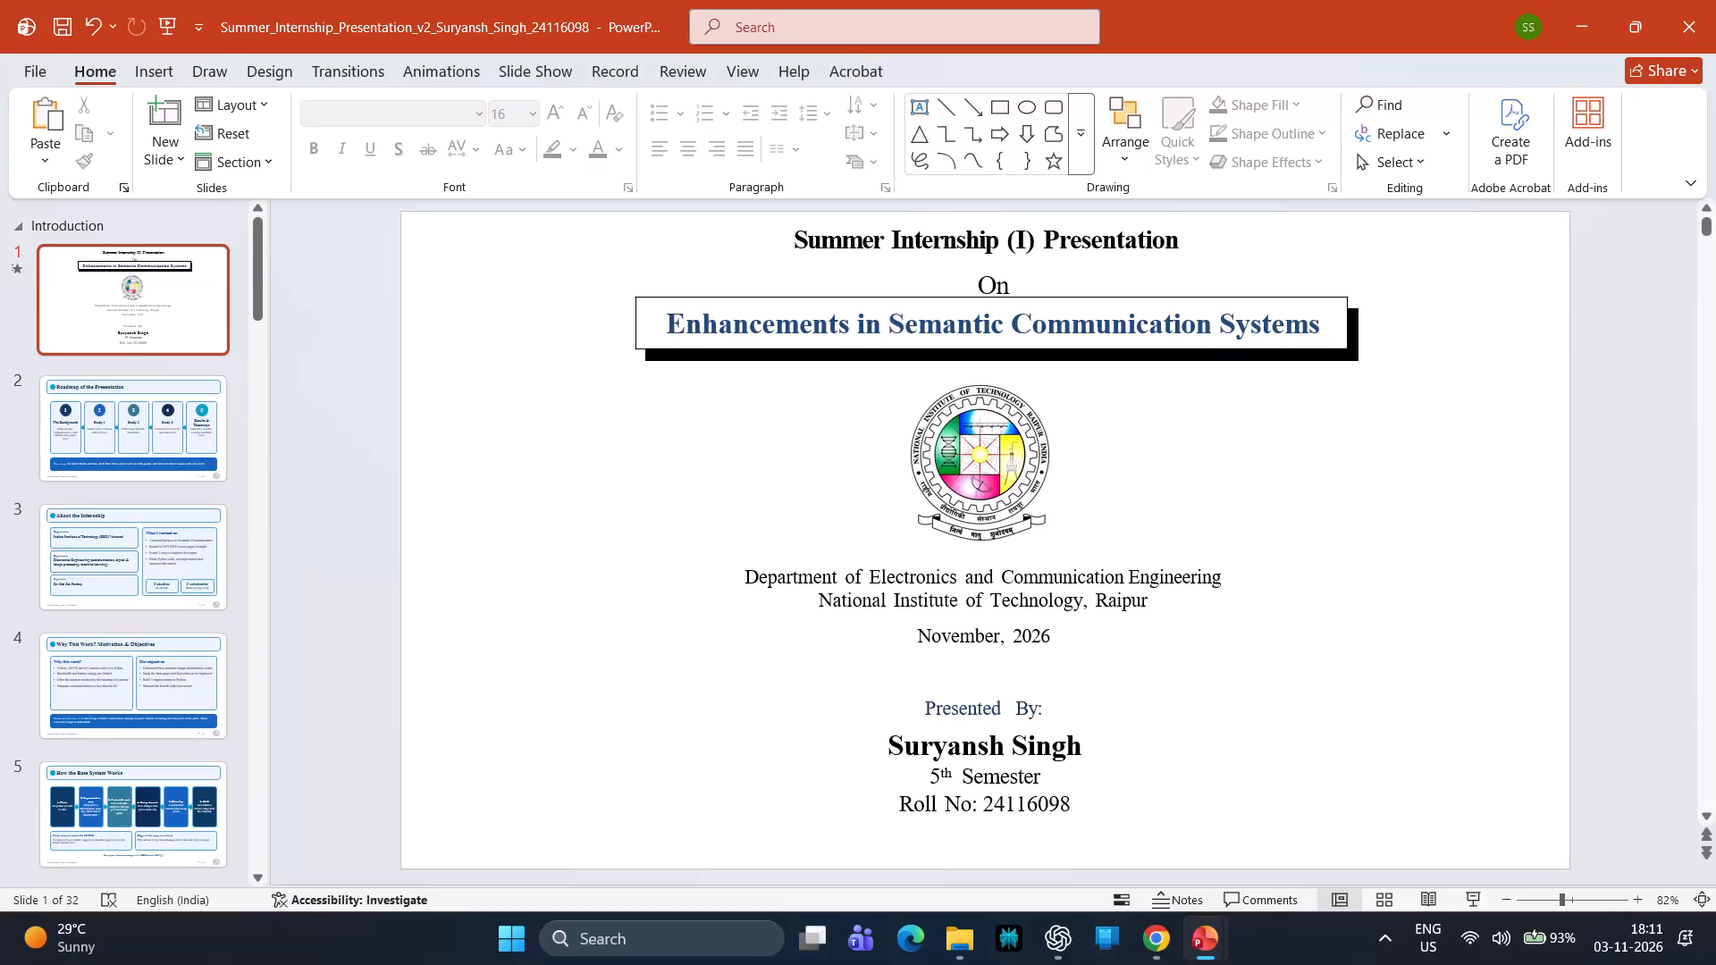
Nudge the "Summer Internship (I) Presentation" heading slightly right to line it up over the "On" line and boxed title.
click(972, 289)
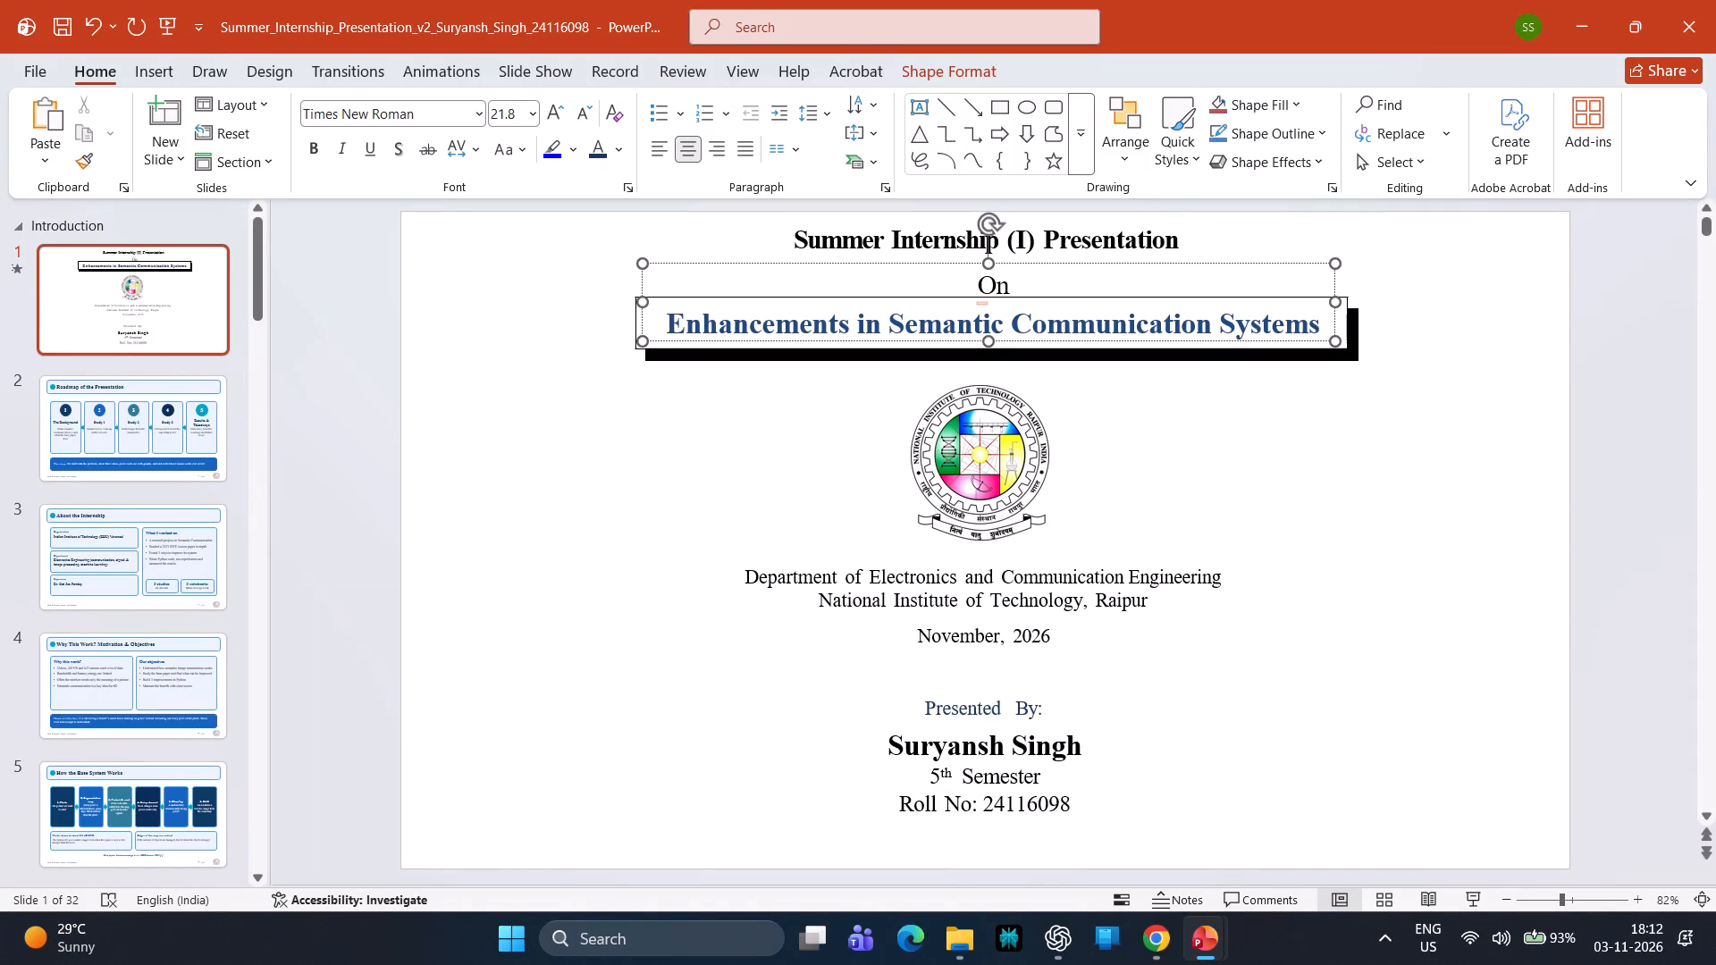
click(777, 237)
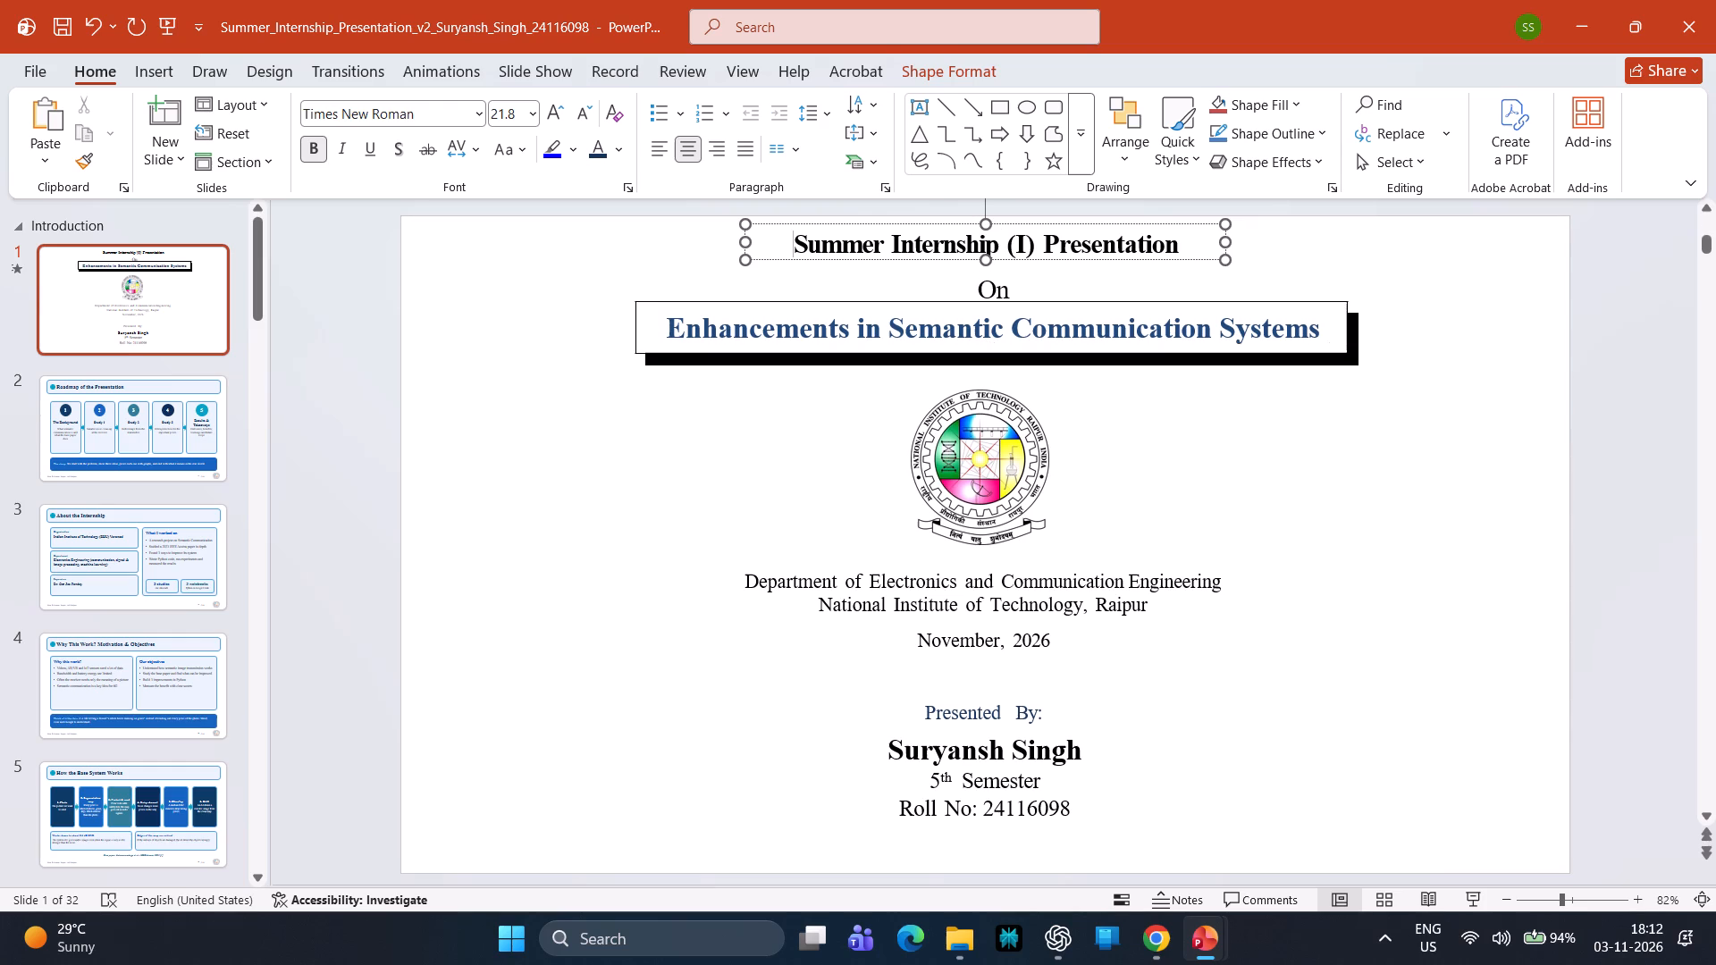
key(Right)
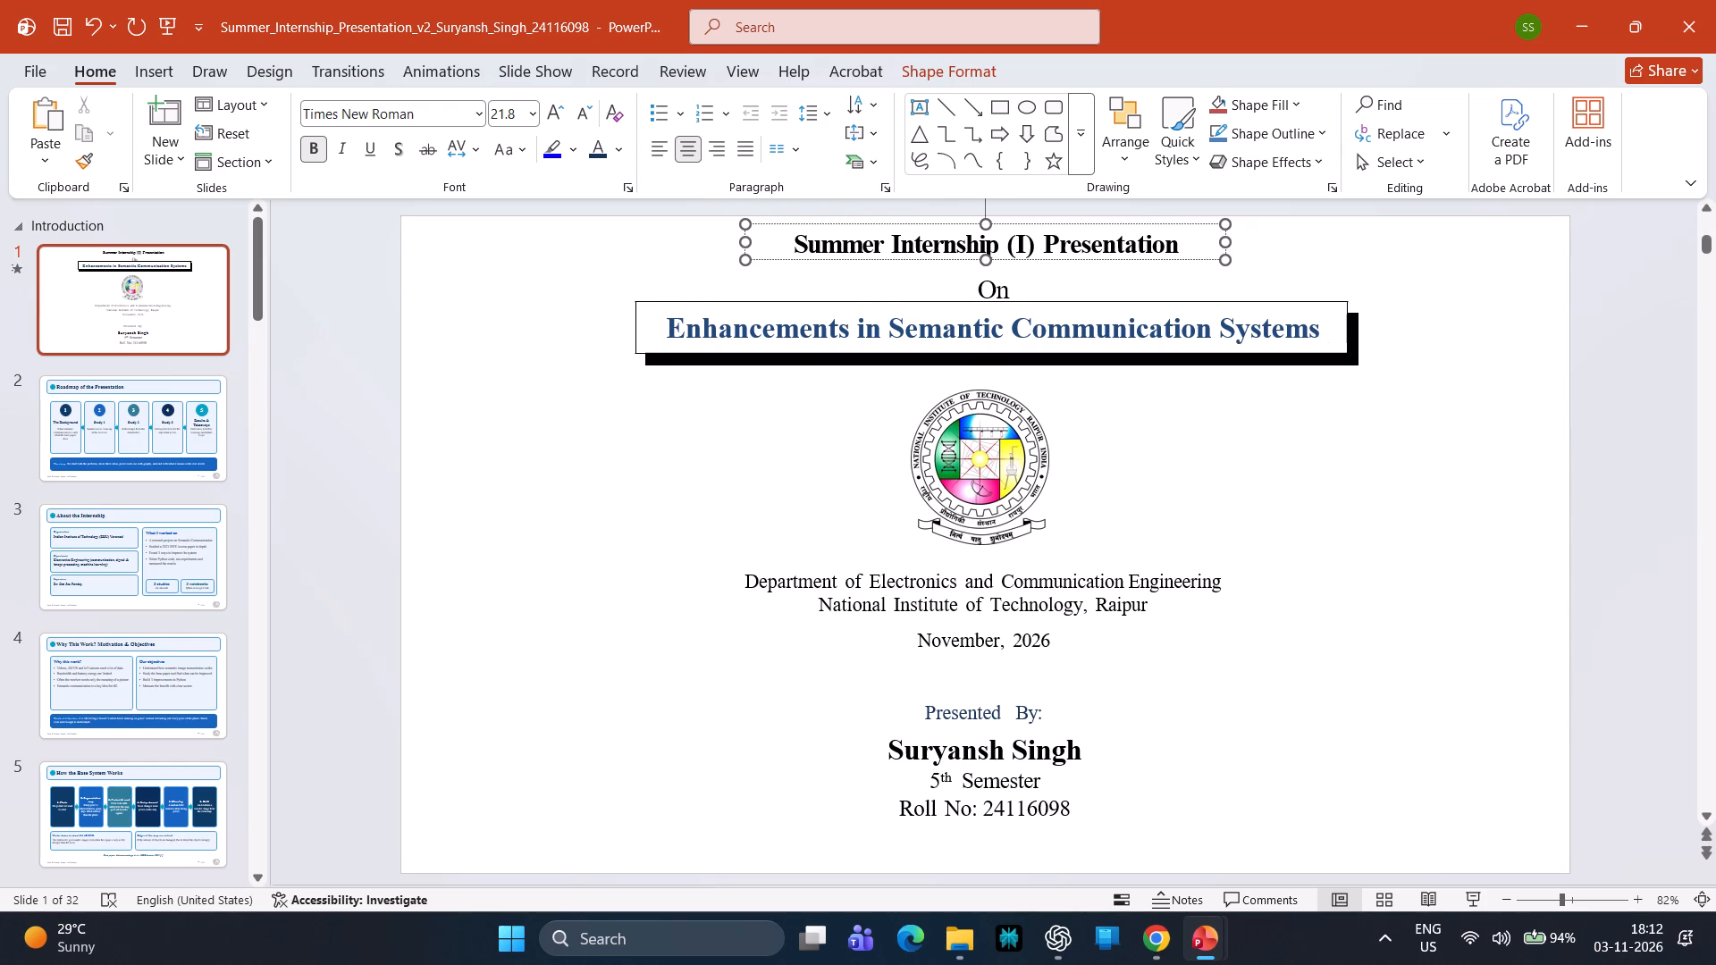
click(707, 230)
click(760, 231)
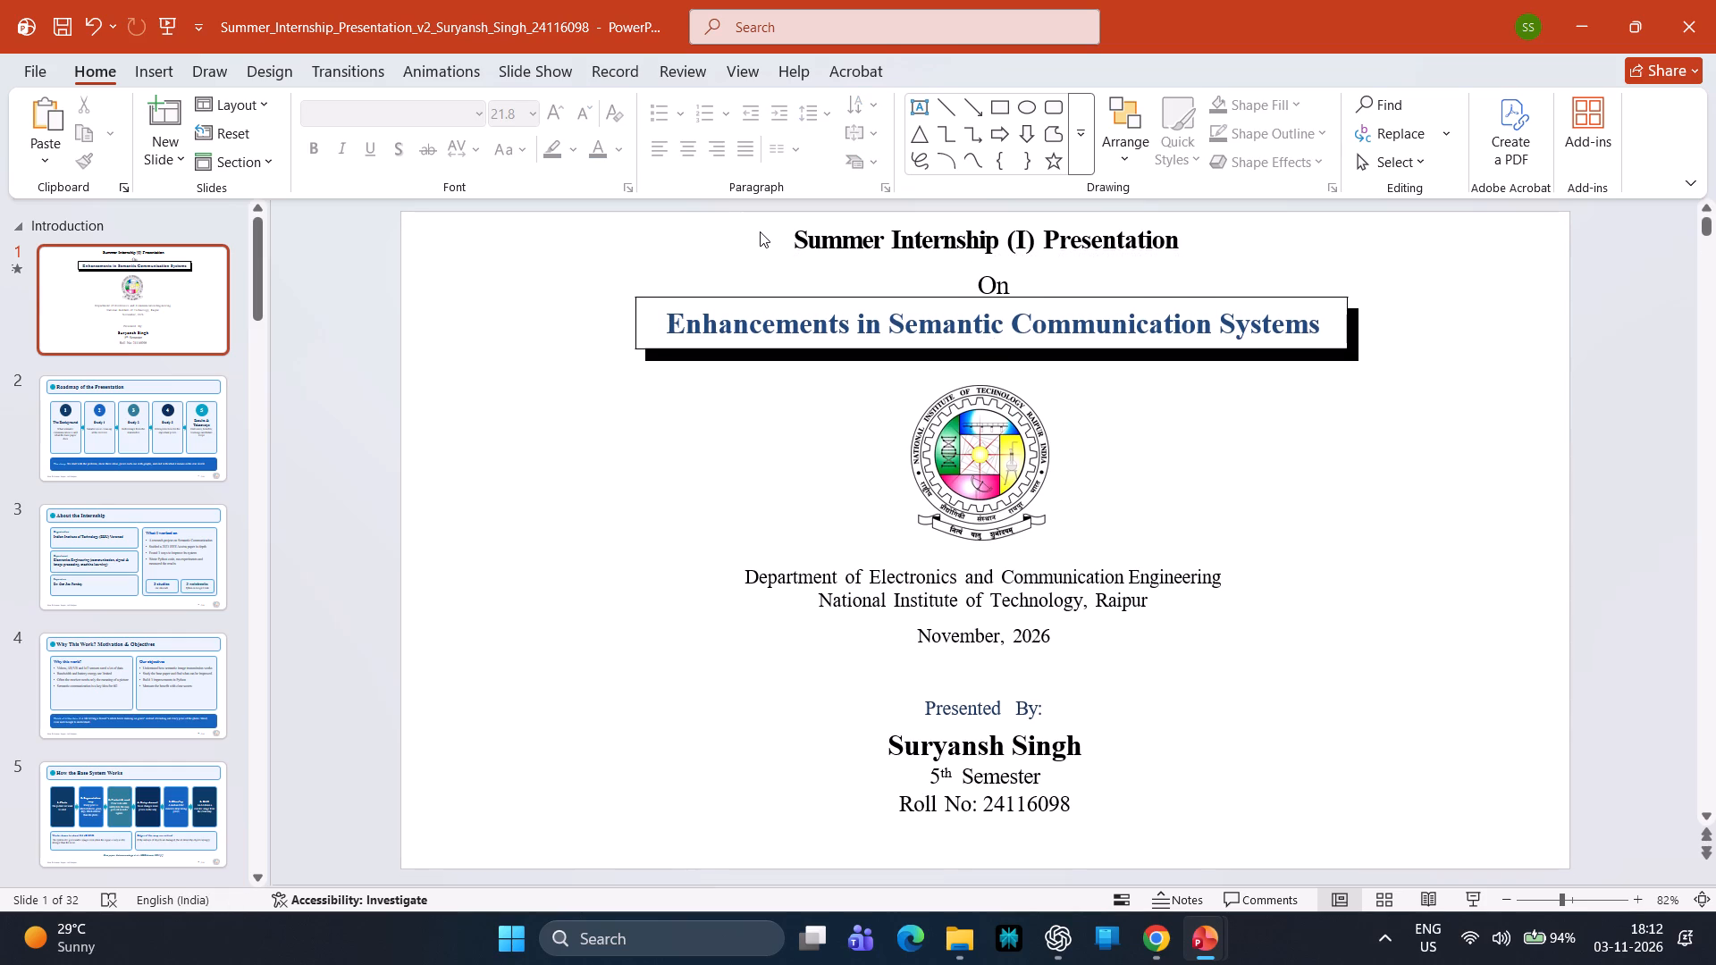
click(760, 231)
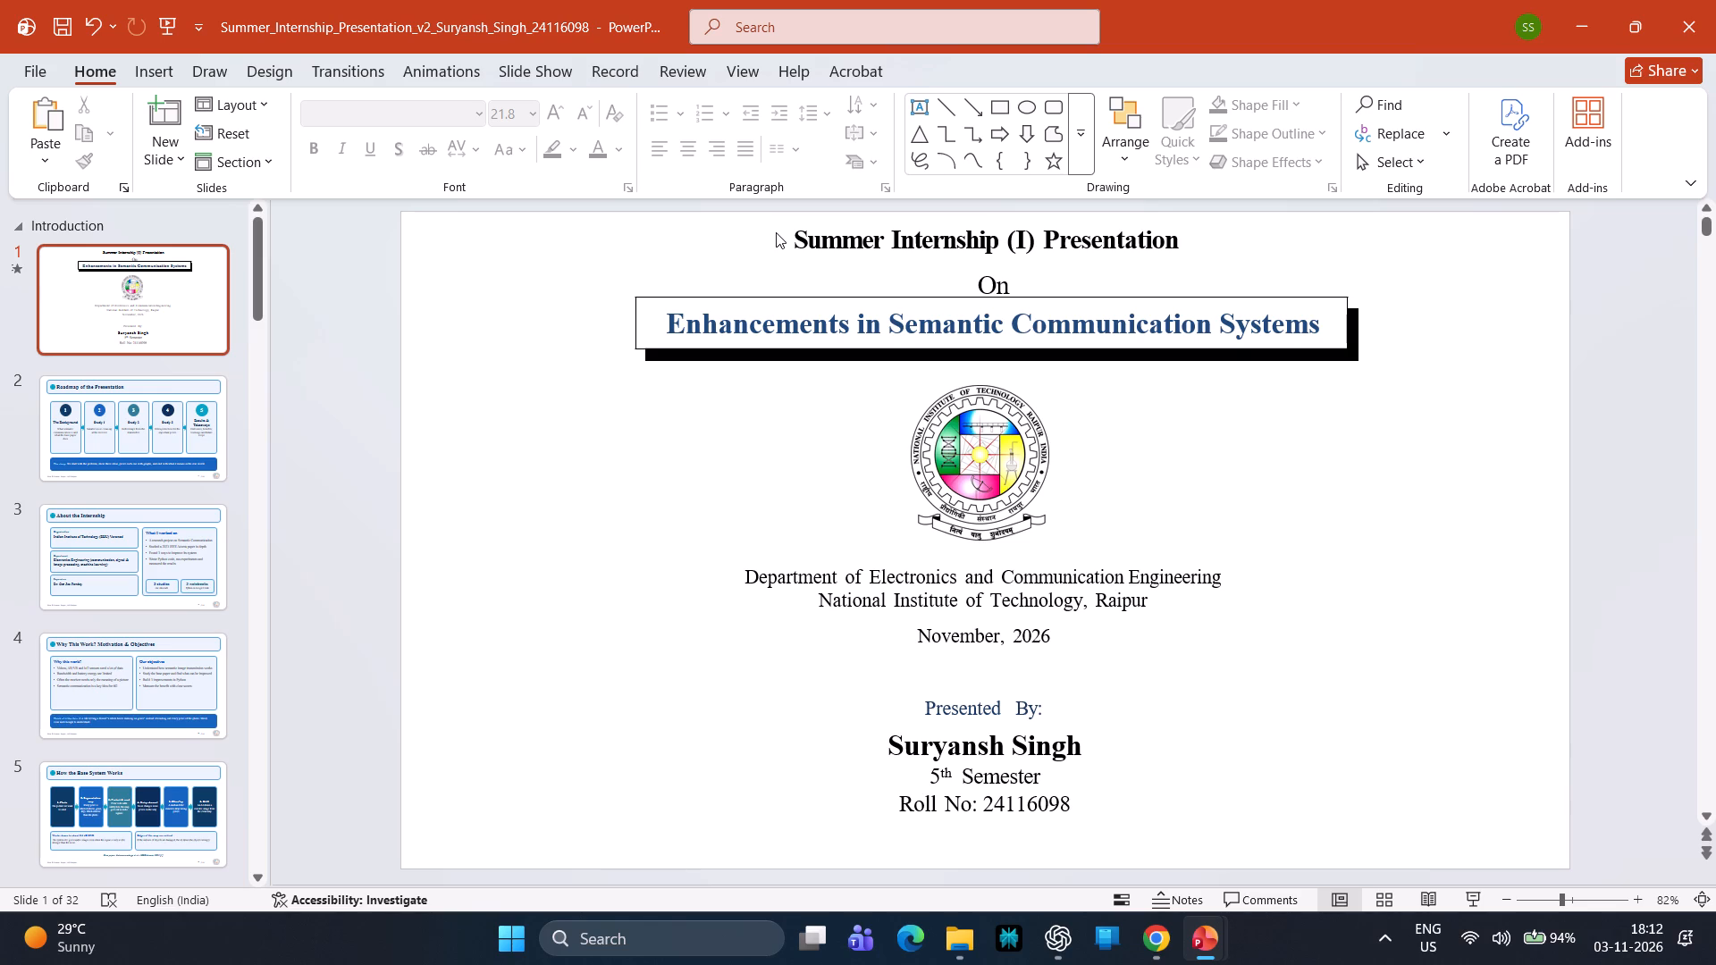
click(779, 233)
click(785, 223)
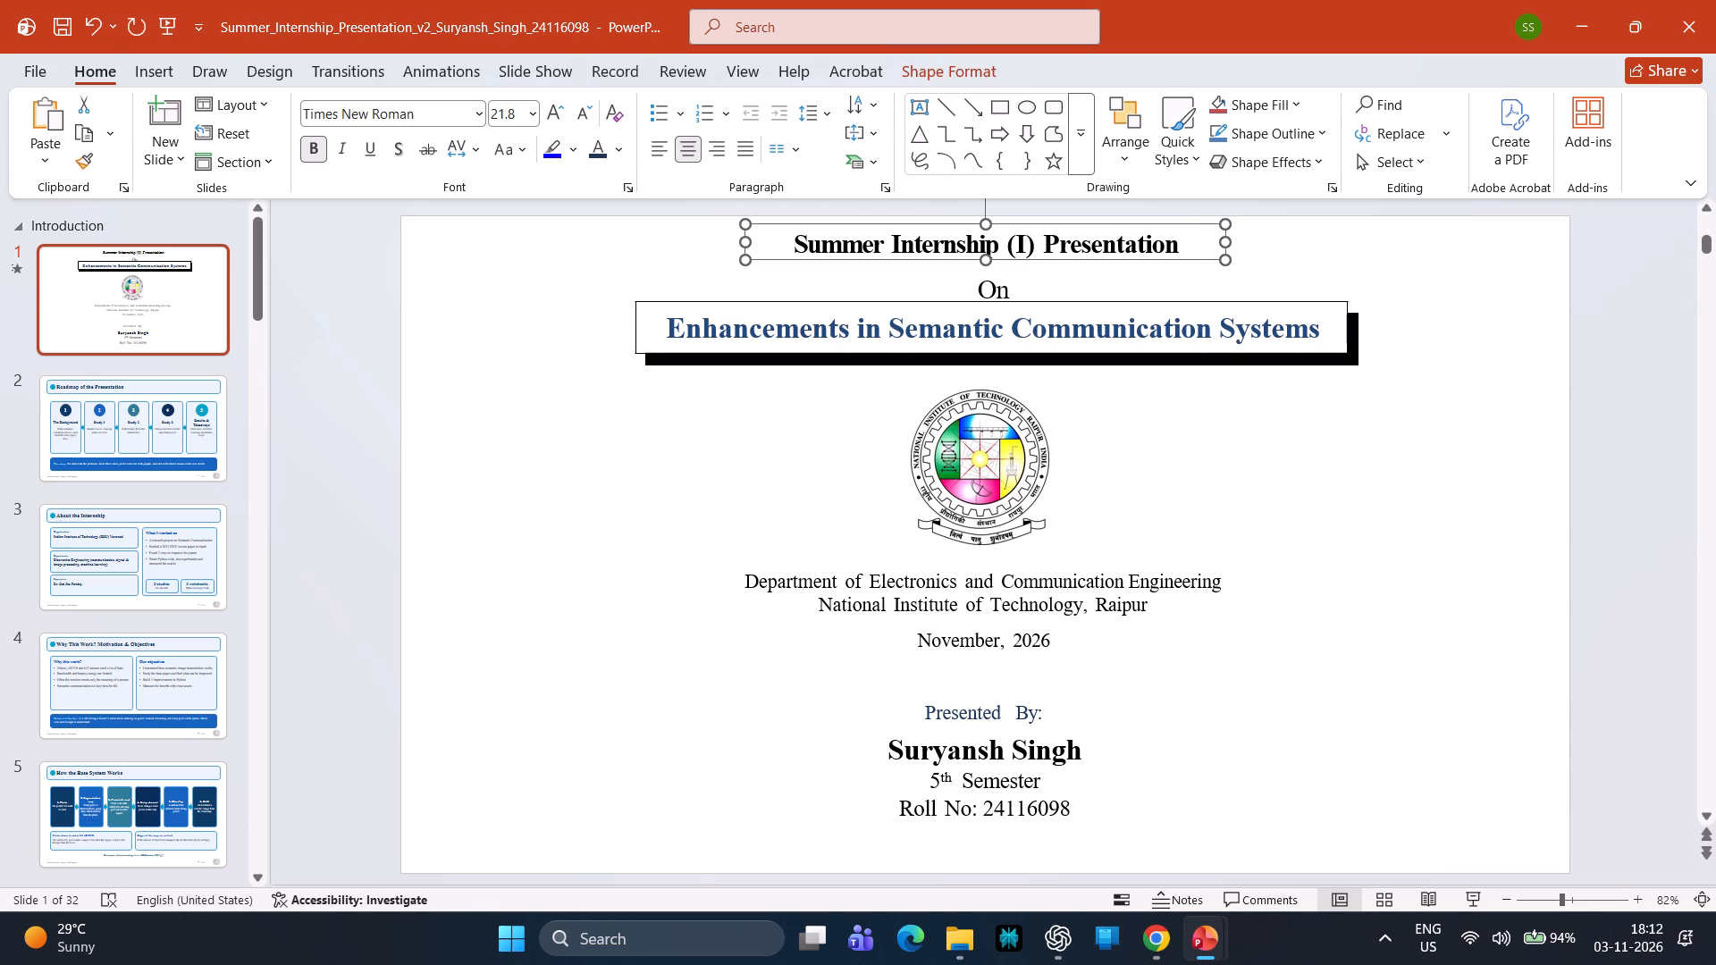
key(Right)
key(Right)
key(Right)
key(Right)
key(Right)
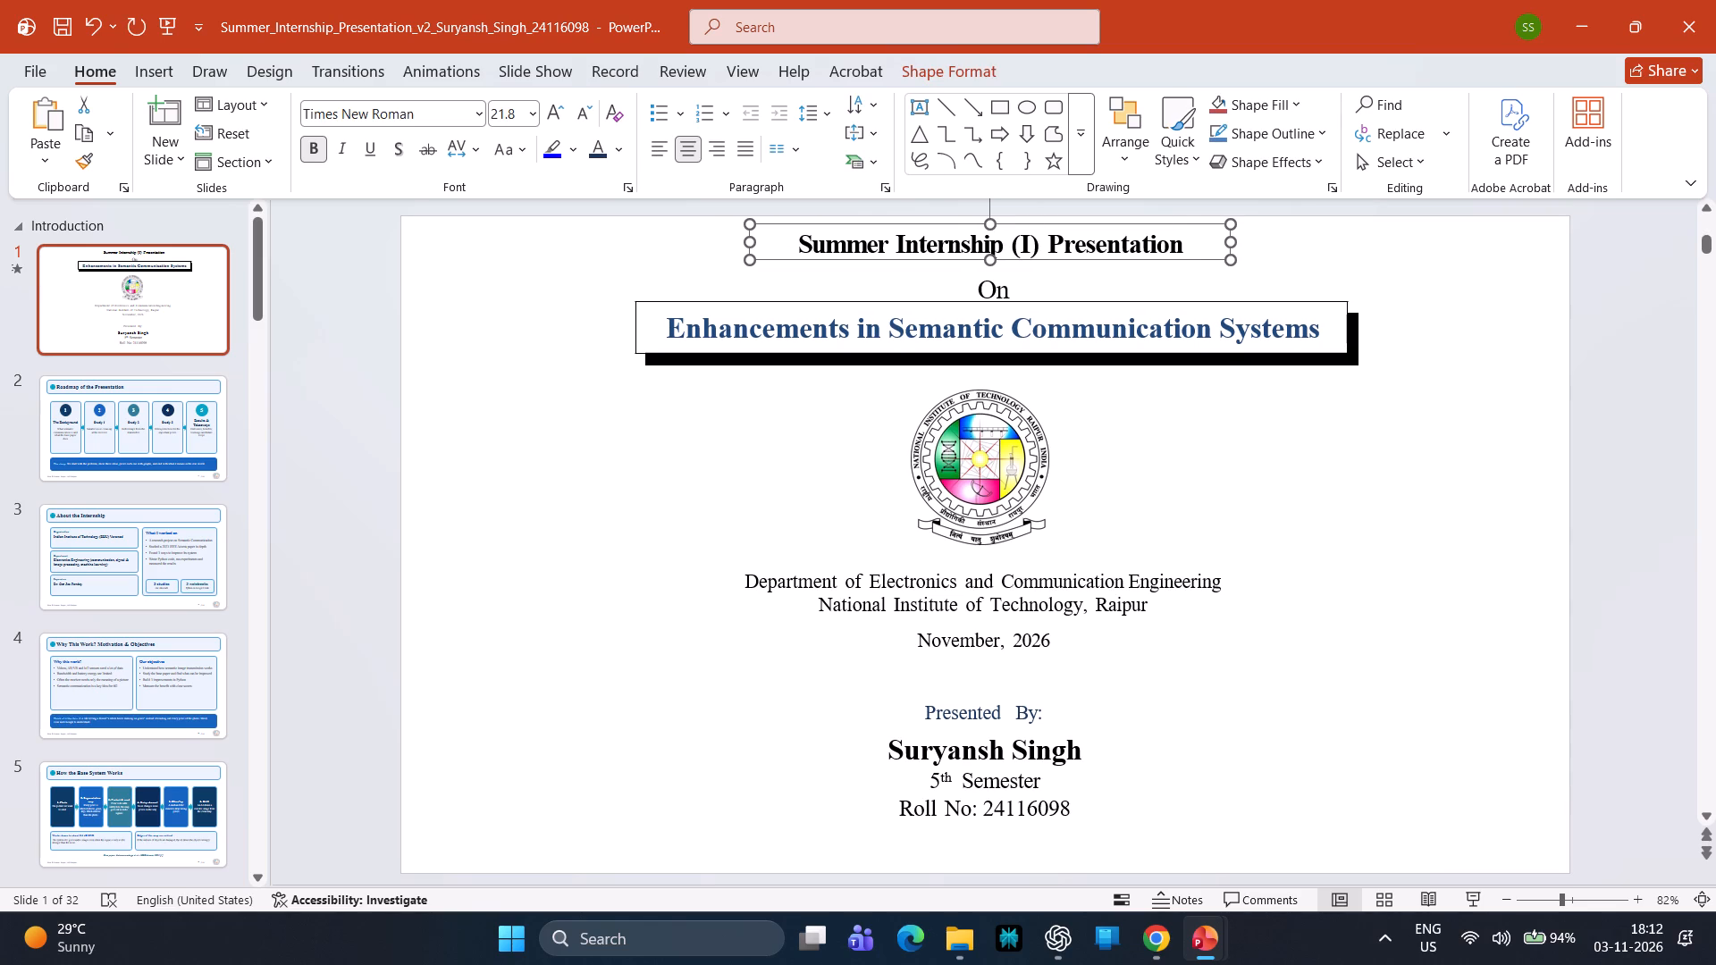
key(Left)
key(Left)
key(Left)
key(Left)
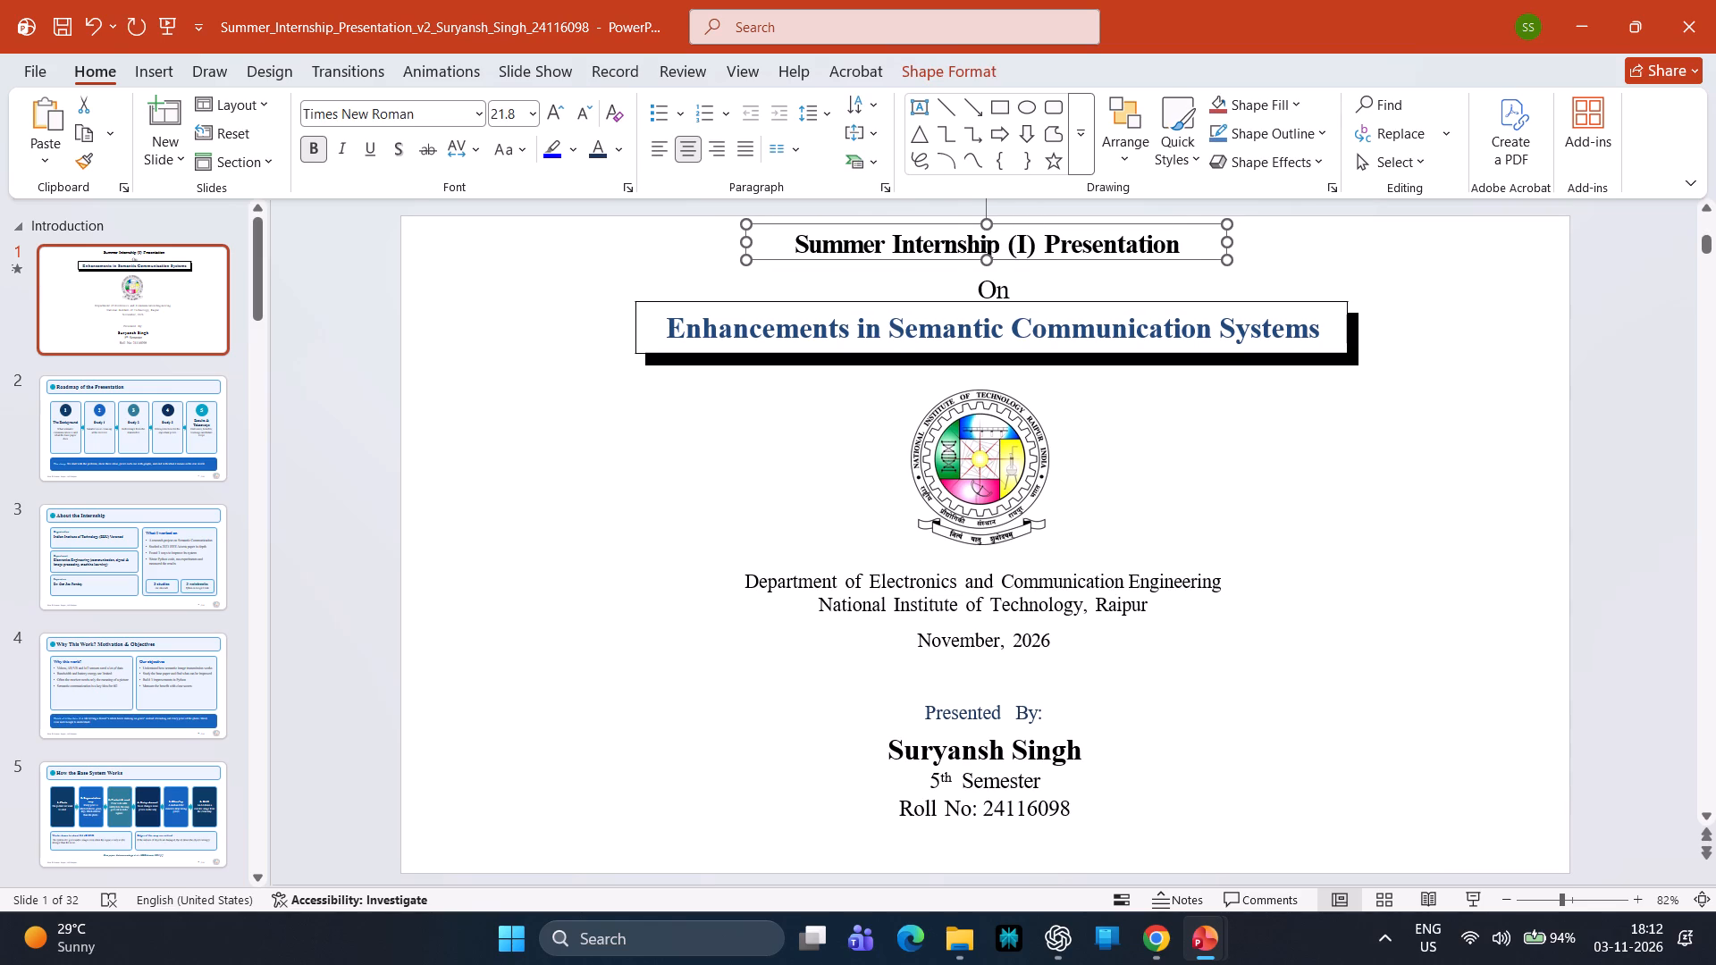
key(Left)
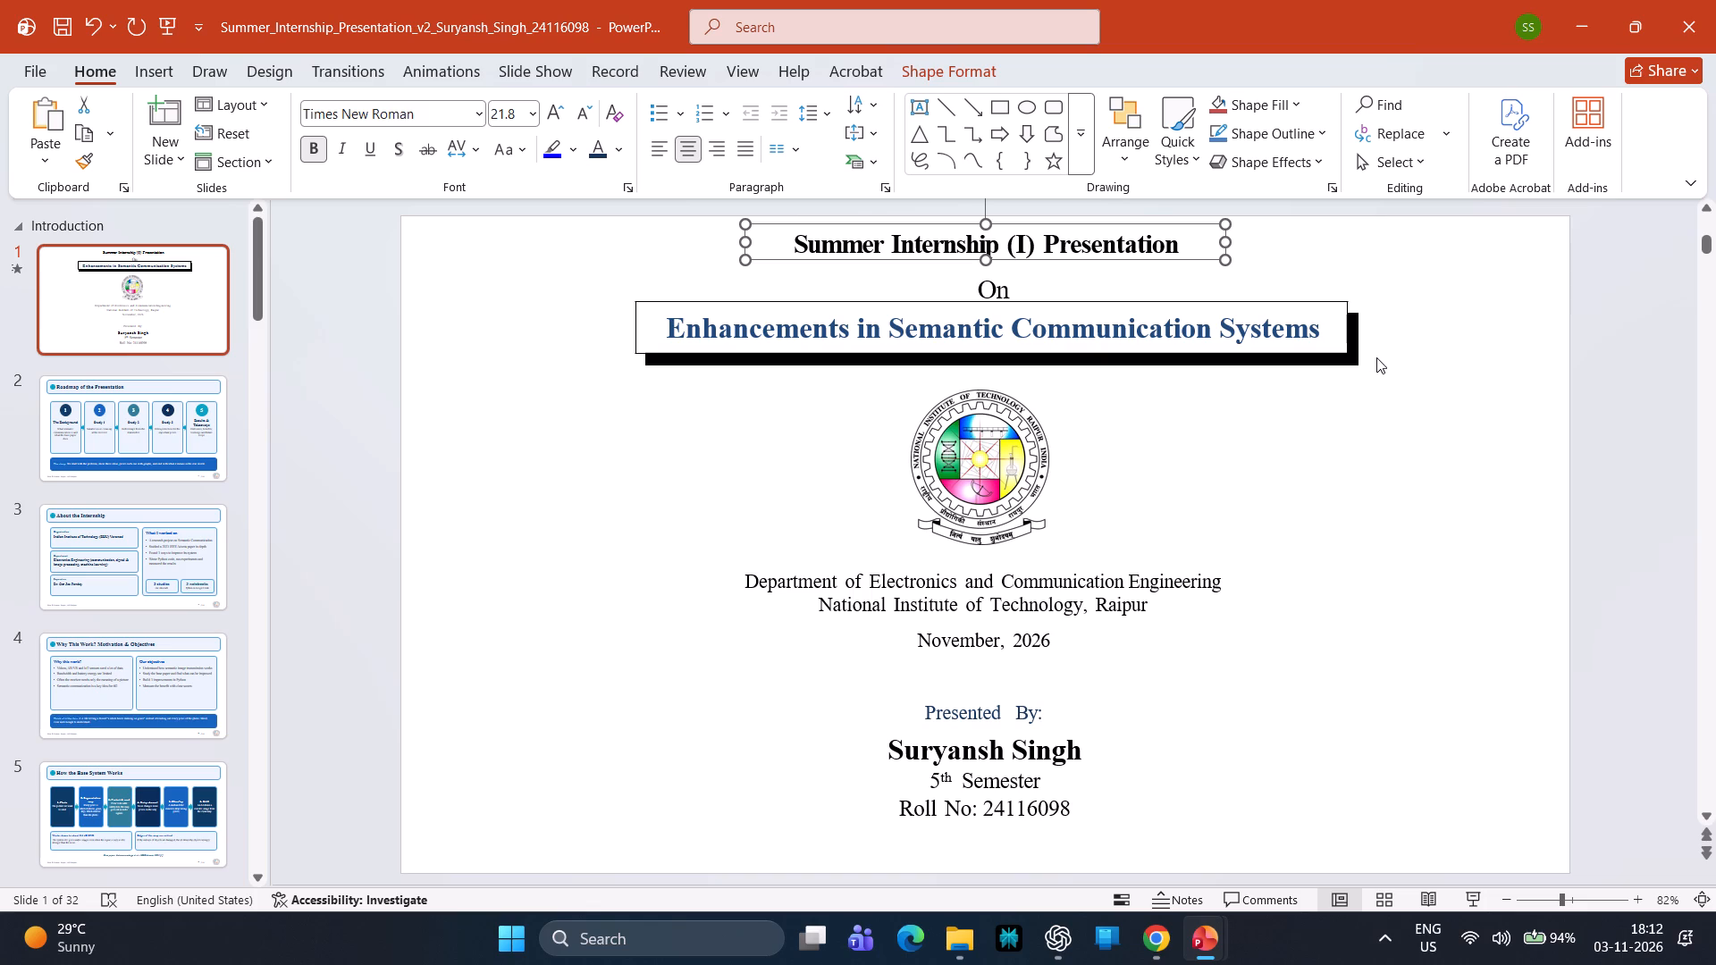
key(Right)
key(Right)
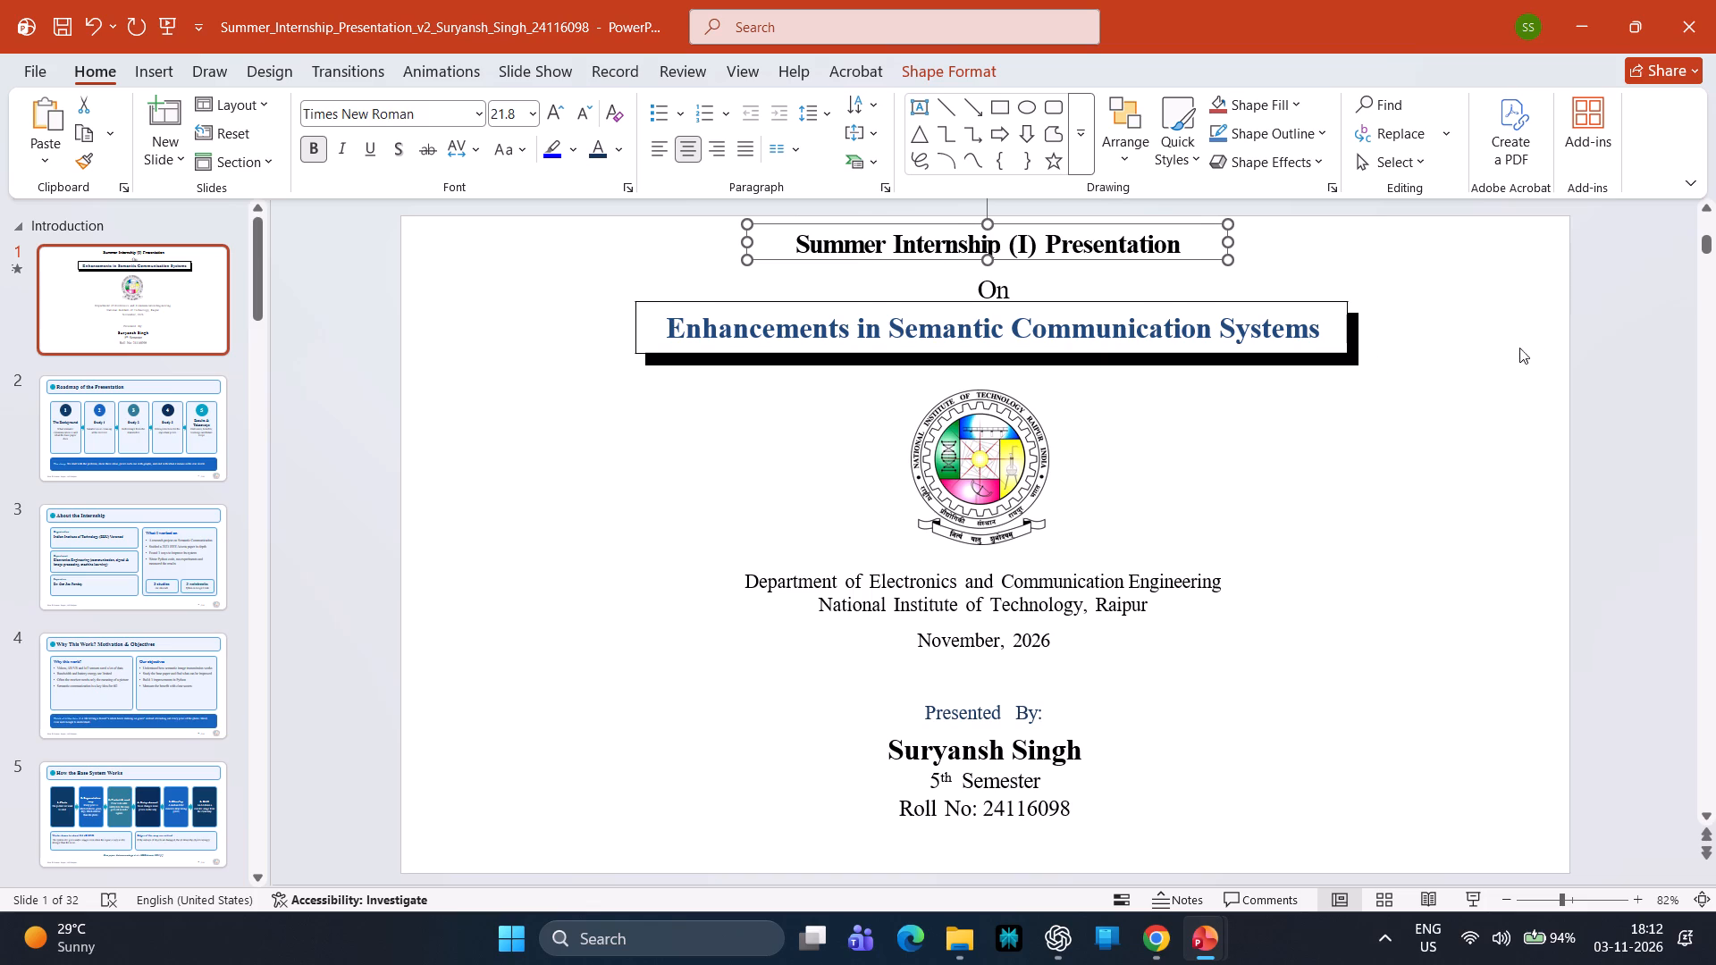
click(1618, 363)
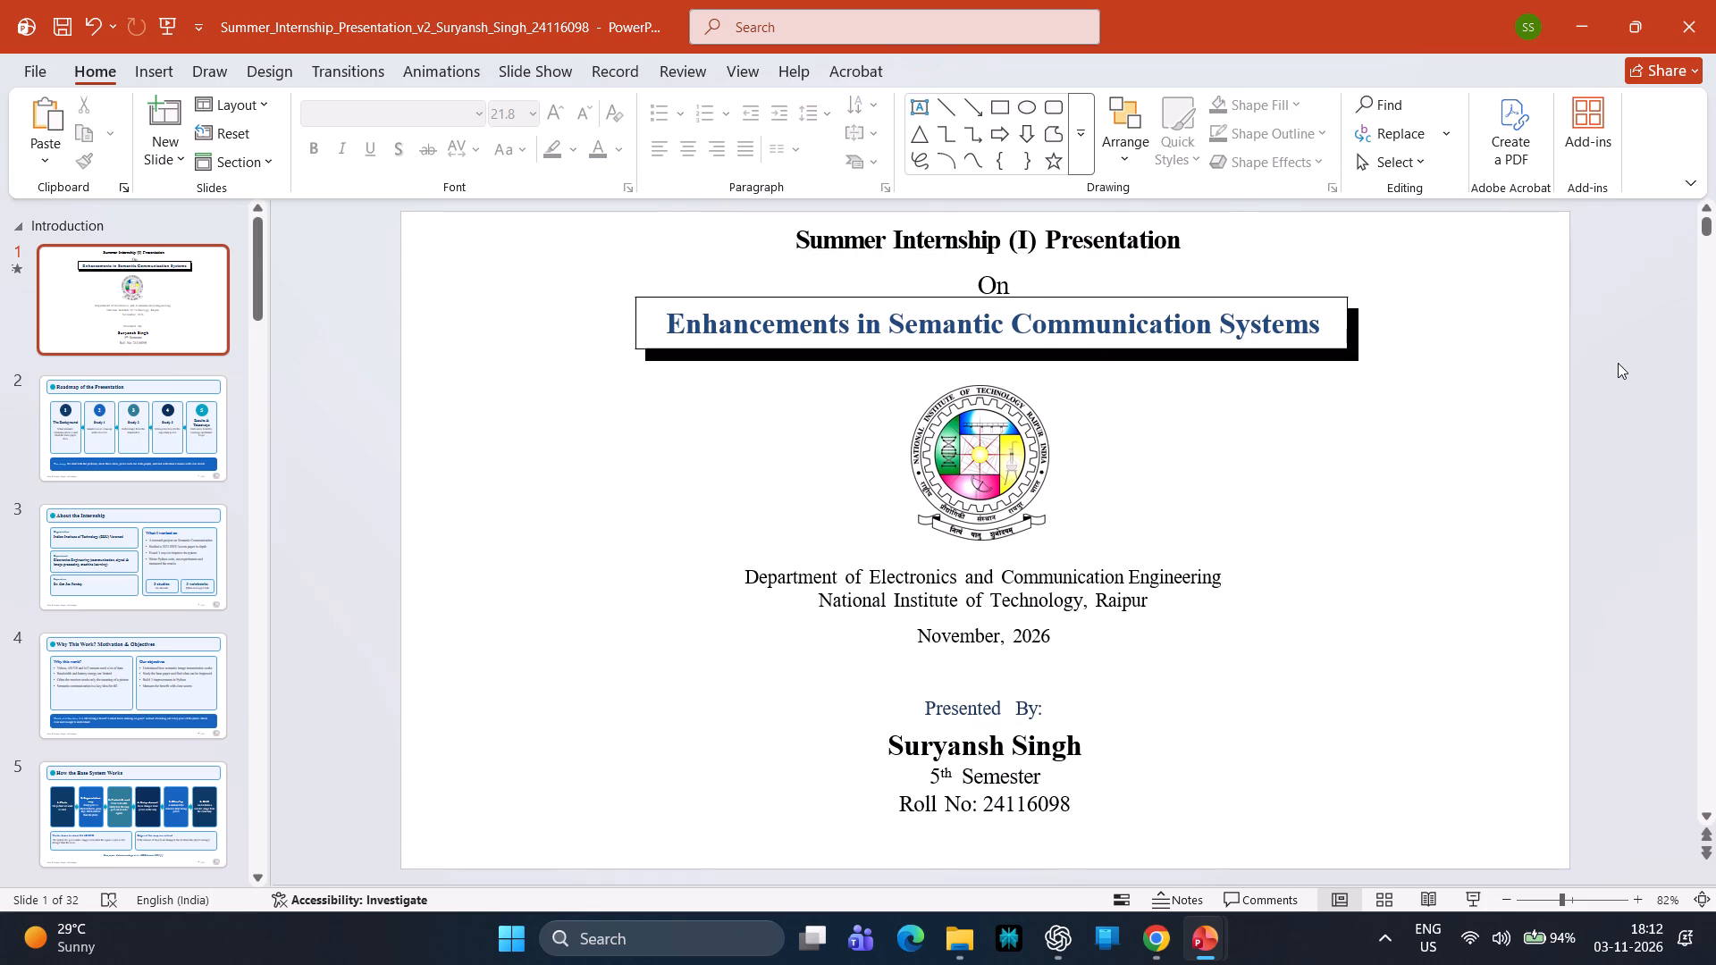
Save the v2 internship presentation.
click(67, 20)
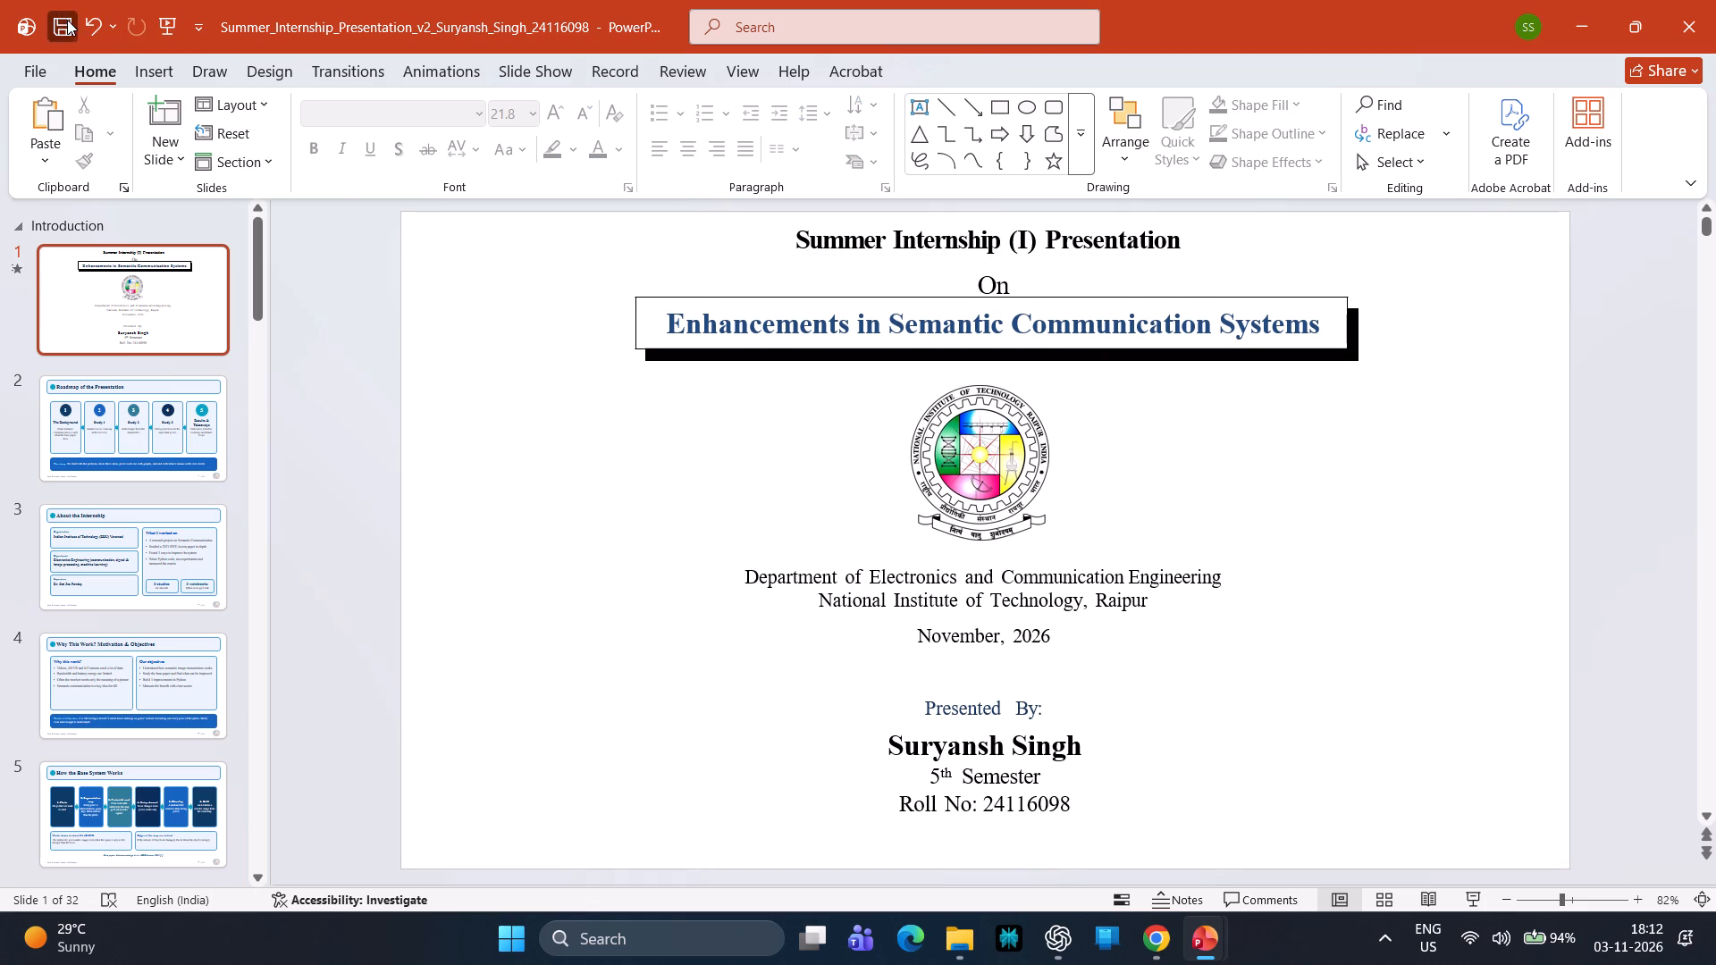
click(67, 20)
Save a copy of the v2 presentation as a standard-quality PDF in the Files for Internships folder, keeping the file name and opening it after publishing.
click(29, 65)
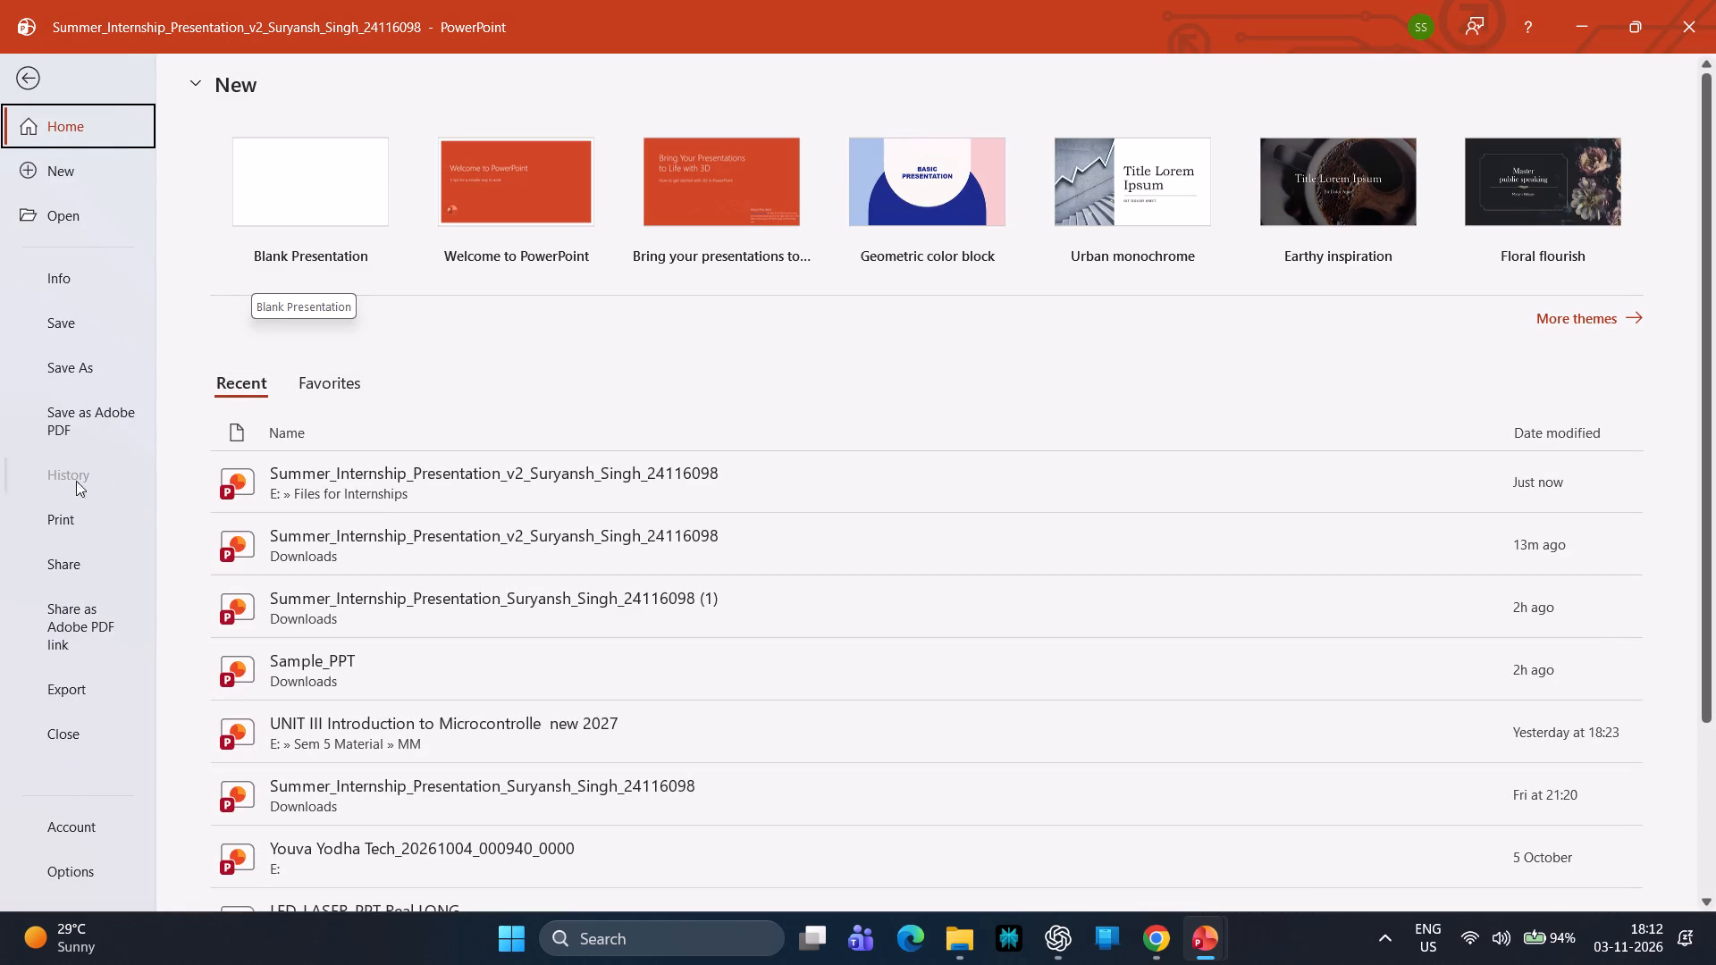
click(76, 367)
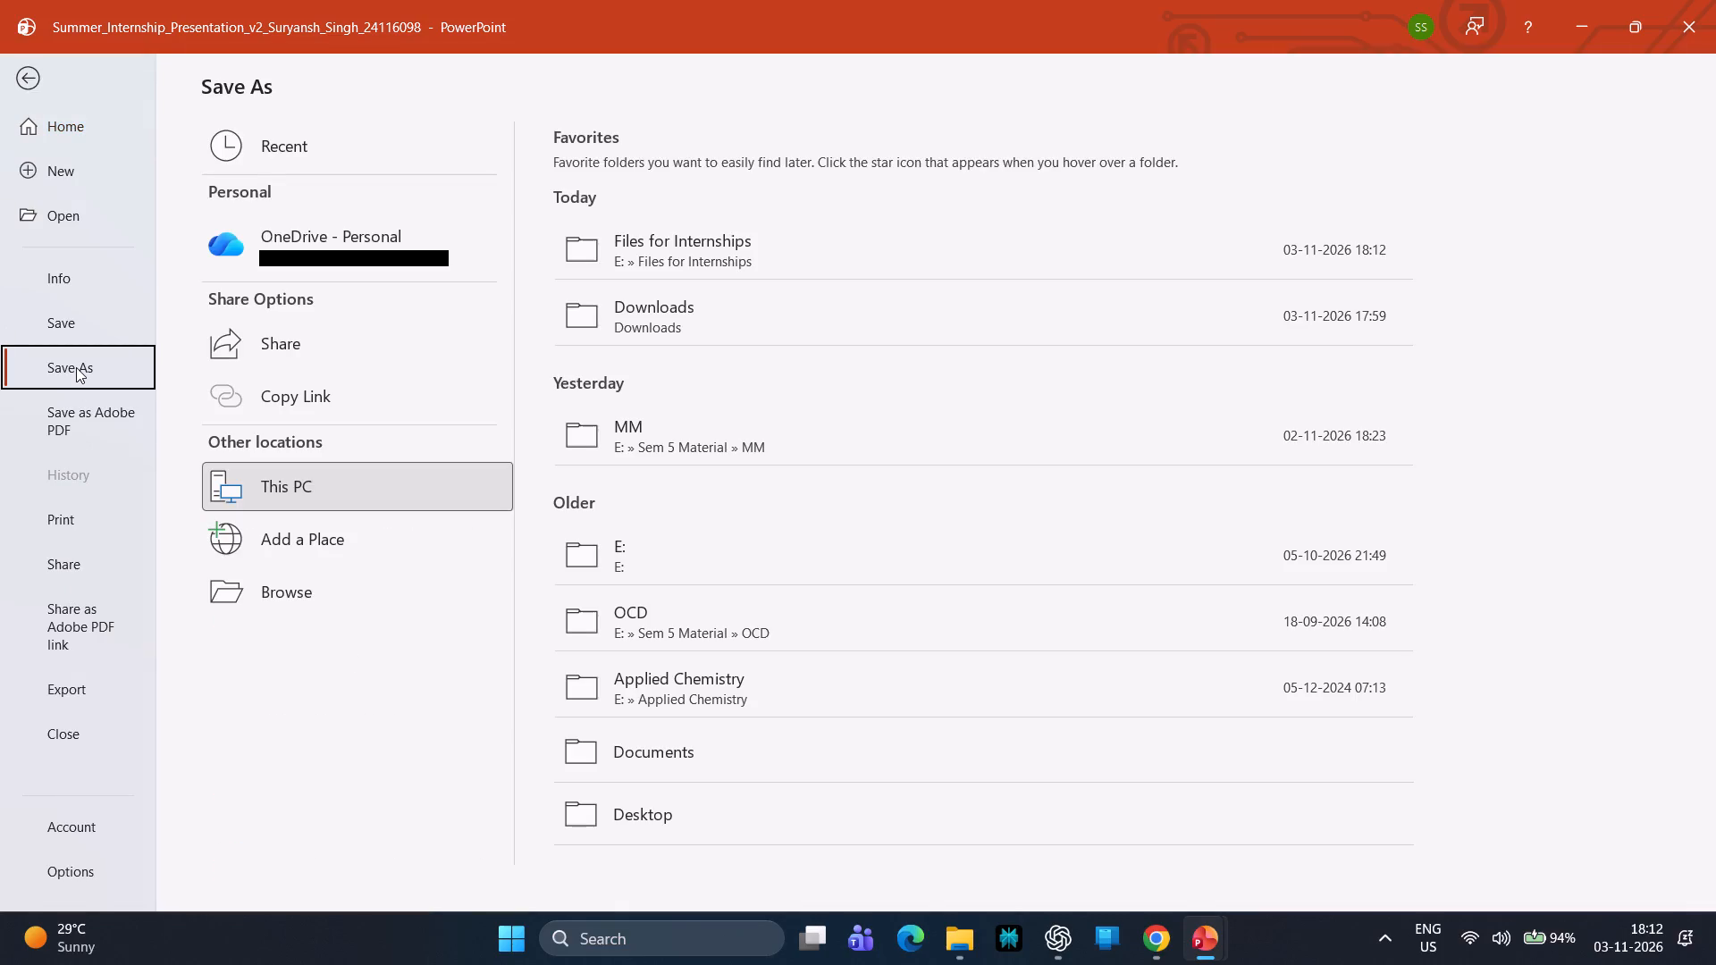
click(277, 583)
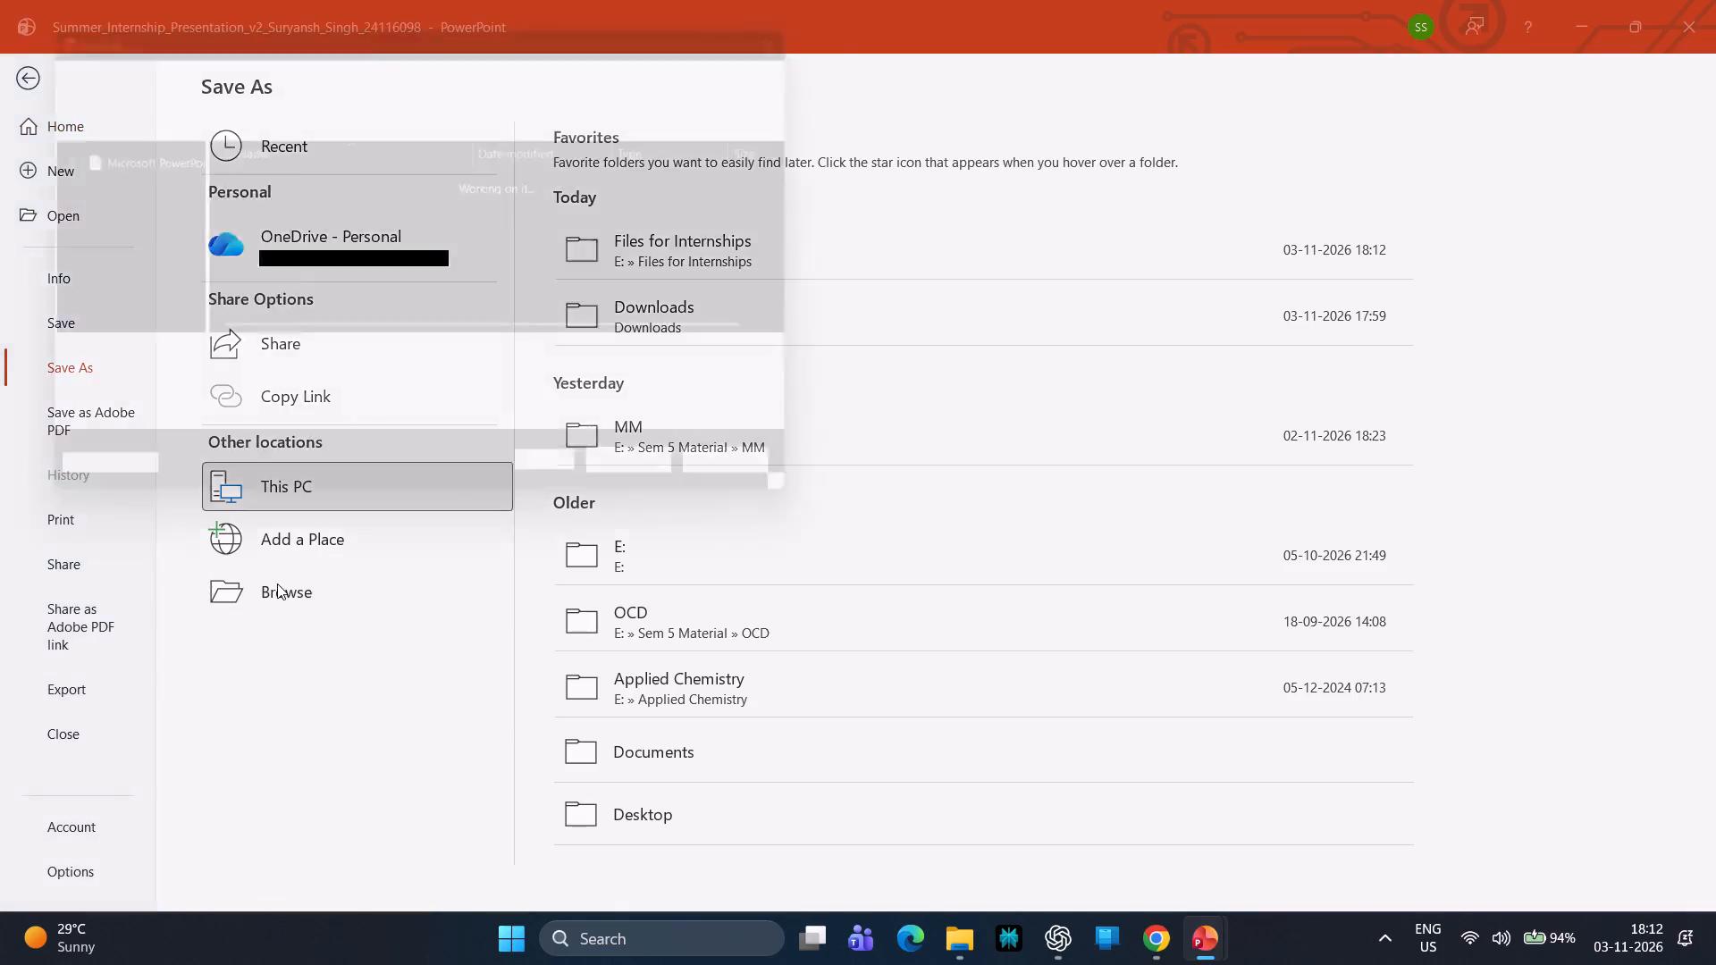
click(312, 400)
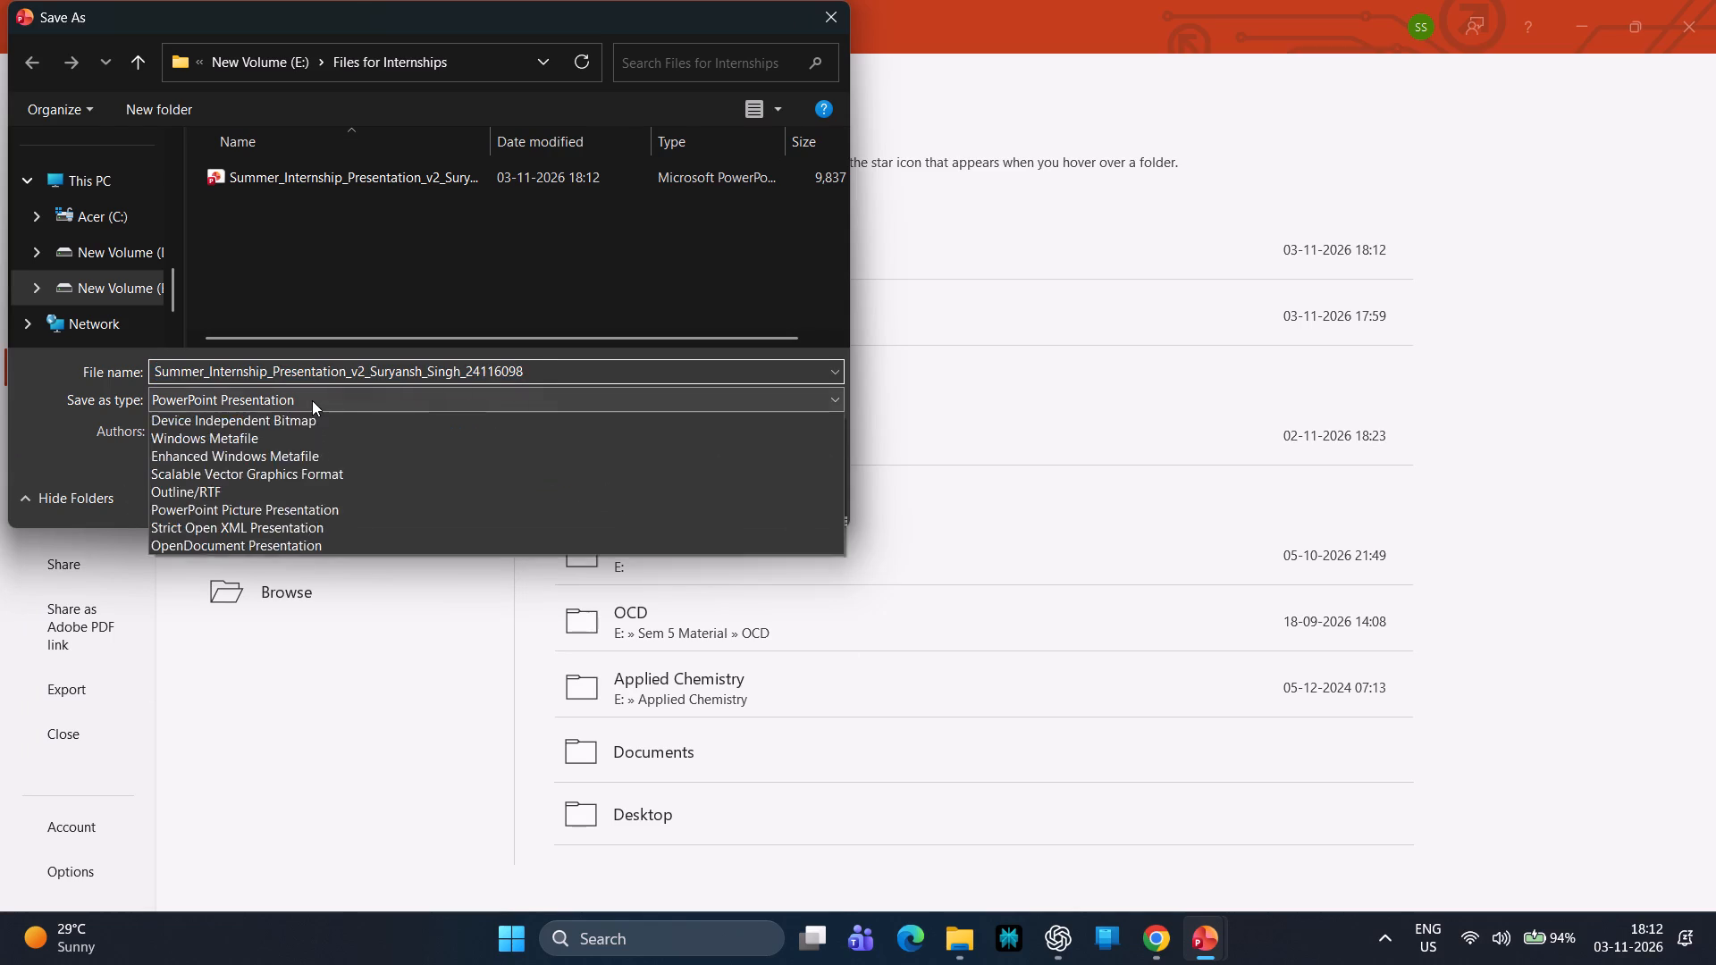
click(279, 471)
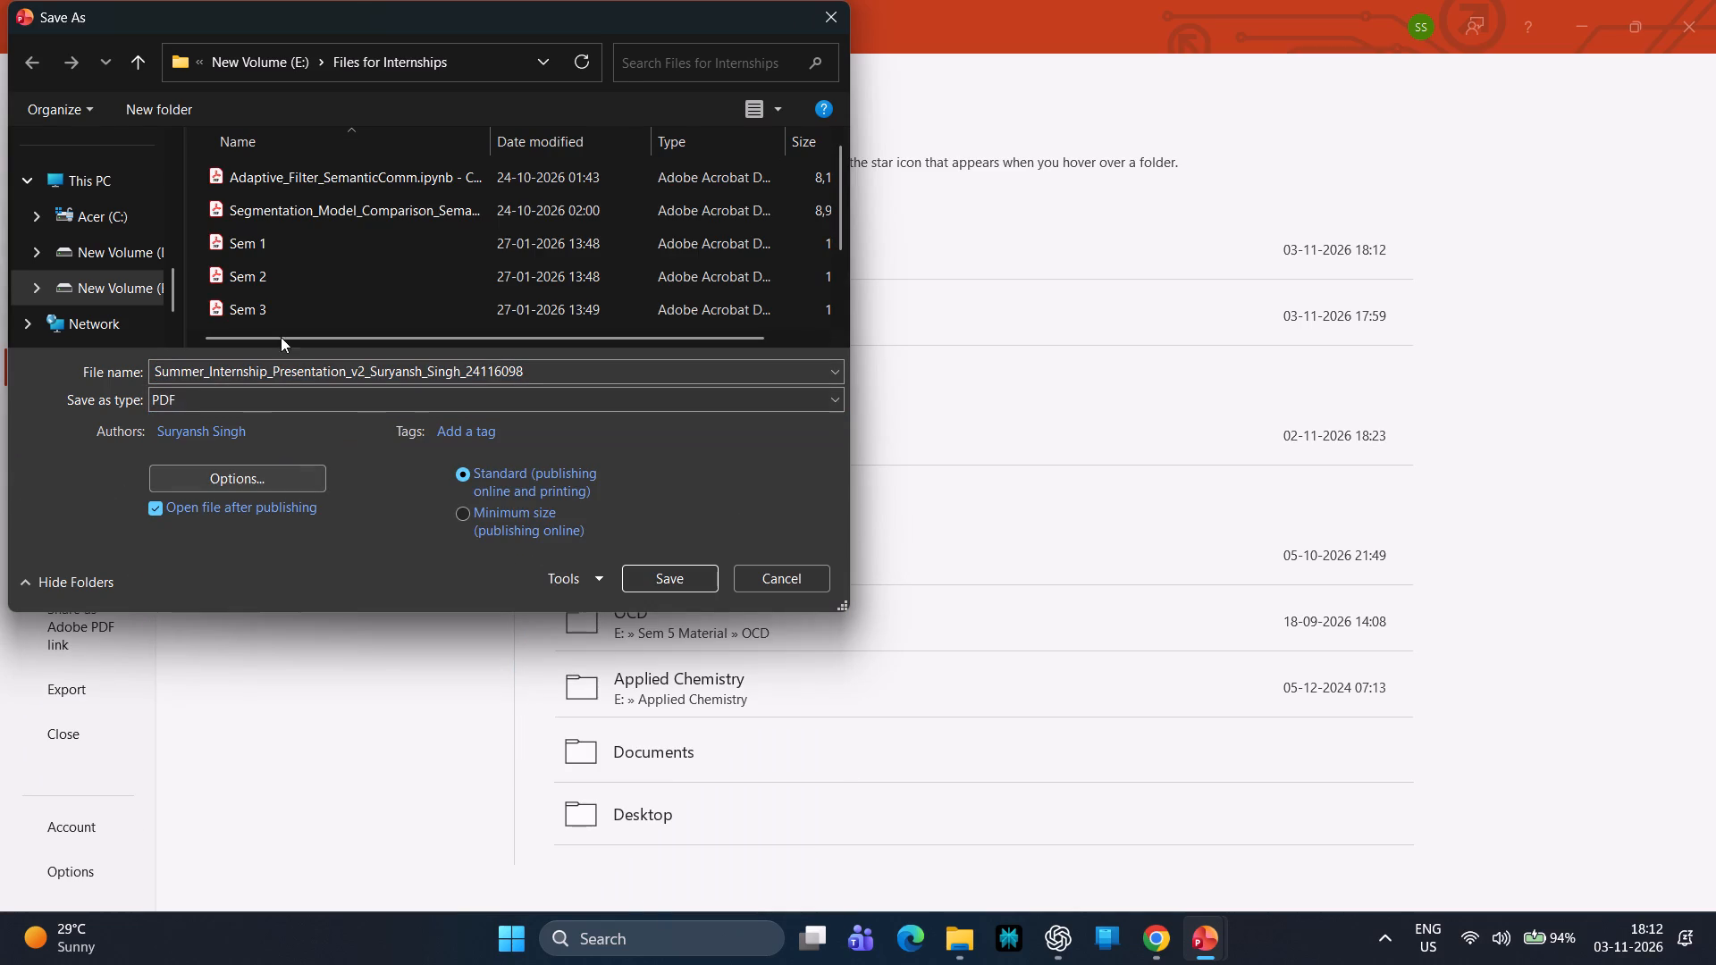
scroll(307, 267, down, 5)
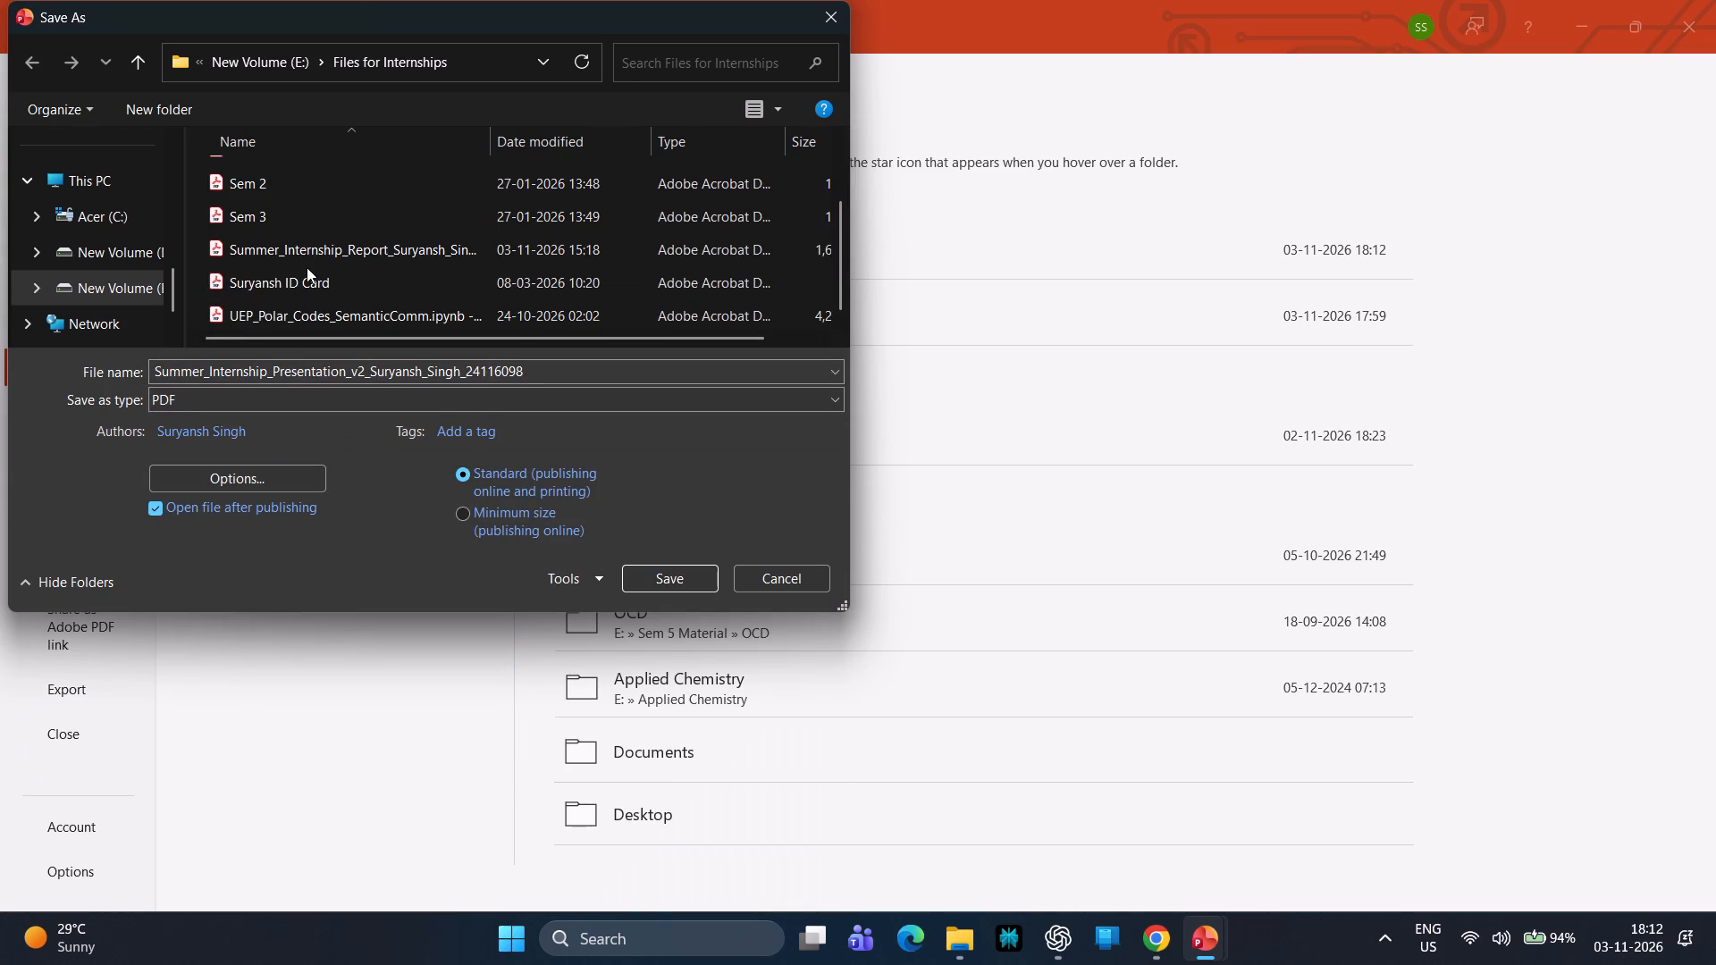
click(637, 573)
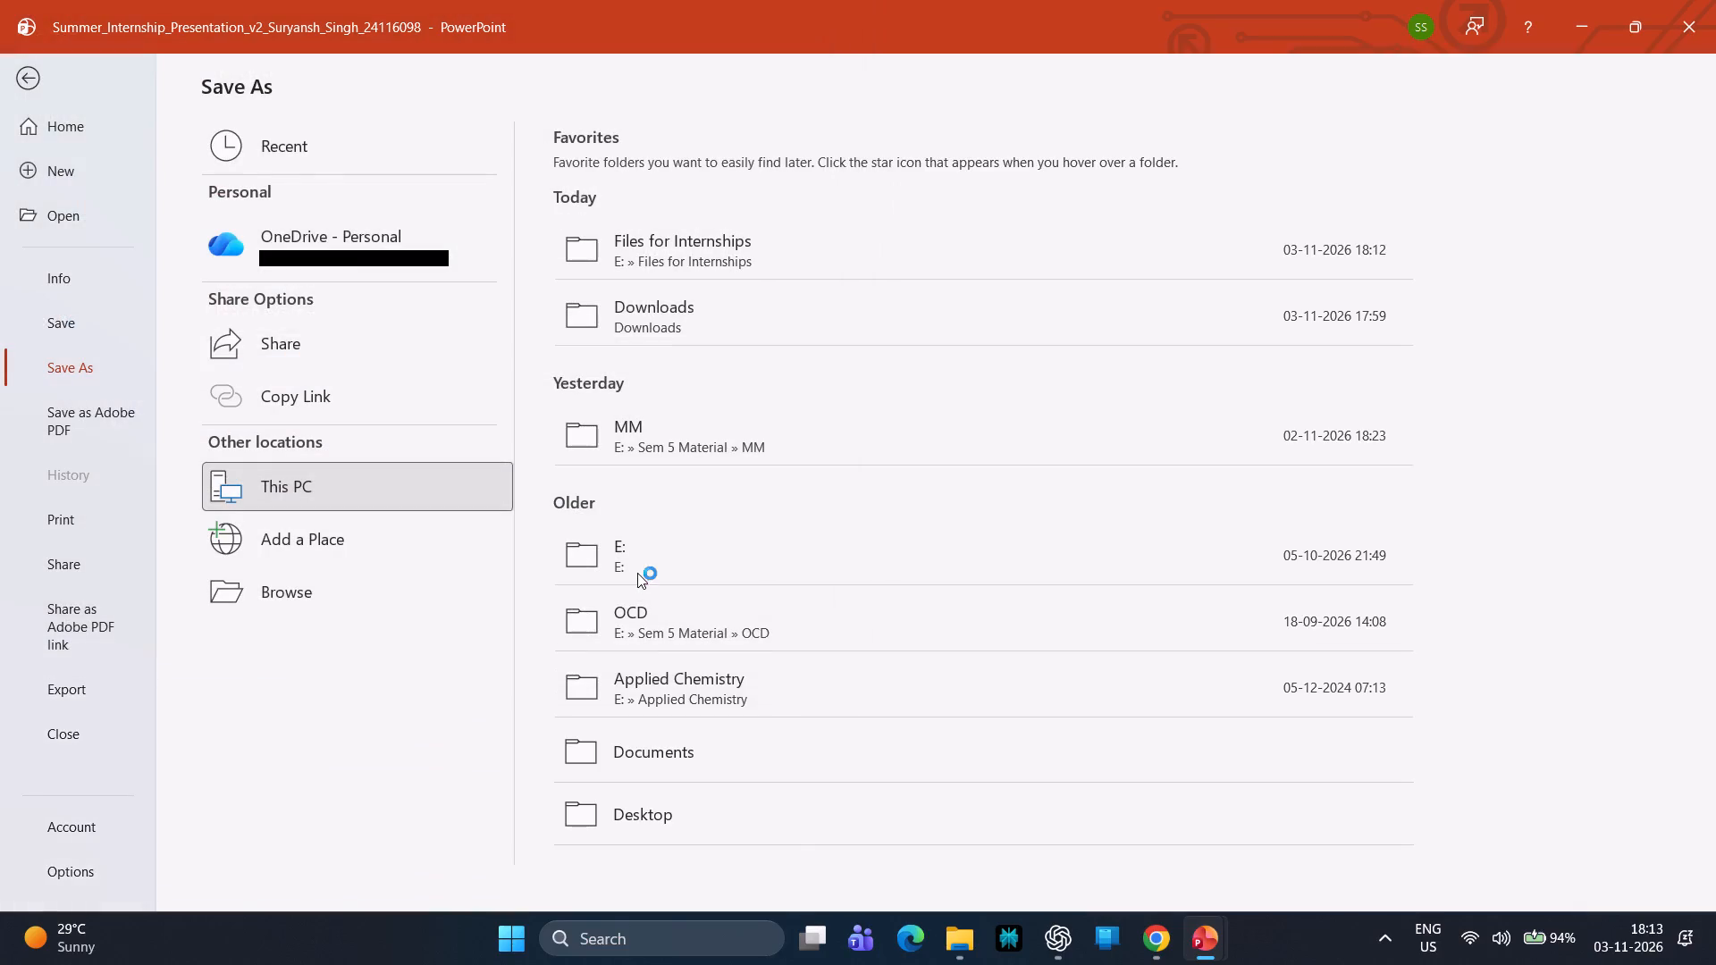
Close the v2 presentation and the Sample_PPT presentation.
click(1690, 22)
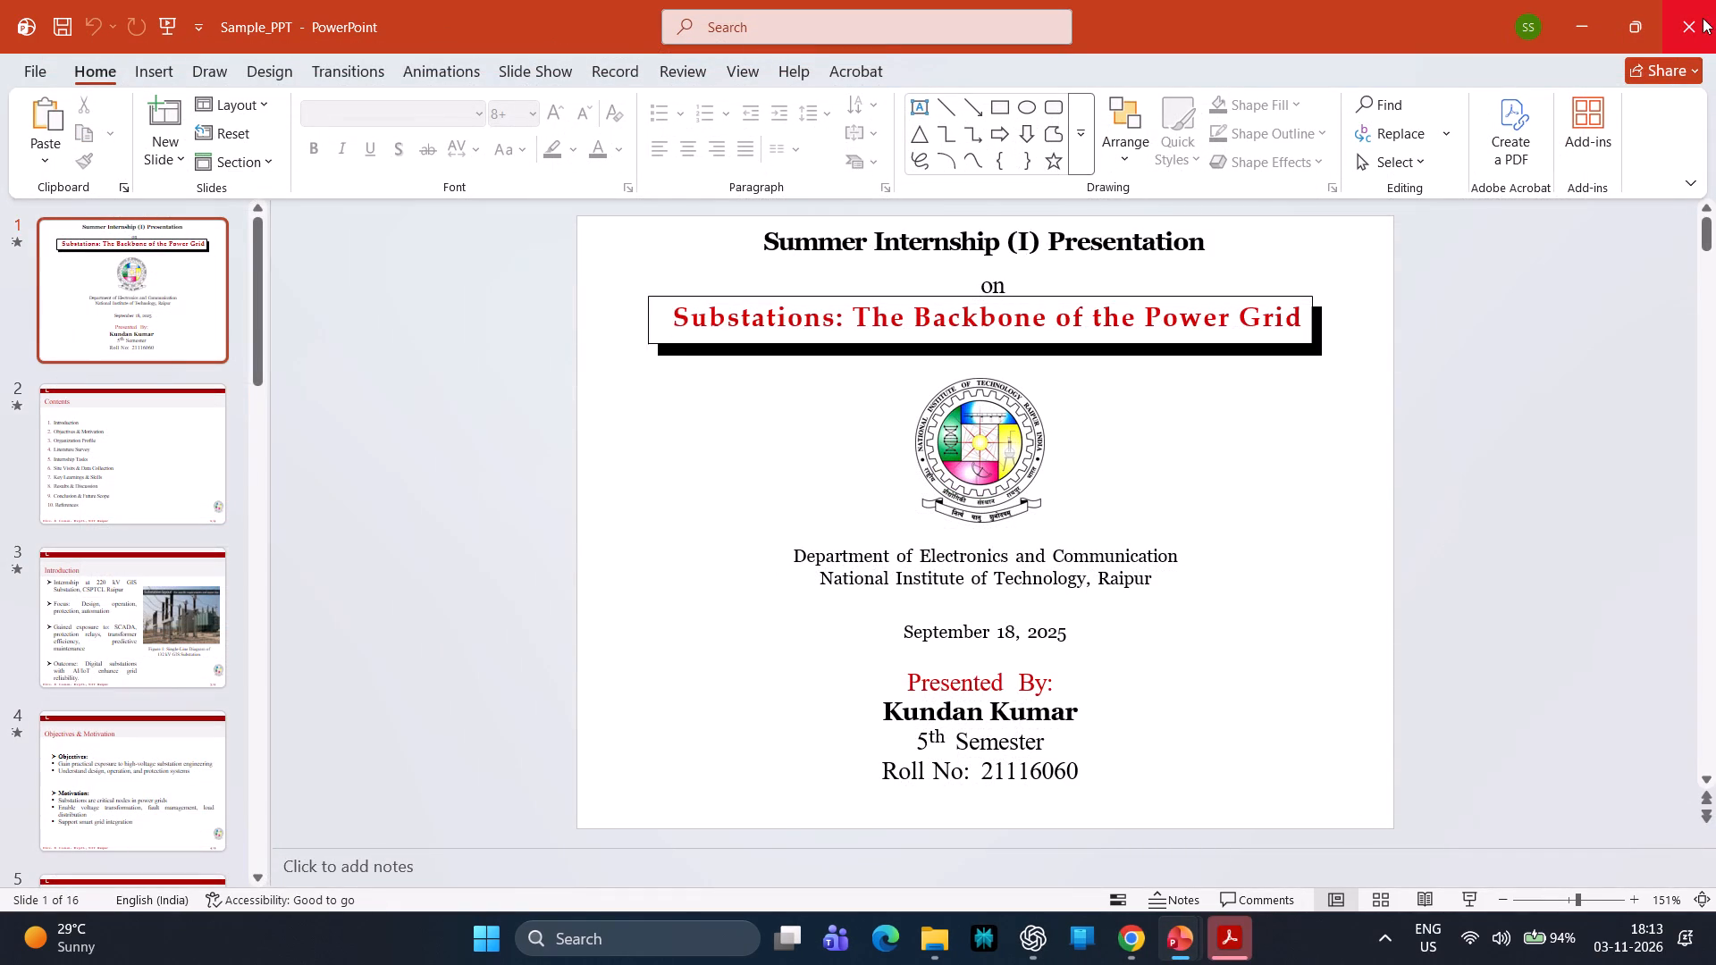
click(1702, 20)
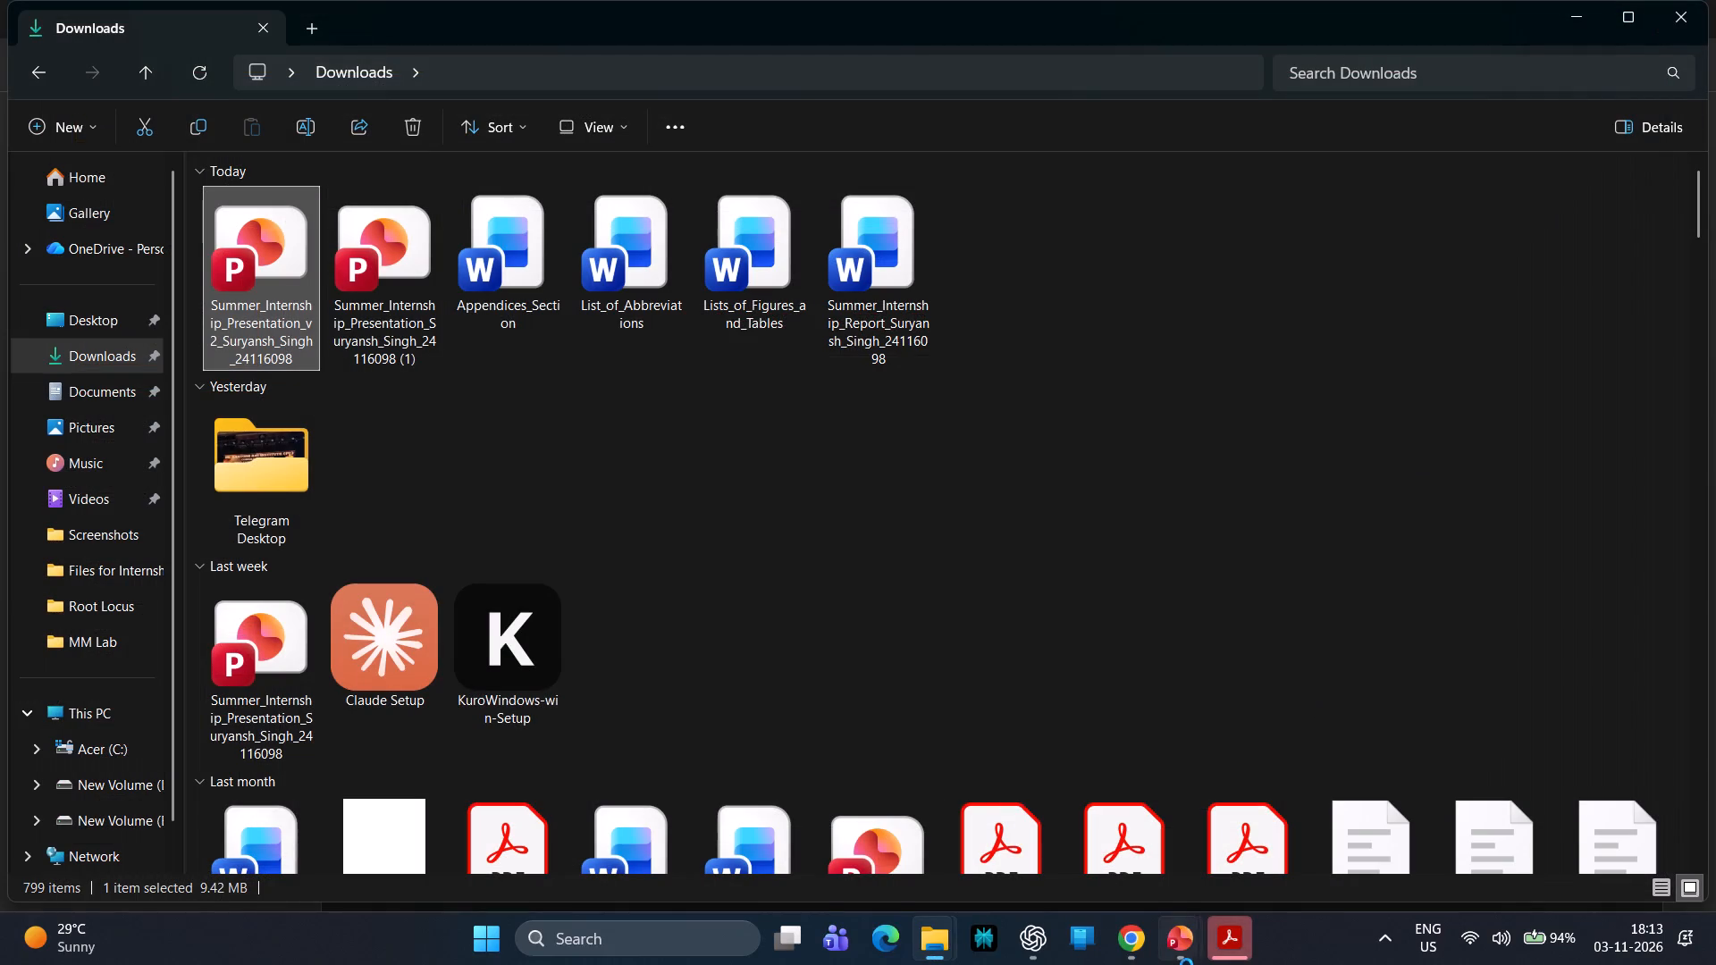
Switch to the exported PDF in Acrobat and set it up for reading, without the tools pane or summary banner and with continuous page scrolling.
click(1209, 866)
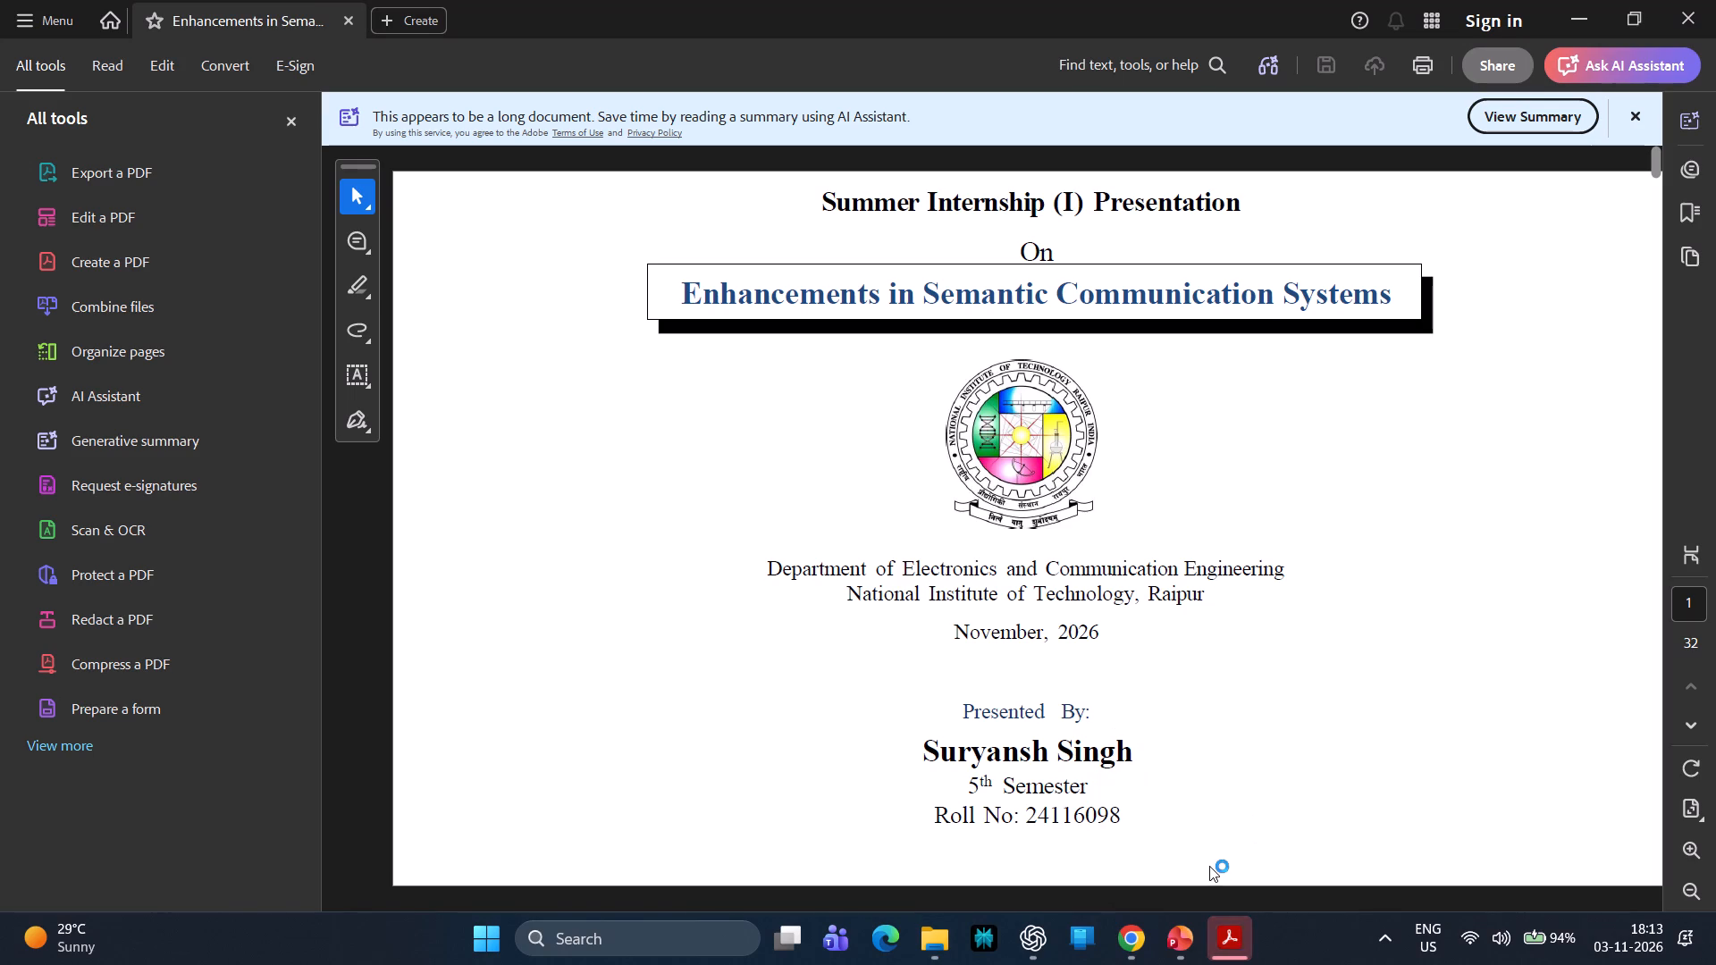
click(296, 111)
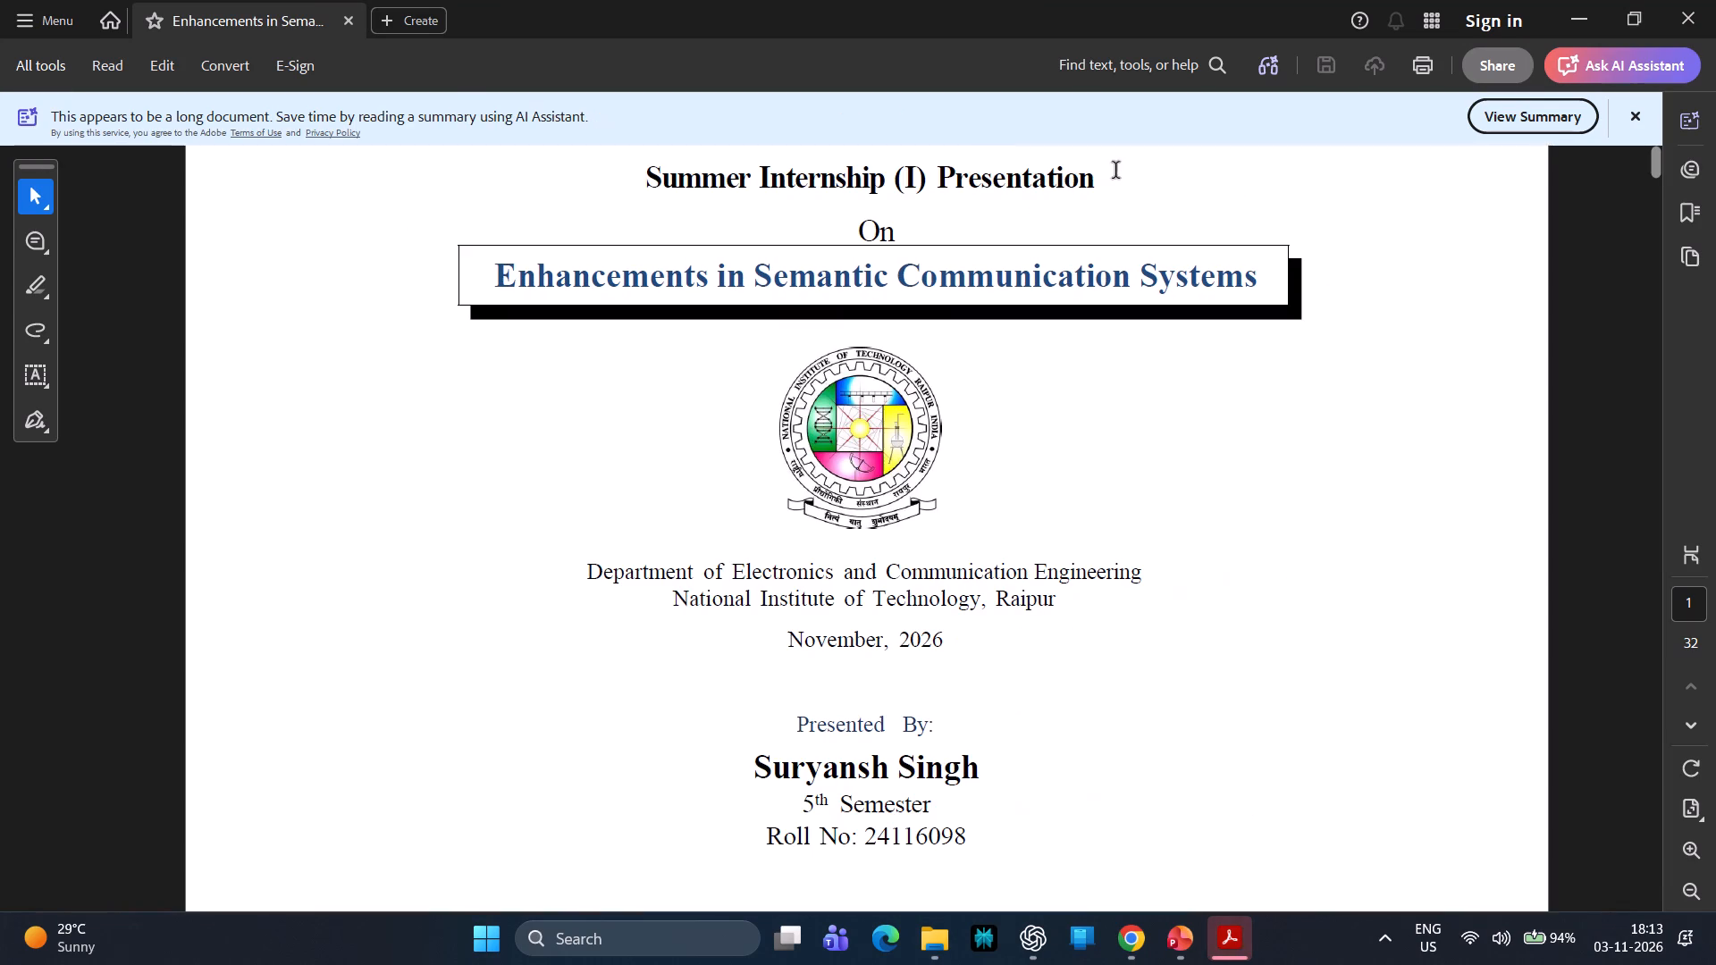
click(1639, 113)
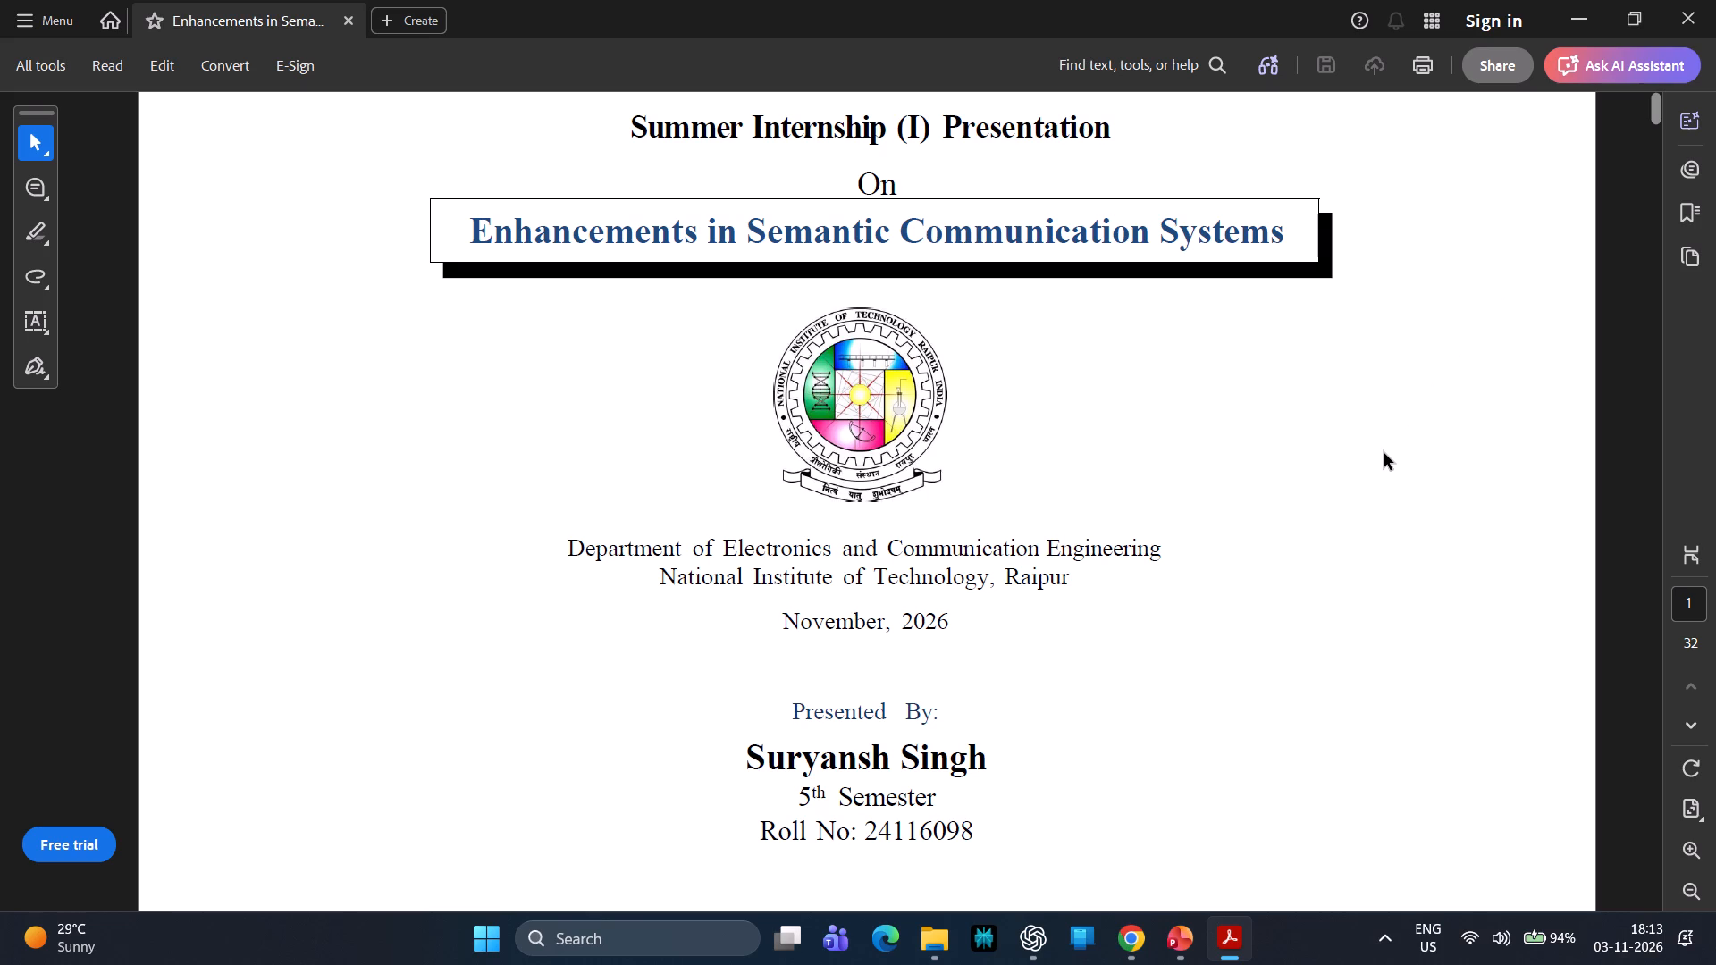
ctrl+scroll(1384, 453, down, 2)
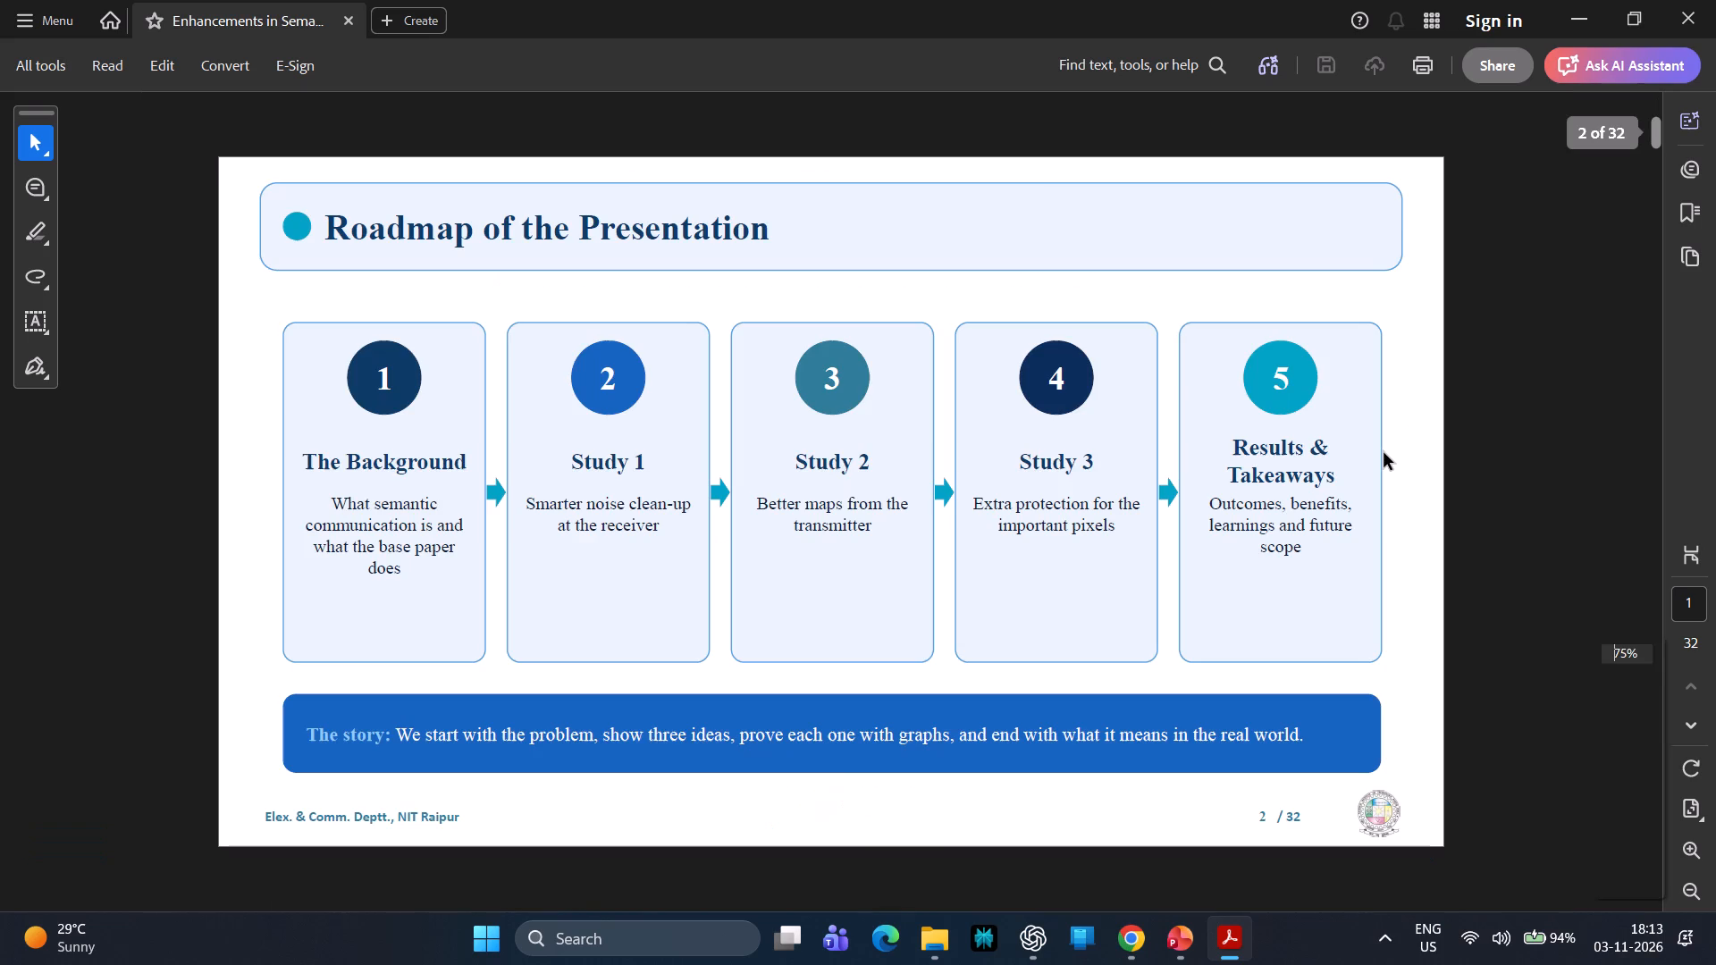
click(1702, 571)
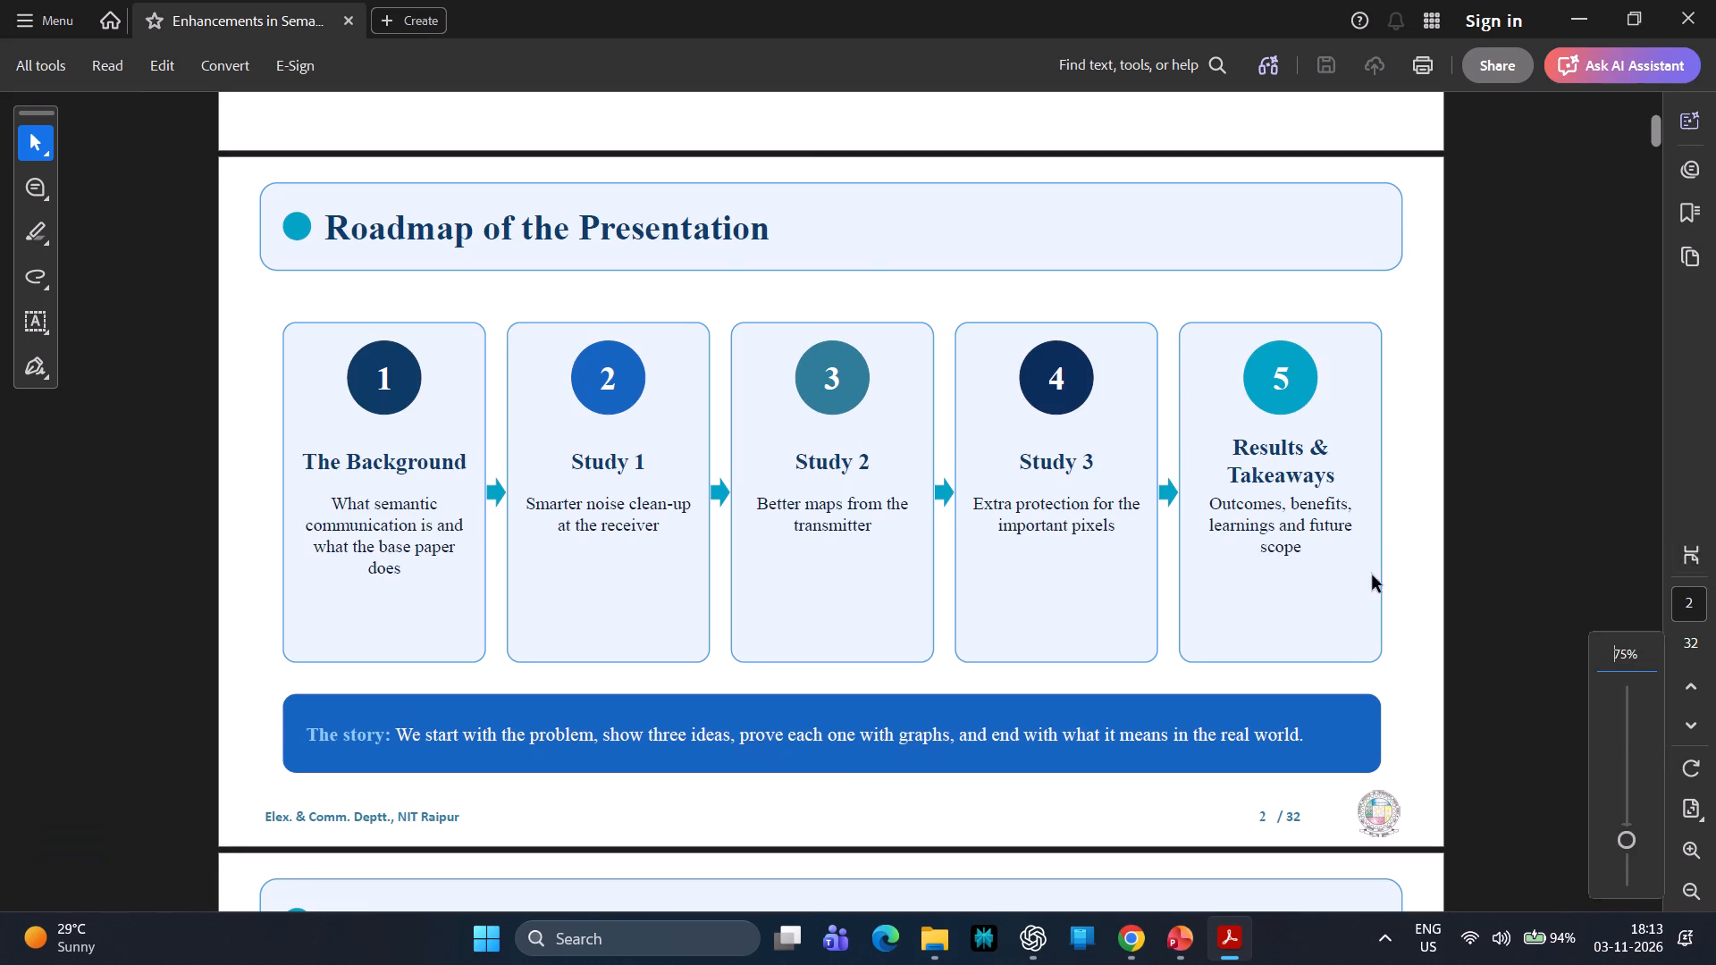
Read through pages 2 to 4 of the exported PDF, covering the roadmap, the internship overview, and the motivation and objectives.
scroll(1242, 560, up, 4)
scroll(1242, 560, down, 6)
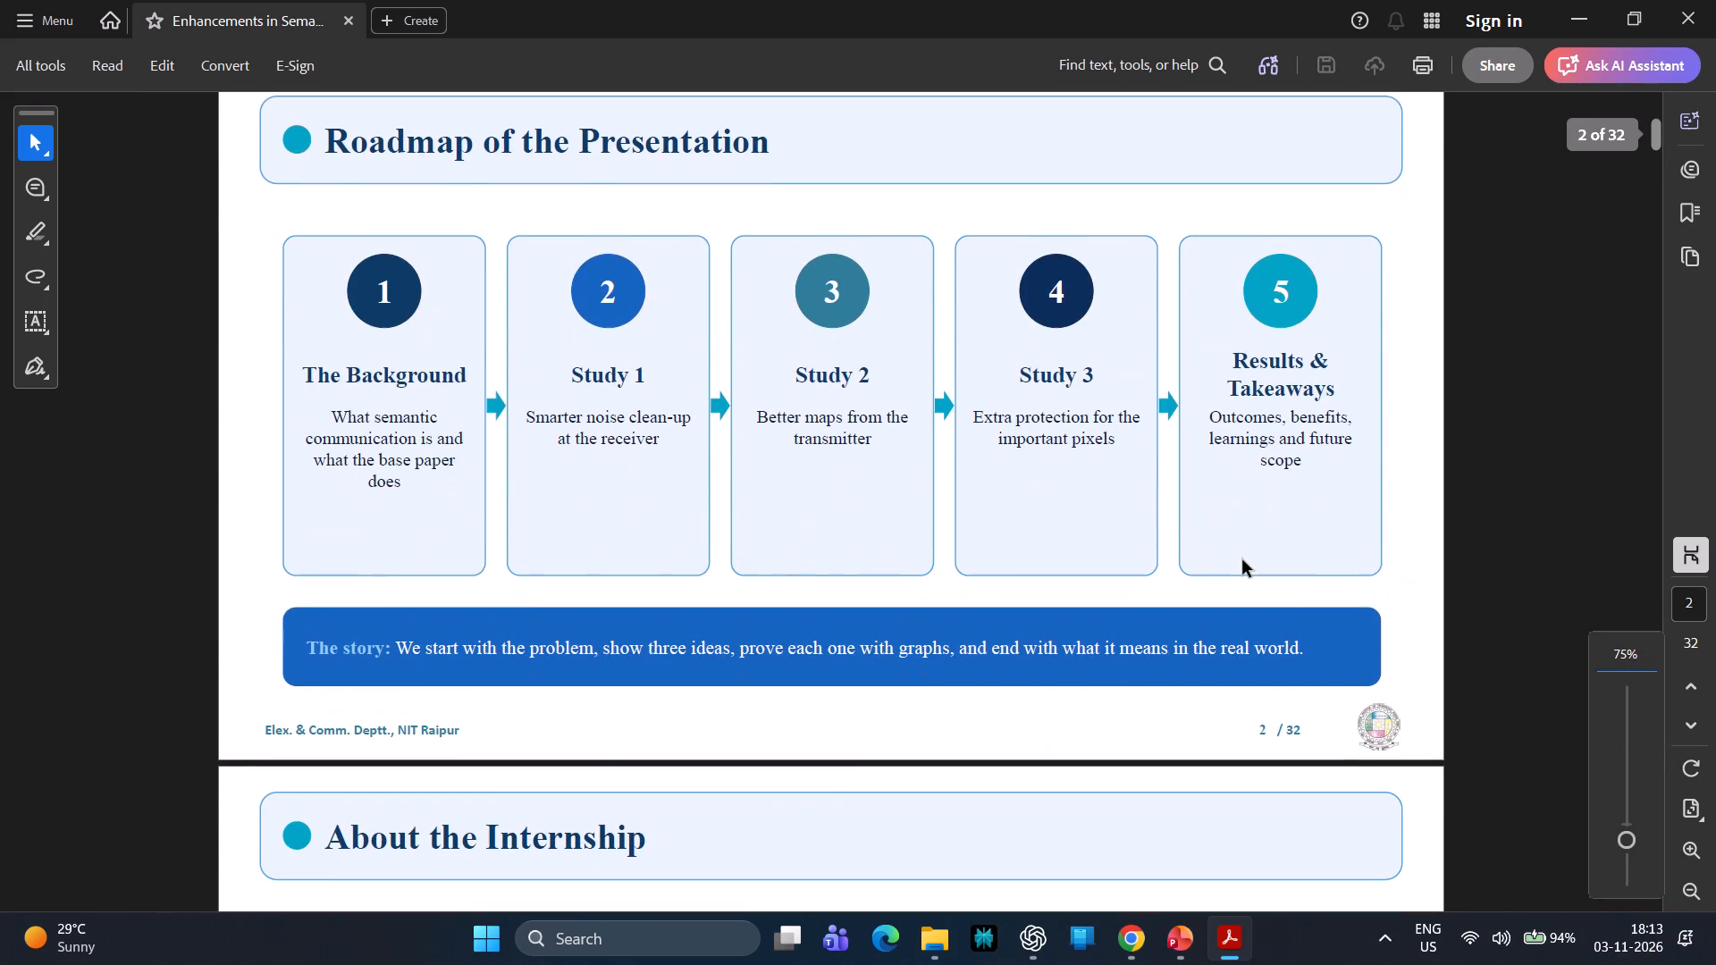
scroll(1242, 560, down, 6)
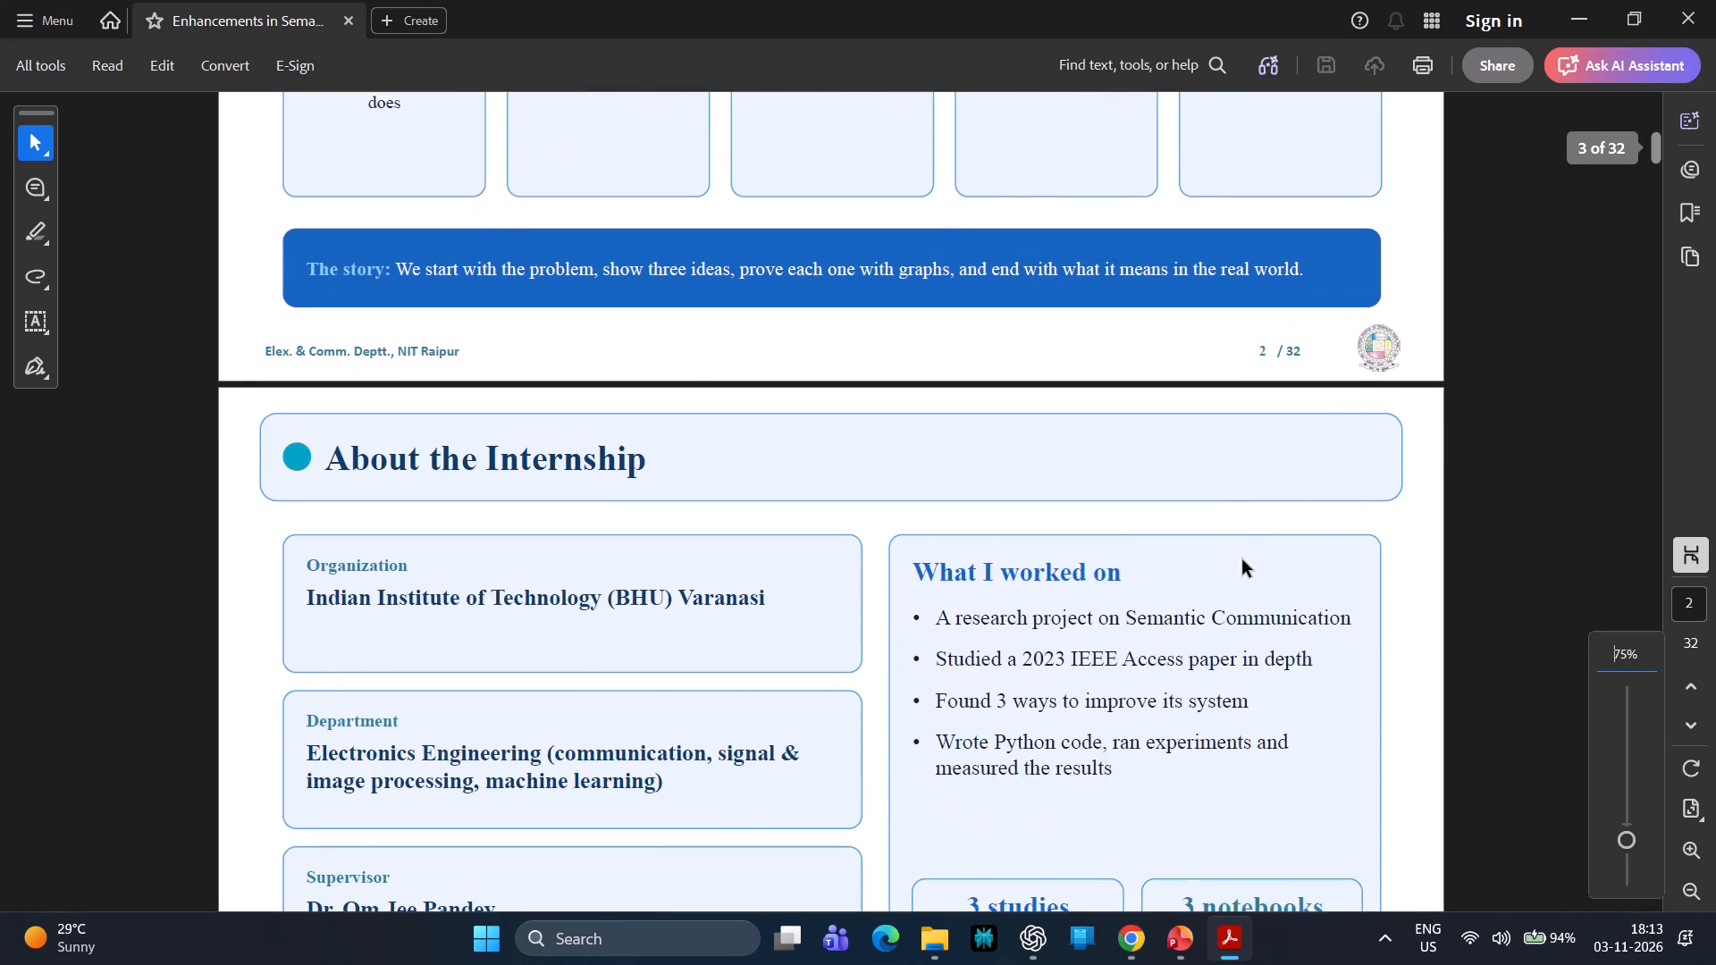
scroll(1242, 560, down, 1)
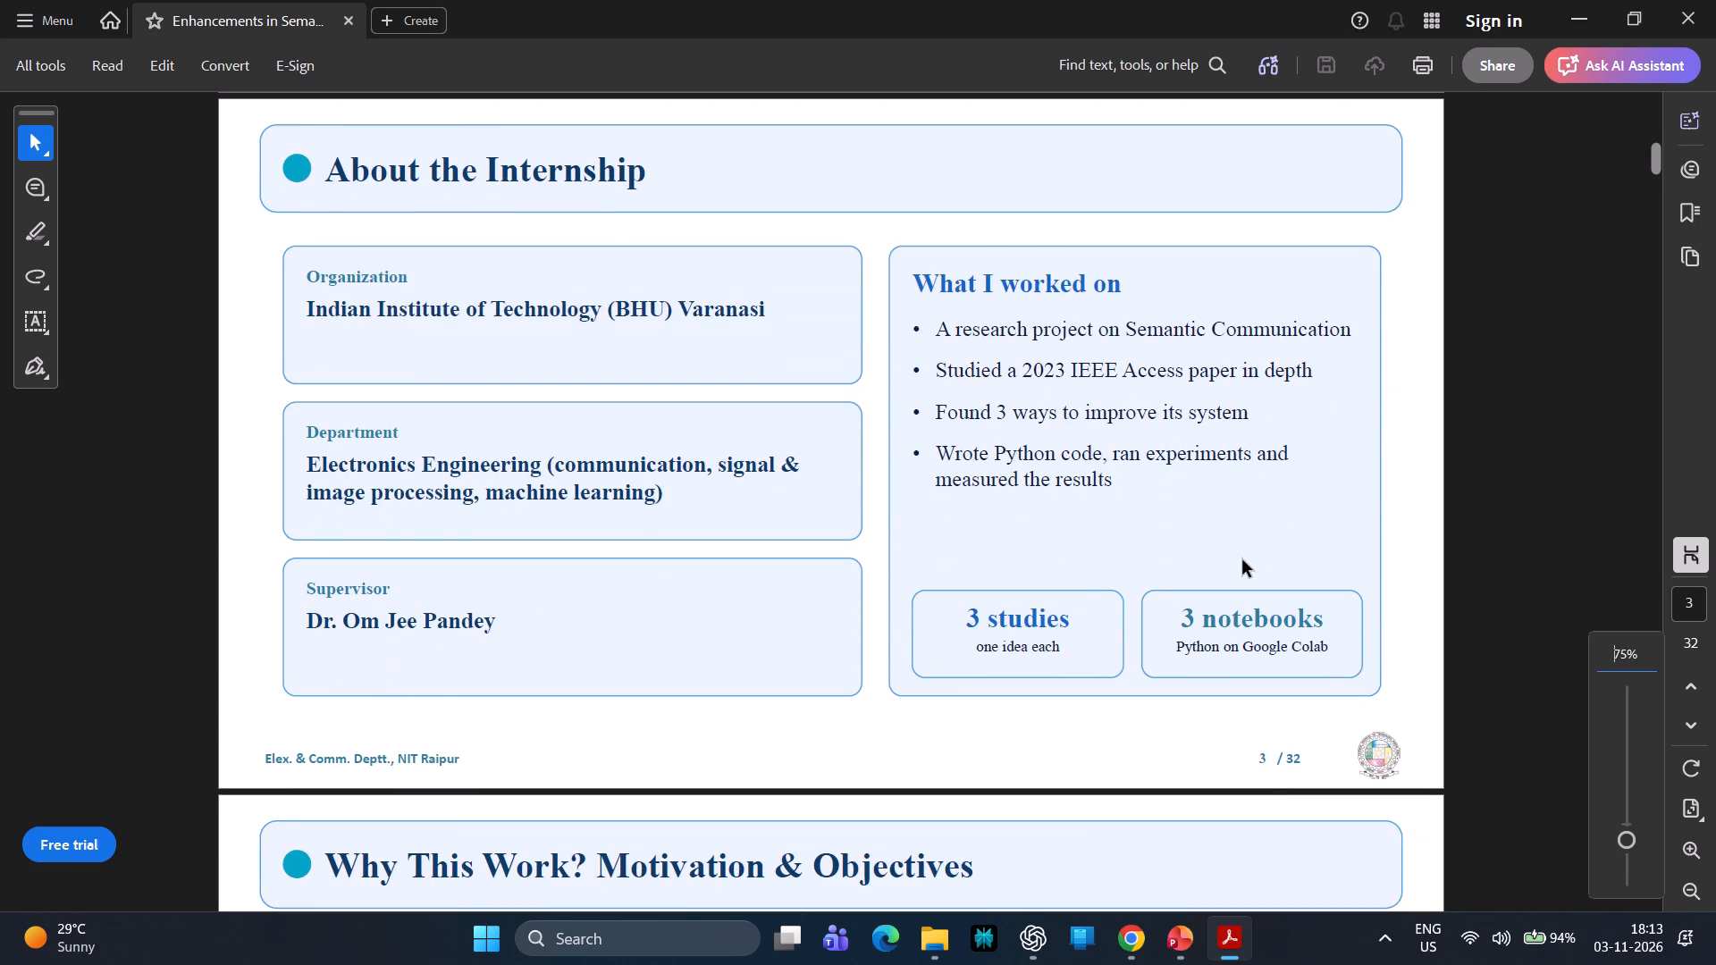
scroll(1242, 560, down, 6)
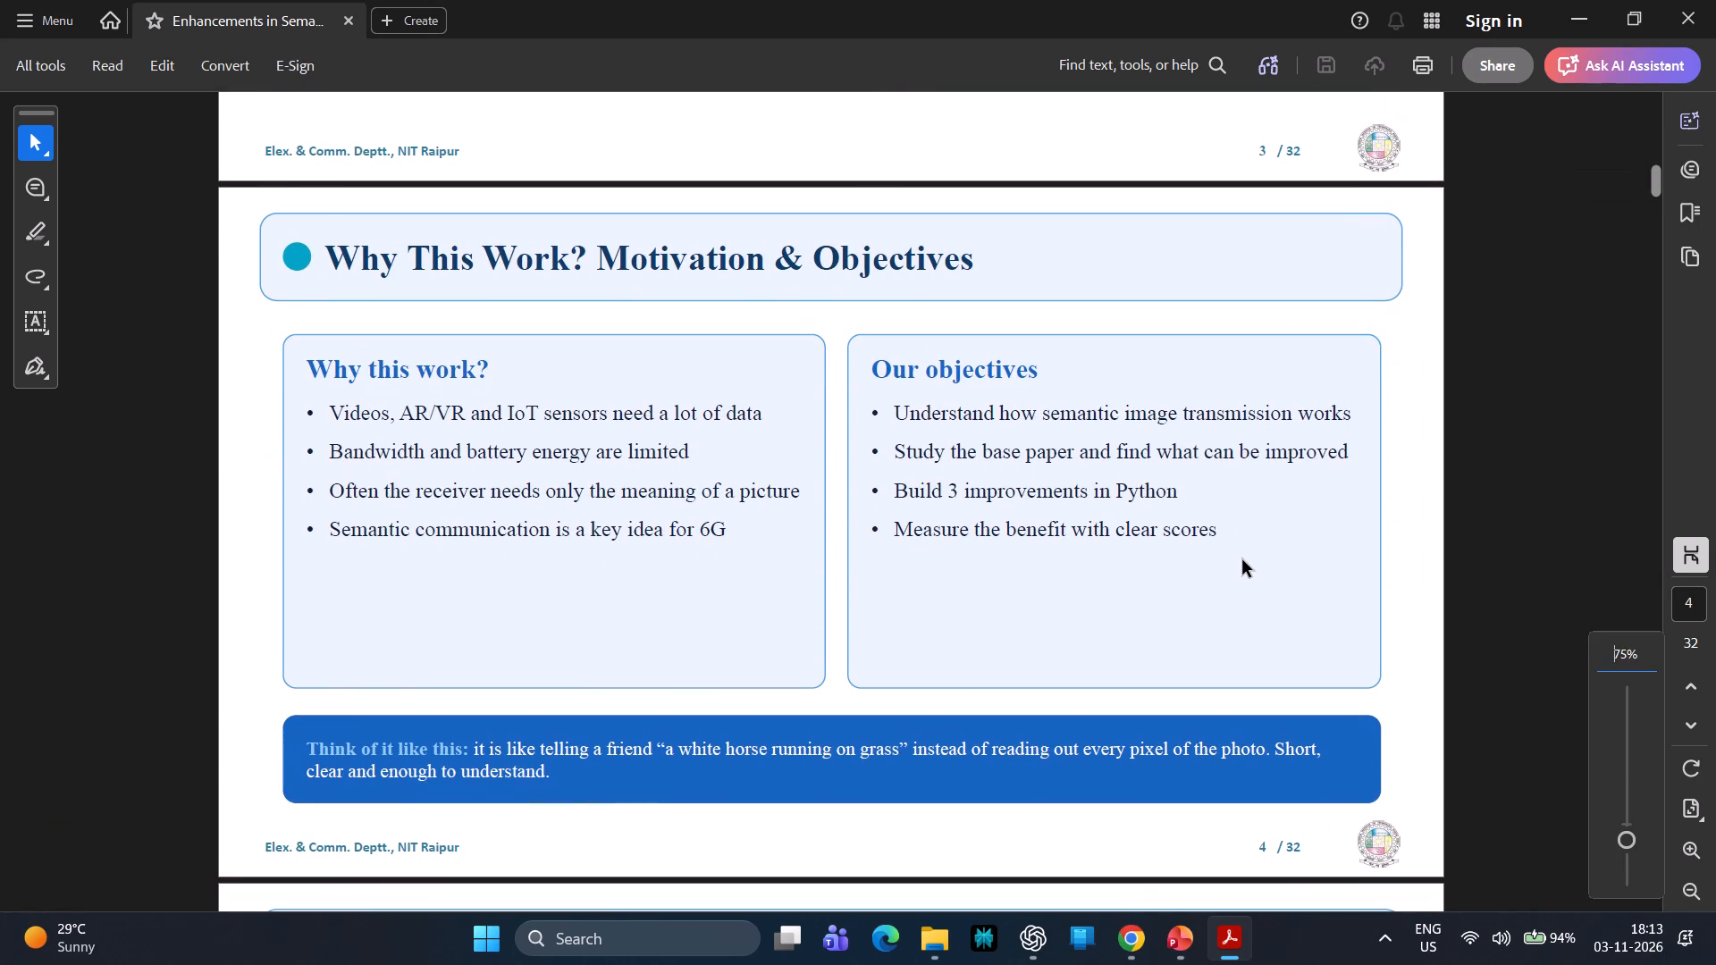
key(Down)
key(Down)
key(Down)
scroll(1131, 545, down, 2)
scroll(1117, 543, up, 2)
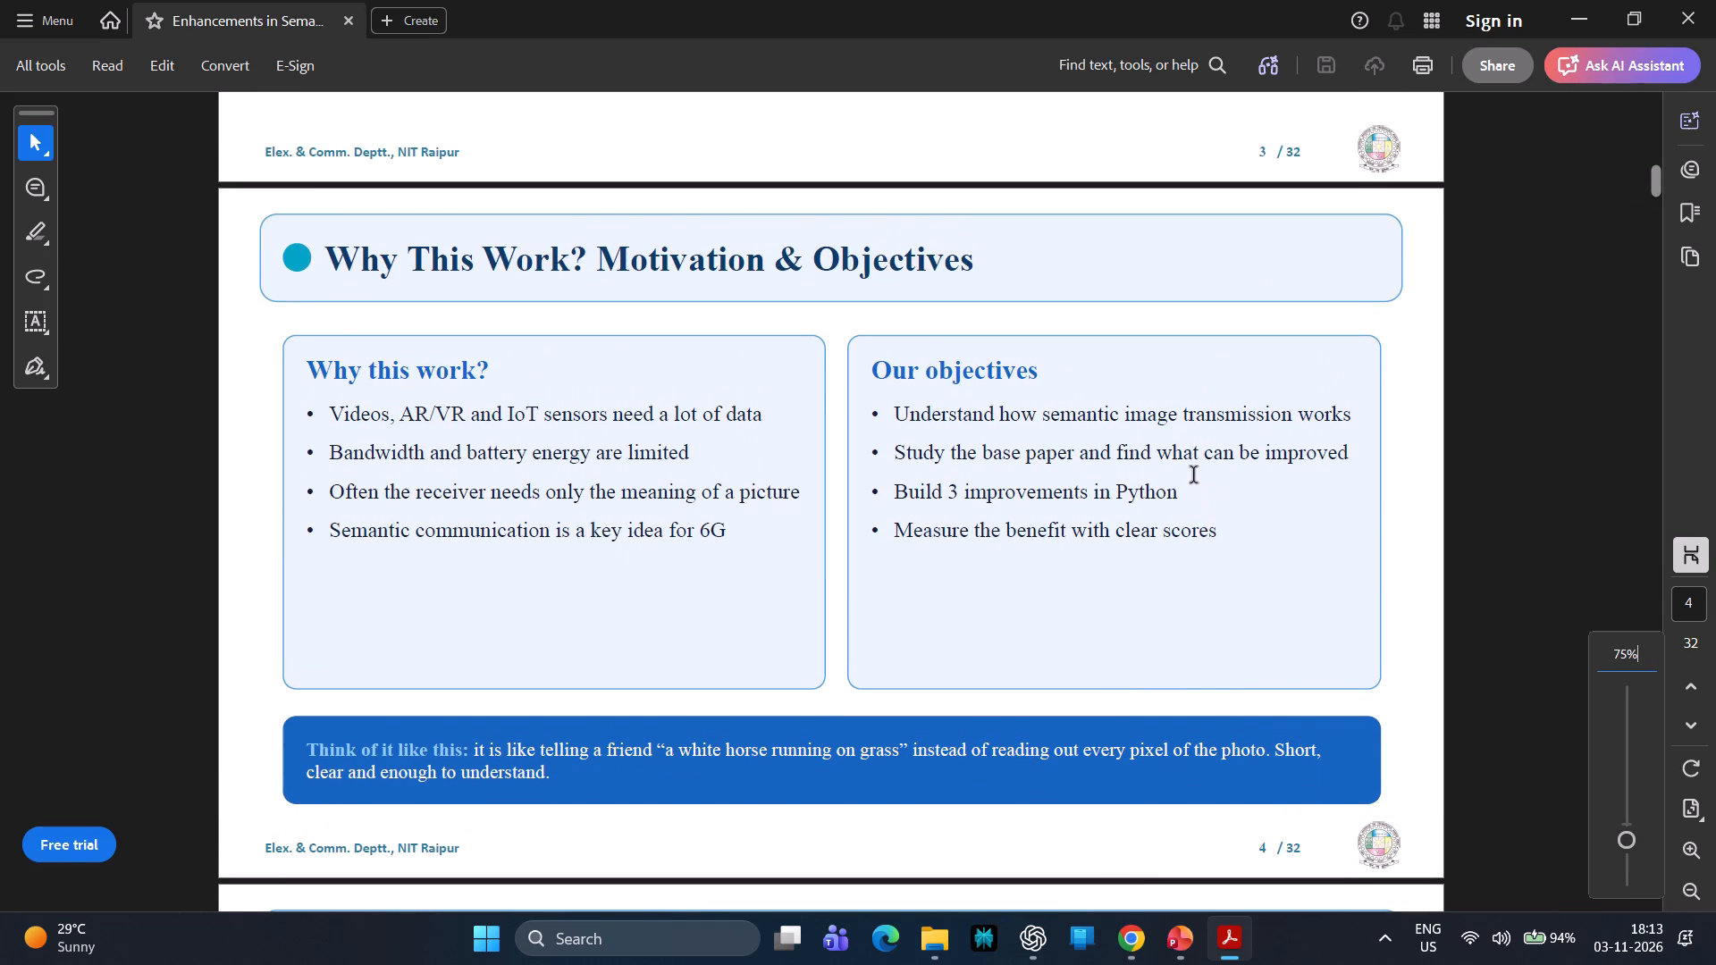
scroll(1194, 476, down, 1)
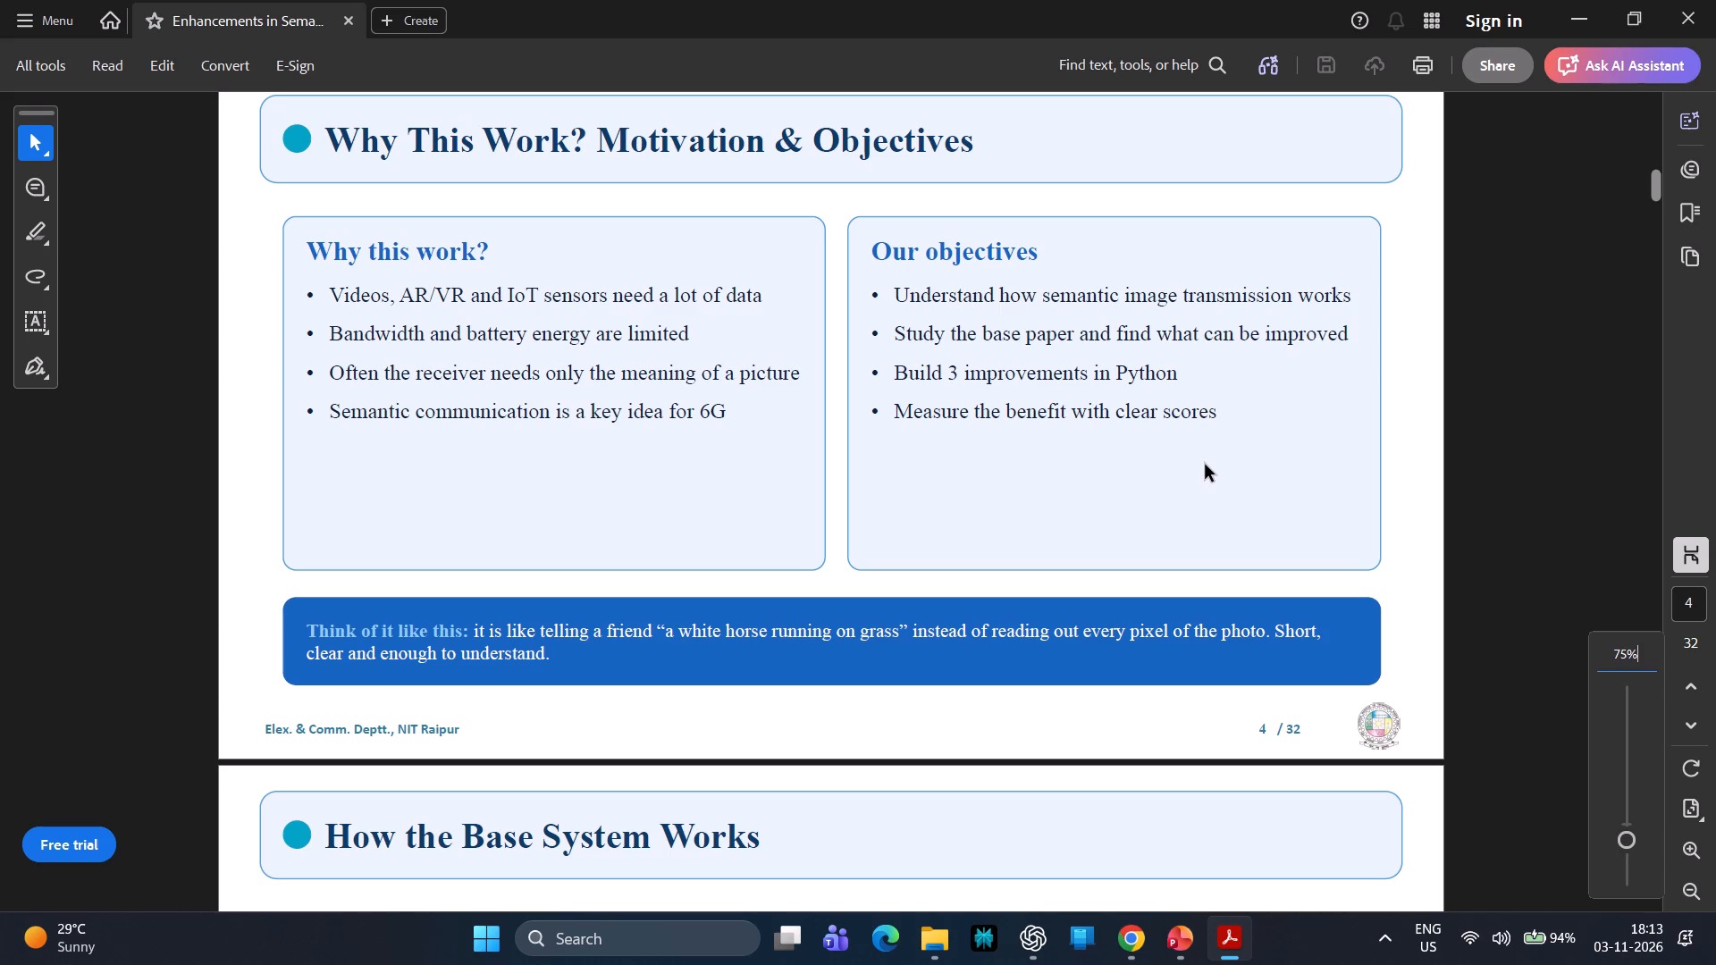
scroll(1205, 465, down, 1)
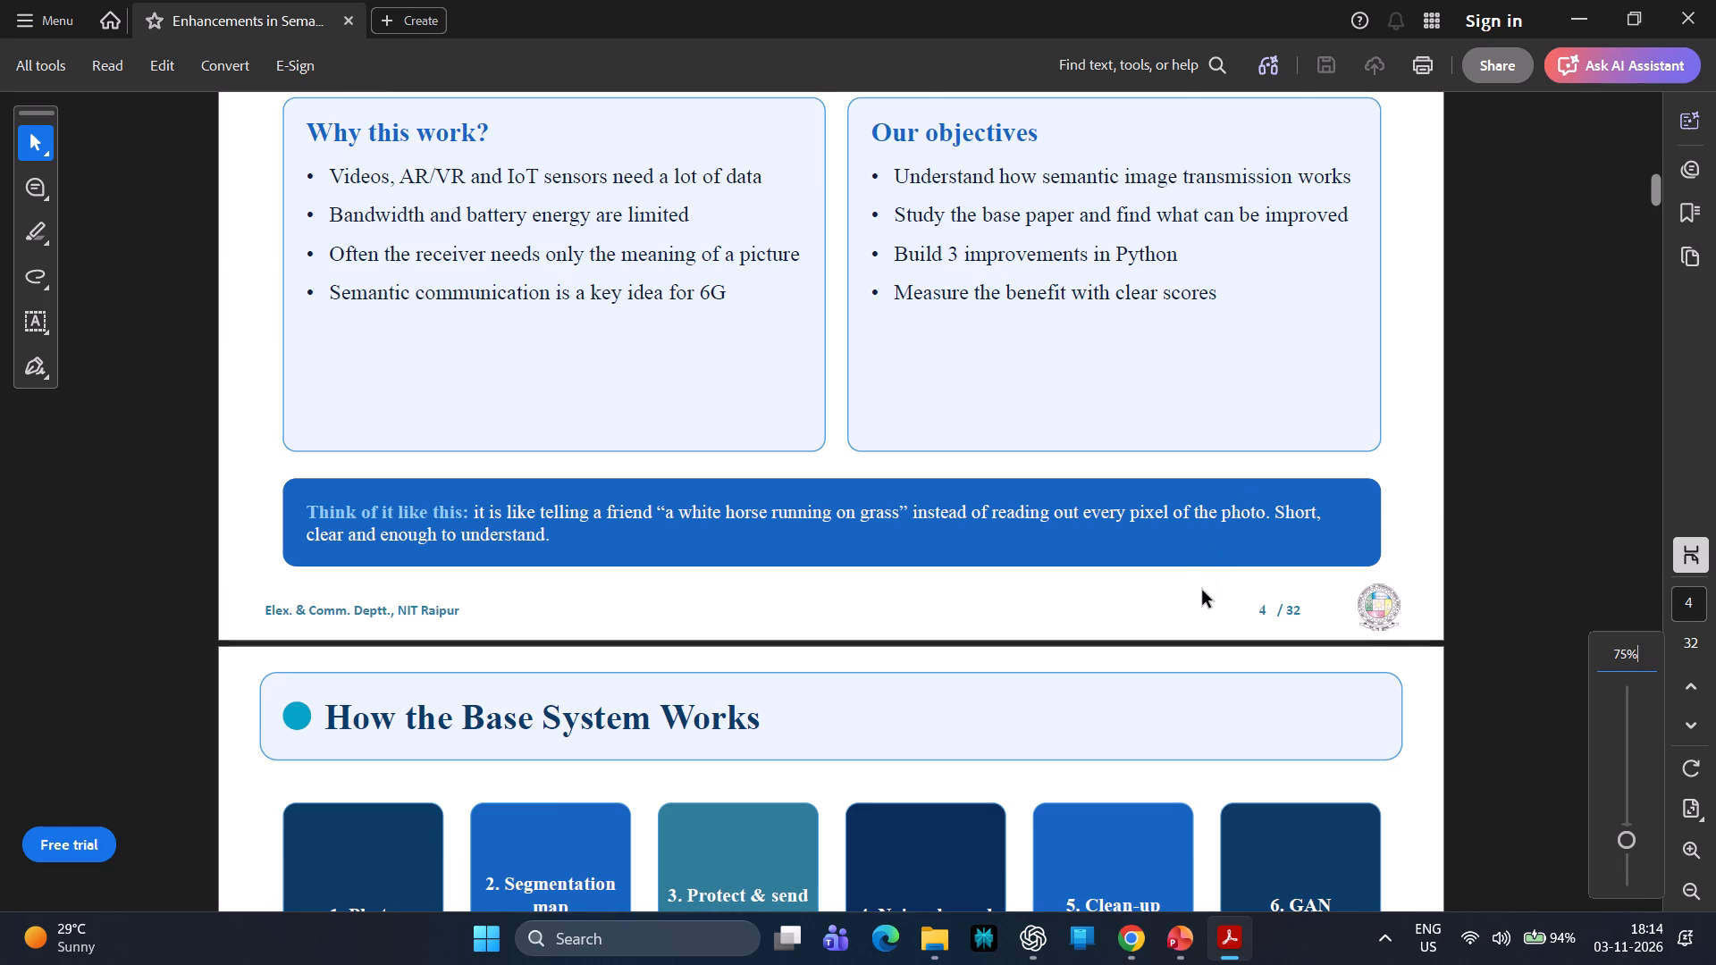
scroll(1202, 591, down, 2)
scroll(1202, 591, up, 2)
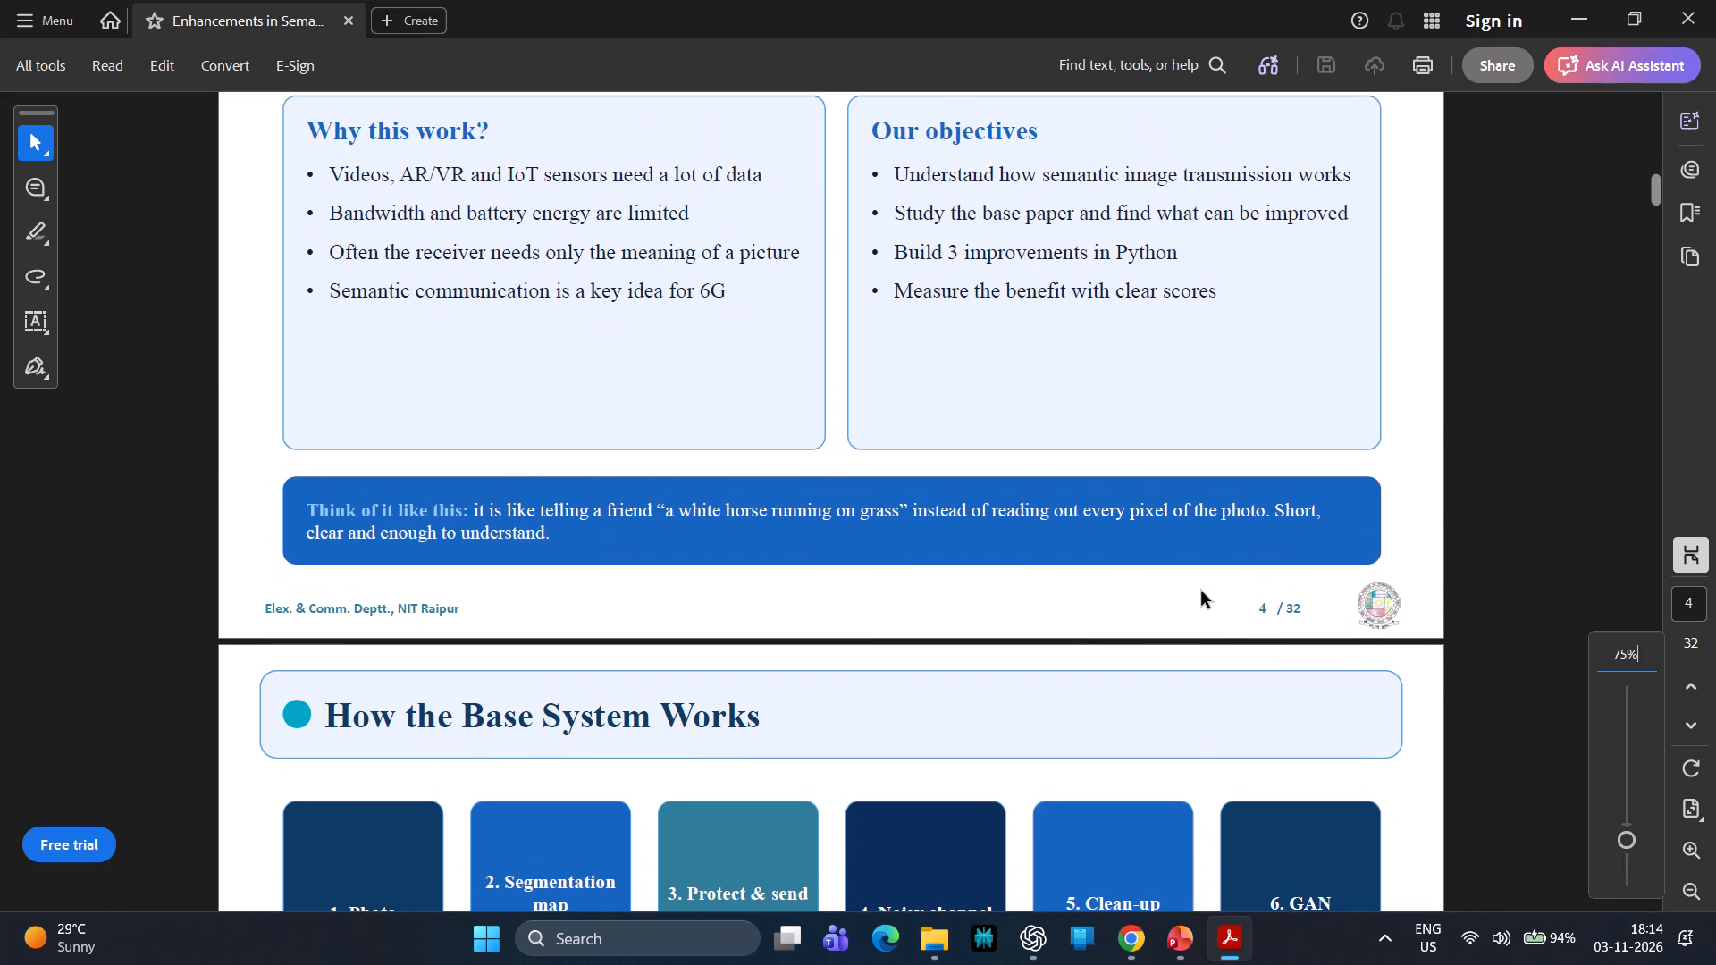
Examine the base system workflow on page 5, "How the Base System Works", and dismiss the zoom slider.
scroll(1201, 592, down, 5)
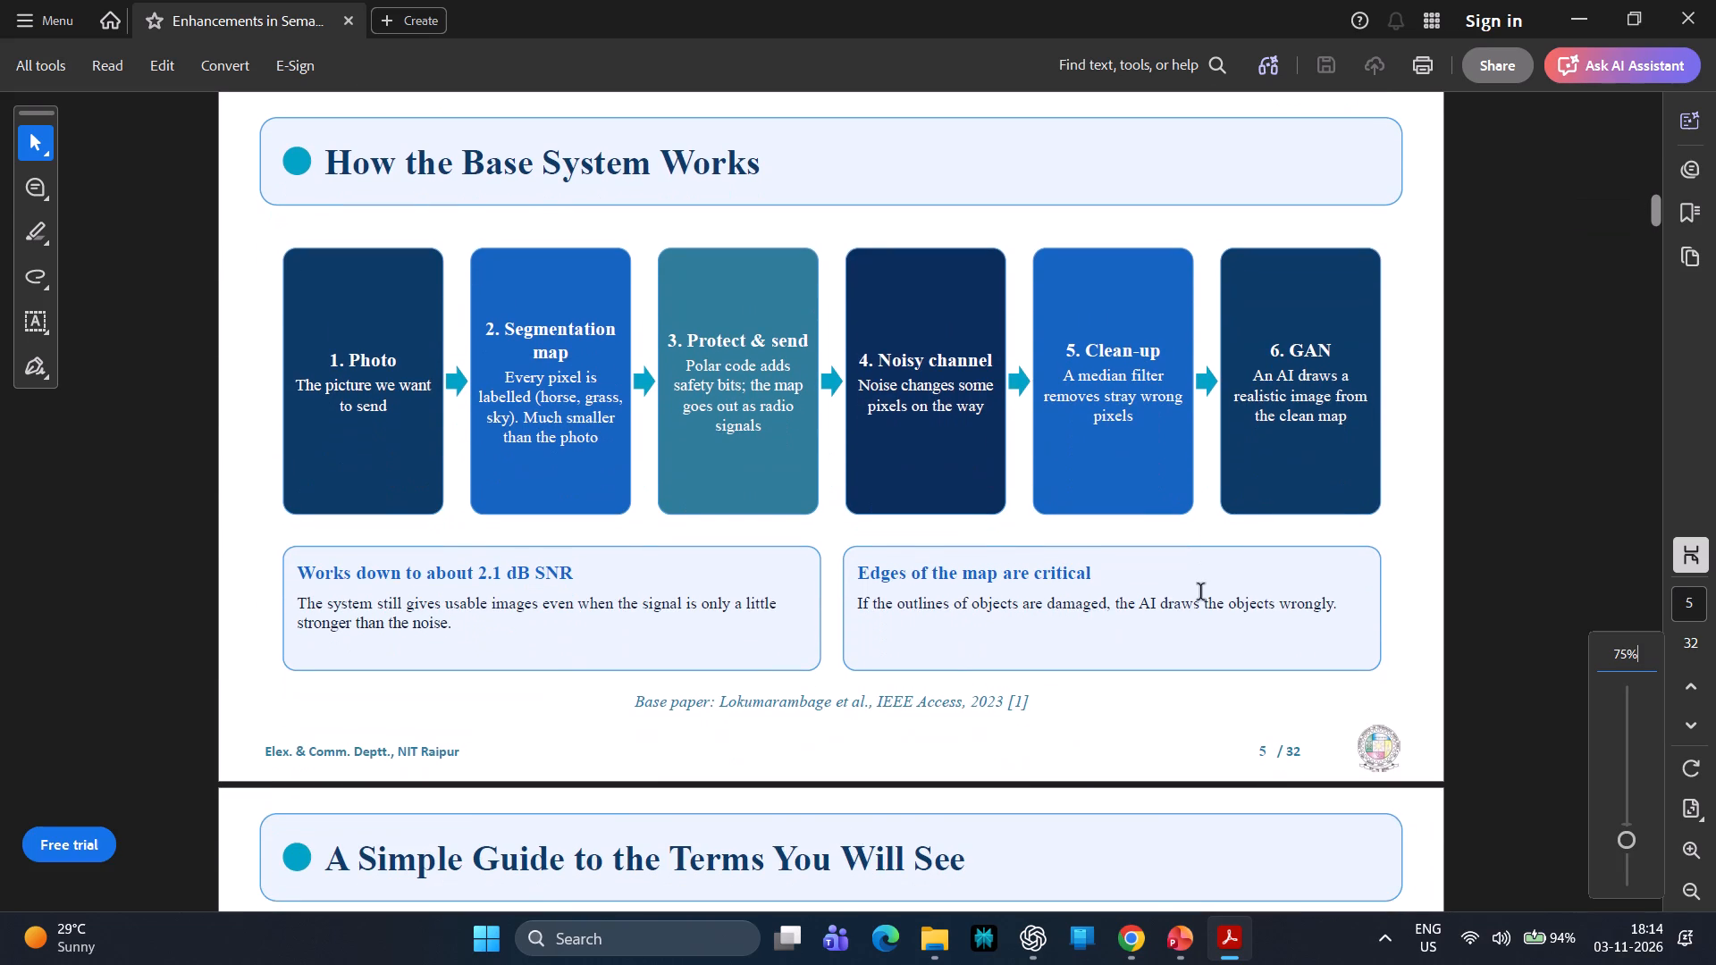
scroll(1201, 593, up, 1)
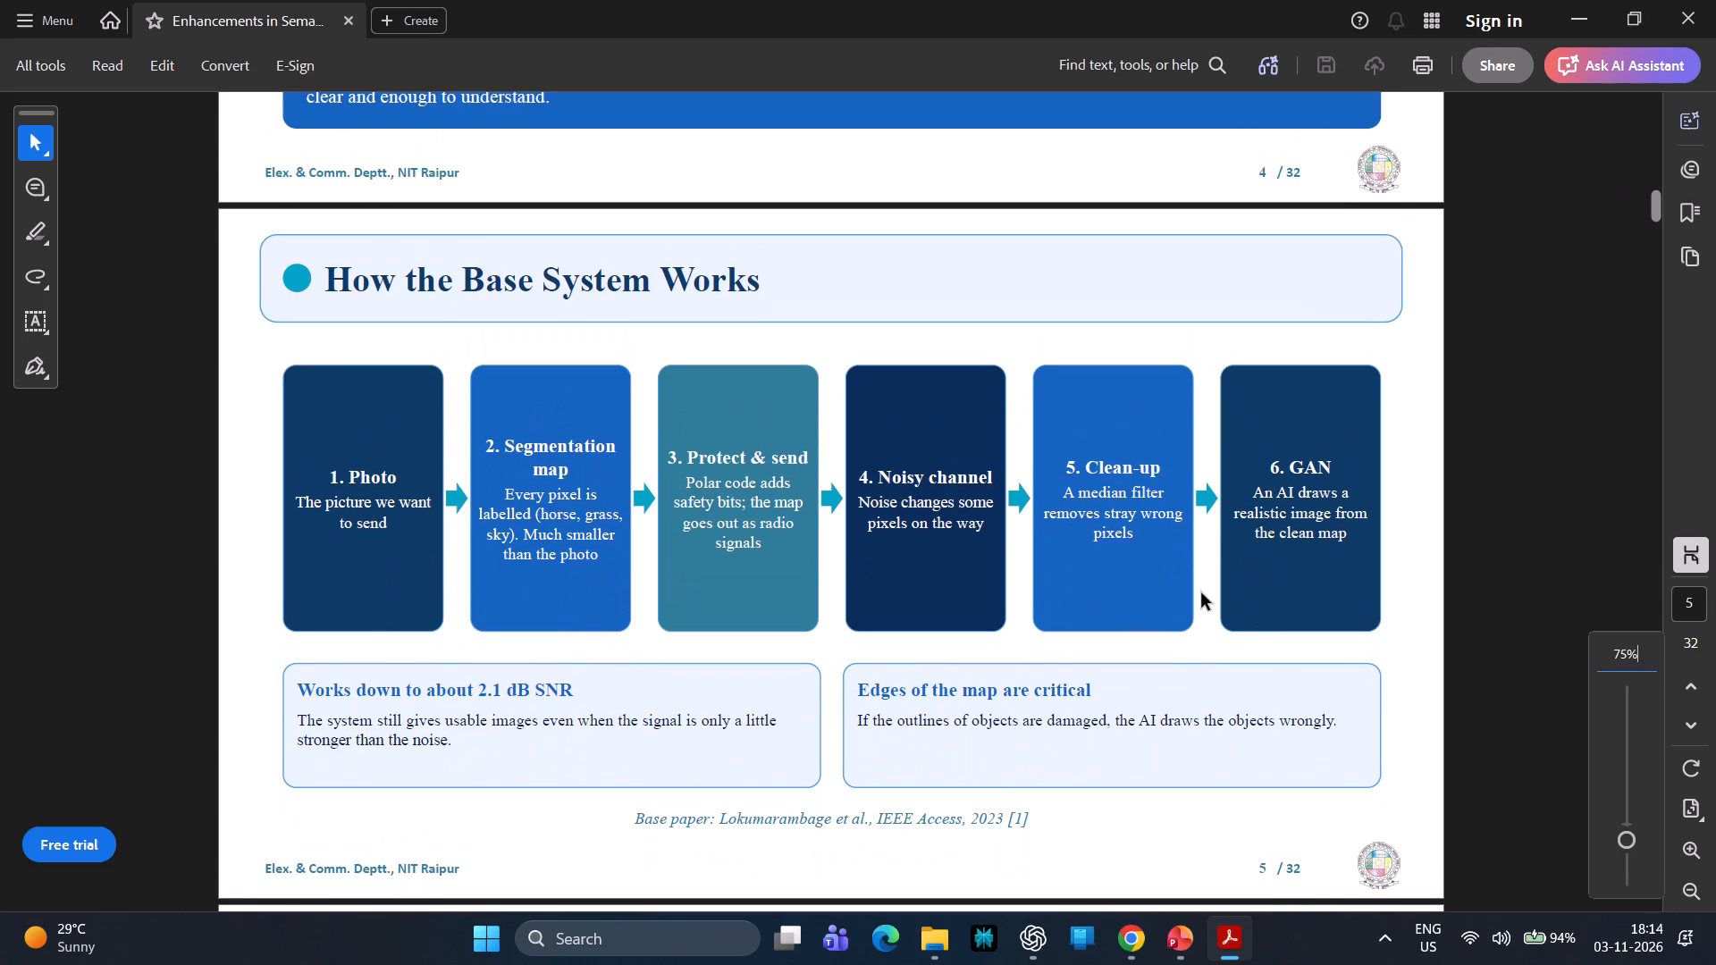
scroll(1201, 593, down, 1)
scroll(1201, 593, up, 1)
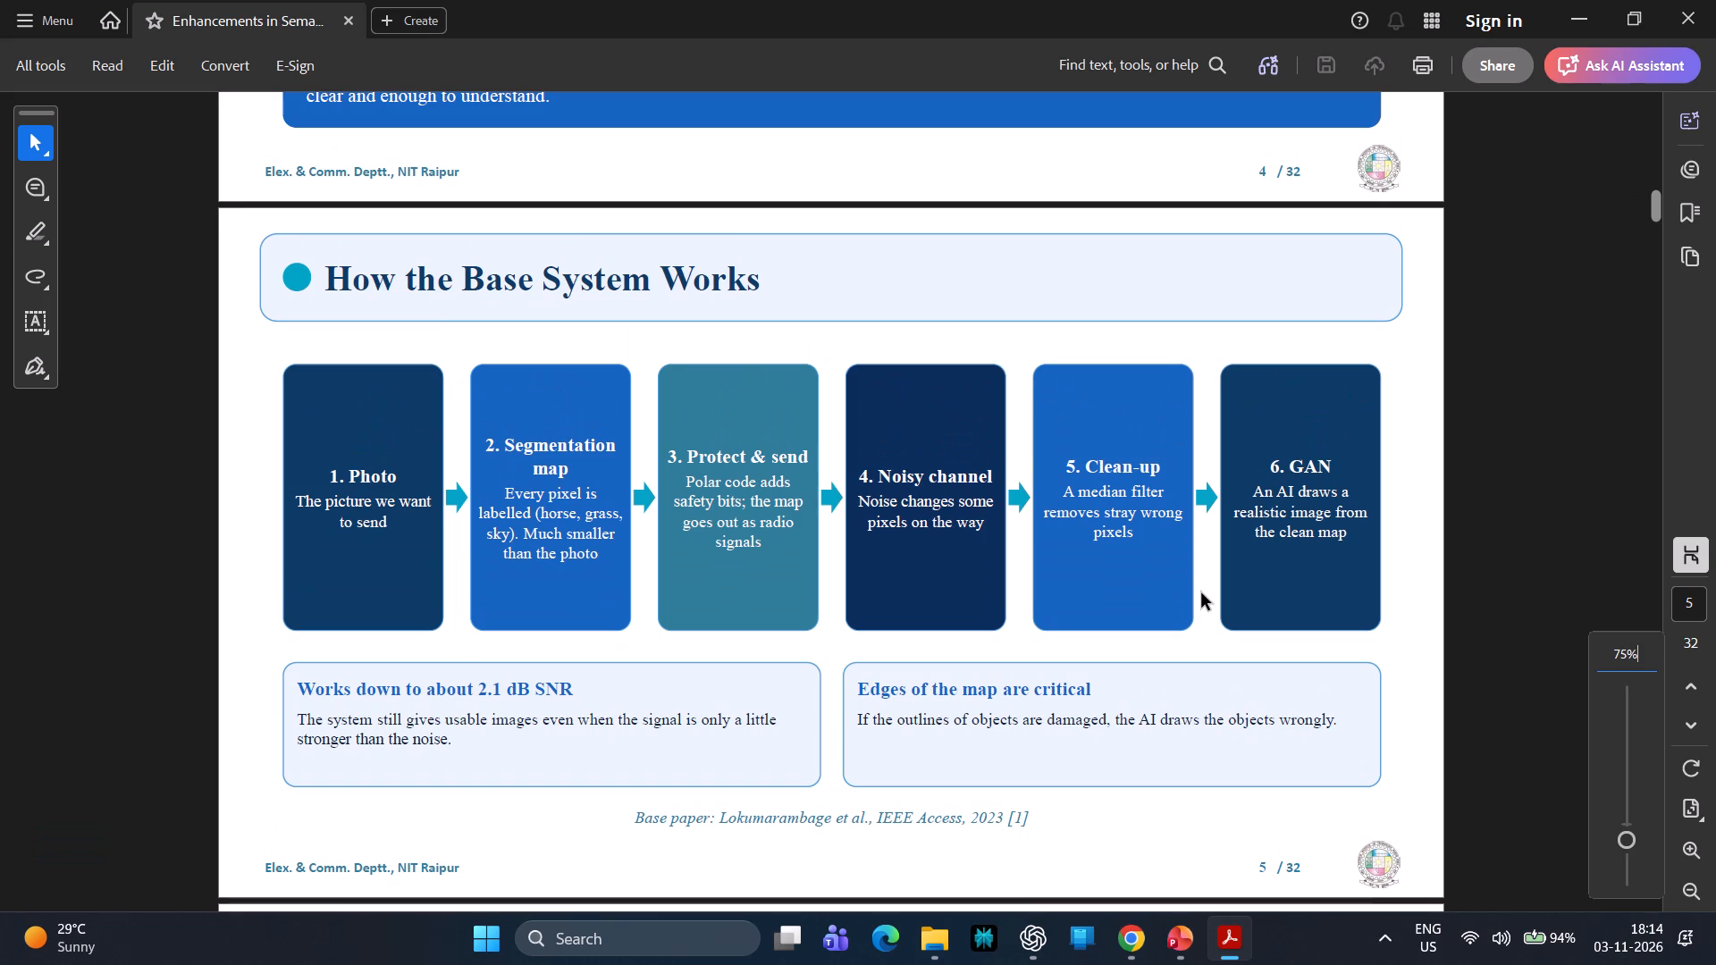
click(1485, 499)
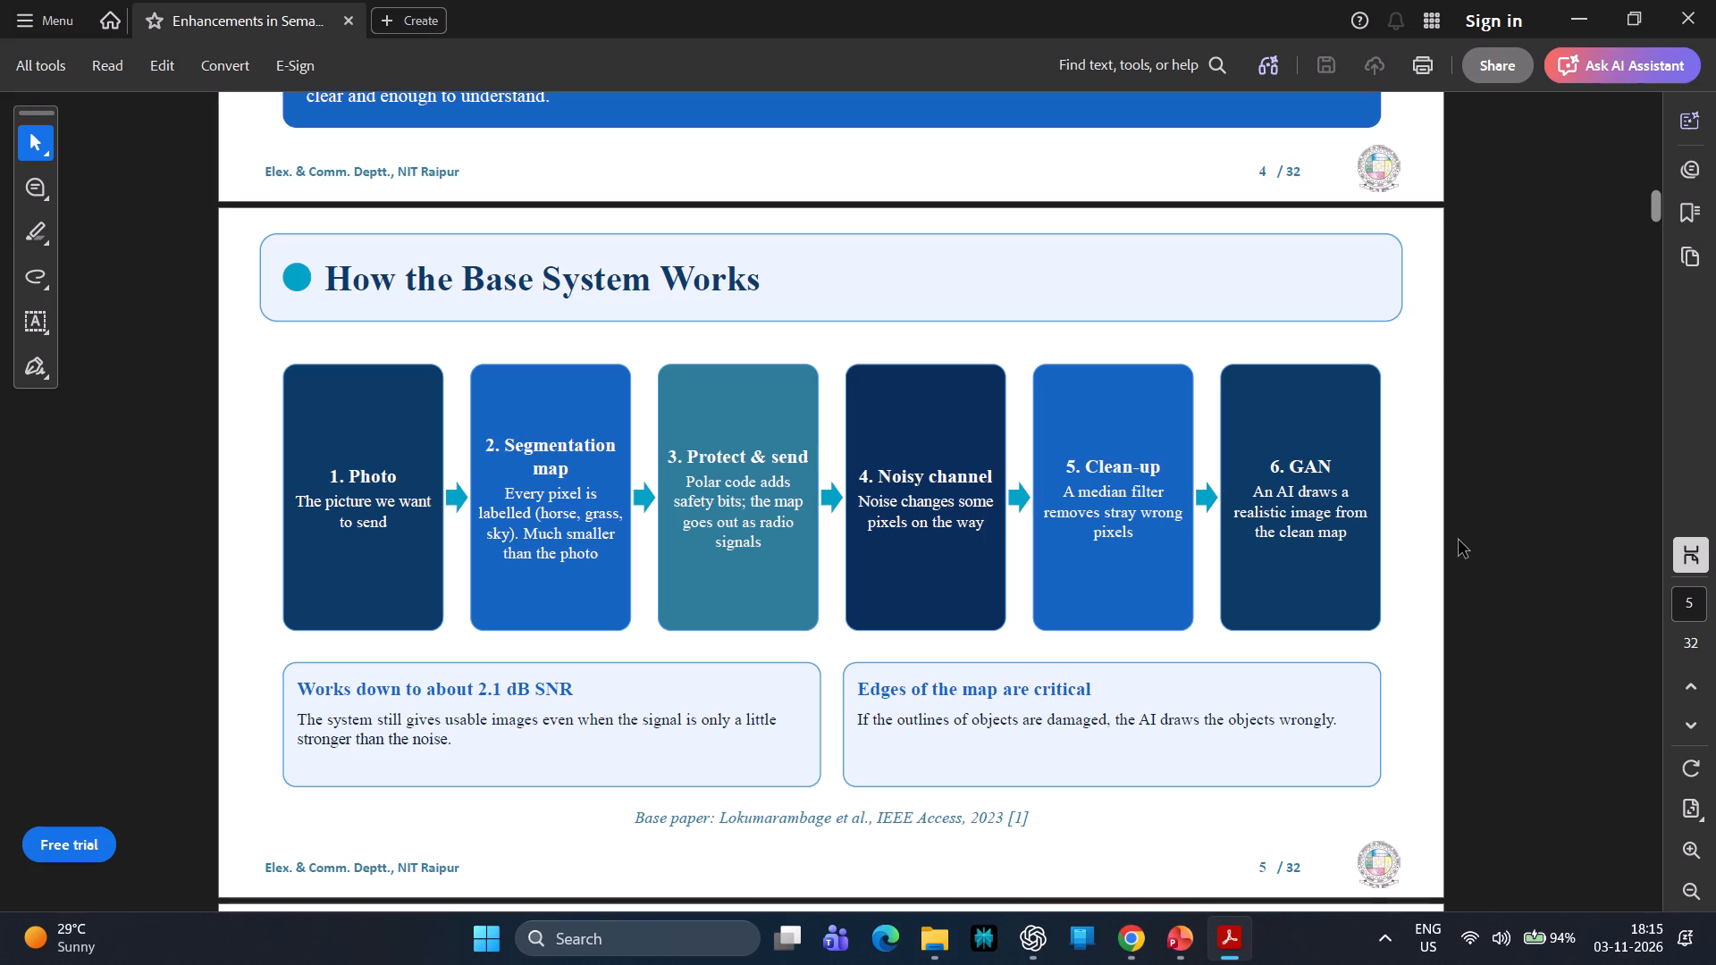
Read the terms guide on page 6 and review the "Where Our Three Studies Fit" diagram and study summaries on page 7.
scroll(1454, 553, down, 1)
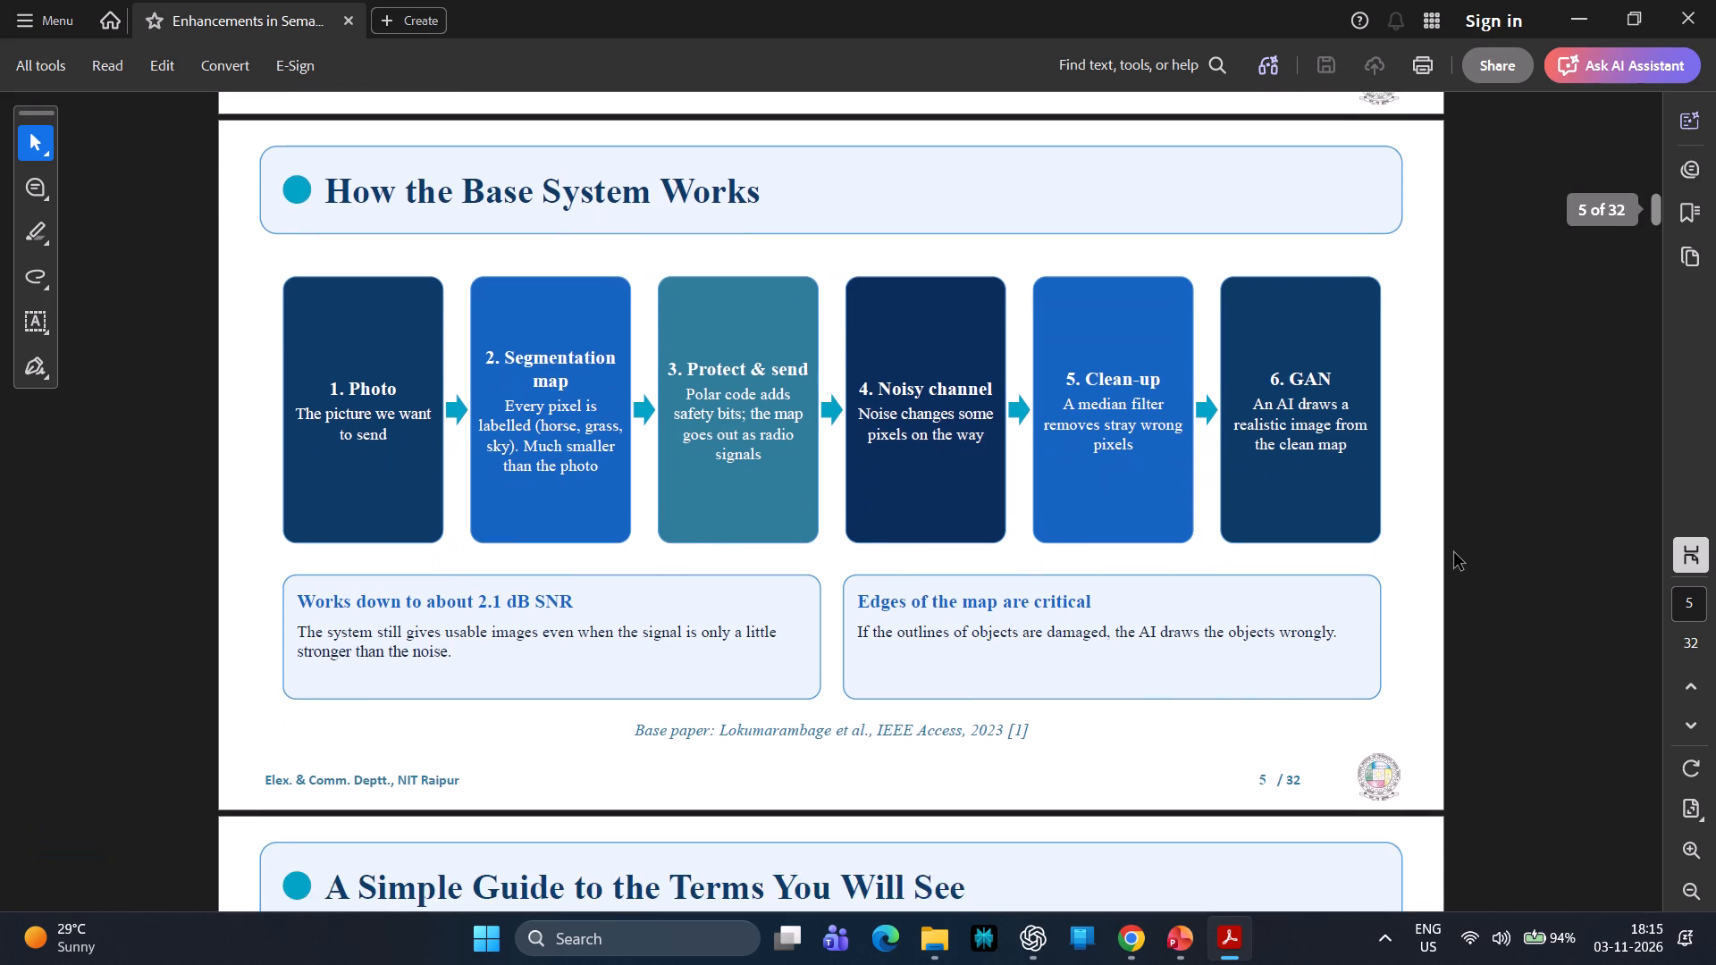
scroll(1454, 553, down, 4)
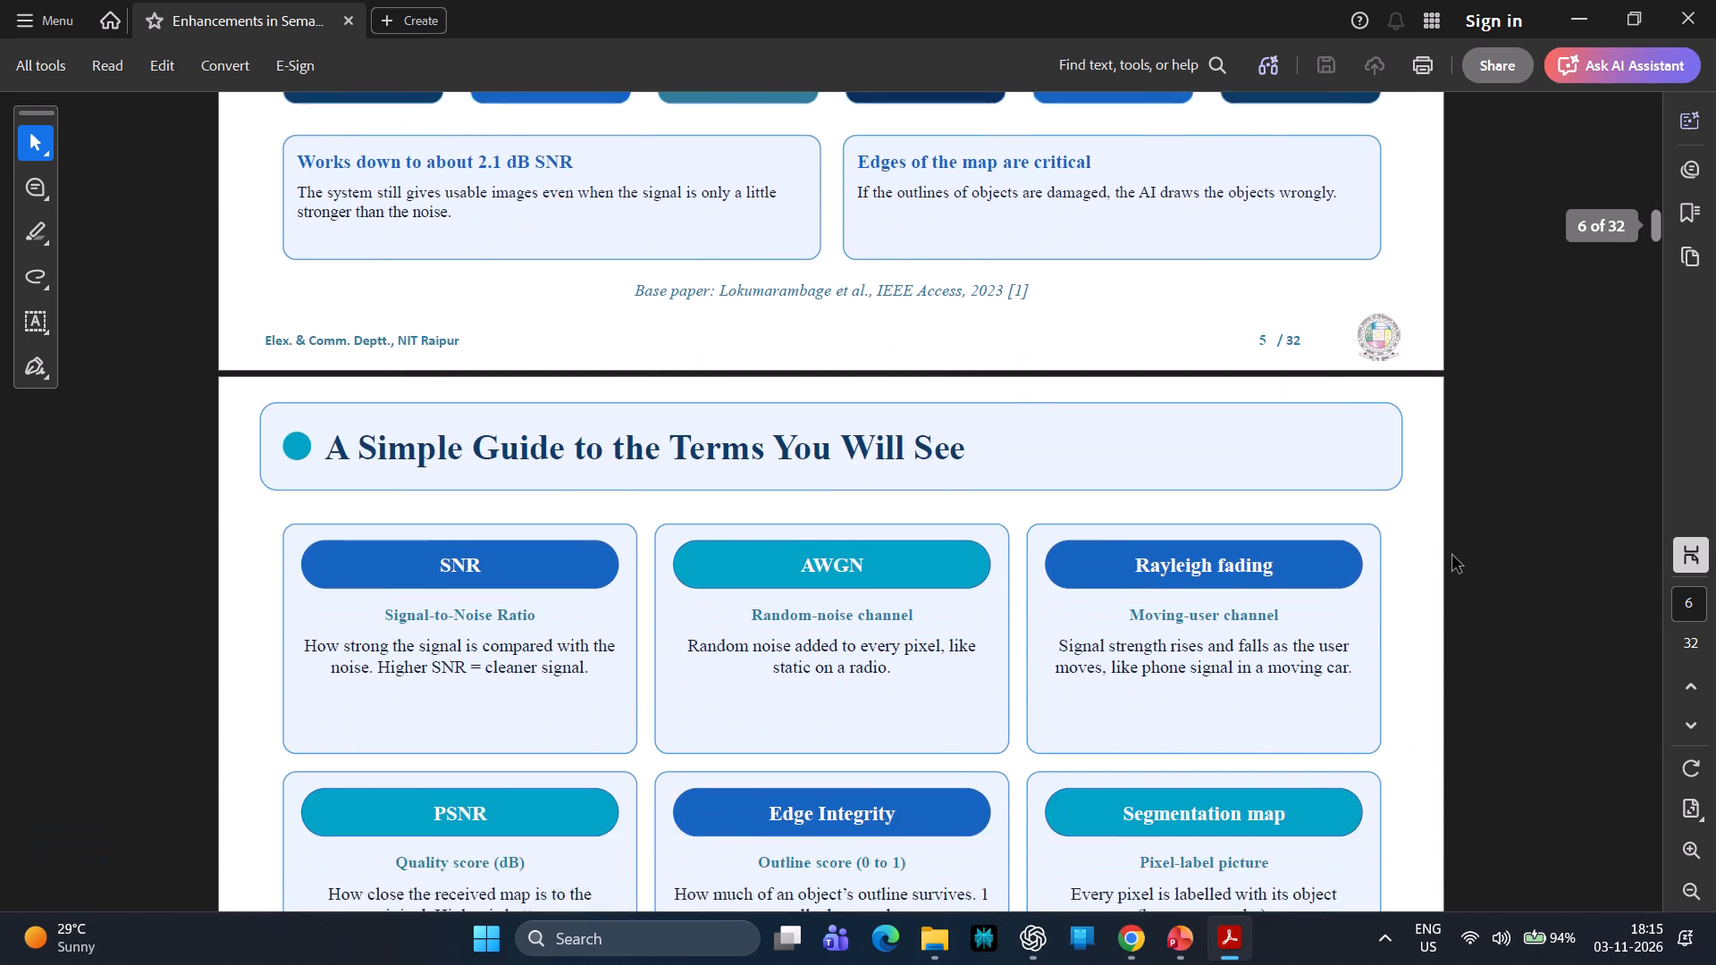
scroll(1452, 556, down, 2)
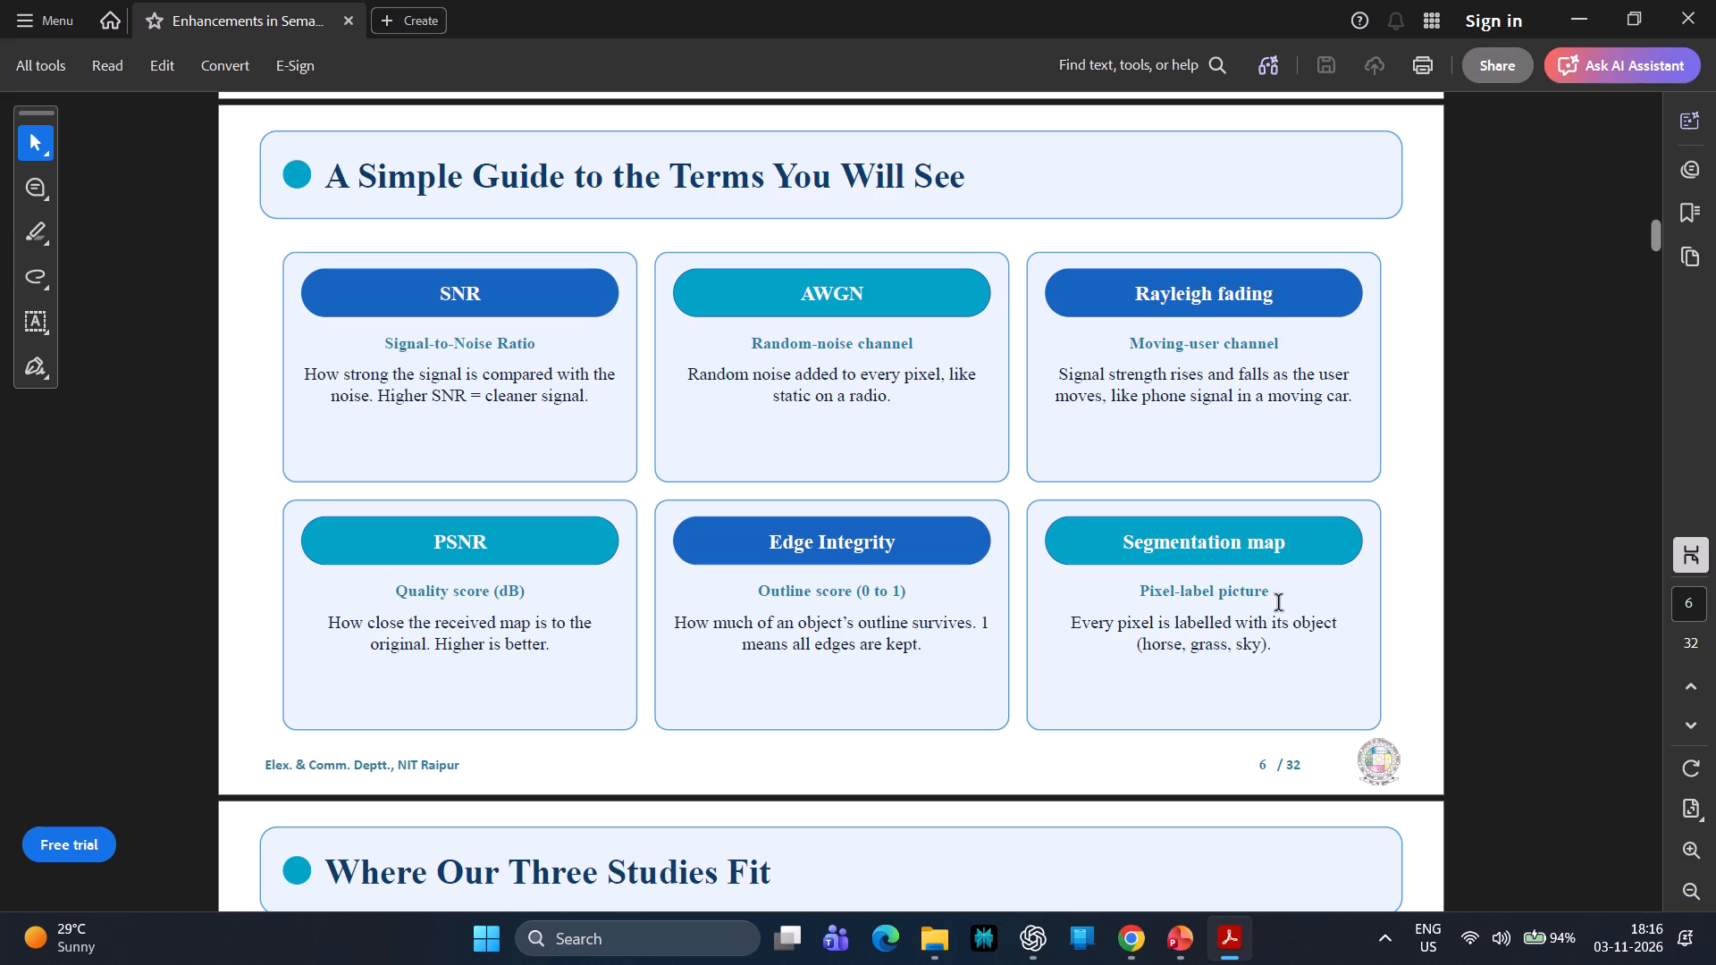
click(991, 625)
scroll(1192, 642, down, 4)
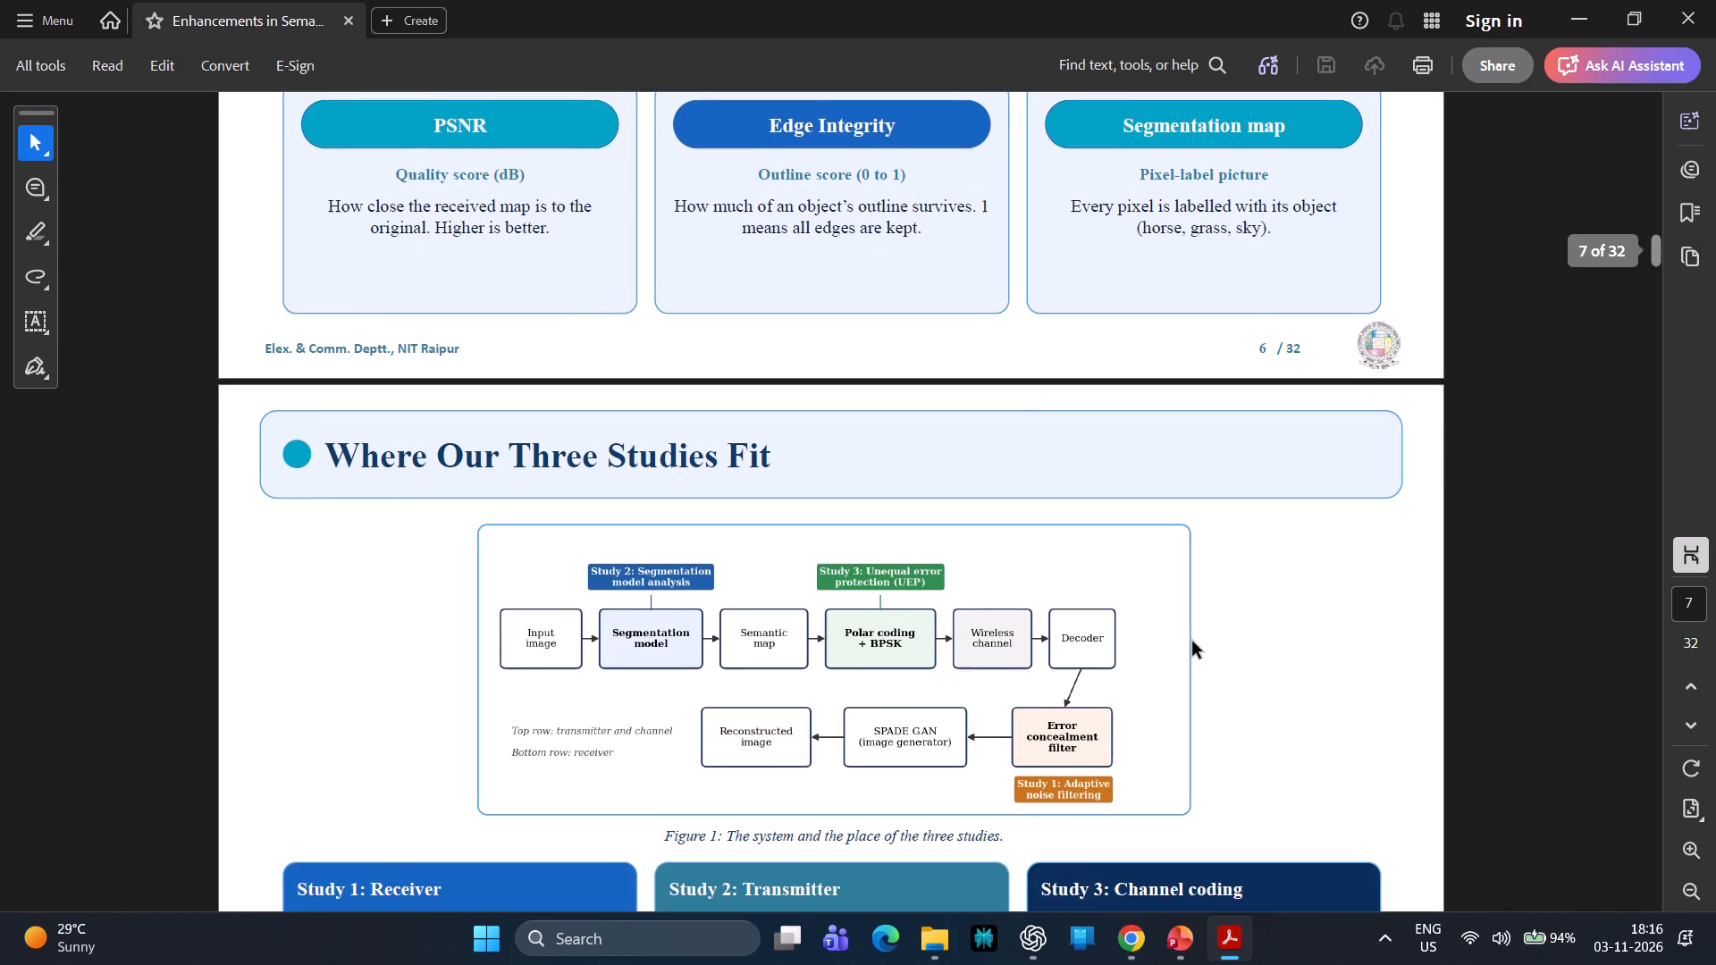
scroll(1192, 642, down, 1)
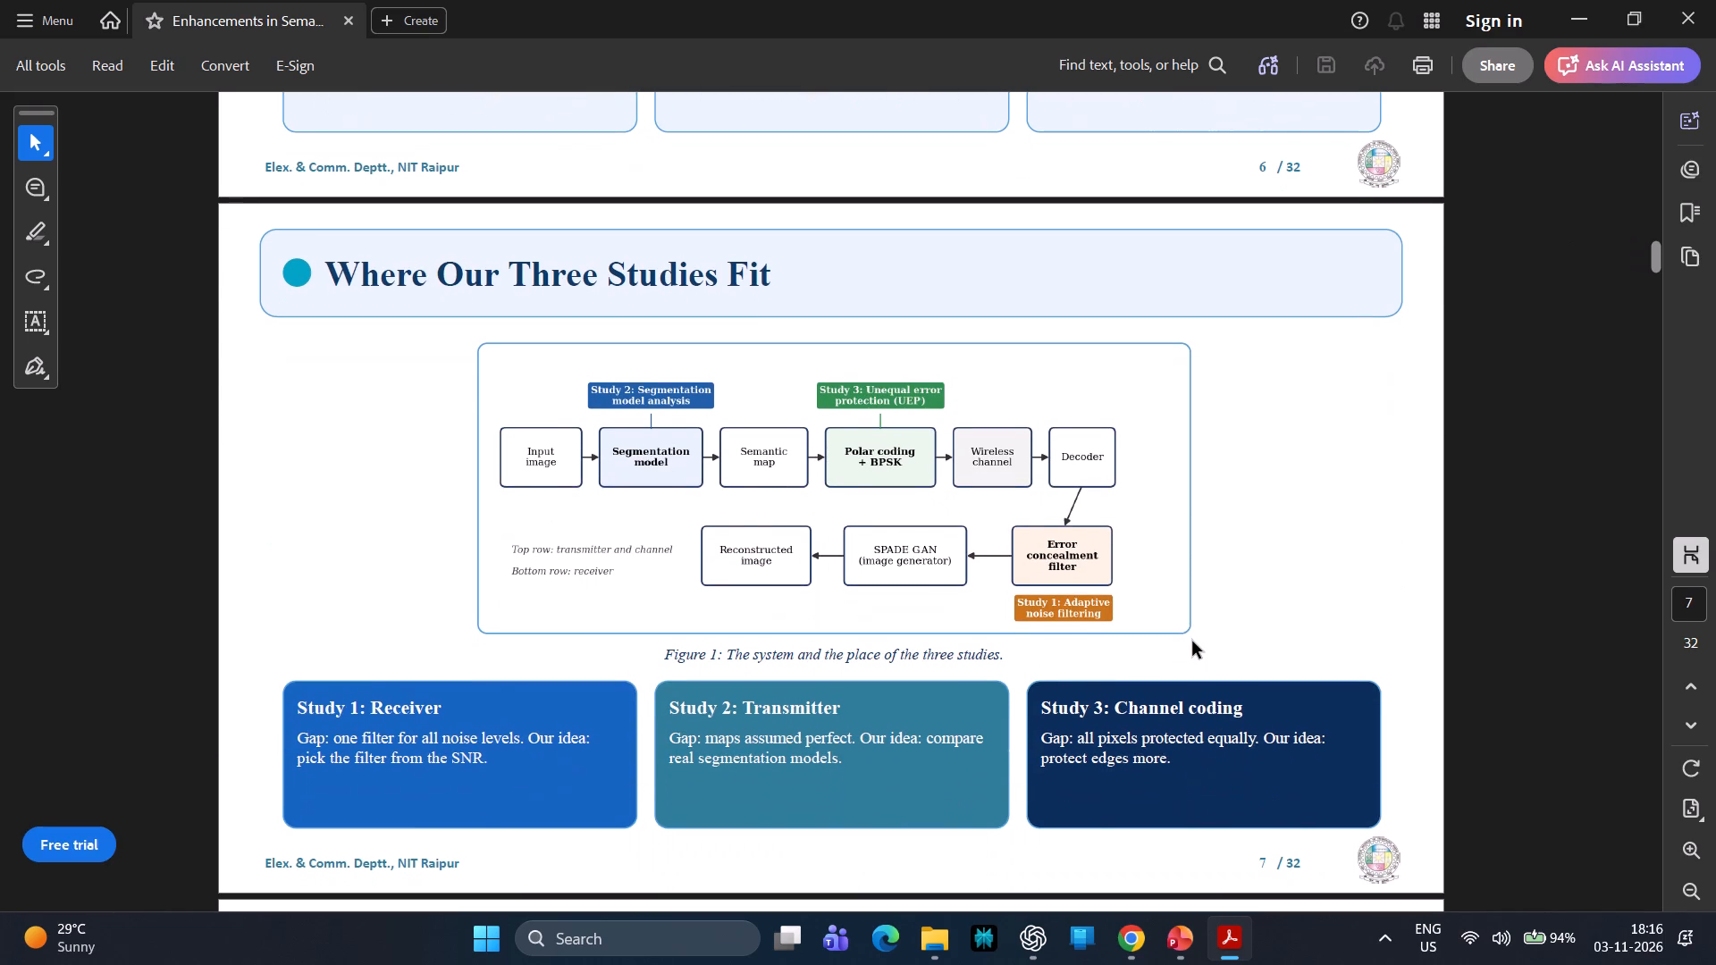
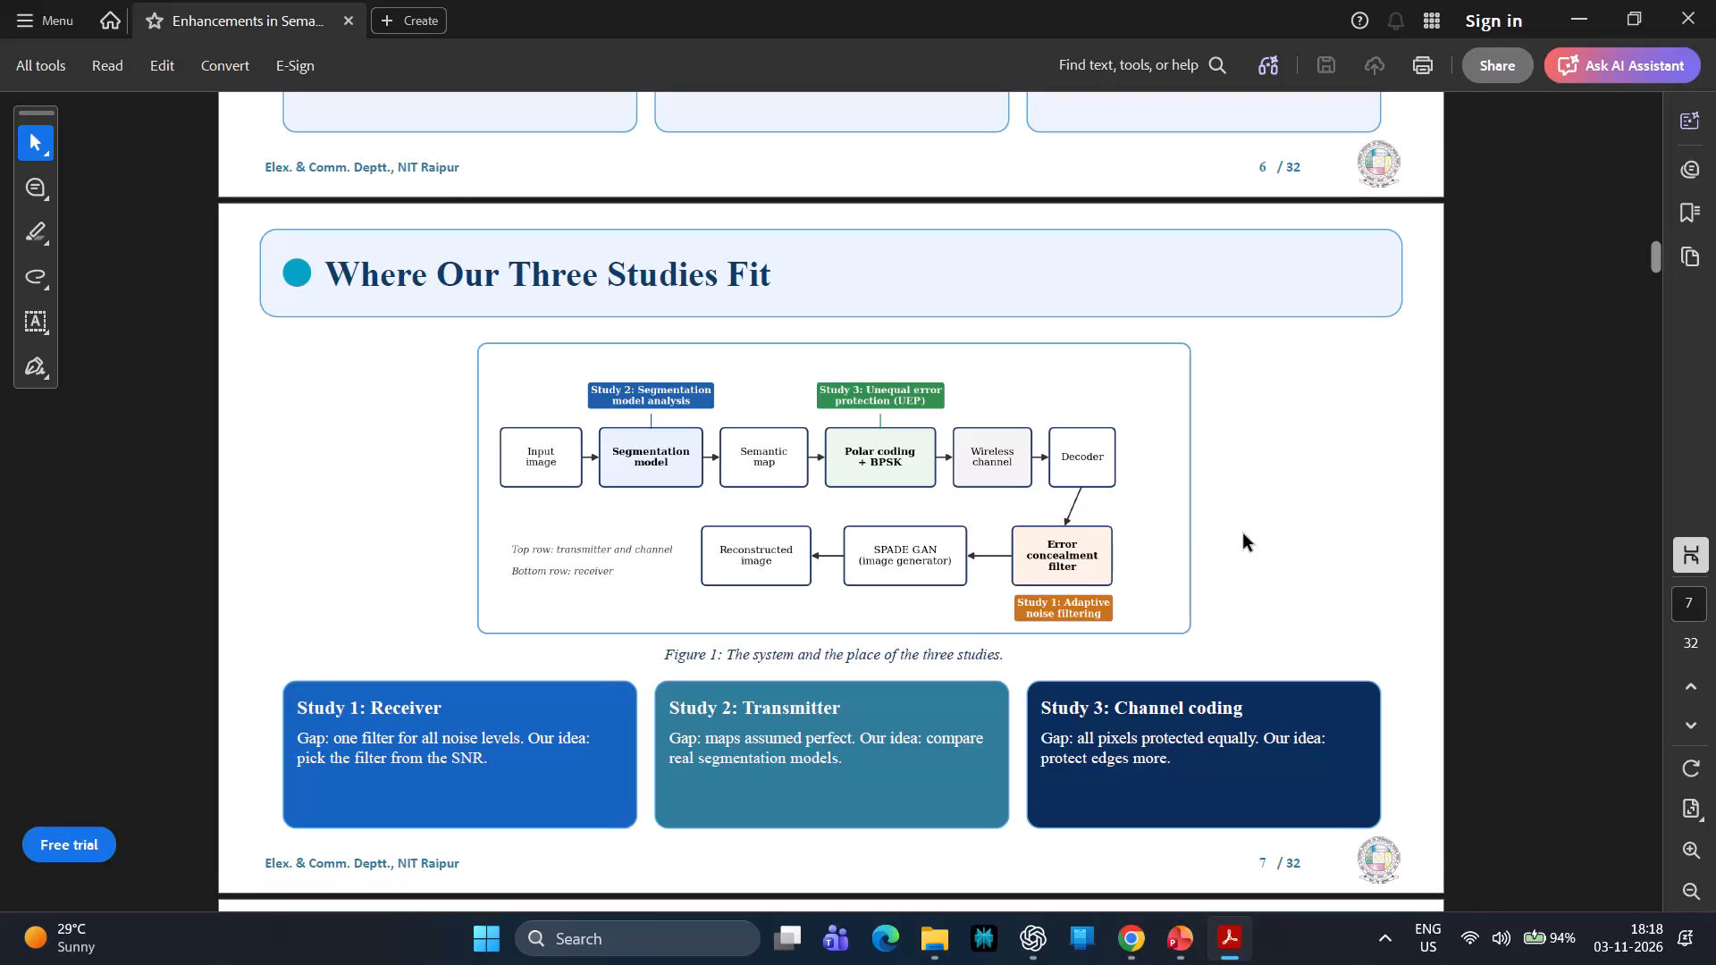
Read pages 8 to 10 of the exported PDF, covering the testing method and tools, Study 1's adaptive noise filtering, and the filter selector code.
scroll(1242, 530, down, 1)
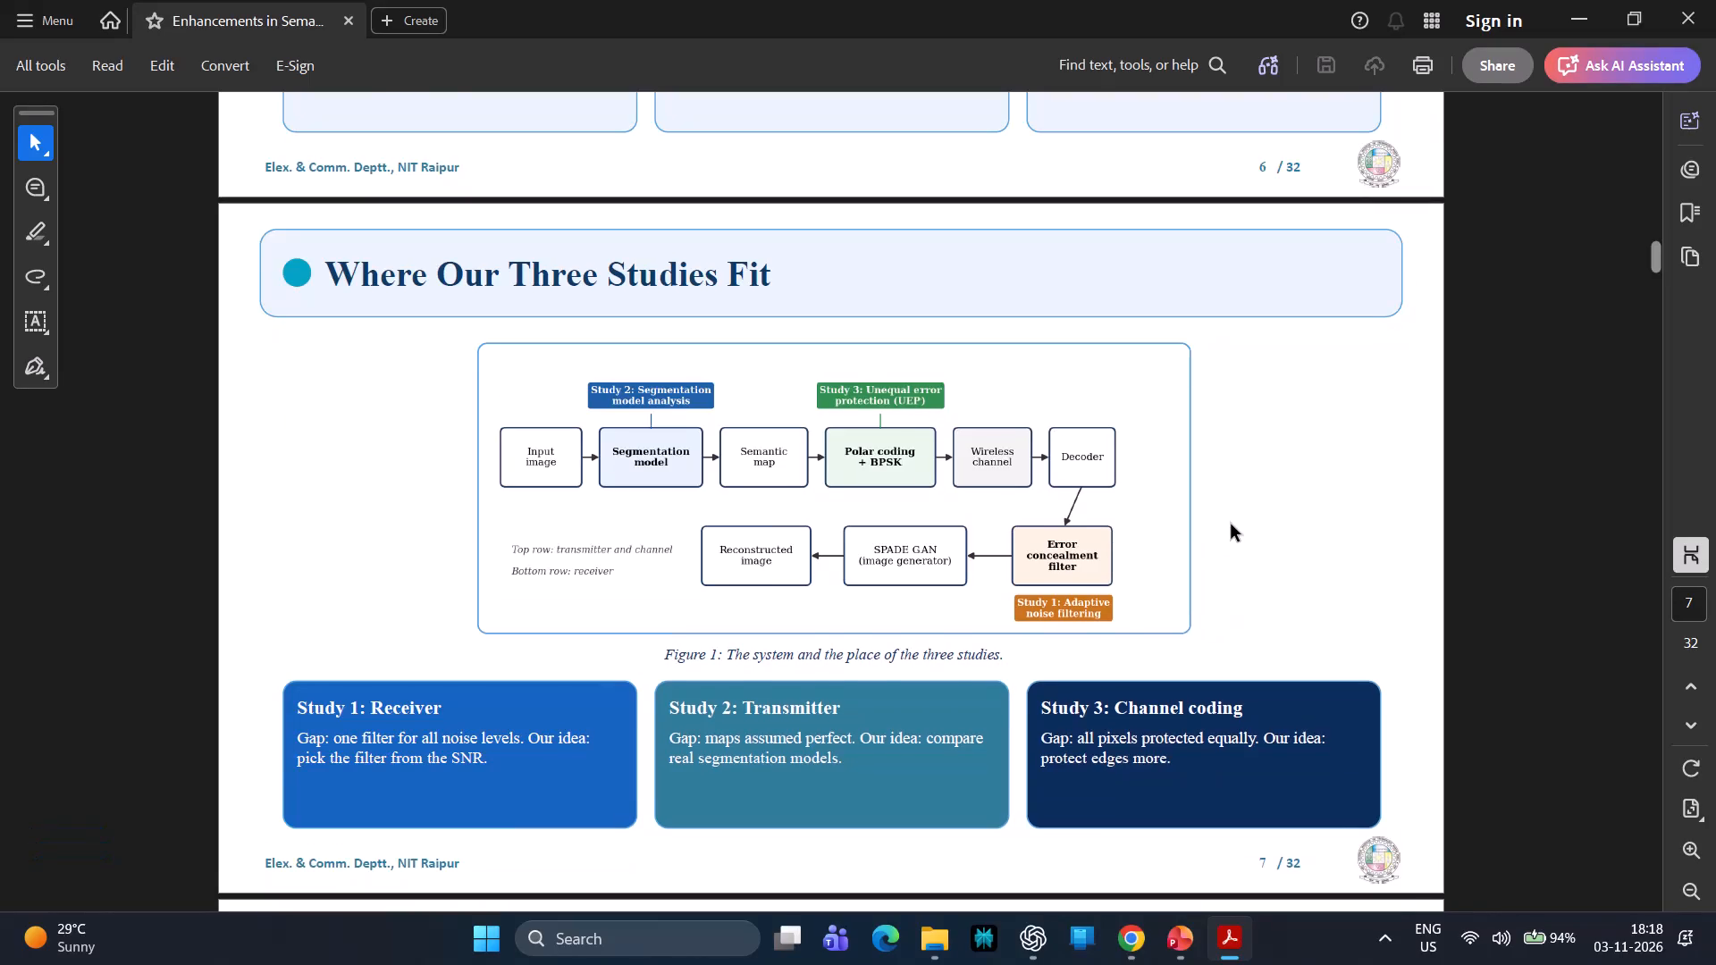
scroll(1212, 516, down, 2)
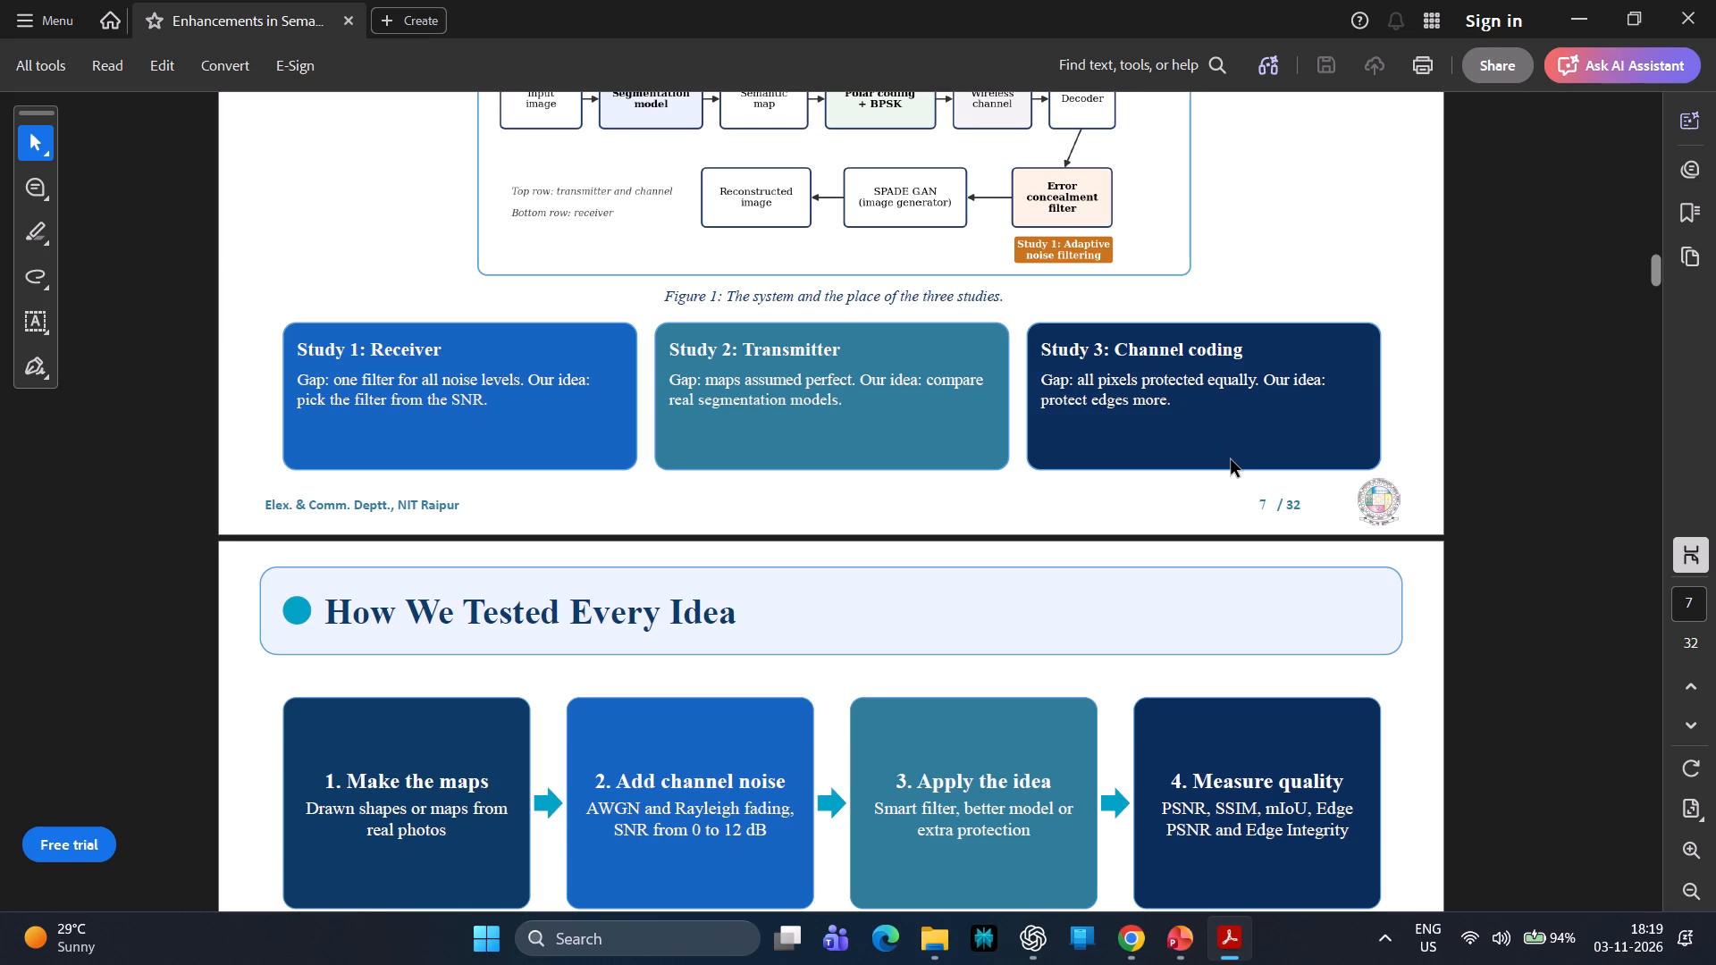
scroll(1244, 465, down, 2)
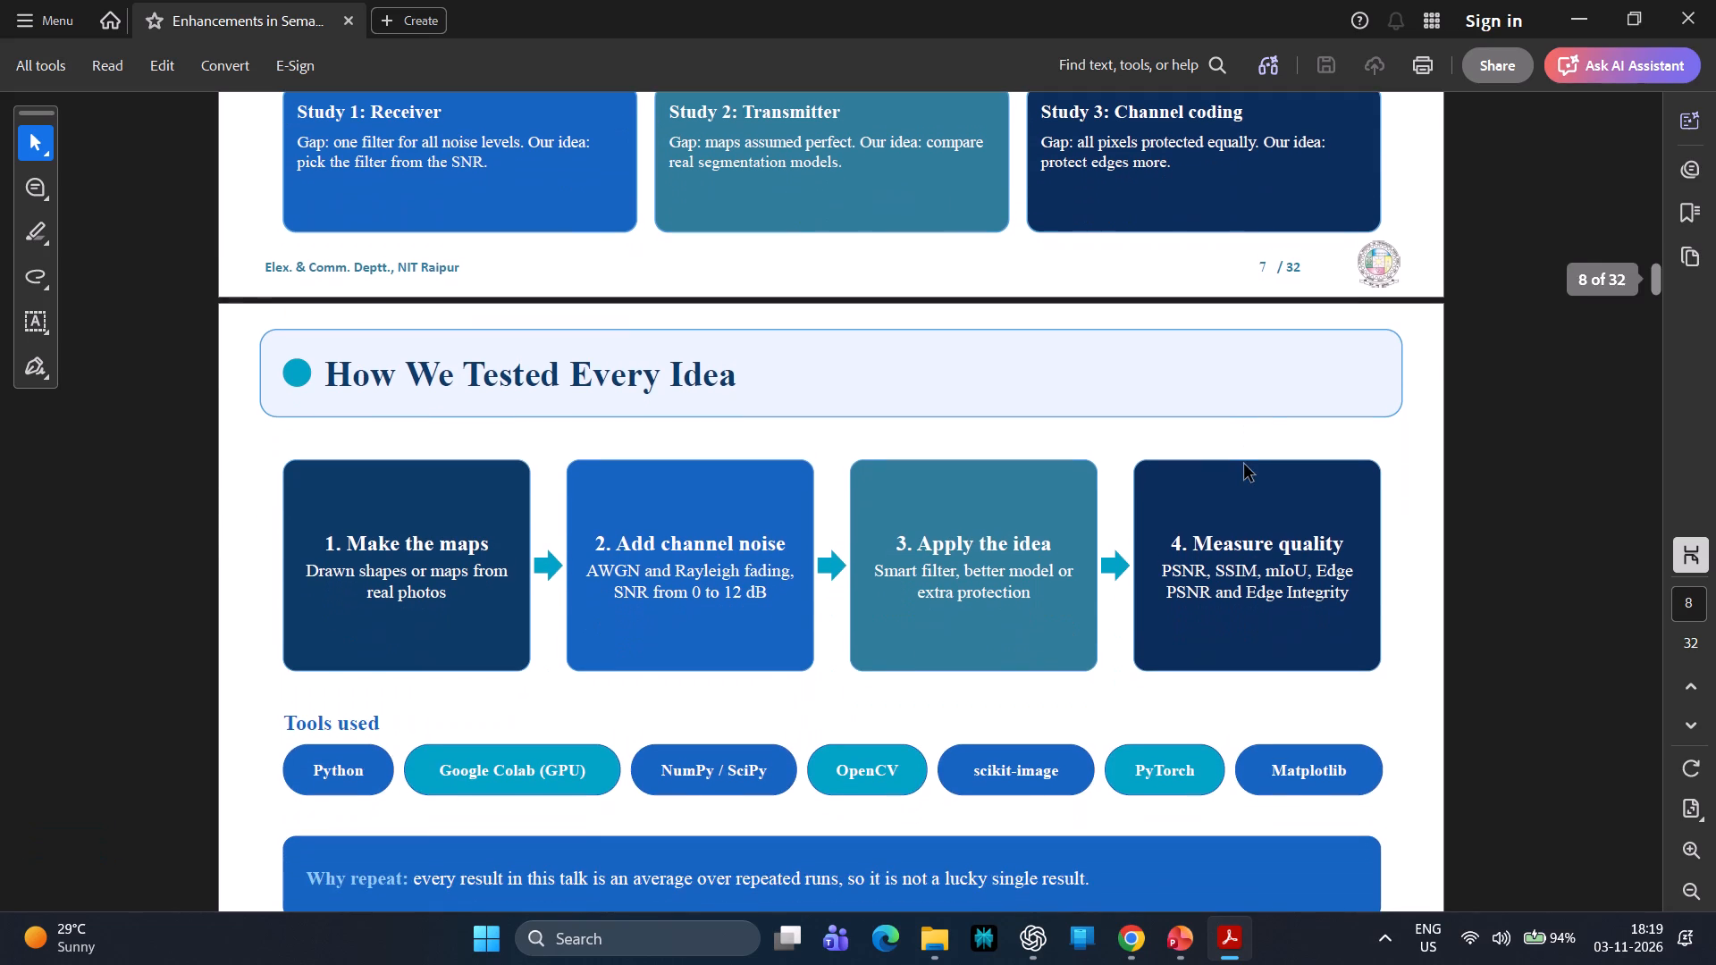
scroll(1244, 465, down, 2)
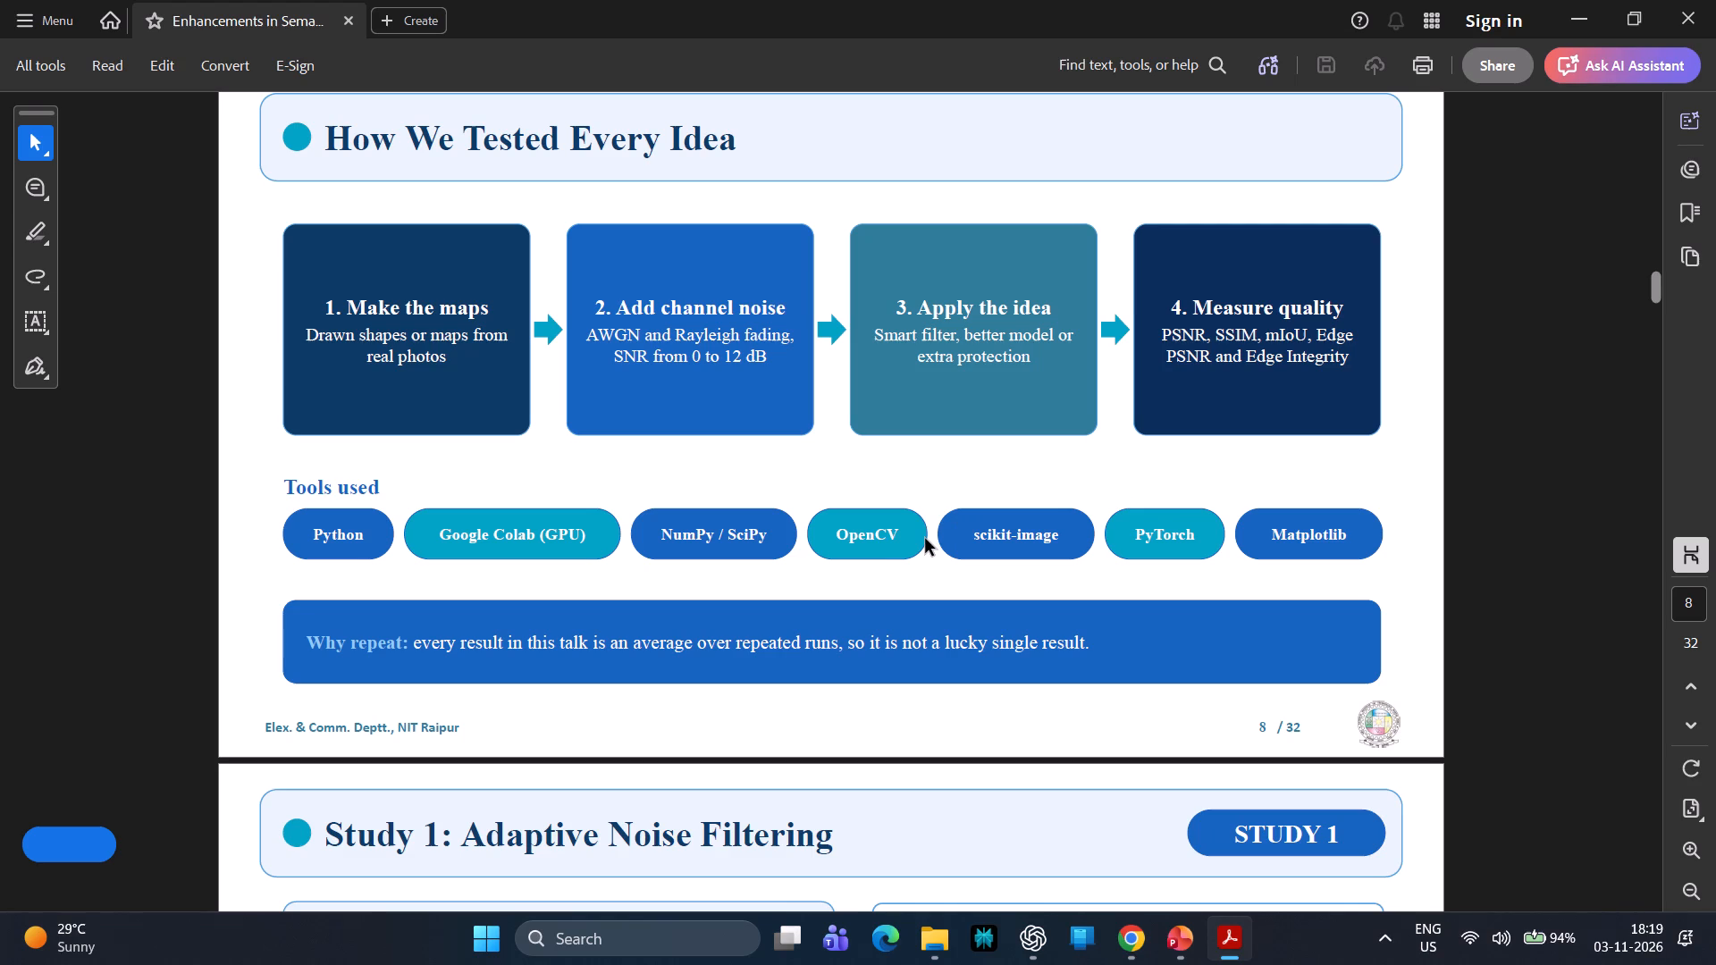
scroll(925, 539, down, 2)
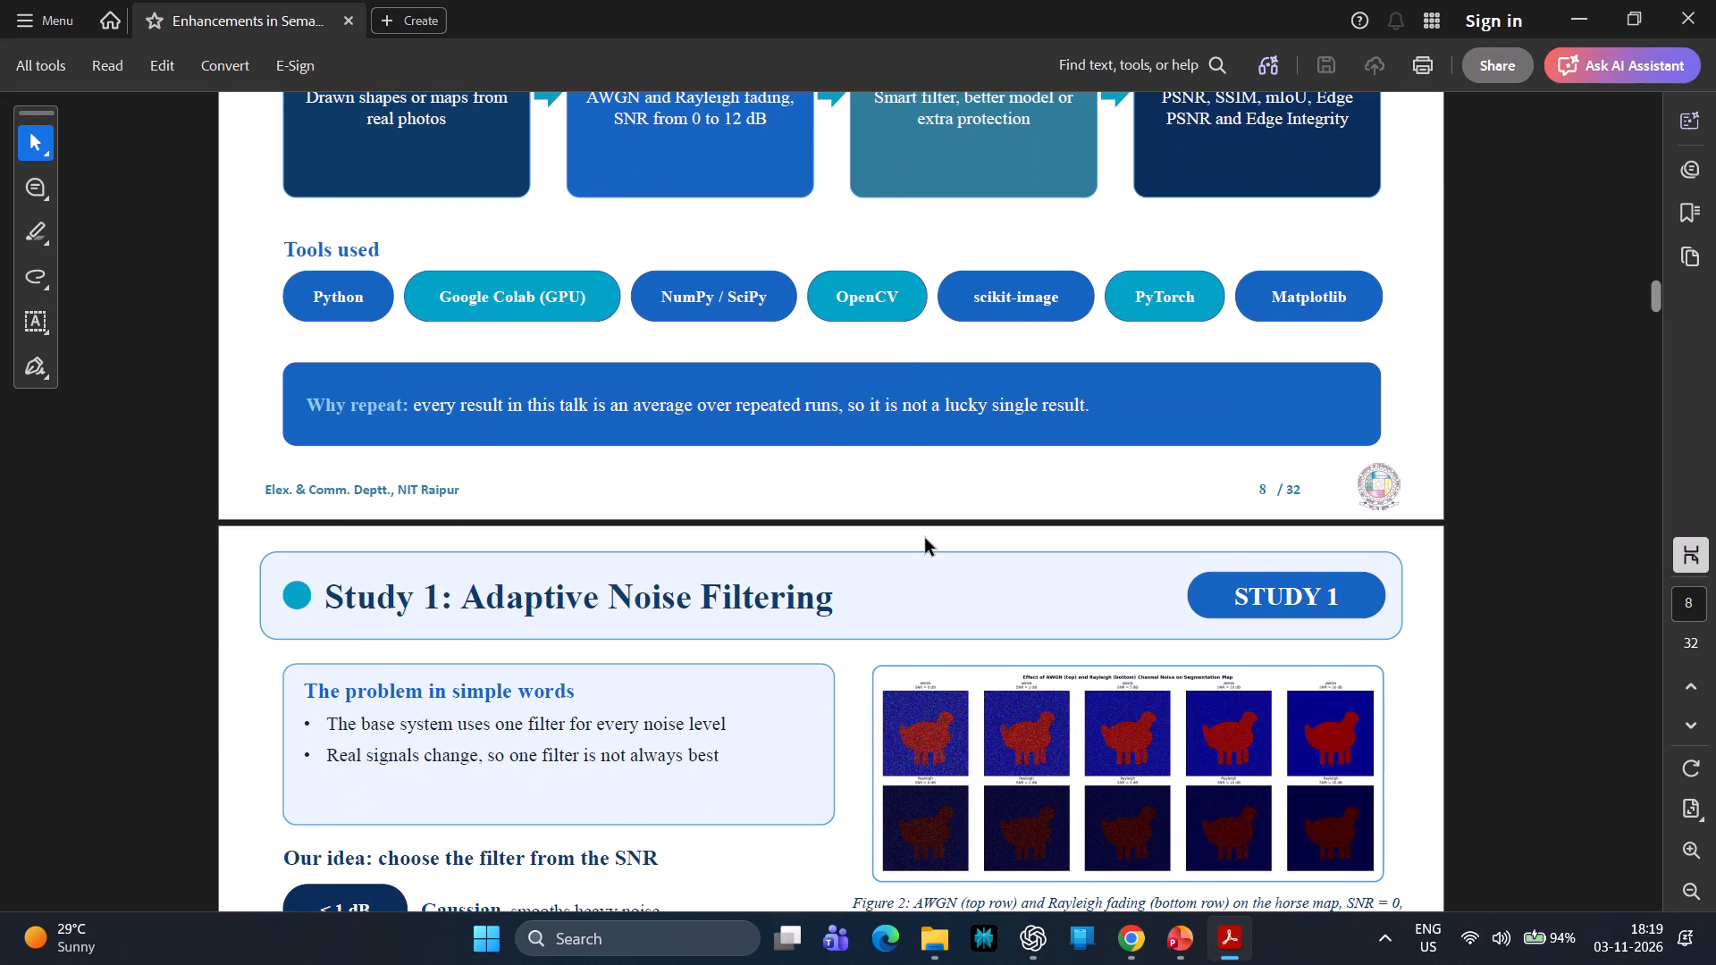
scroll(925, 539, down, 5)
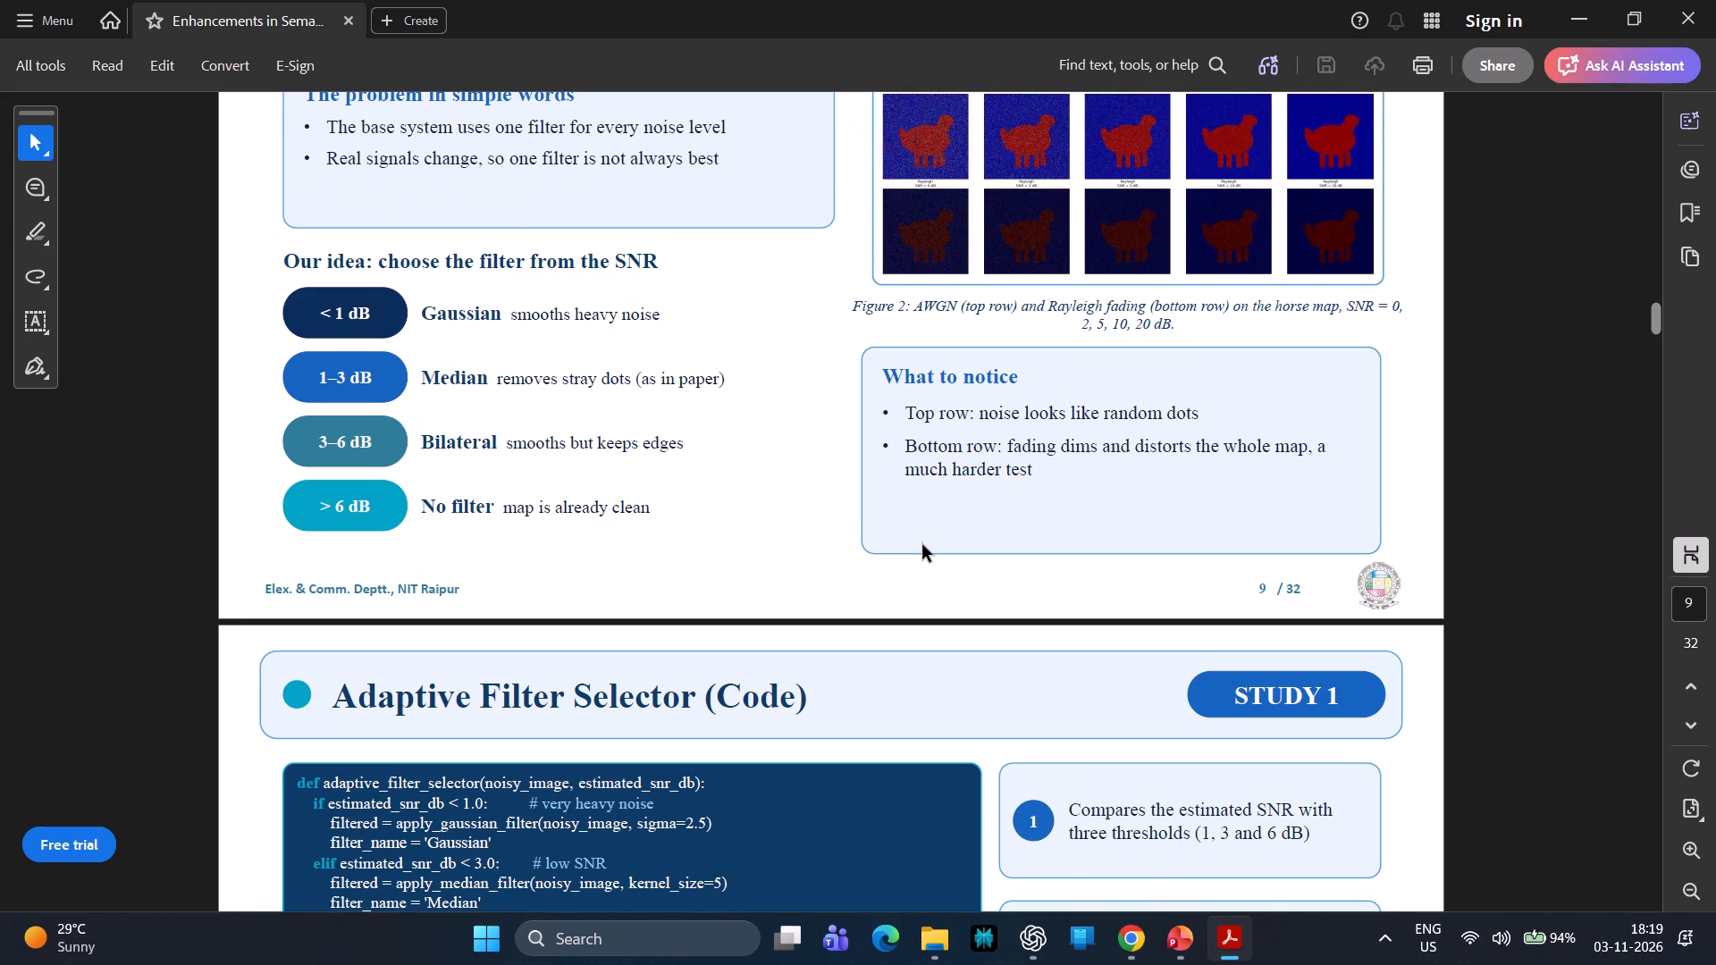
scroll(922, 545, down, 4)
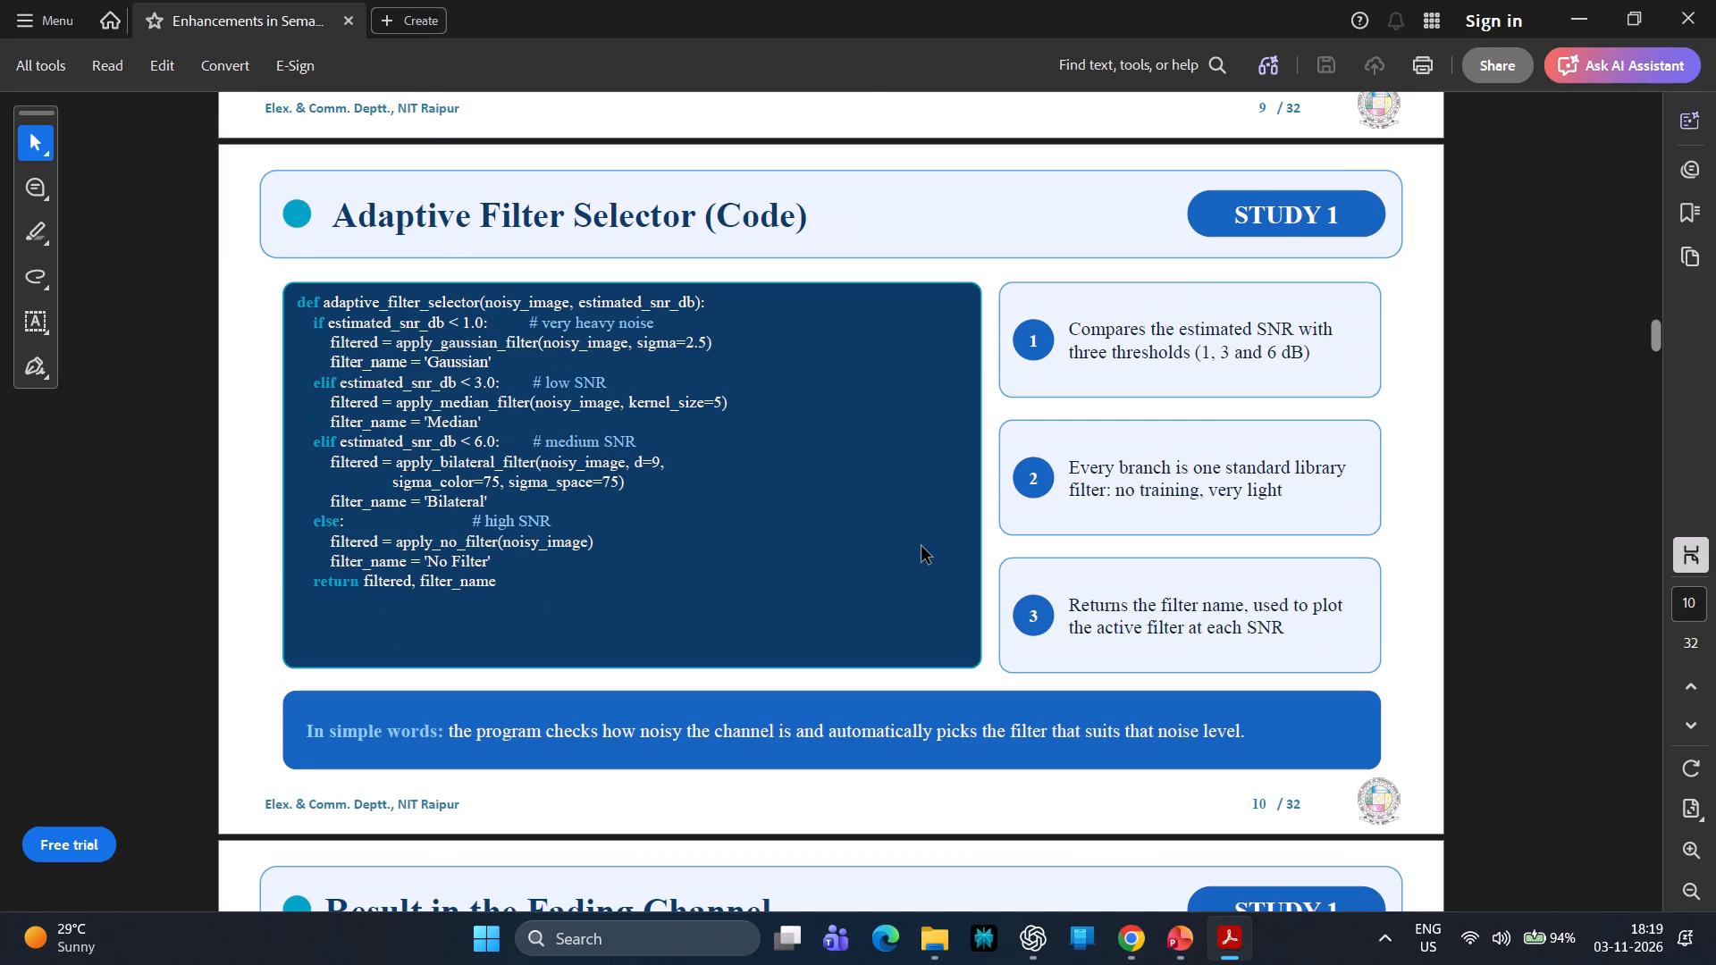
scroll(921, 547, down, 3)
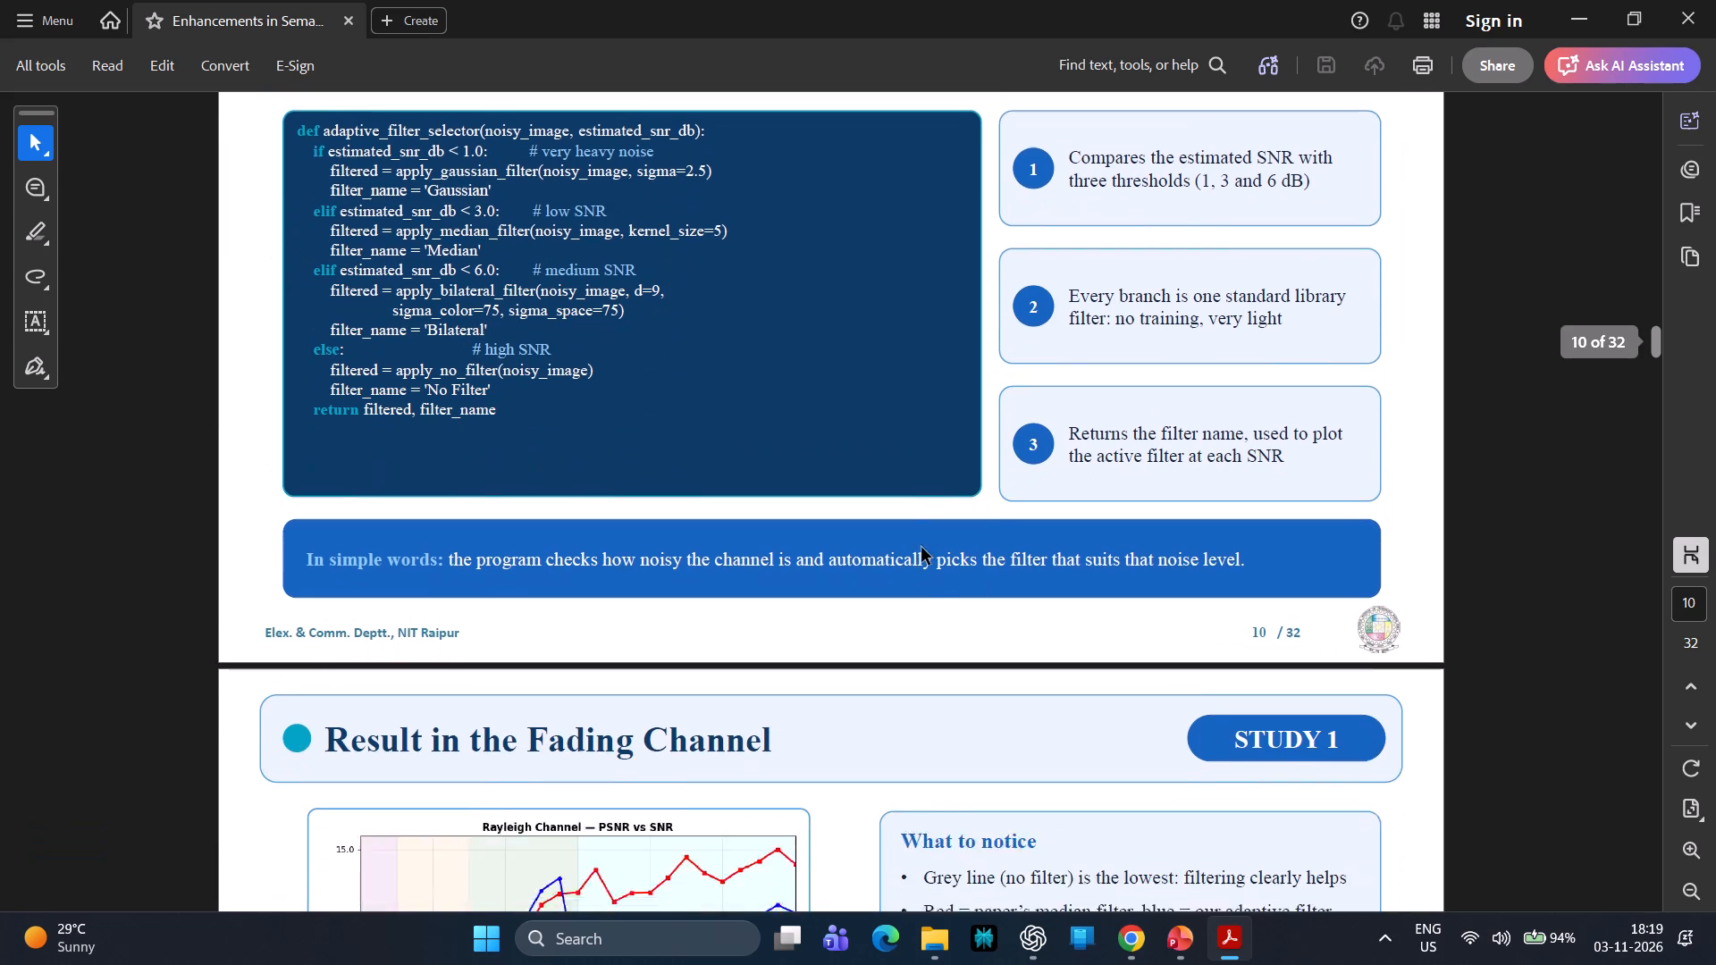
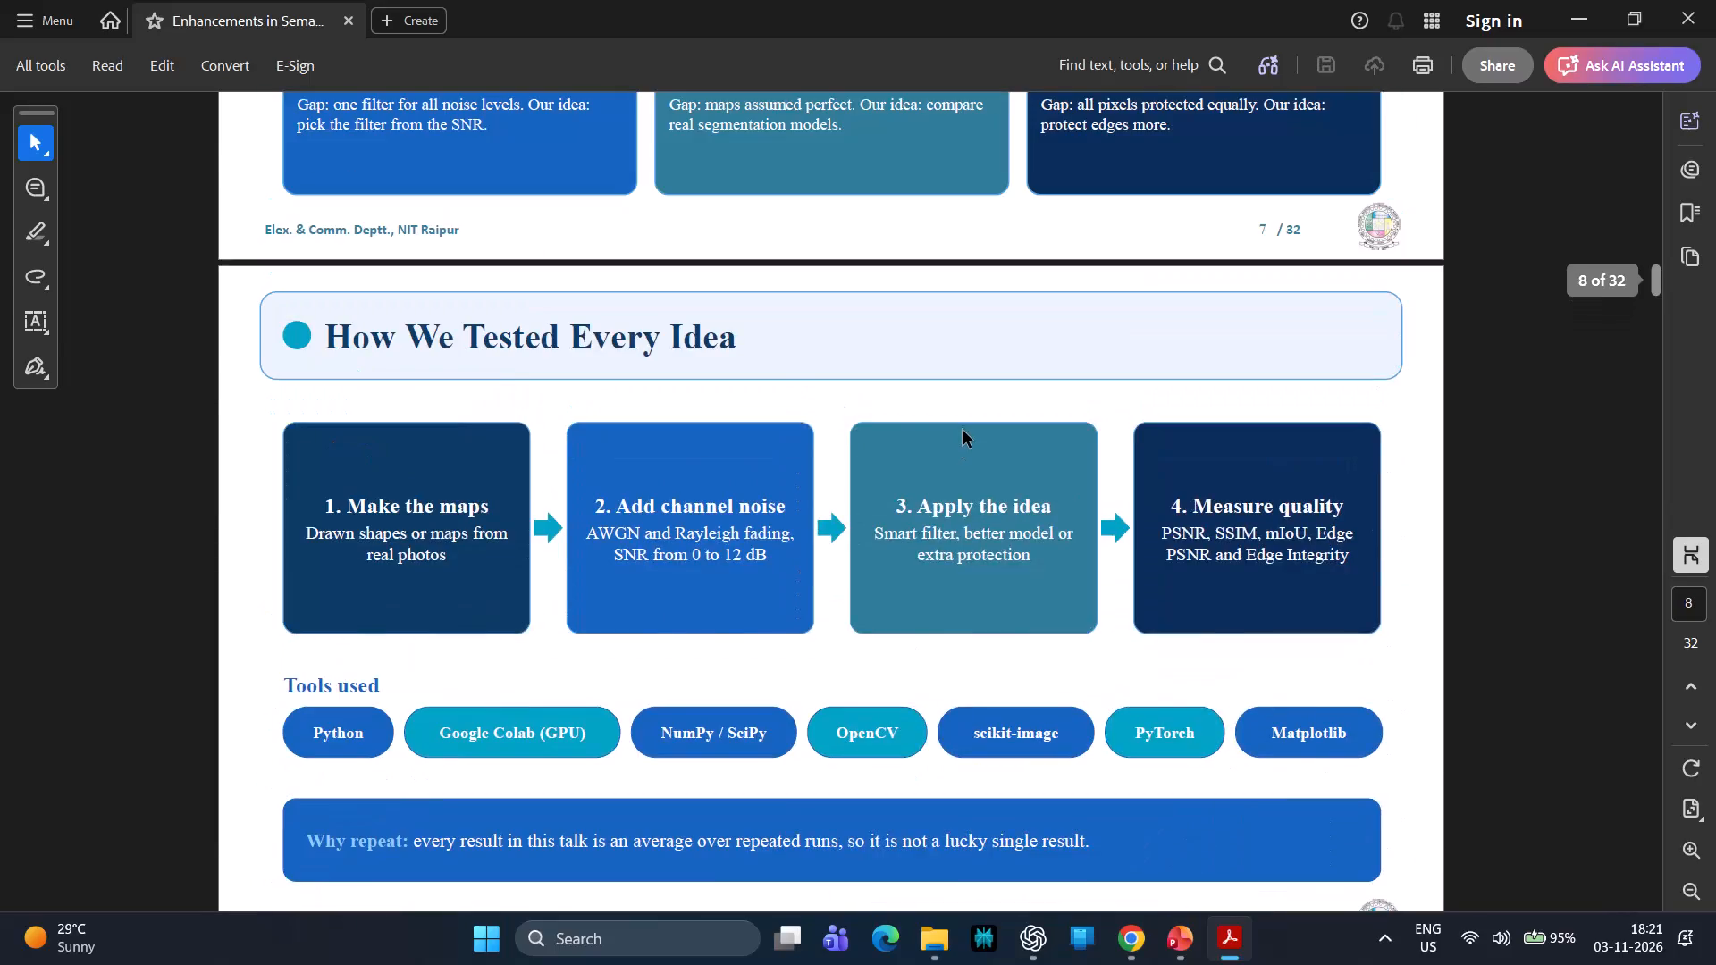
Go back to the exported PDF's title page to check its layout, and close the PDF.
scroll(963, 431, up, 11)
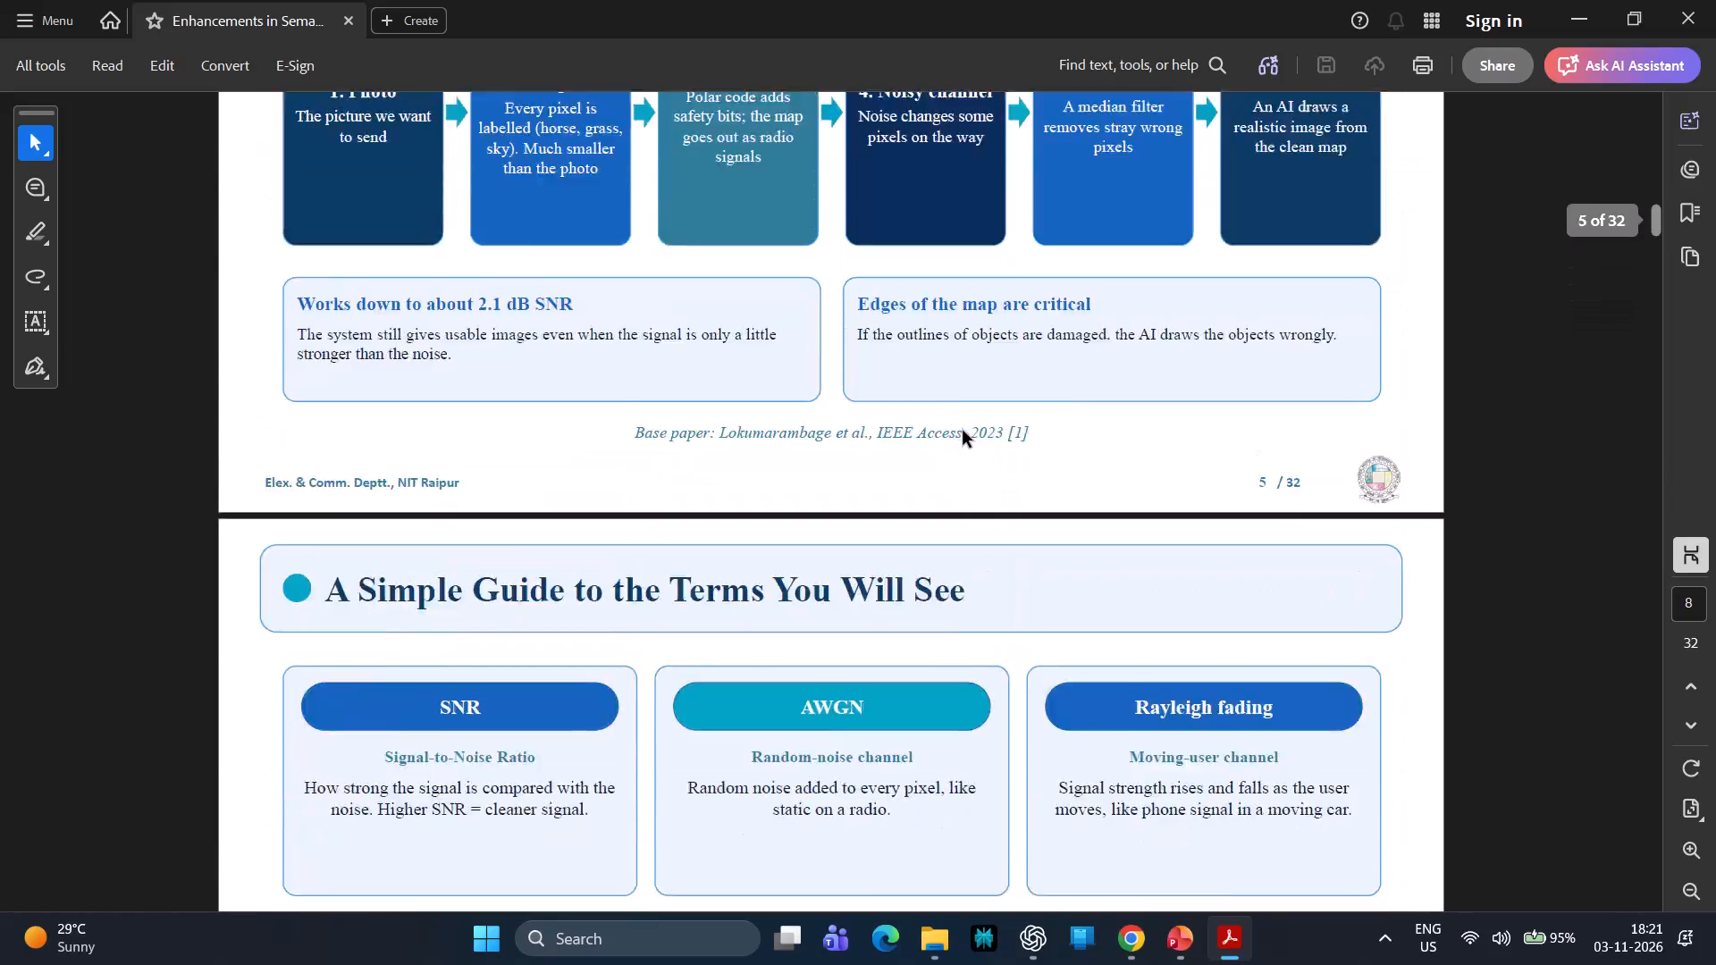
scroll(963, 431, up, 10)
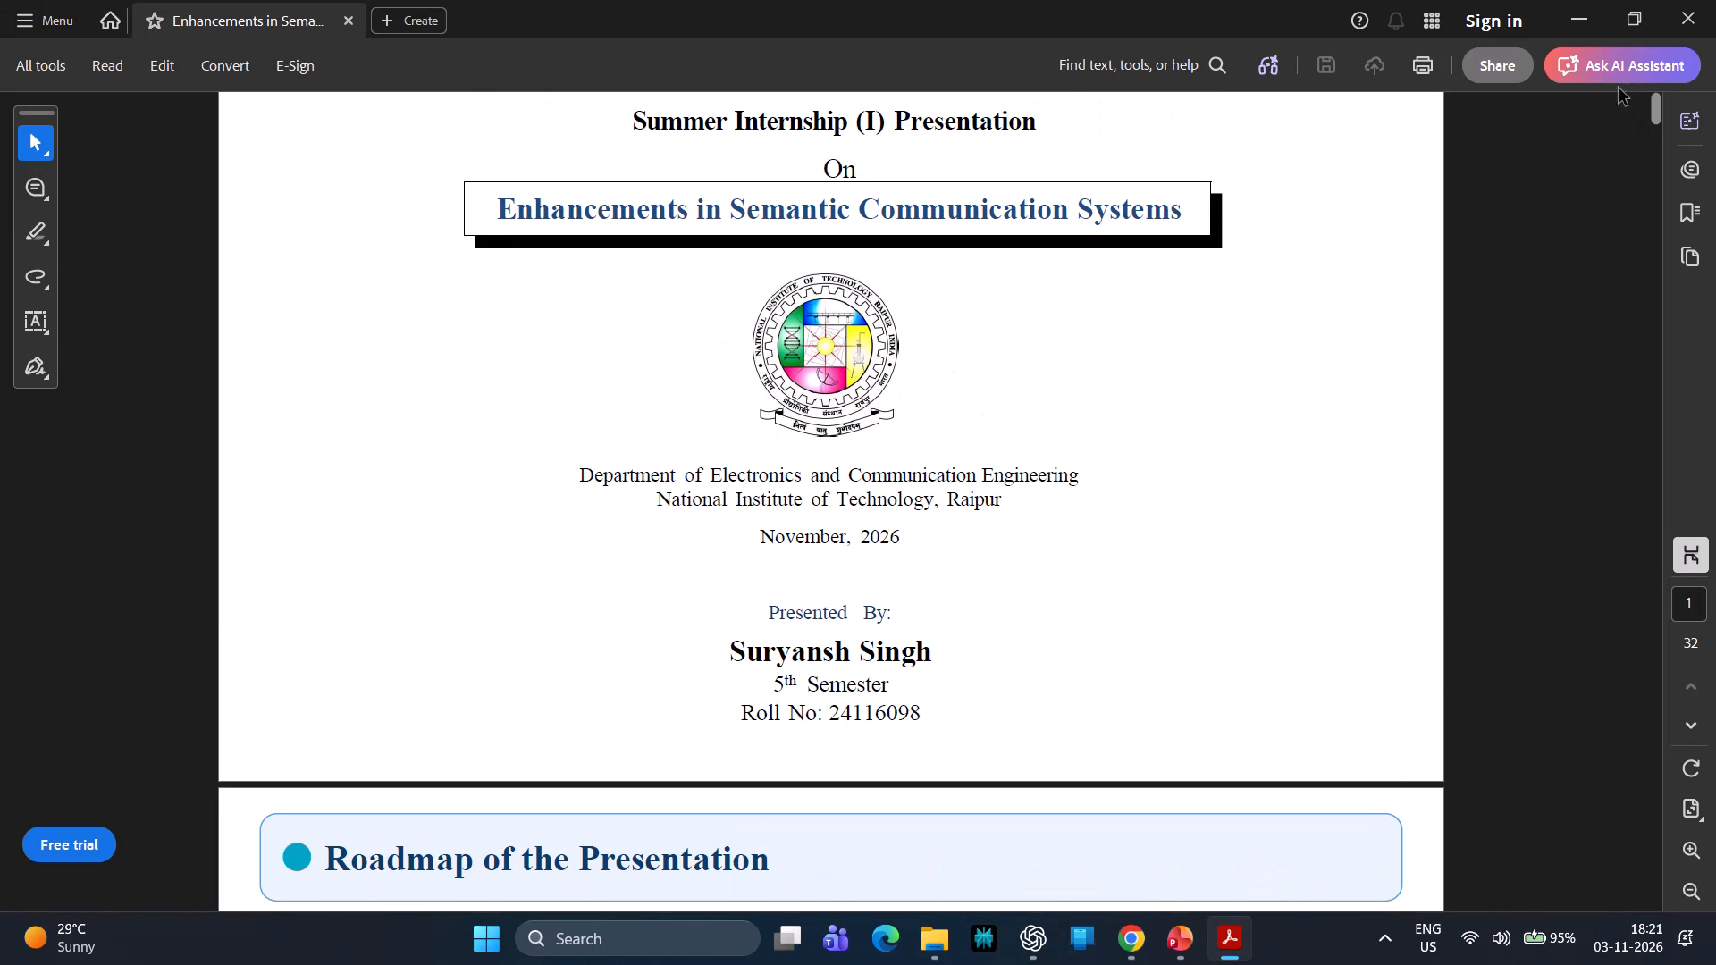
click(1715, 0)
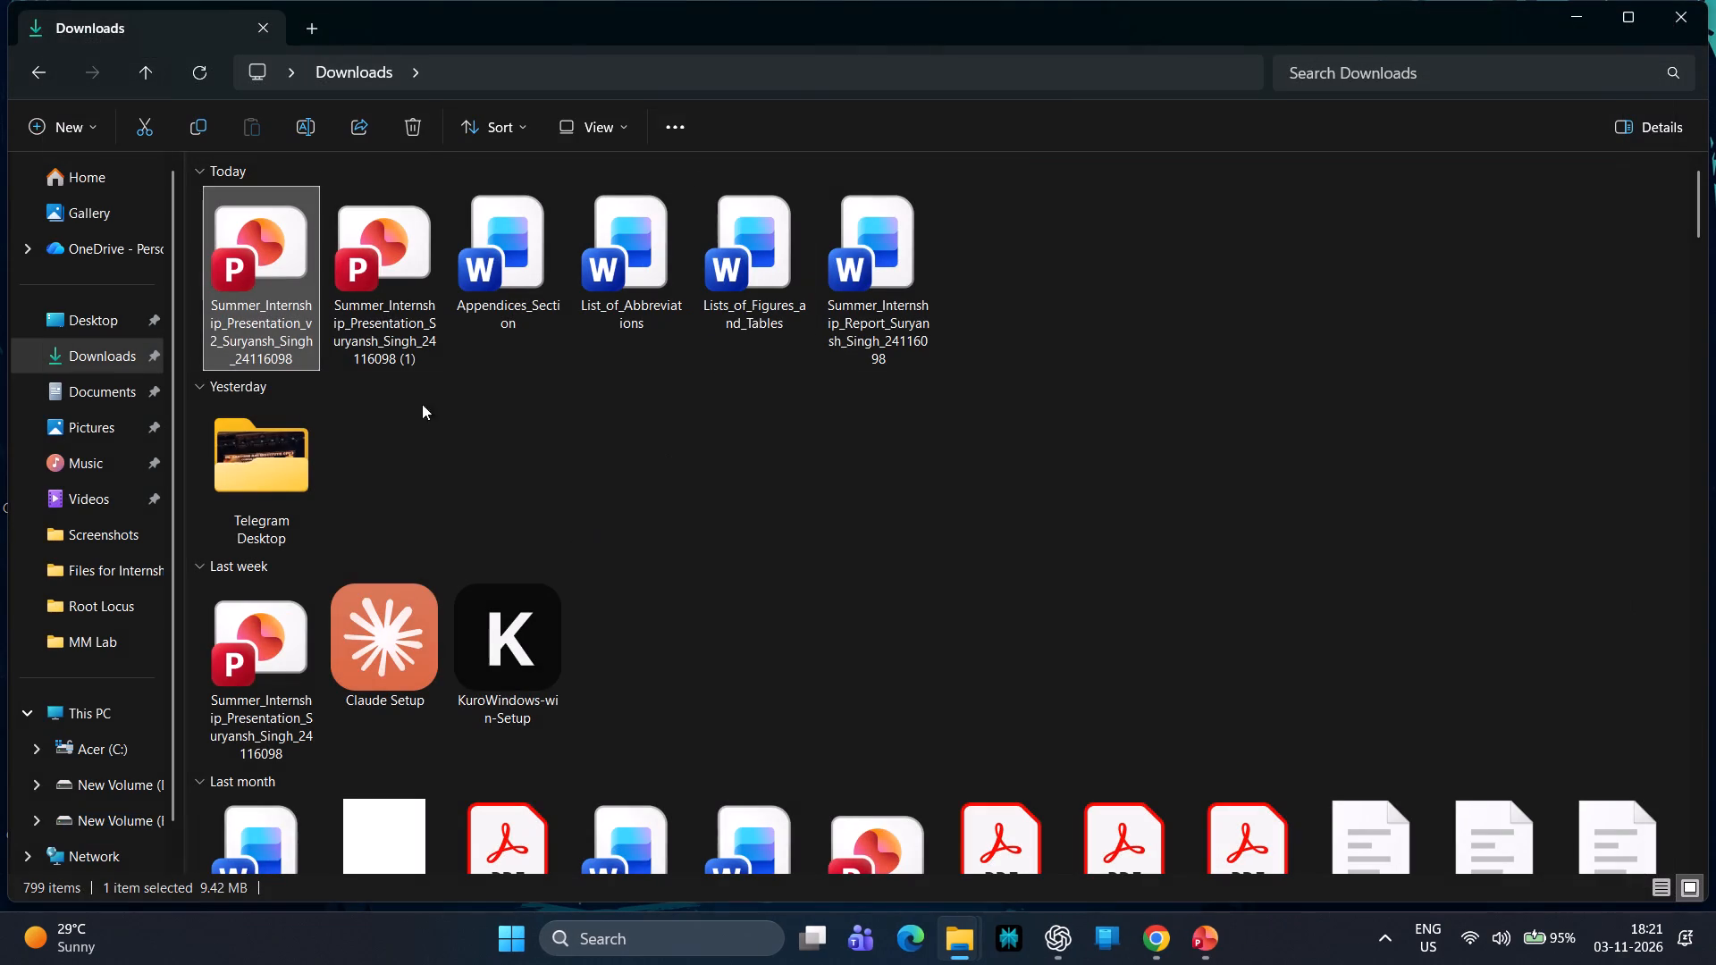
Open the v2 Summer Internship Presentation PowerPoint file from the Files for Internships folder on New Volume (E:).
click(76, 818)
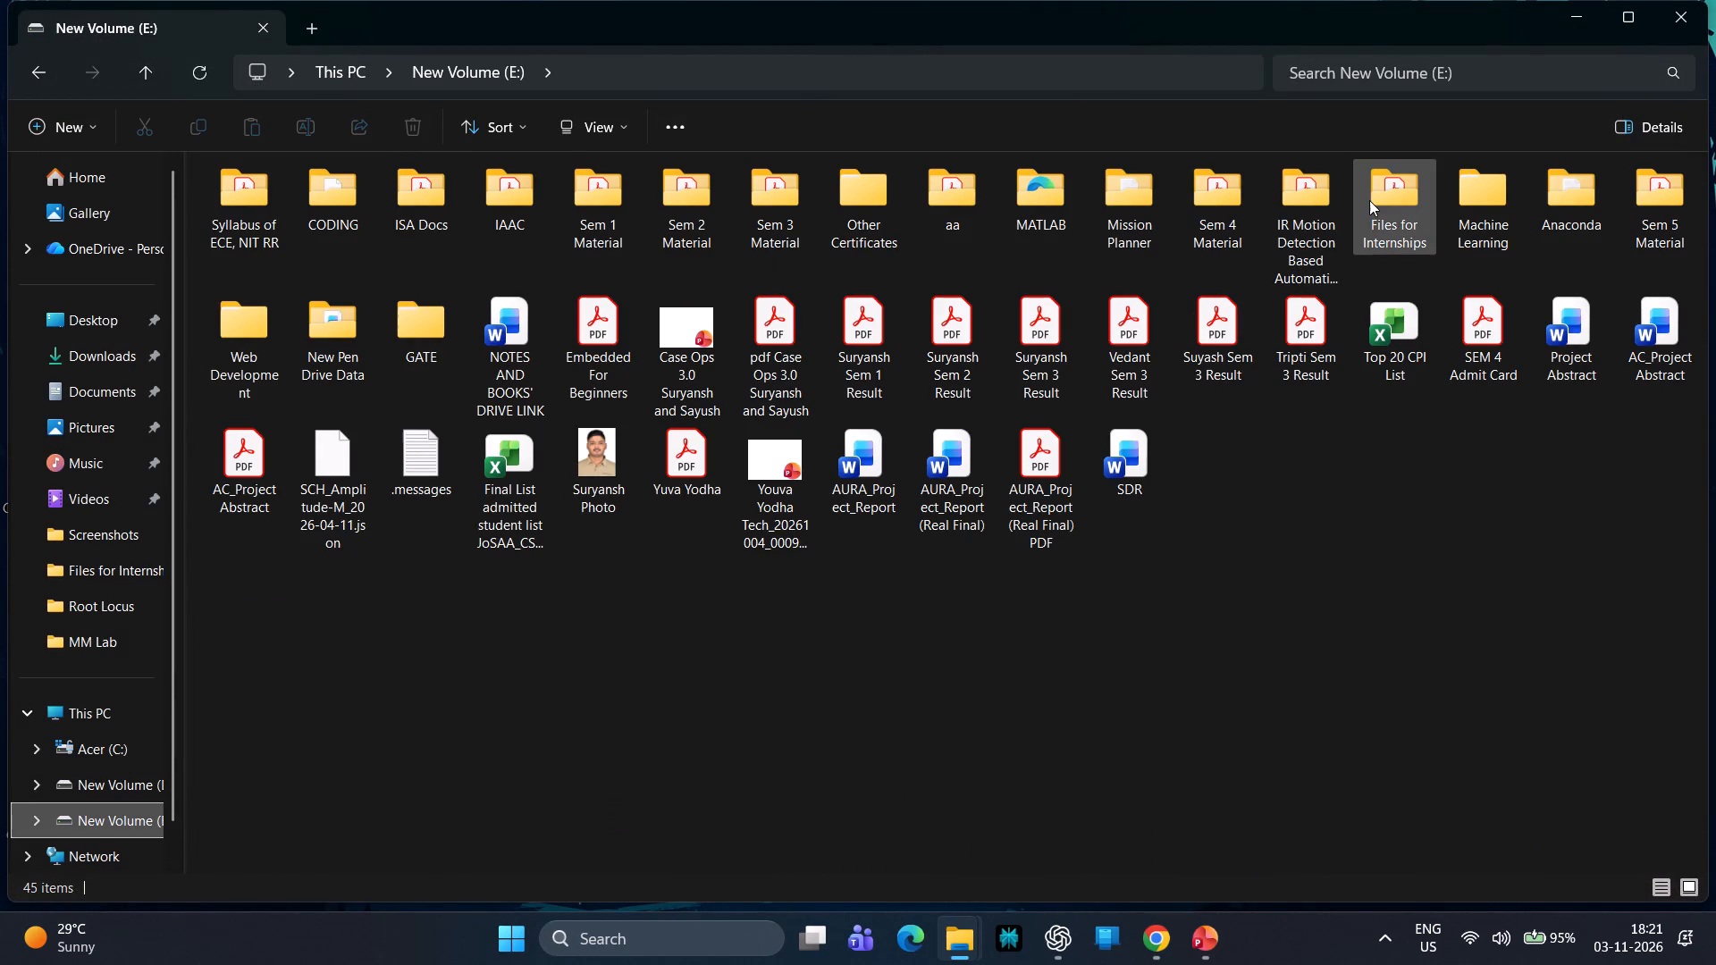
double_click(1369, 199)
scroll(423, 436, down, 5)
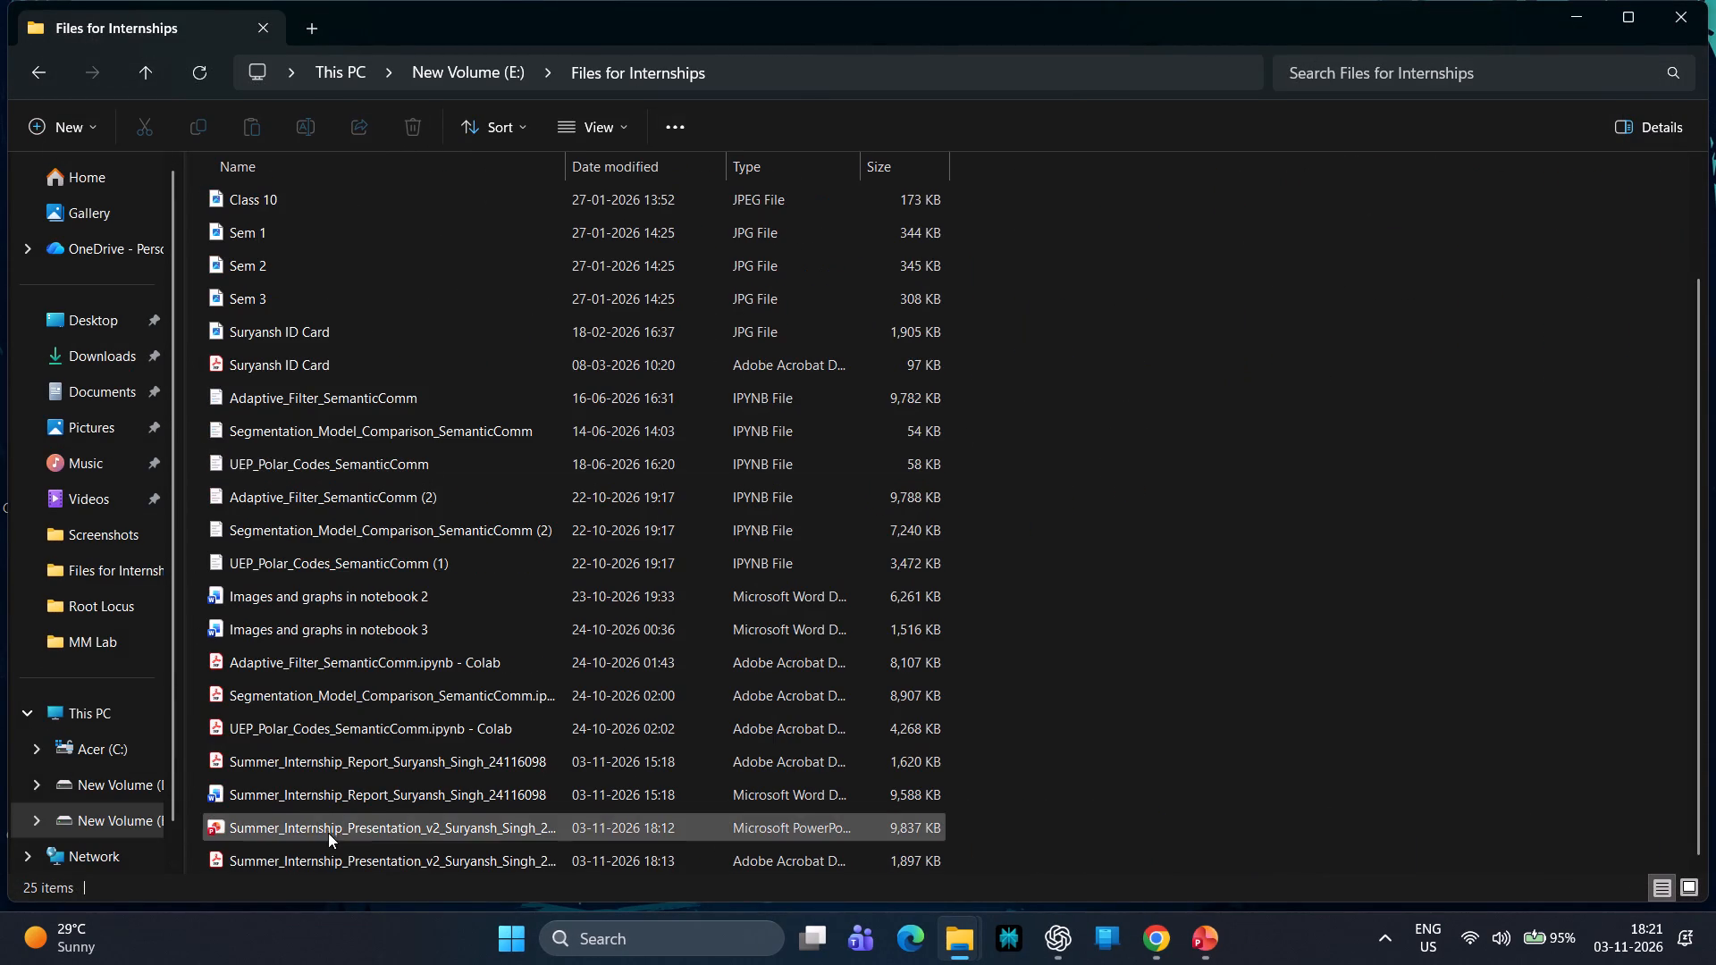
double_click(338, 829)
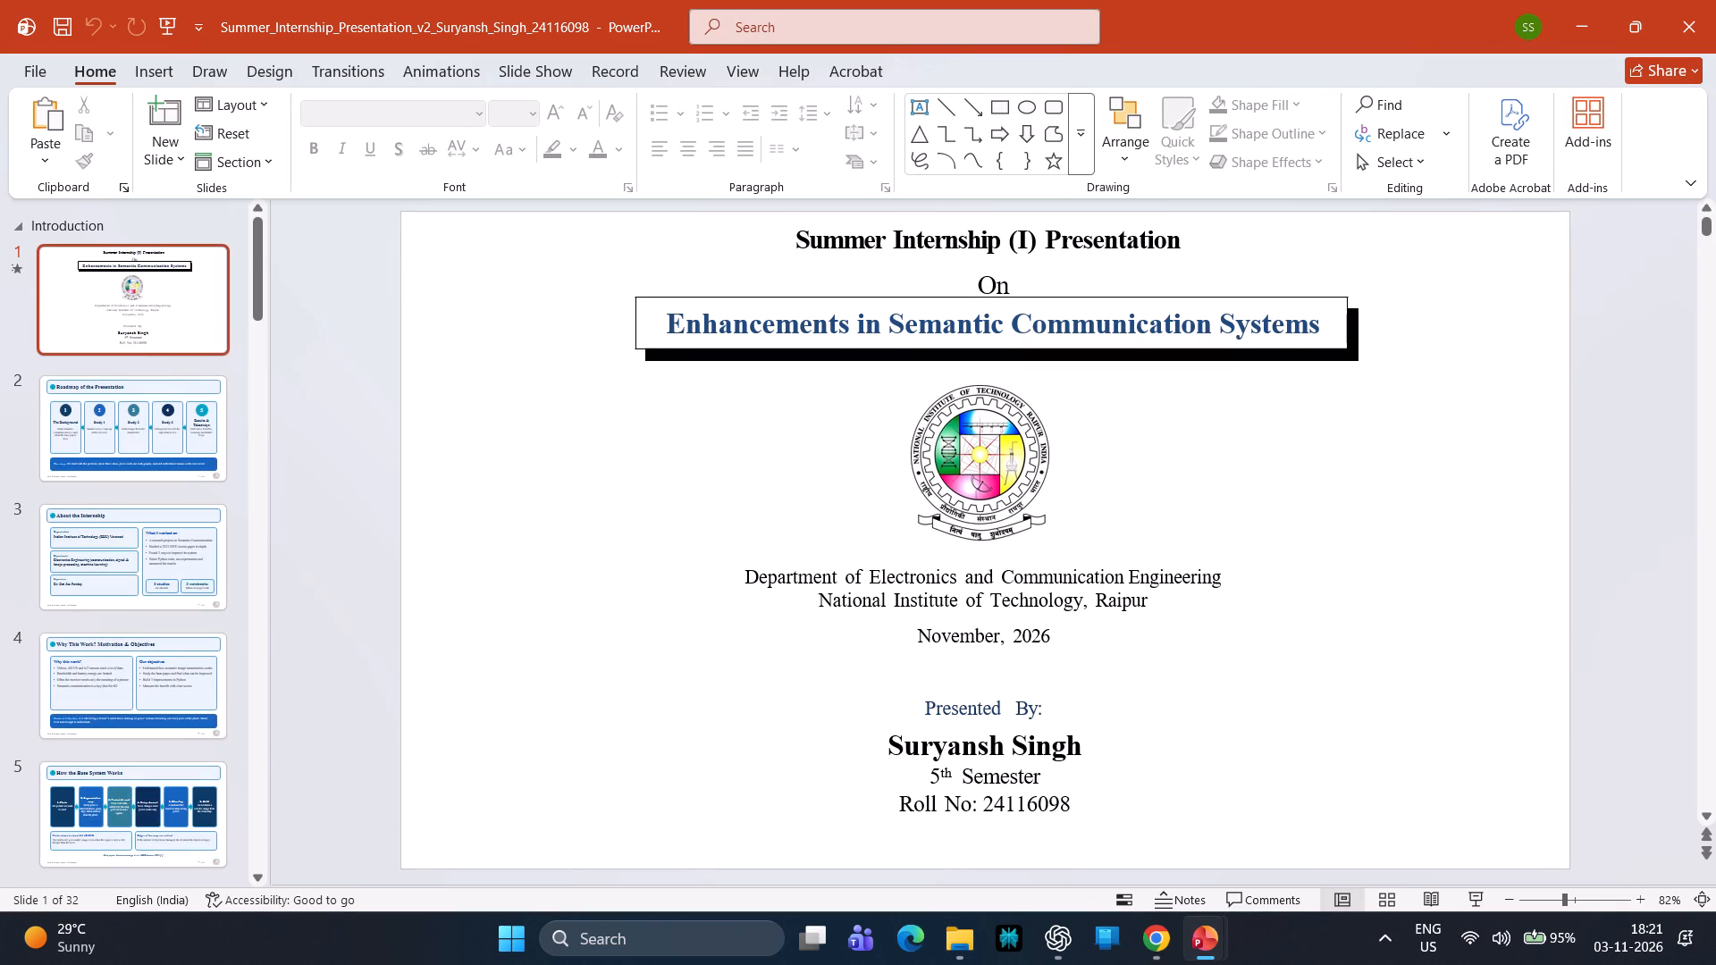
Group the "Presented By:" label with the presenter's name, semester and roll number text box on the title slide.
drag(862, 670, 878, 679)
drag(878, 679, 1125, 841)
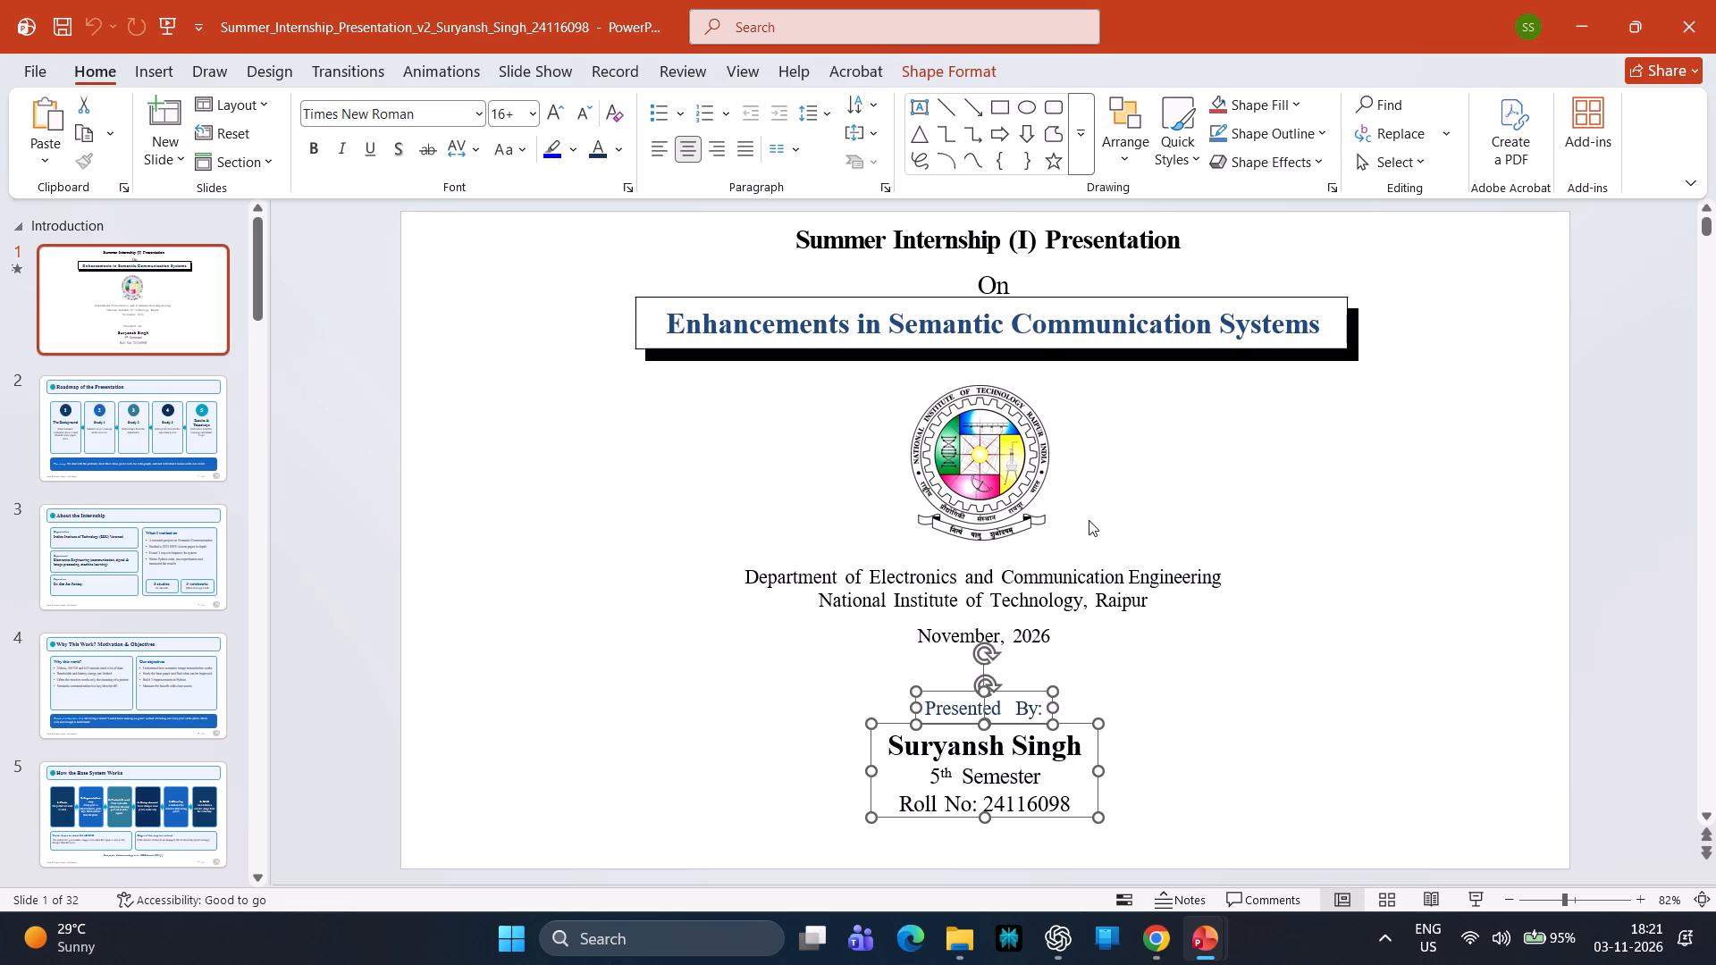
click(1143, 165)
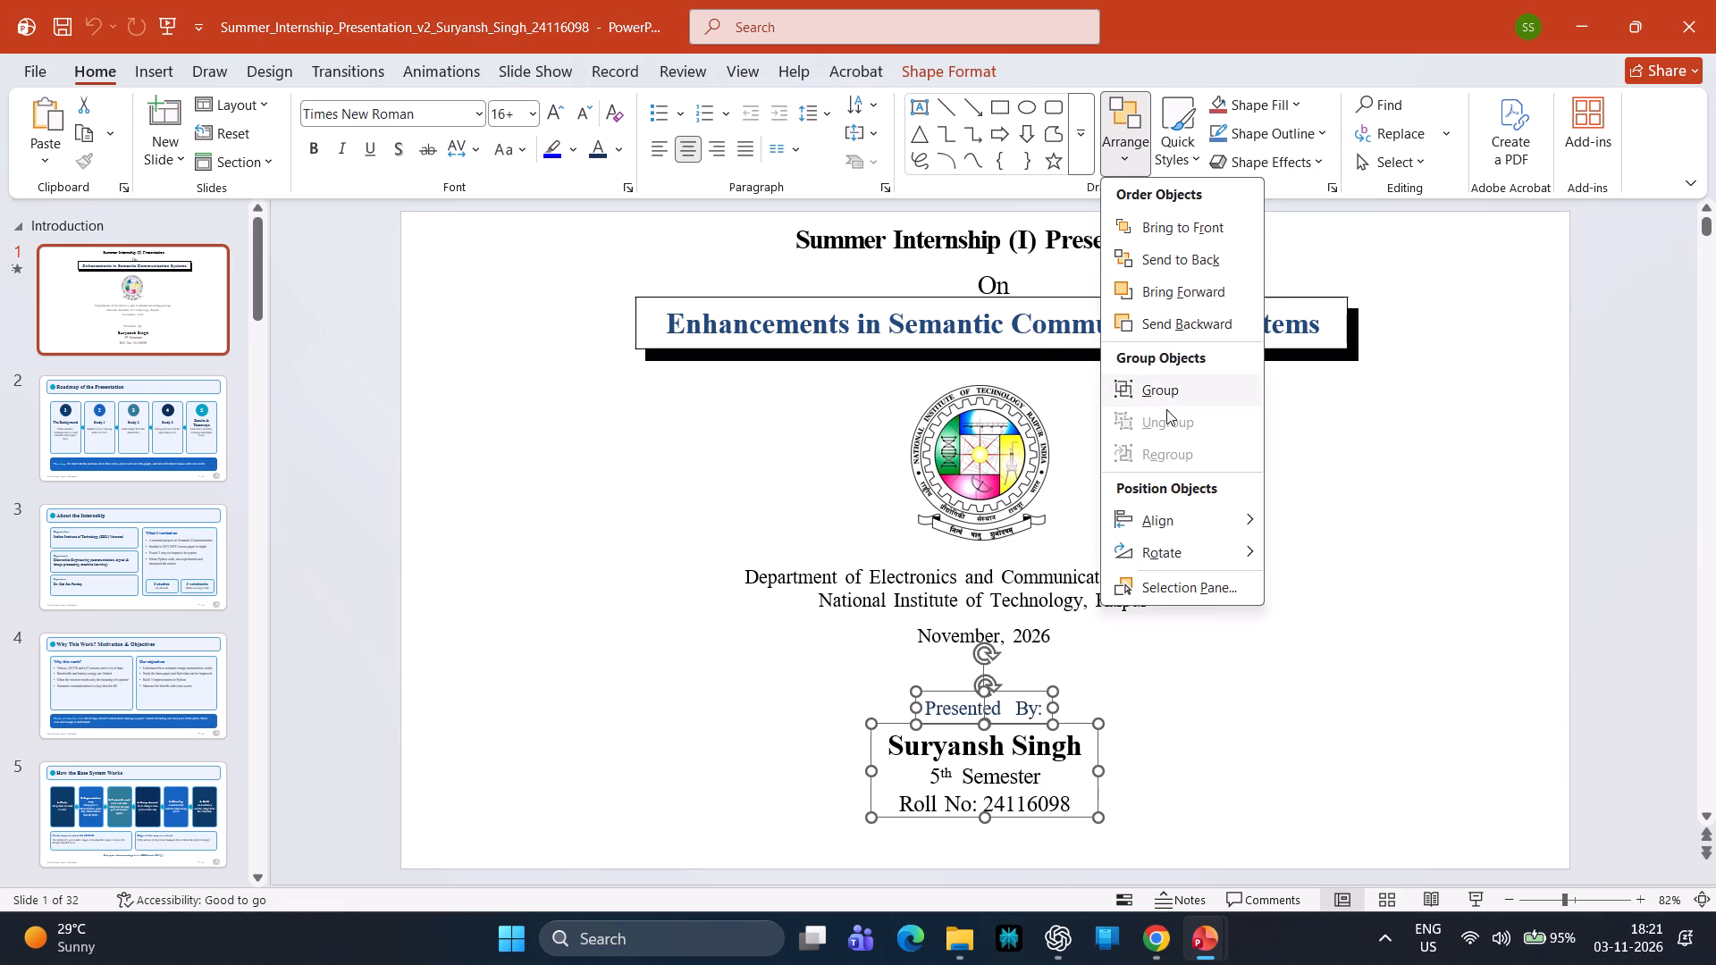
click(1165, 382)
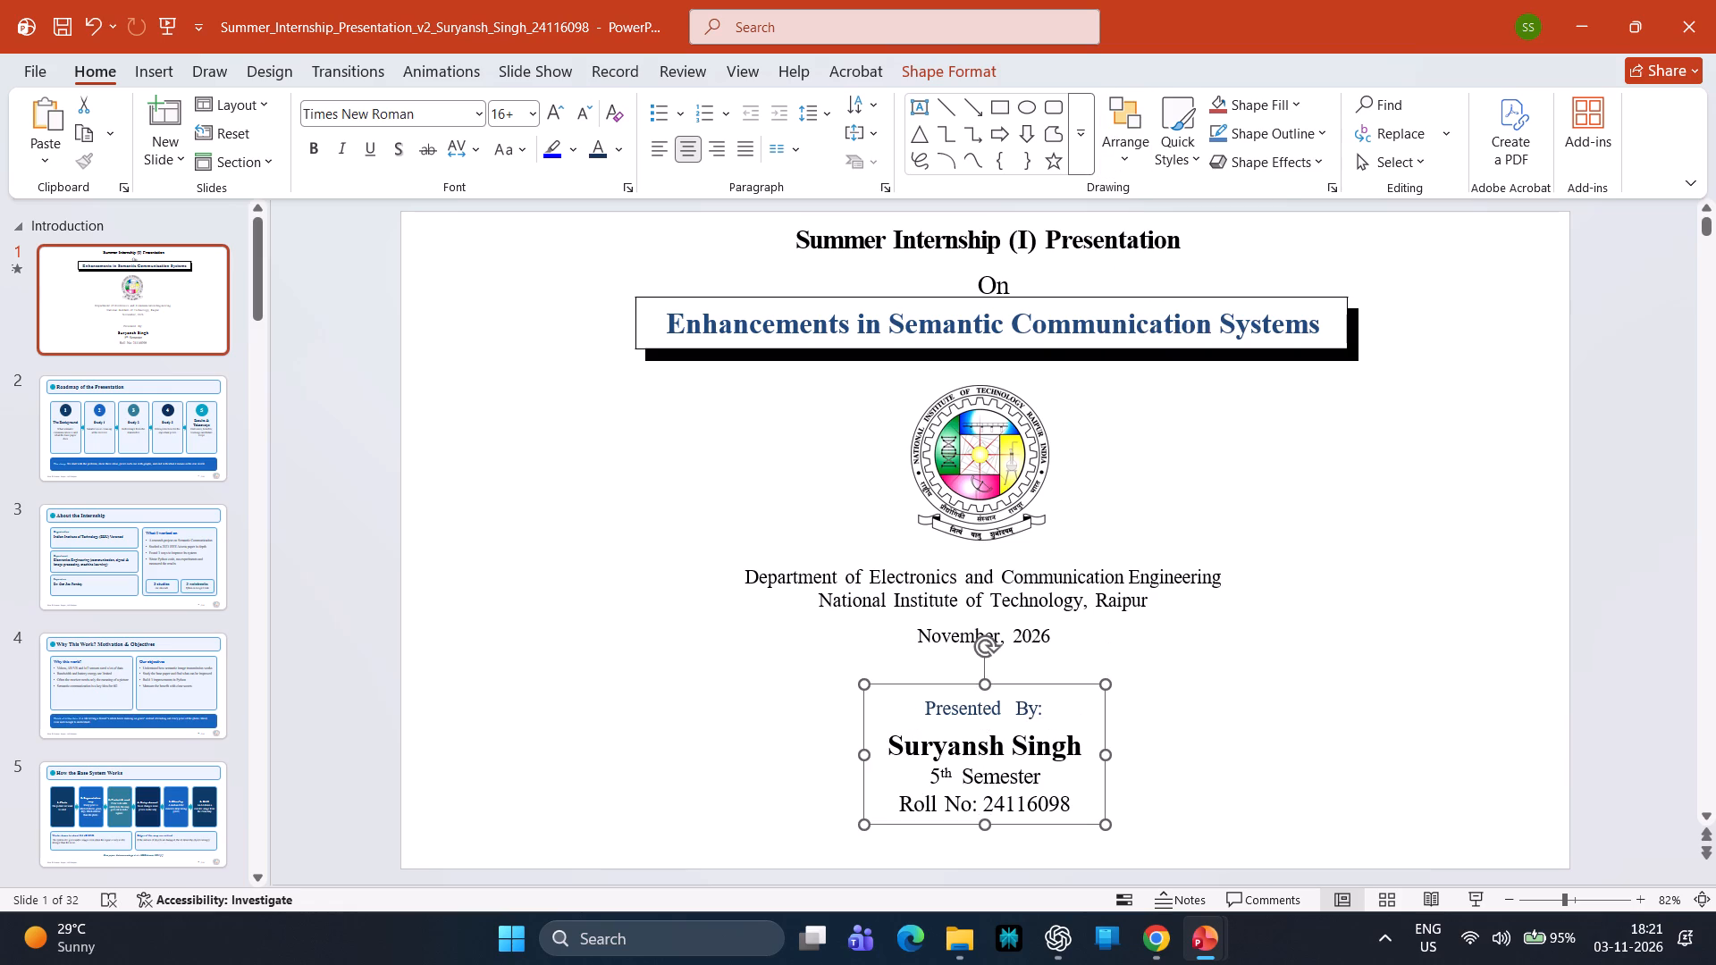
Move the grouped presenter details out of the way to the blank area right of the institute logo.
drag(1053, 745, 1271, 555)
click(1221, 655)
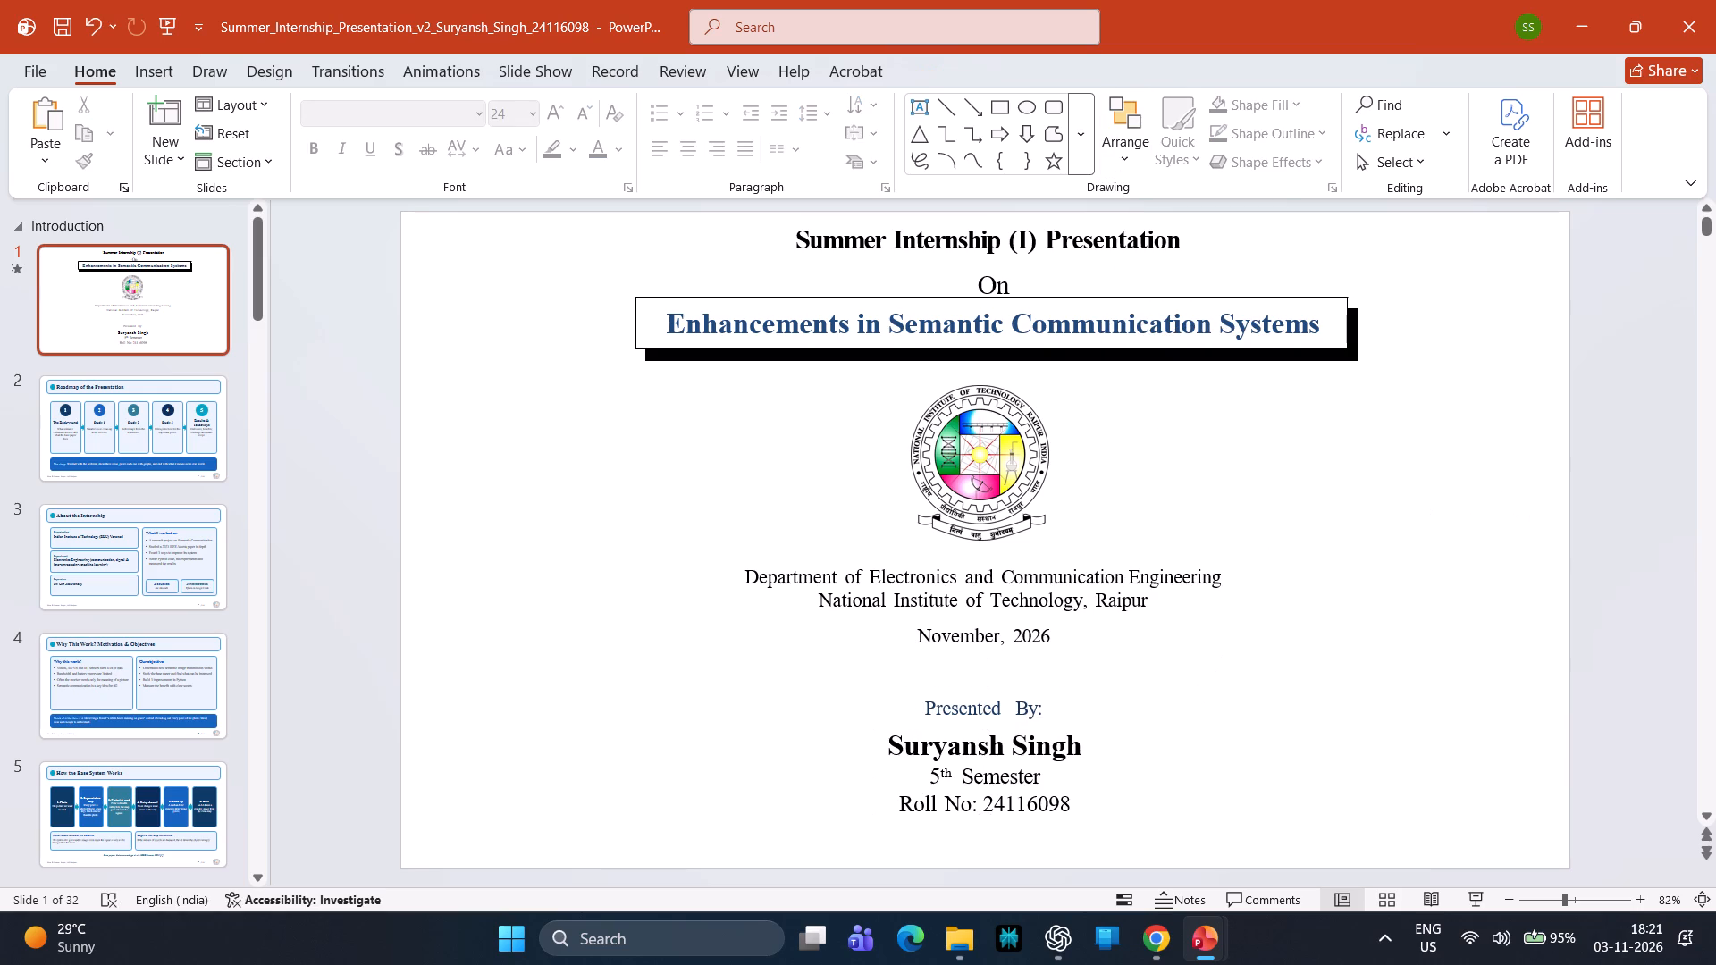
drag(1068, 709, 1091, 701)
click(1148, 695)
drag(1056, 714, 1339, 435)
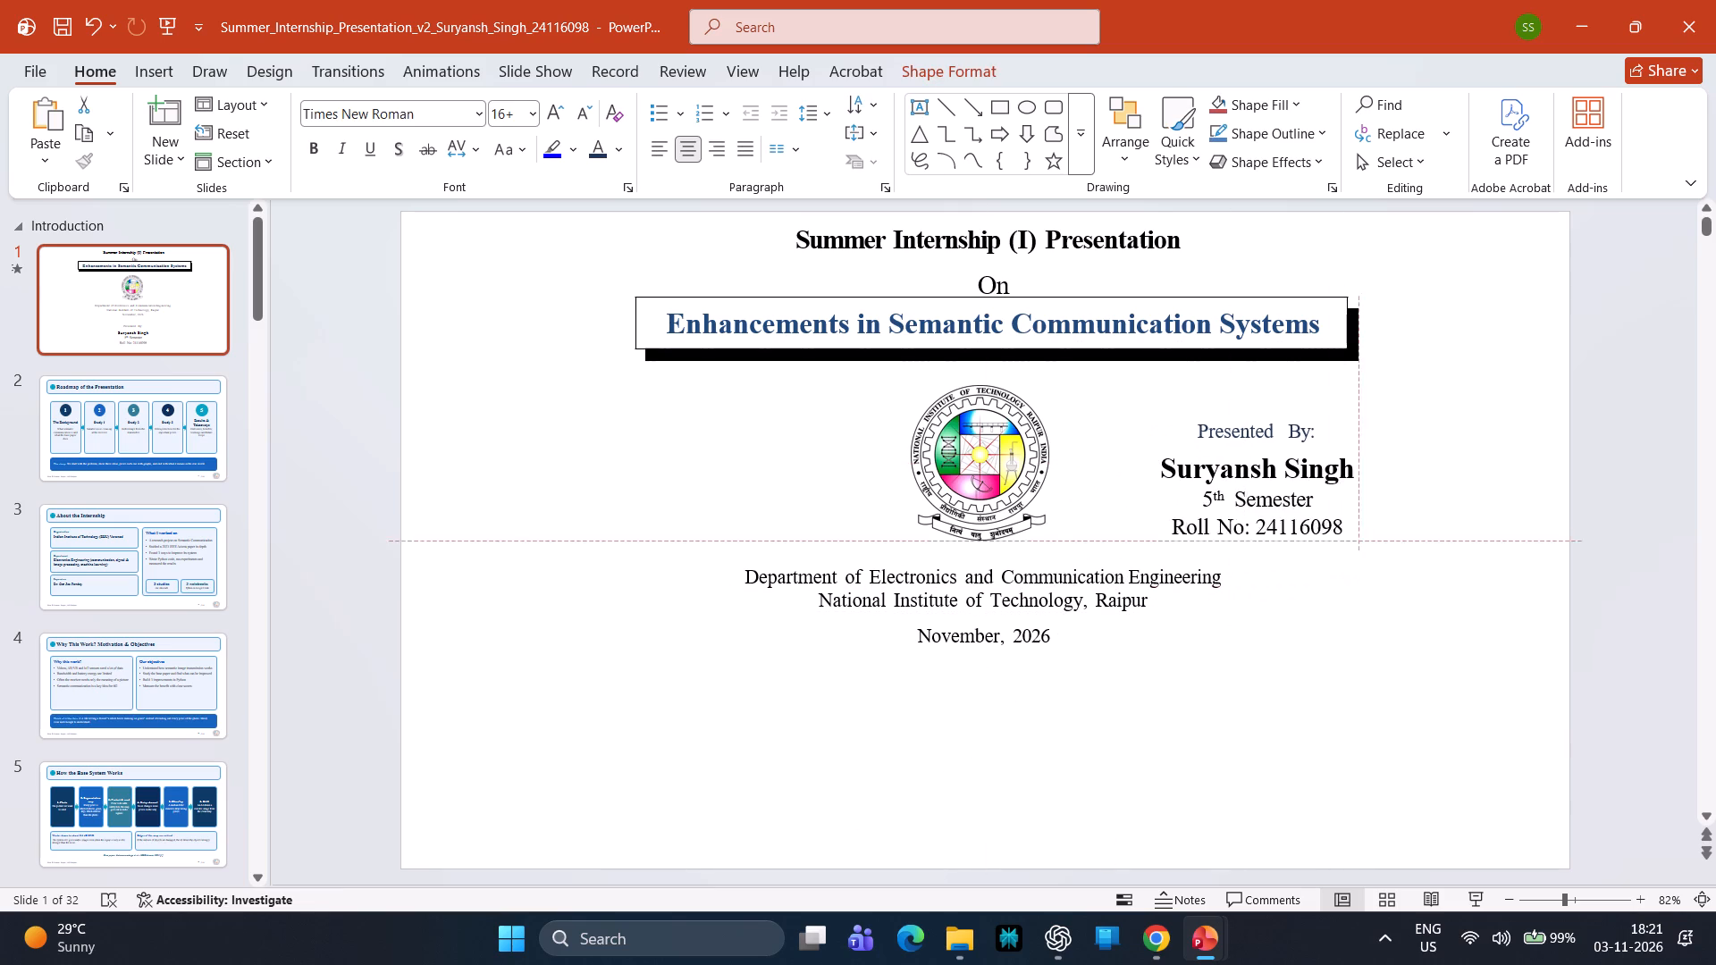
drag(1339, 435, 1379, 426)
click(1074, 414)
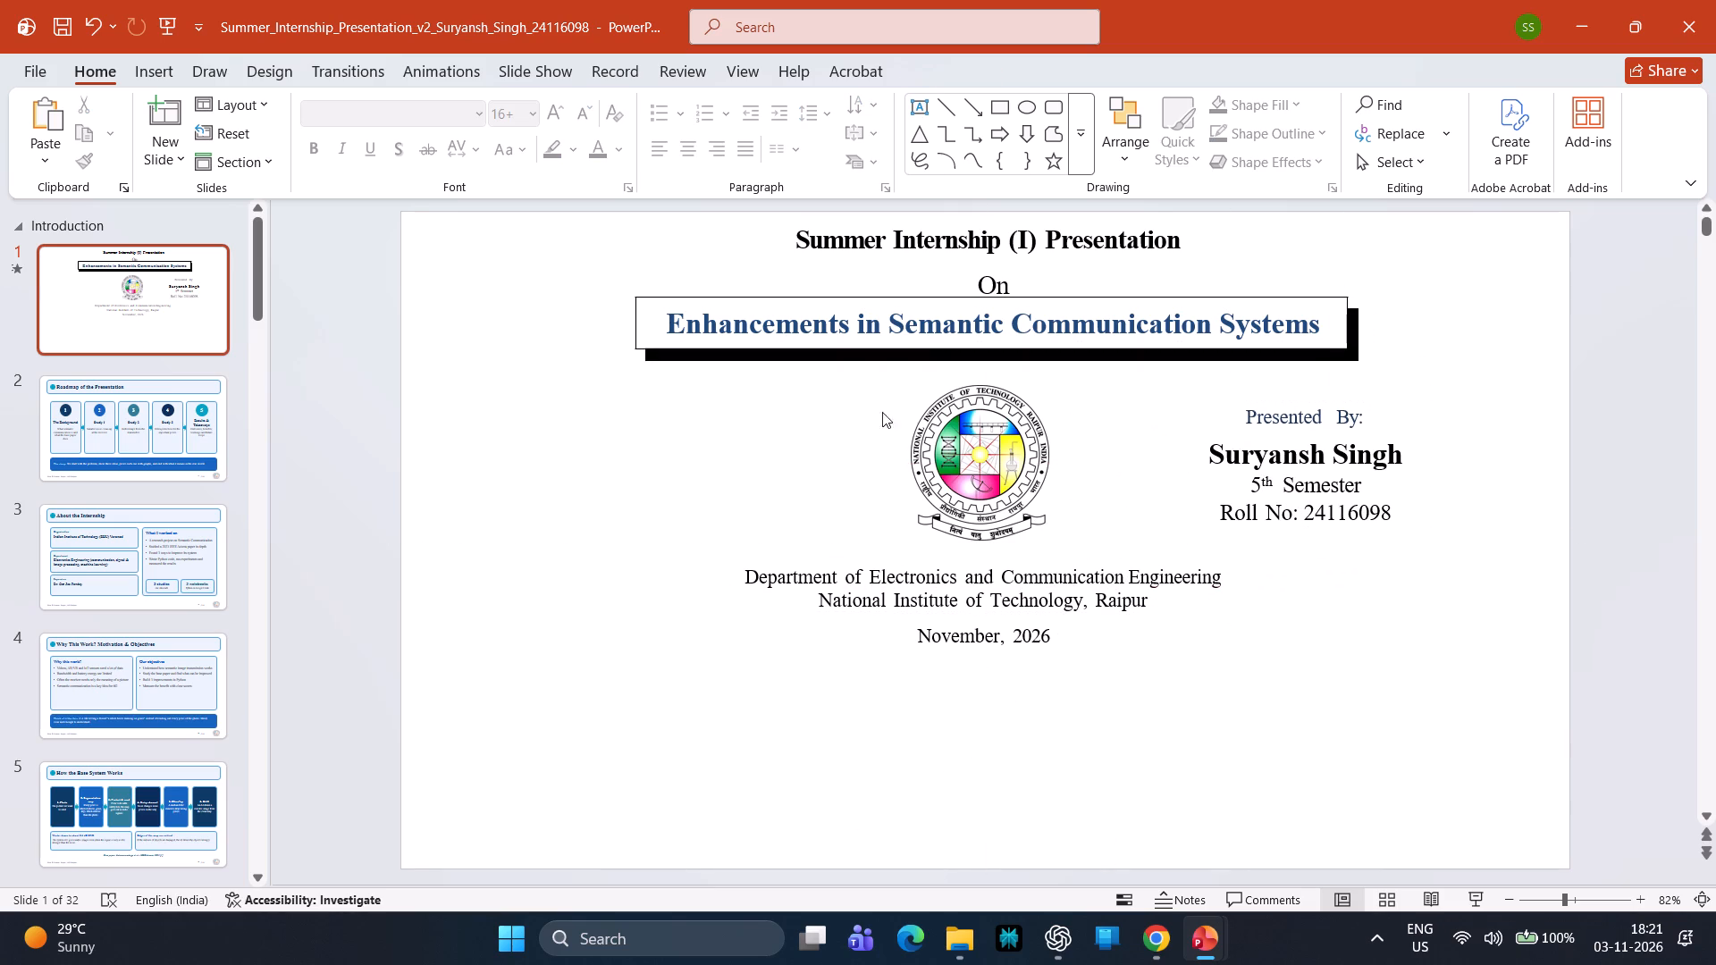
Shift the institute logo, department text and "November, 2026" date together straight down to the slide's lower edge.
drag(686, 370, 1159, 596)
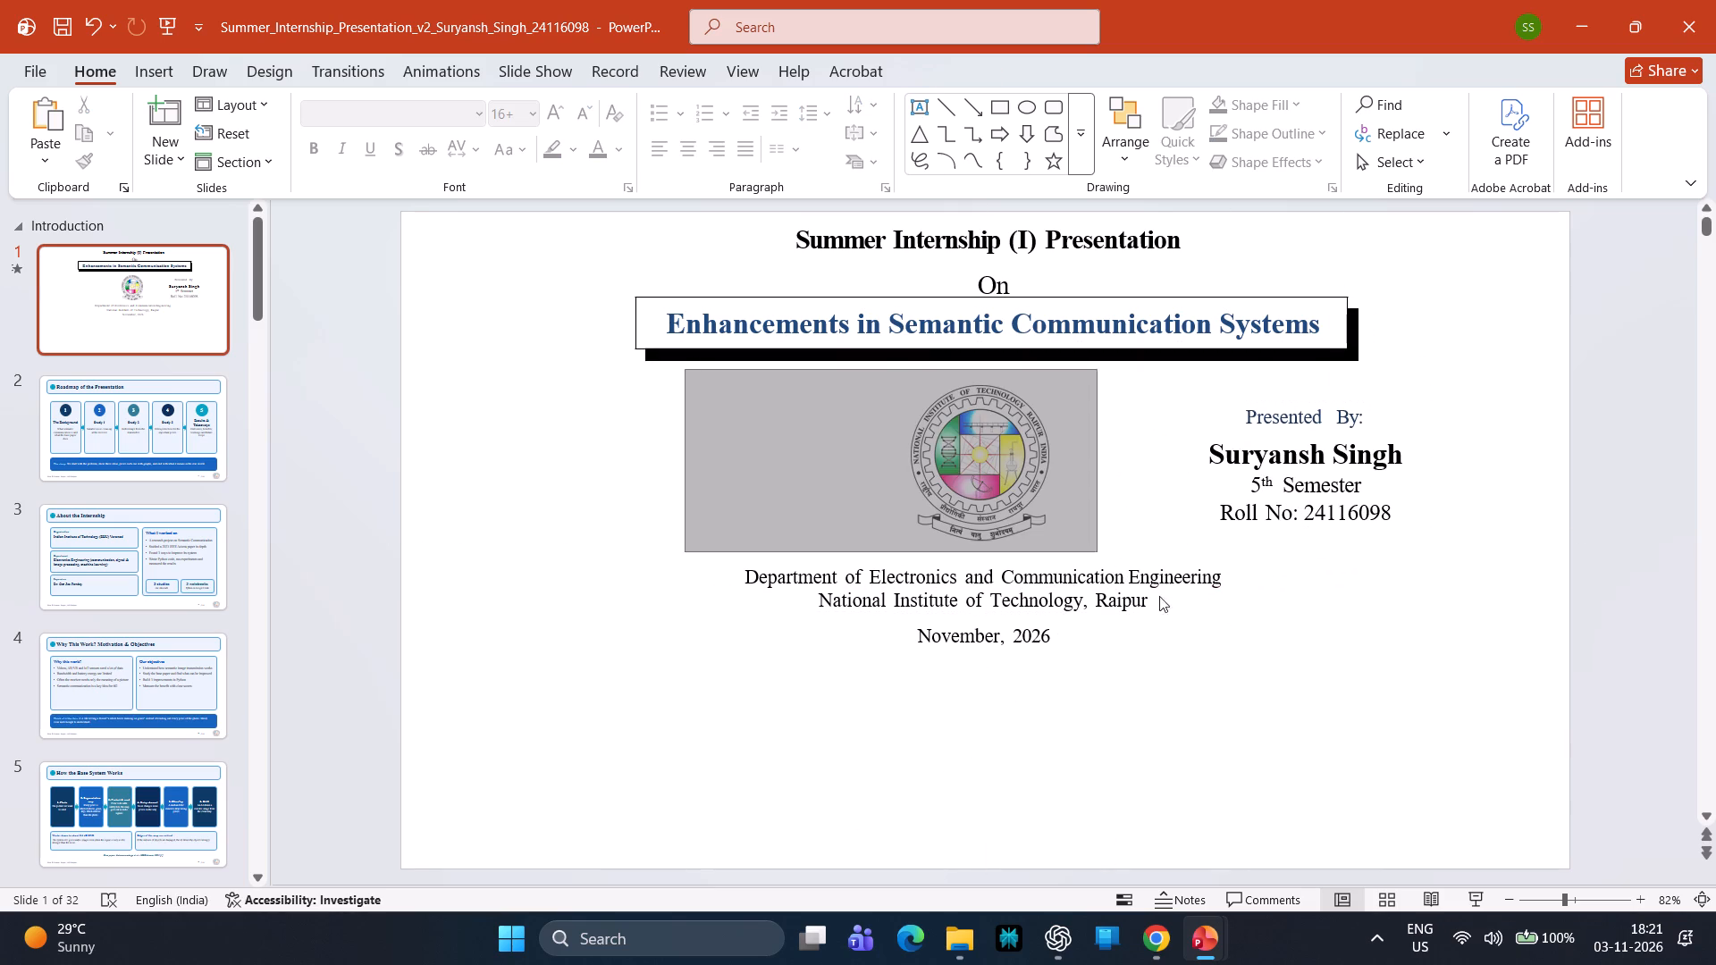
drag(1159, 596, 1259, 685)
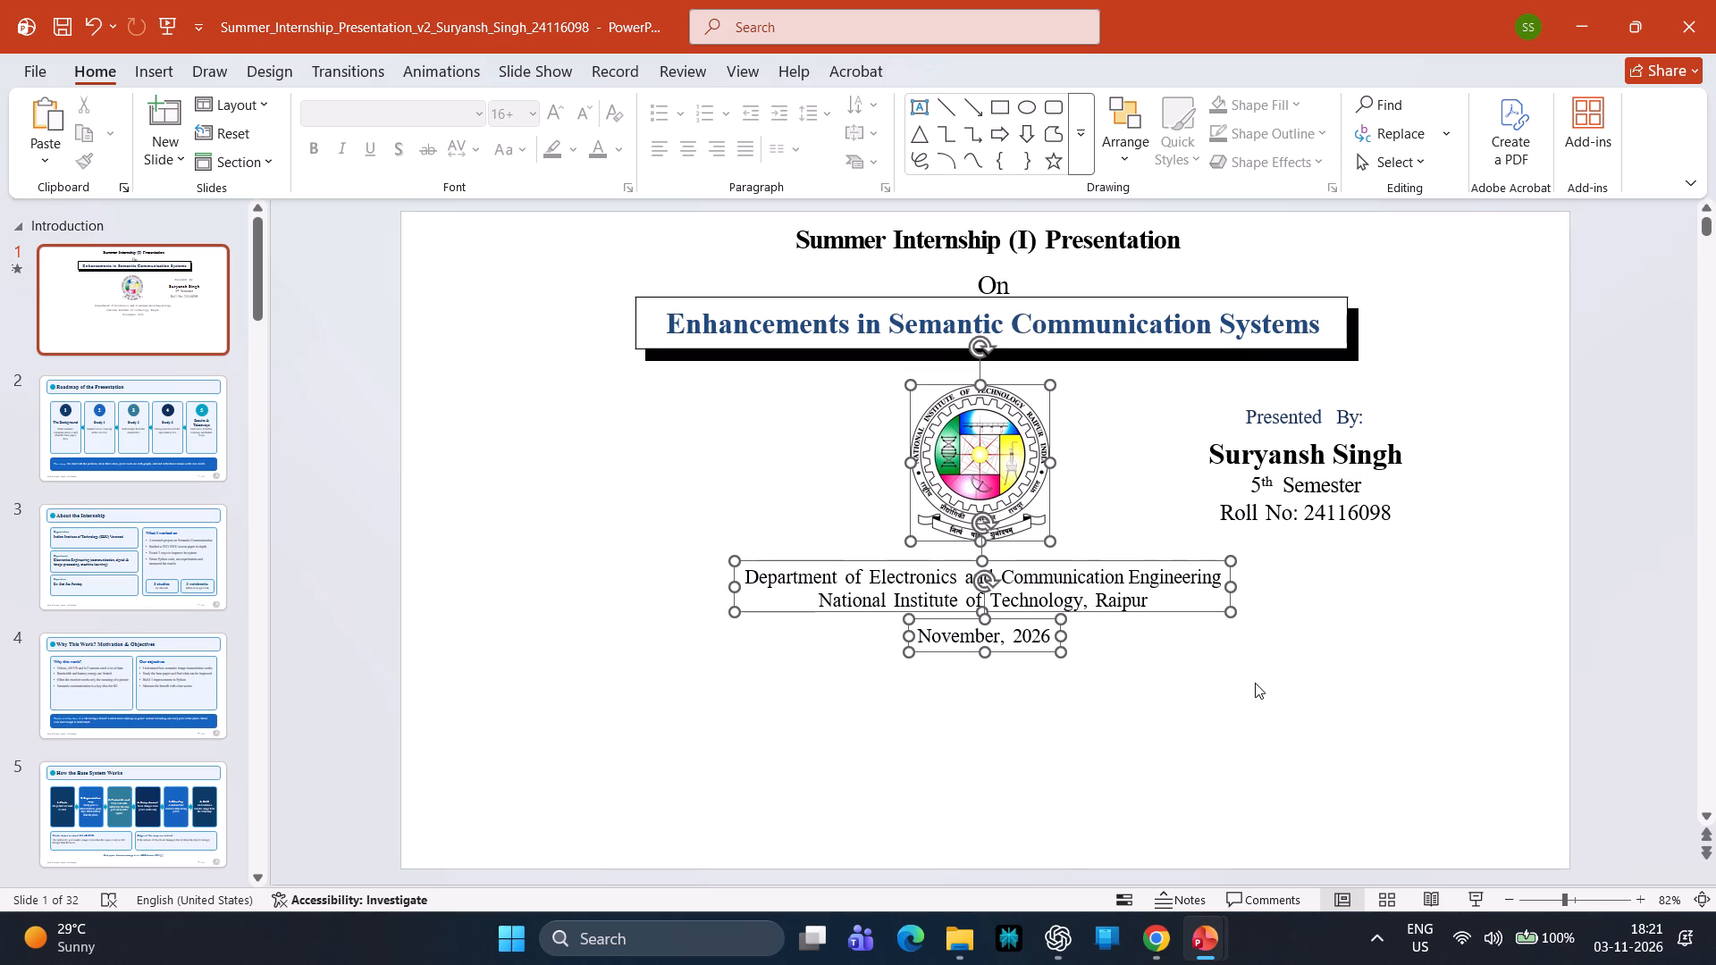
key(Down)
key(Down)
key(Down)
key(Down)
key(Down)
key(Down)
key(Down)
key(Down)
key(Down)
key(Down)
key(Down)
key(Down)
key(Down)
key(Down)
key(Down)
key(Down)
key(Down)
key(Down)
key(Down)
key(Down)
key(Down)
key(Down)
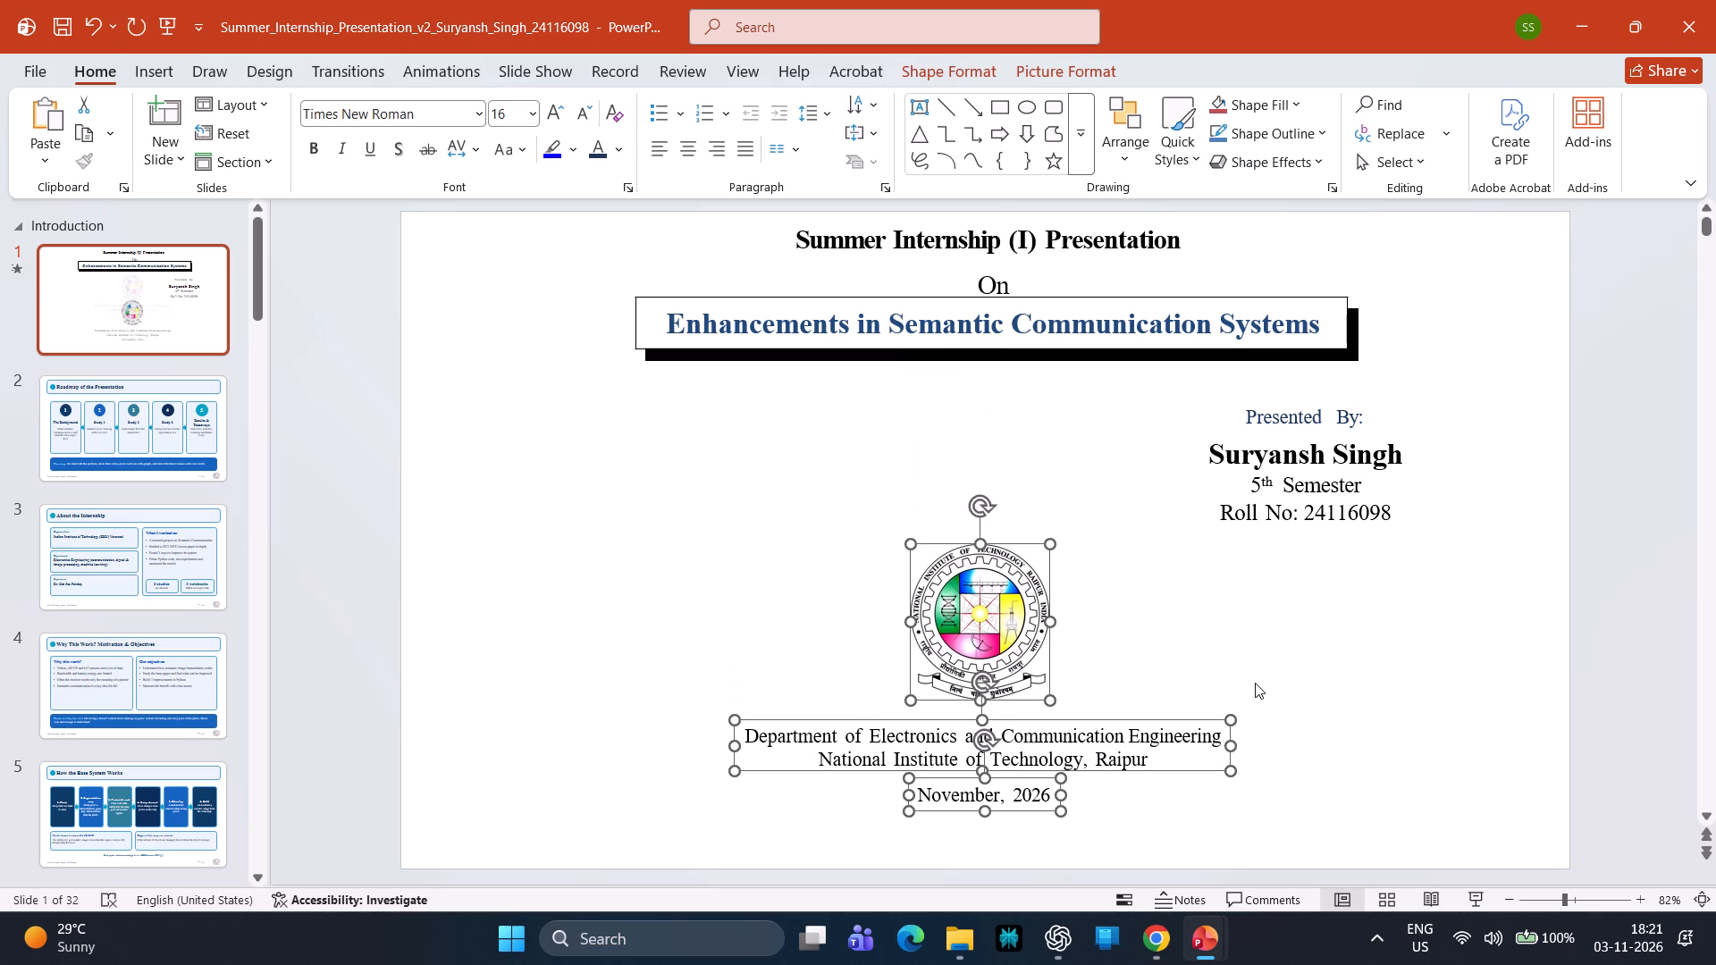
key(Down)
key(Down)
key(Down)
key(Down)
key(Down)
key(Down)
key(Down)
key(Down)
key(Down)
key(Down)
key(Down)
key(Down)
key(Down)
key(Down)
key(Down)
key(Down)
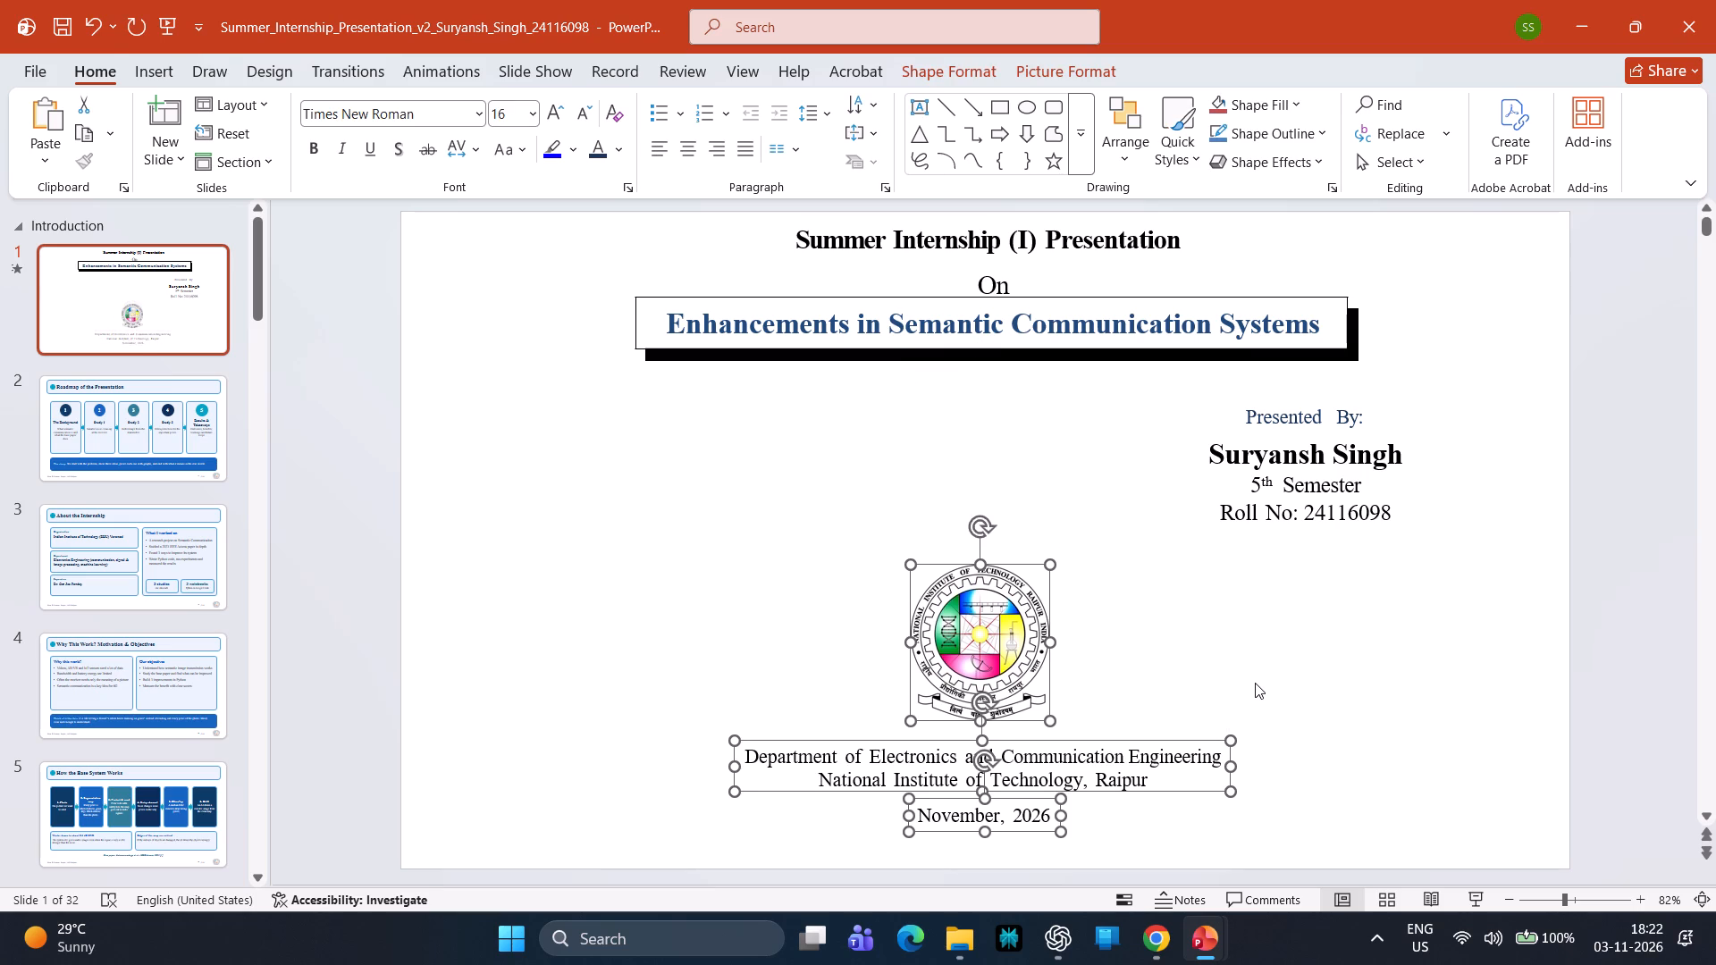
key(Down)
key(Down)
key(Down)
key(Down)
key(Down)
key(Down)
key(Down)
key(Up)
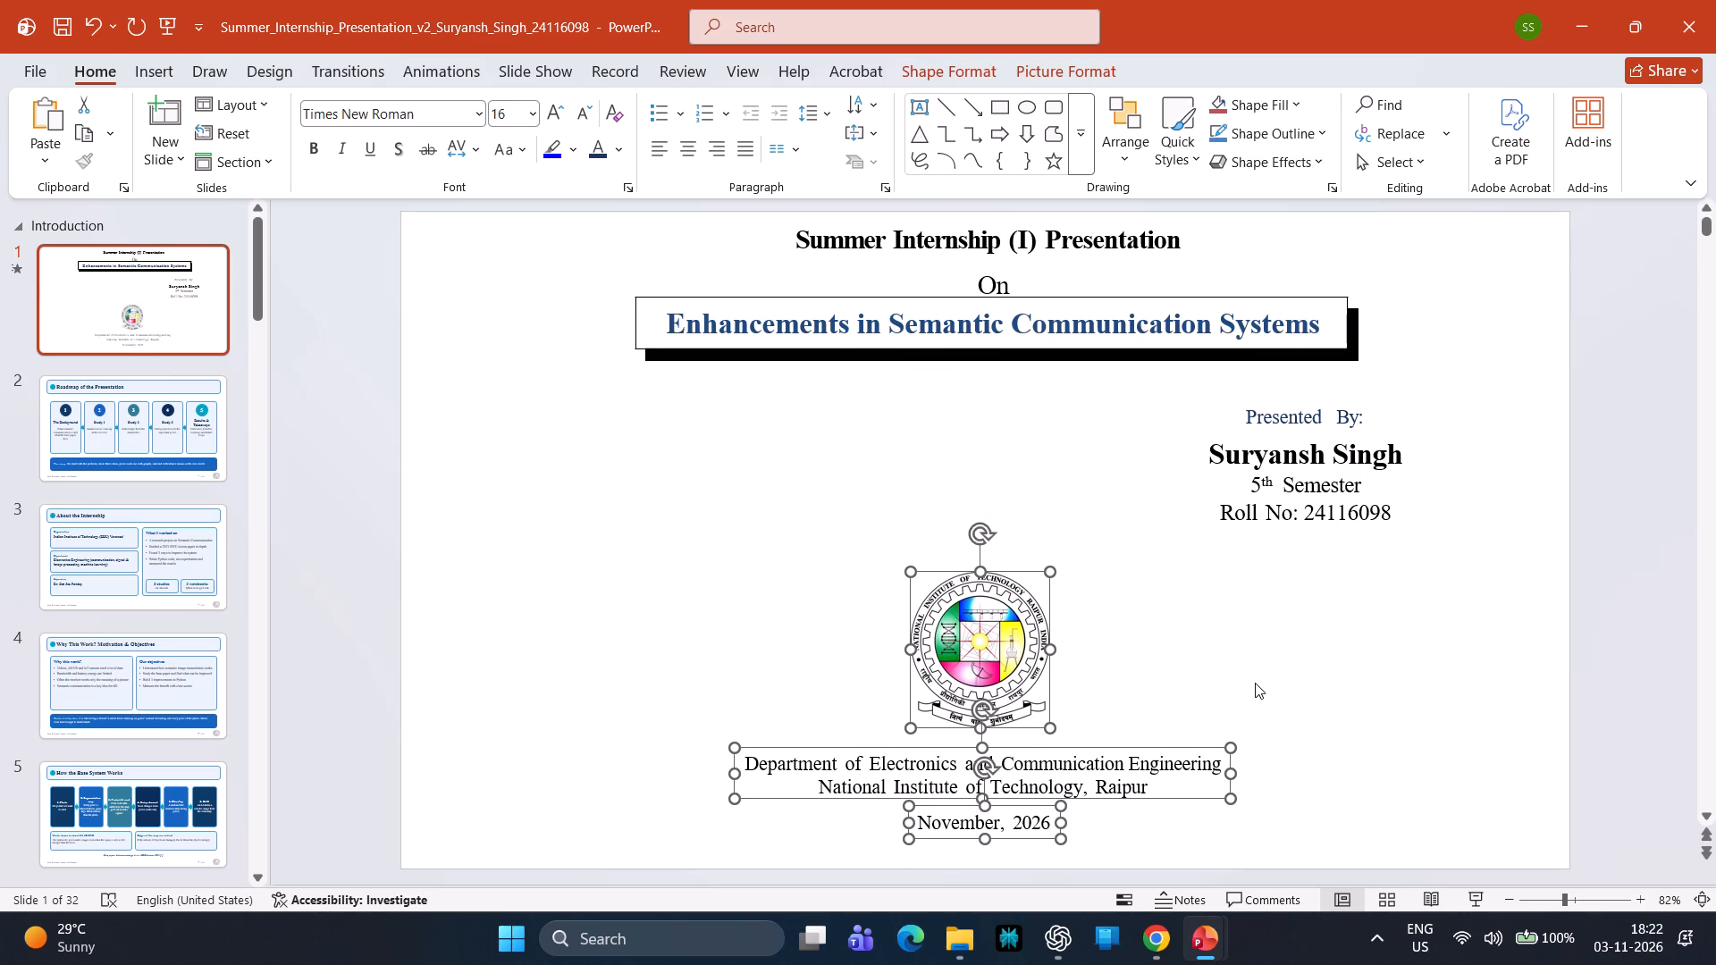
key(Down)
key(Down)
key(Down)
key(Down)
key(Down)
key(Down)
key(Down)
key(Down)
key(Down)
key(Down)
key(Down)
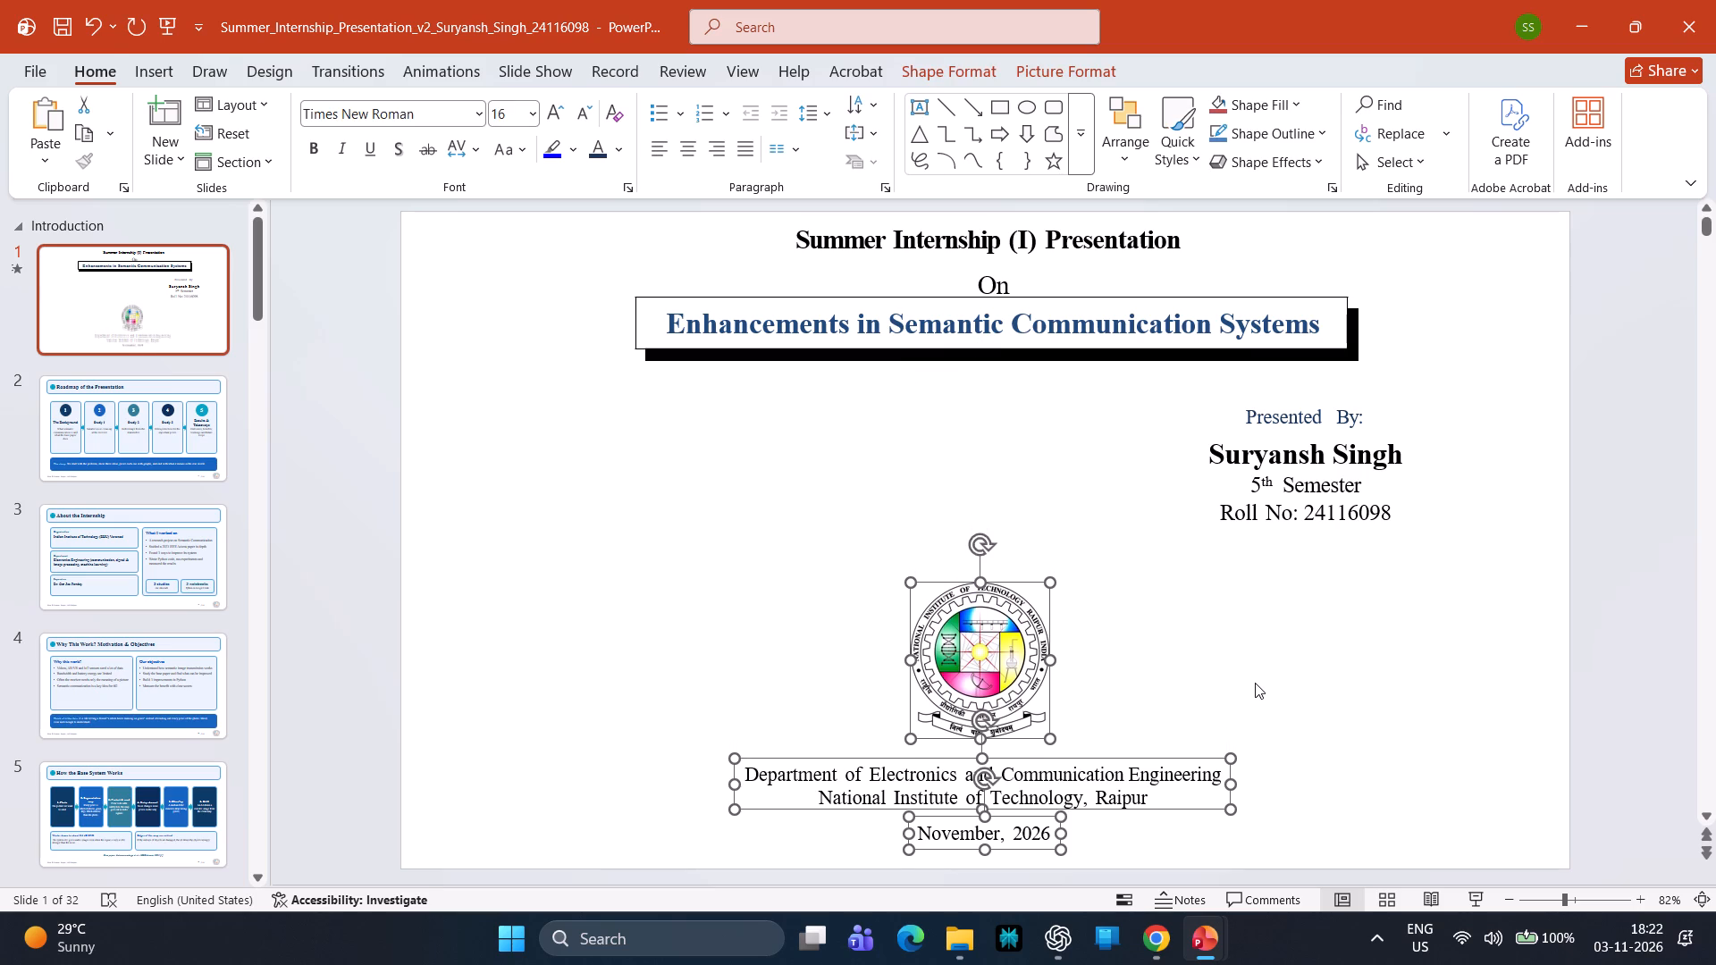
click(1393, 396)
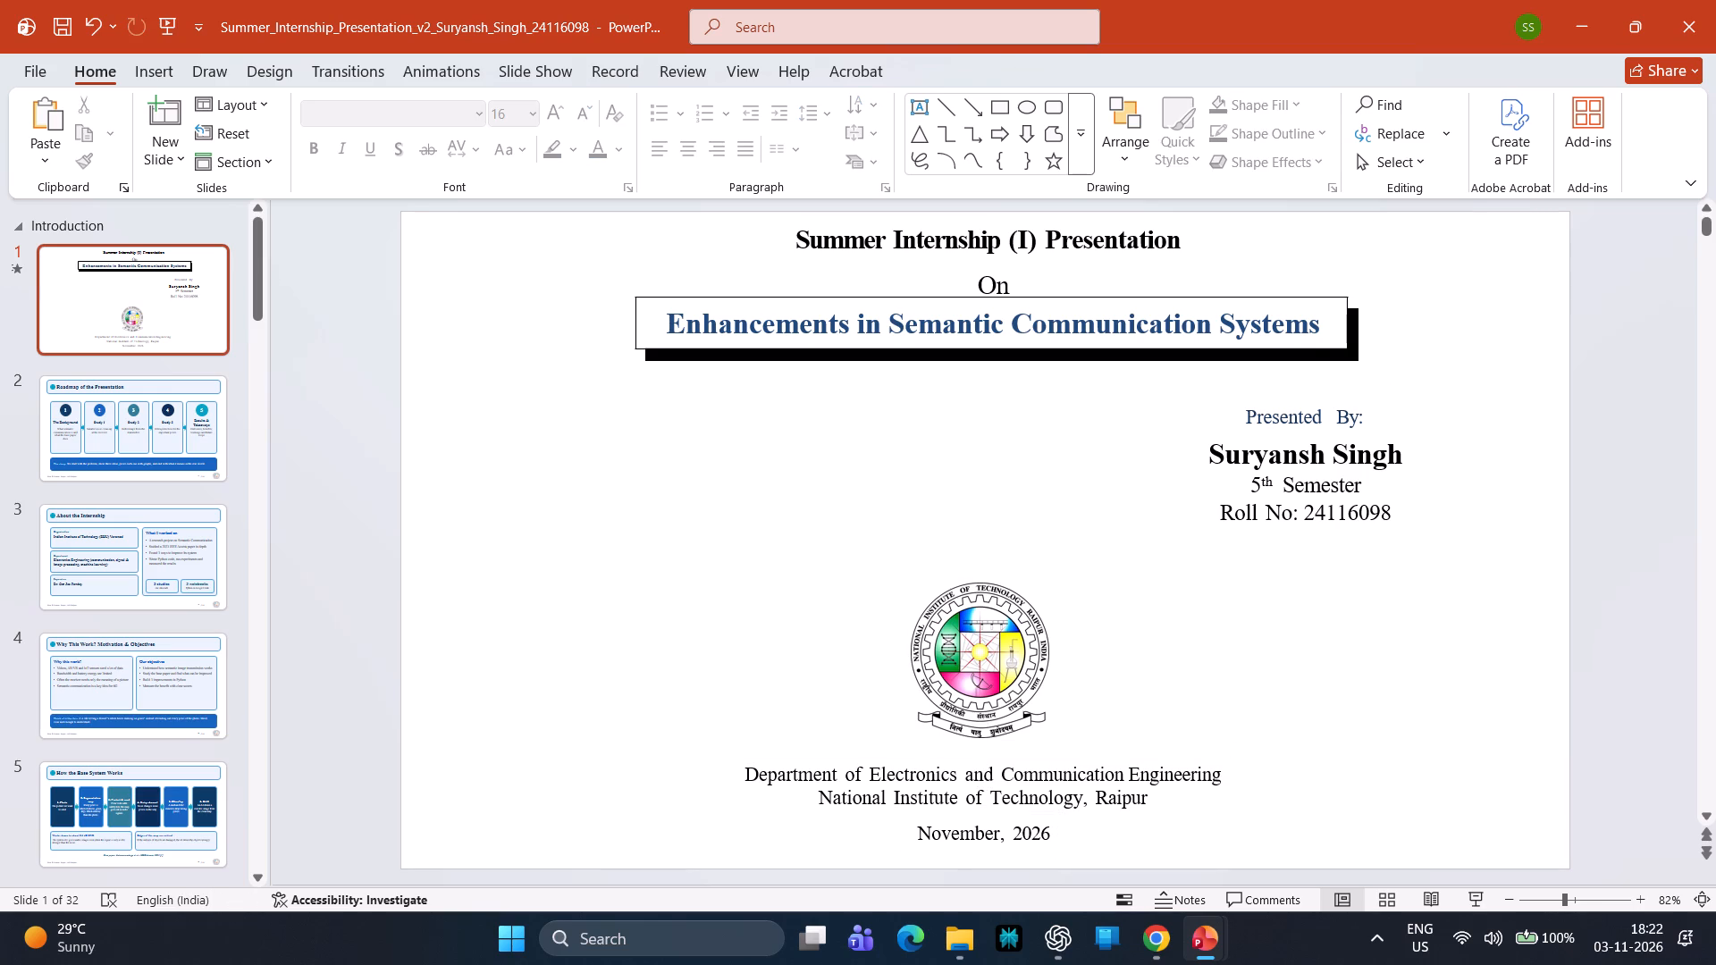
Move the grouped presenter details into the gap between the title box and the logo, centred above the logo.
drag(1375, 419, 1047, 420)
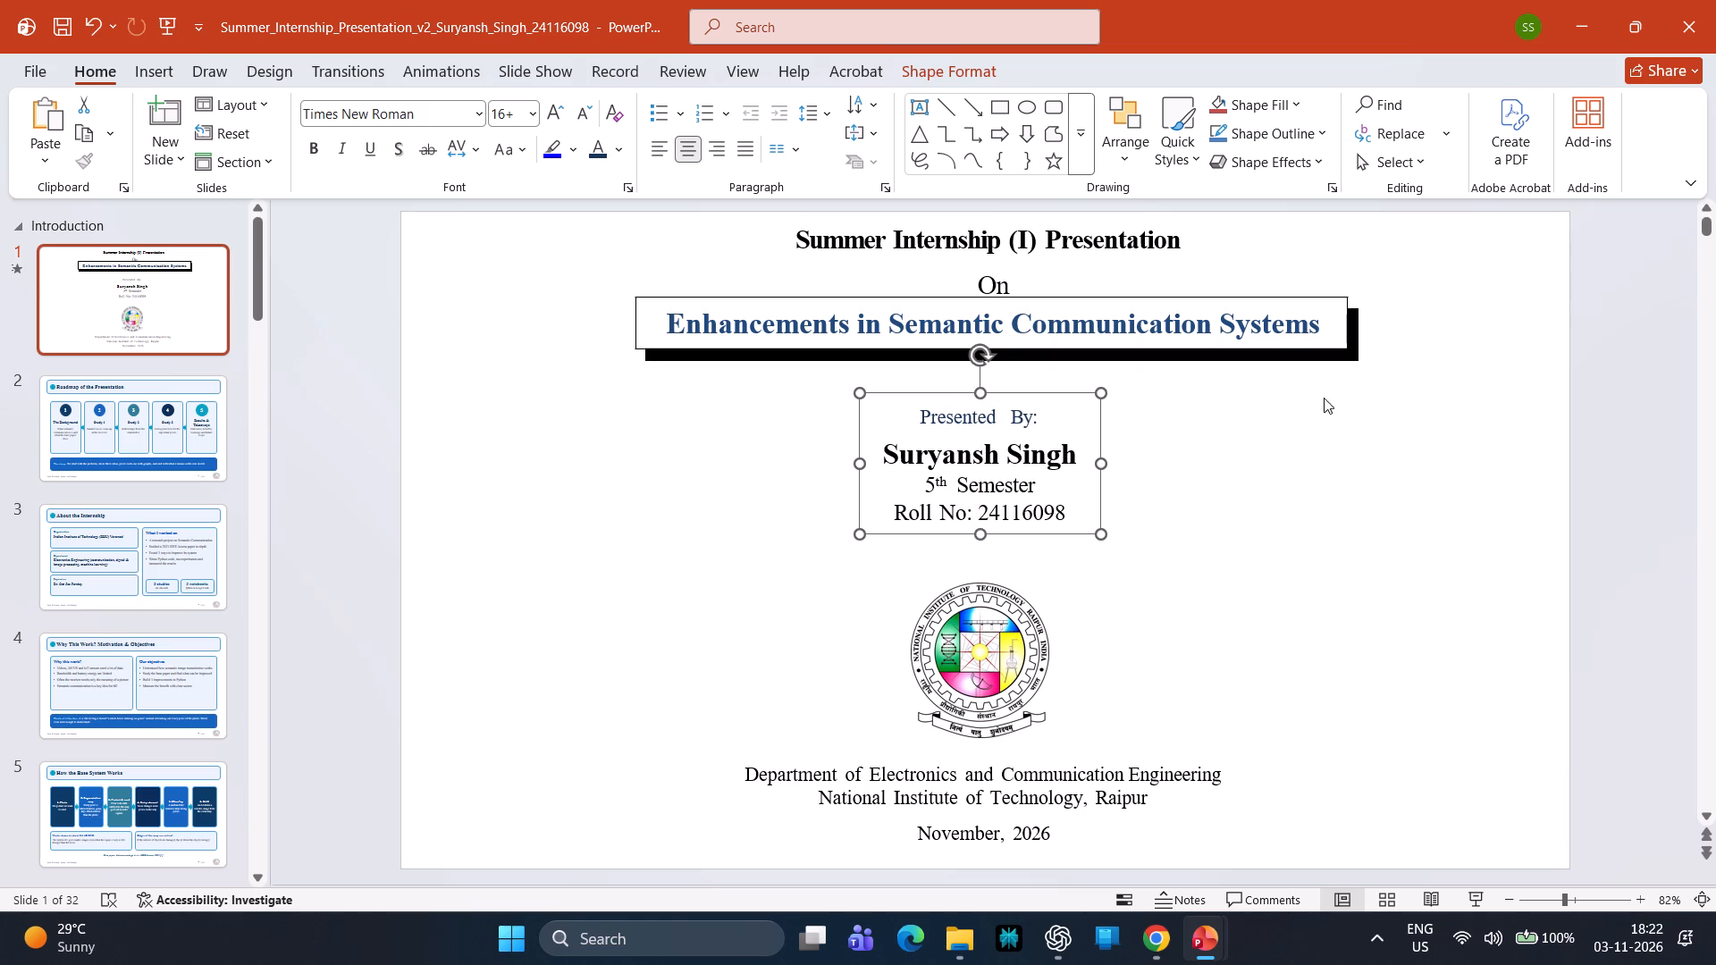
click(1384, 397)
Nudge the "On" text and the "Enhancements in Semantic Communication Systems" title box slightly left, in line with the logo.
drag(1386, 372, 591, 222)
key(Left)
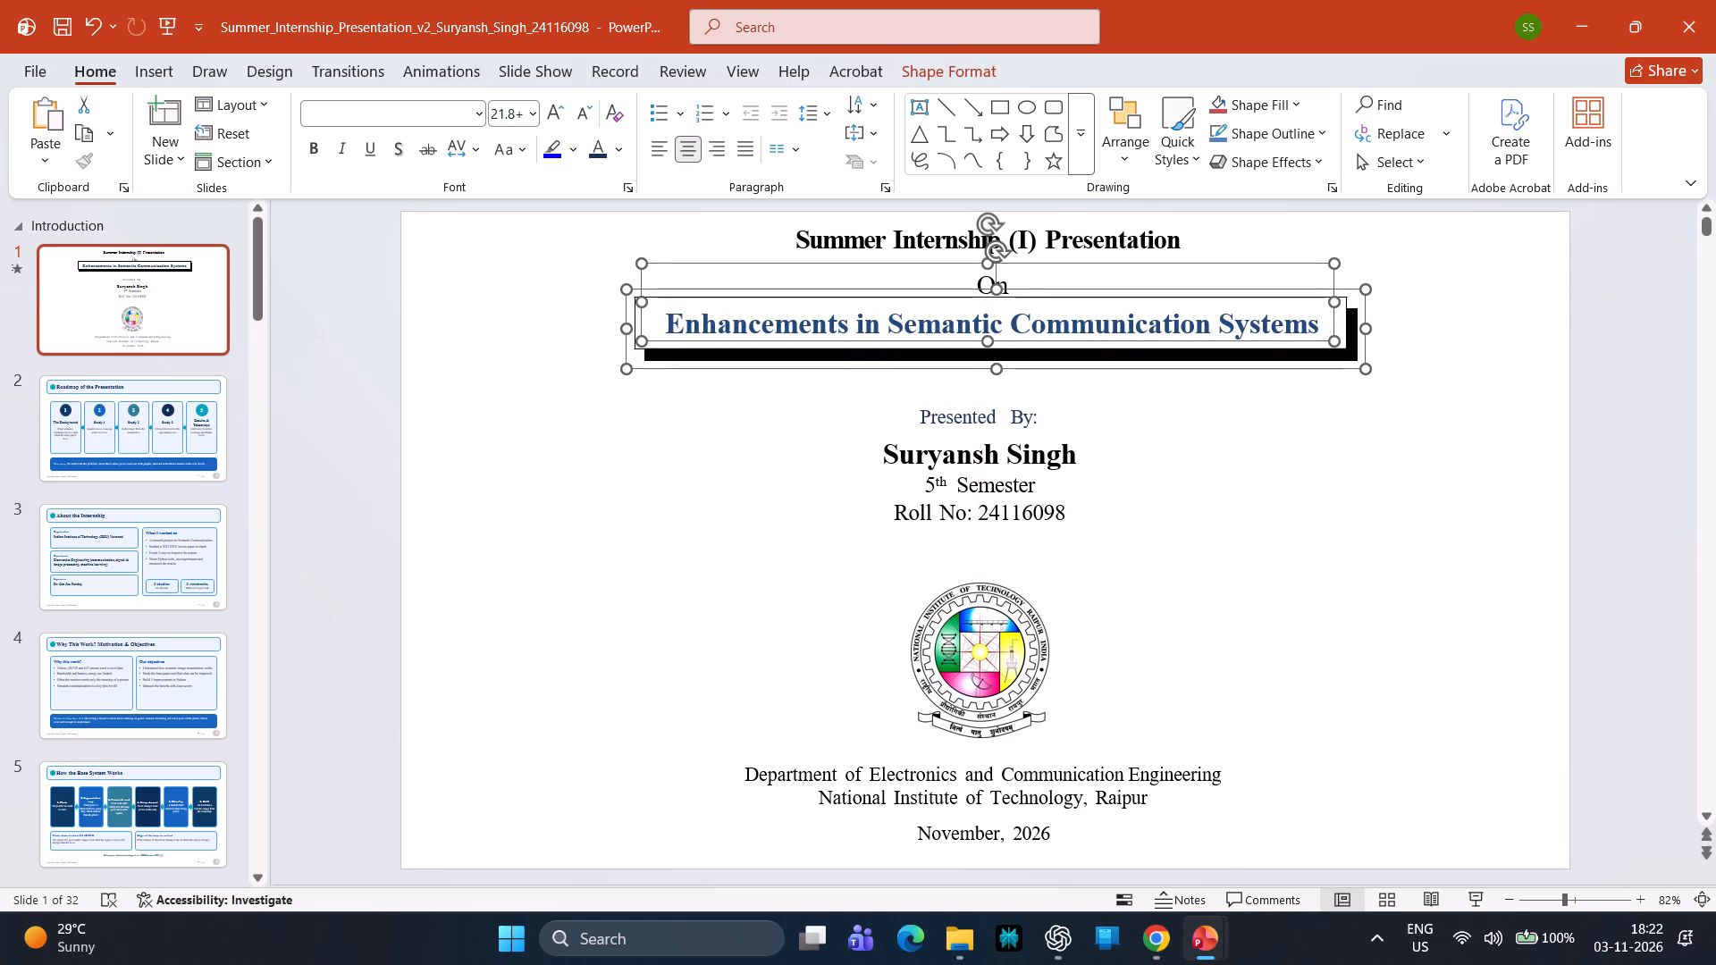
key(Left)
key(Left)
key(Left)
key(Left)
key(Left)
key(Left)
key(Left)
key(Left)
key(Left)
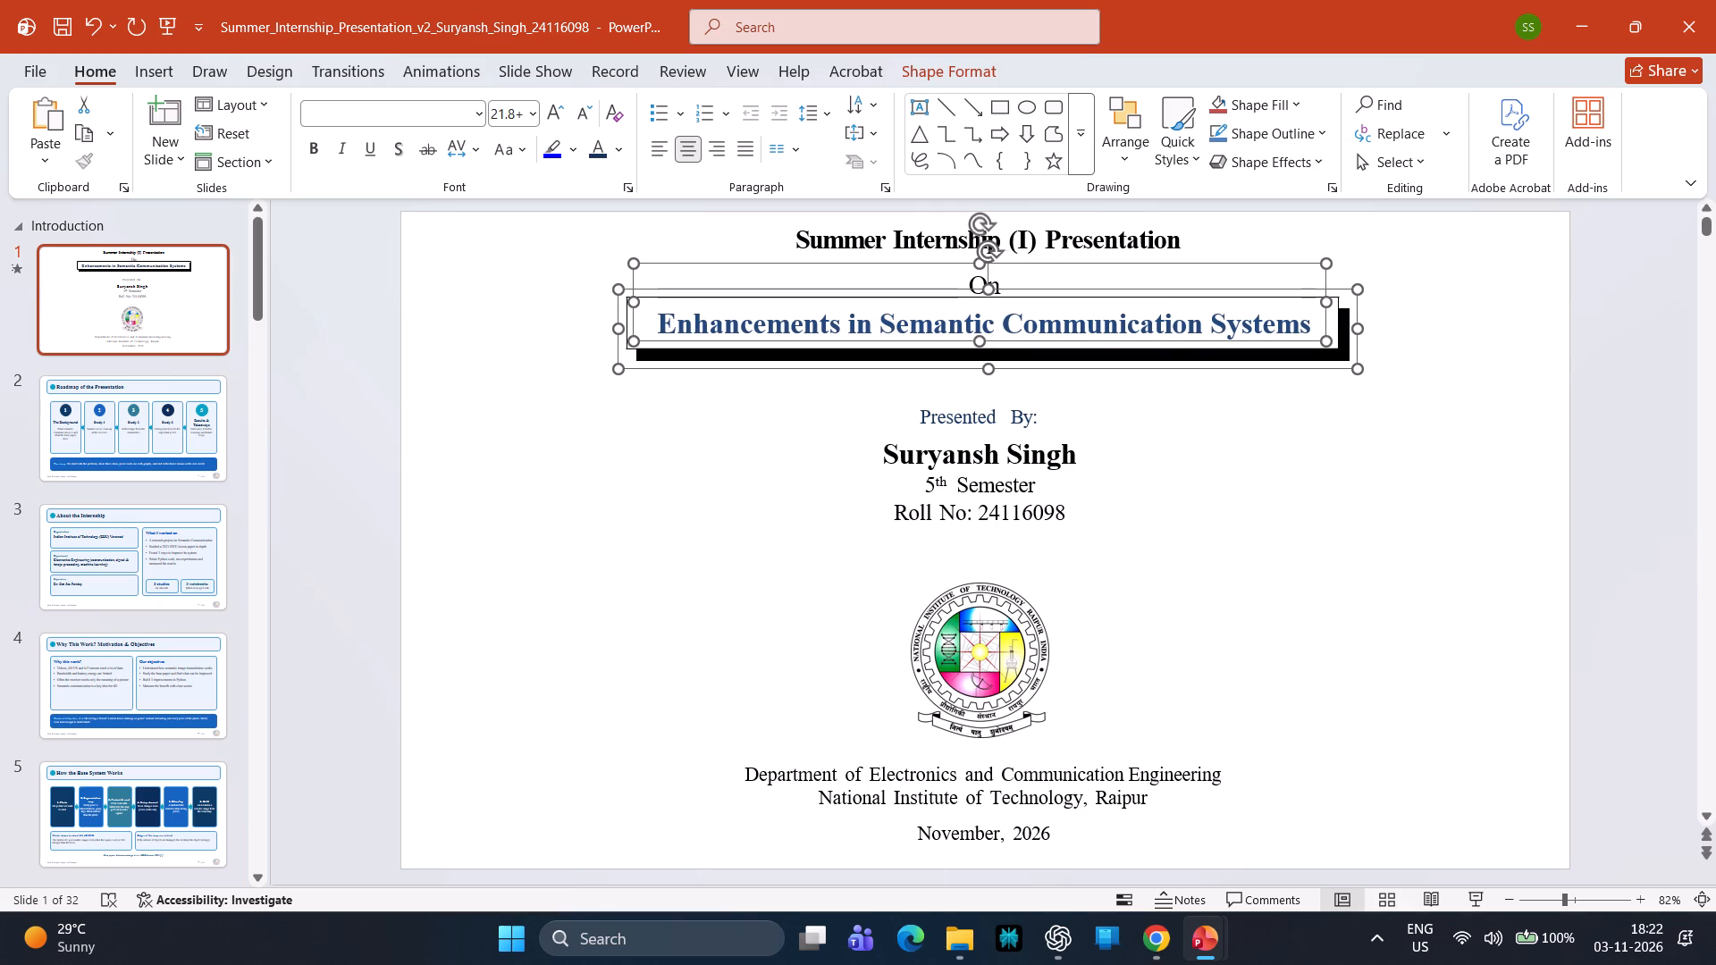
key(Left)
key(Left)
key(Left)
key(Left)
key(Left)
key(Left)
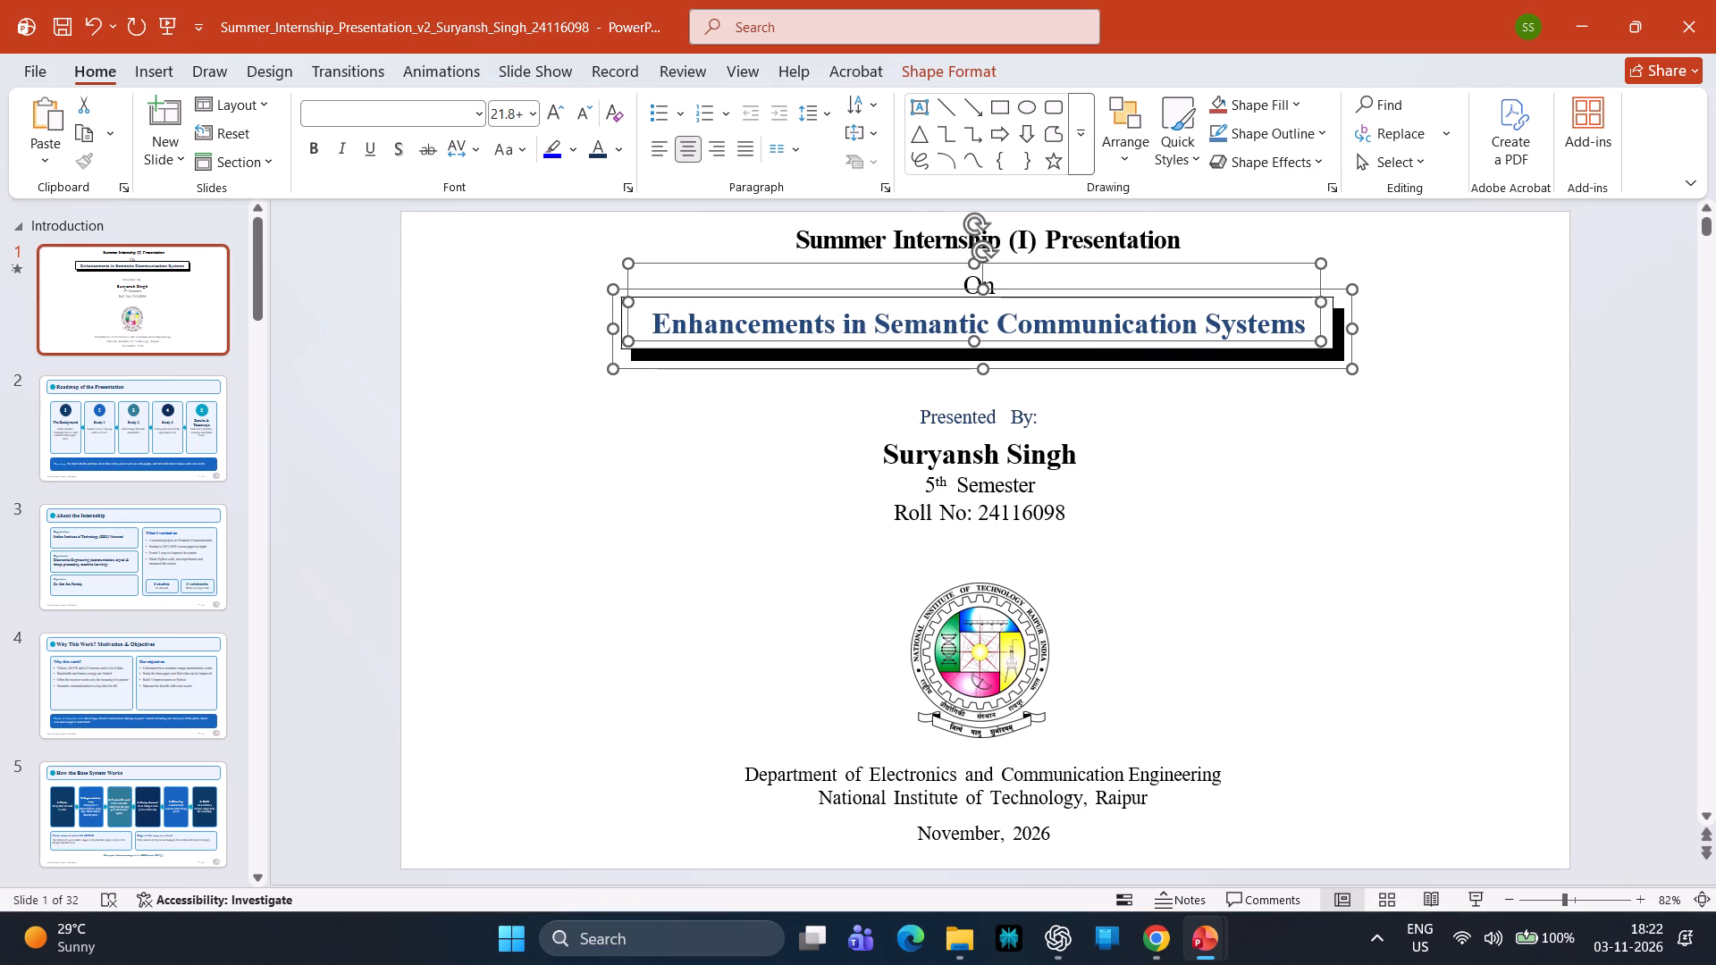
key(Right)
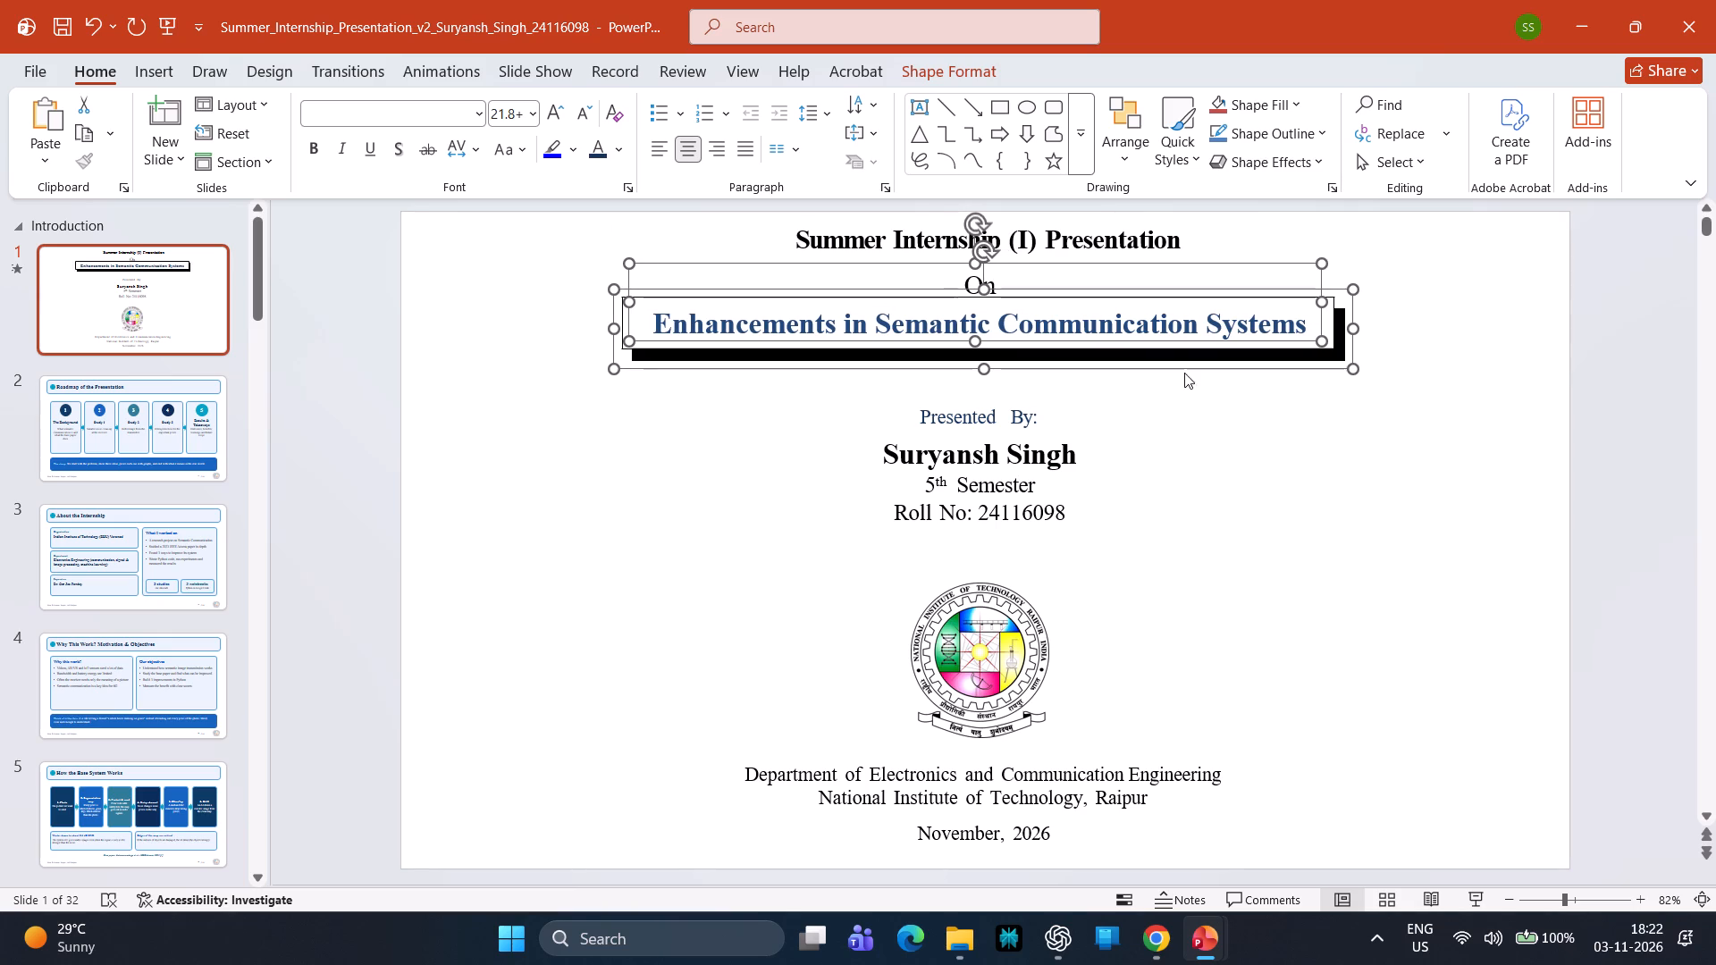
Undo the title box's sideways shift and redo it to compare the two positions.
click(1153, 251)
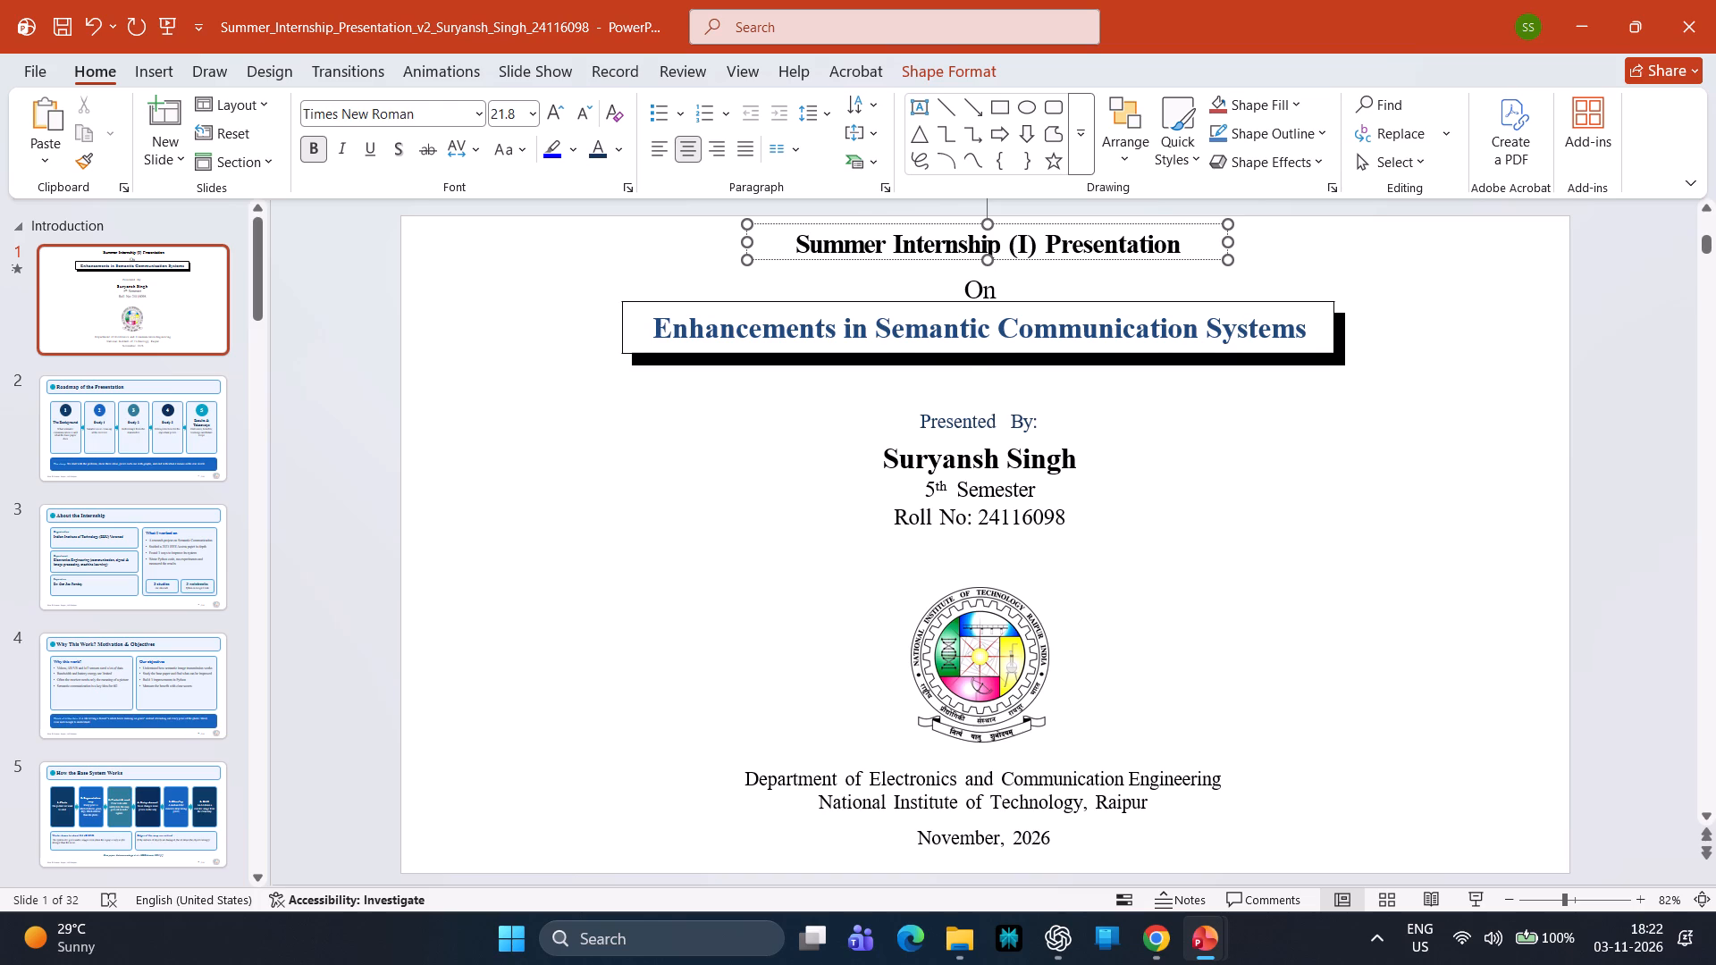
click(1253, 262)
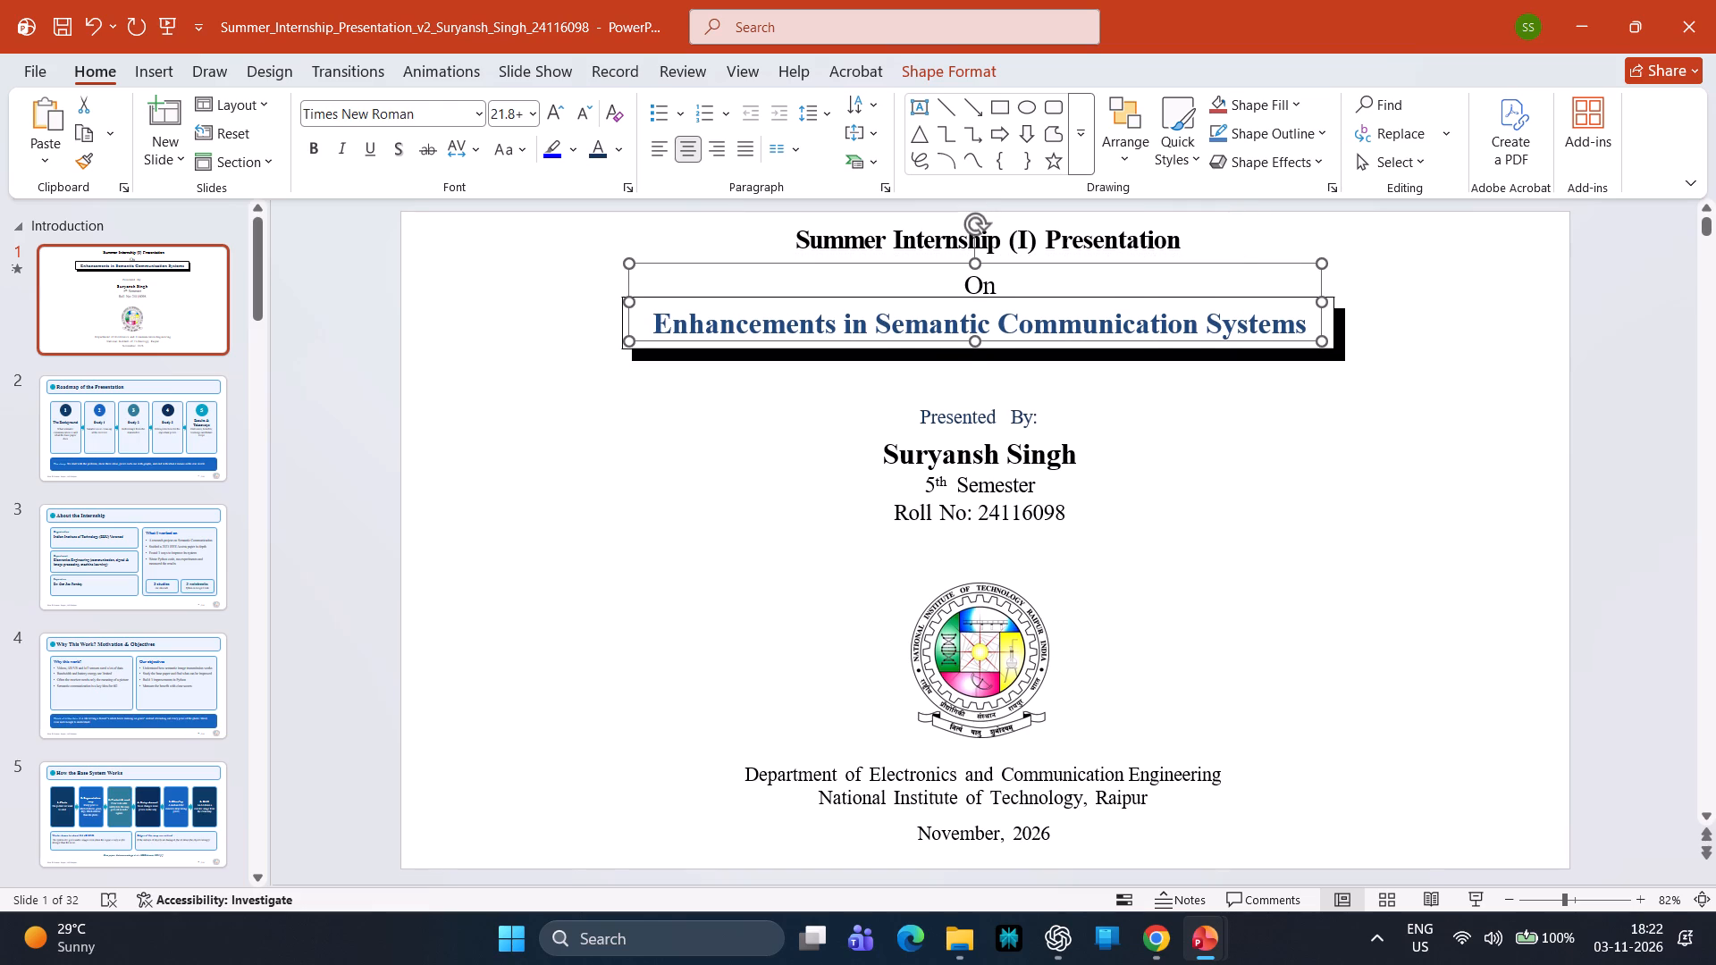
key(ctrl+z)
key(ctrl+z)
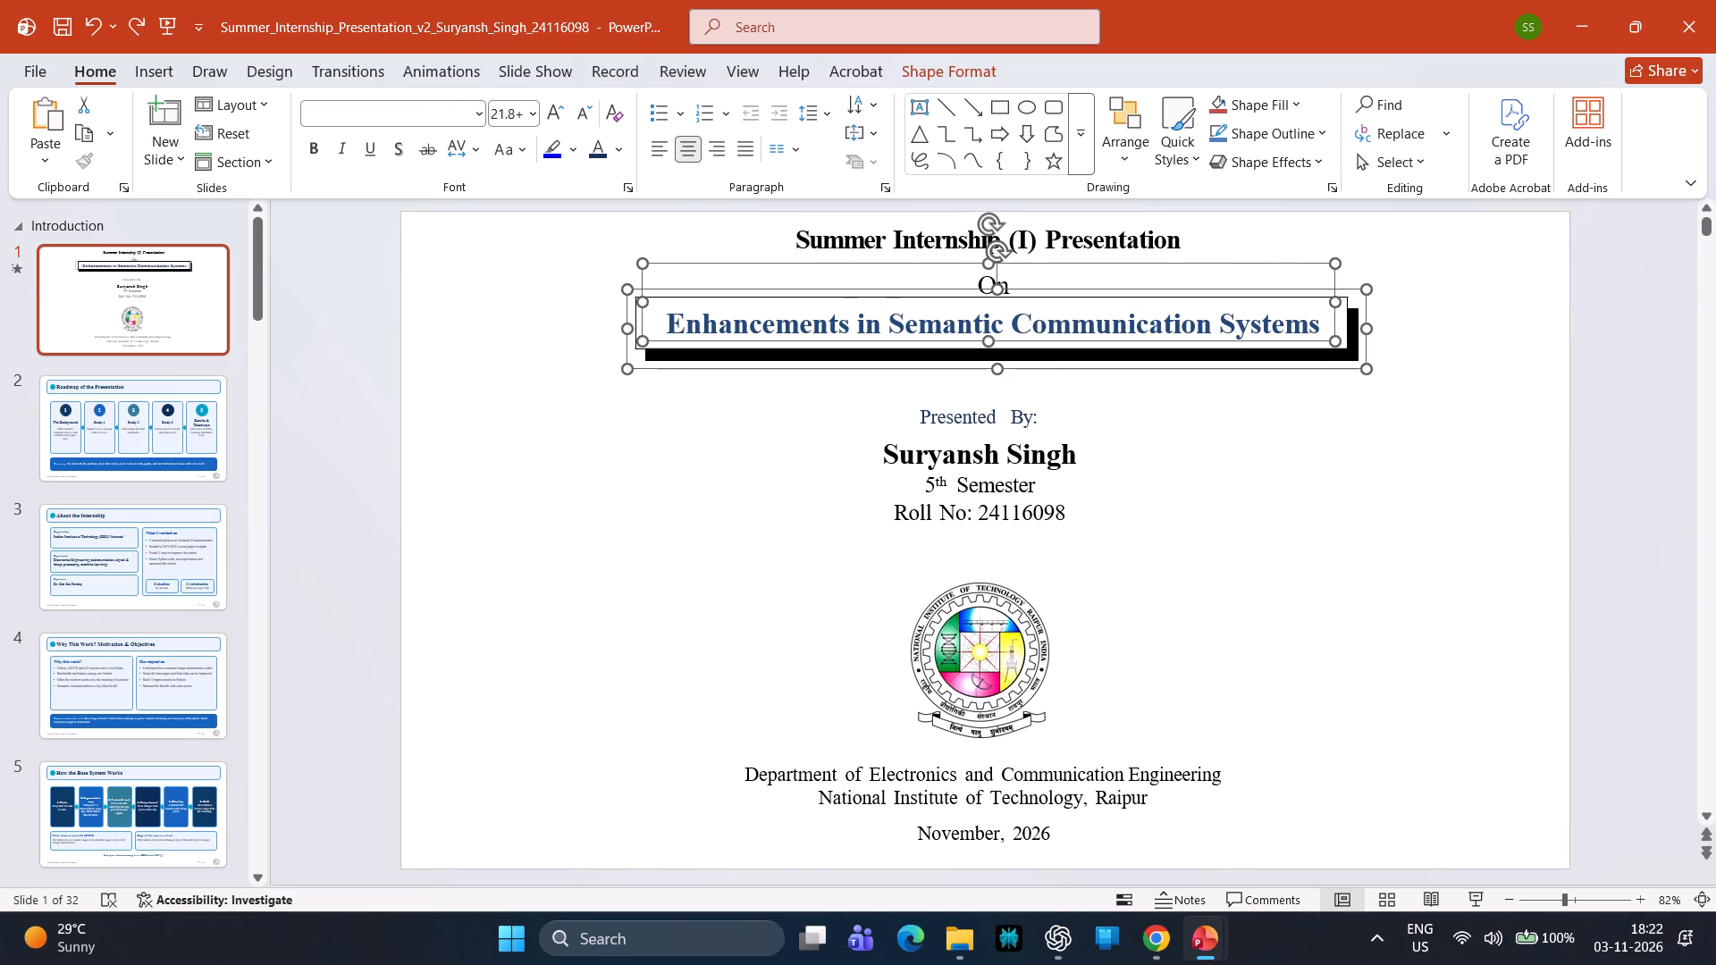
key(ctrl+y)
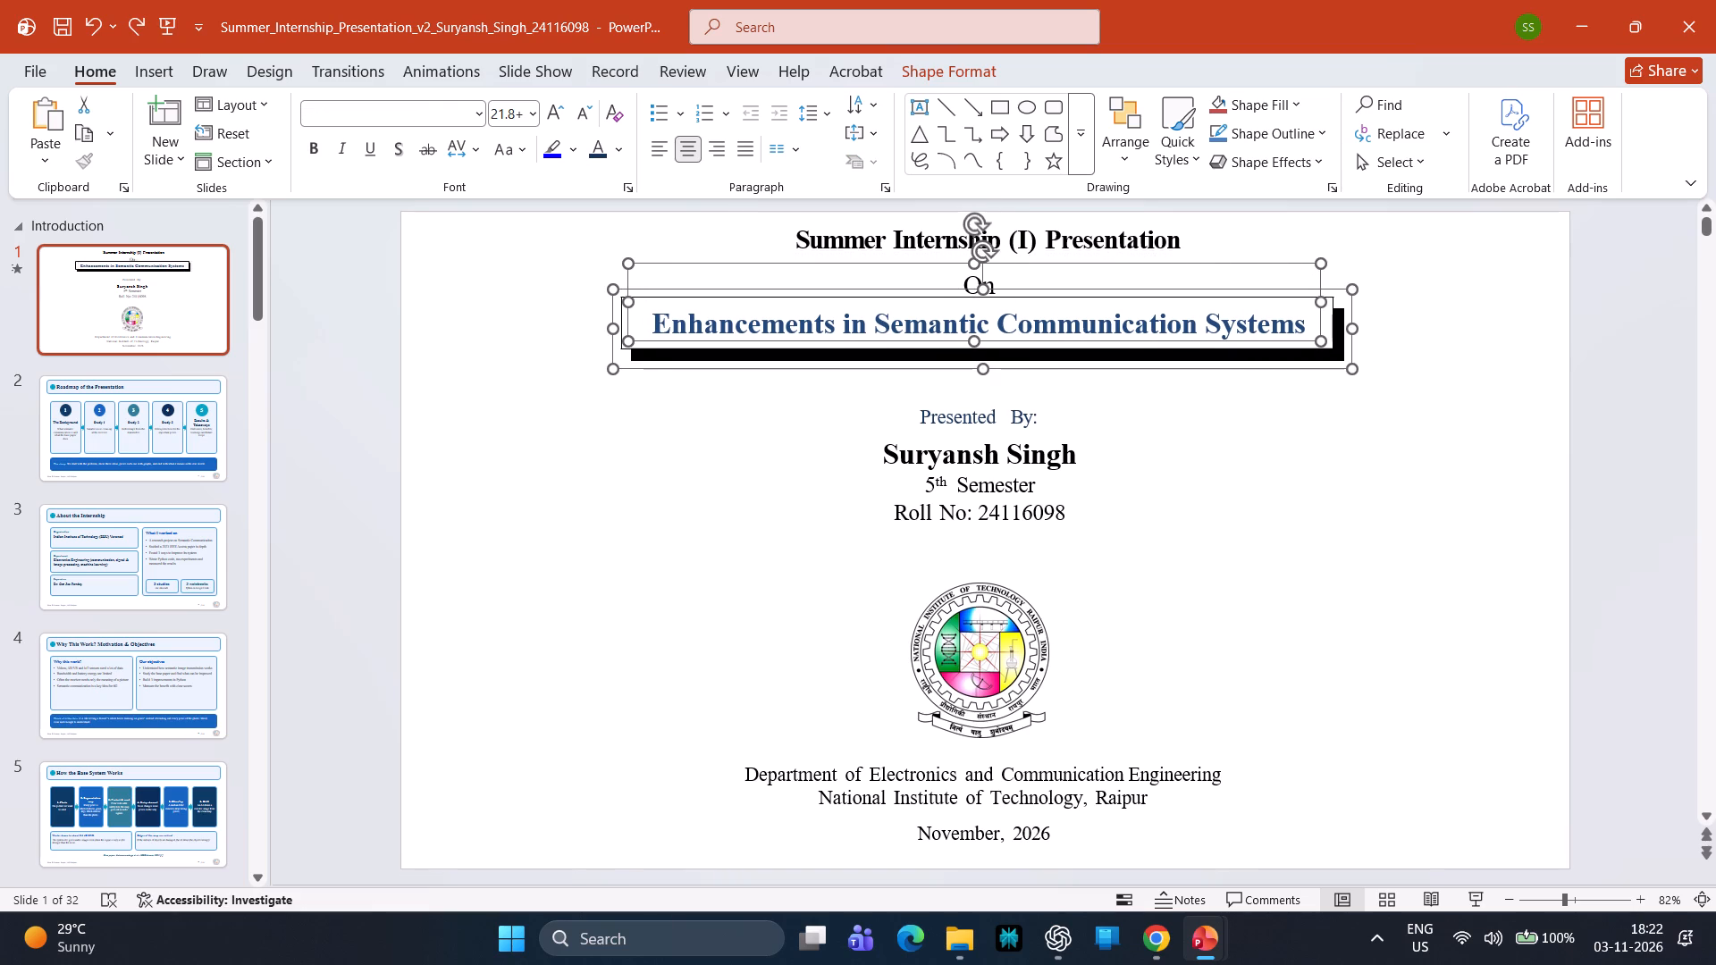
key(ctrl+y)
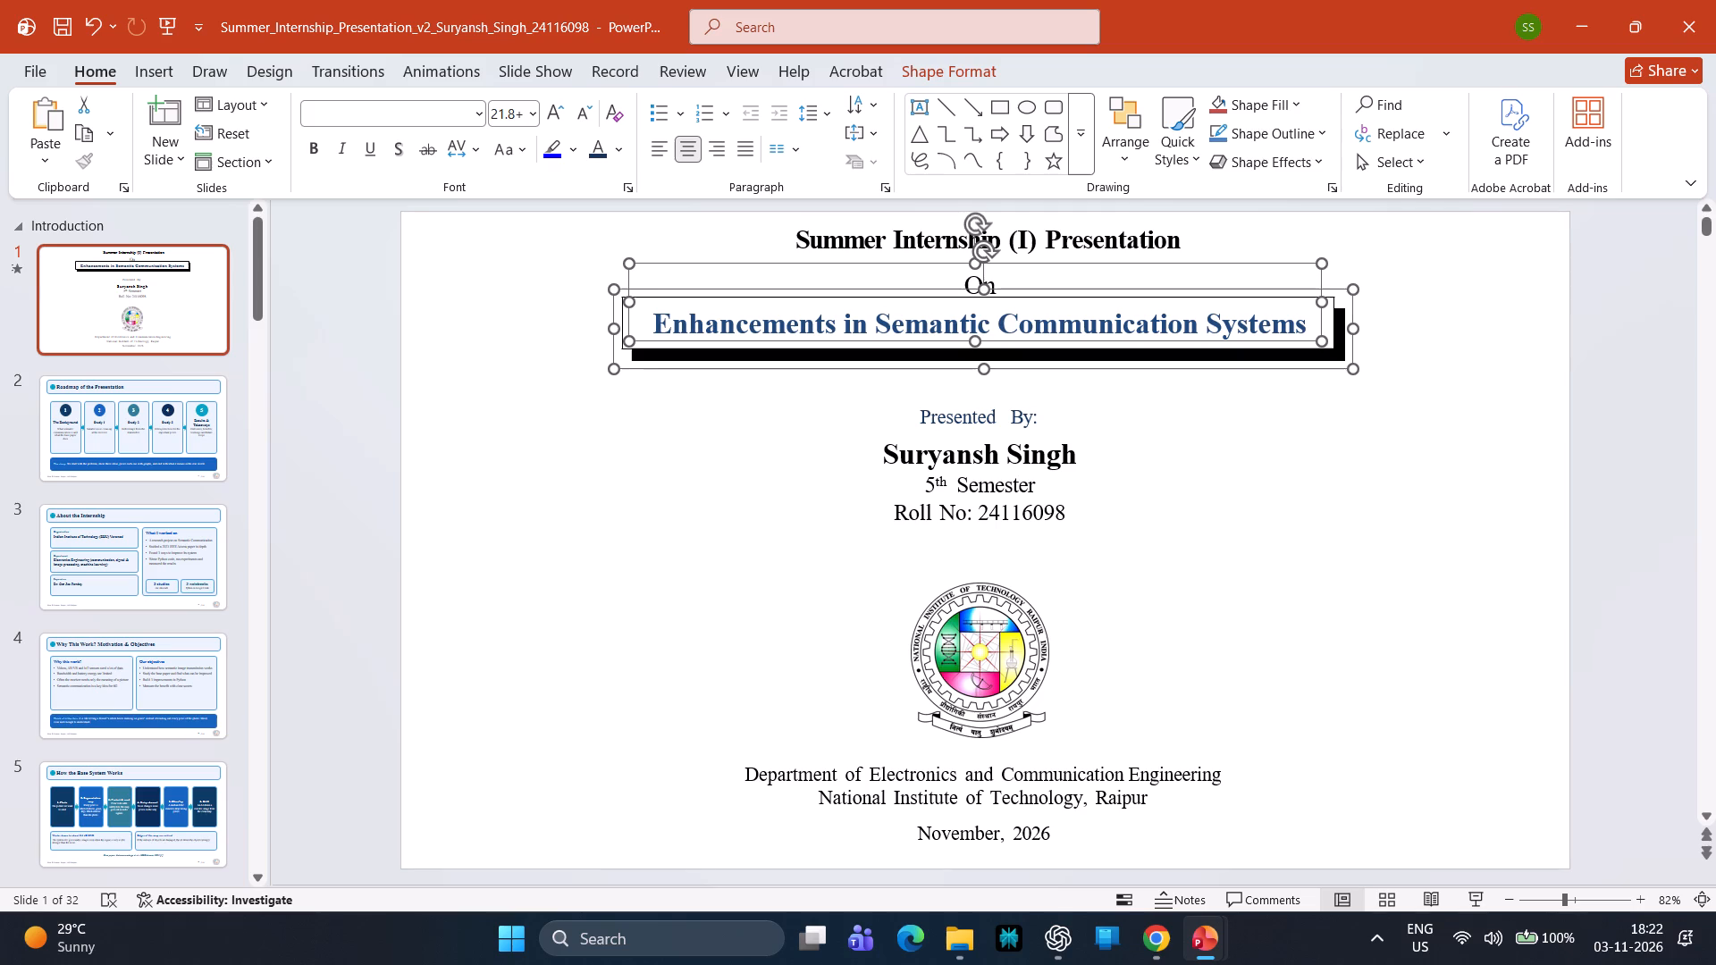
Nudge the "Summer Internship (I) Presentation" heading slightly left to centre it over the title box.
click(1197, 240)
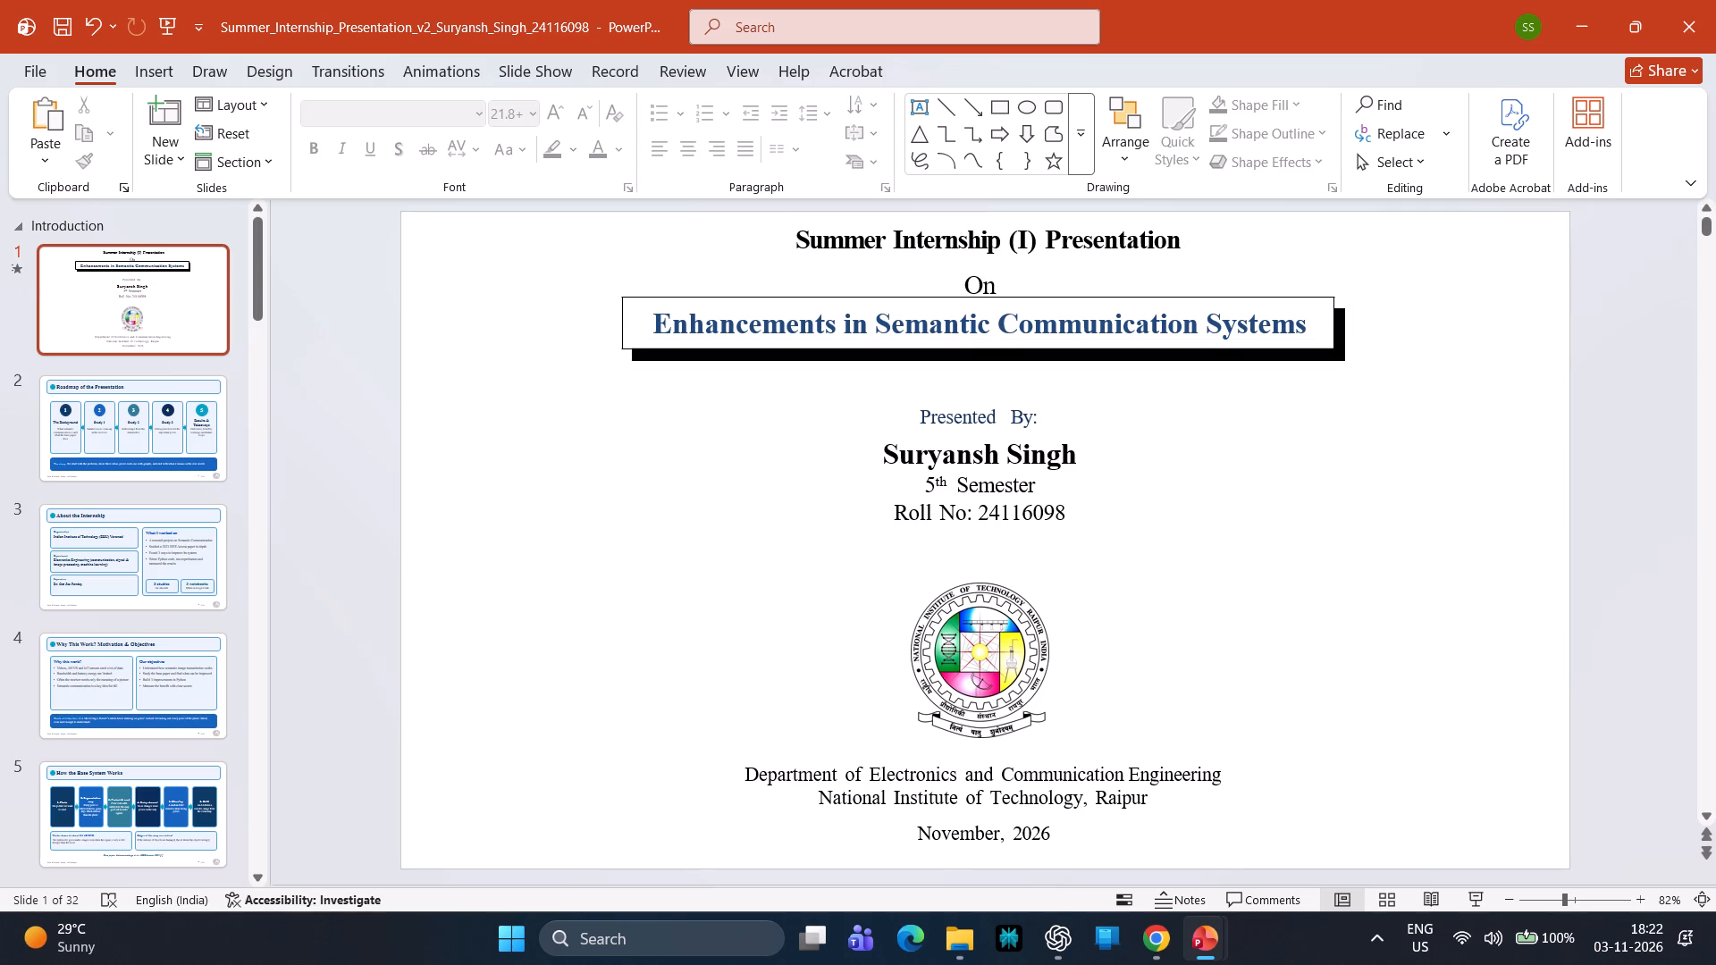
click(1194, 231)
key(Left)
key(Left)
key(Left)
key(Left)
key(Left)
key(Left)
key(Left)
key(Left)
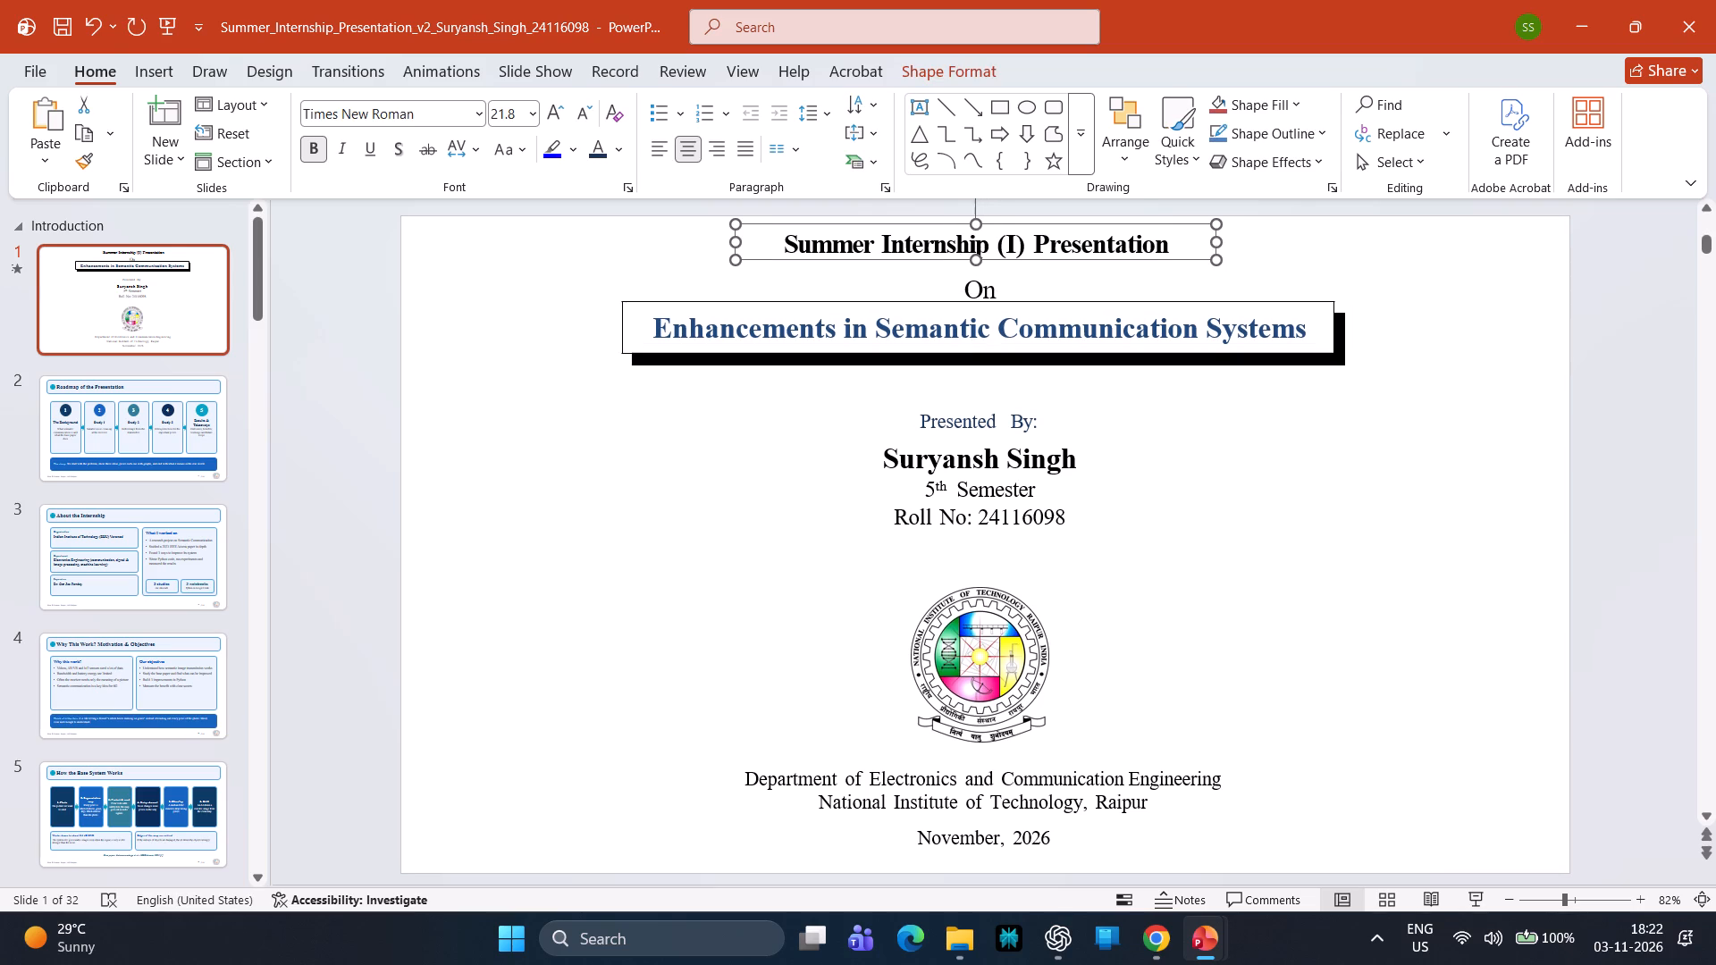
key(Right)
key(Left)
click(1594, 348)
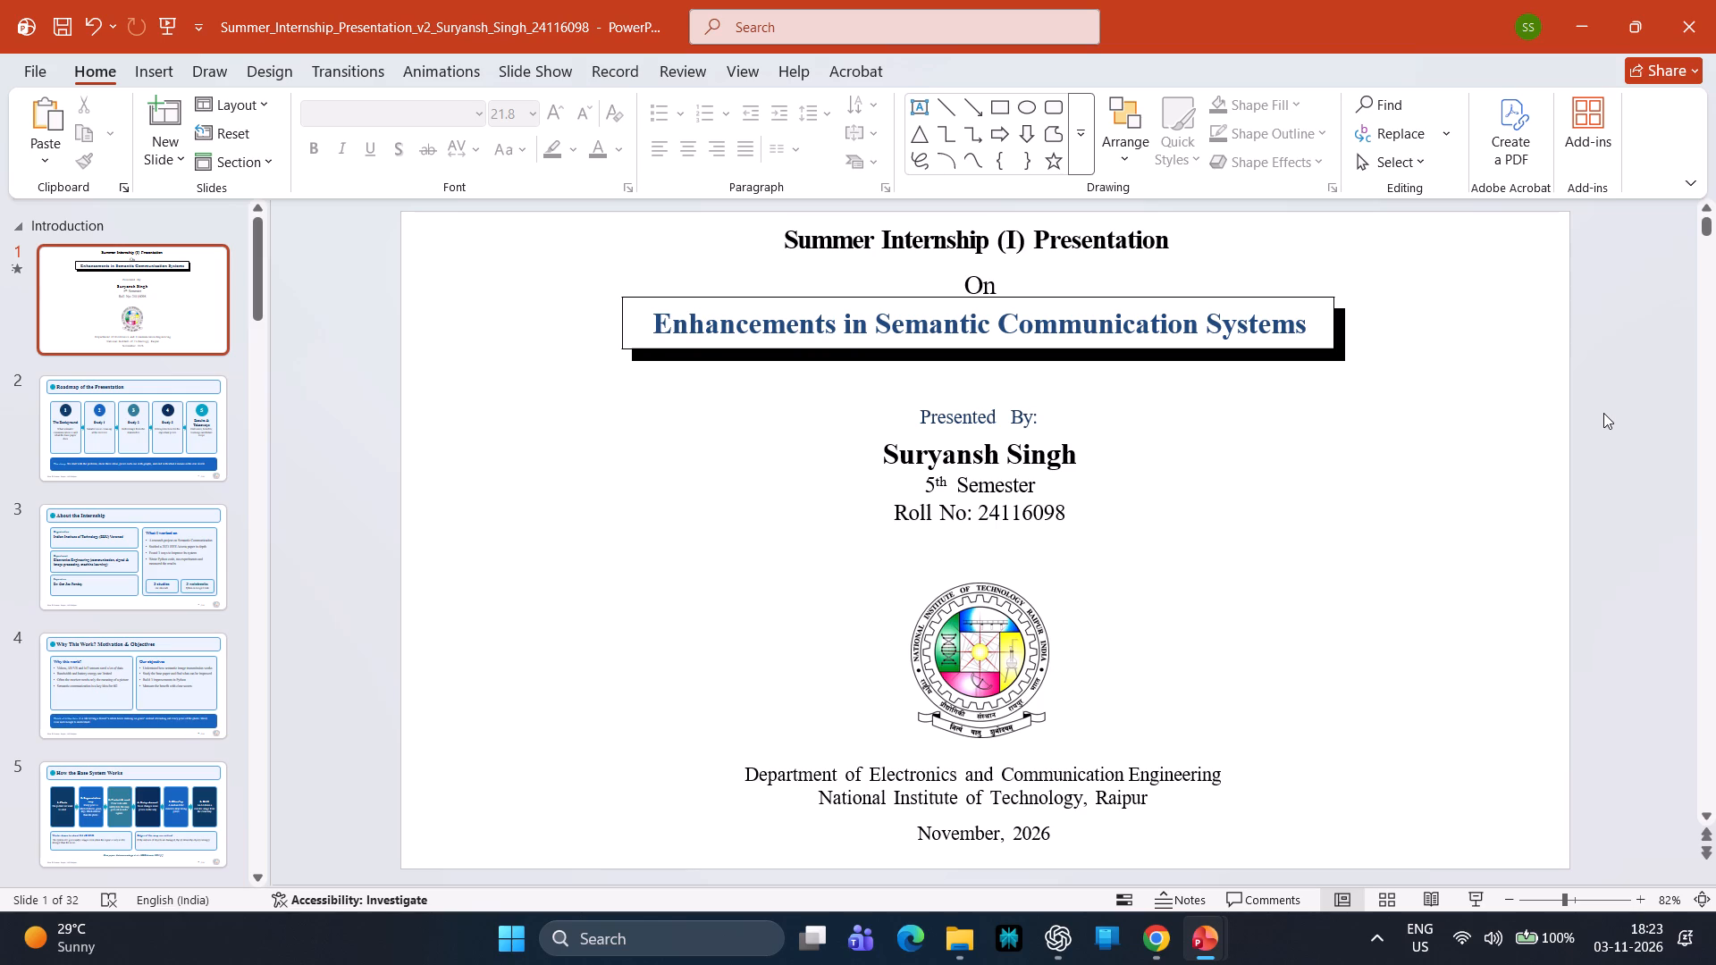
Nudge the "Summer Internship (I) Presentation" heading slightly right to centre it over the "On" text.
click(1177, 238)
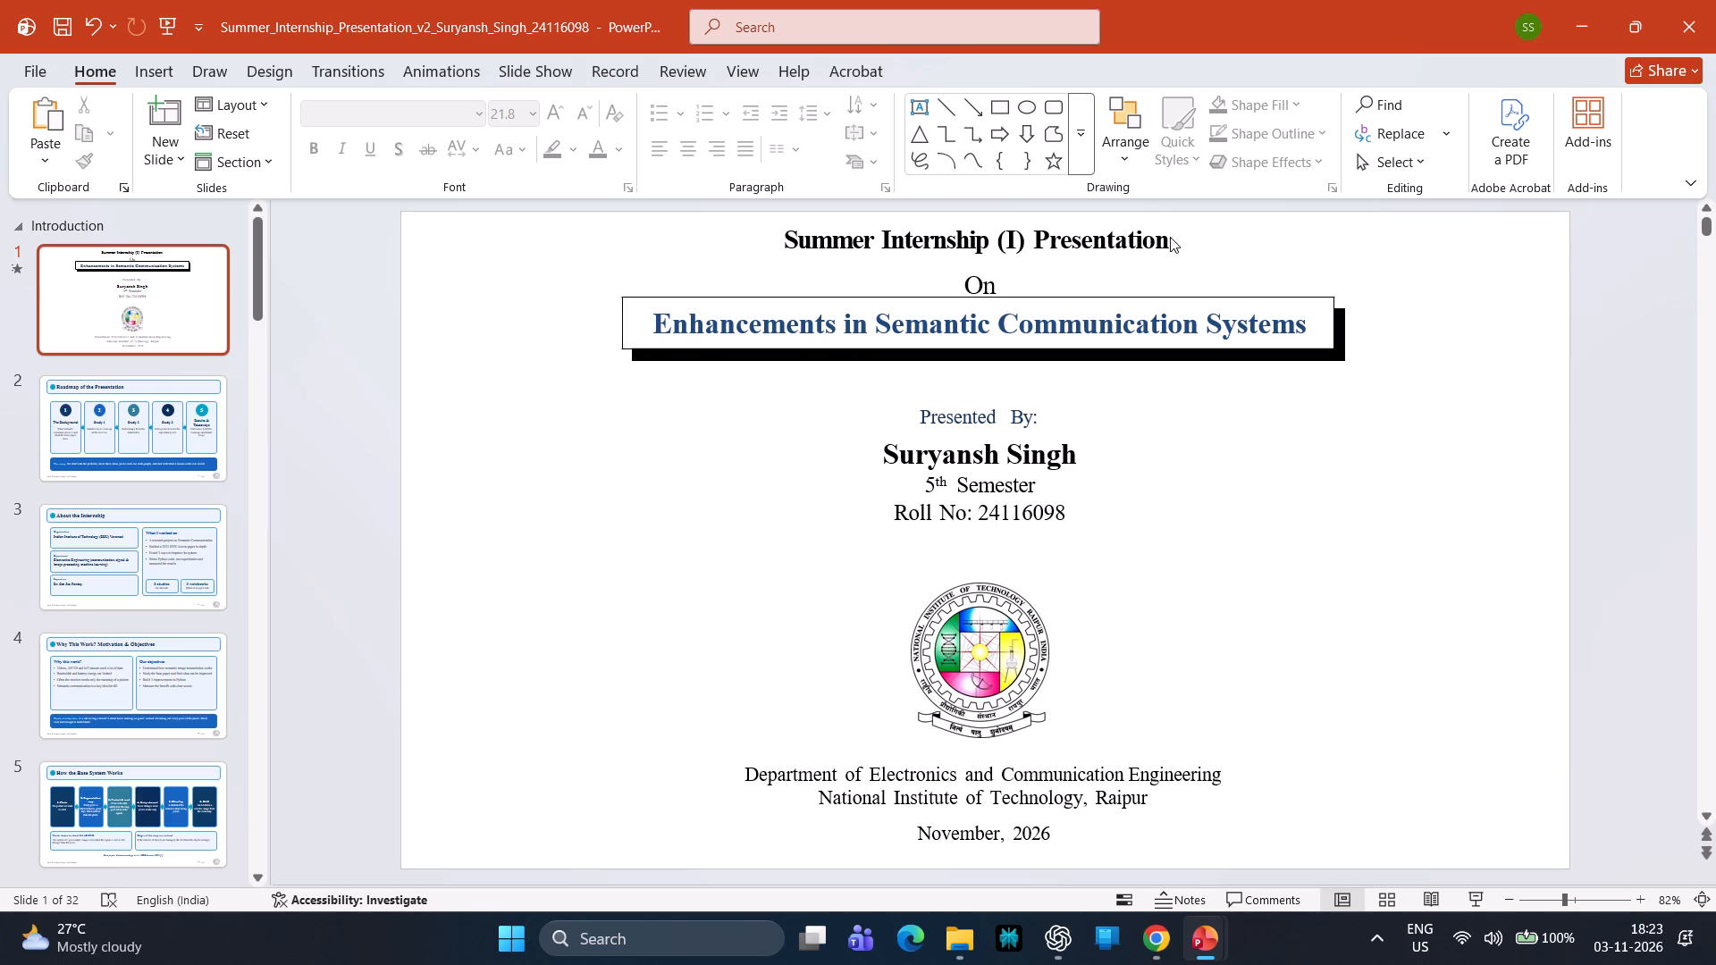
click(1186, 226)
key(Right)
key(Right)
key(Right)
key(Right)
key(Right)
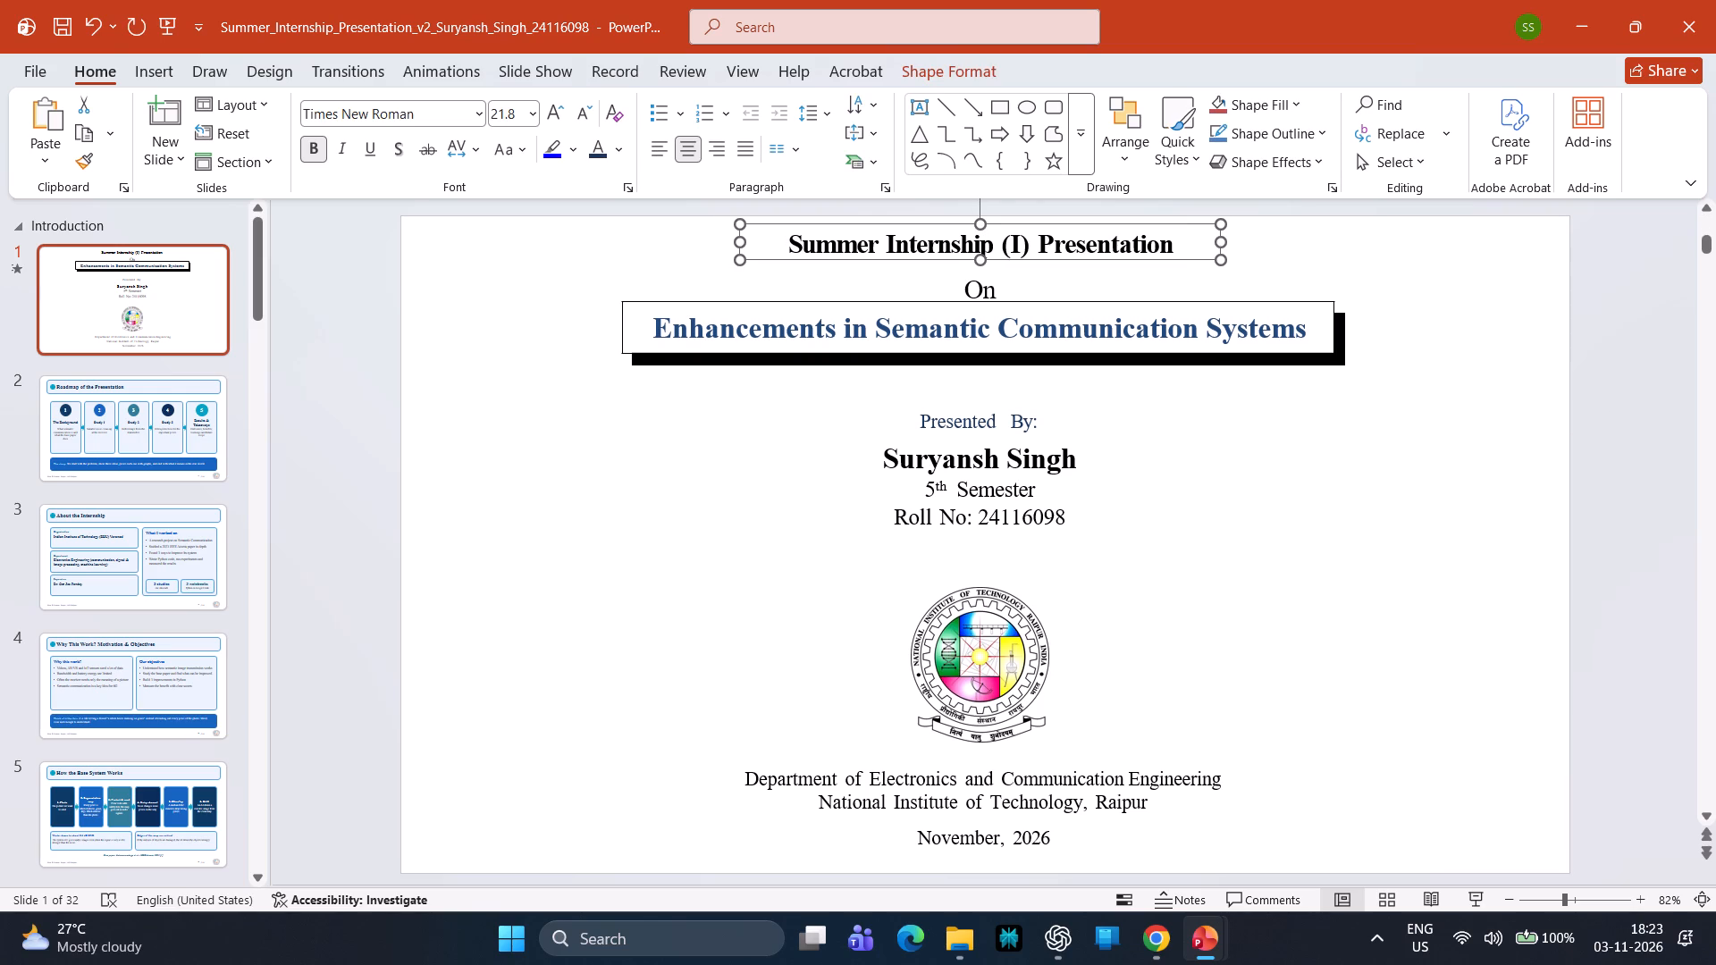
key(Right)
key(Right)
key(Left)
key(Left)
key(Left)
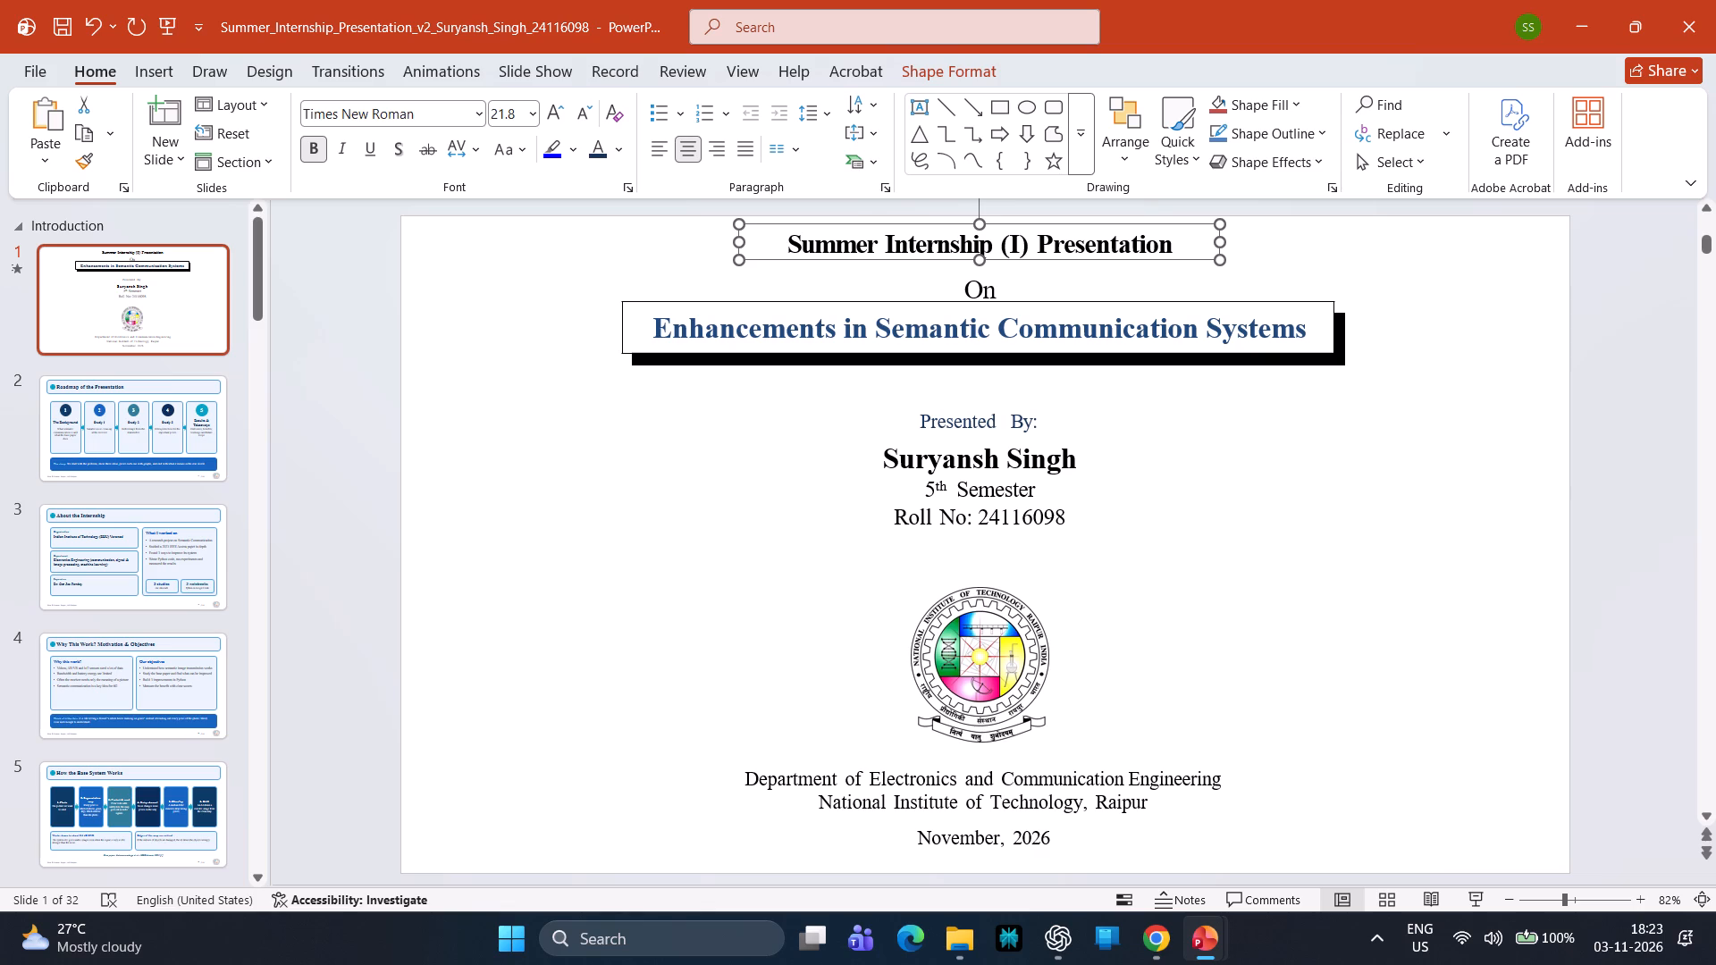
click(1598, 323)
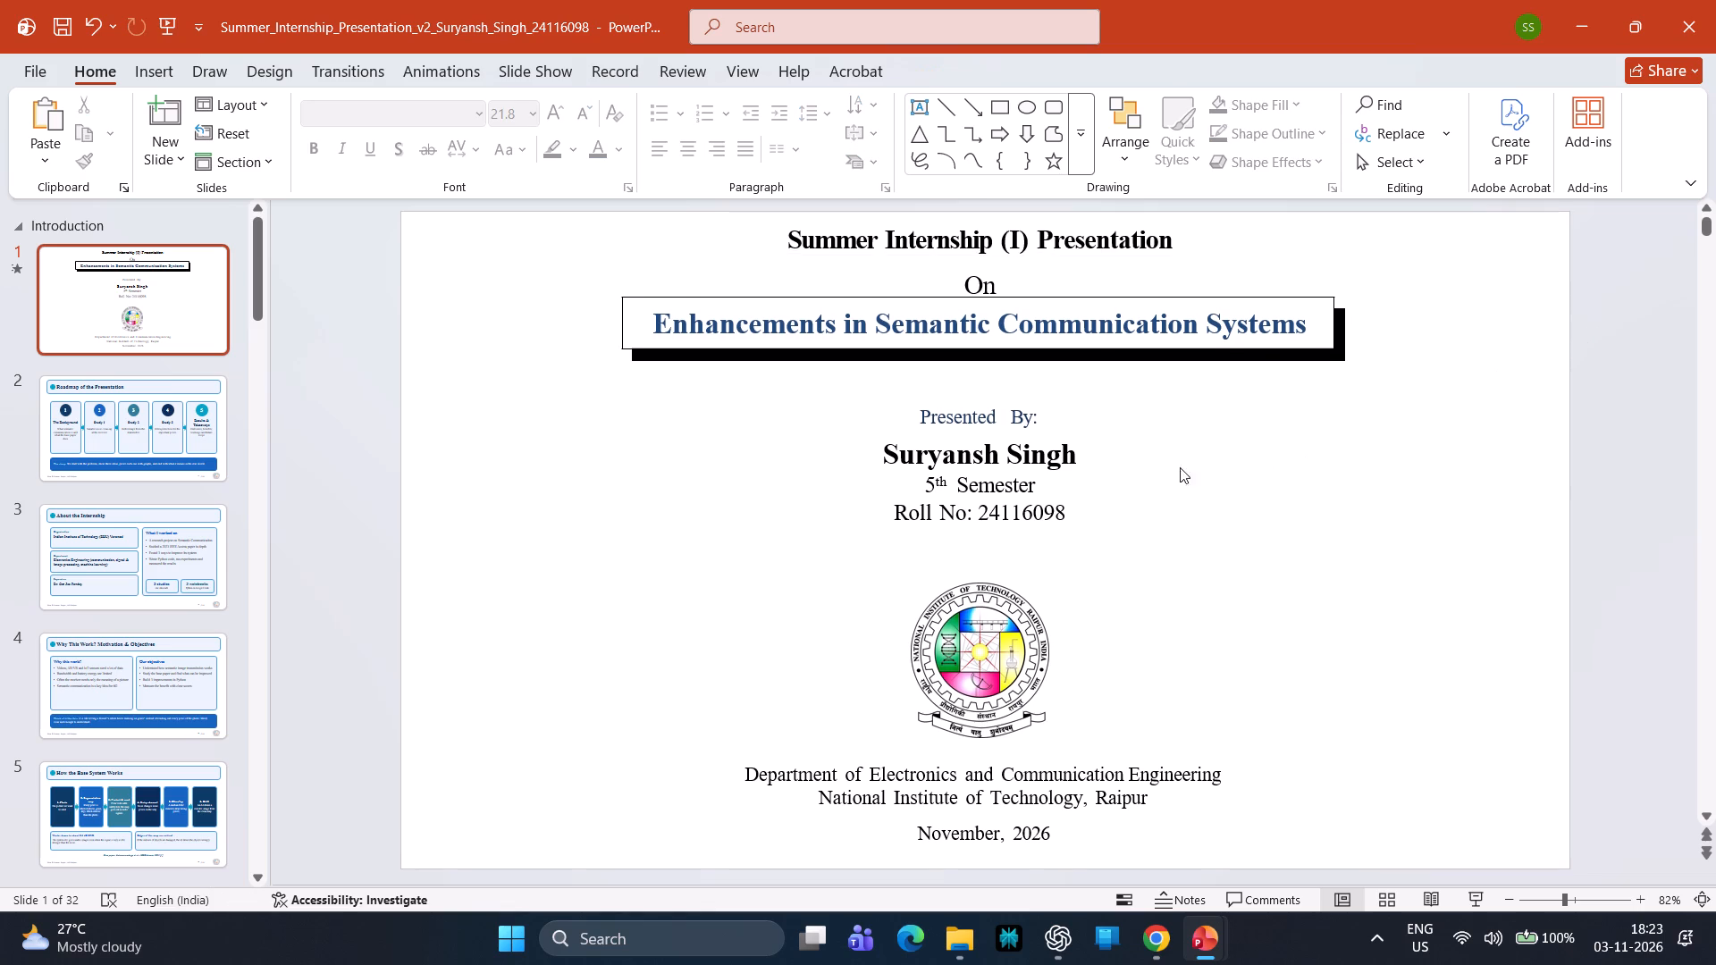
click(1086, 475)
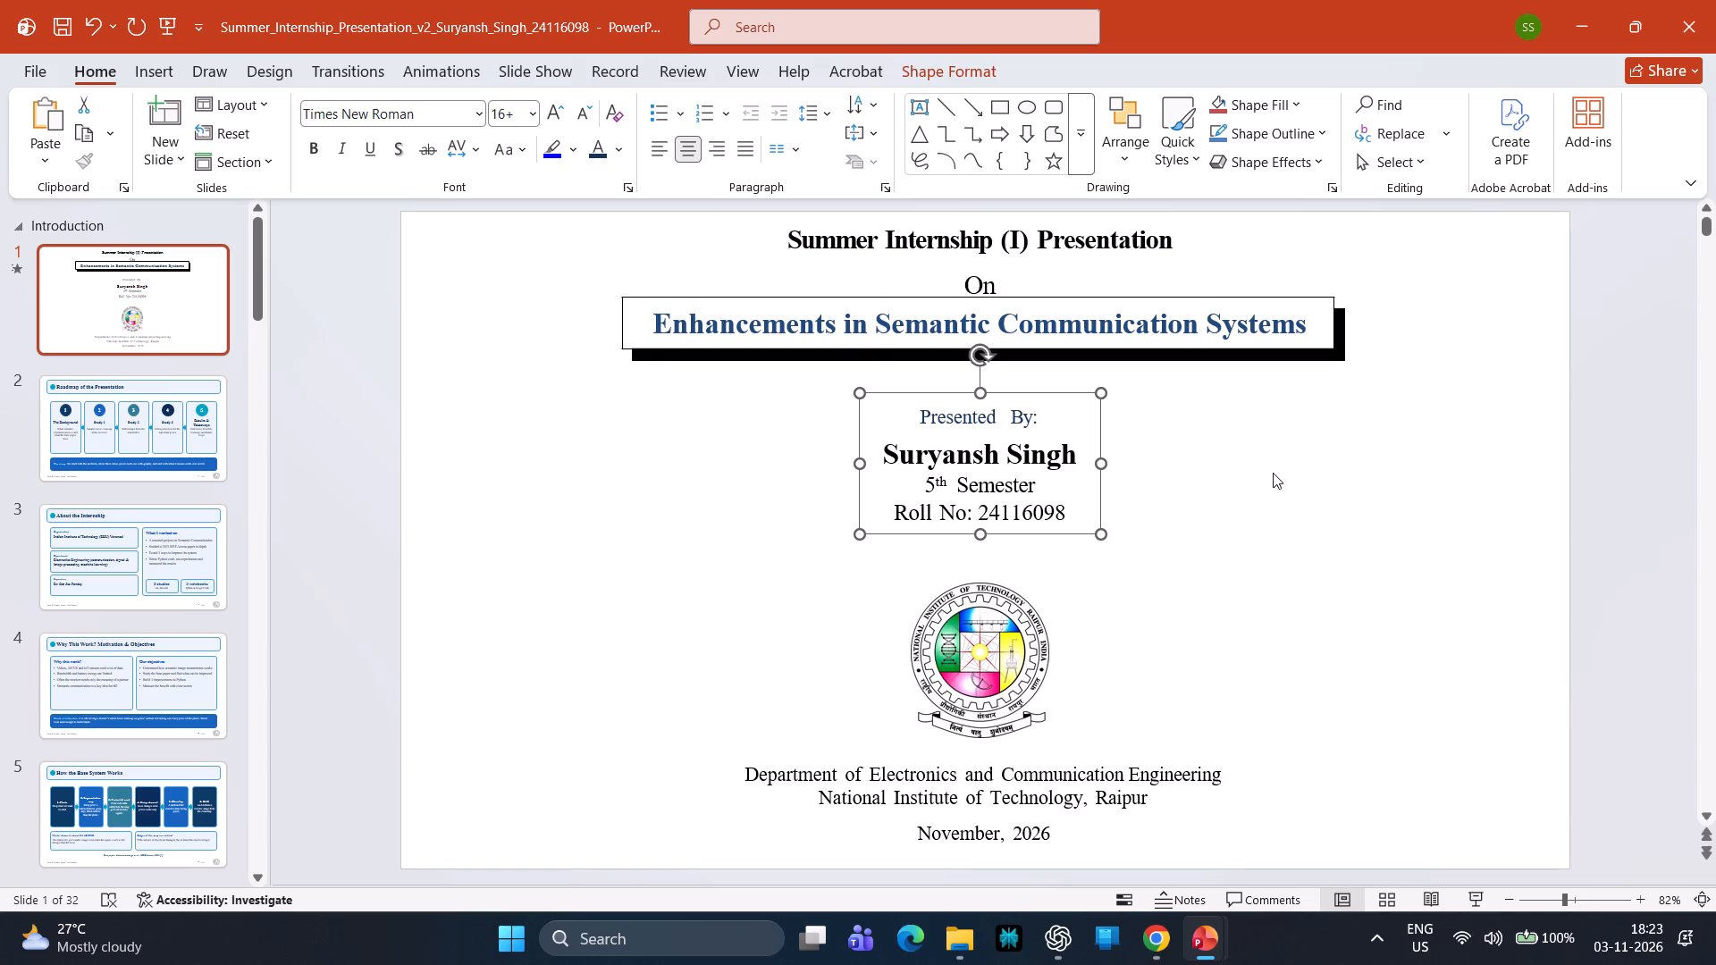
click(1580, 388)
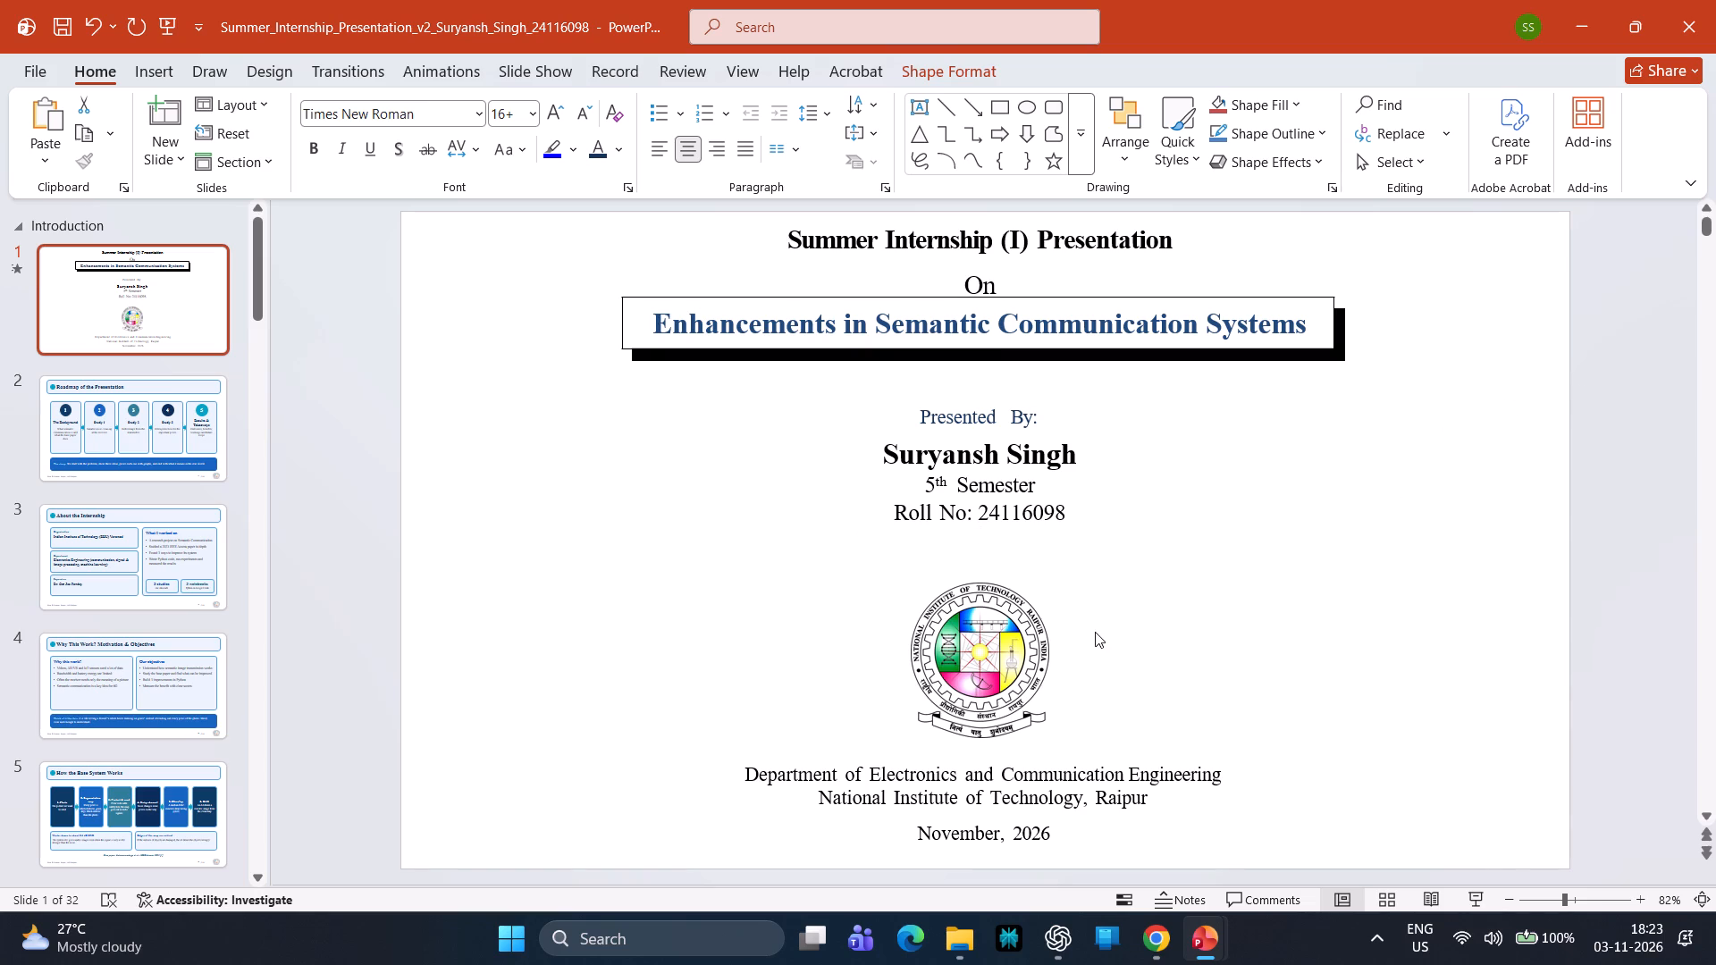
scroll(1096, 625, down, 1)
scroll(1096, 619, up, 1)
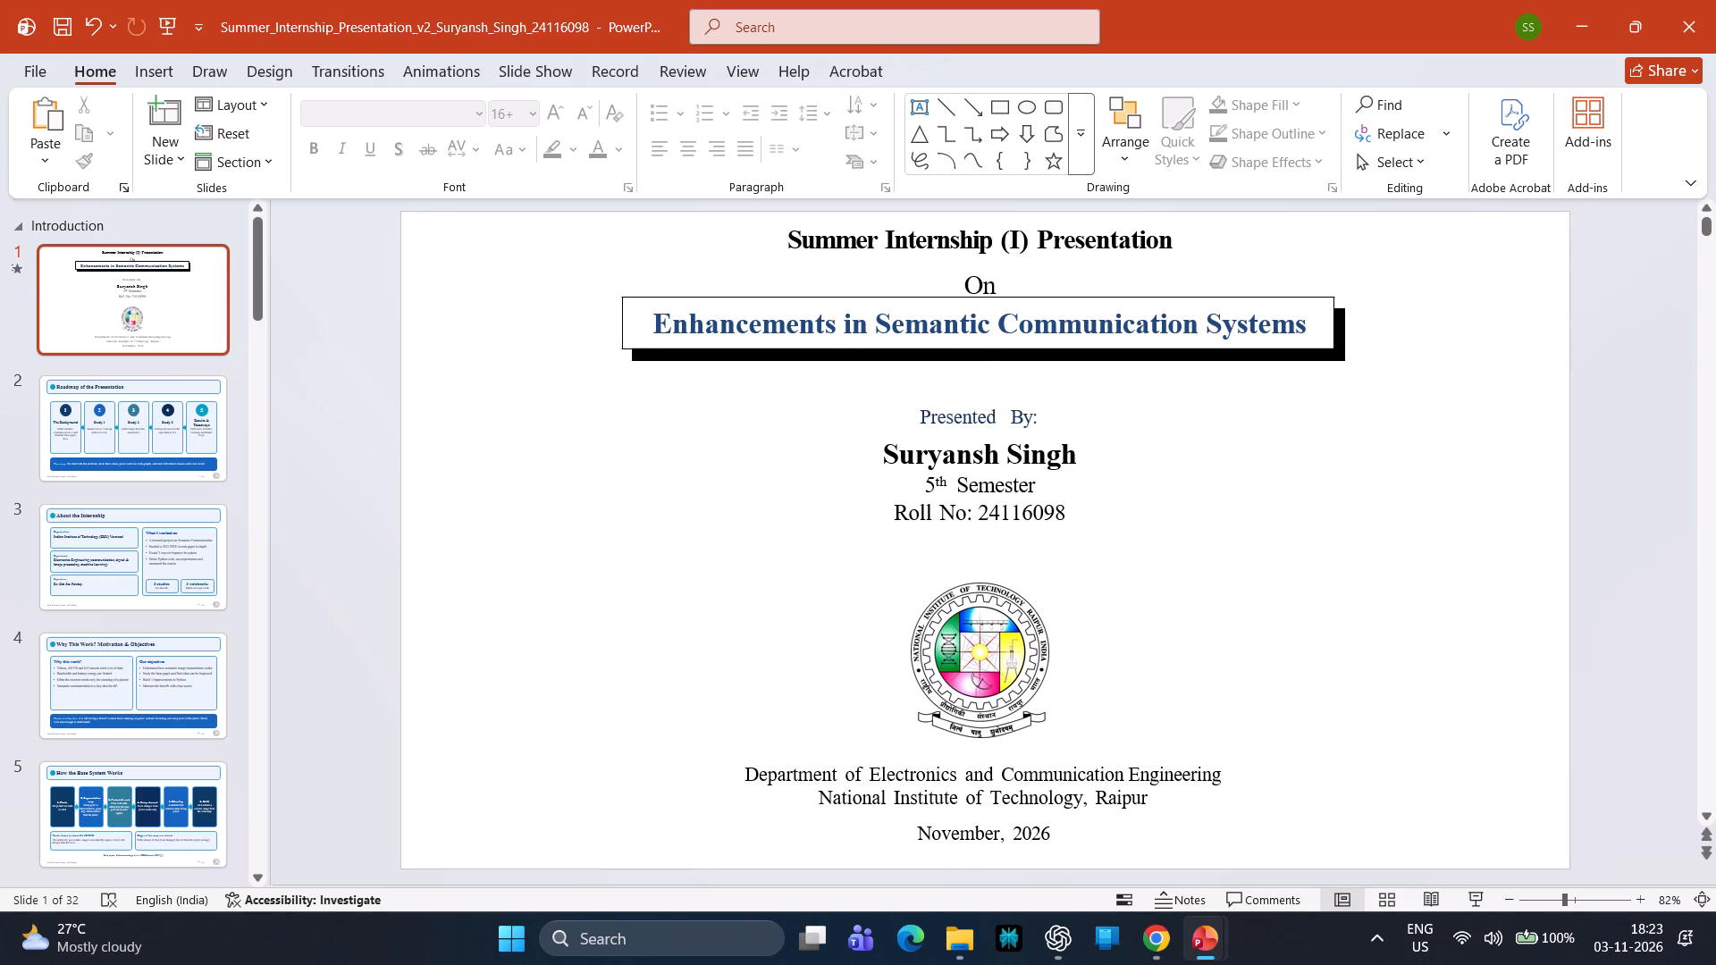
Set the font size of the whole "Presented By:" line to 15.
drag(1034, 421, 956, 423)
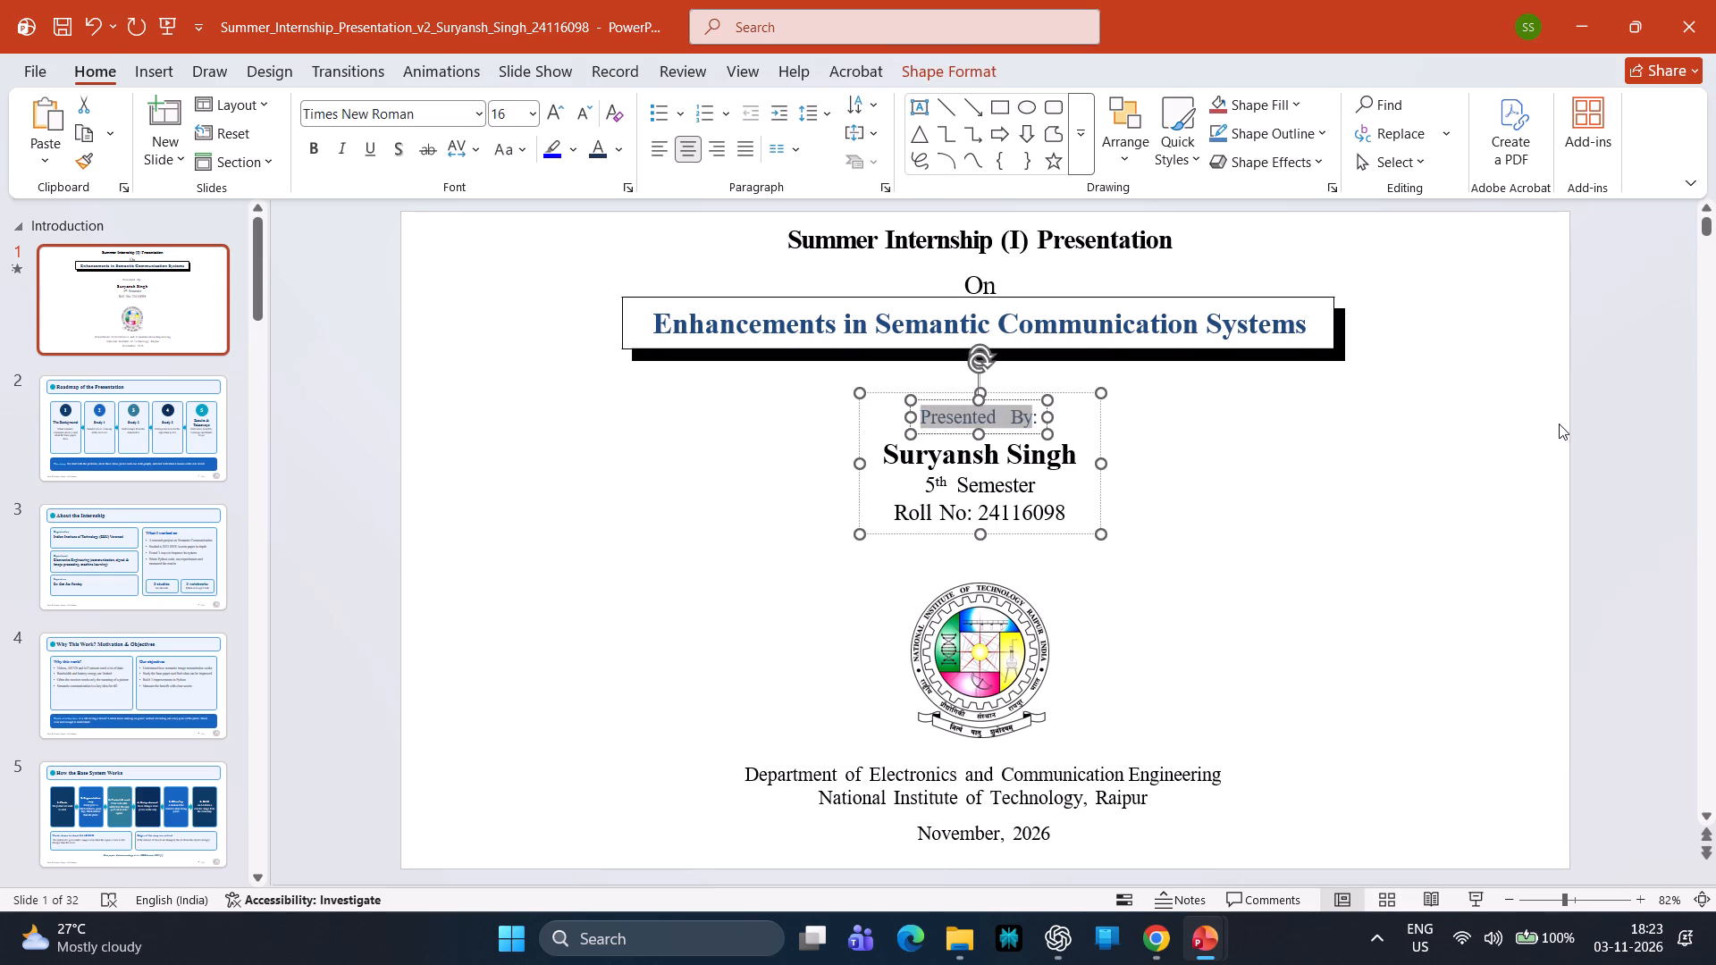
key(ctrl+shift+Right)
key(ctrl+shift+Right)
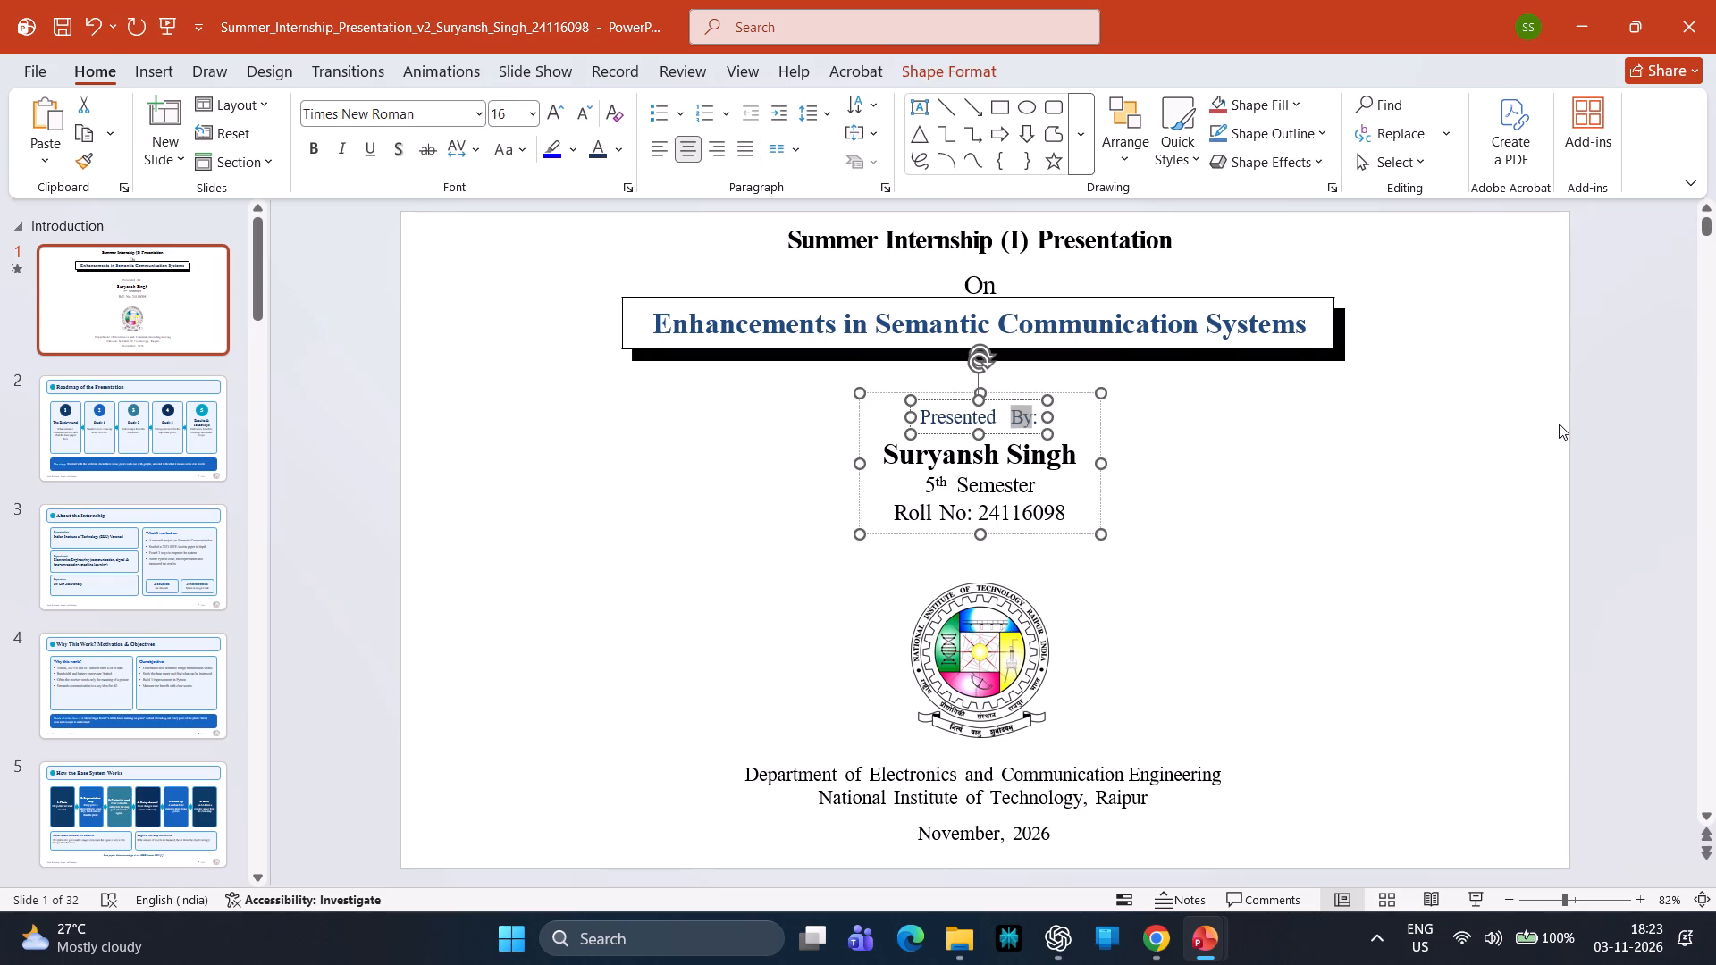
key(ctrl+shift+Right)
key(ctrl+shift+Left)
key(ctrl+shift+Left)
key(ctrl+shift+Left)
key(ctrl+a)
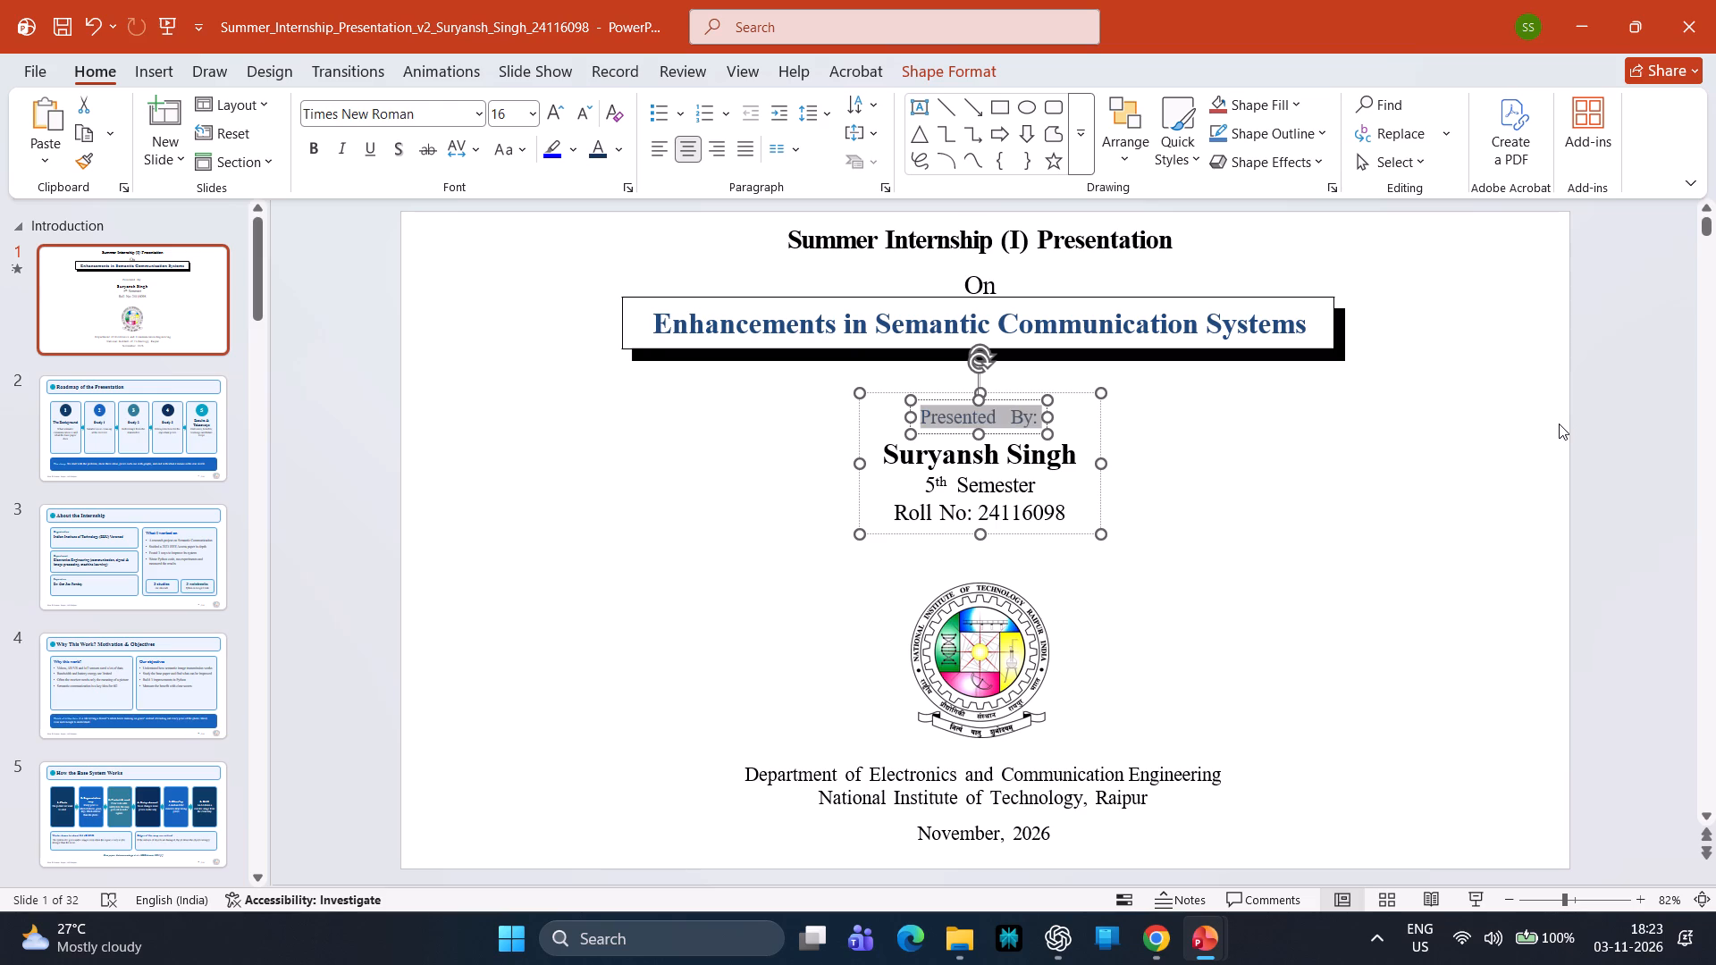
click(535, 110)
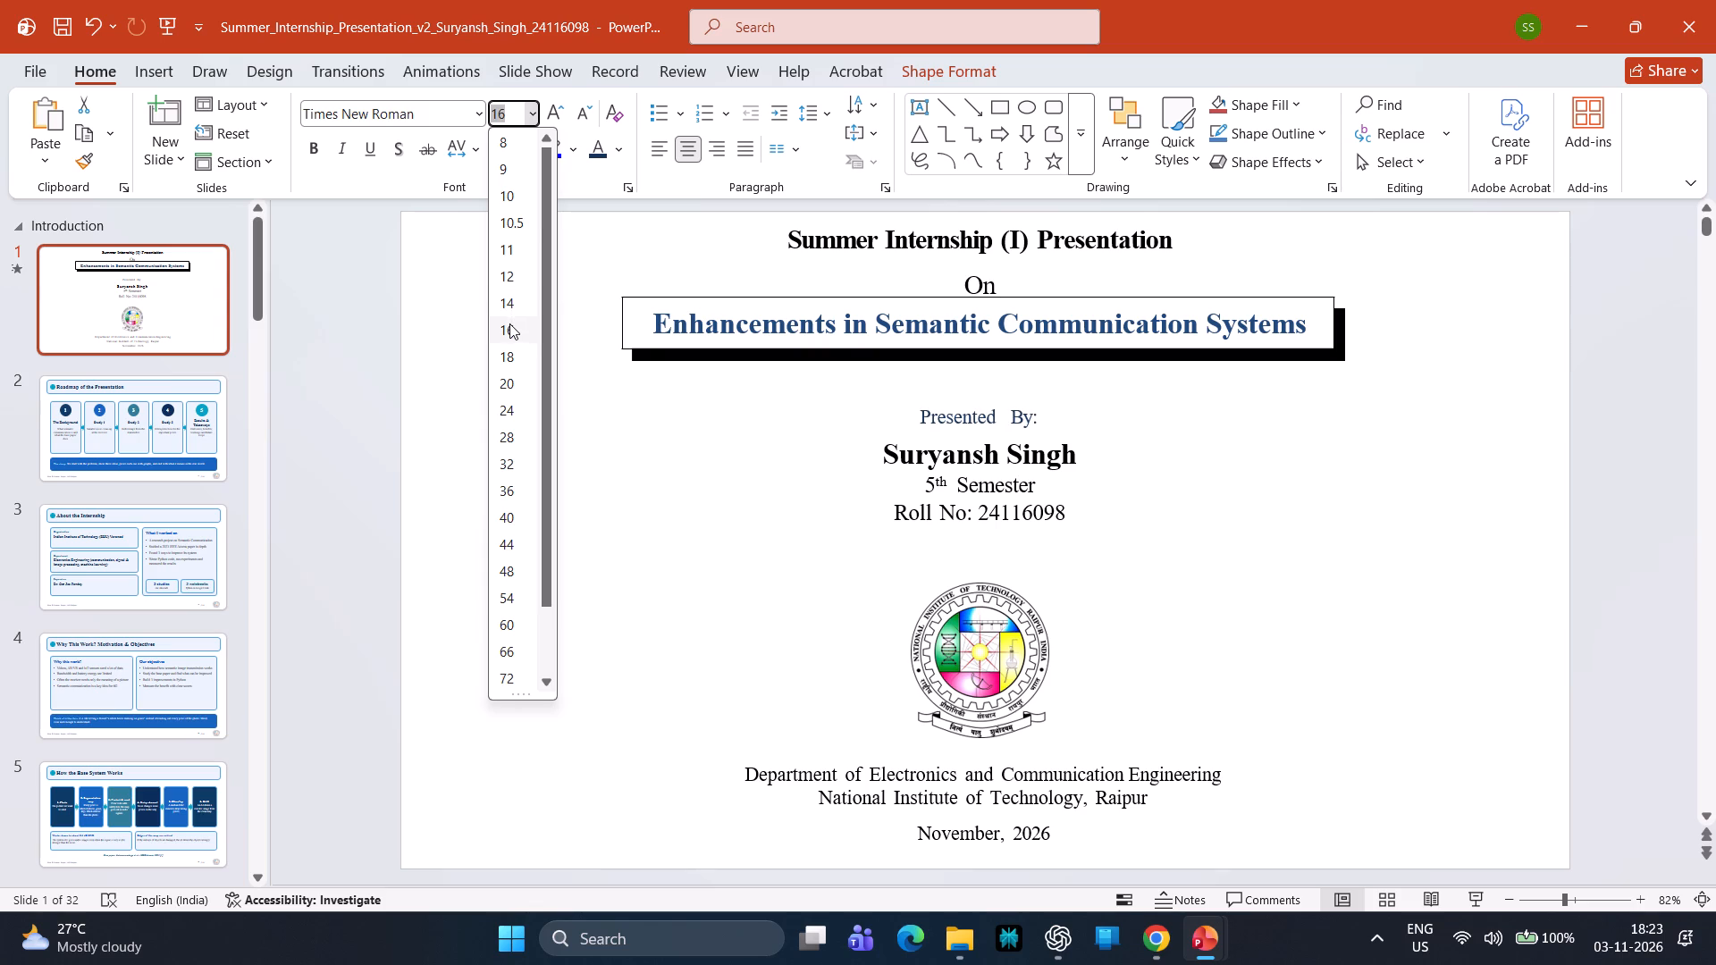
text(15)
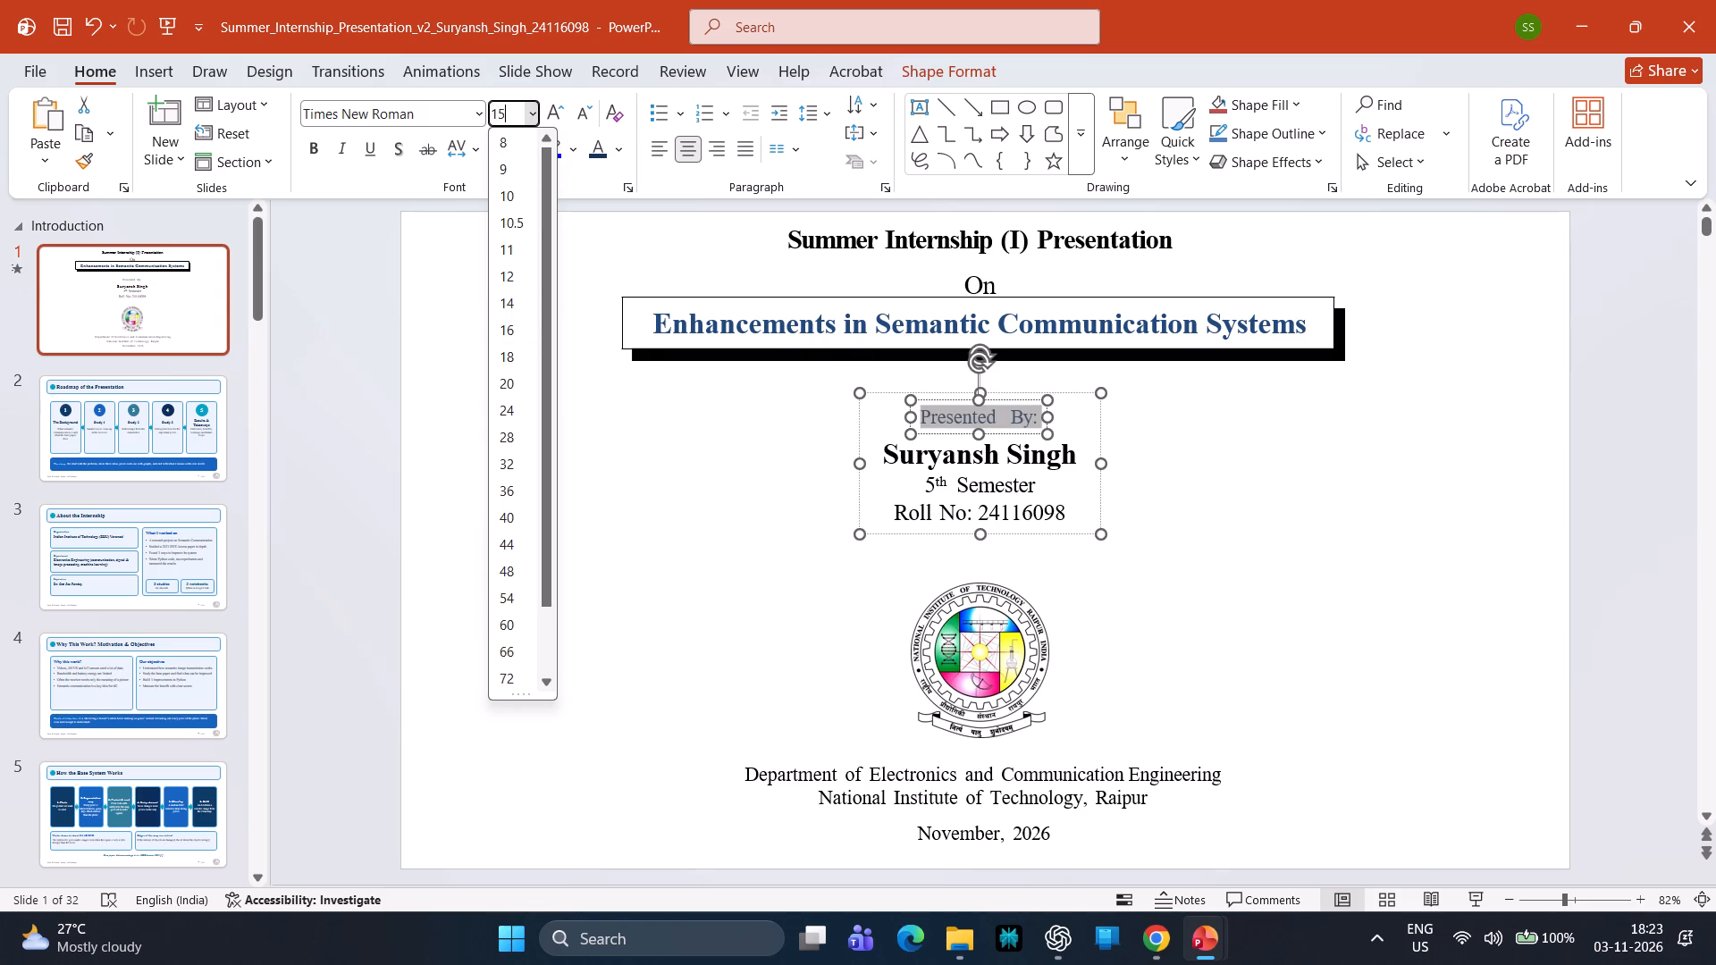
key(Return)
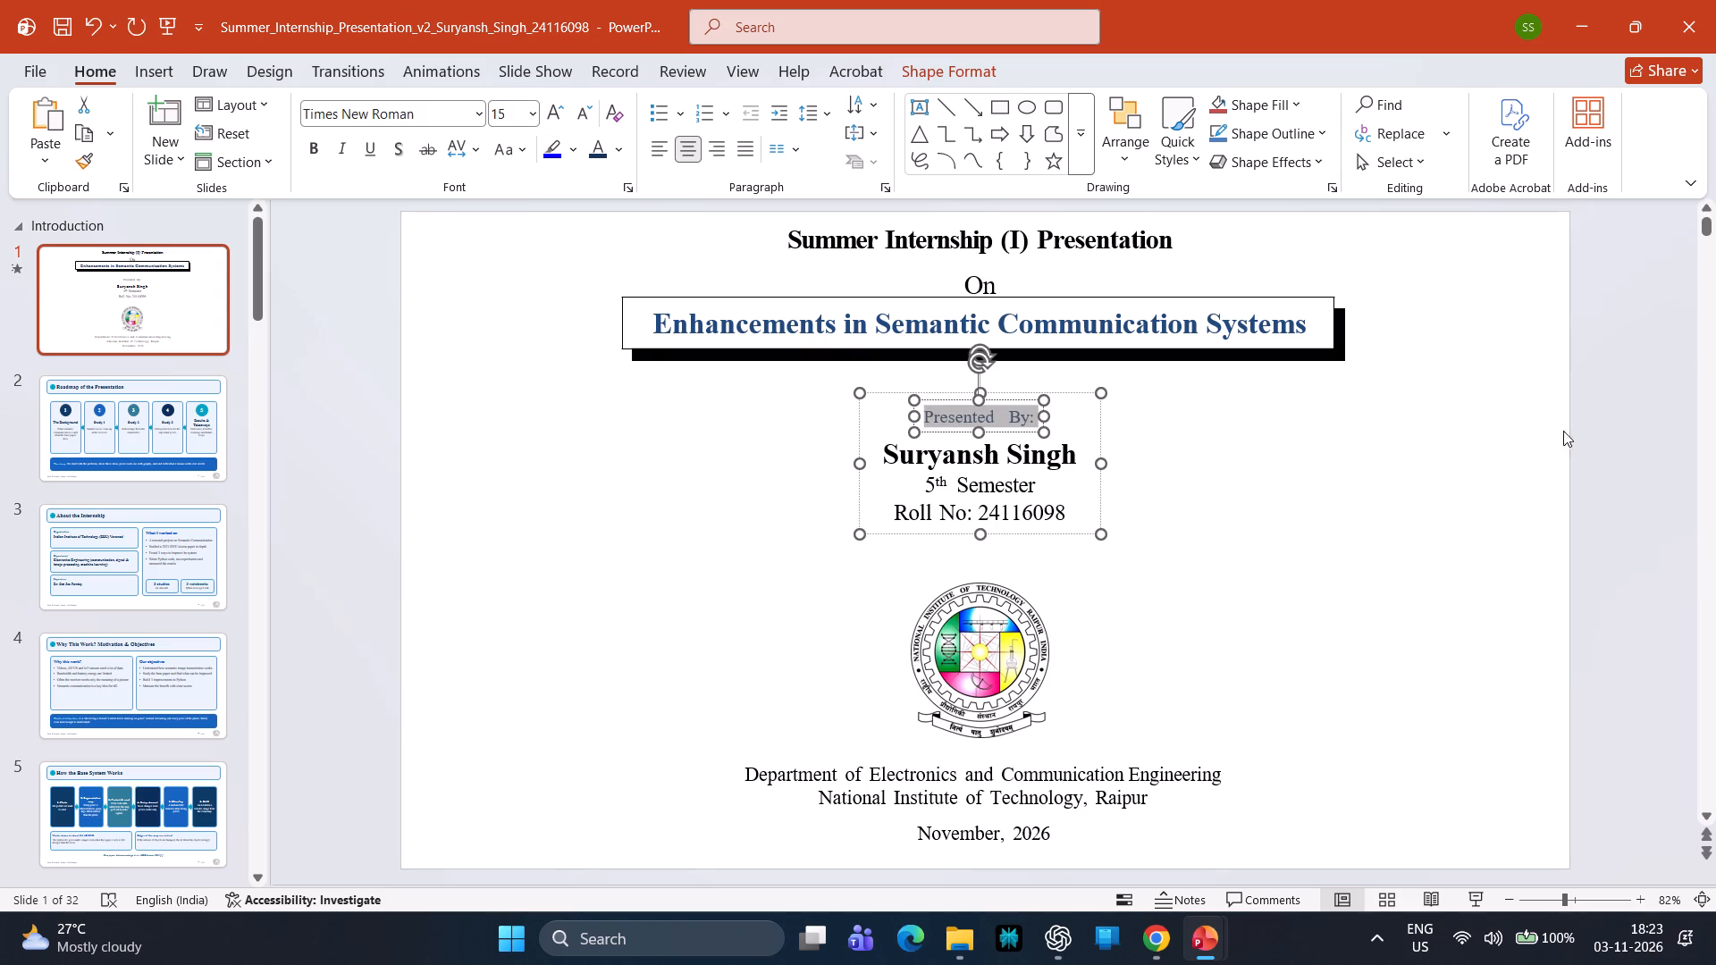
click(1636, 415)
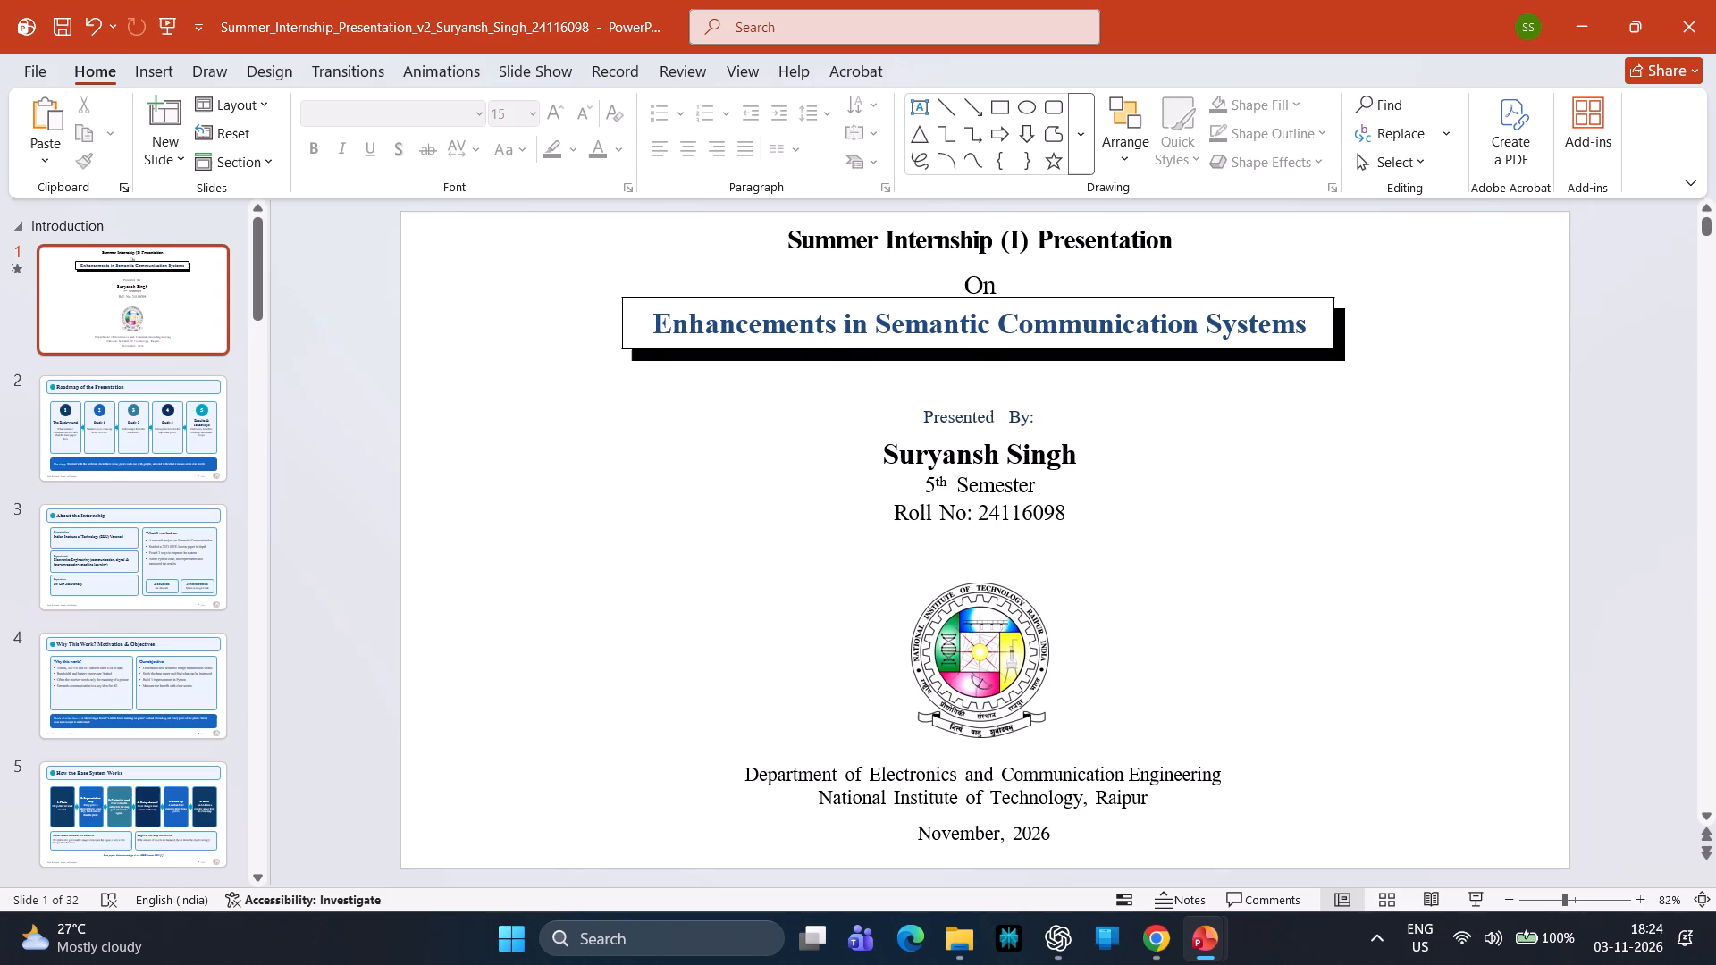
Ungroup the presenter details so the "Presented By:" label is separate from the name block.
click(1043, 420)
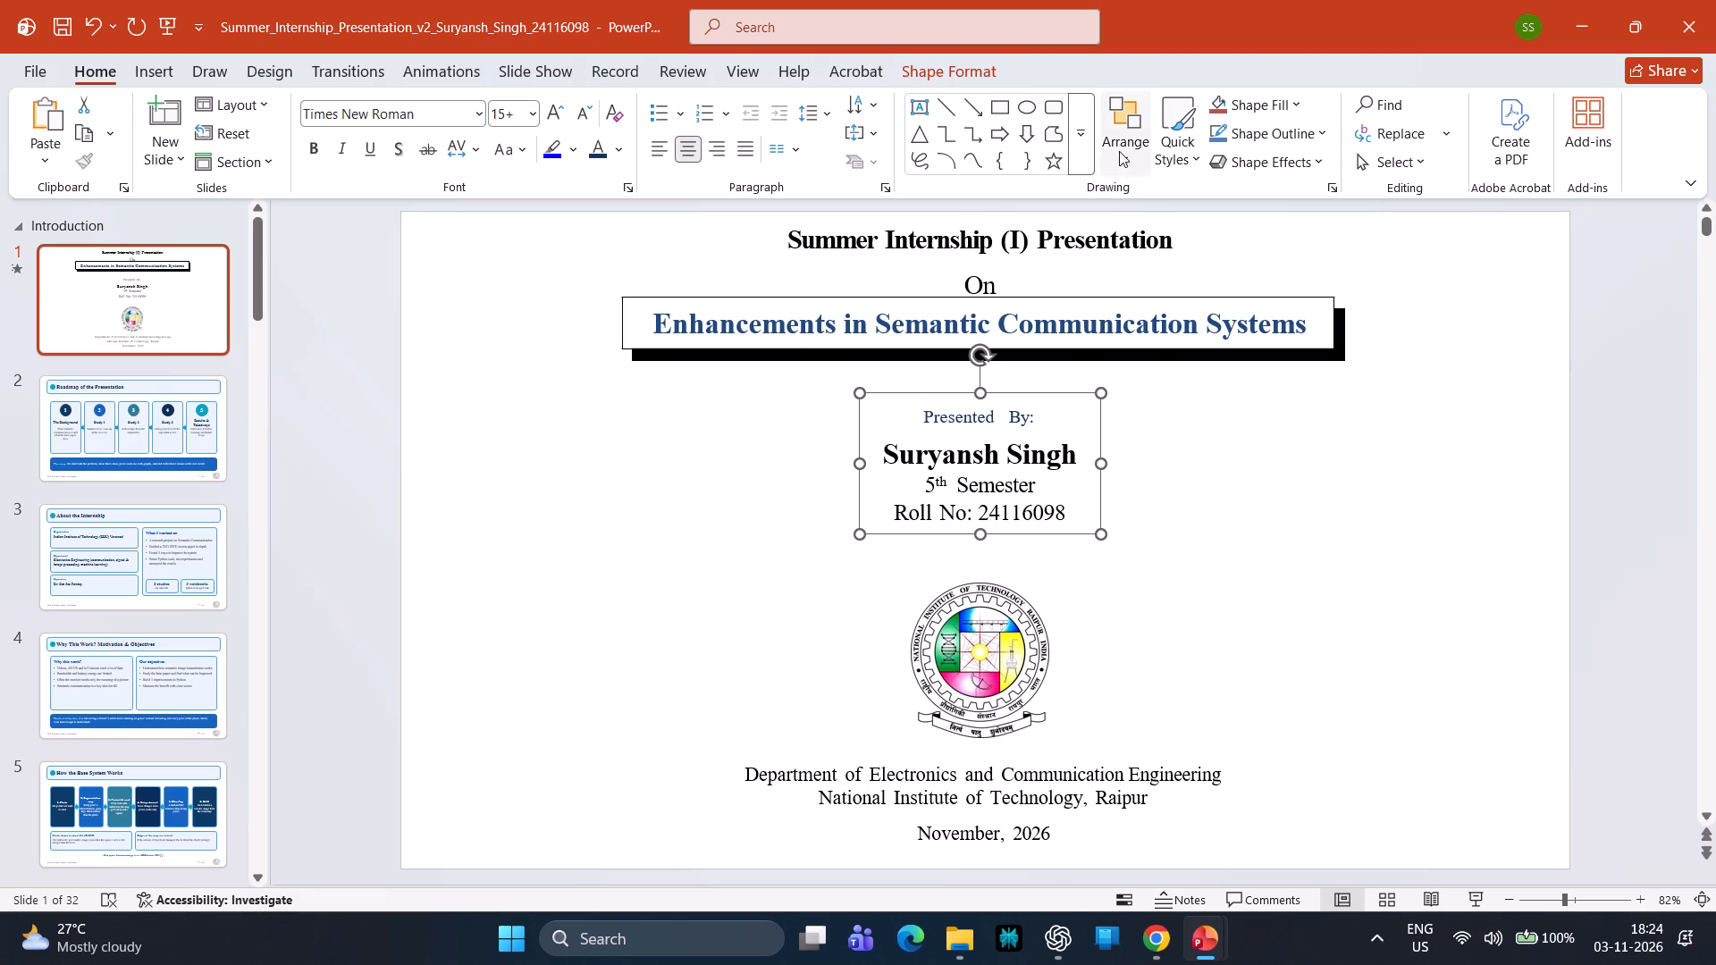
click(1119, 151)
click(1149, 425)
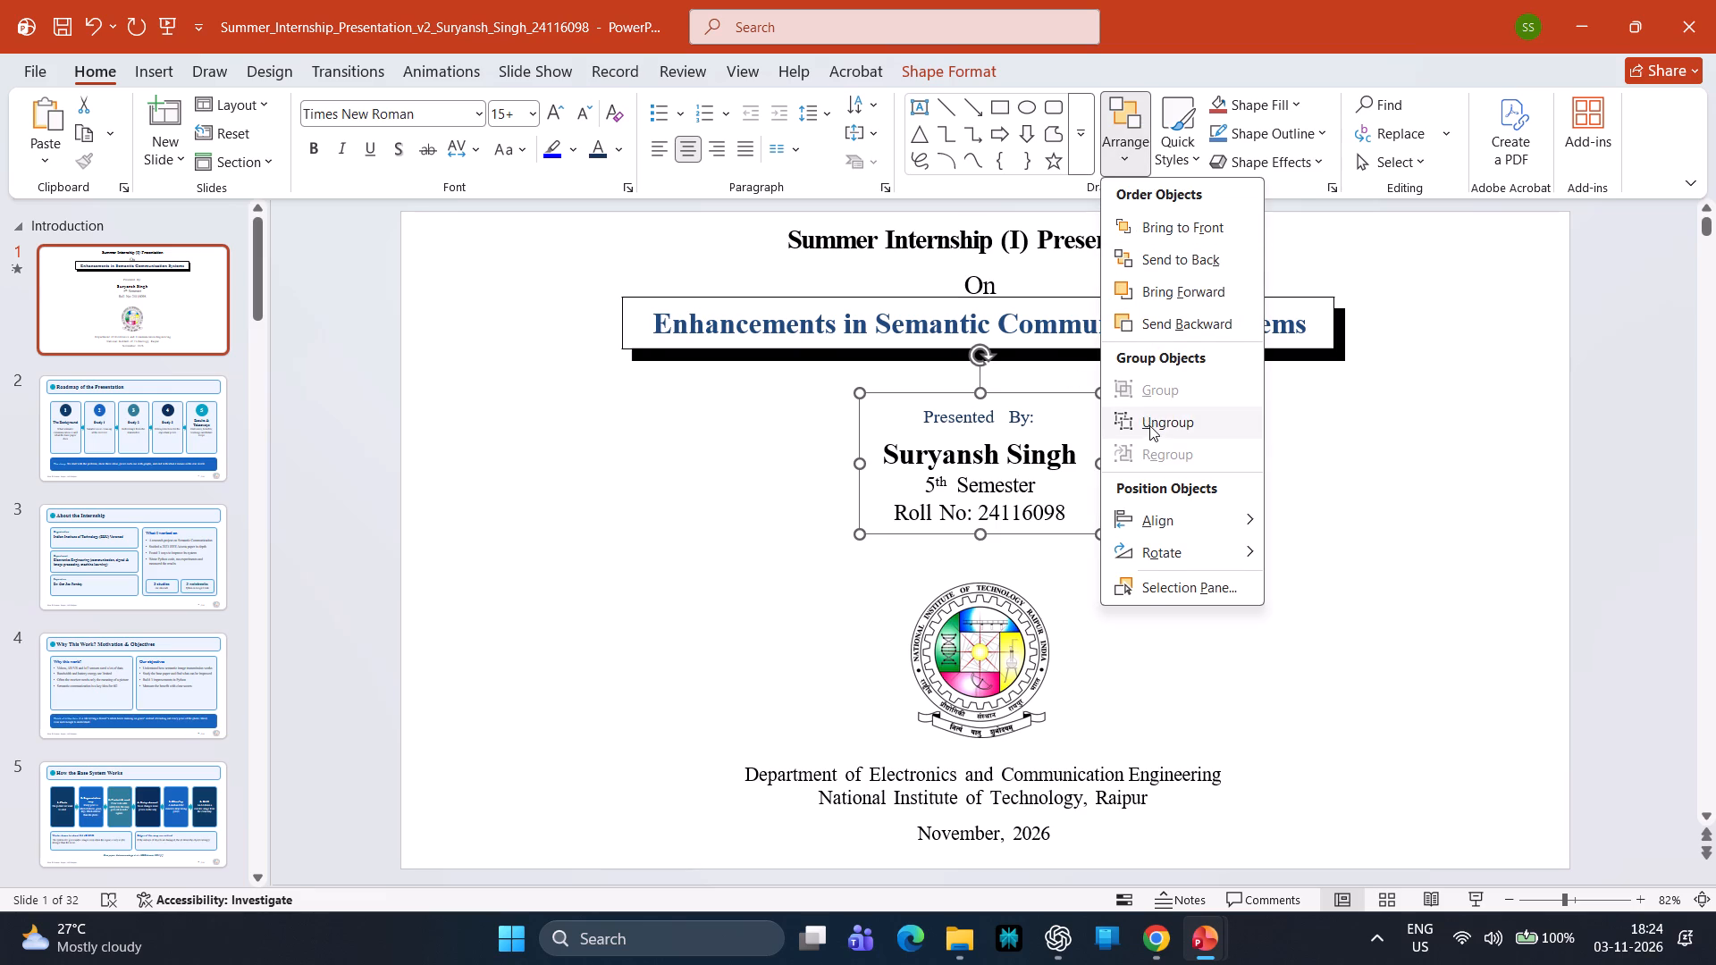
click(1591, 378)
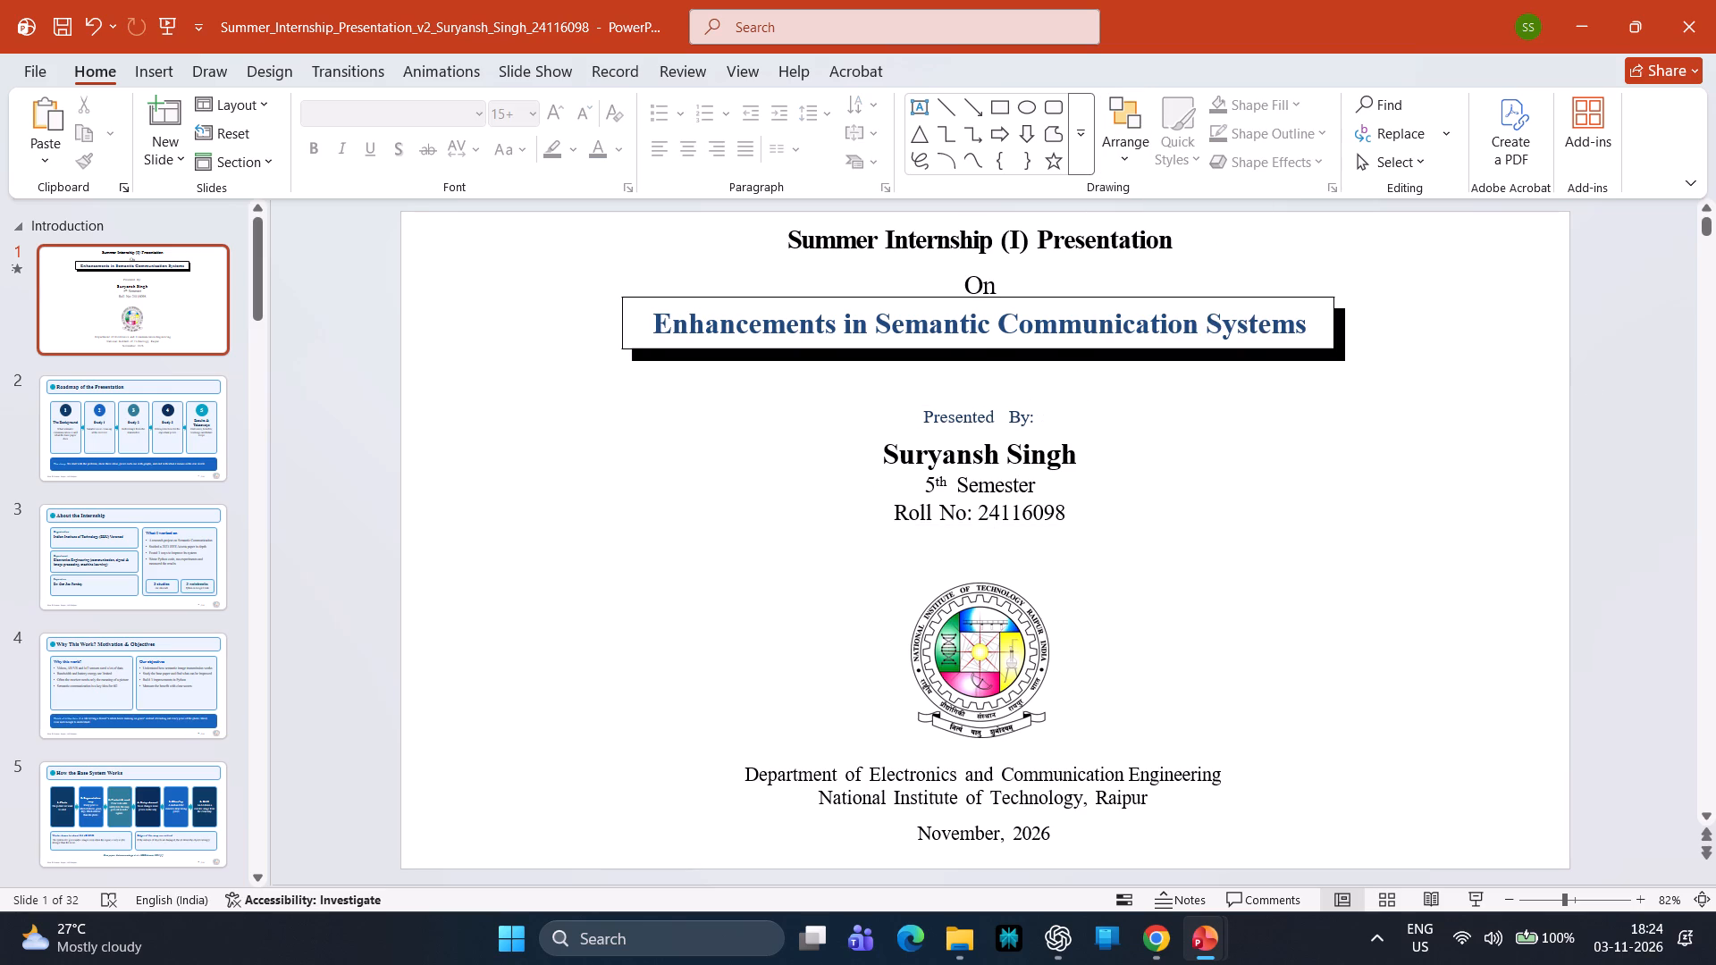
Nudge the "Presented By:" label slightly down, closer to the presenter's name.
click(1041, 408)
key(Down)
key(Down)
key(Down)
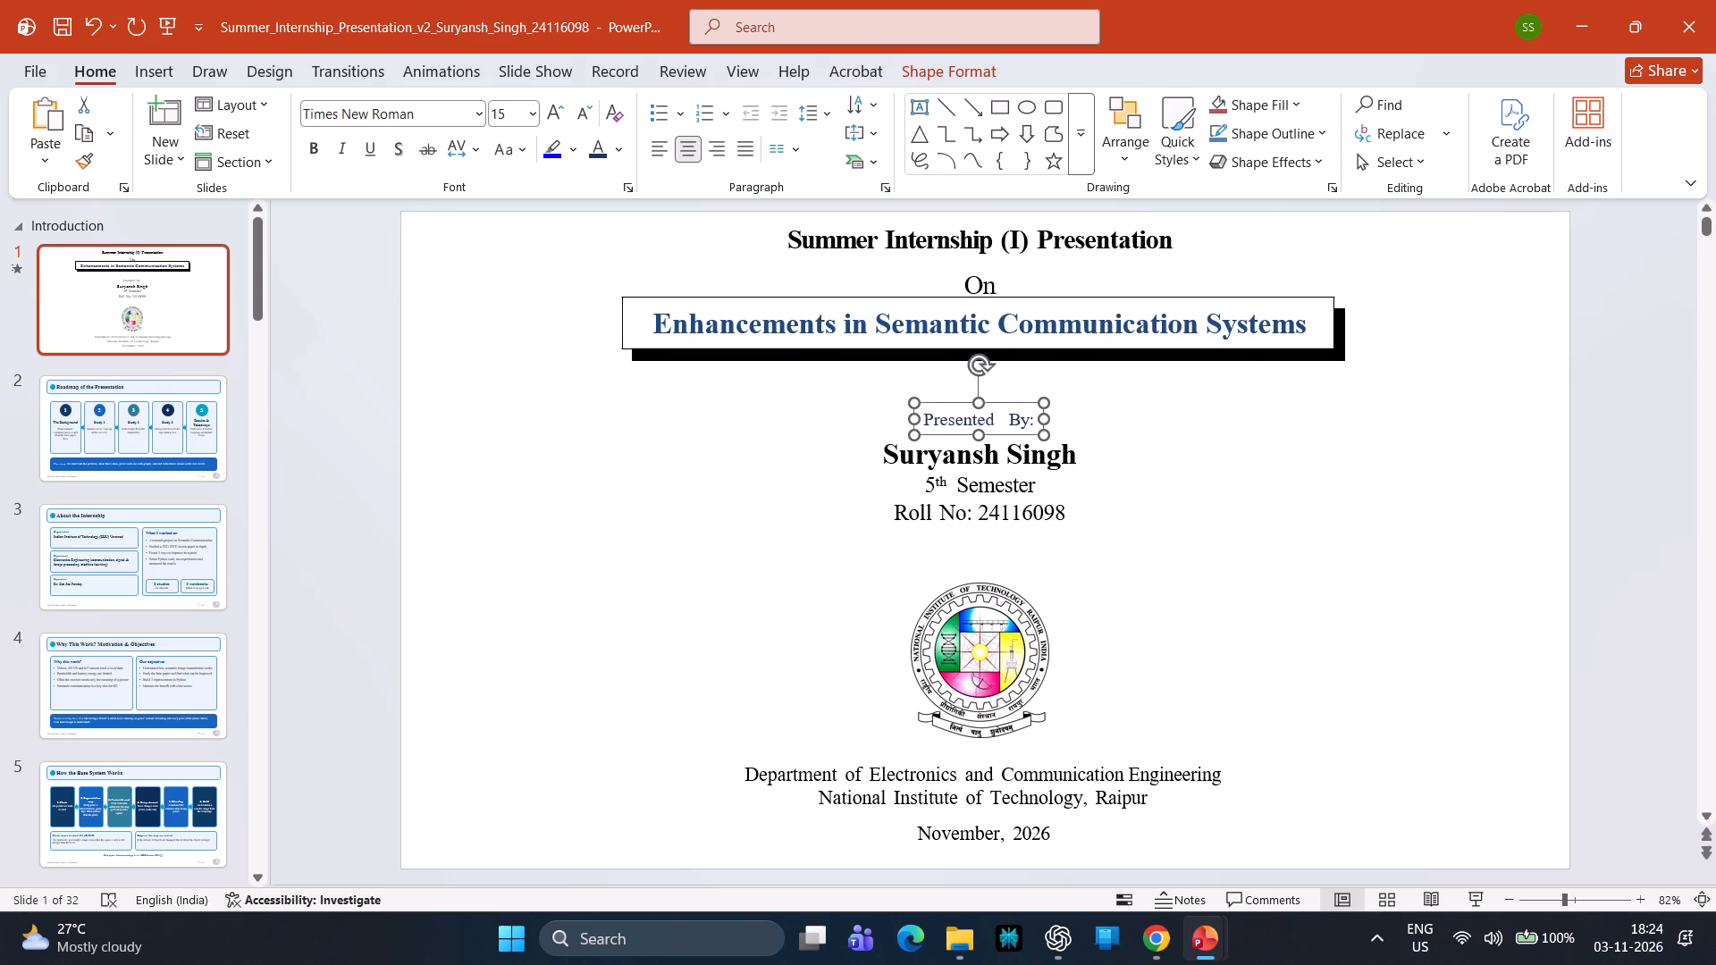
click(1650, 387)
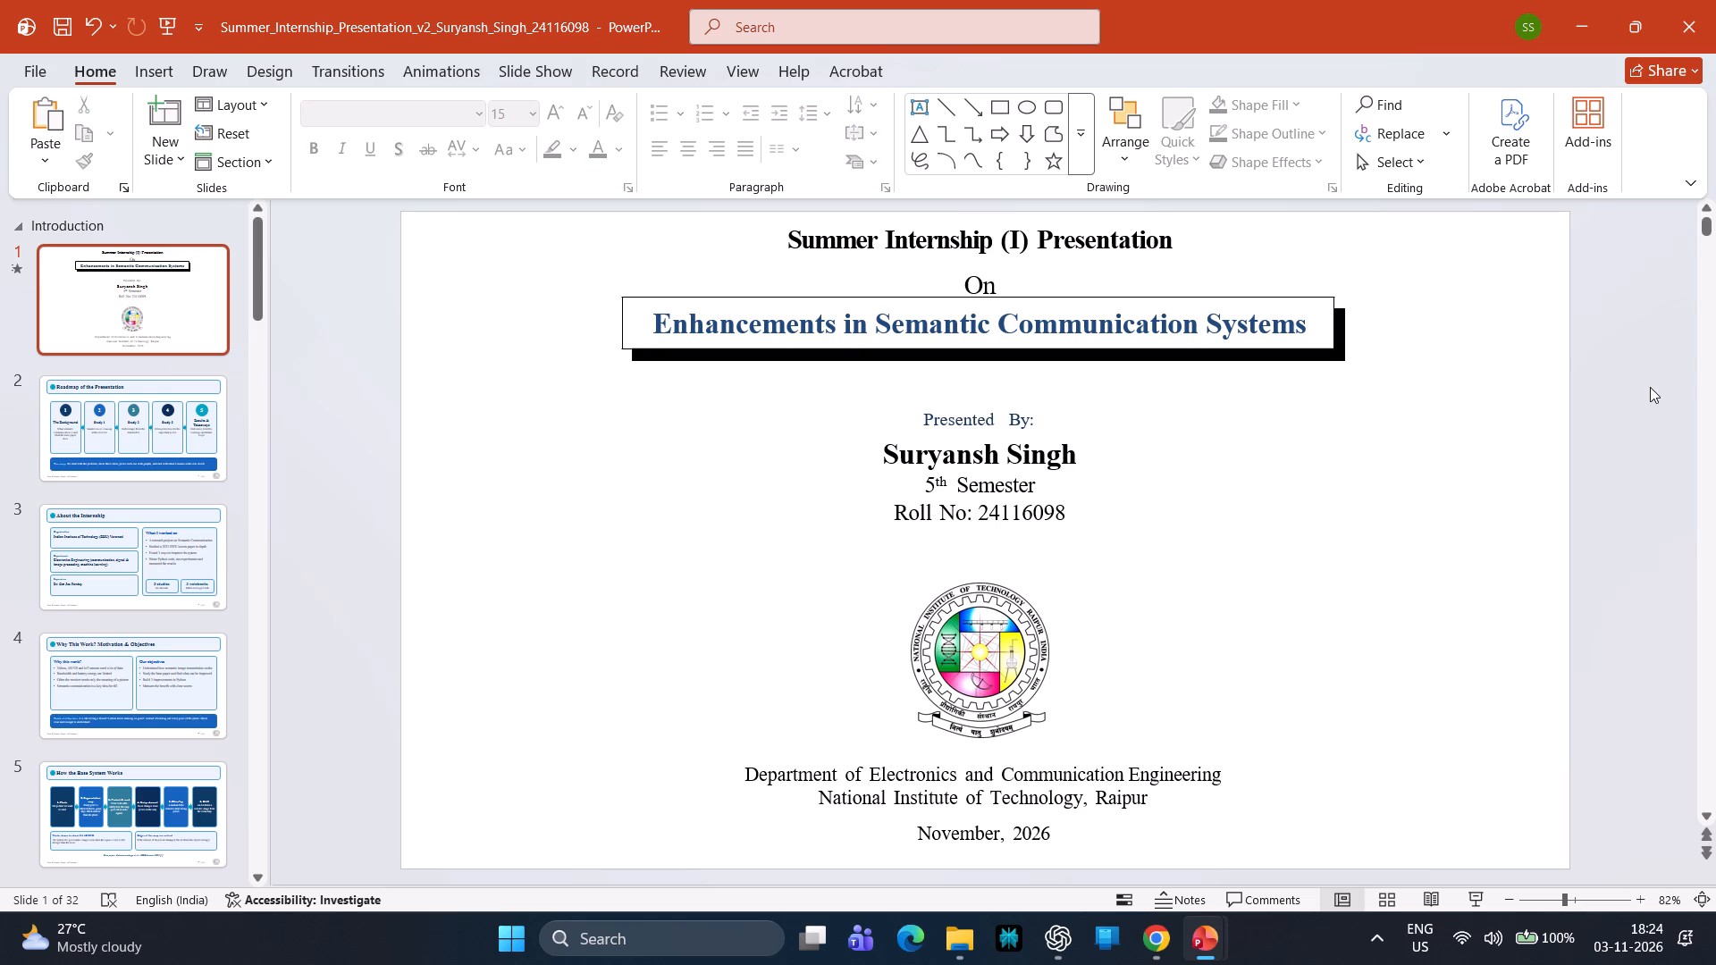
Move the "5th Semester" line below the roll number line, leaving no extra blank line after it.
drag(1035, 488, 925, 488)
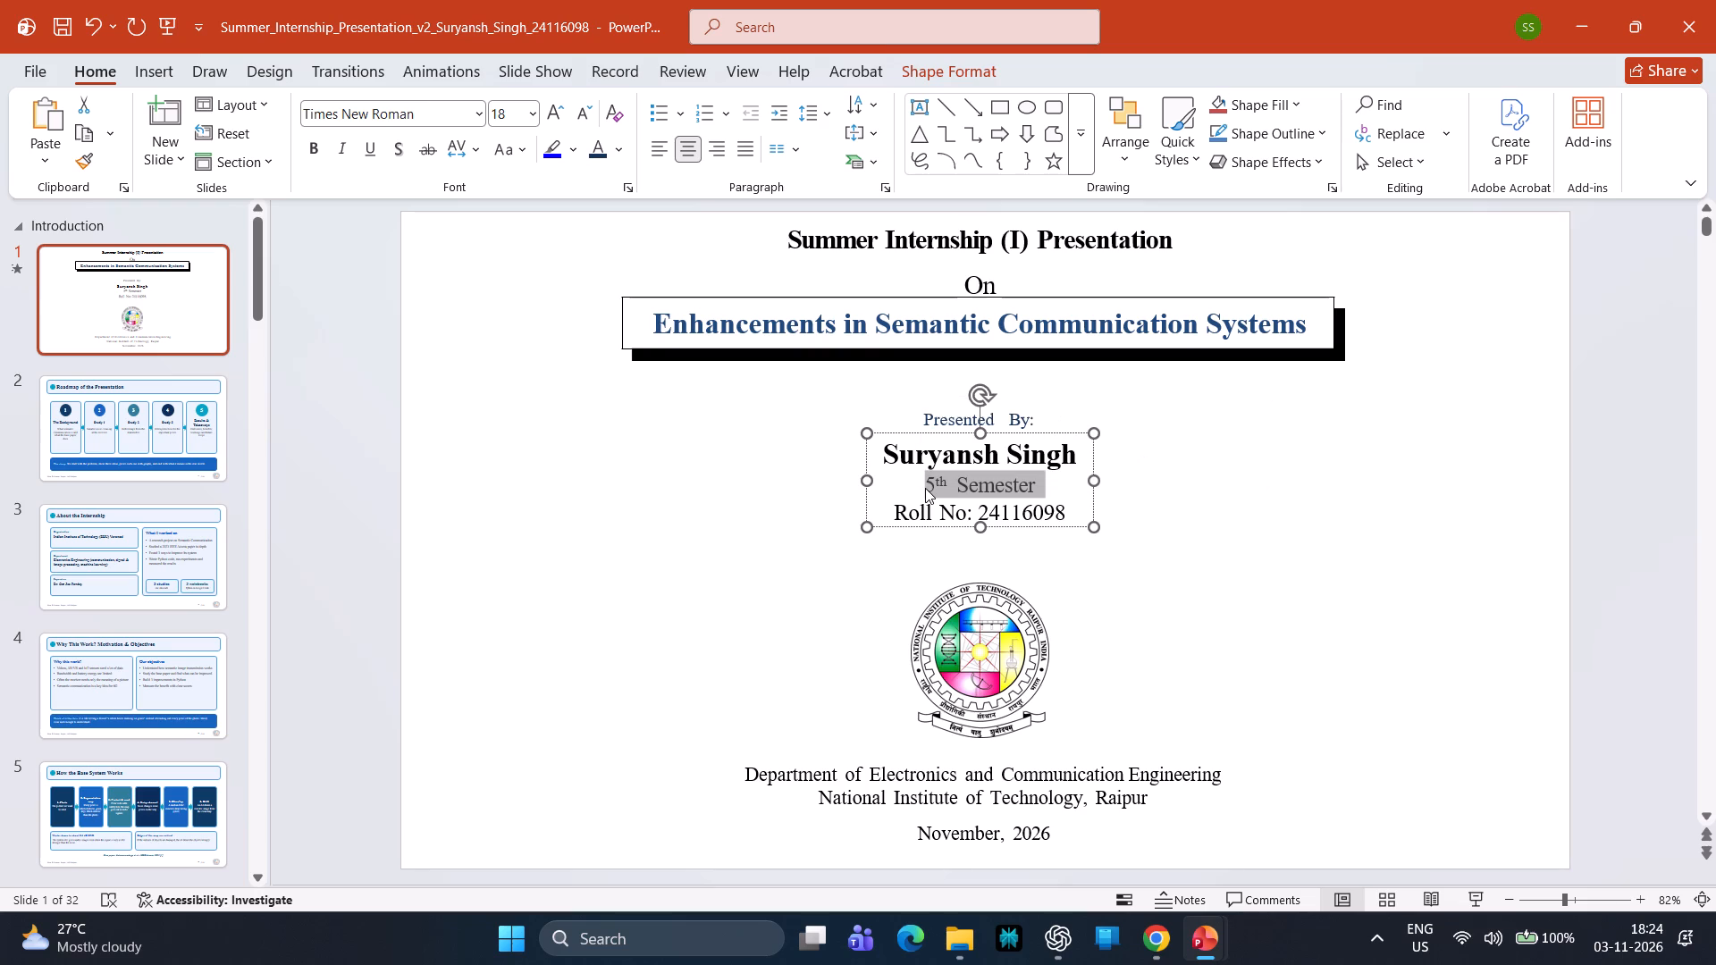
key(ctrl+x)
click(1075, 481)
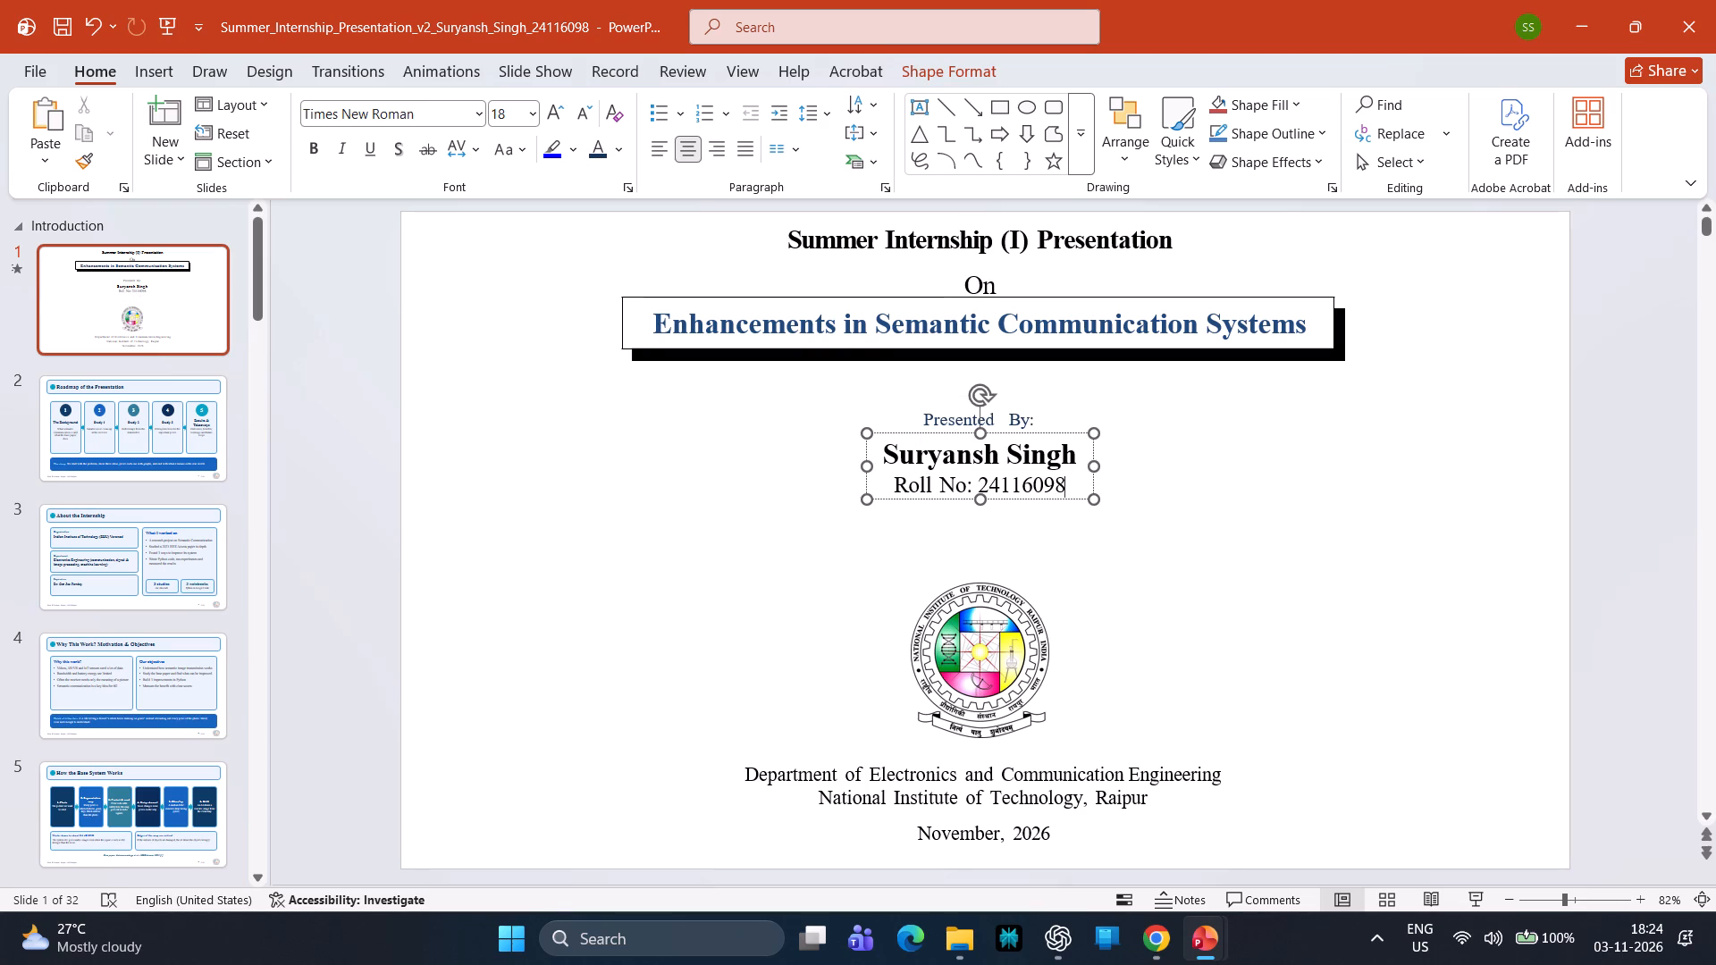
key(Return)
key(ctrl+v)
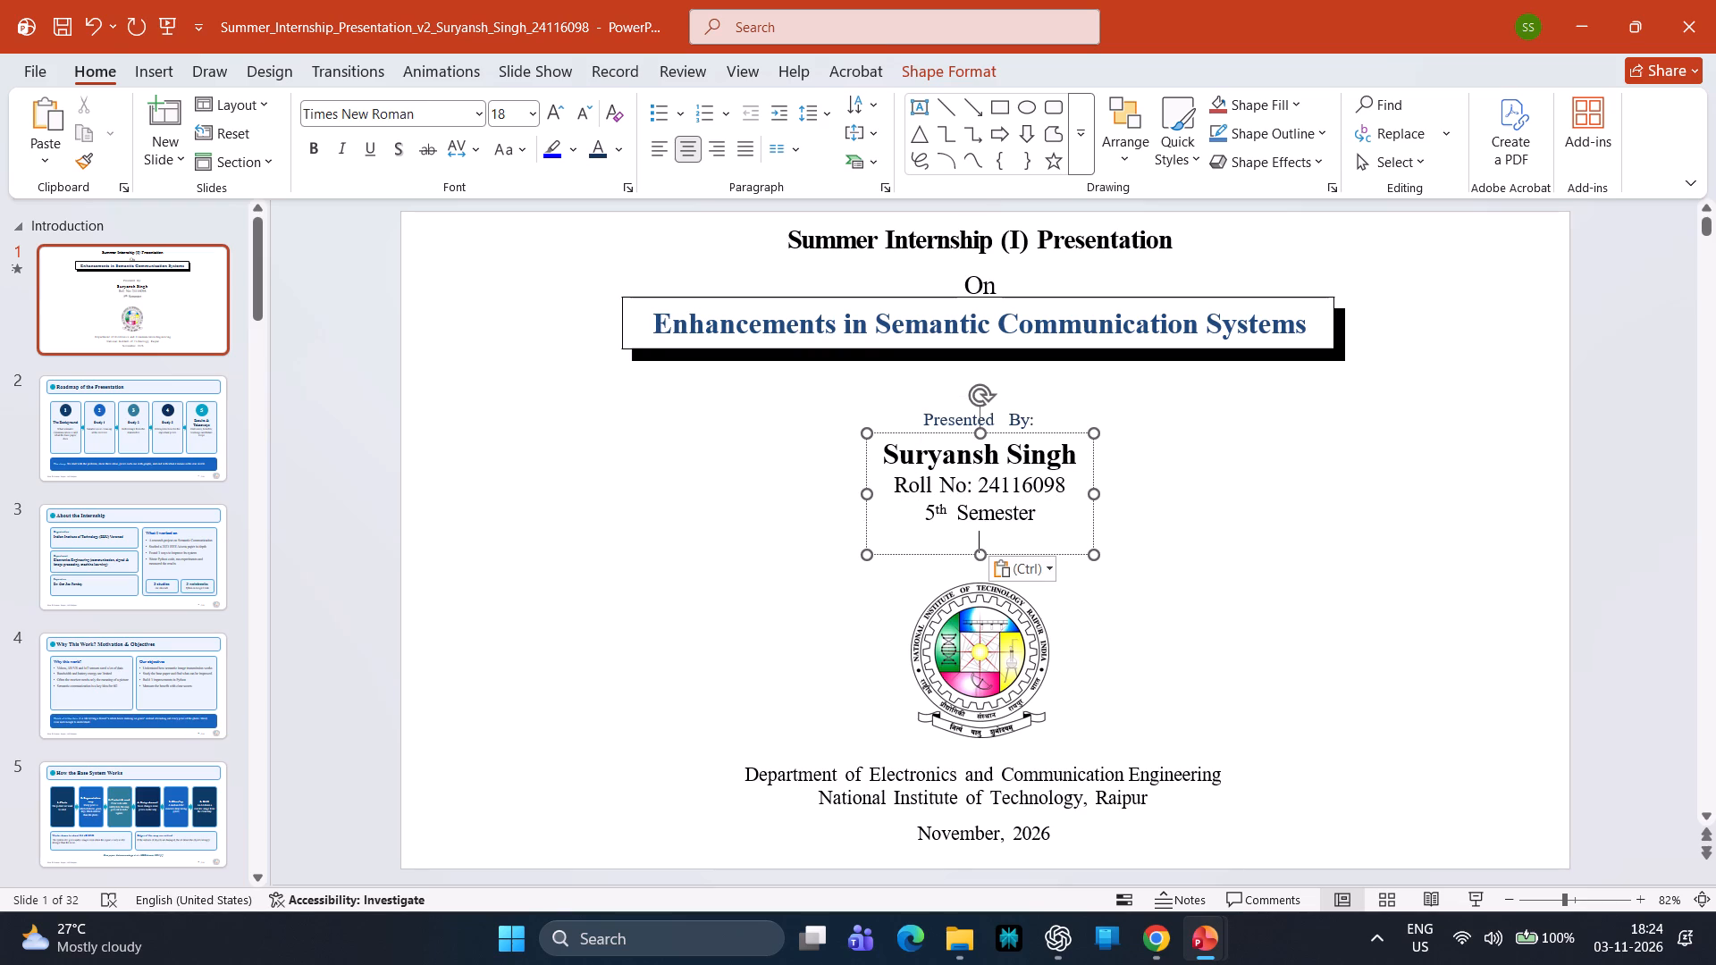
key(BackSpace)
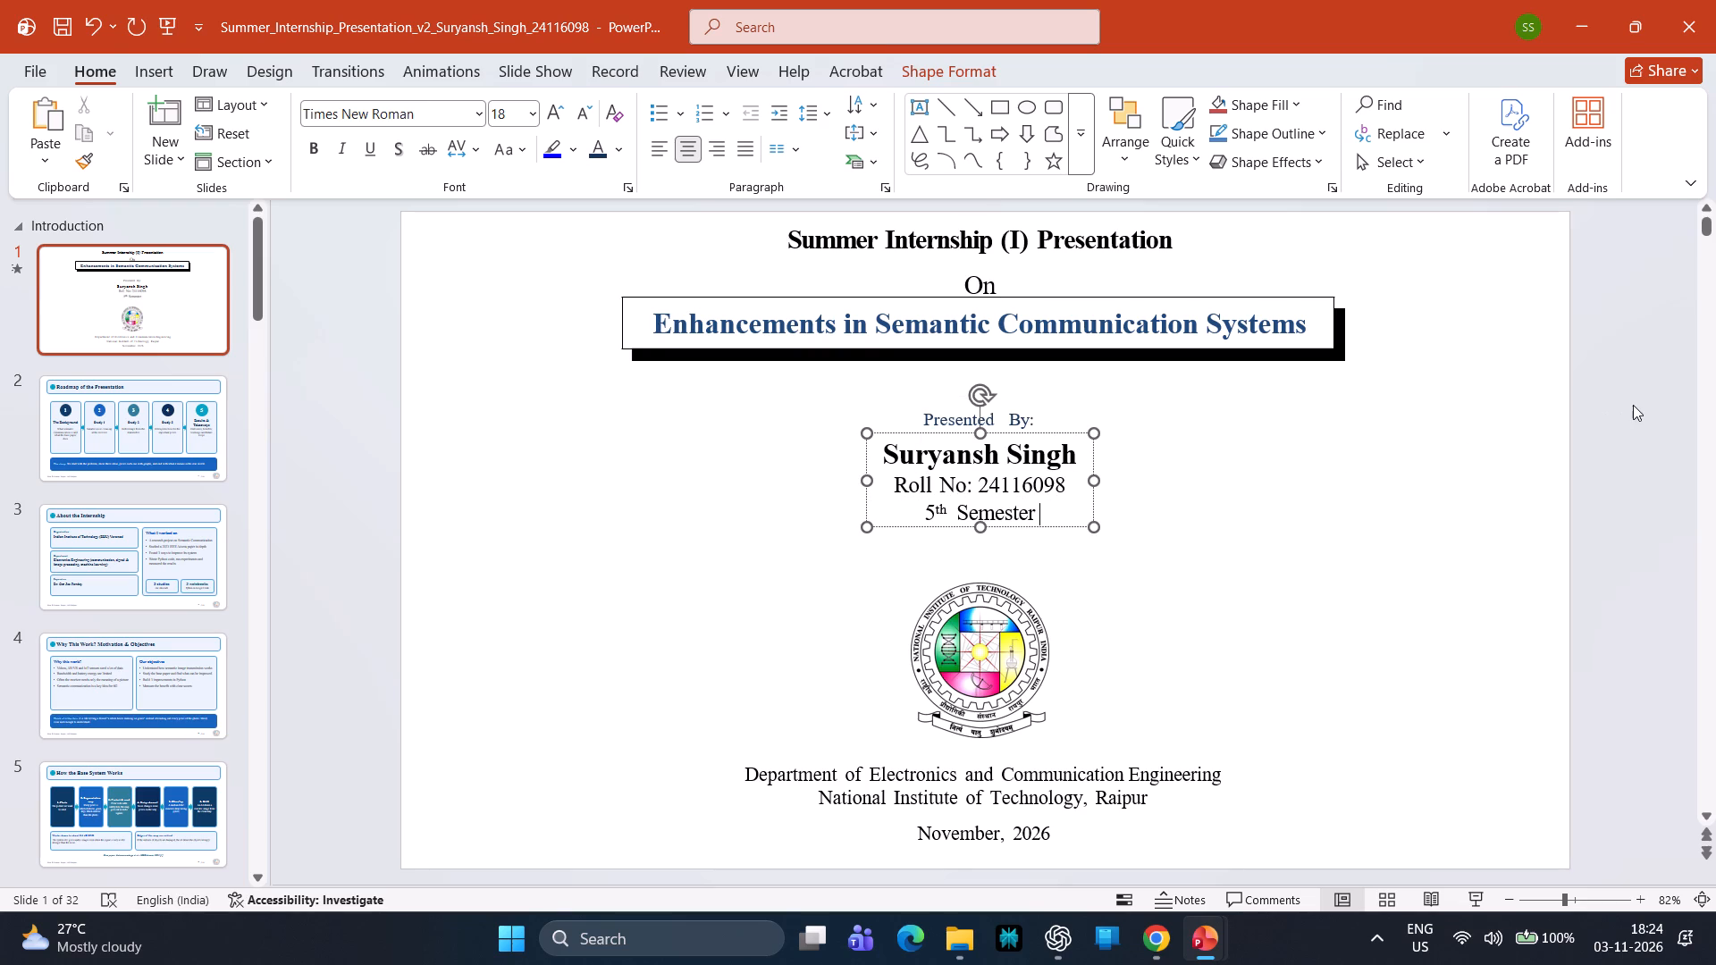
click(1633, 405)
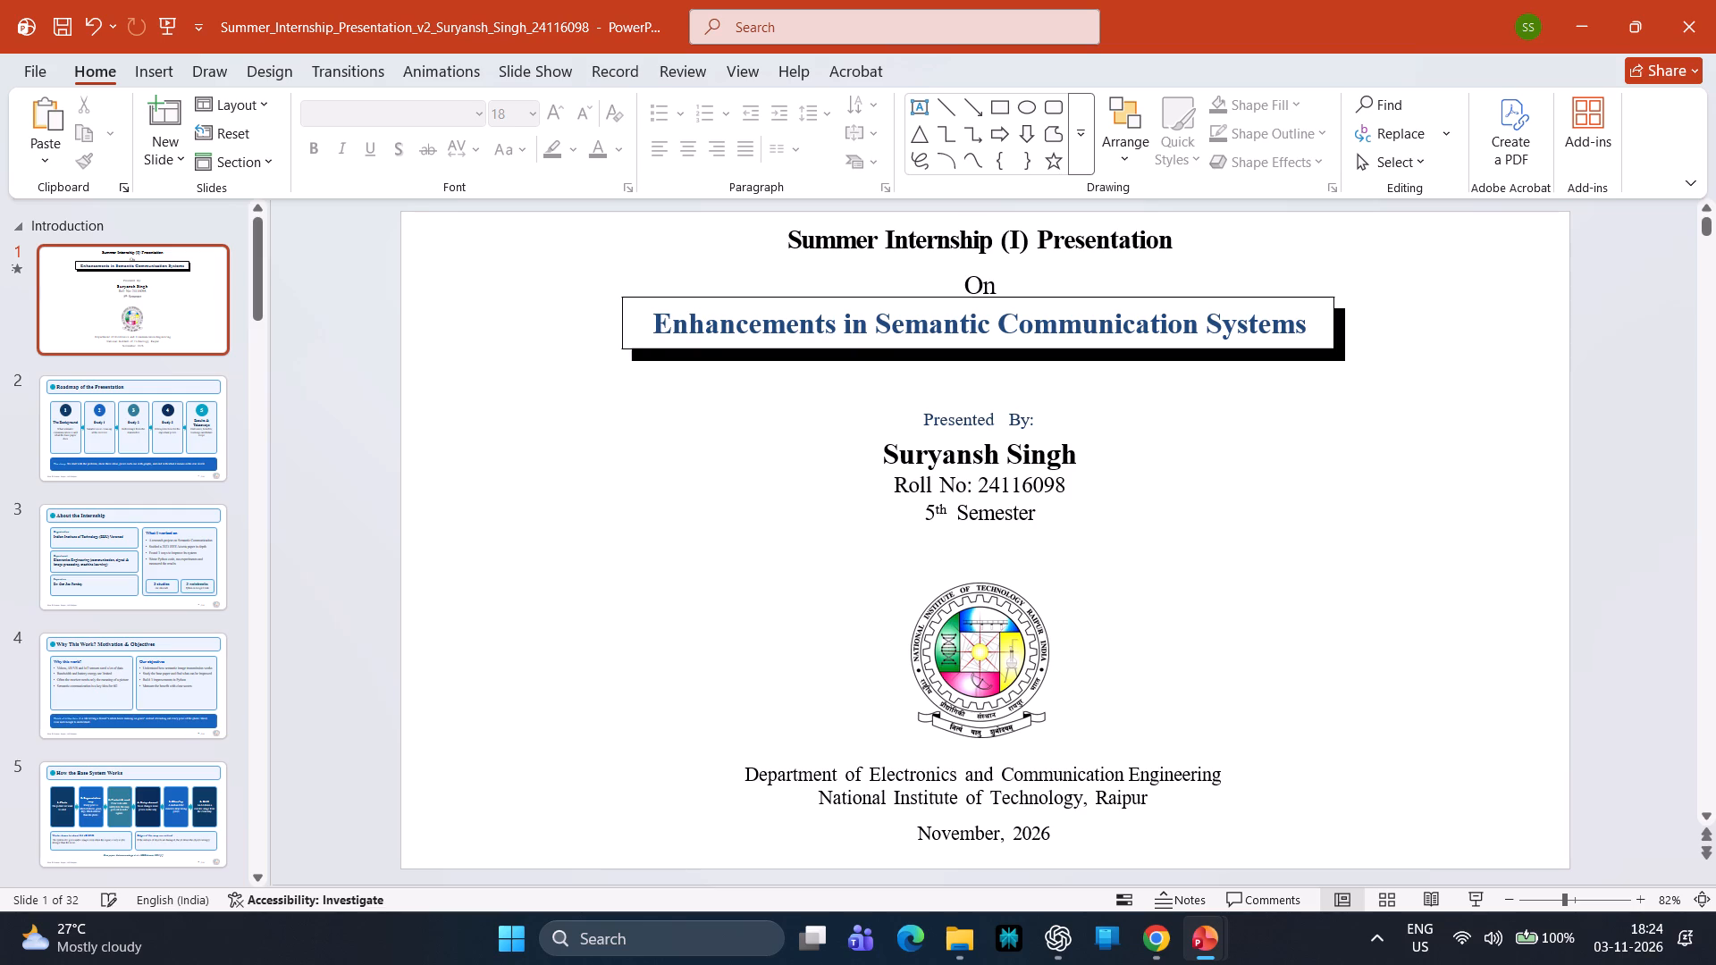
Examine the line spacing, paragraph and tab stop options for the presenter's name, roll number and semester lines.
click(1047, 521)
drag(1047, 521, 908, 441)
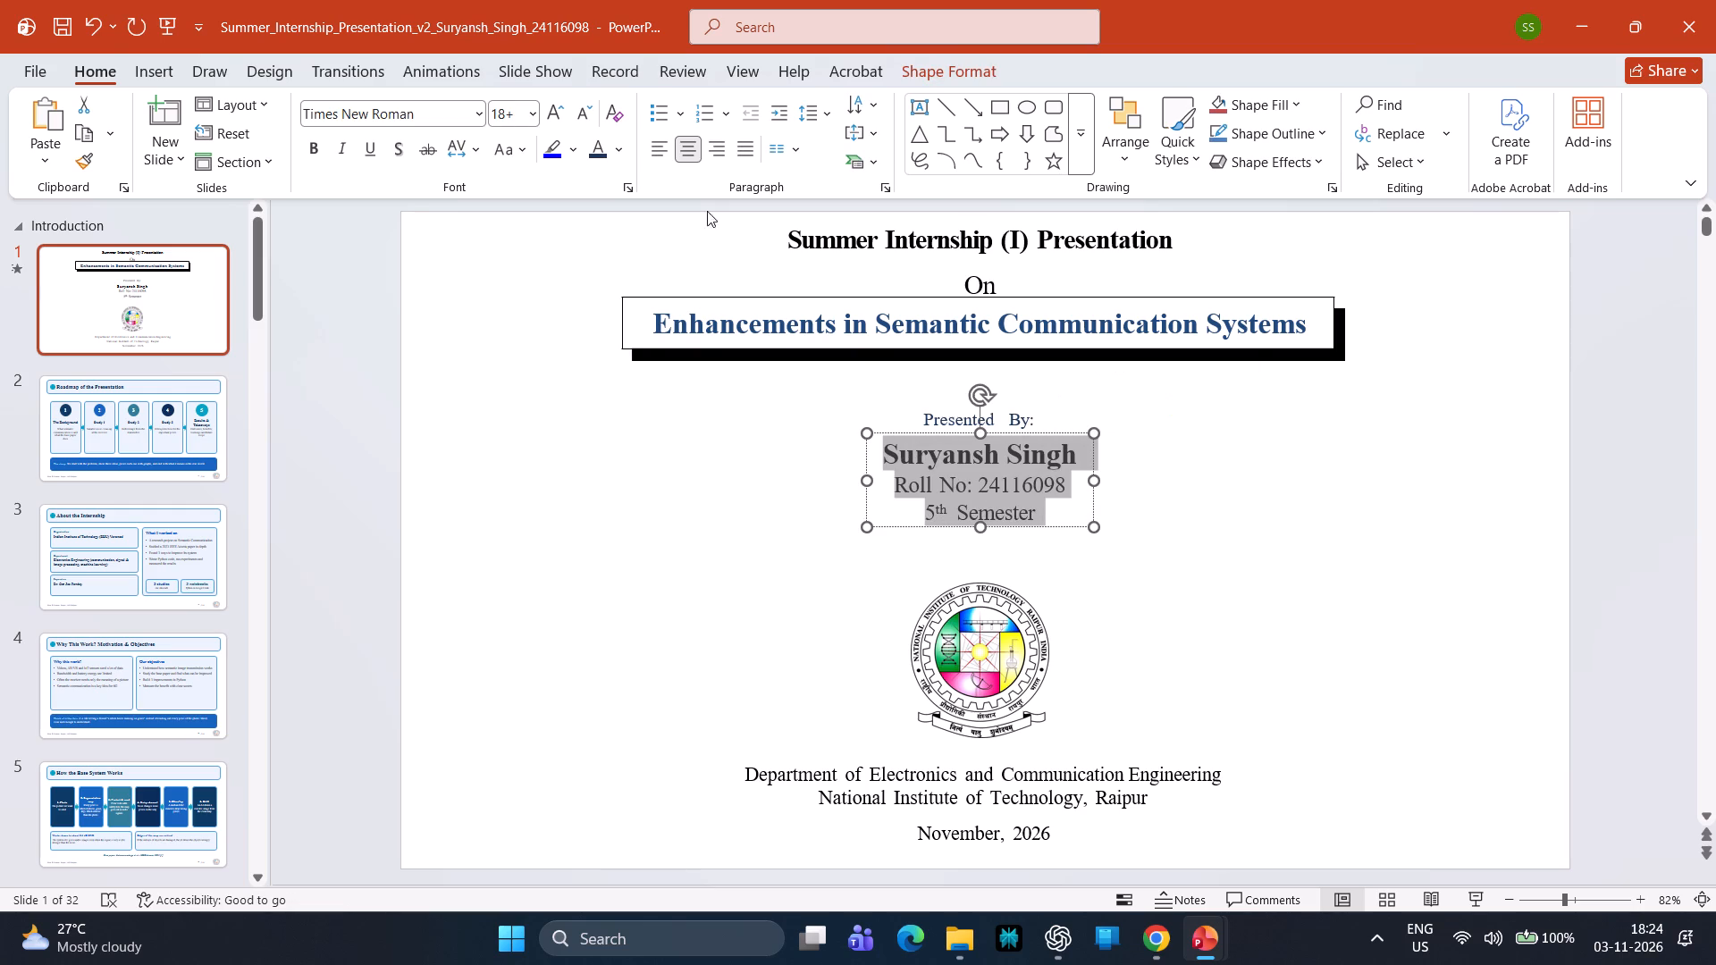
click(818, 119)
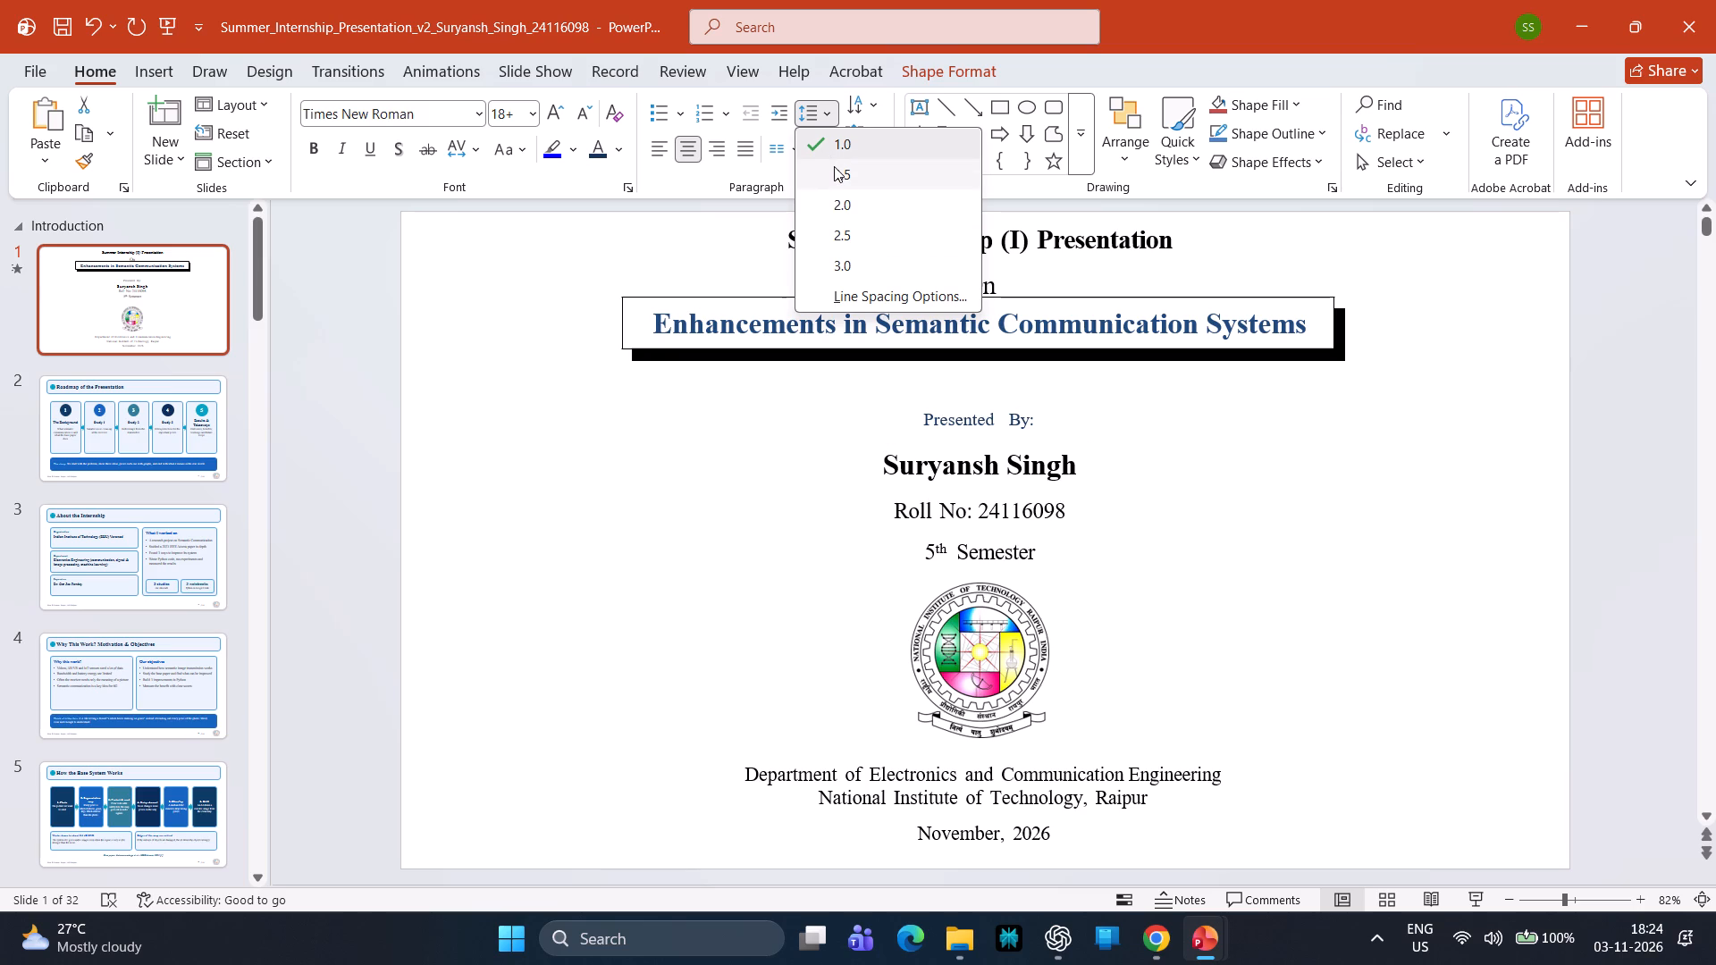
click(860, 296)
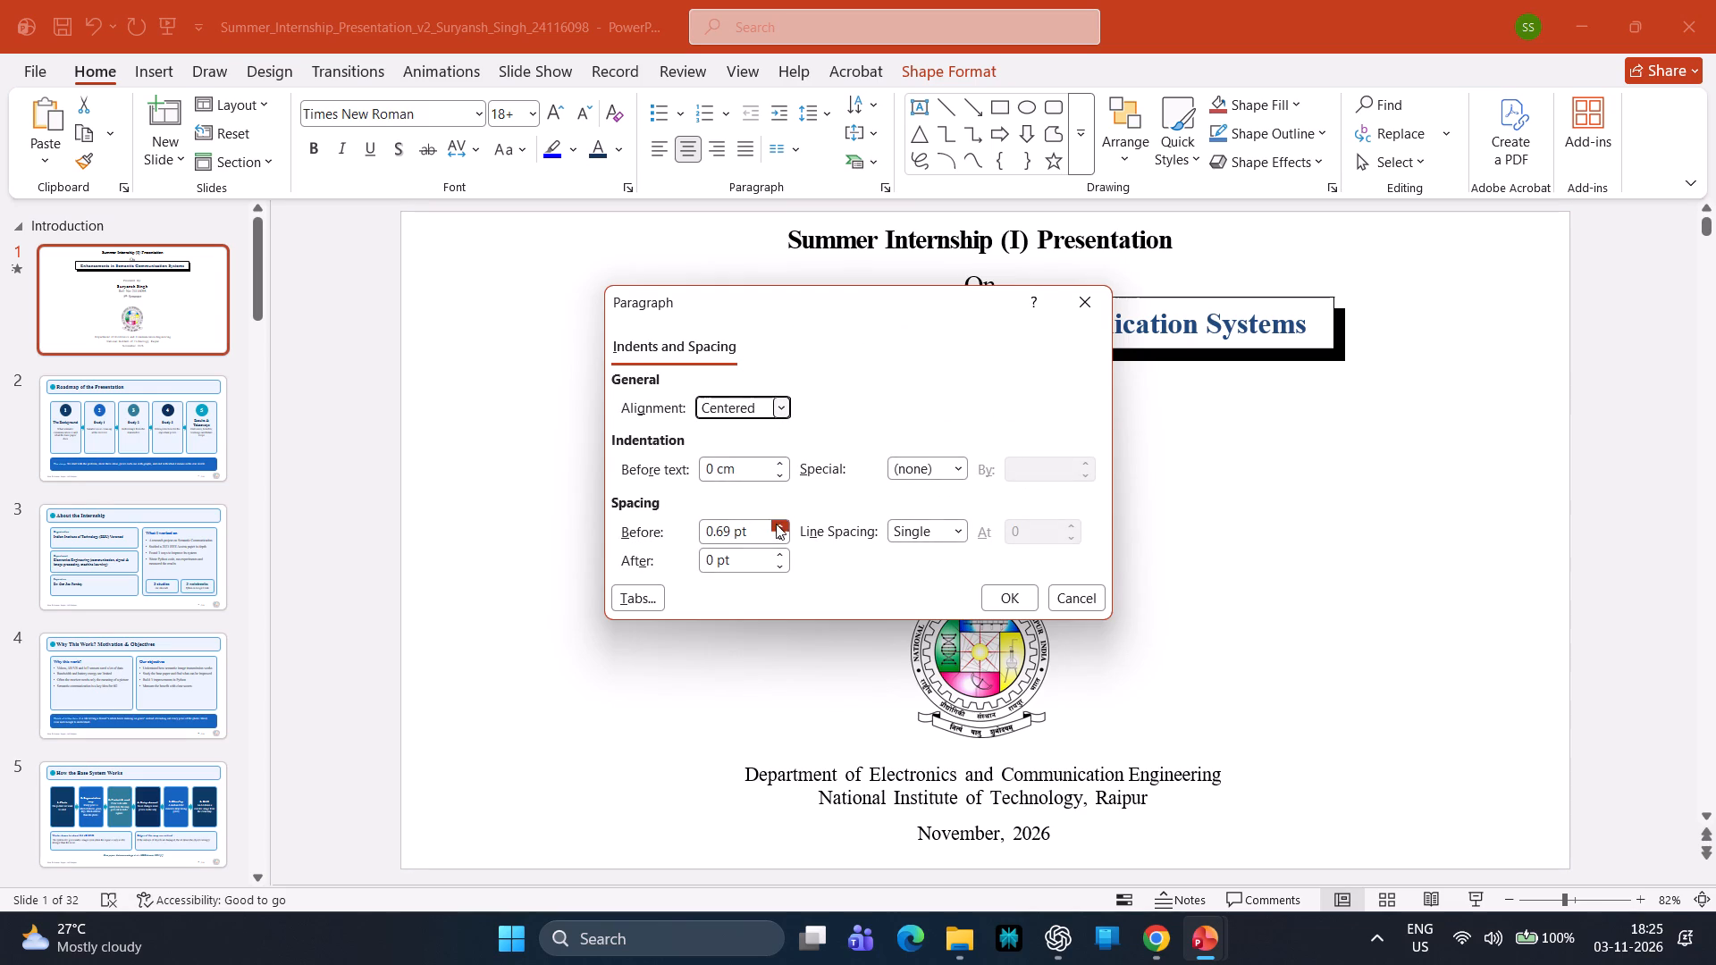
scroll(648, 394, up, 1)
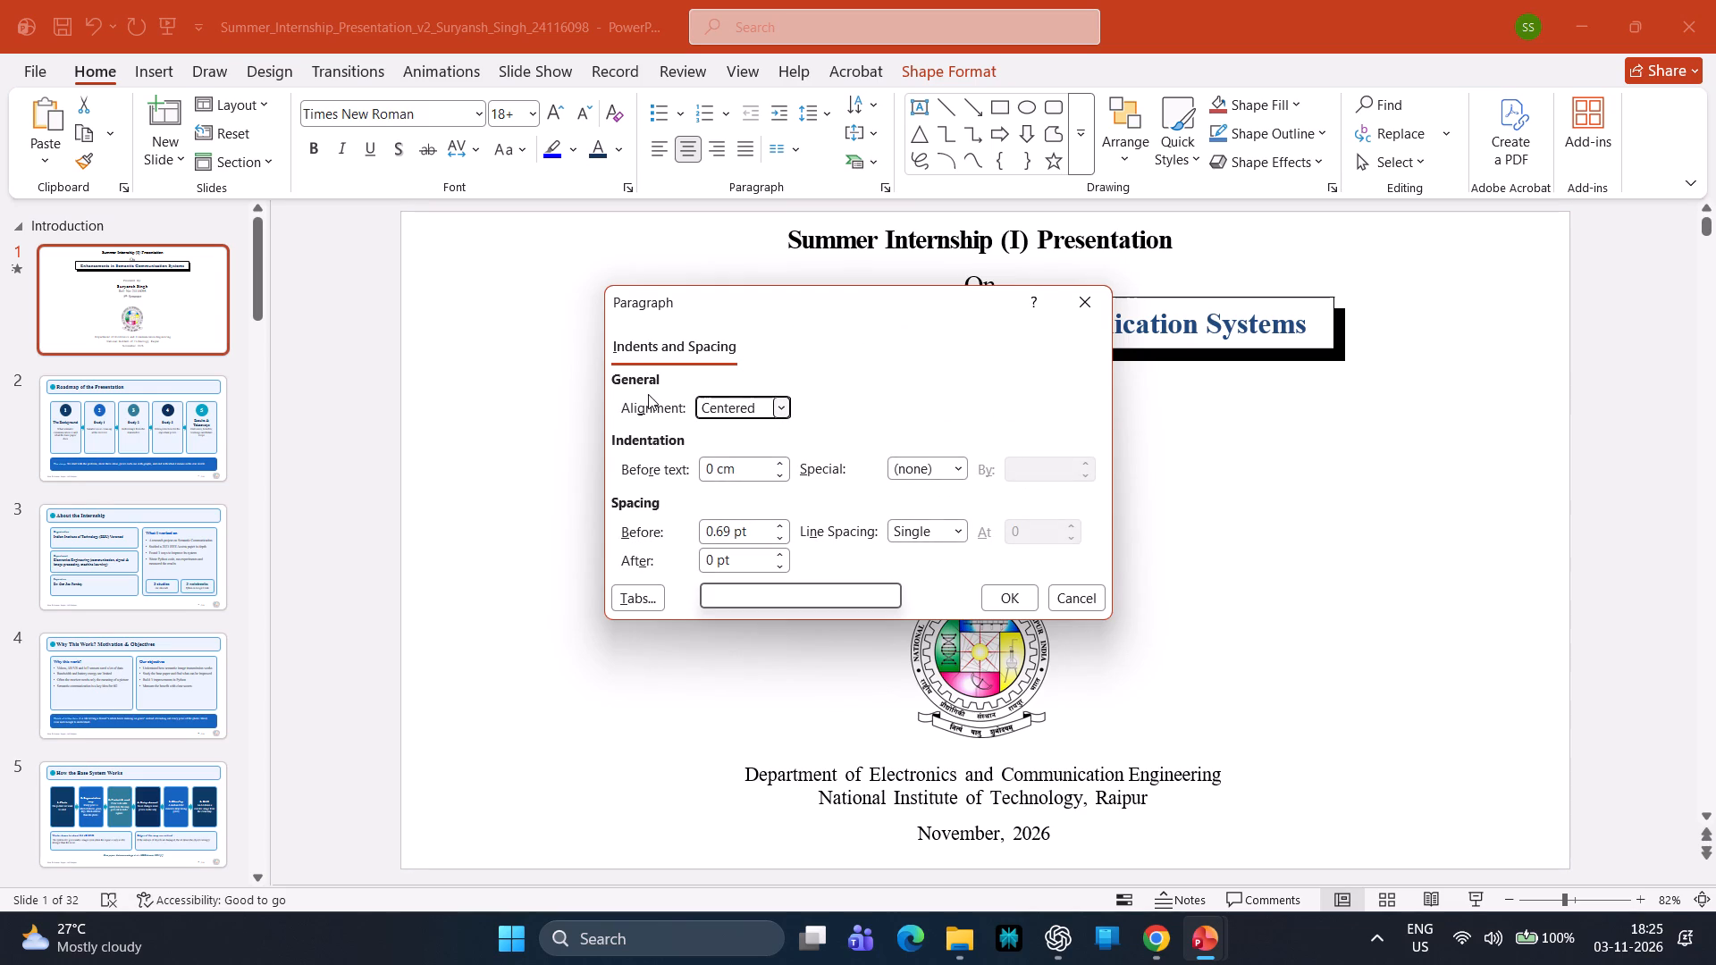
scroll(648, 394, up, 1)
scroll(659, 425, down, 2)
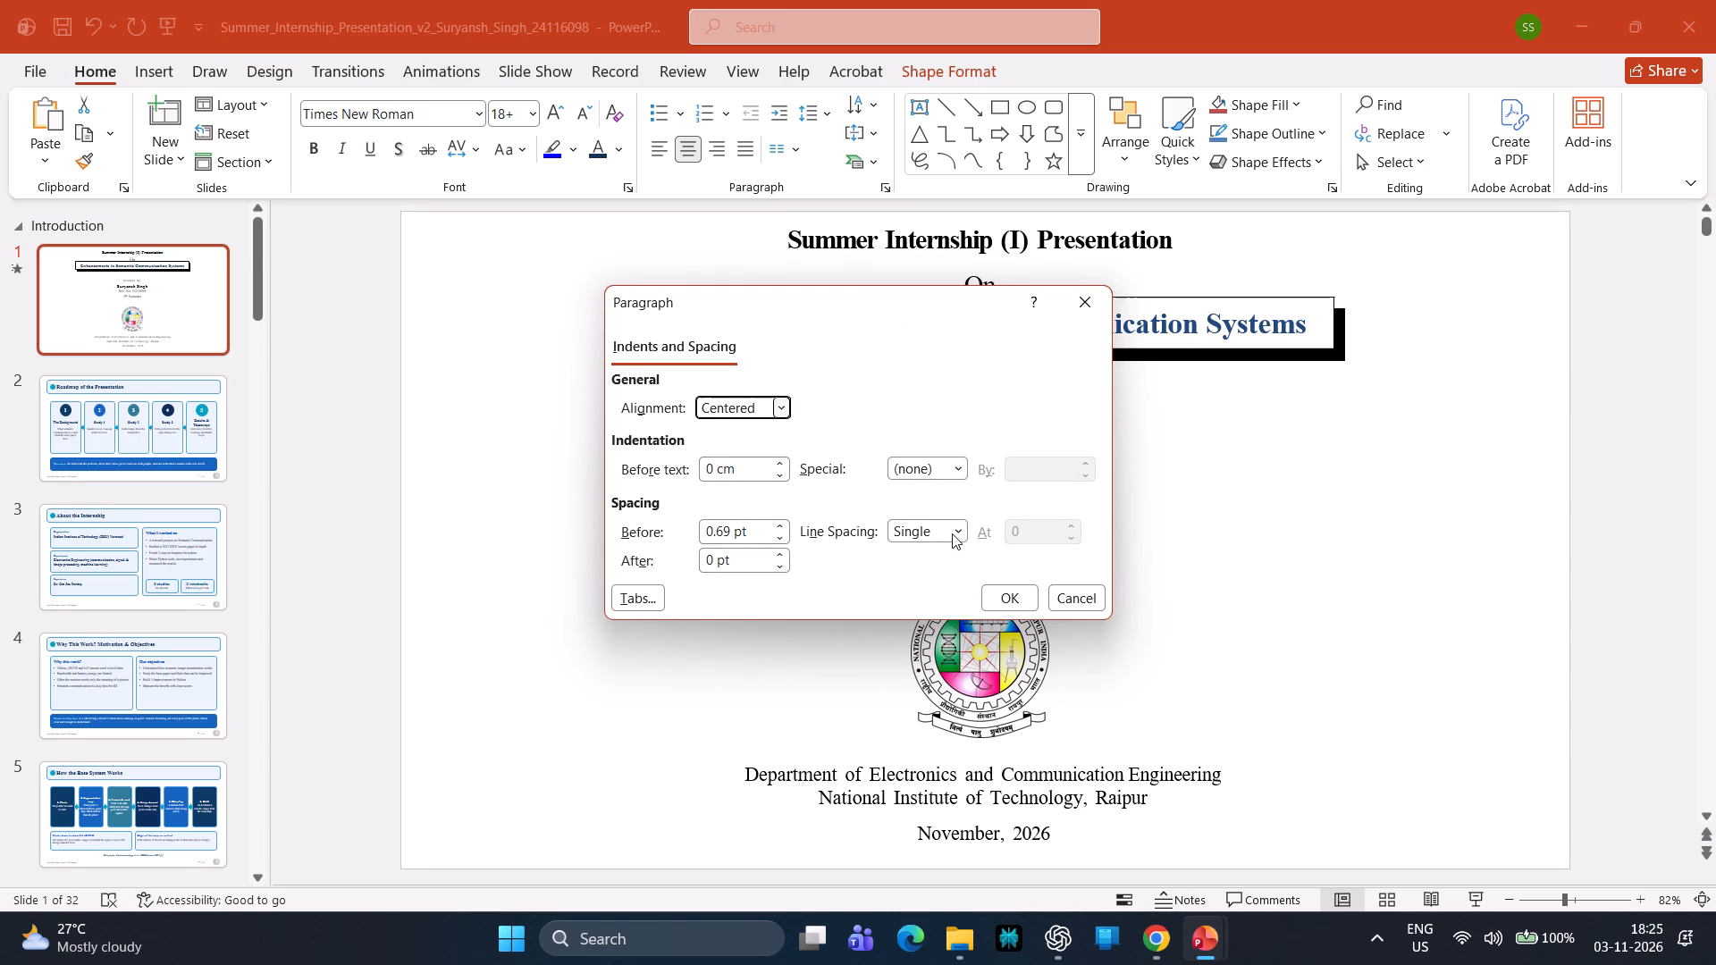
click(957, 533)
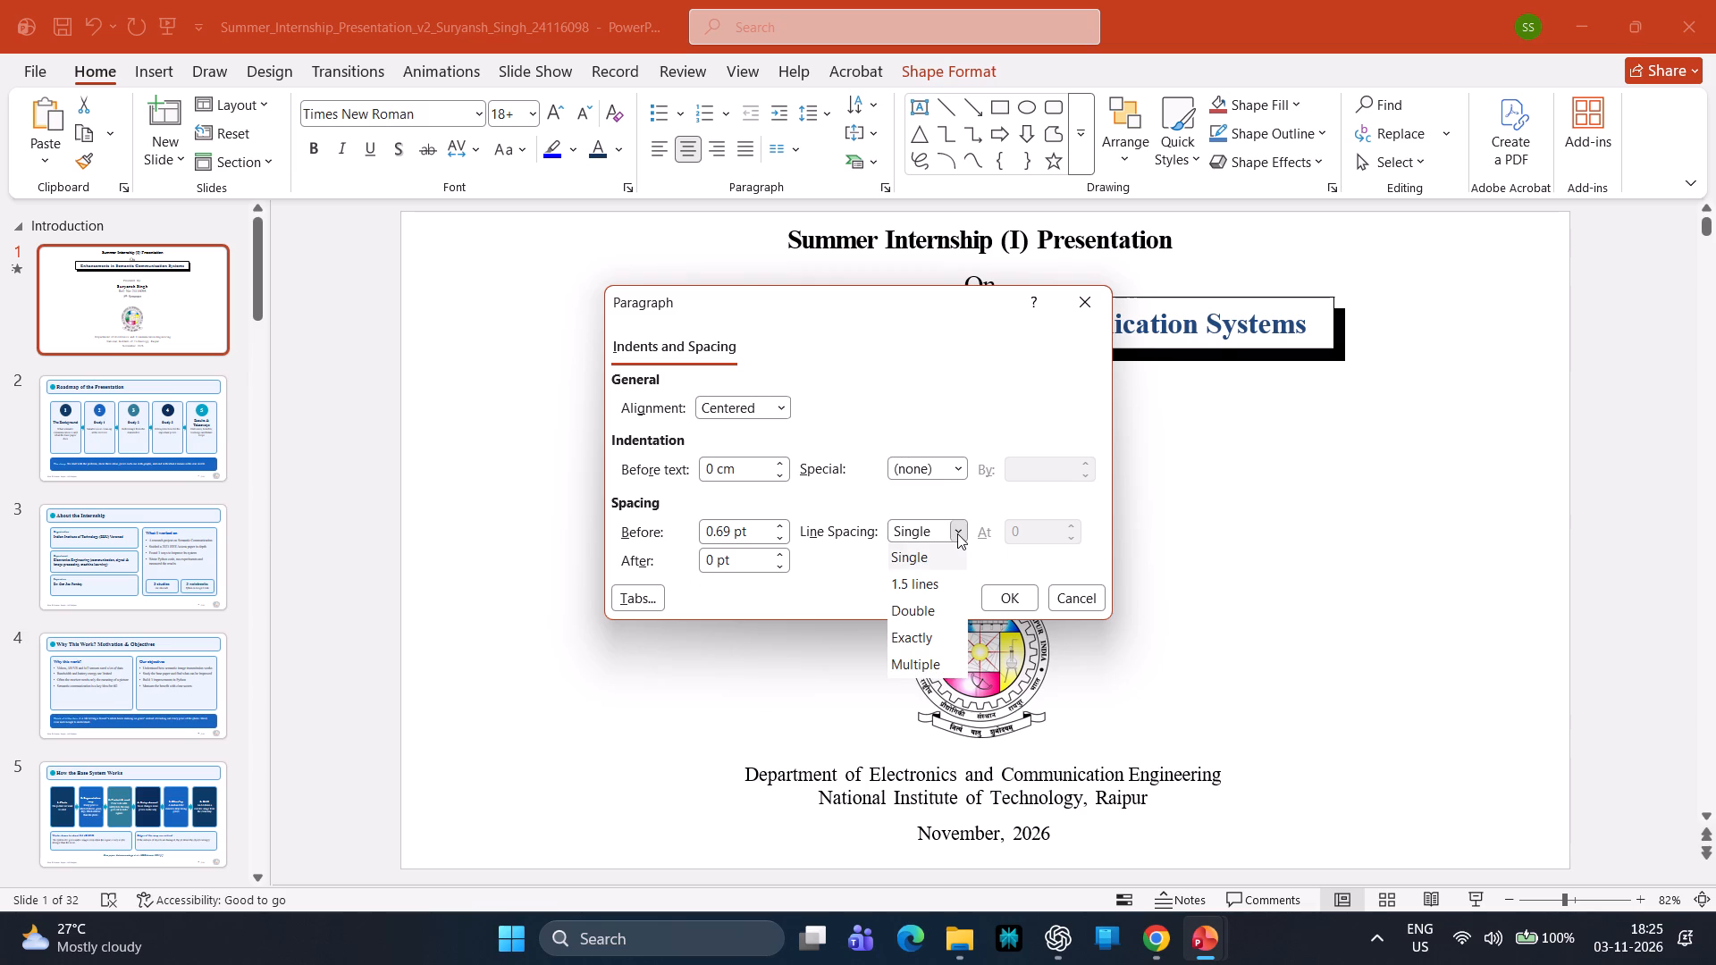
click(957, 533)
click(957, 533)
click(958, 531)
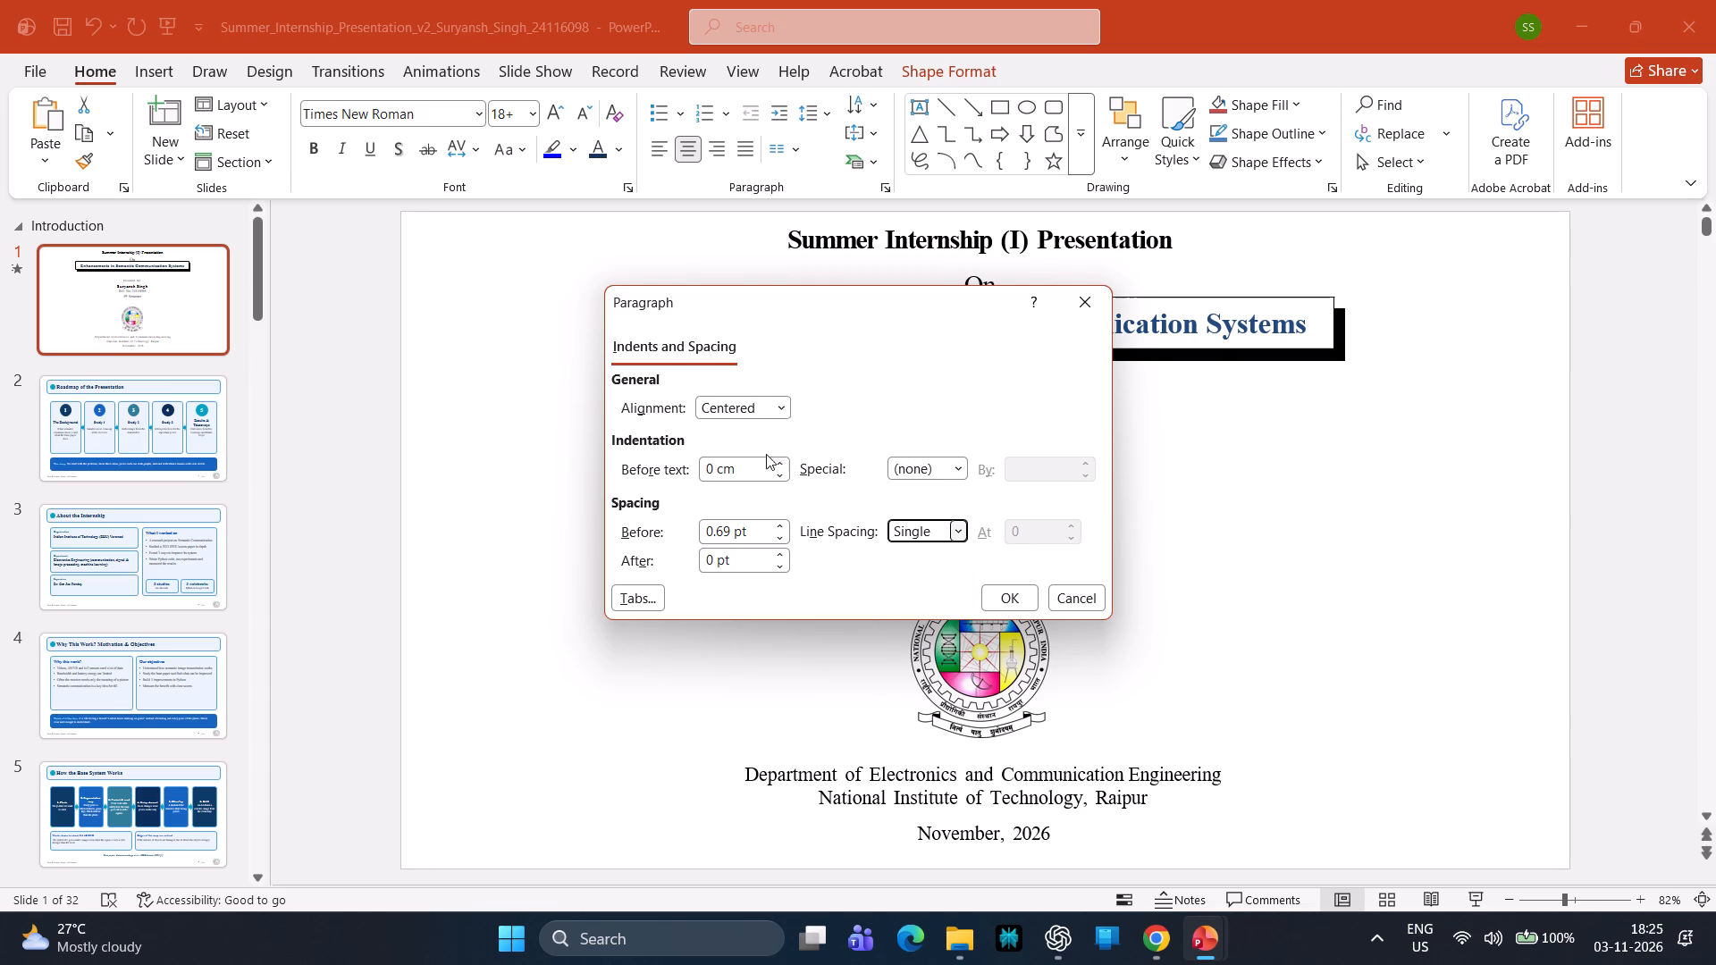
click(660, 588)
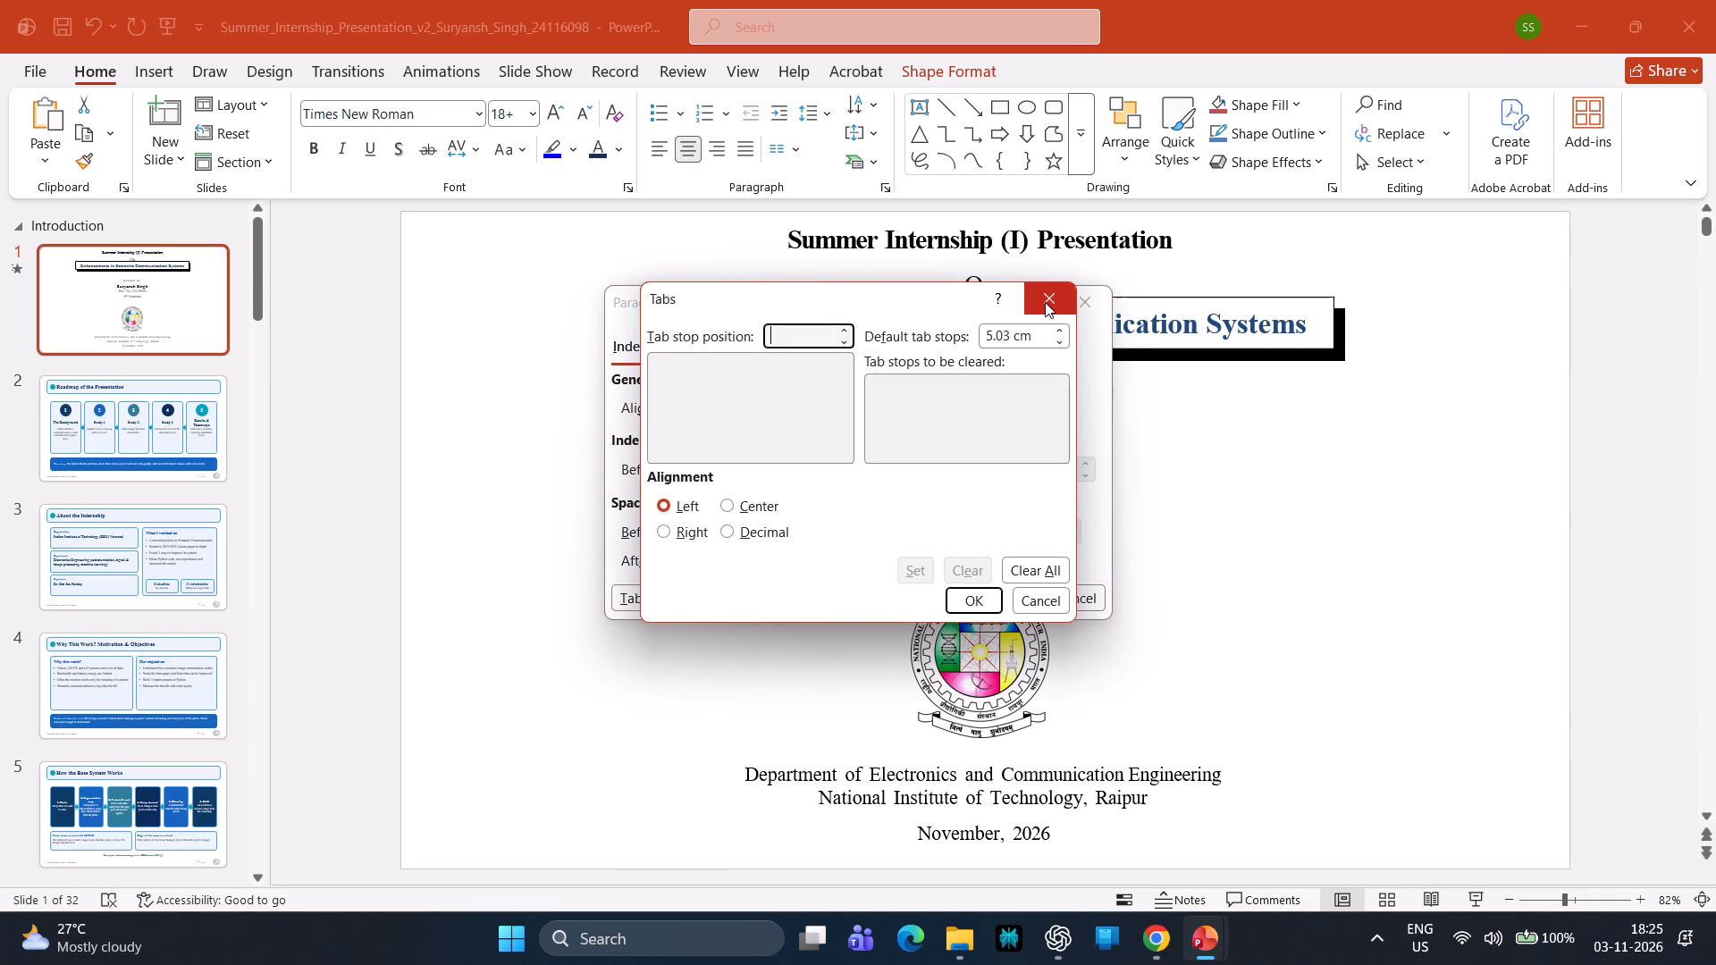
click(1045, 302)
click(1068, 298)
click(1631, 461)
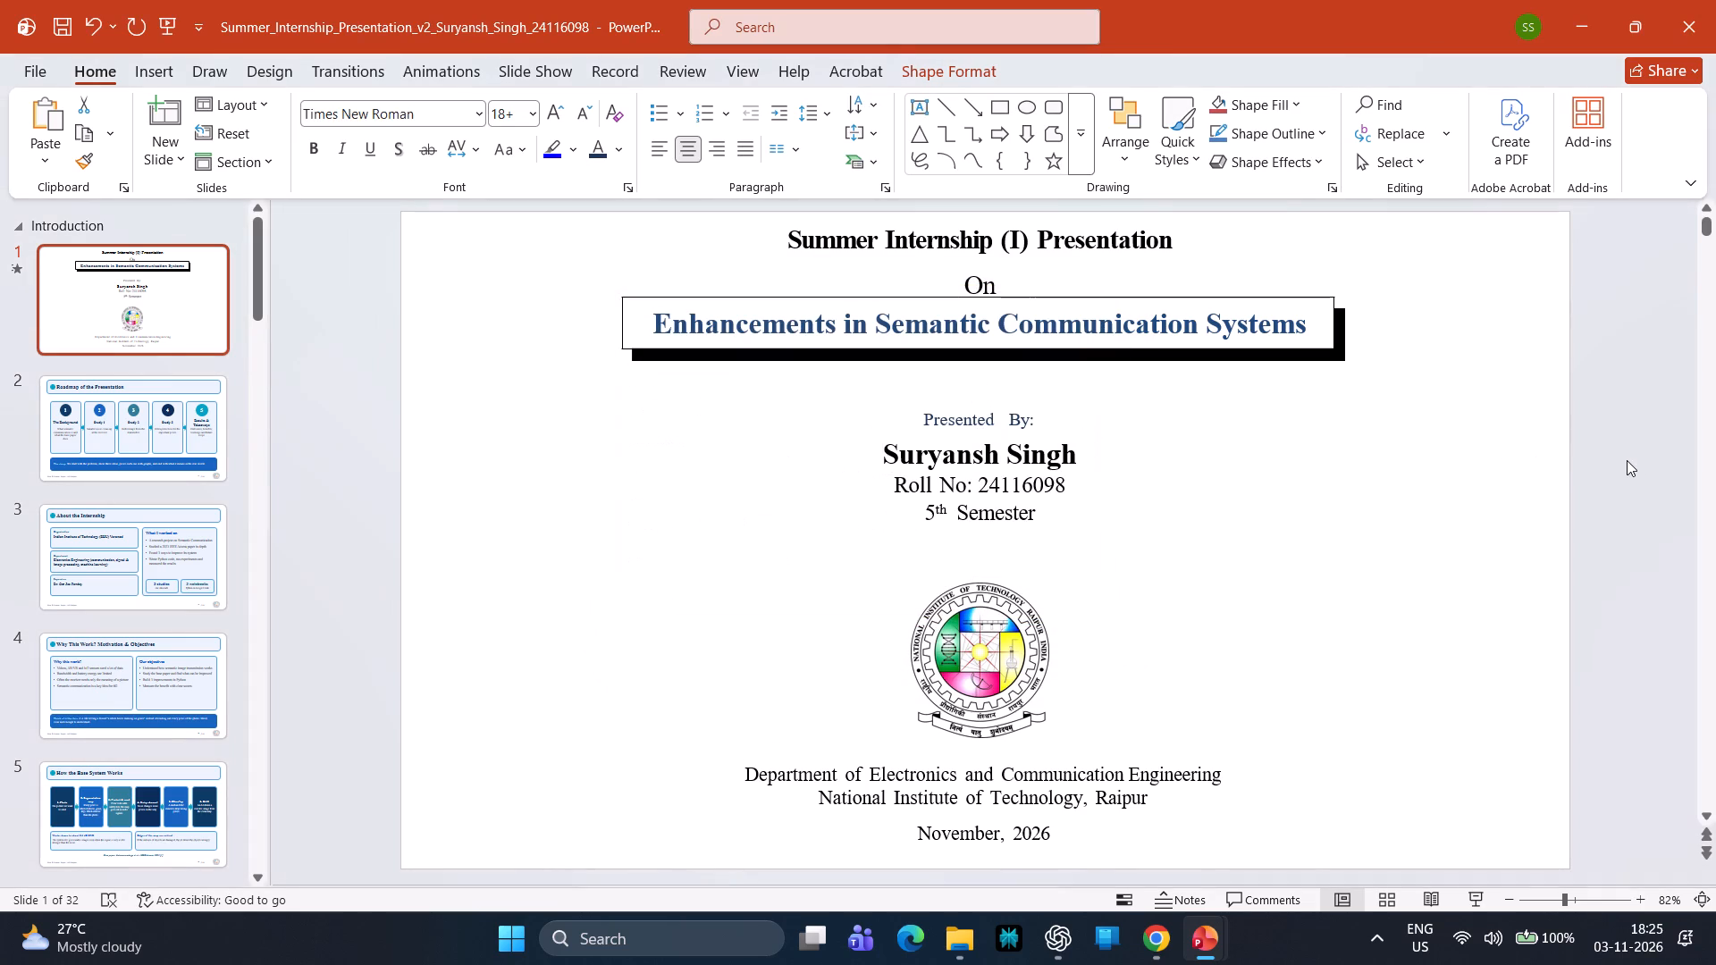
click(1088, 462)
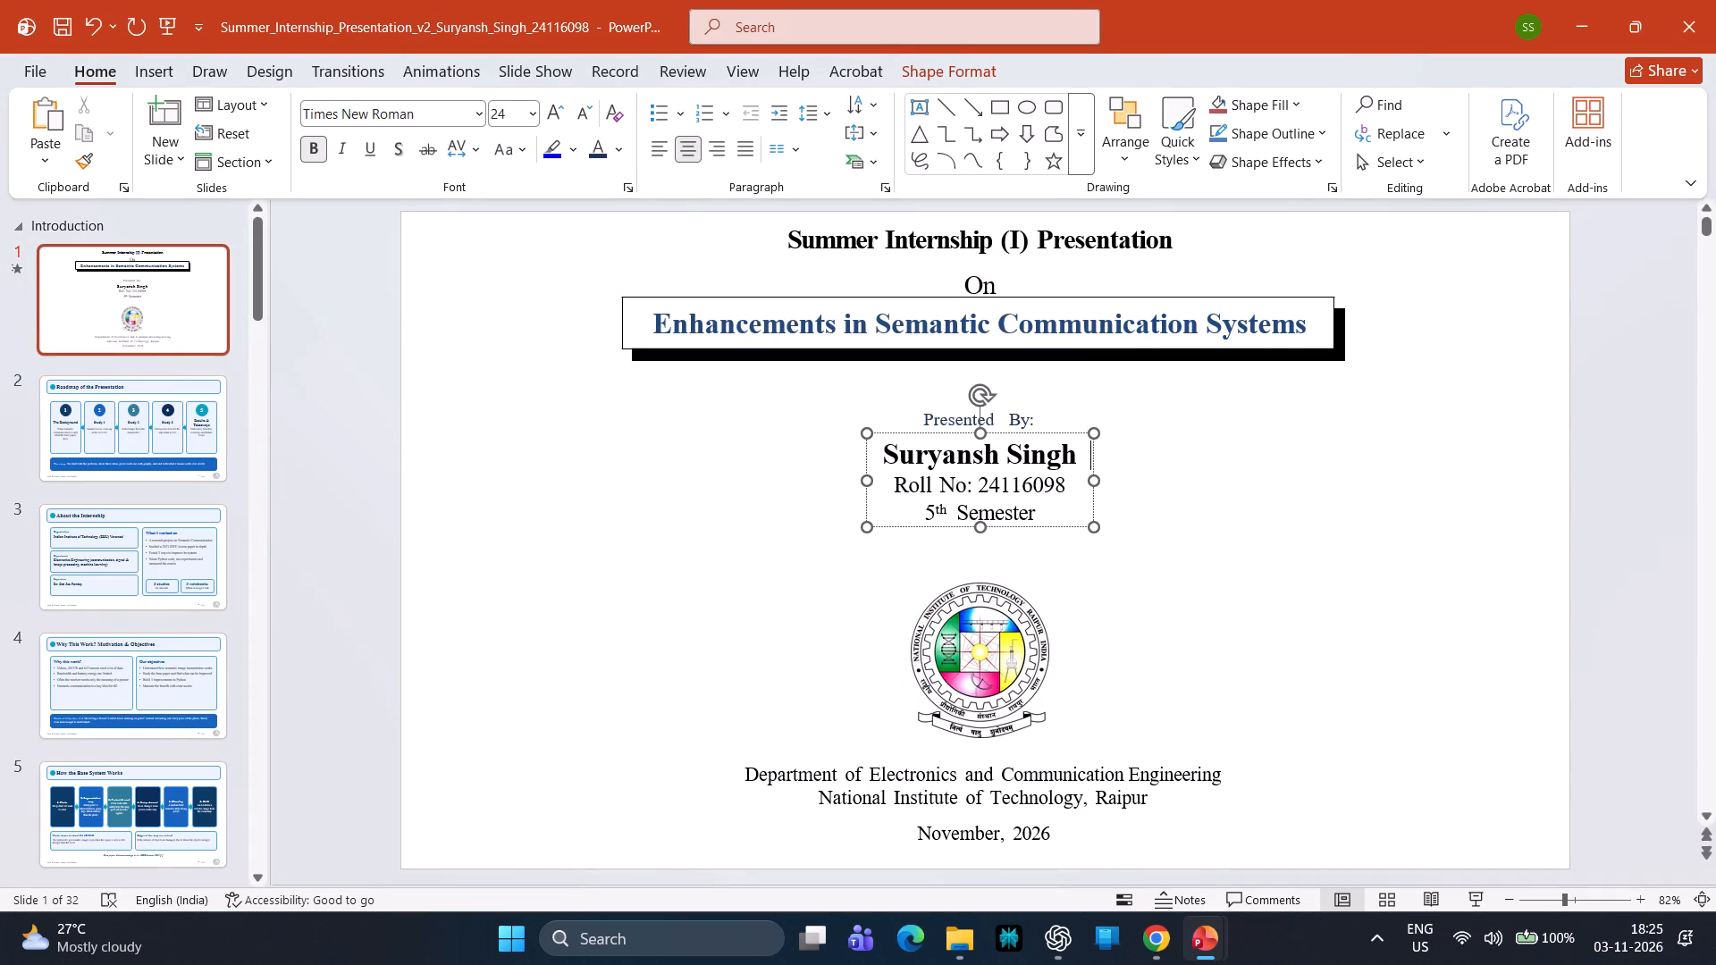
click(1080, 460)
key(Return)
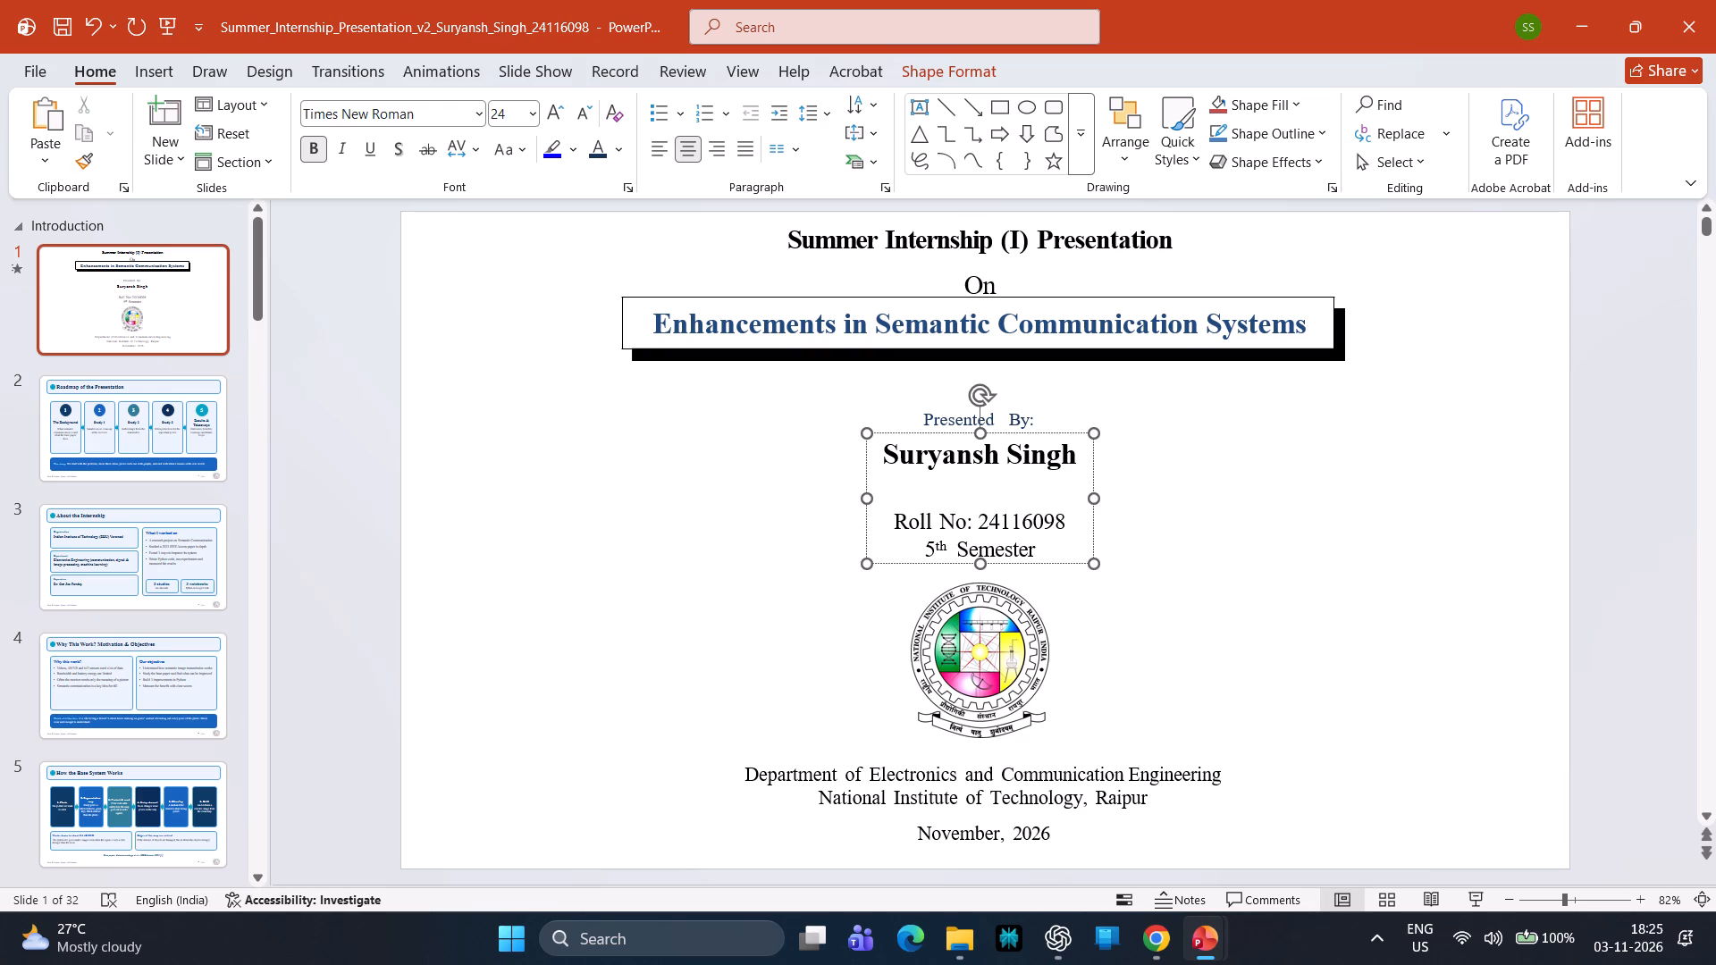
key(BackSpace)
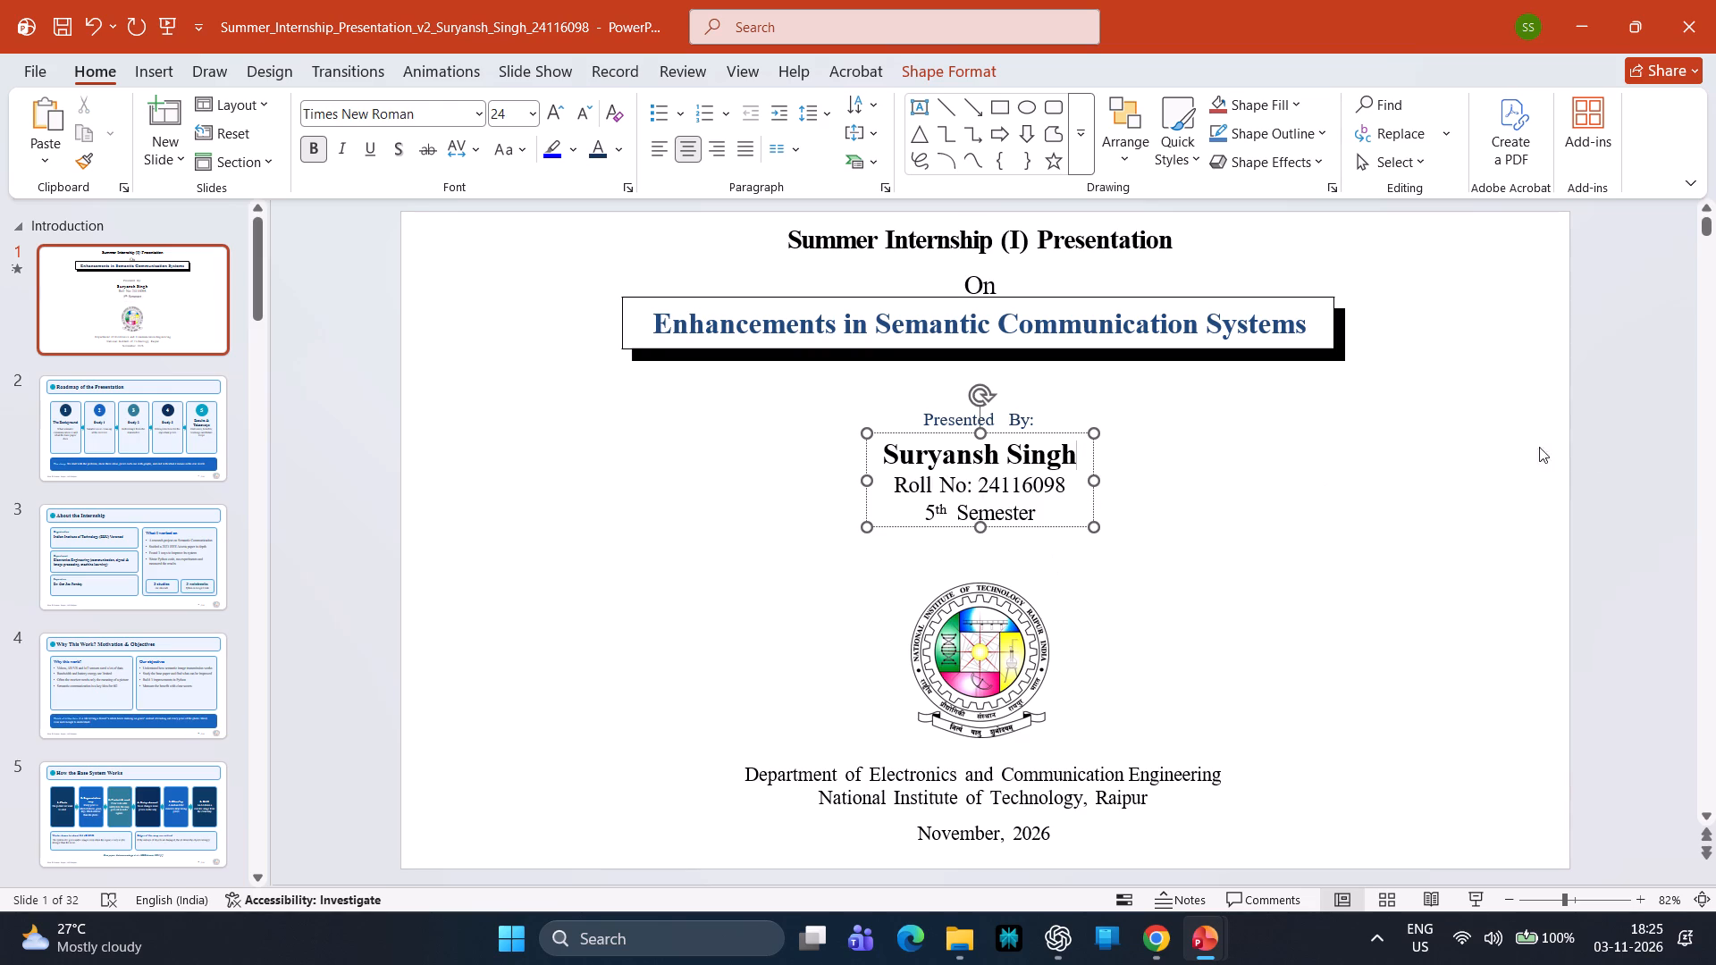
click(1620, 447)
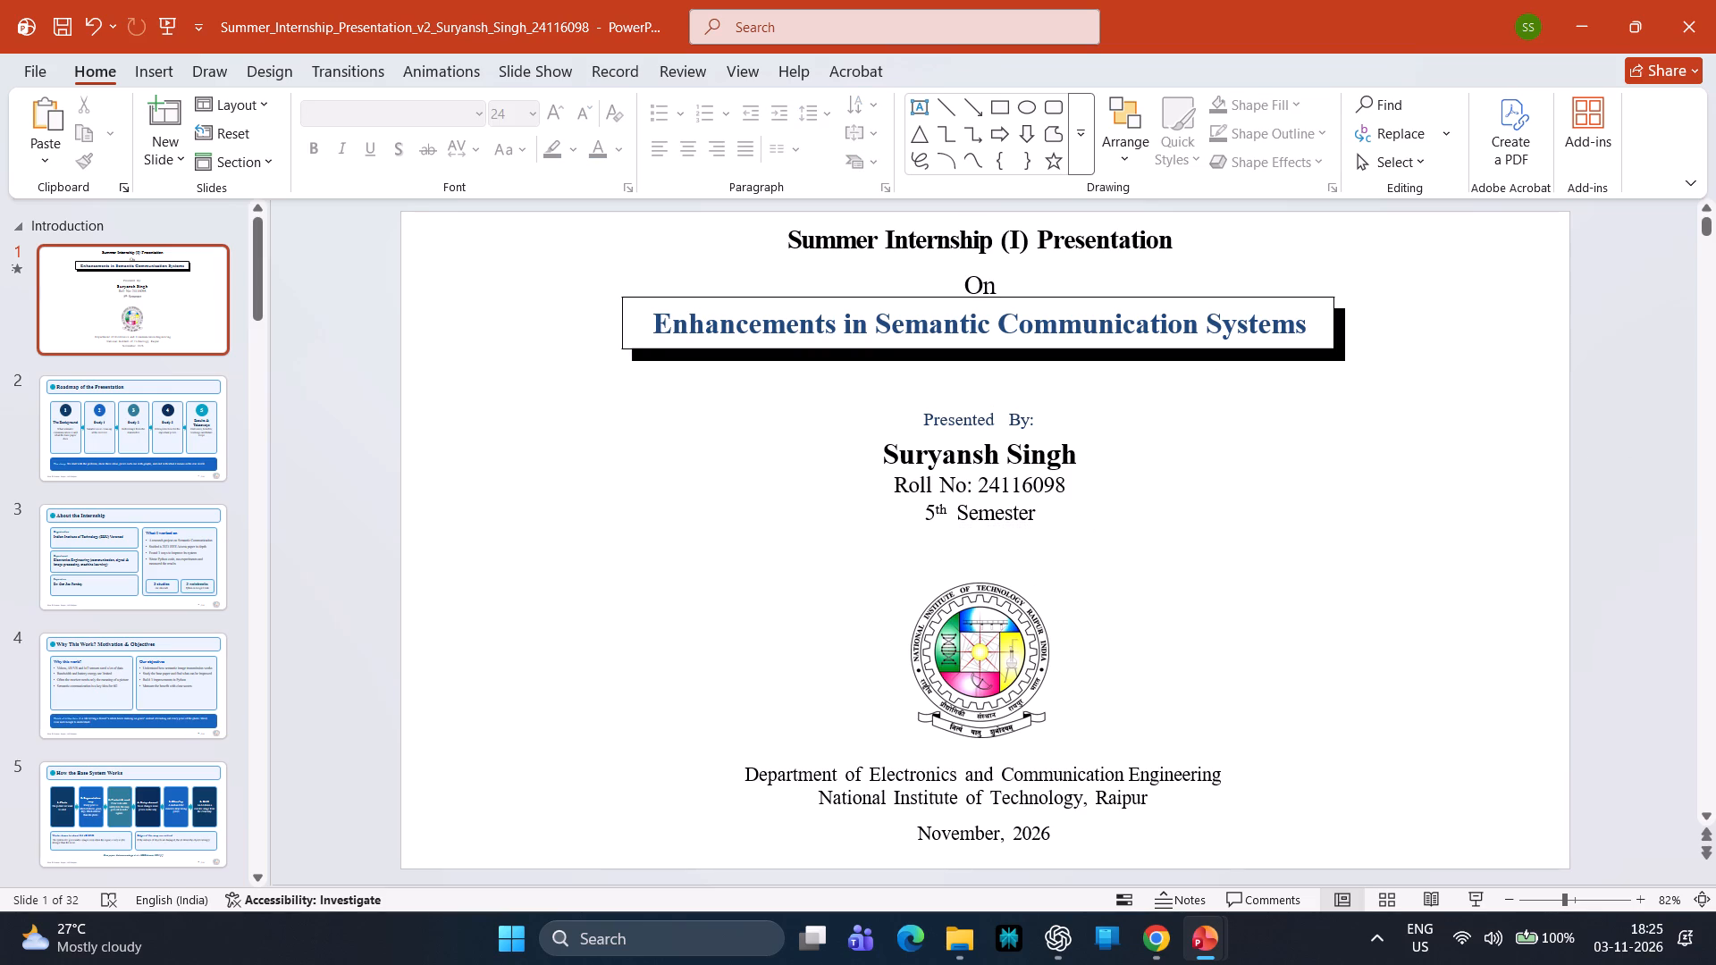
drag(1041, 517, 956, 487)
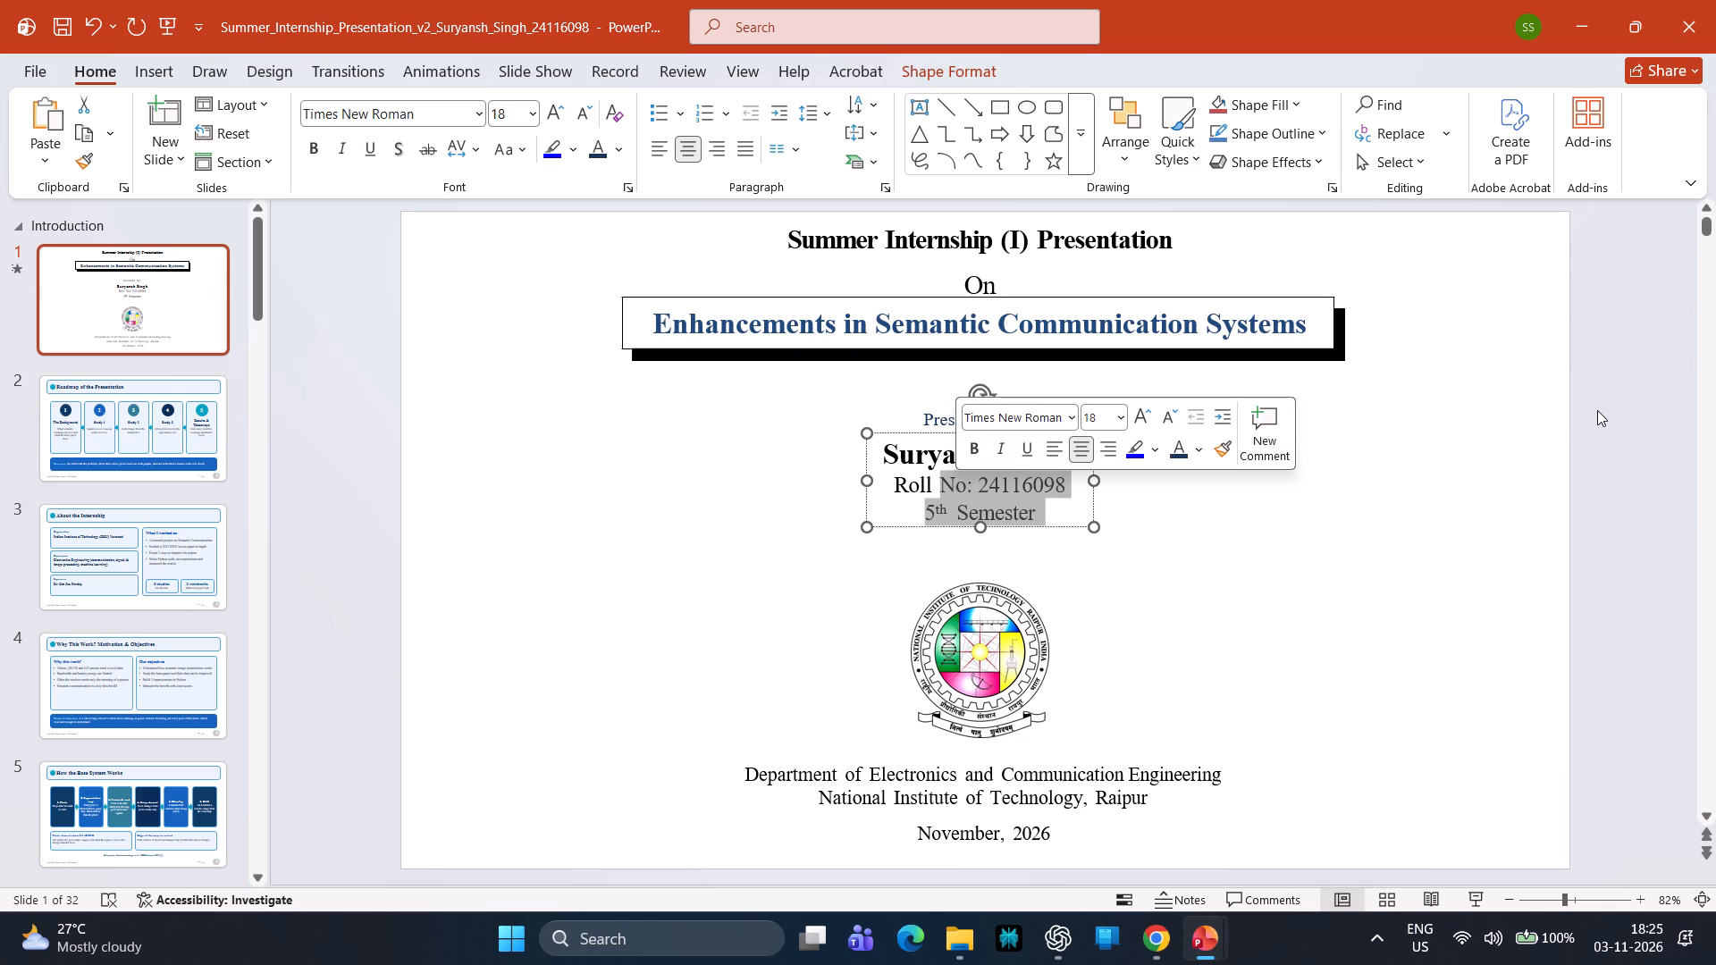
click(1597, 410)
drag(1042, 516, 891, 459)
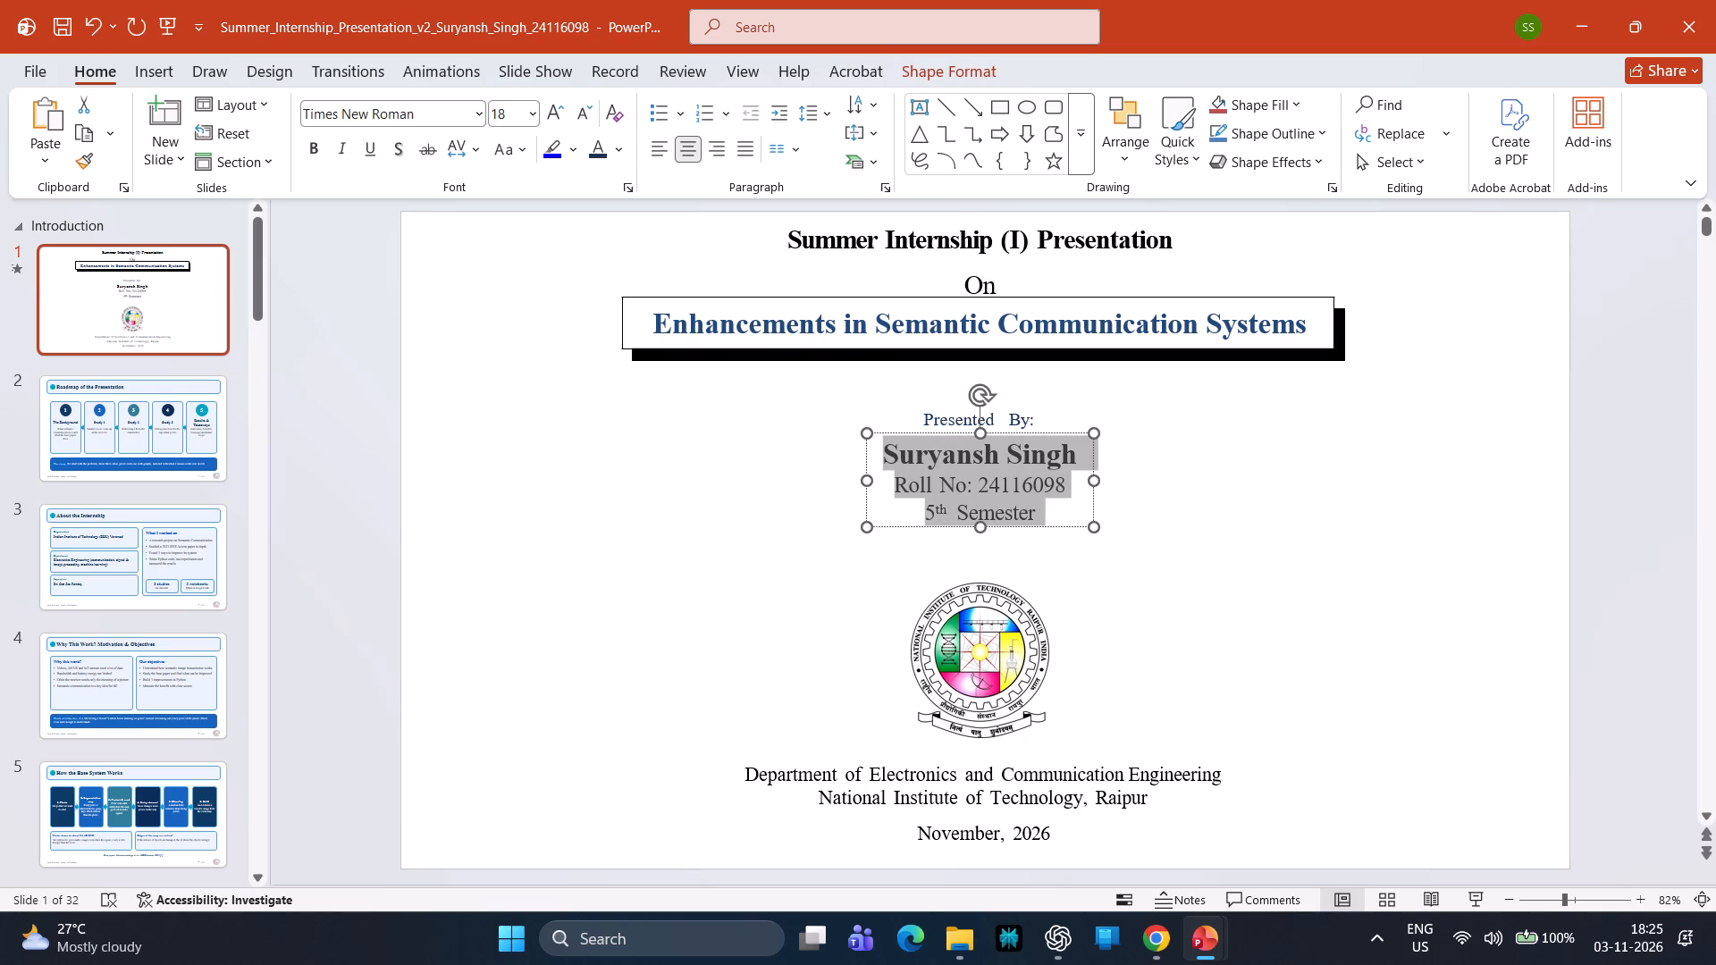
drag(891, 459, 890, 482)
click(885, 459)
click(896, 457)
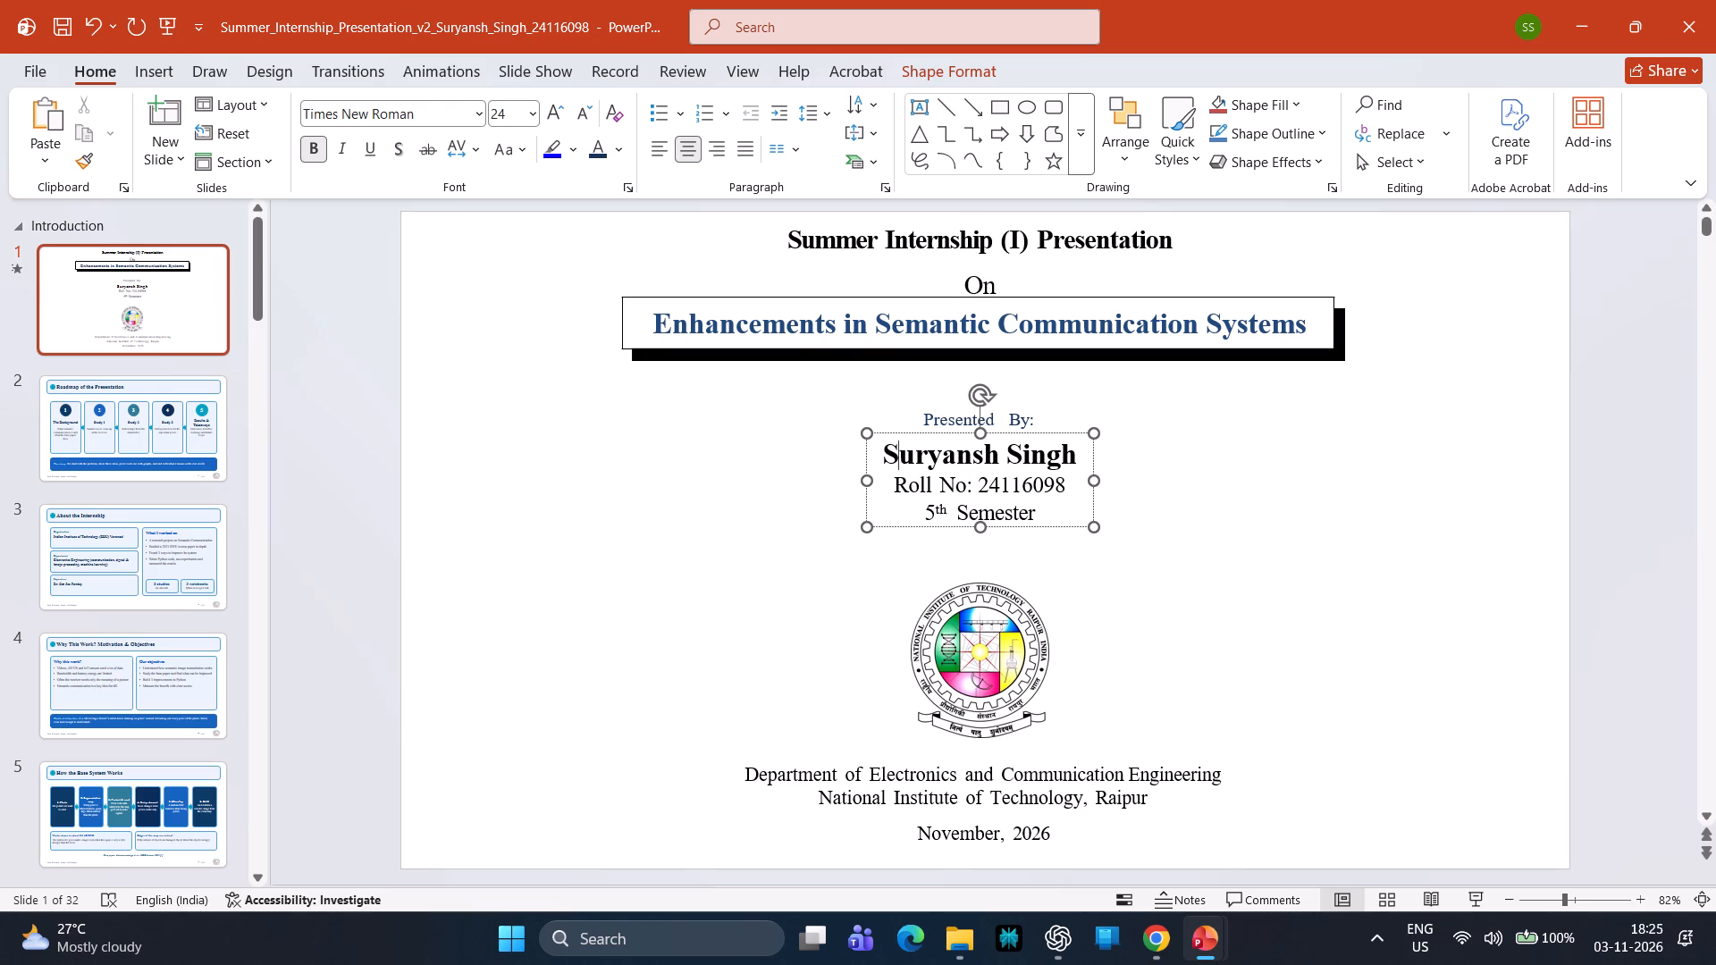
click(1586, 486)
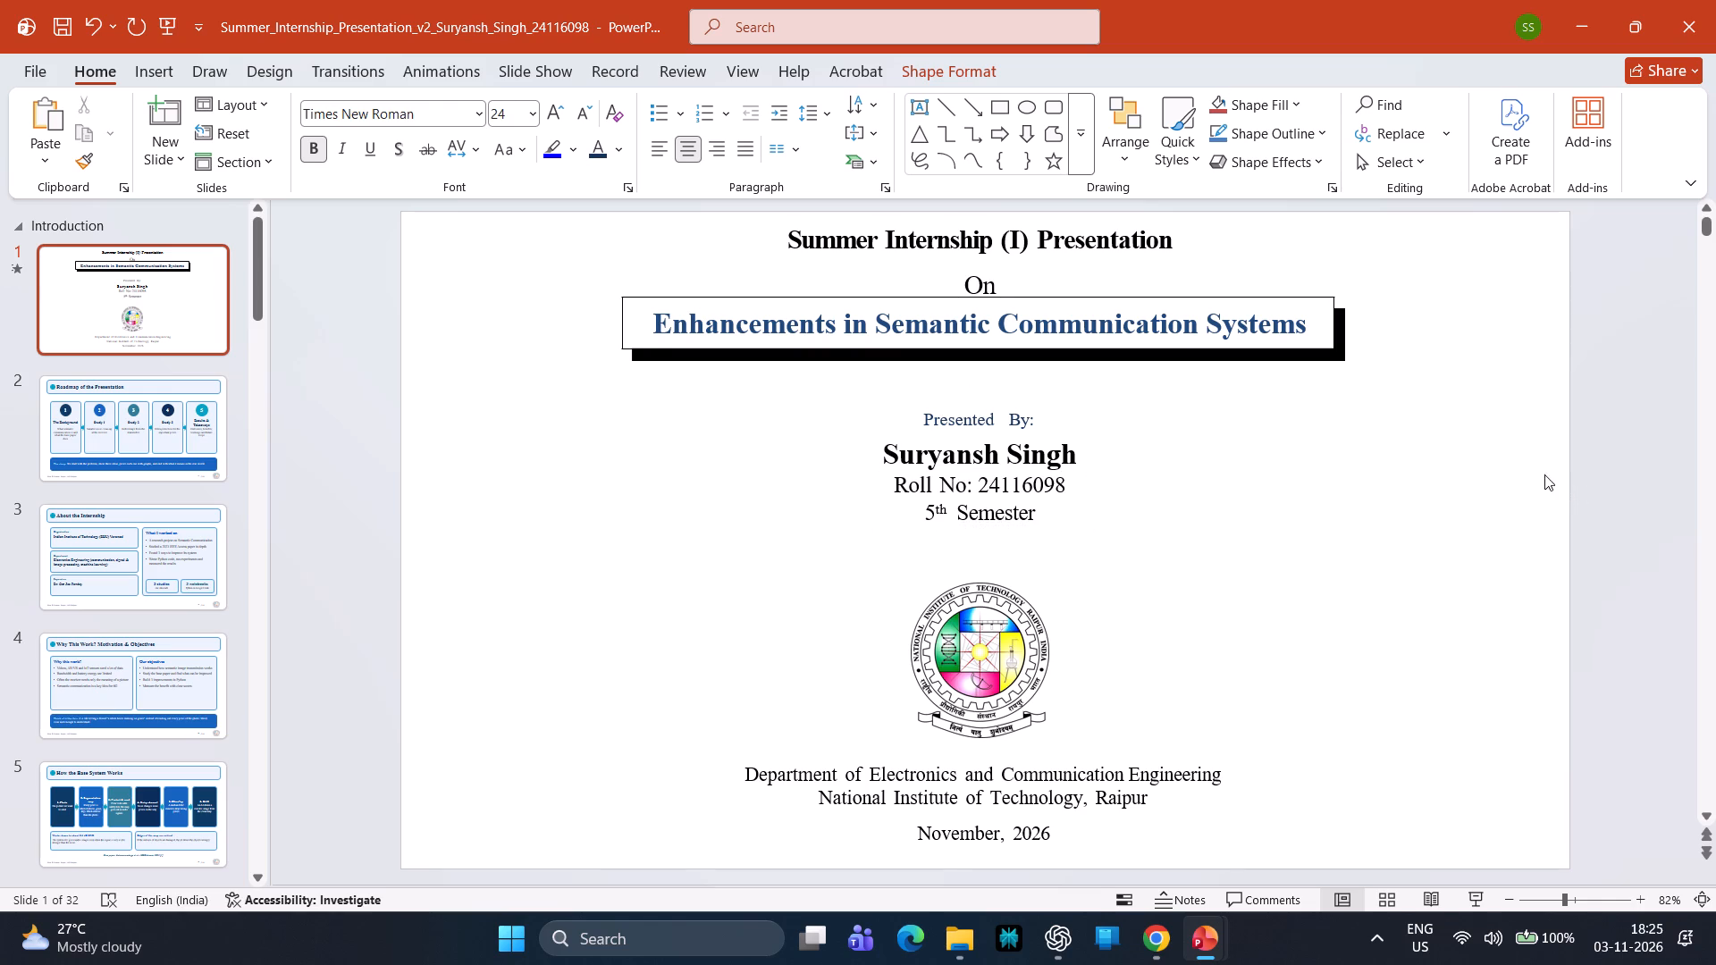
Nudge the institute emblem and the department and institute lines together slightly up on the title slide.
ctrl+scroll(1541, 474, down, 1)
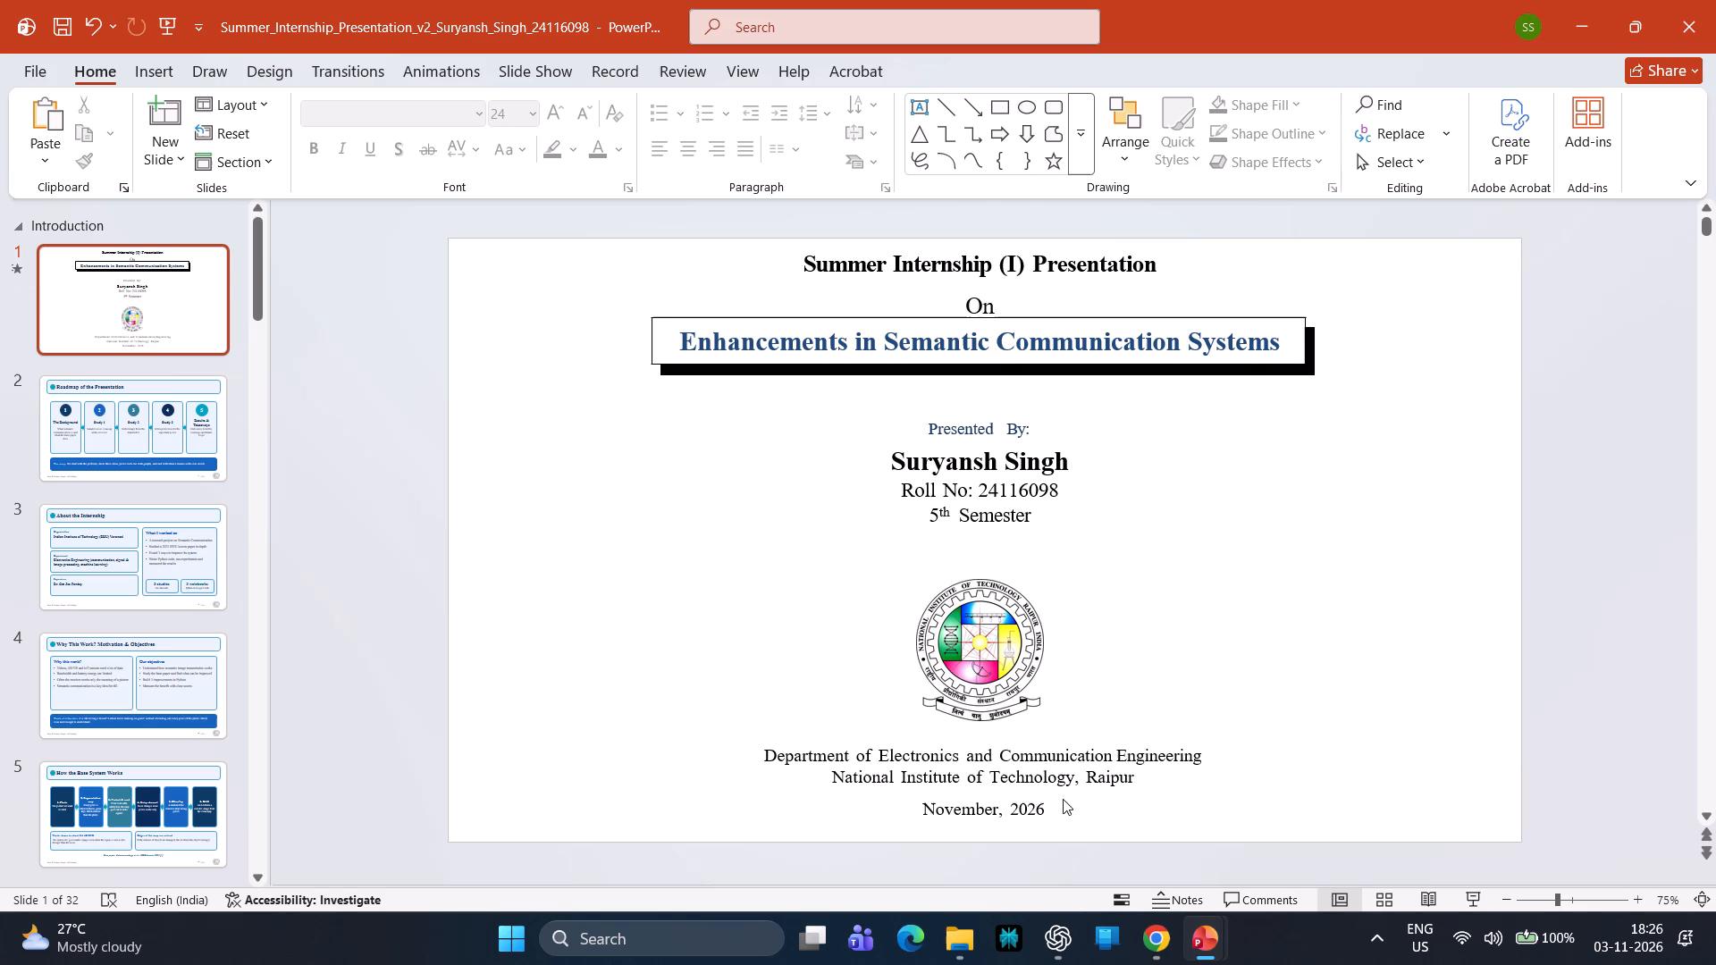
drag(1195, 827, 771, 556)
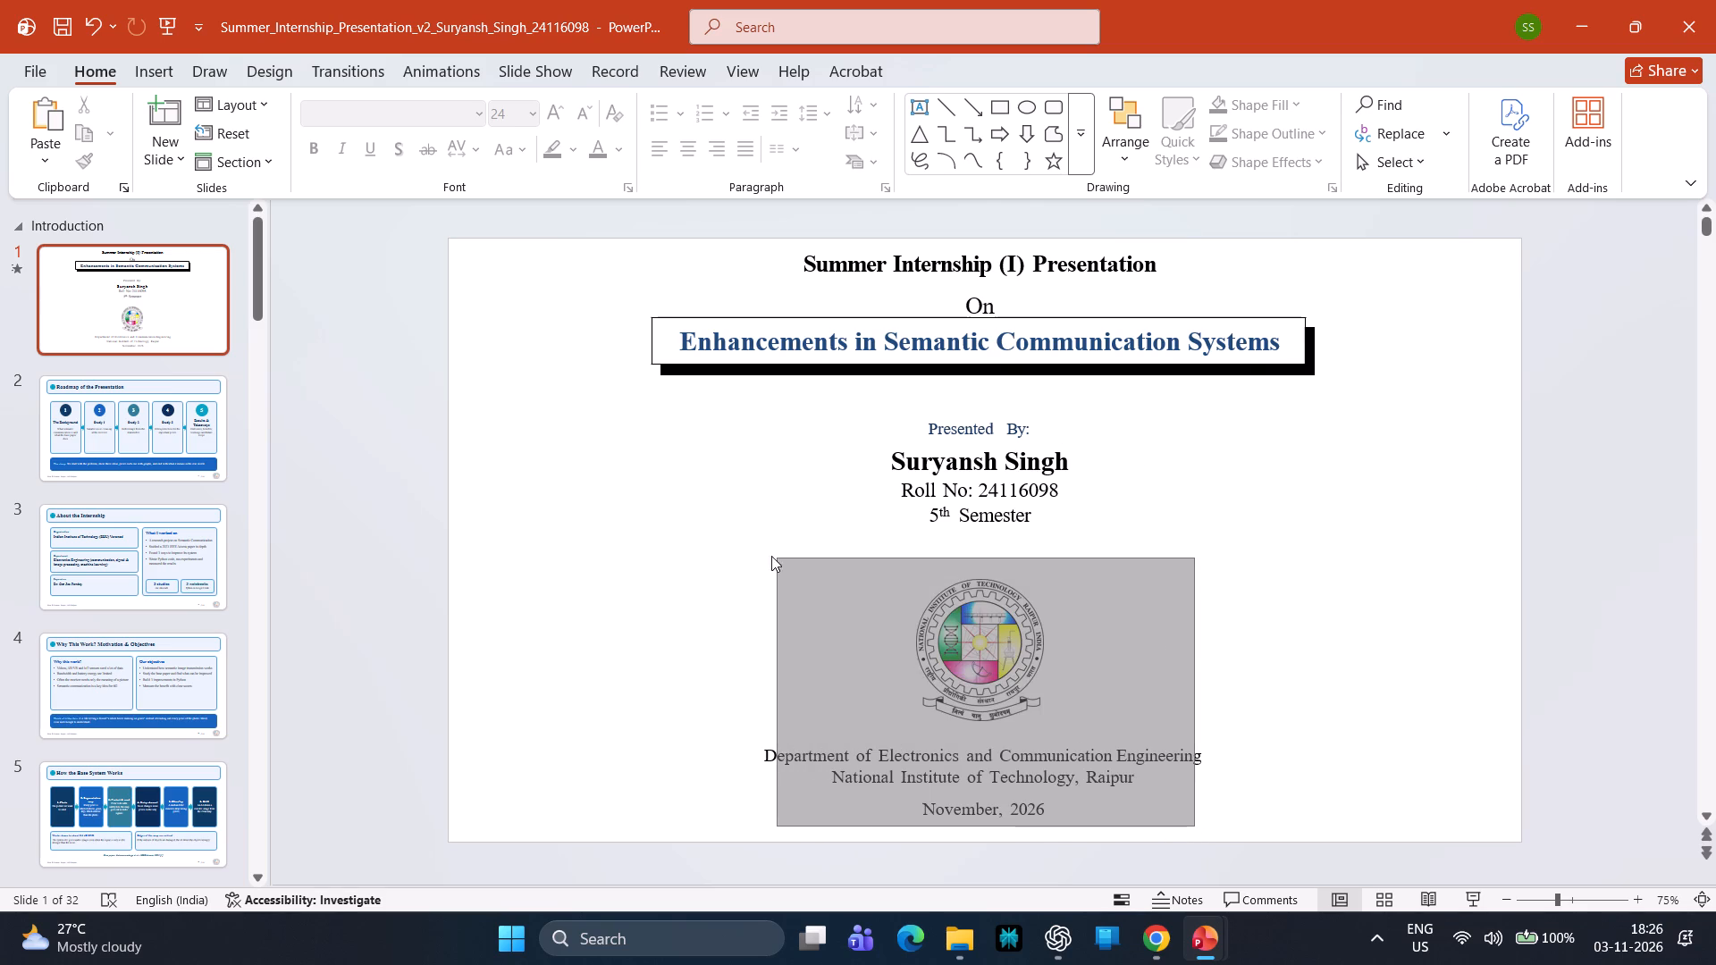
drag(771, 556, 762, 554)
drag(1252, 821, 712, 559)
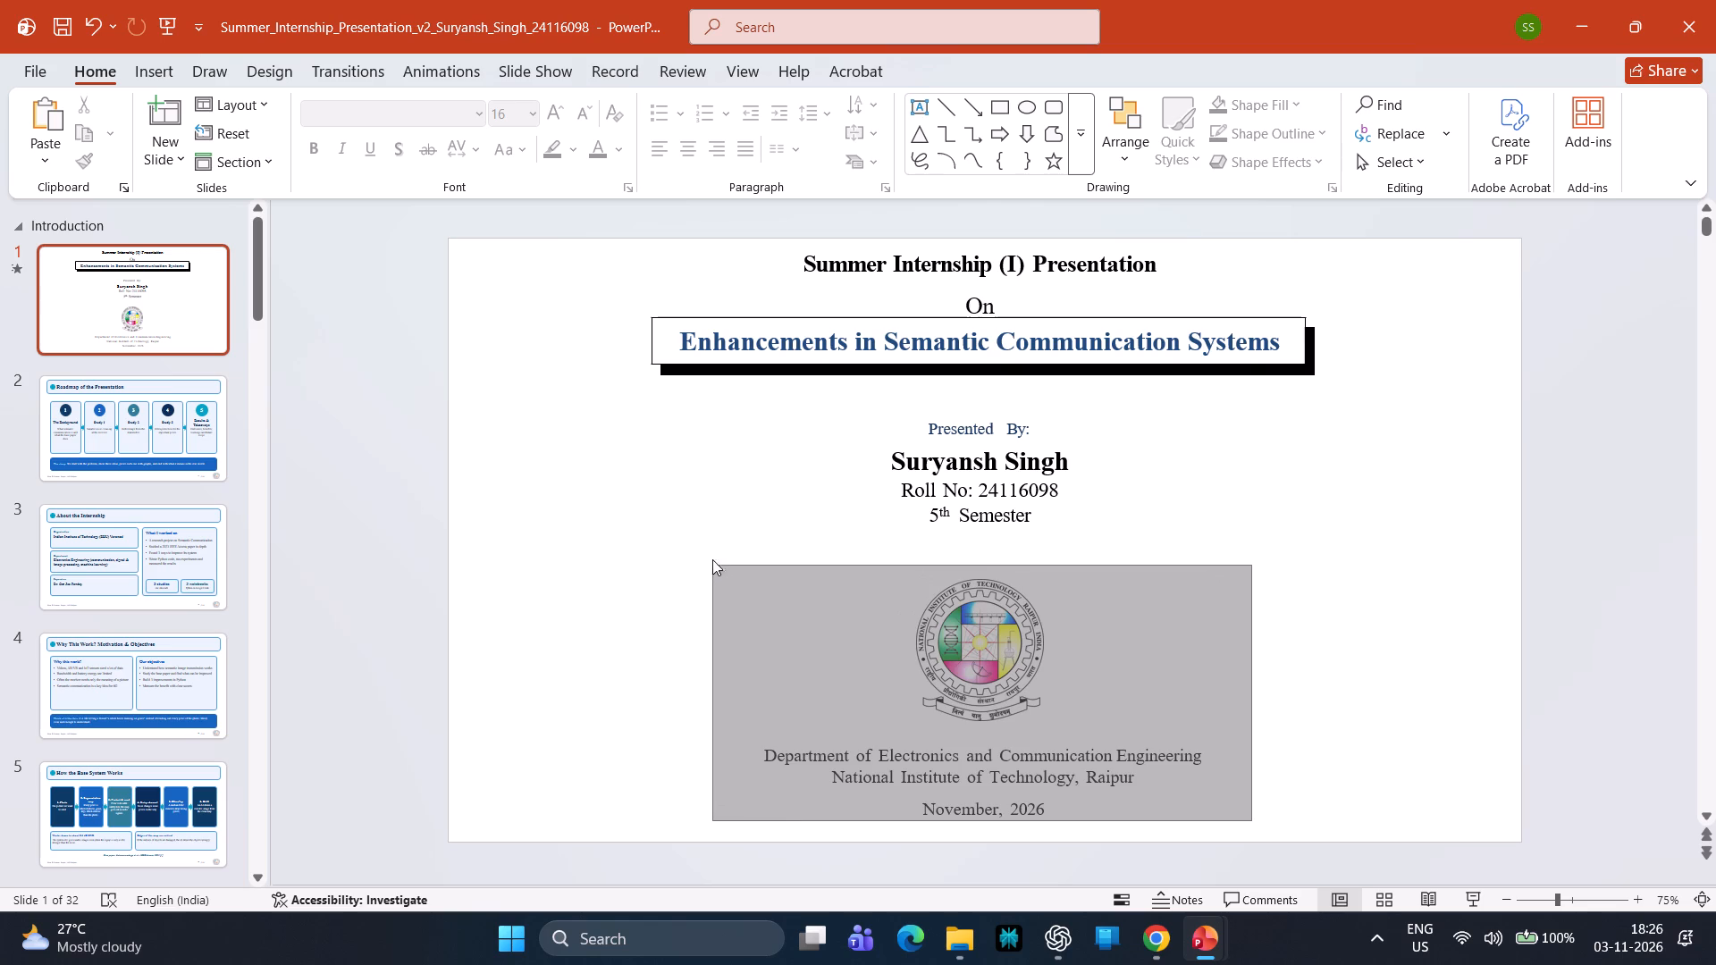
drag(712, 559, 712, 554)
key(Up)
key(Up)
key(Up)
key(Up)
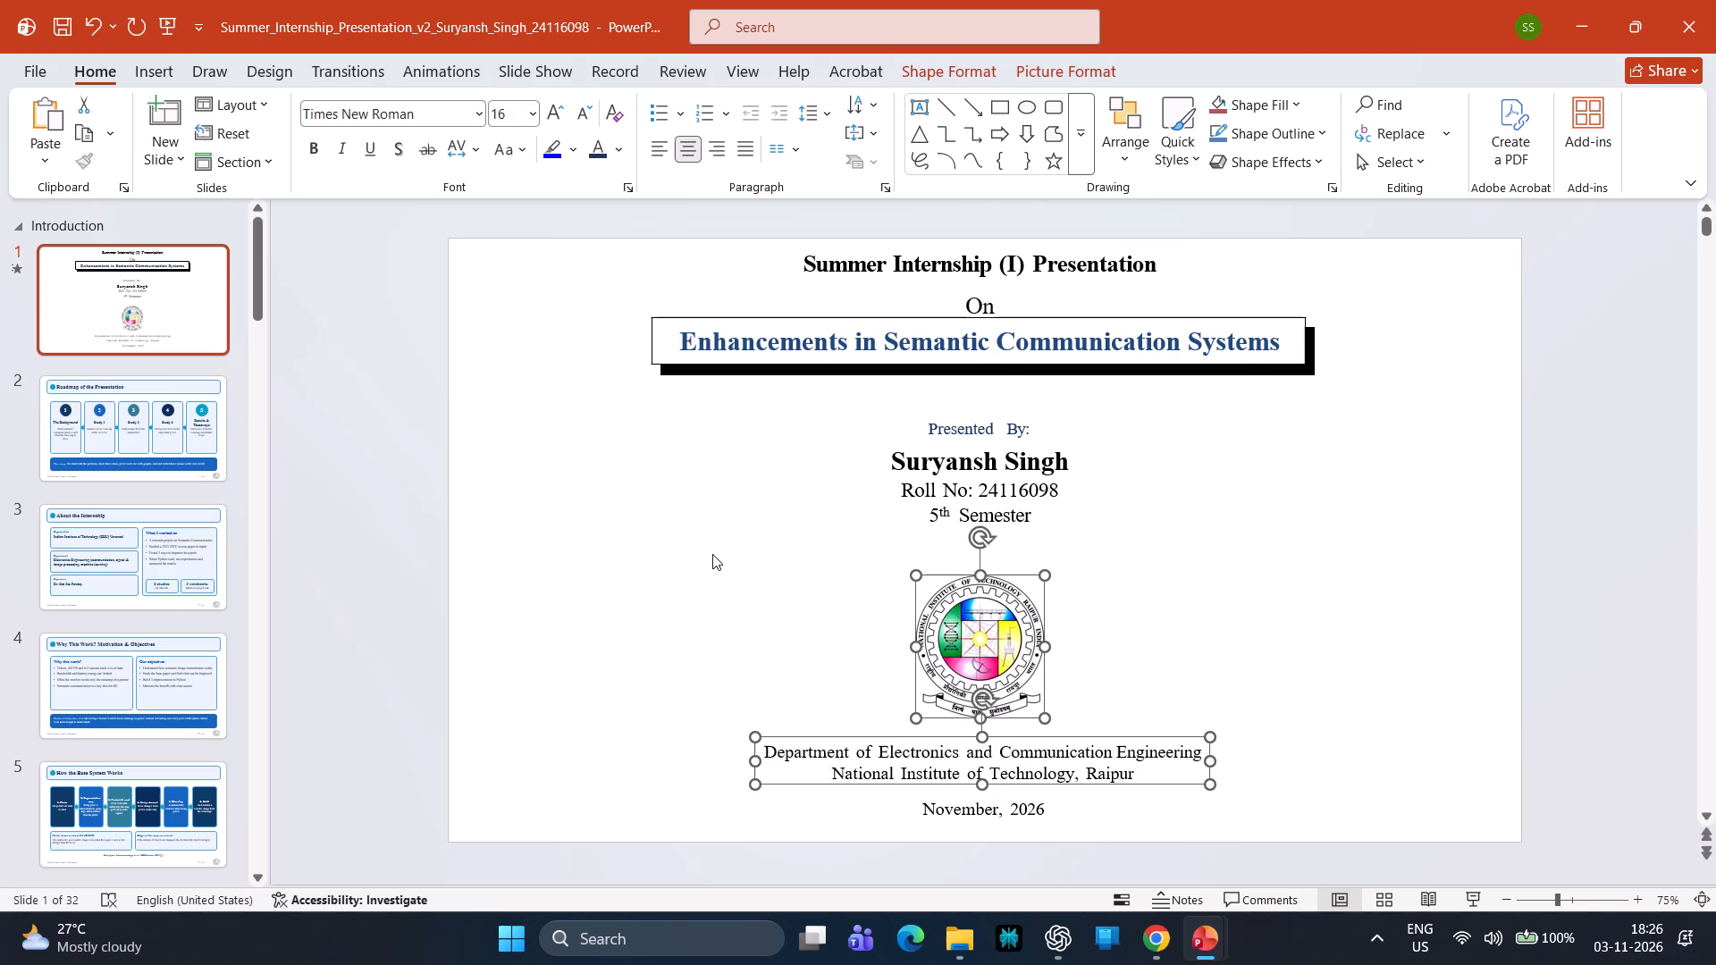
key(Up)
key(Up)
key(Up)
key(Up)
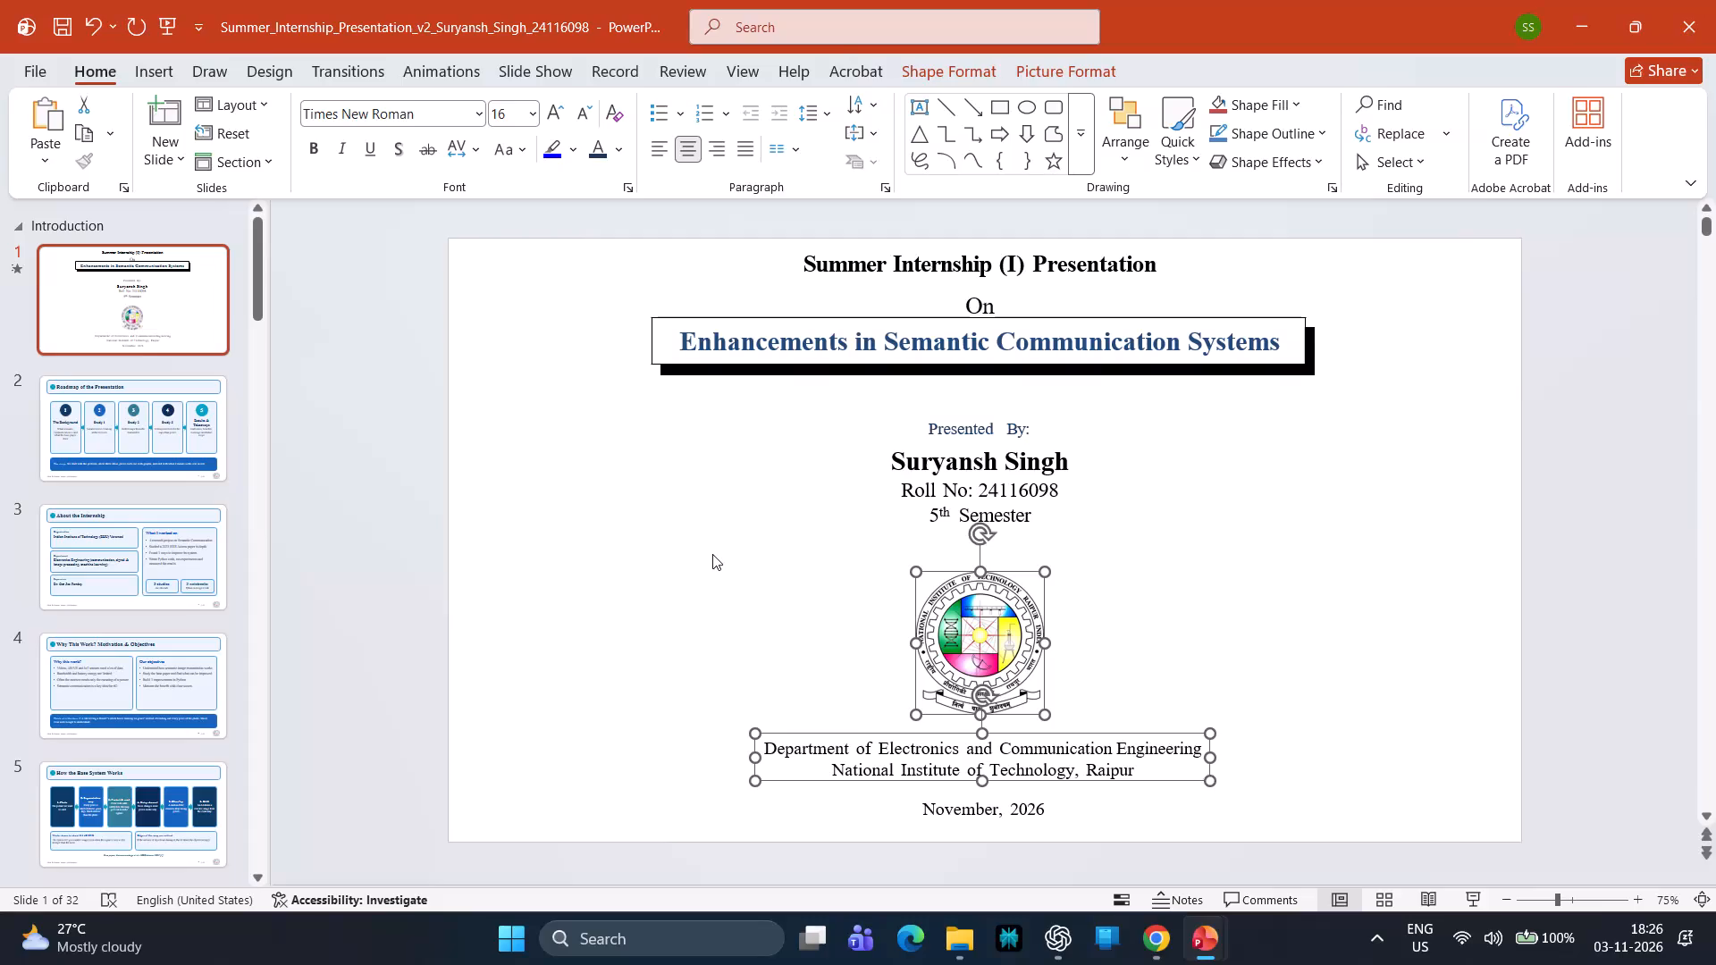
Nudge the "November, 2026" date slightly up, closer to the institute line.
click(1054, 815)
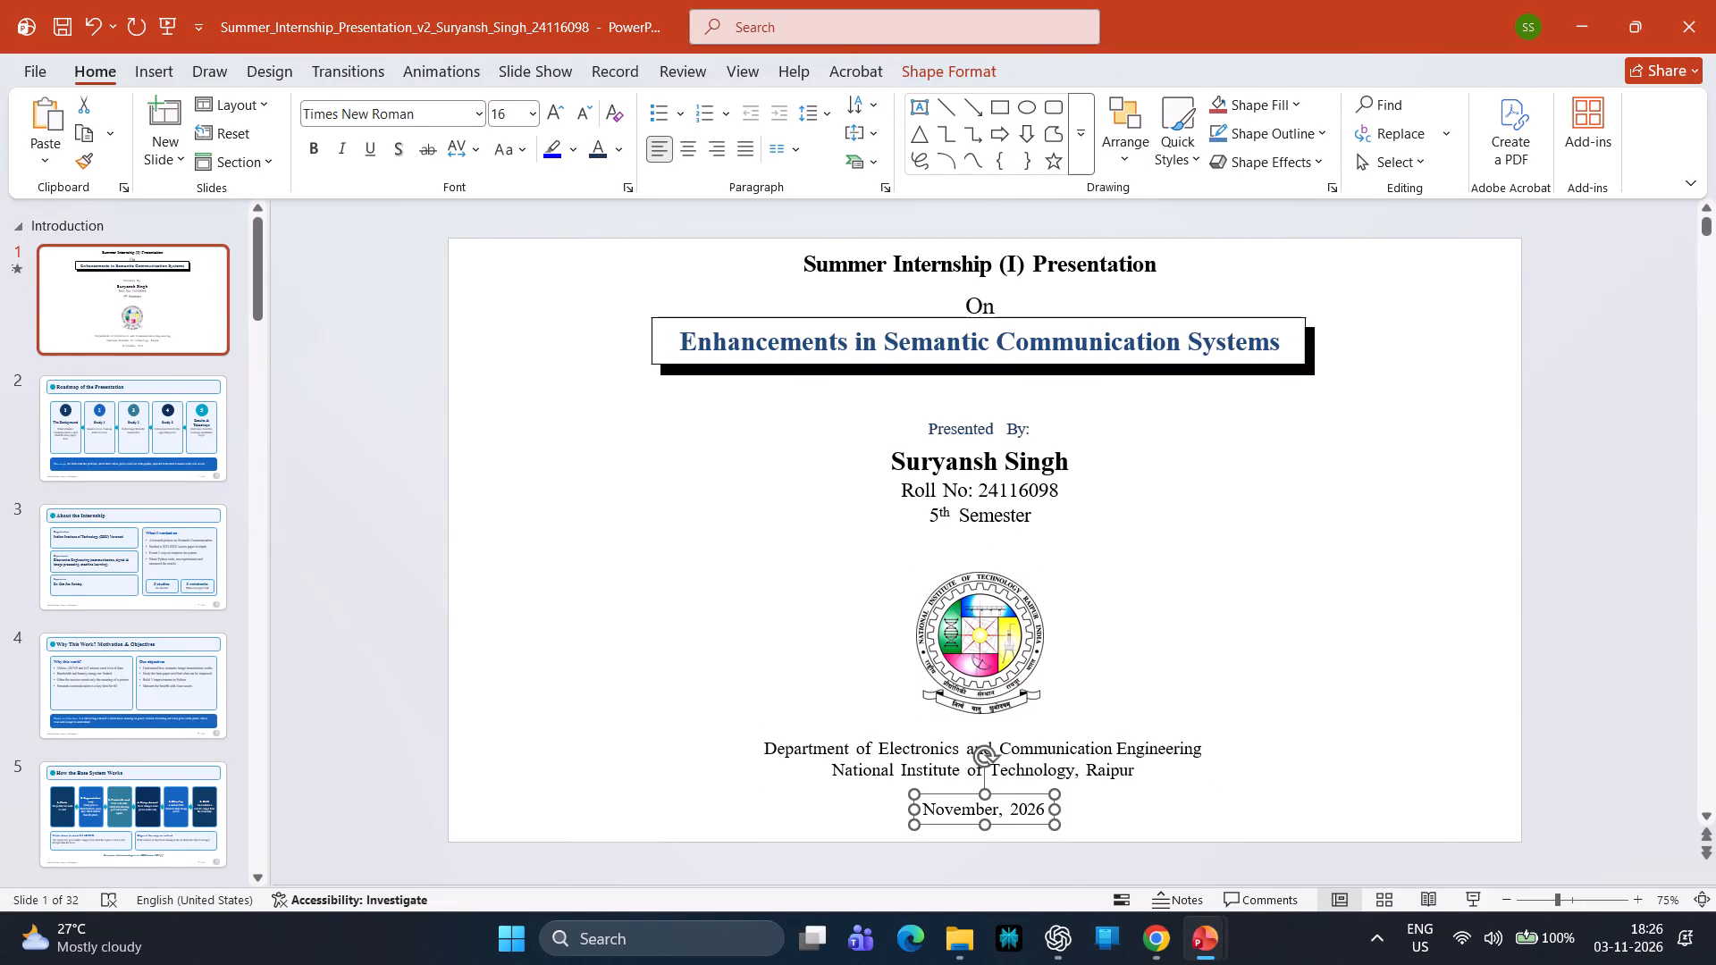
key(Up)
key(Up)
key(Up)
key(Up)
key(Up)
key(Up)
key(Up)
key(Up)
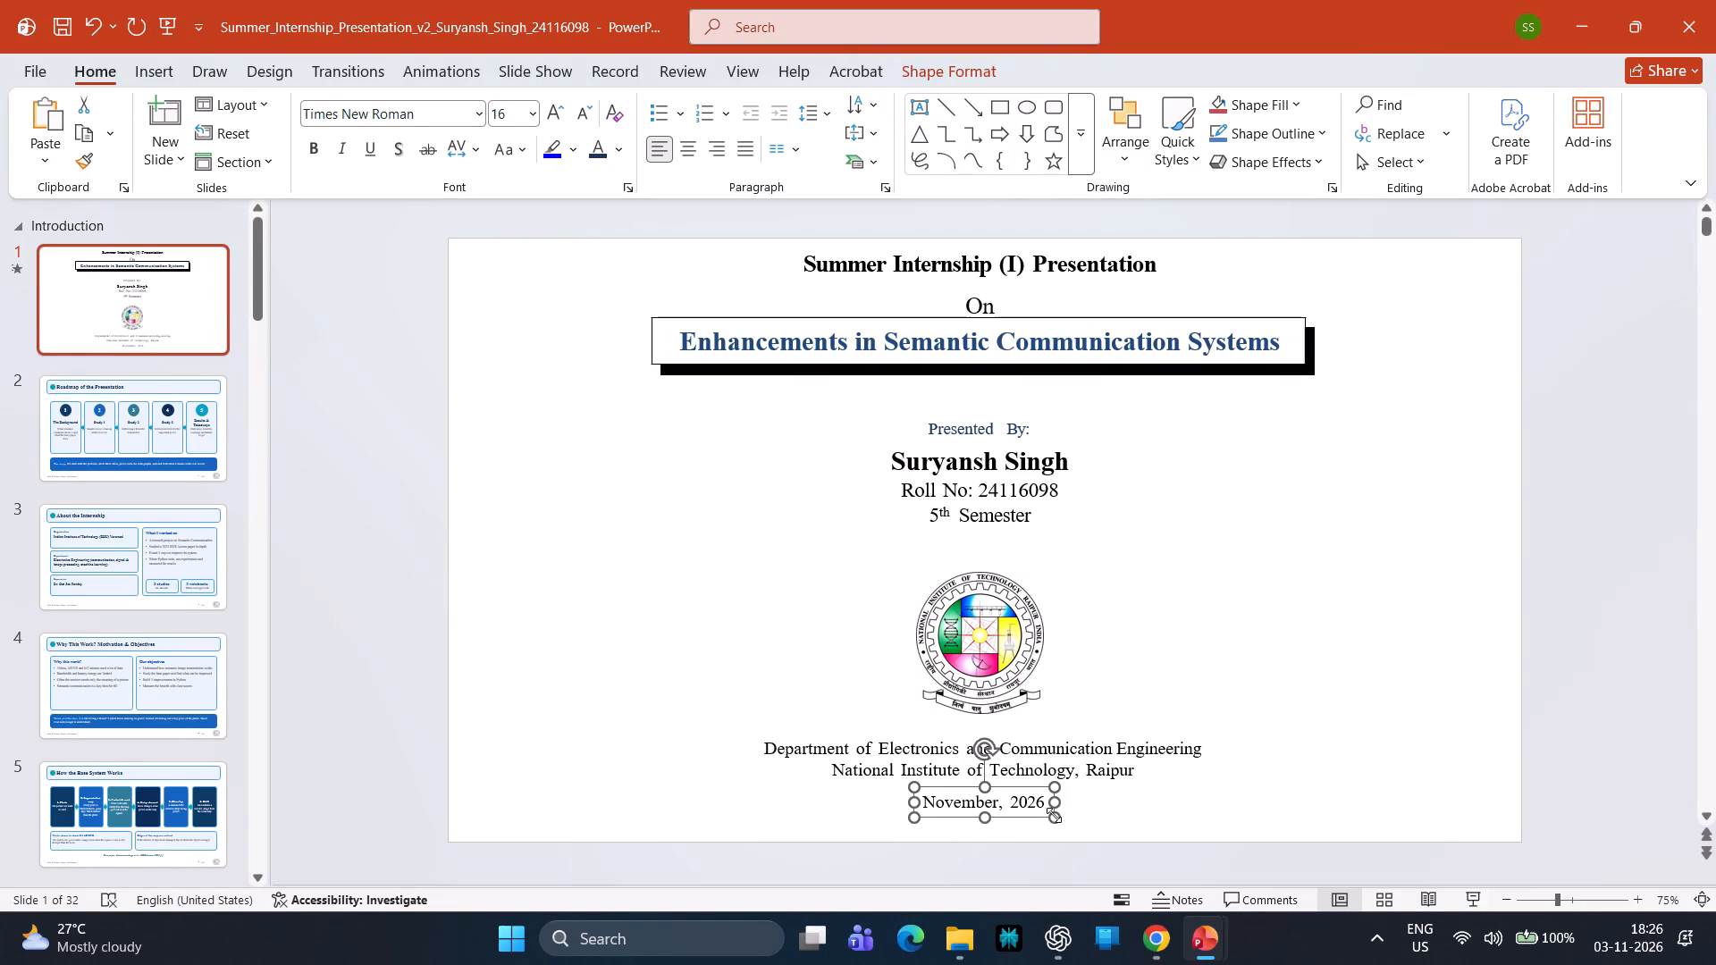
key(Up)
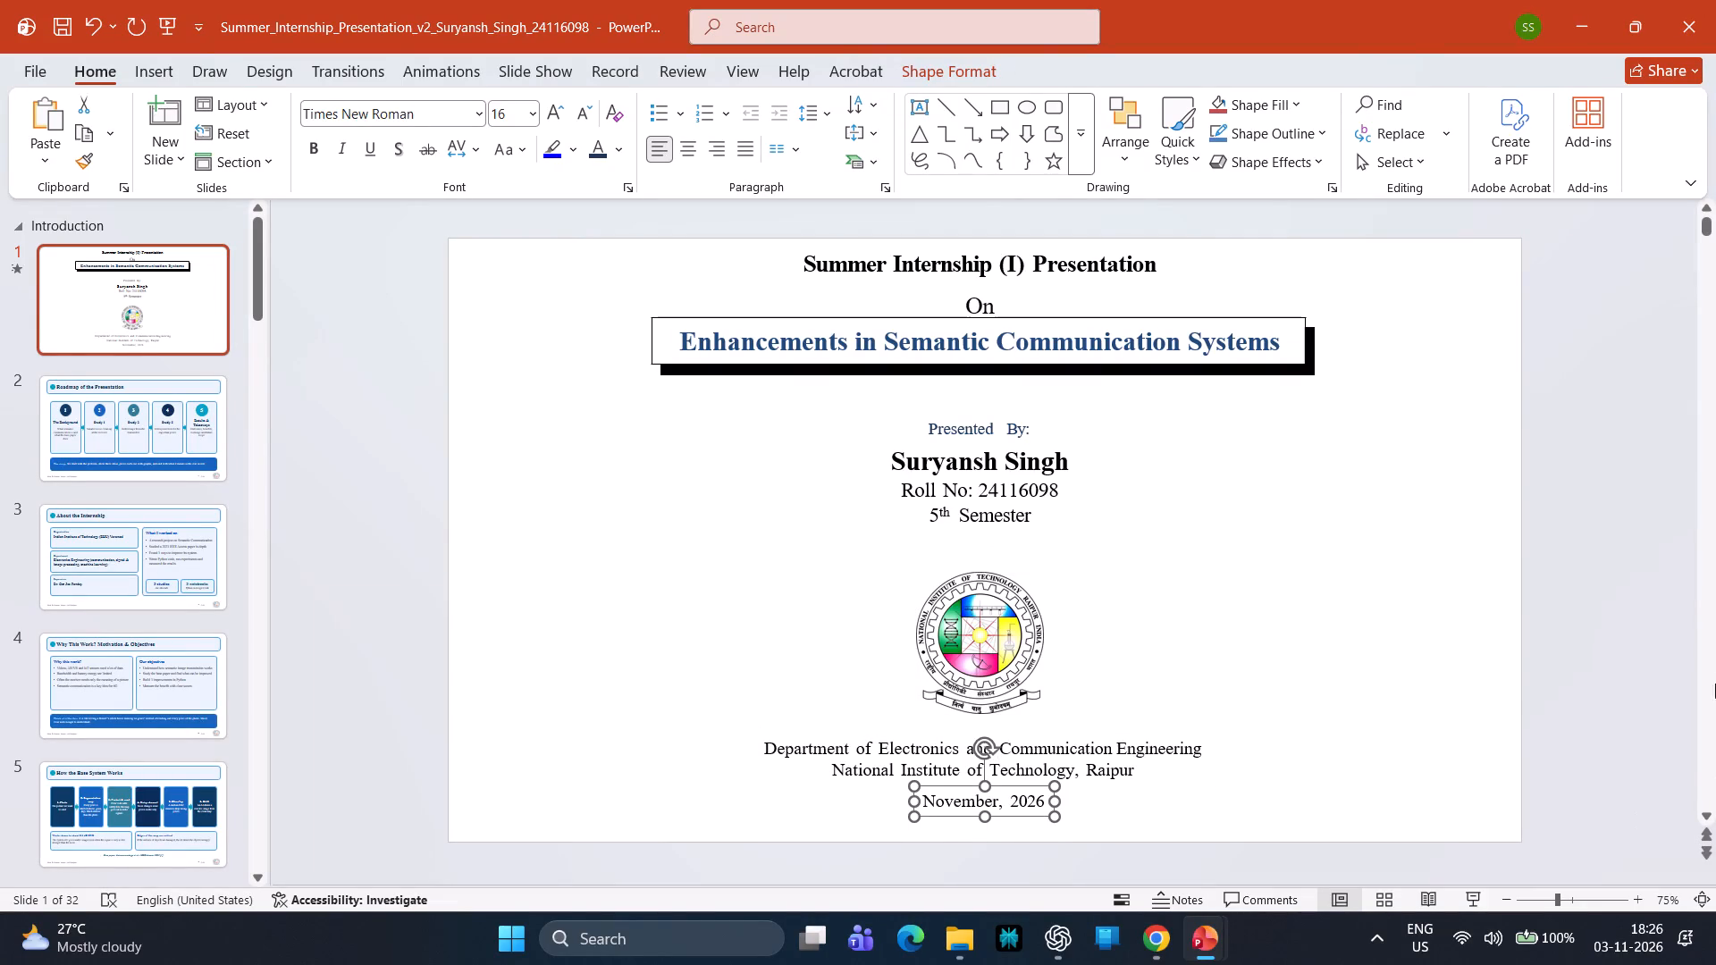
click(1628, 555)
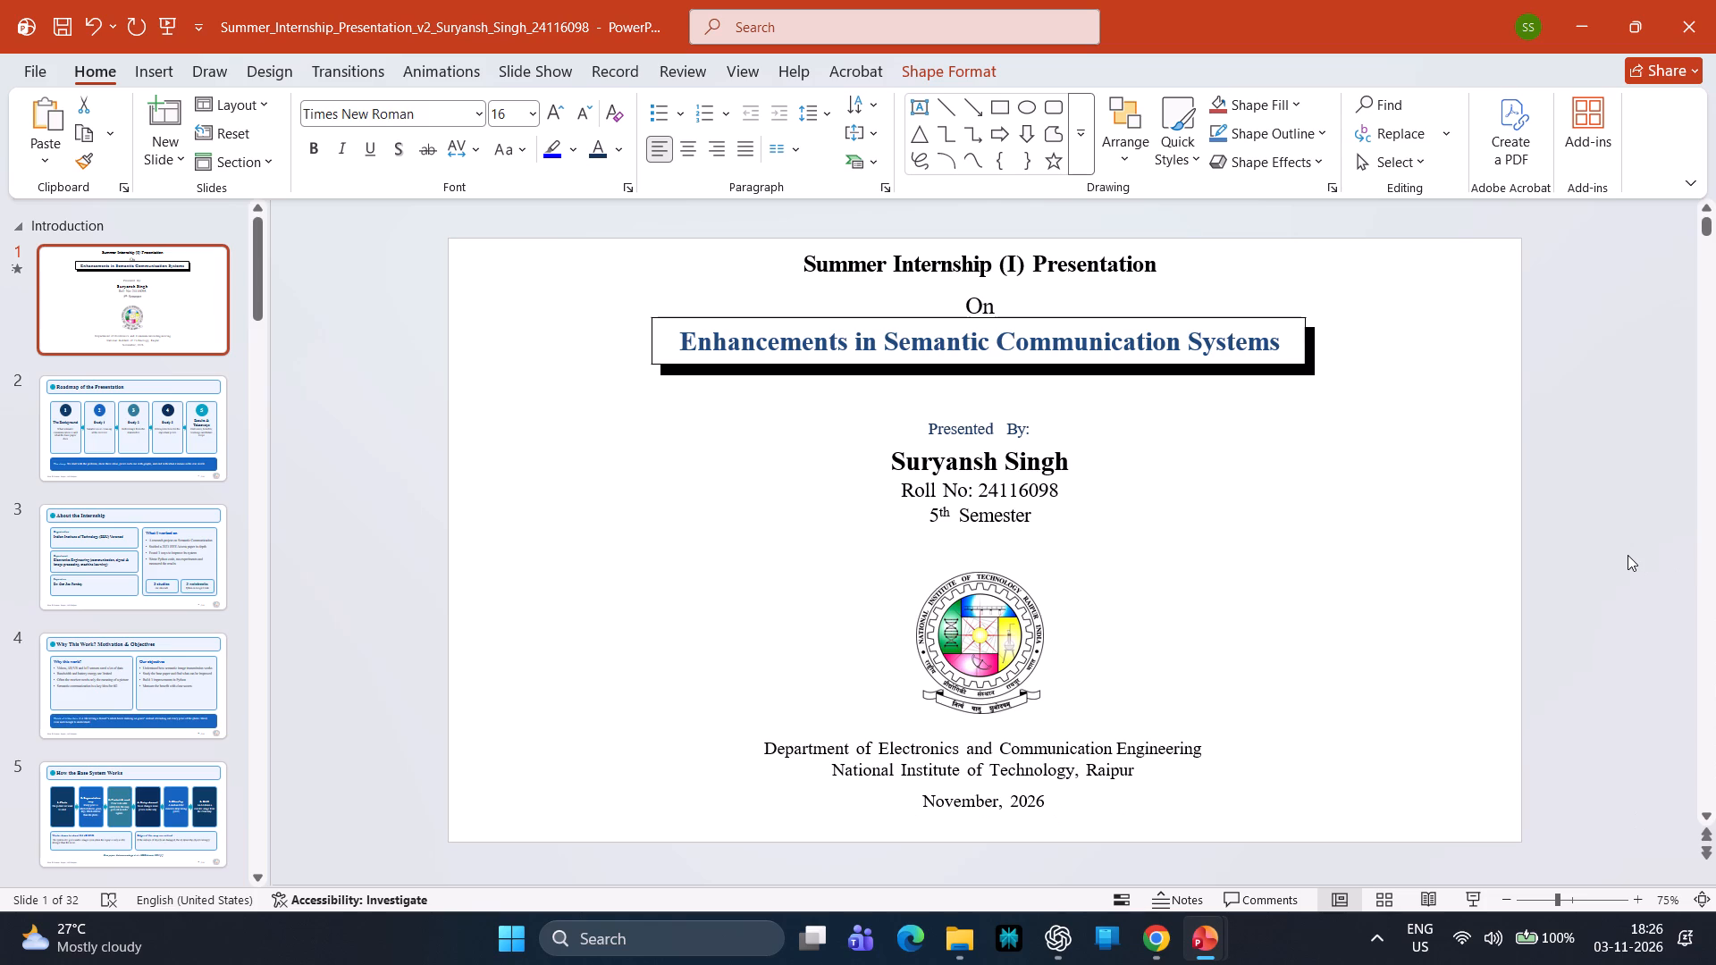
Nudge the "Presented By:" label down towards the presenter's name.
click(1030, 418)
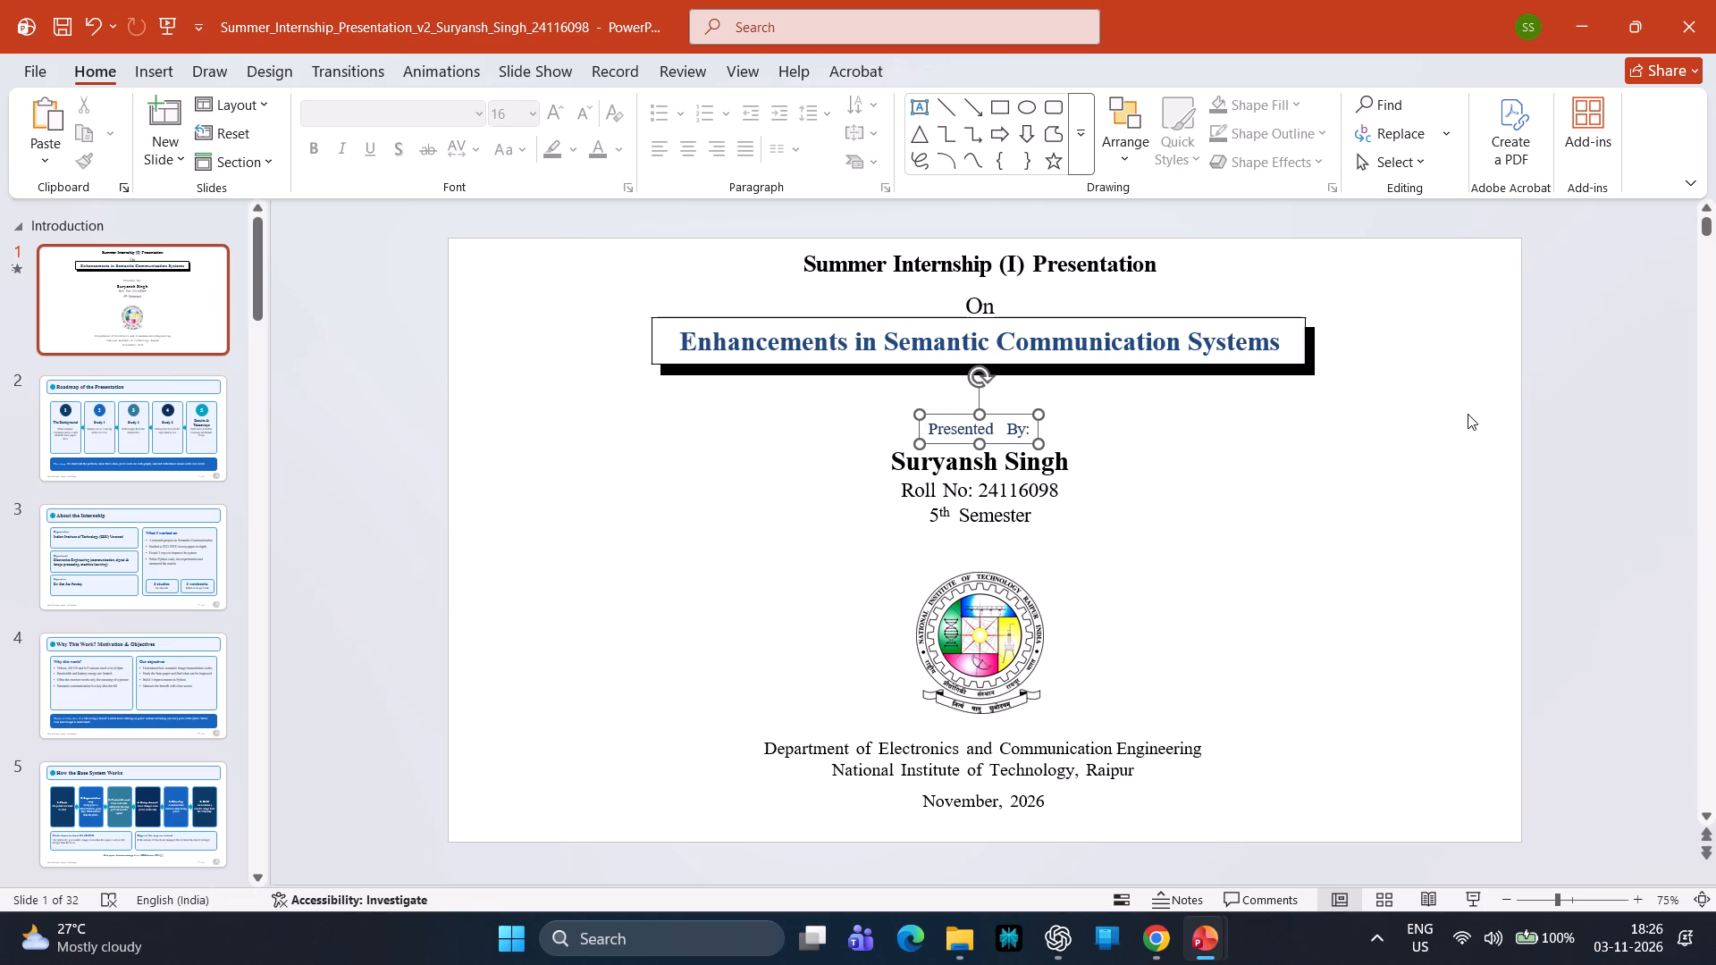
key(Down)
key(Down)
key(Down)
key(Down)
key(Down)
key(Down)
key(Down)
key(Down)
key(Down)
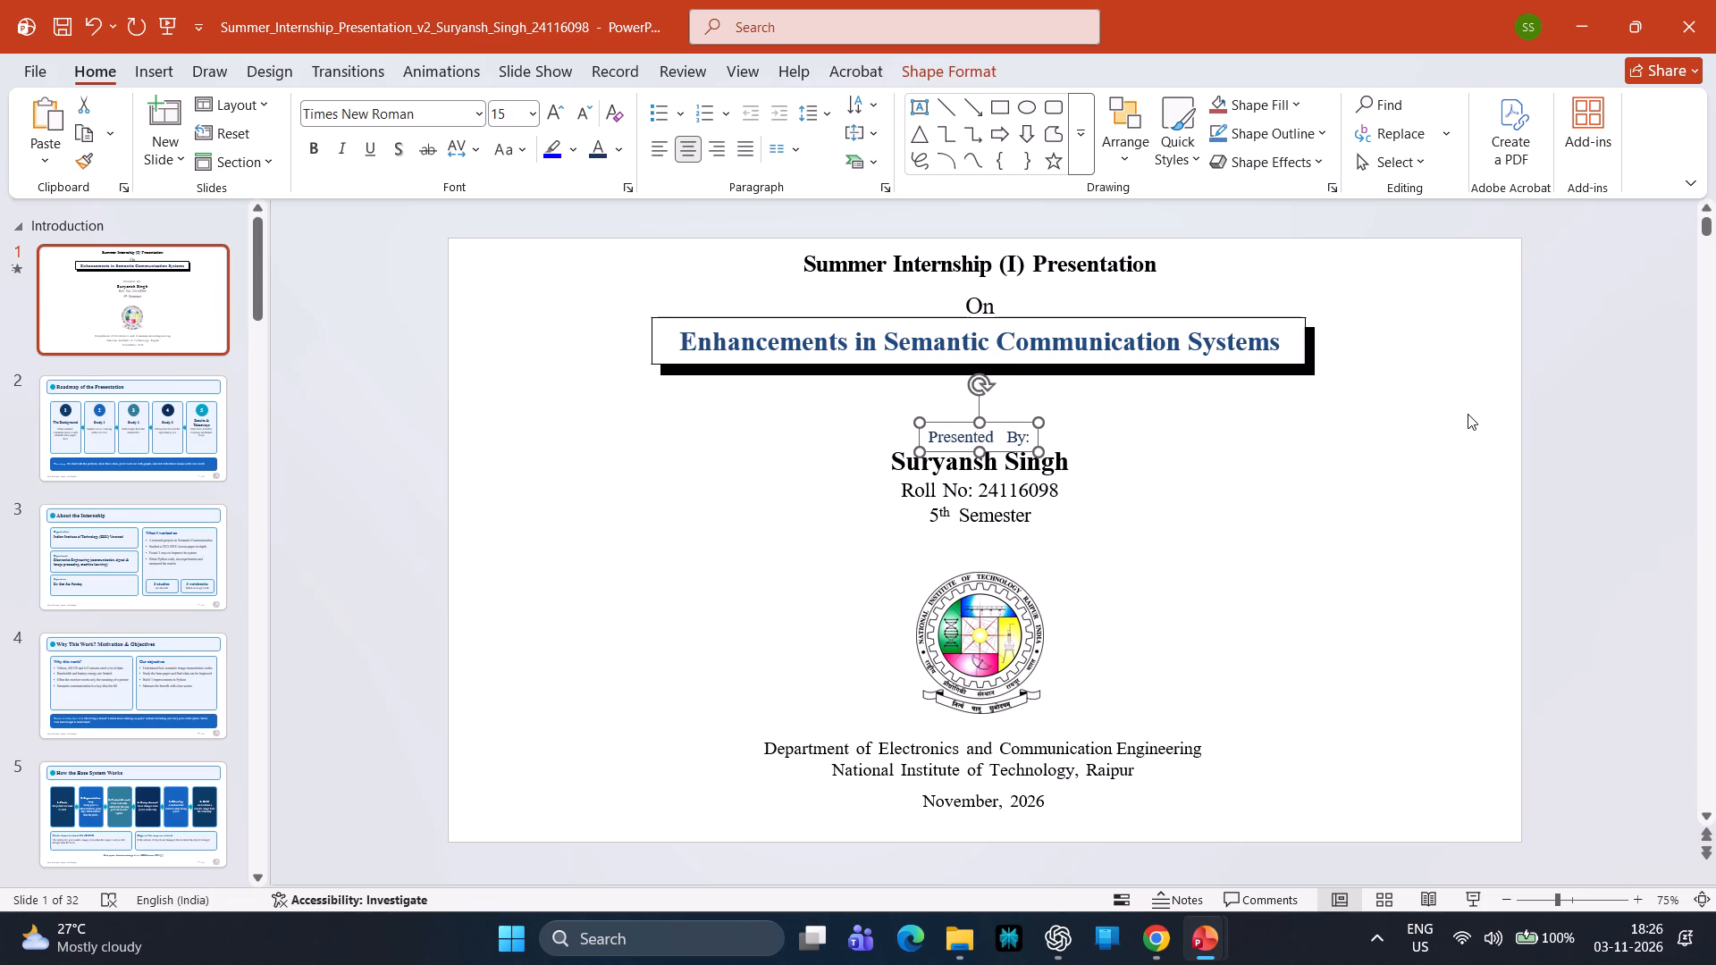
click(1571, 387)
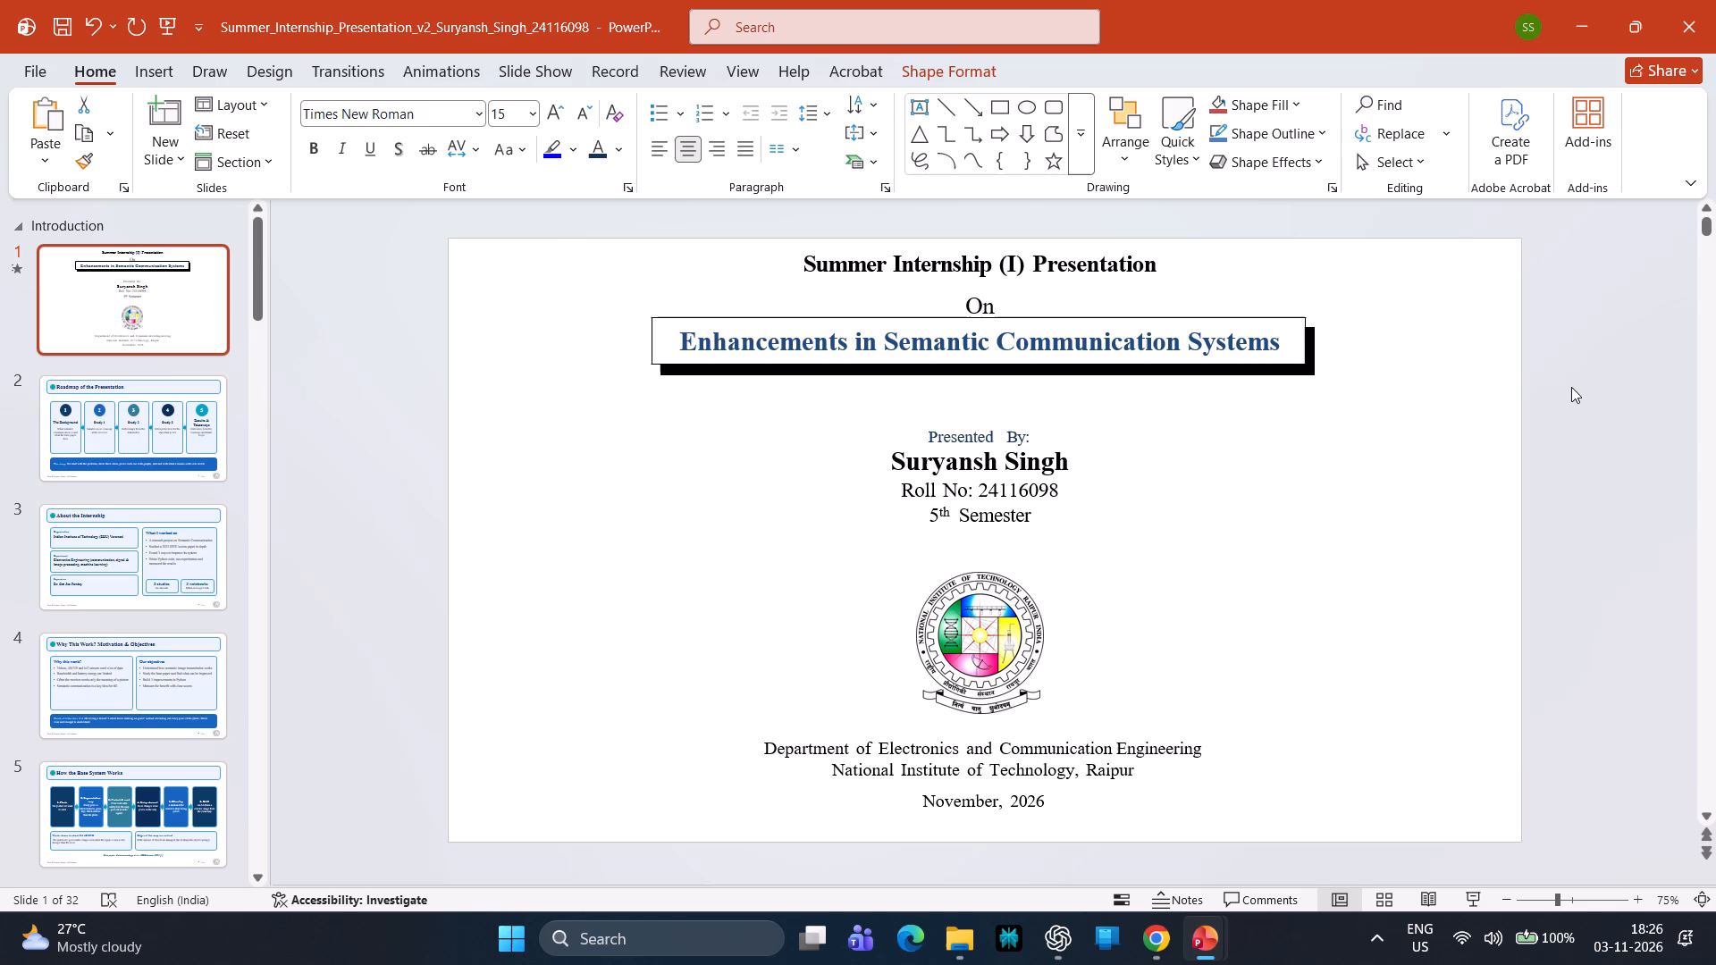
Nudge the "Presented By:" label back up a little to leave a small gap above the presenter's name.
click(1035, 440)
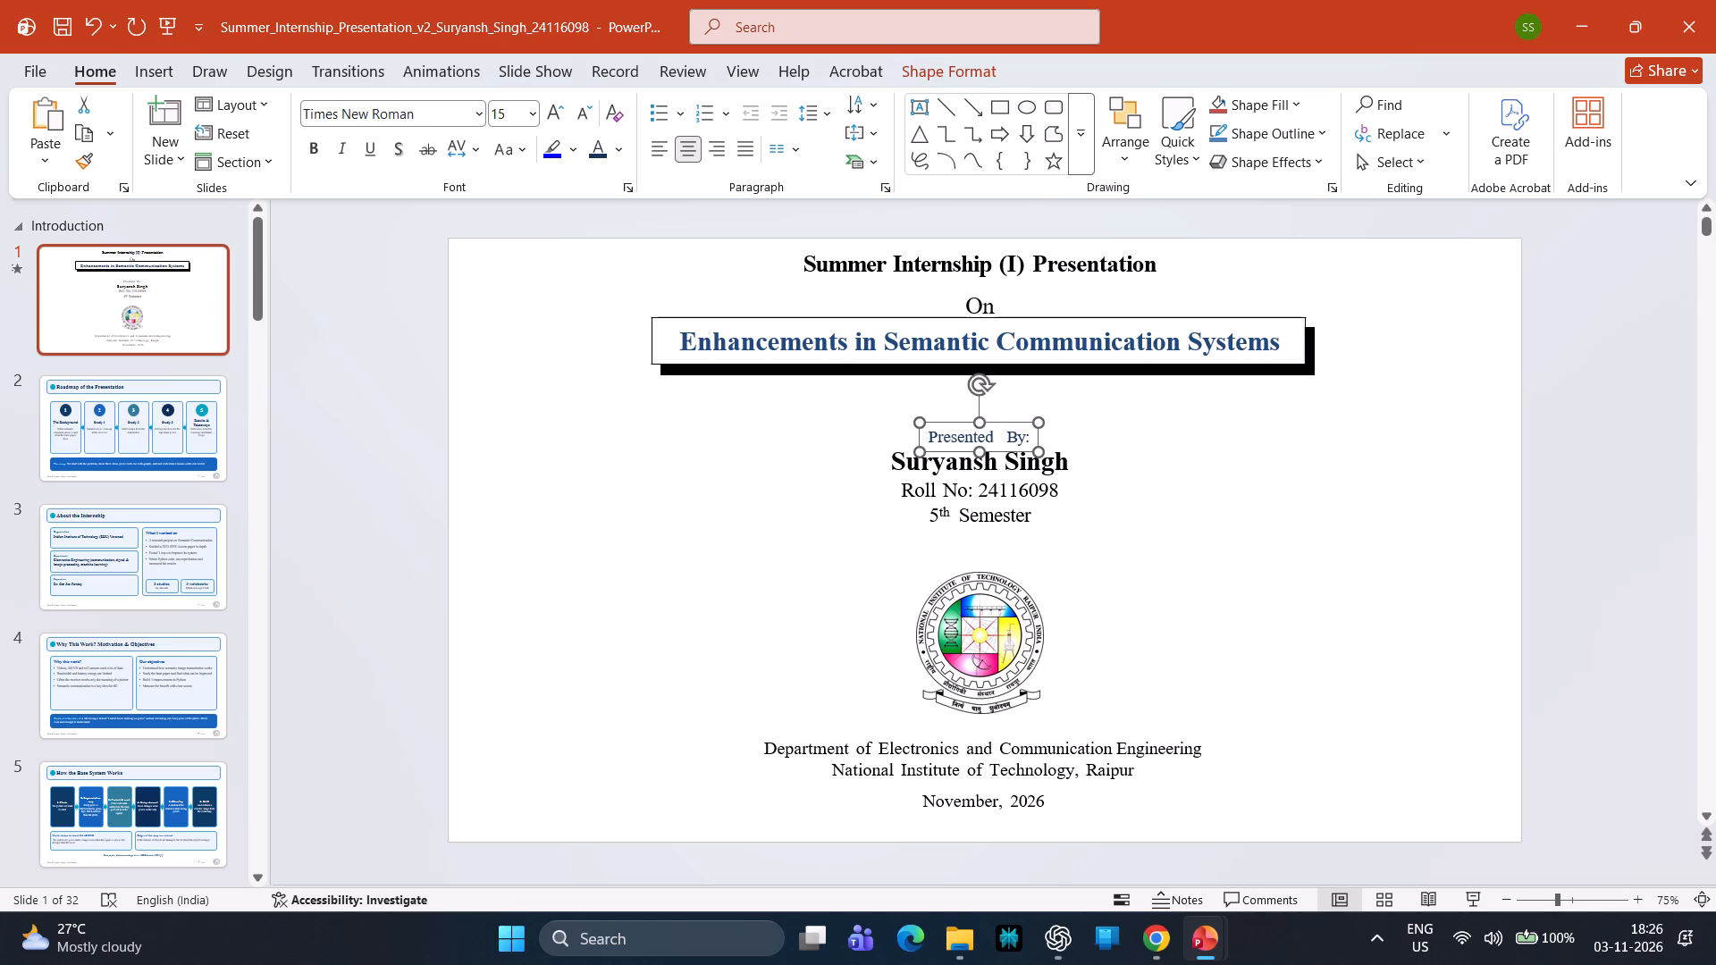
key(Up)
key(Up)
key(Up)
key(Up)
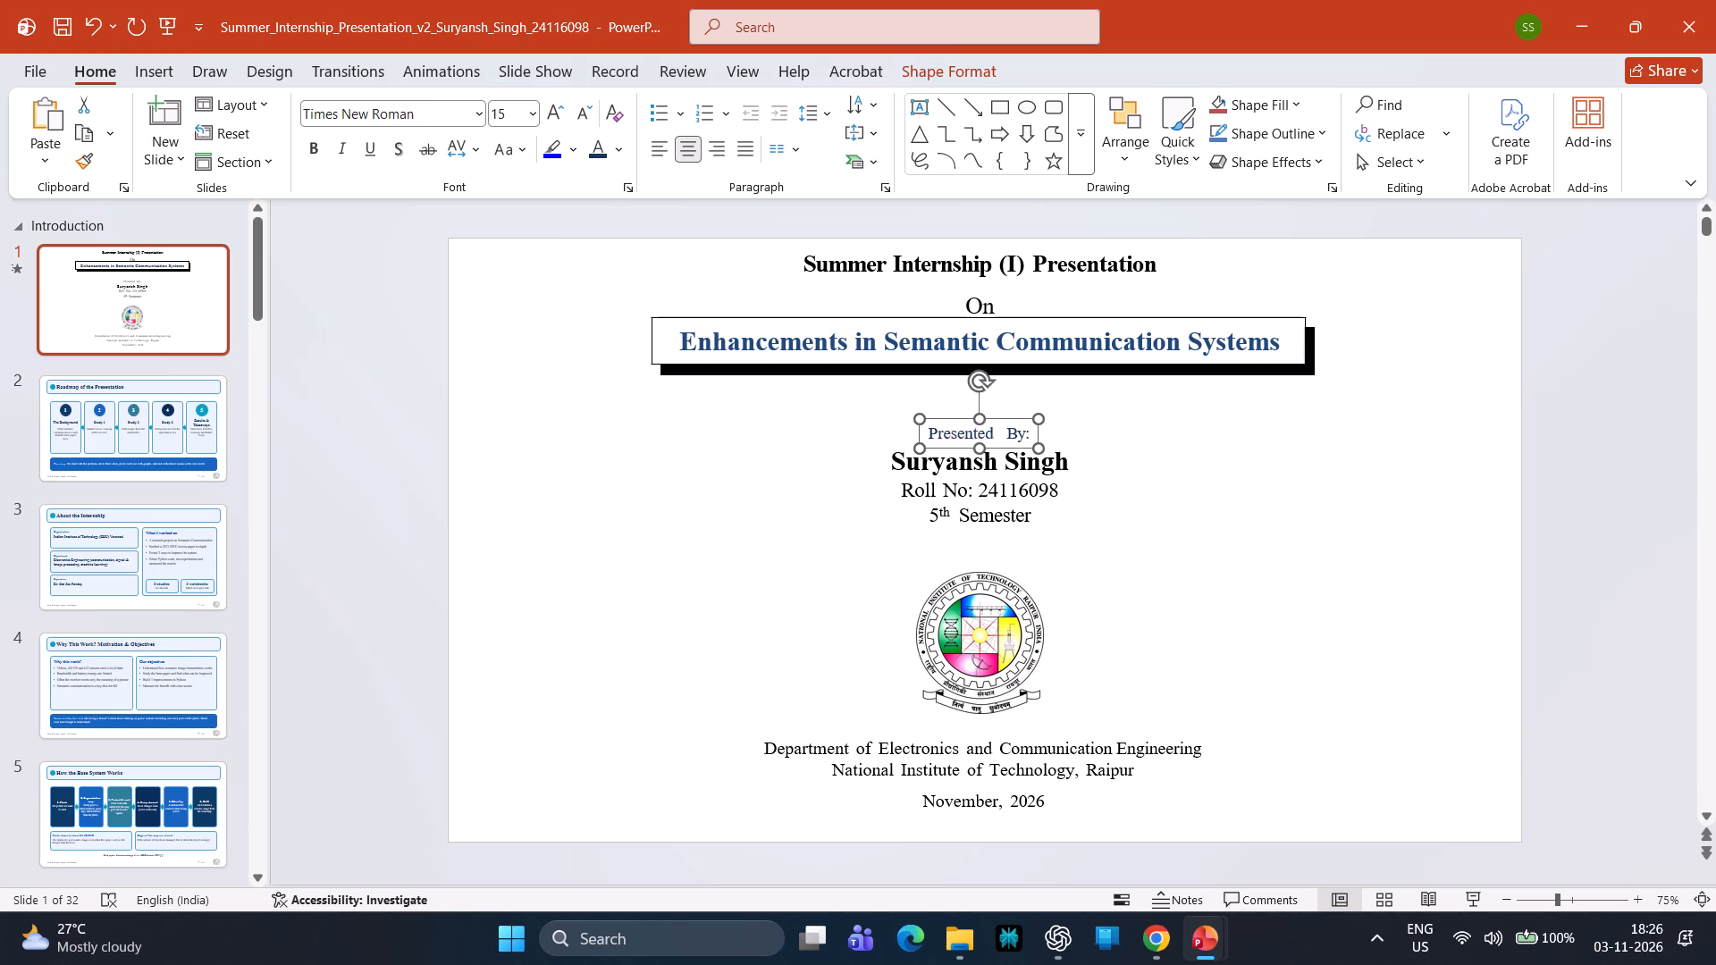
Set the character spacing of the presenter's name to Normal.
drag(1046, 519, 891, 459)
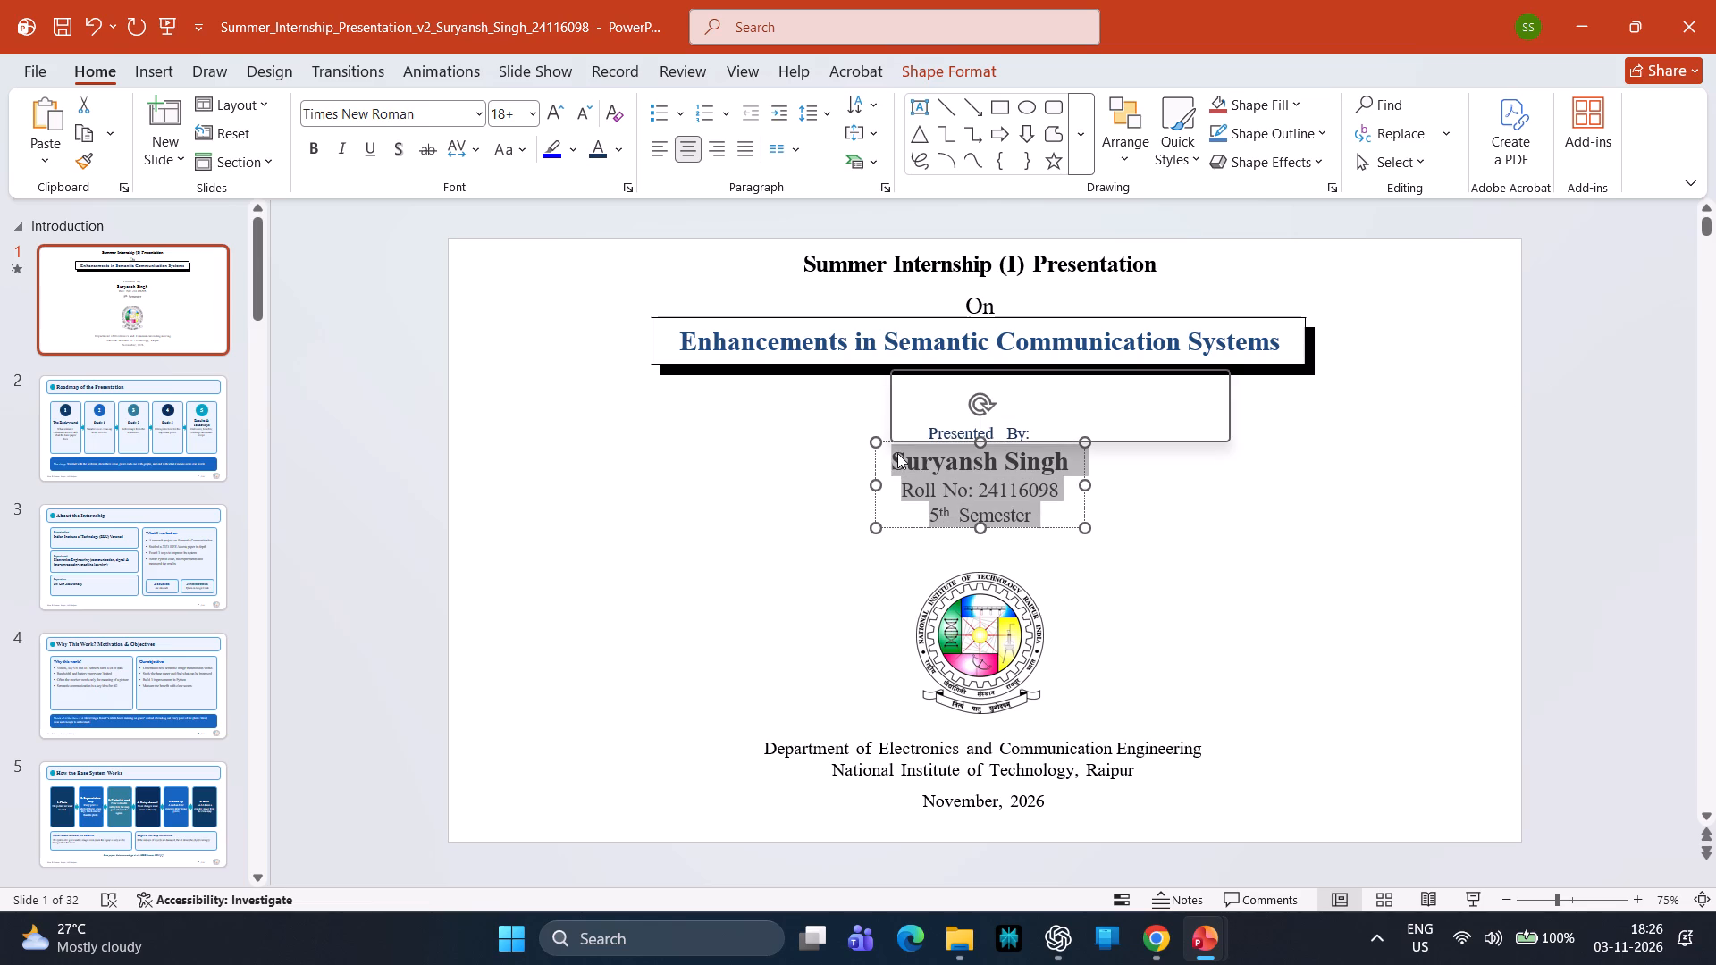
click(1041, 461)
drag(1066, 457, 913, 442)
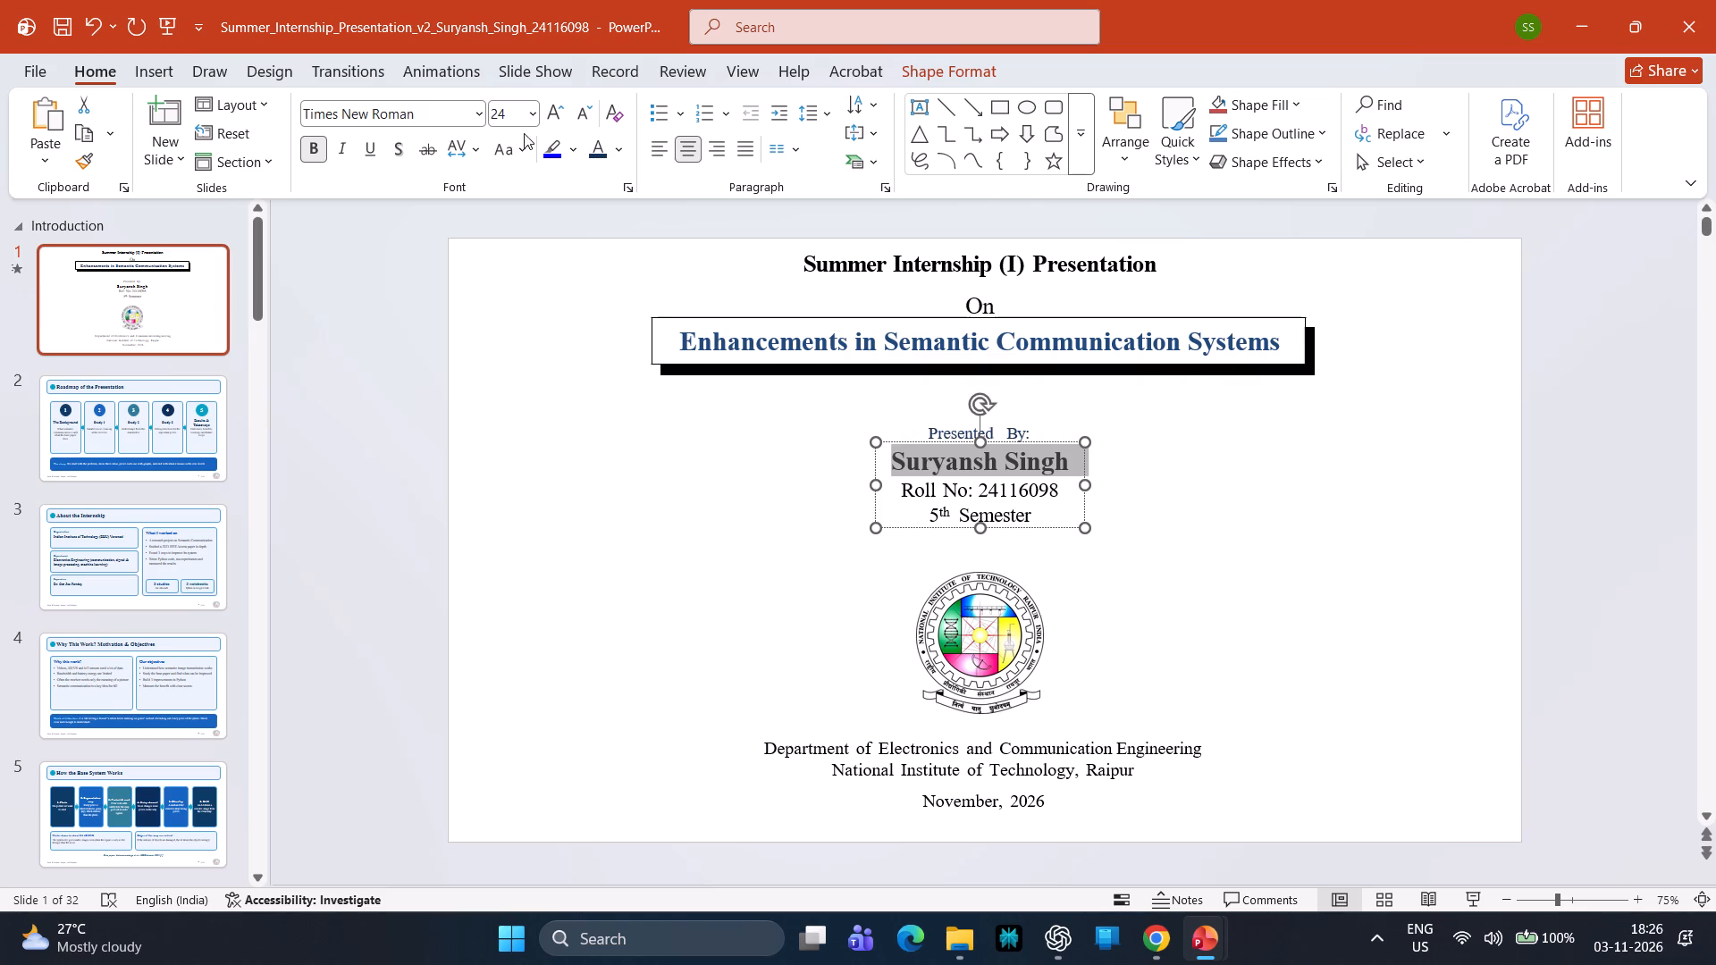
click(481, 147)
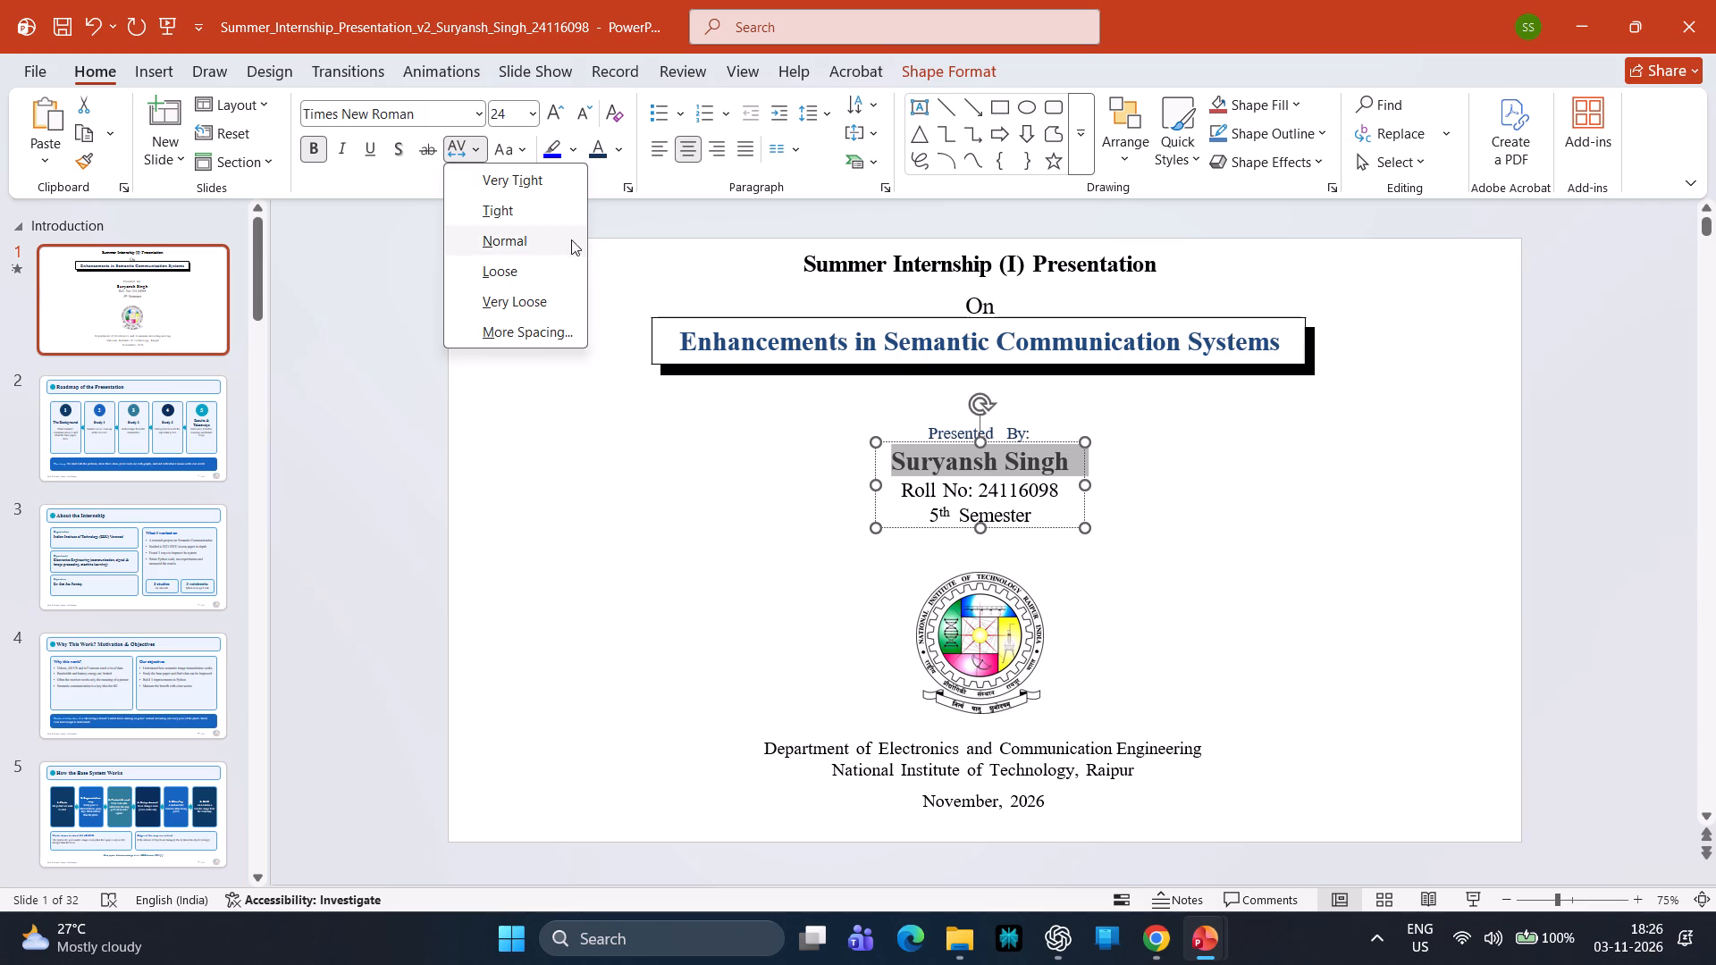
click(535, 239)
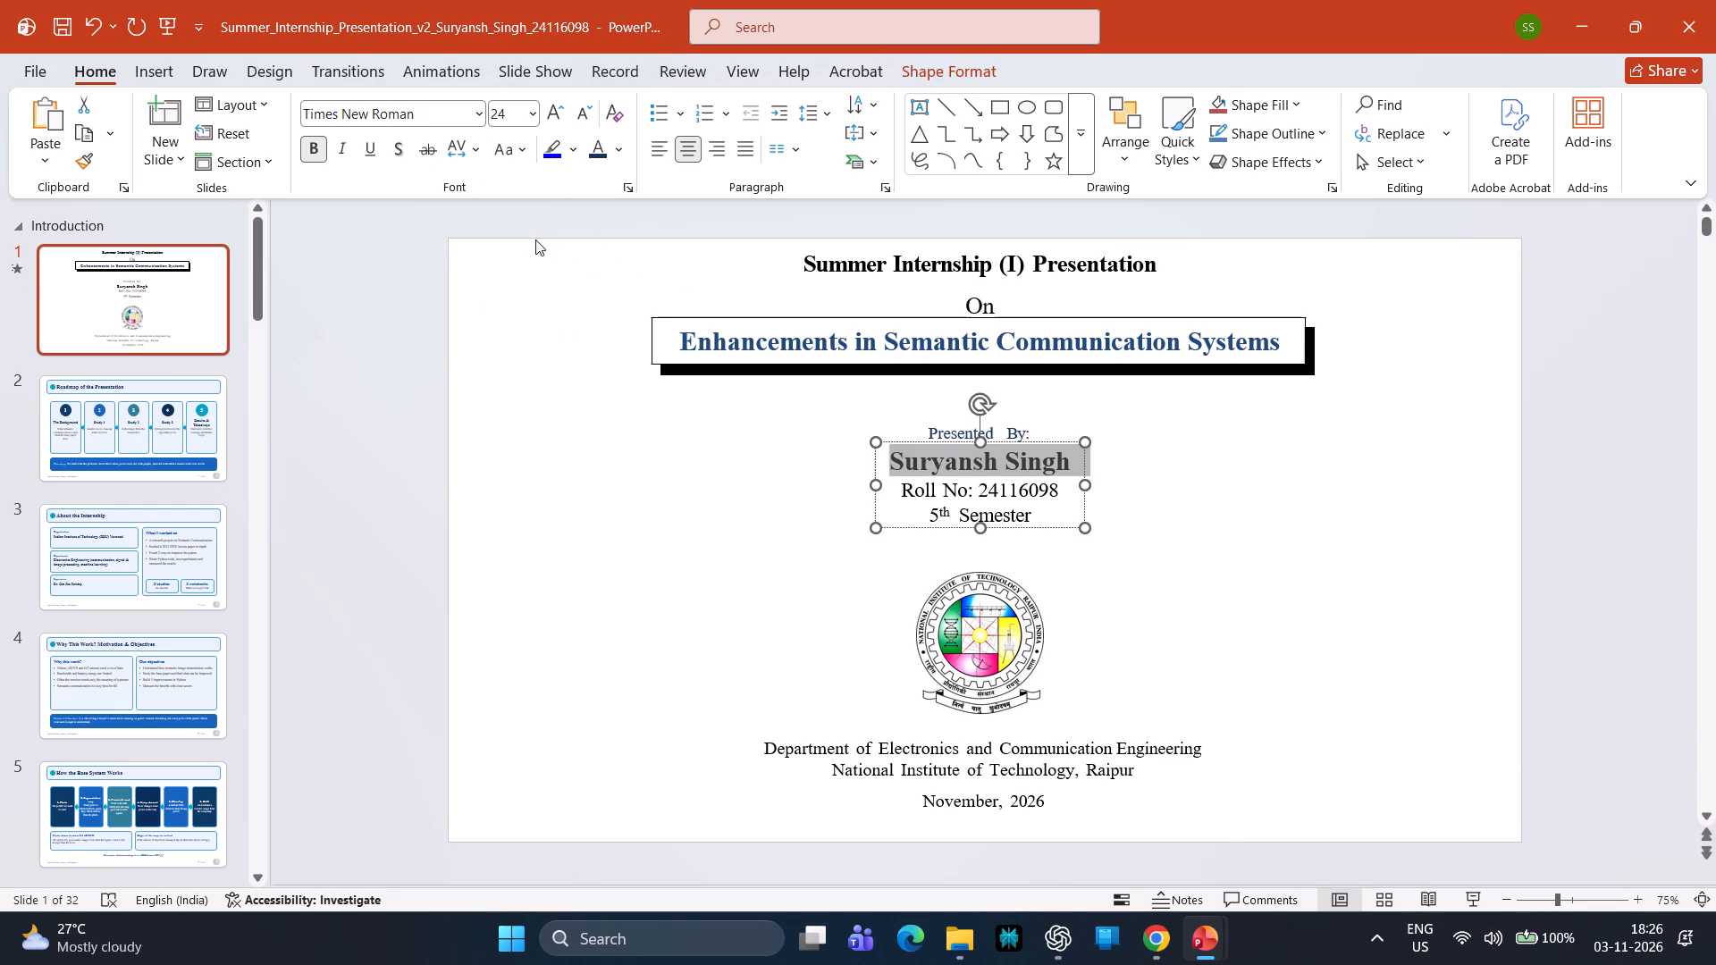
click(1546, 458)
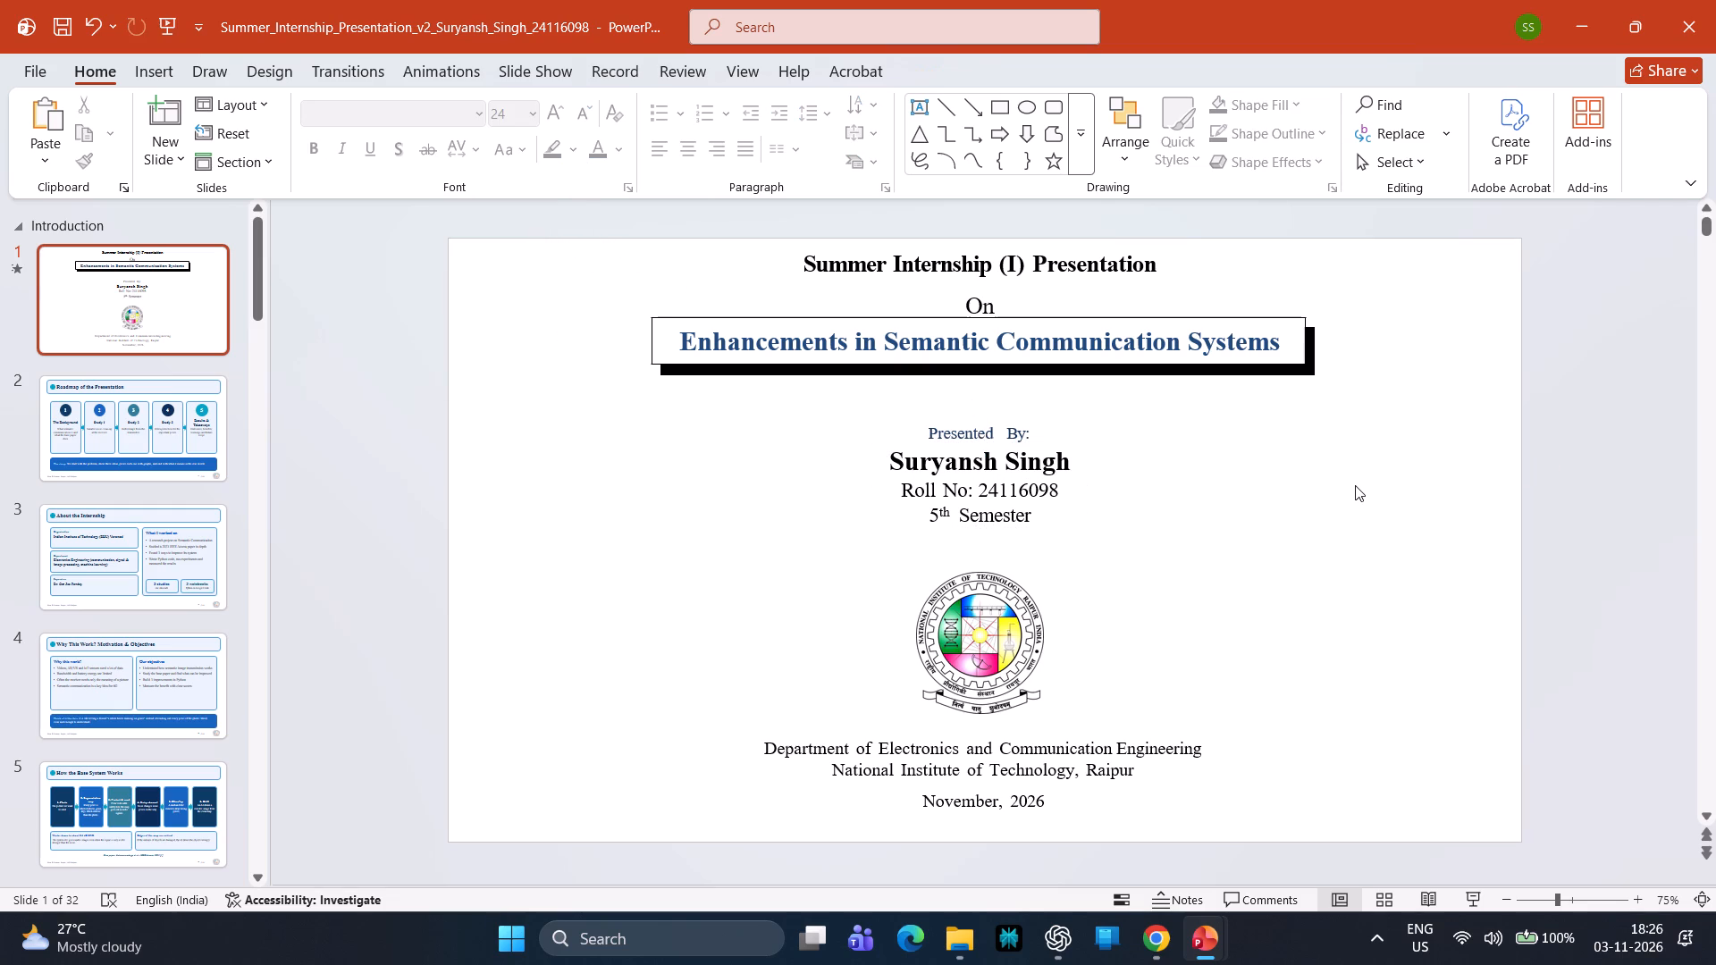
Change the font colour of the whole "Presented By:" label to black.
click(1020, 432)
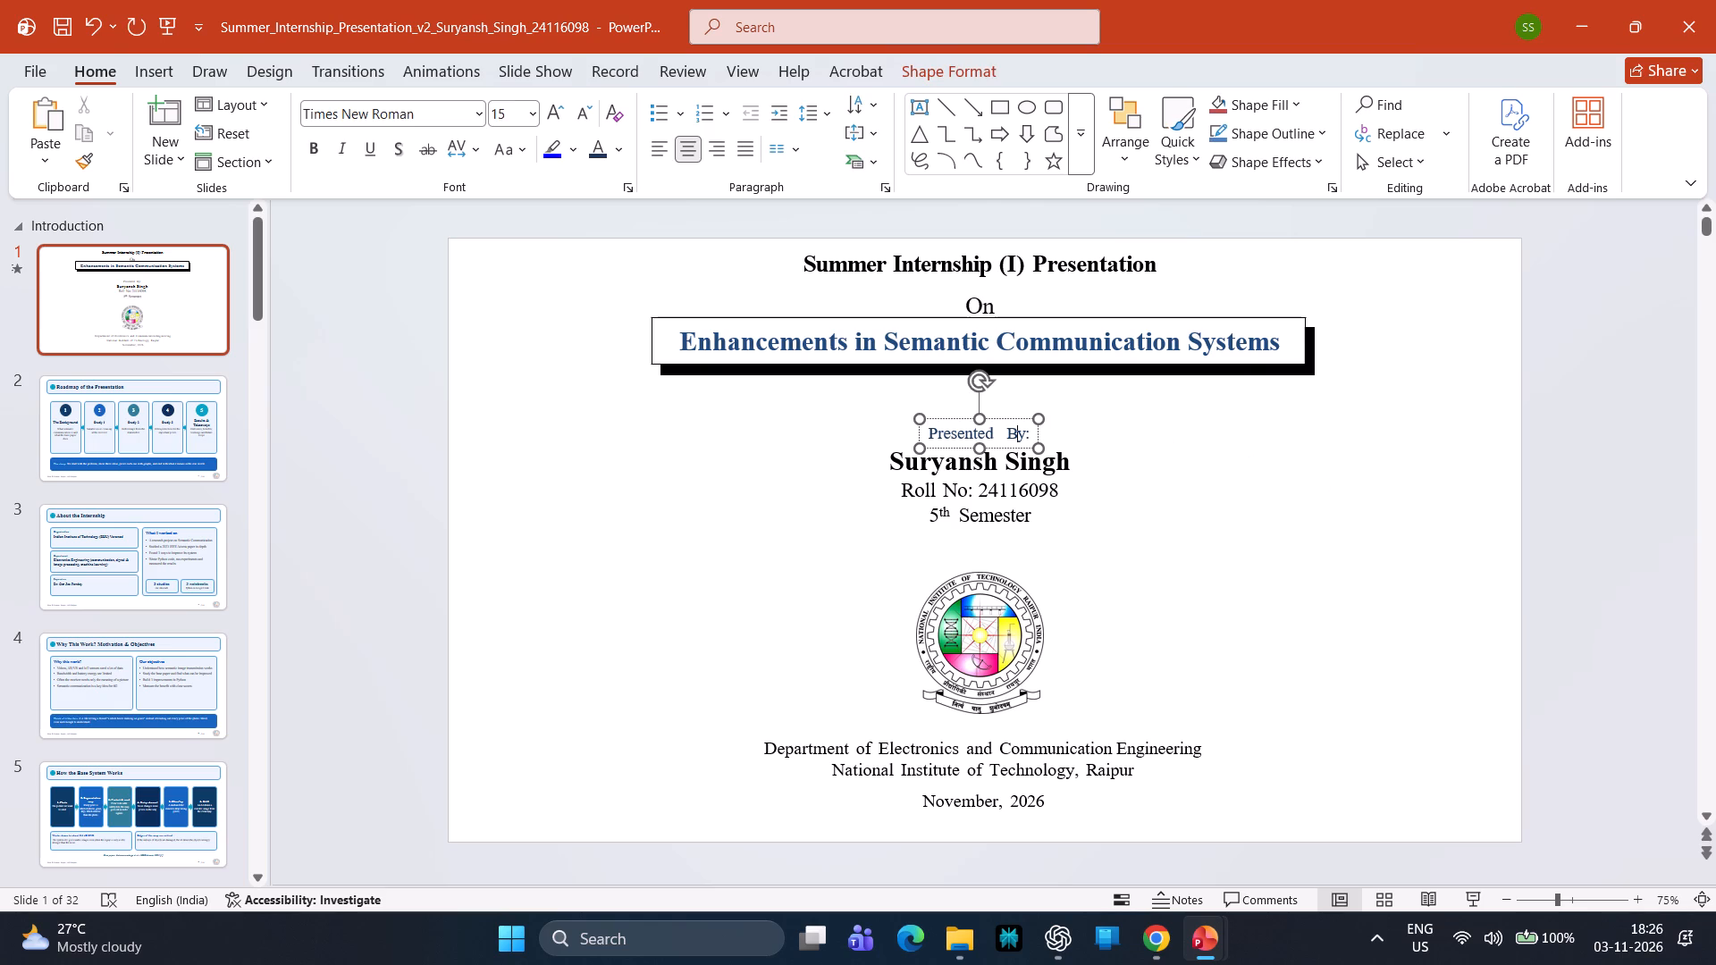
drag(1024, 435, 940, 435)
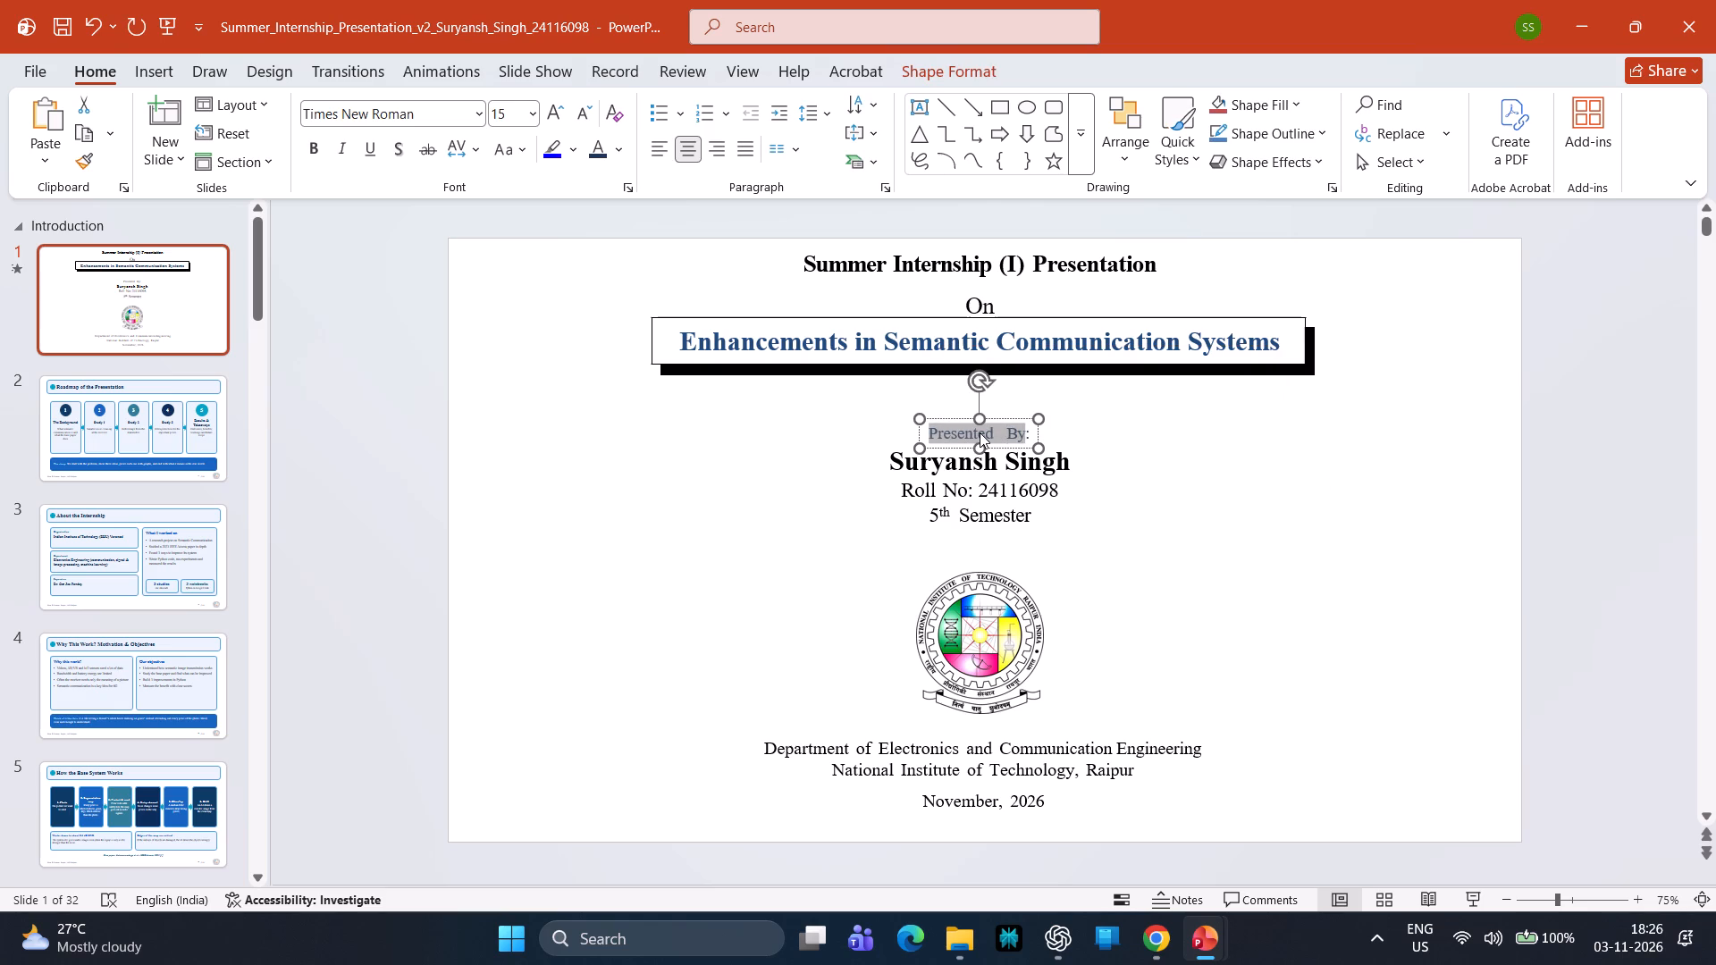
key(ctrl+a)
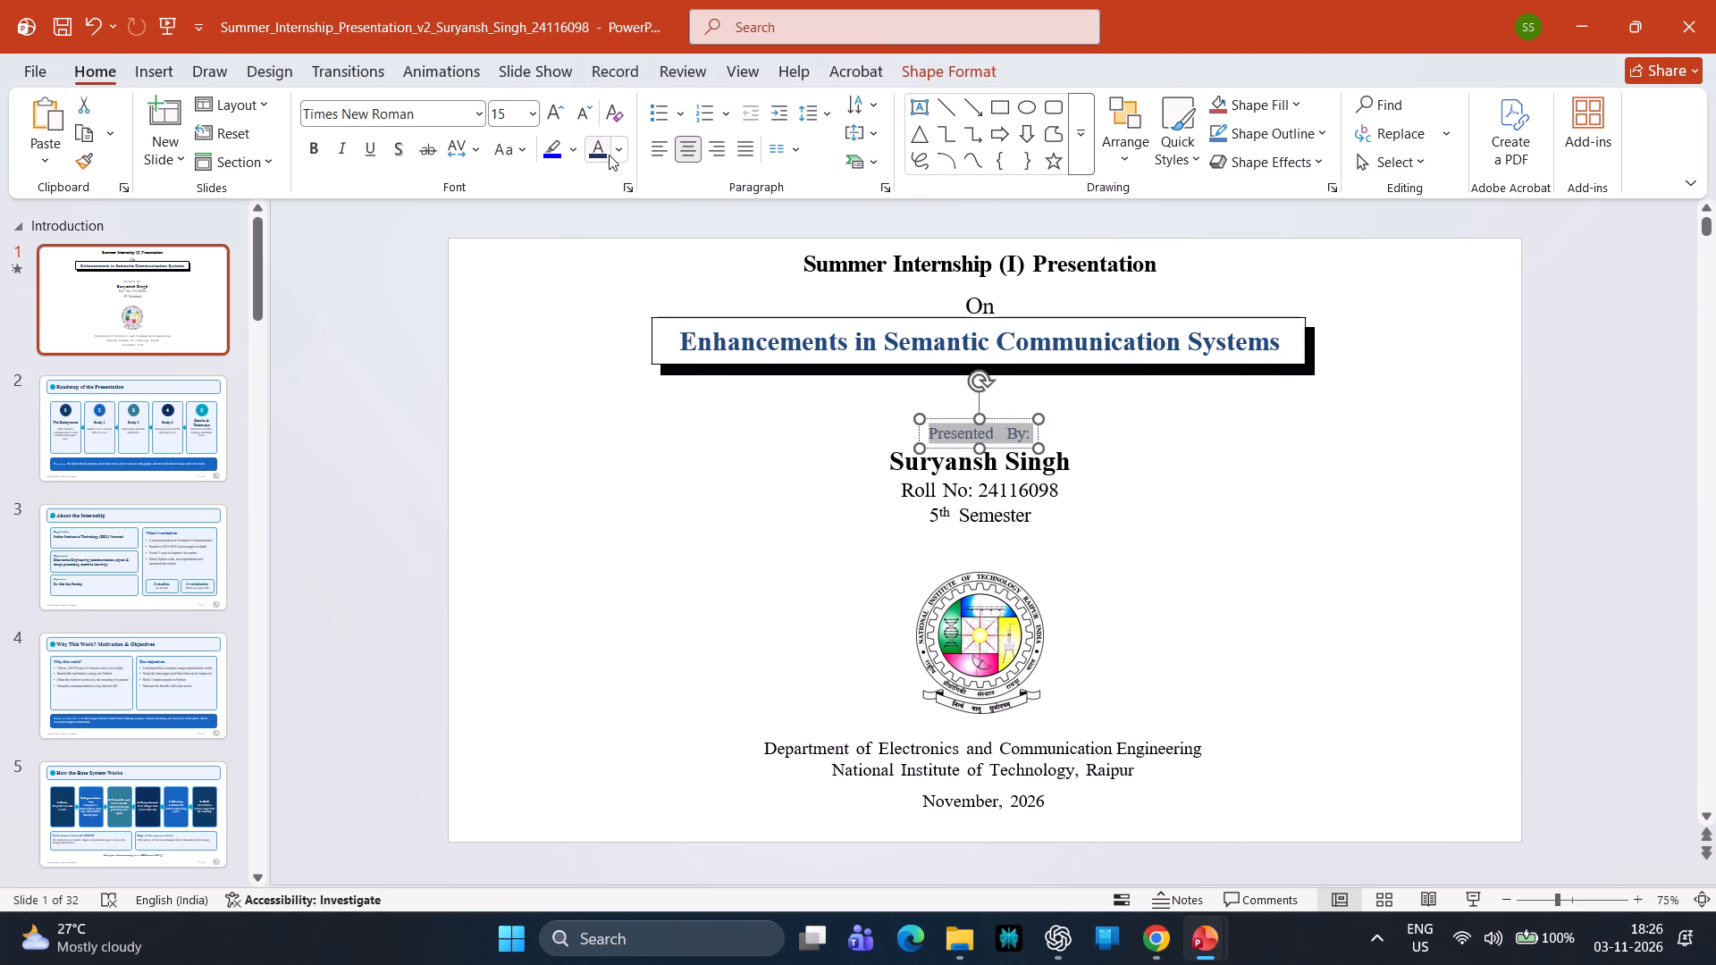
click(608, 153)
click(618, 148)
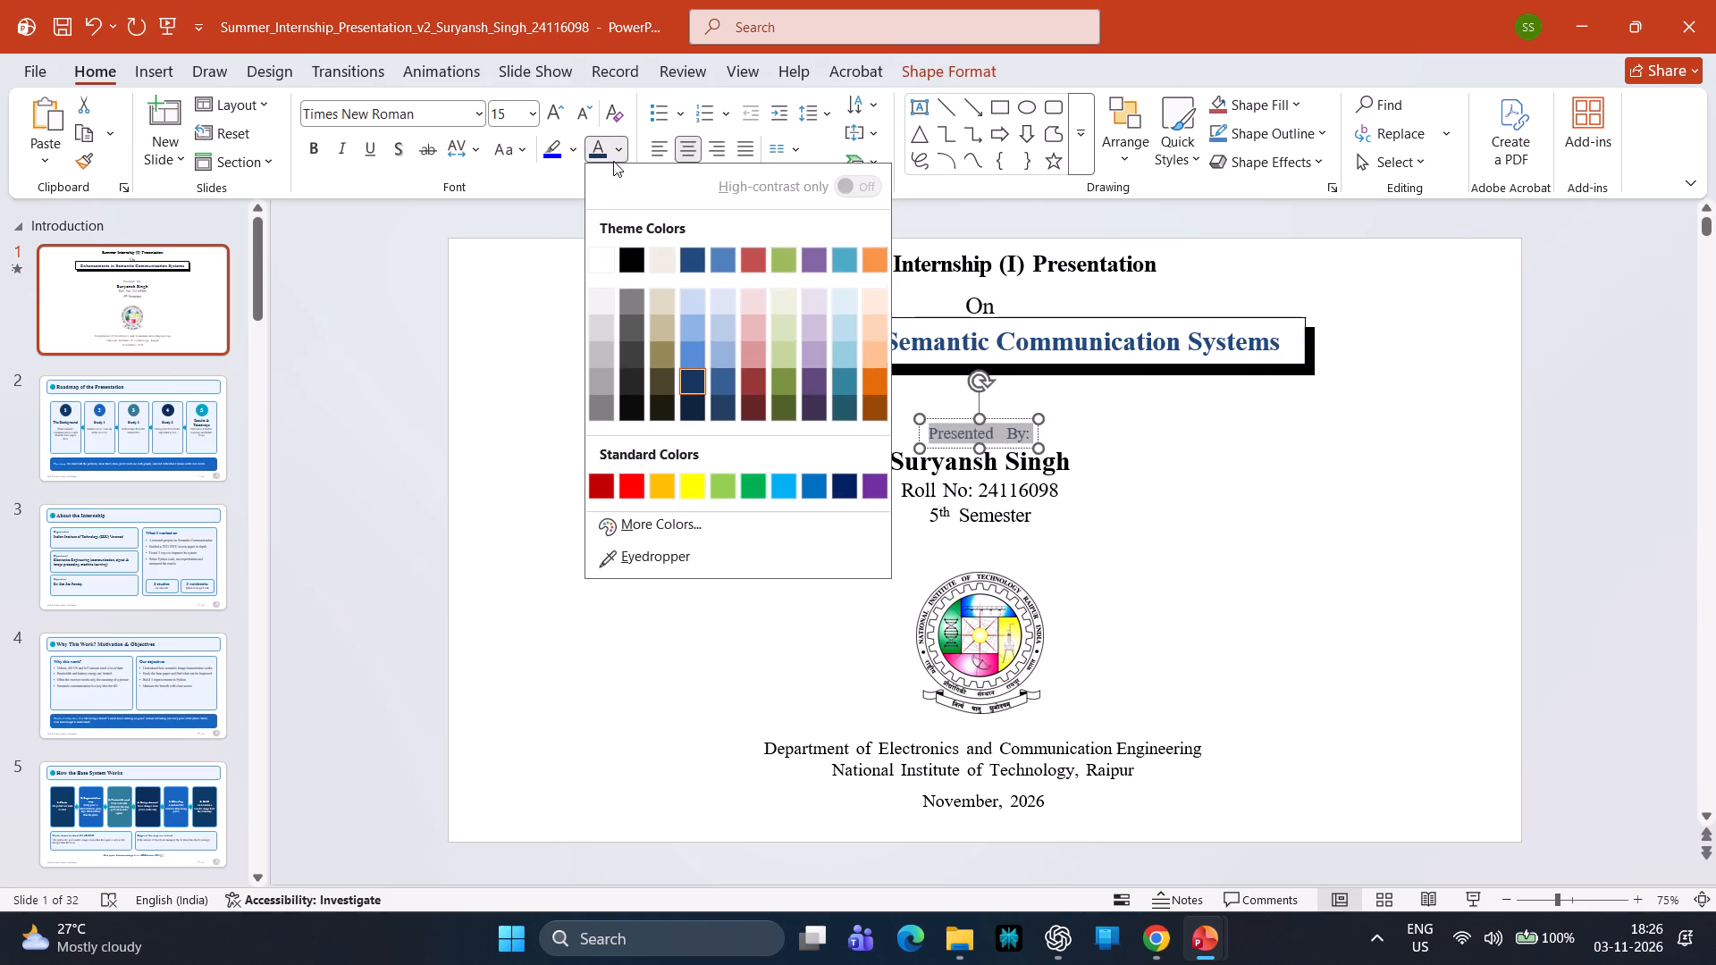
click(630, 261)
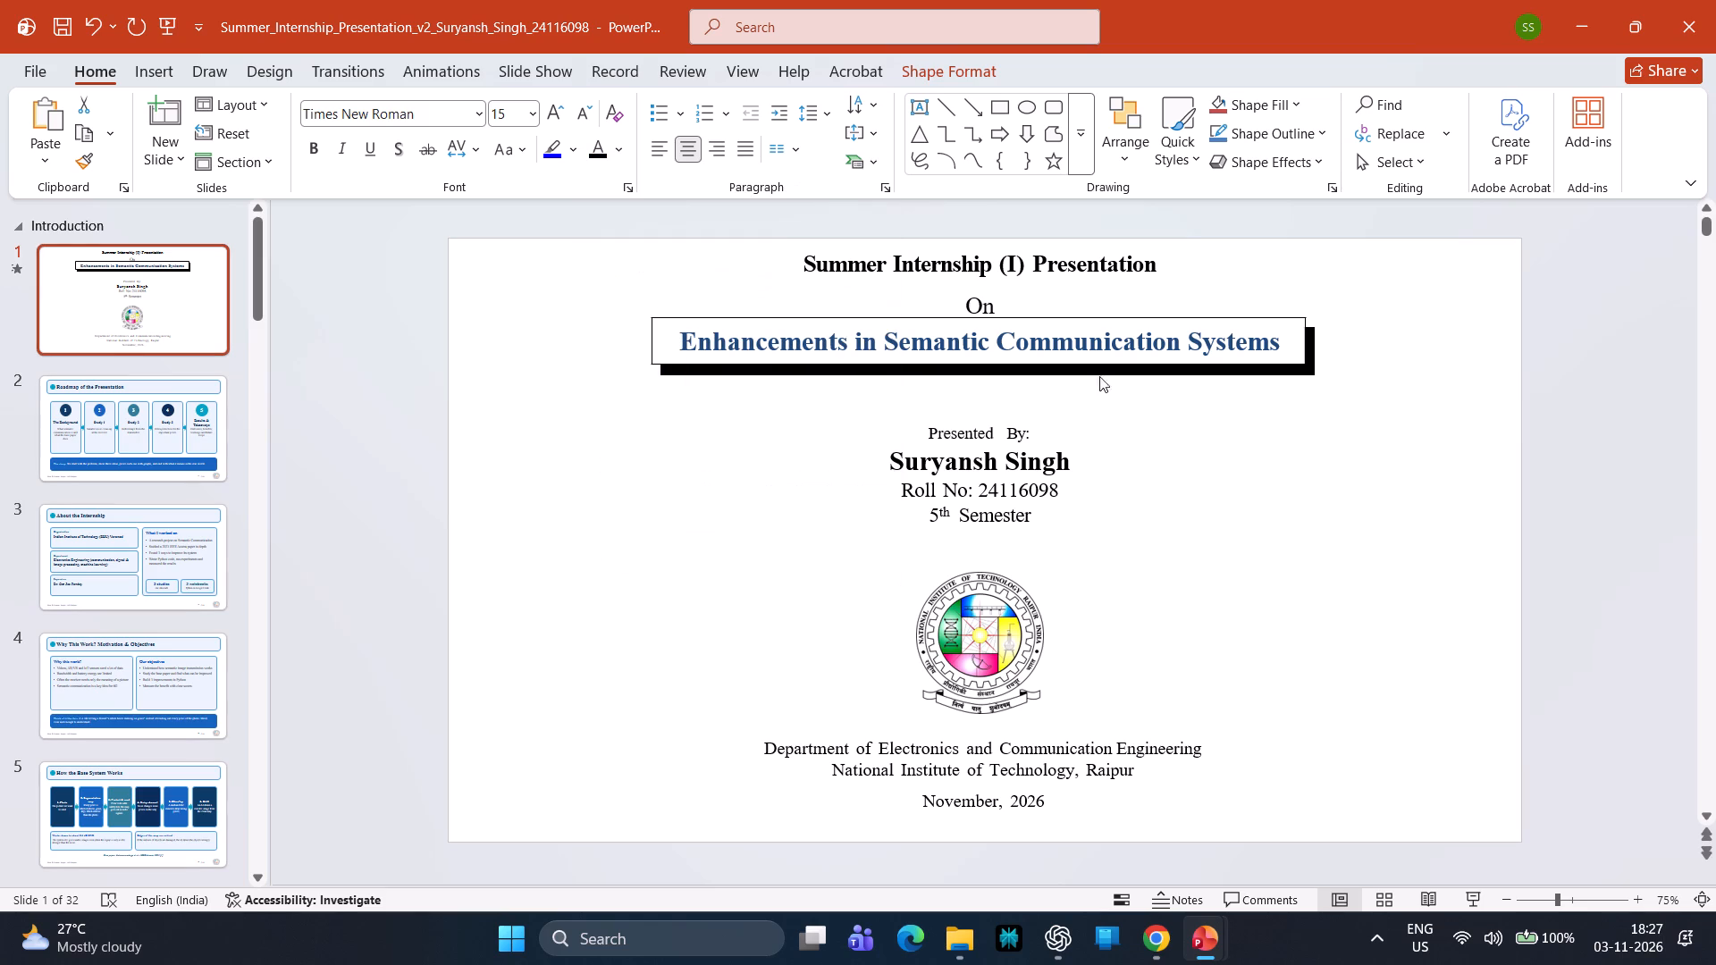
click(1615, 447)
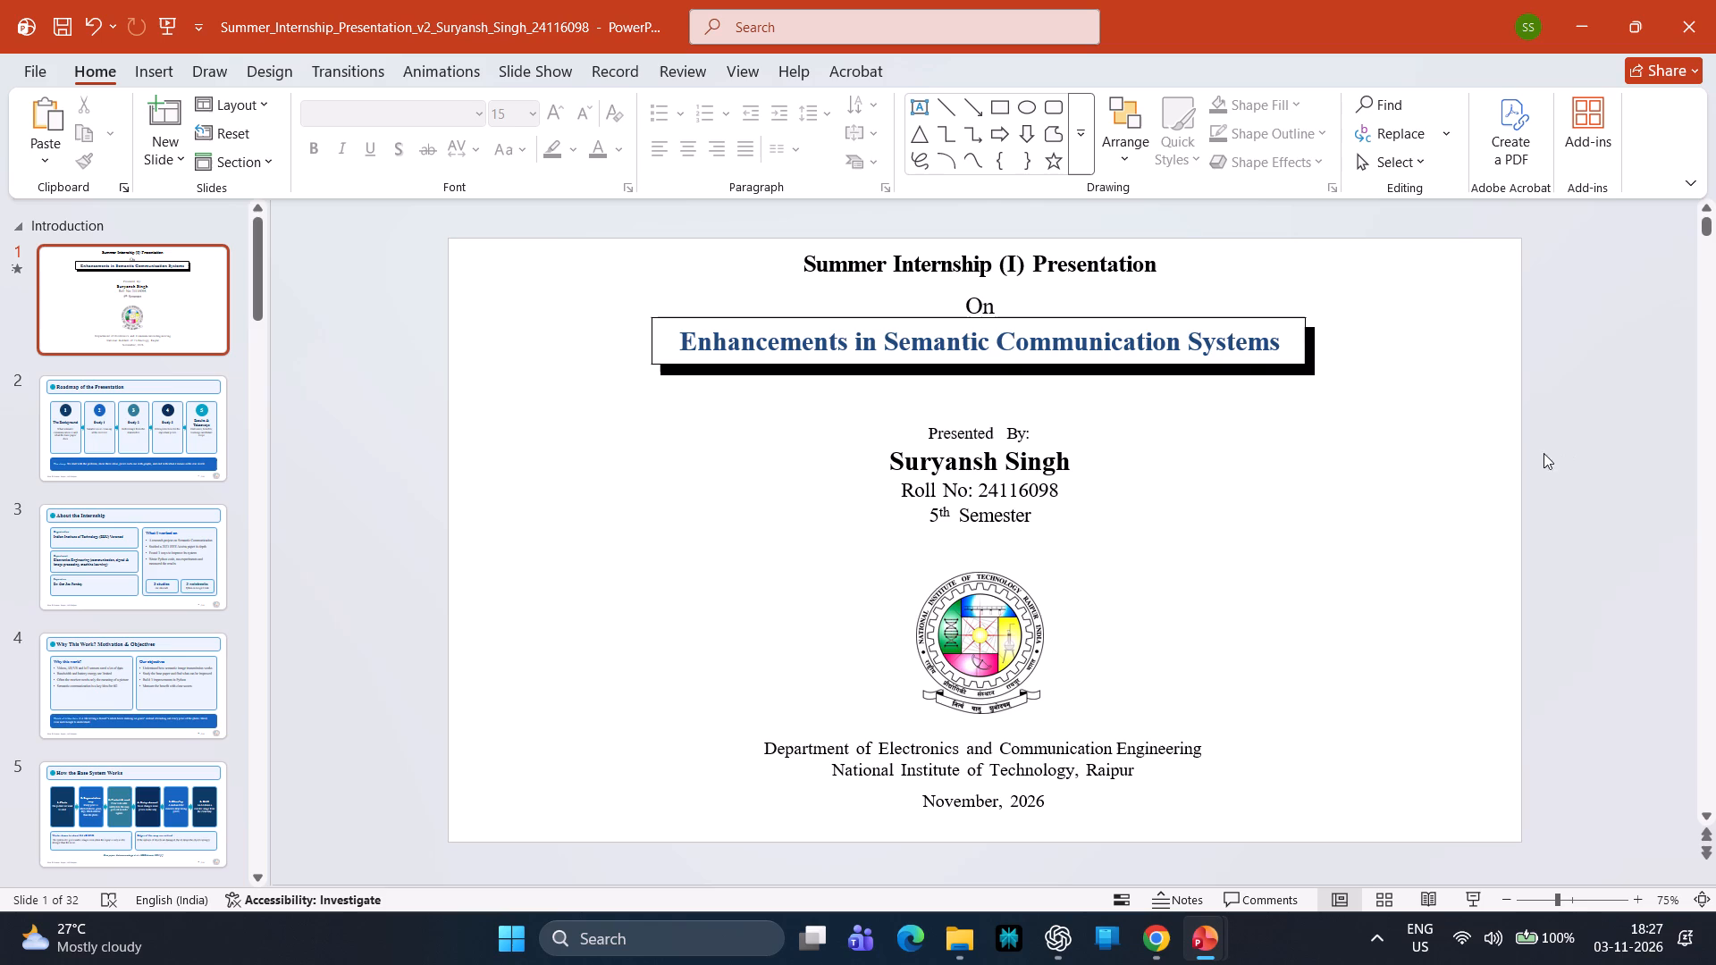
Replace the presenter's name on the title slide with the same name in all capitals.
click(1073, 468)
drag(1072, 466, 965, 466)
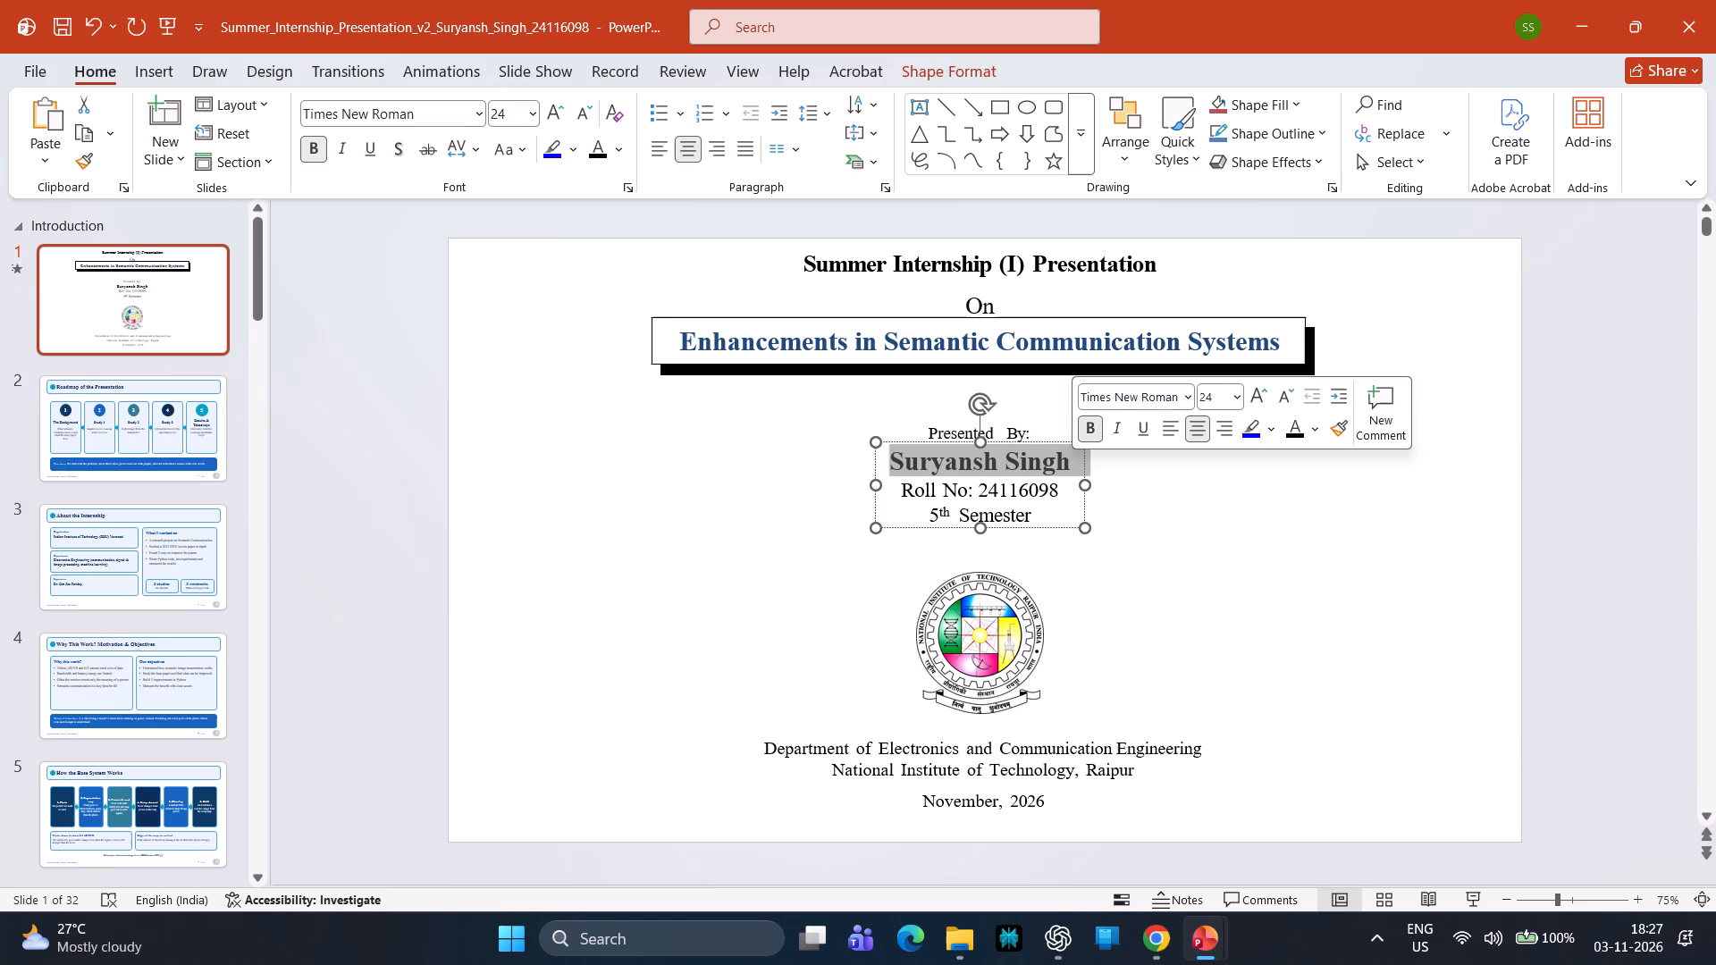
drag(965, 466, 924, 466)
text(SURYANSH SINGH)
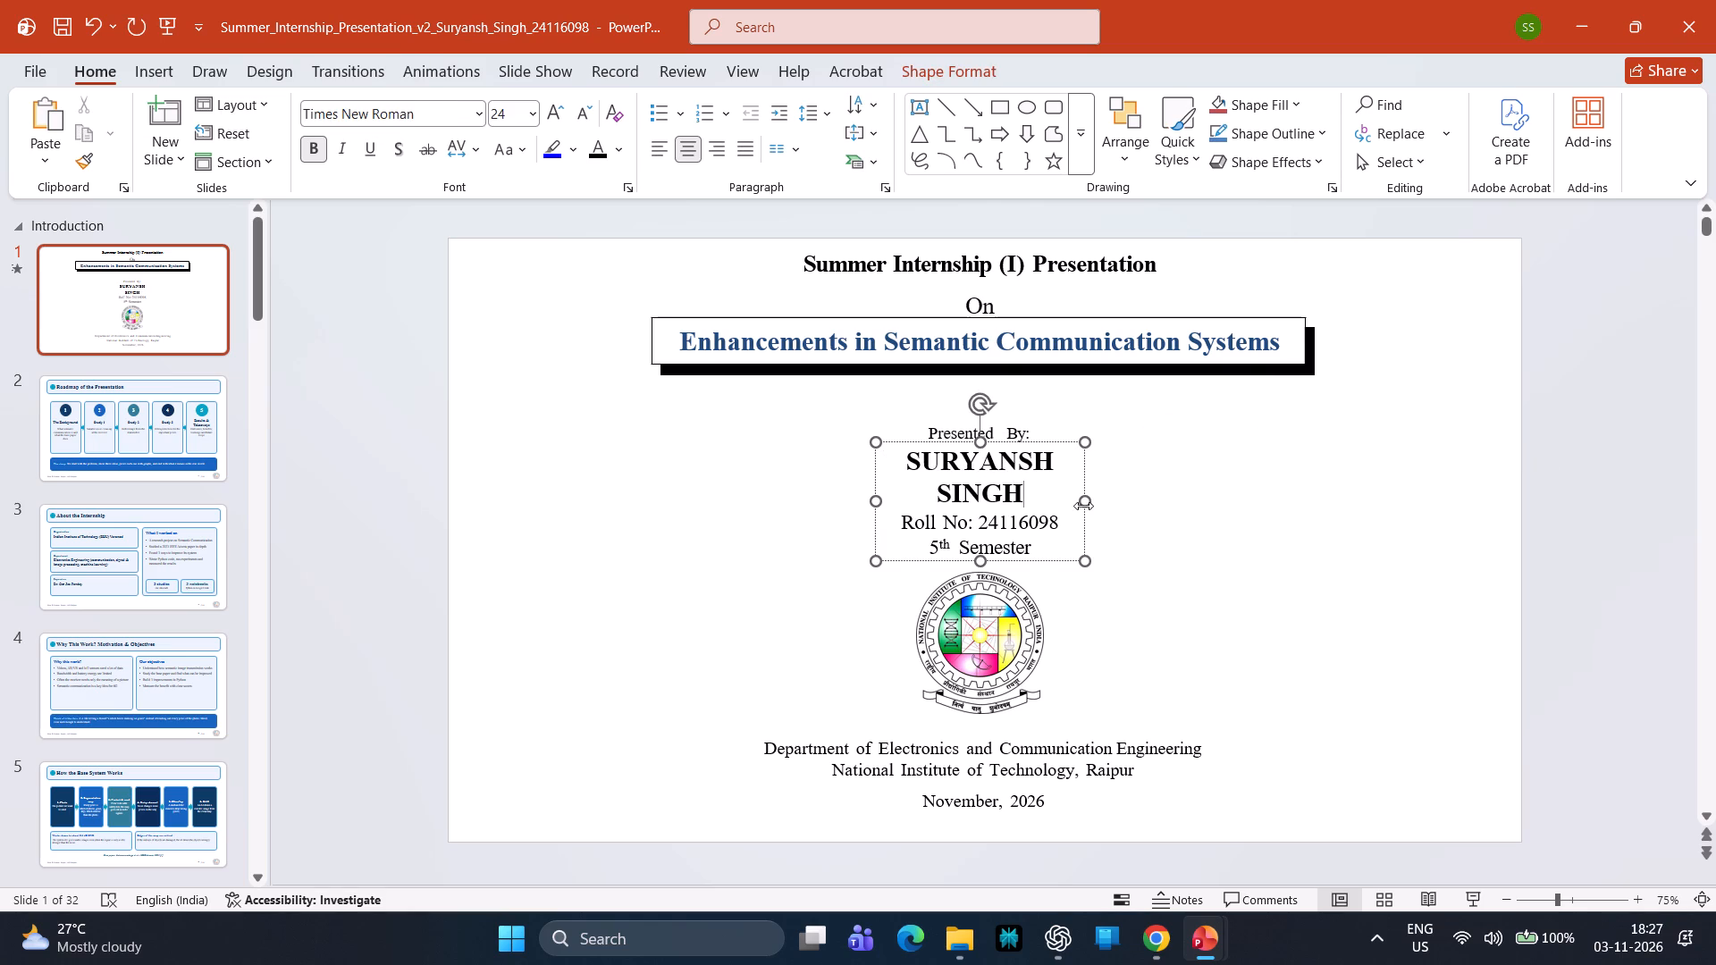
Widen the presenter details text box so the presenter's name fits on a single line.
drag(1083, 506, 1146, 502)
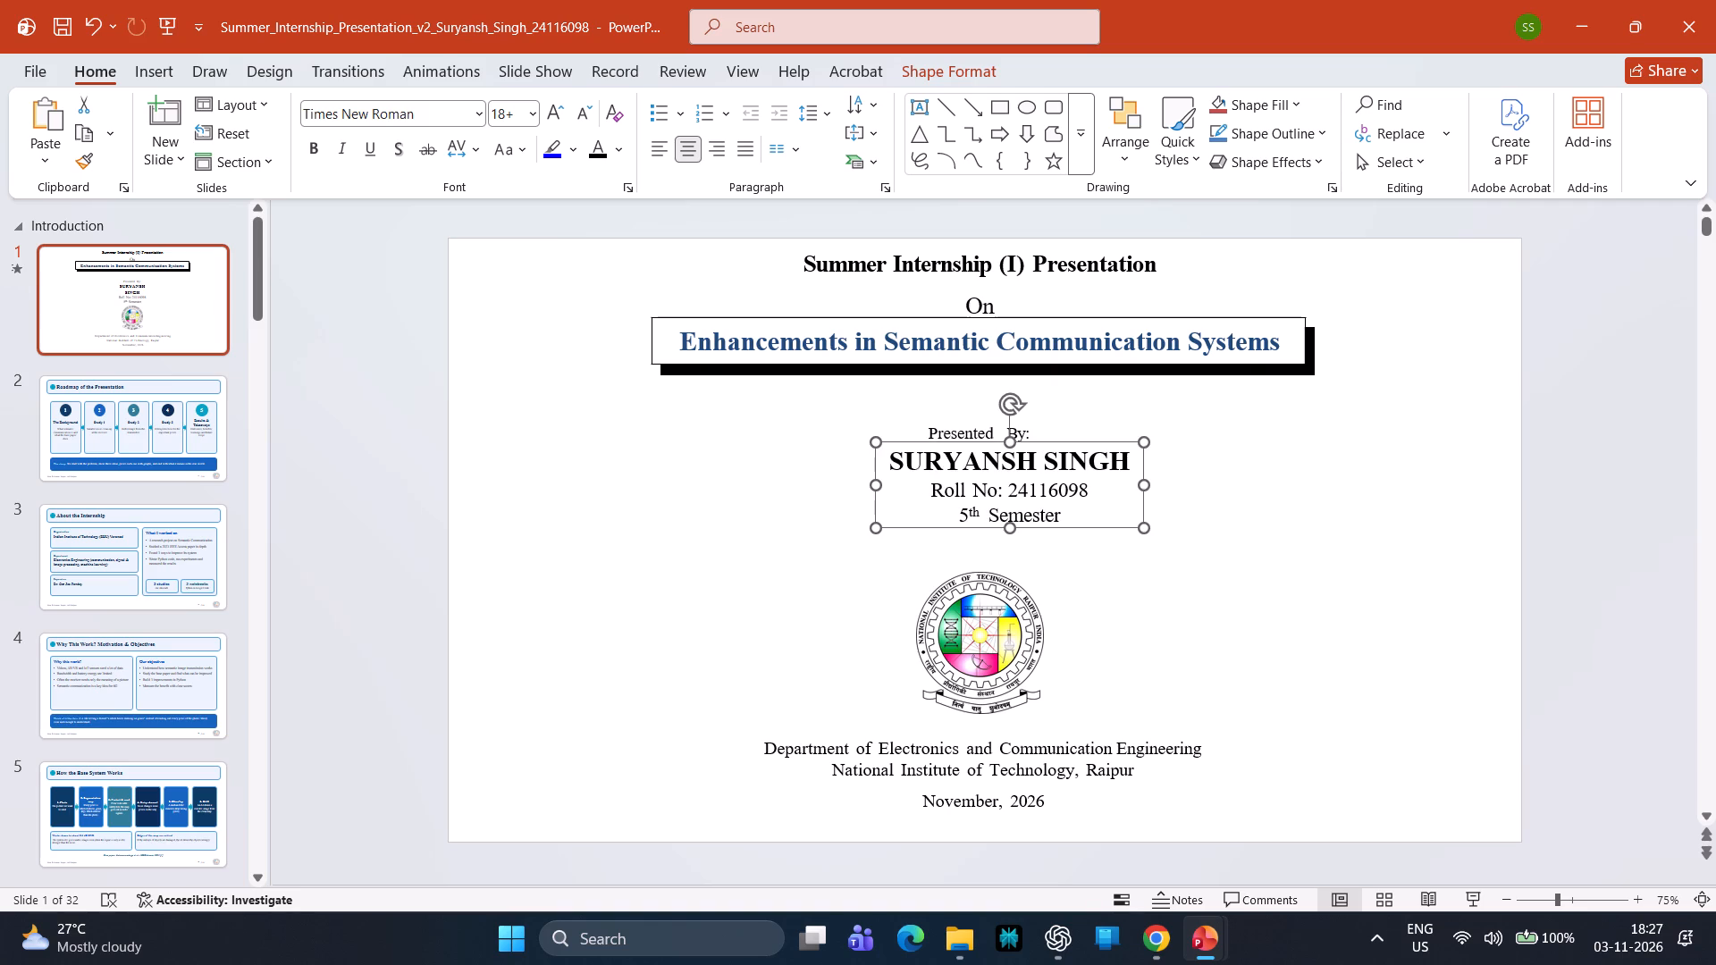
click(1574, 478)
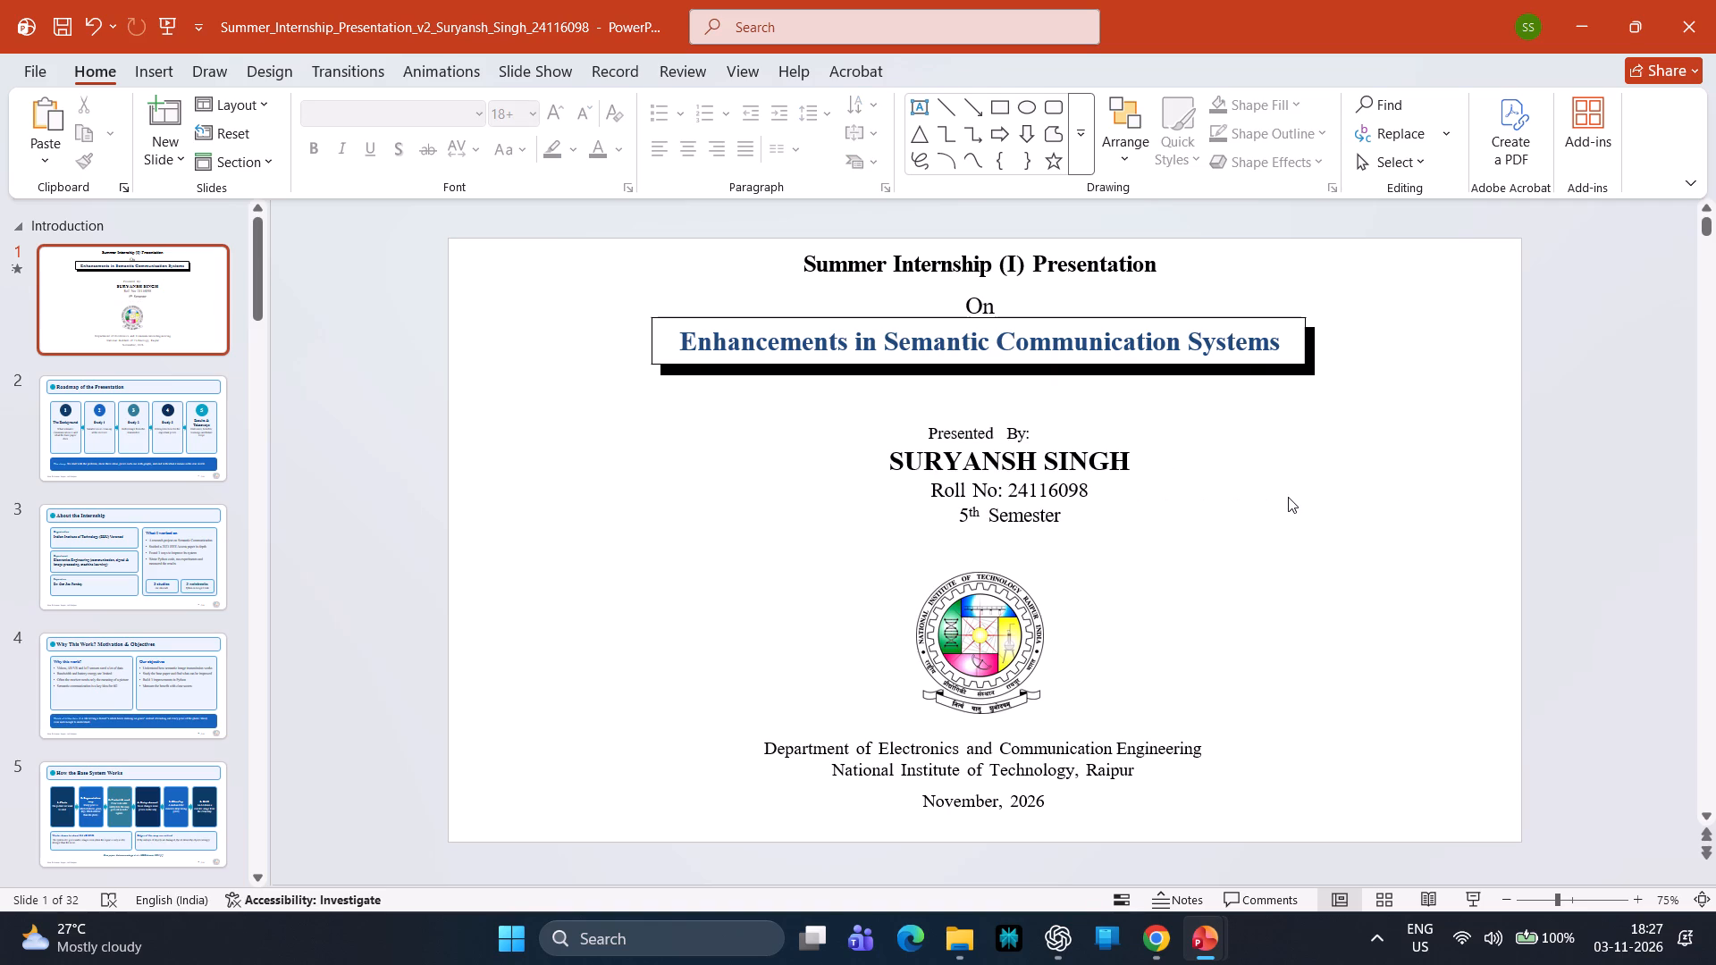
Move the presenter details text box back to the slide's centre line, slightly lower beneath the "Presented By:" label.
drag(1138, 477, 1127, 480)
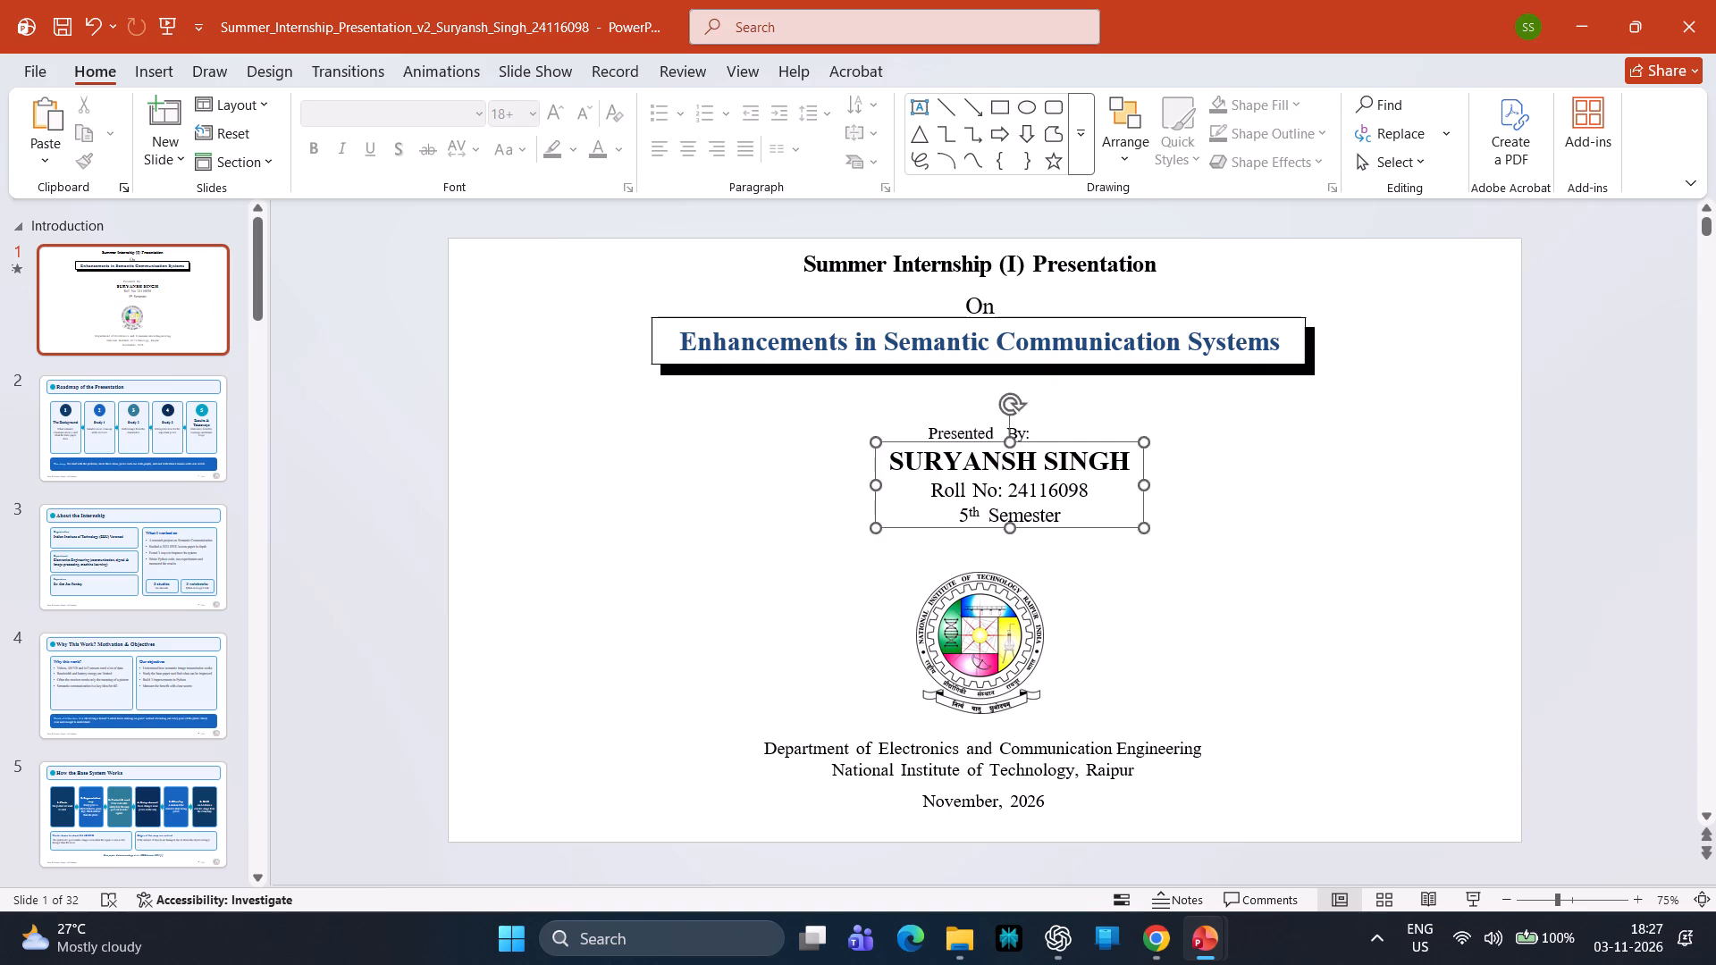
drag(1127, 480, 1101, 488)
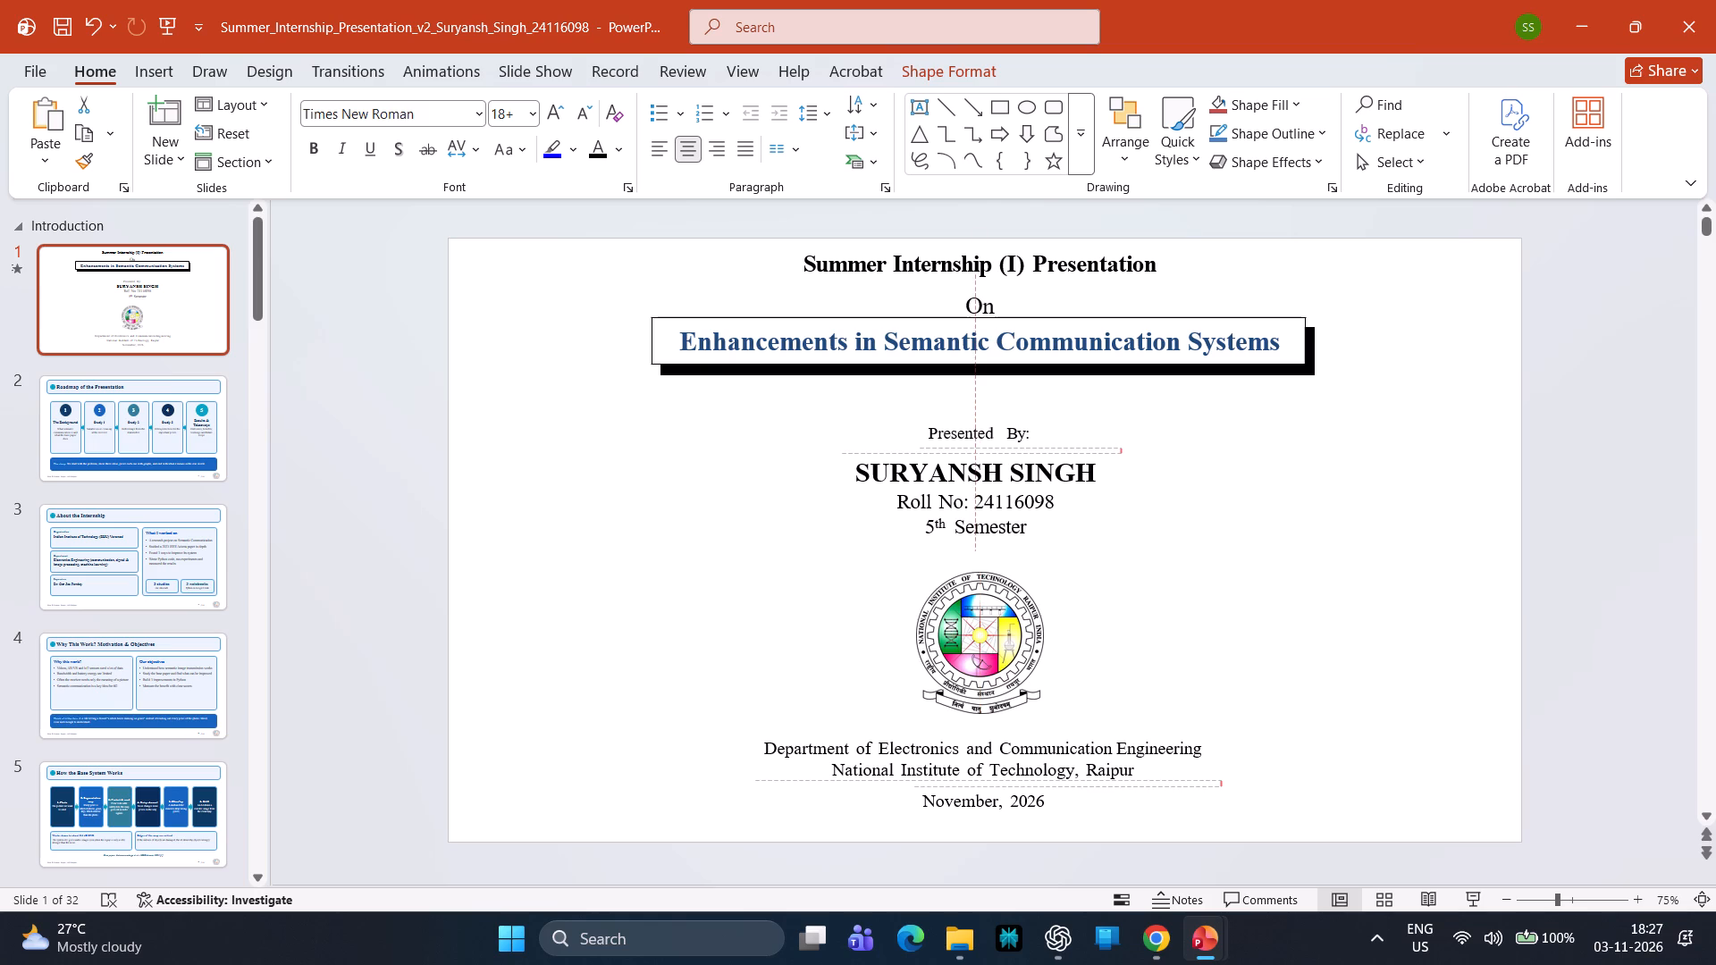
drag(1101, 488, 1098, 485)
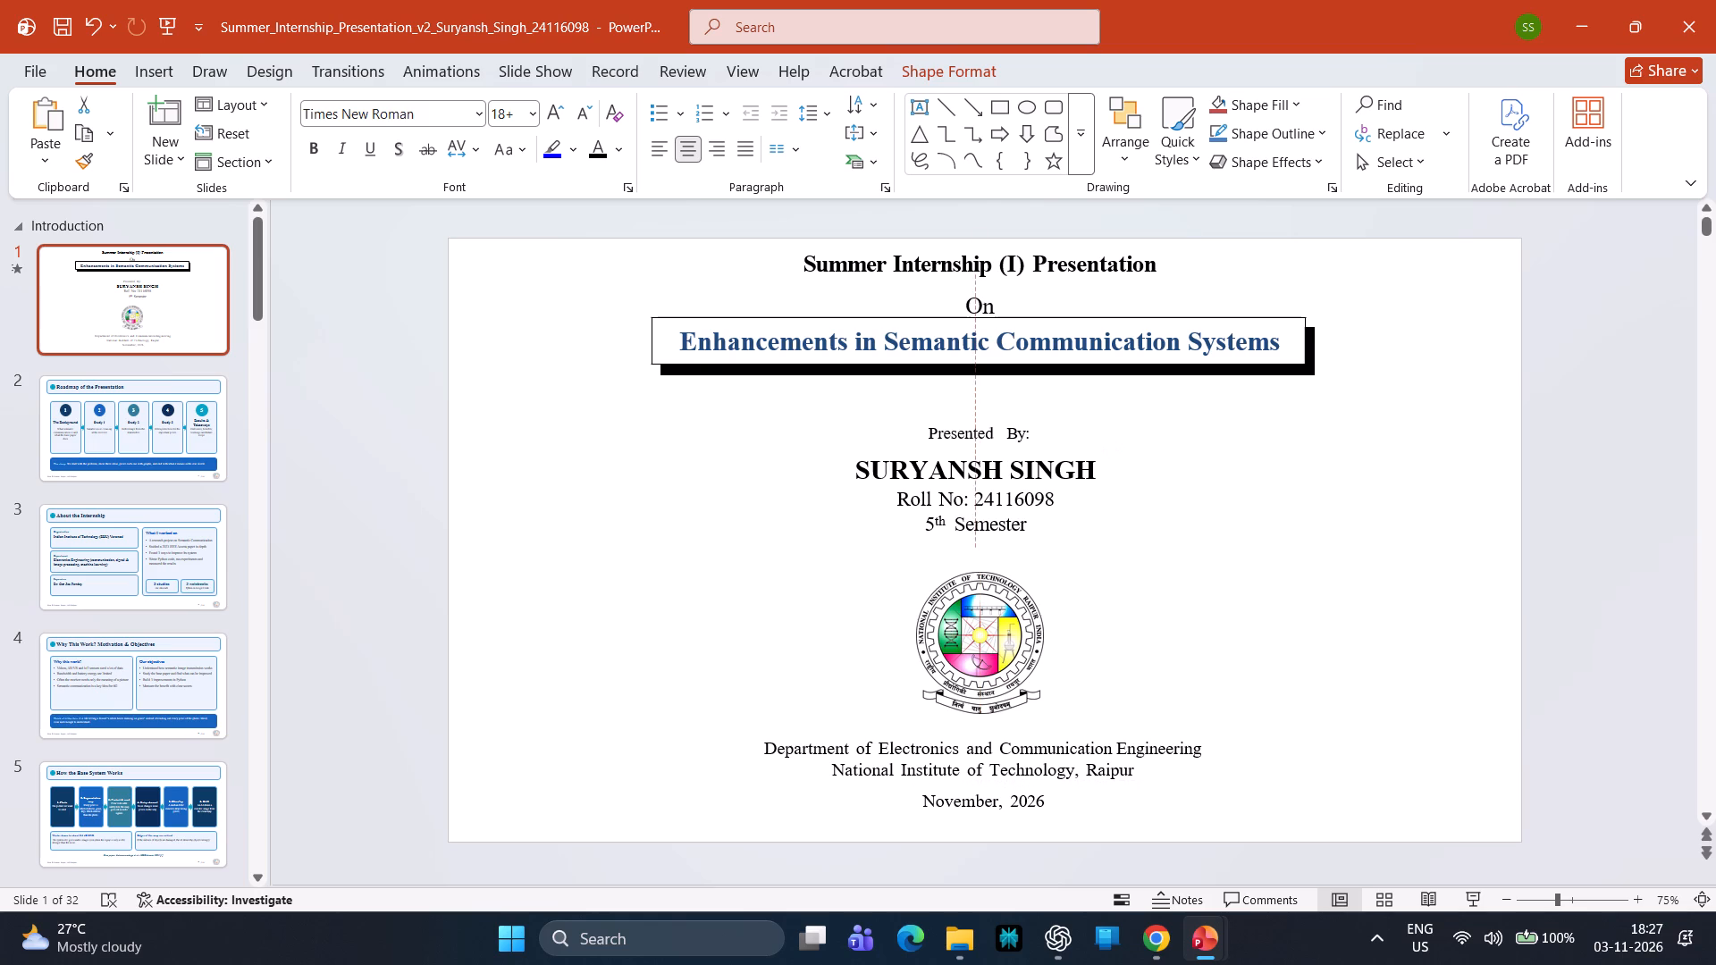
drag(1098, 485, 1098, 484)
click(1586, 481)
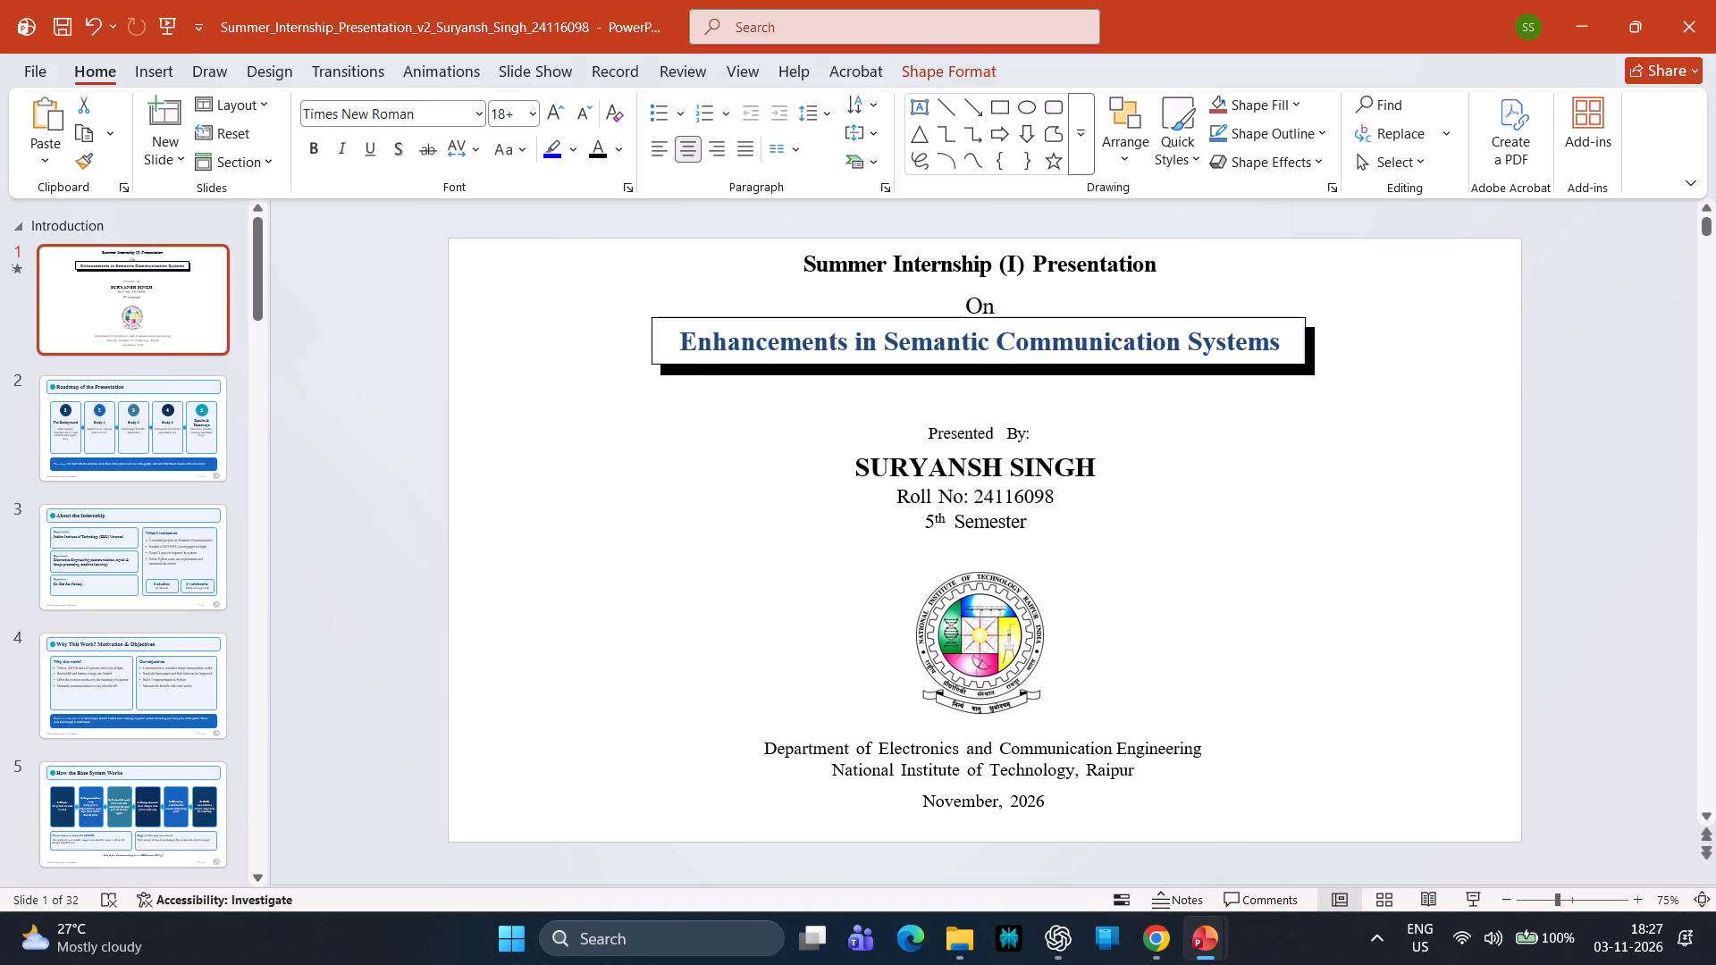
Set the font size of the roll number and semester lines to 20.
drag(1029, 517, 914, 496)
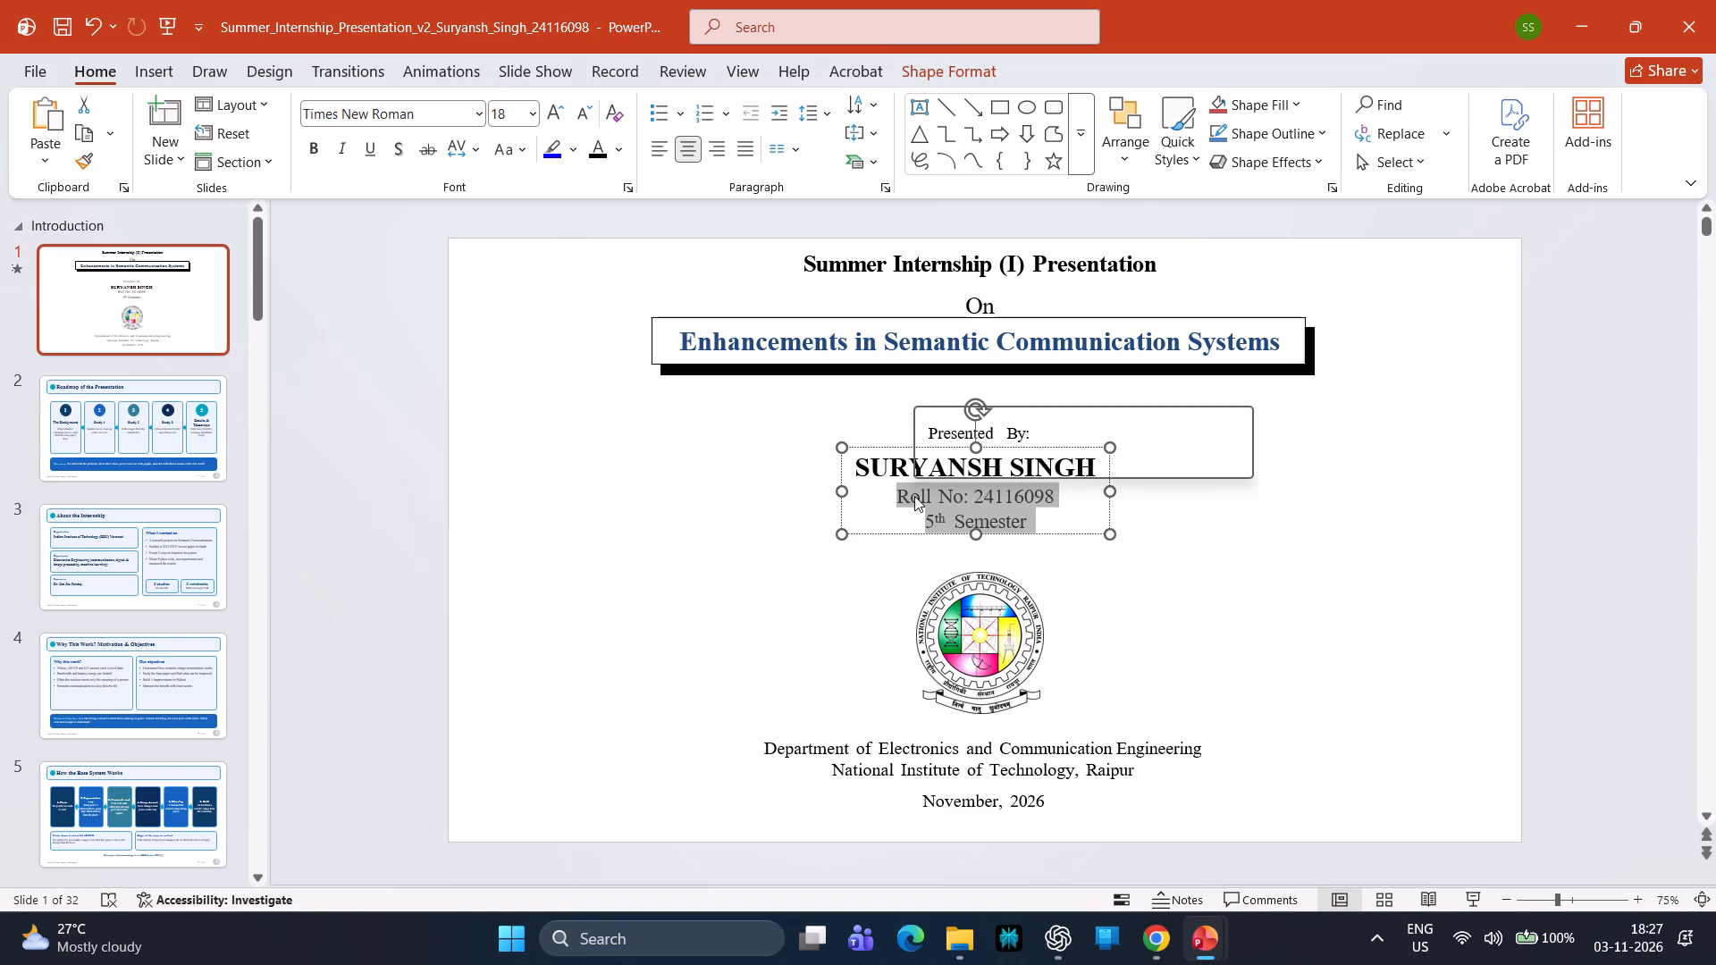
click(537, 113)
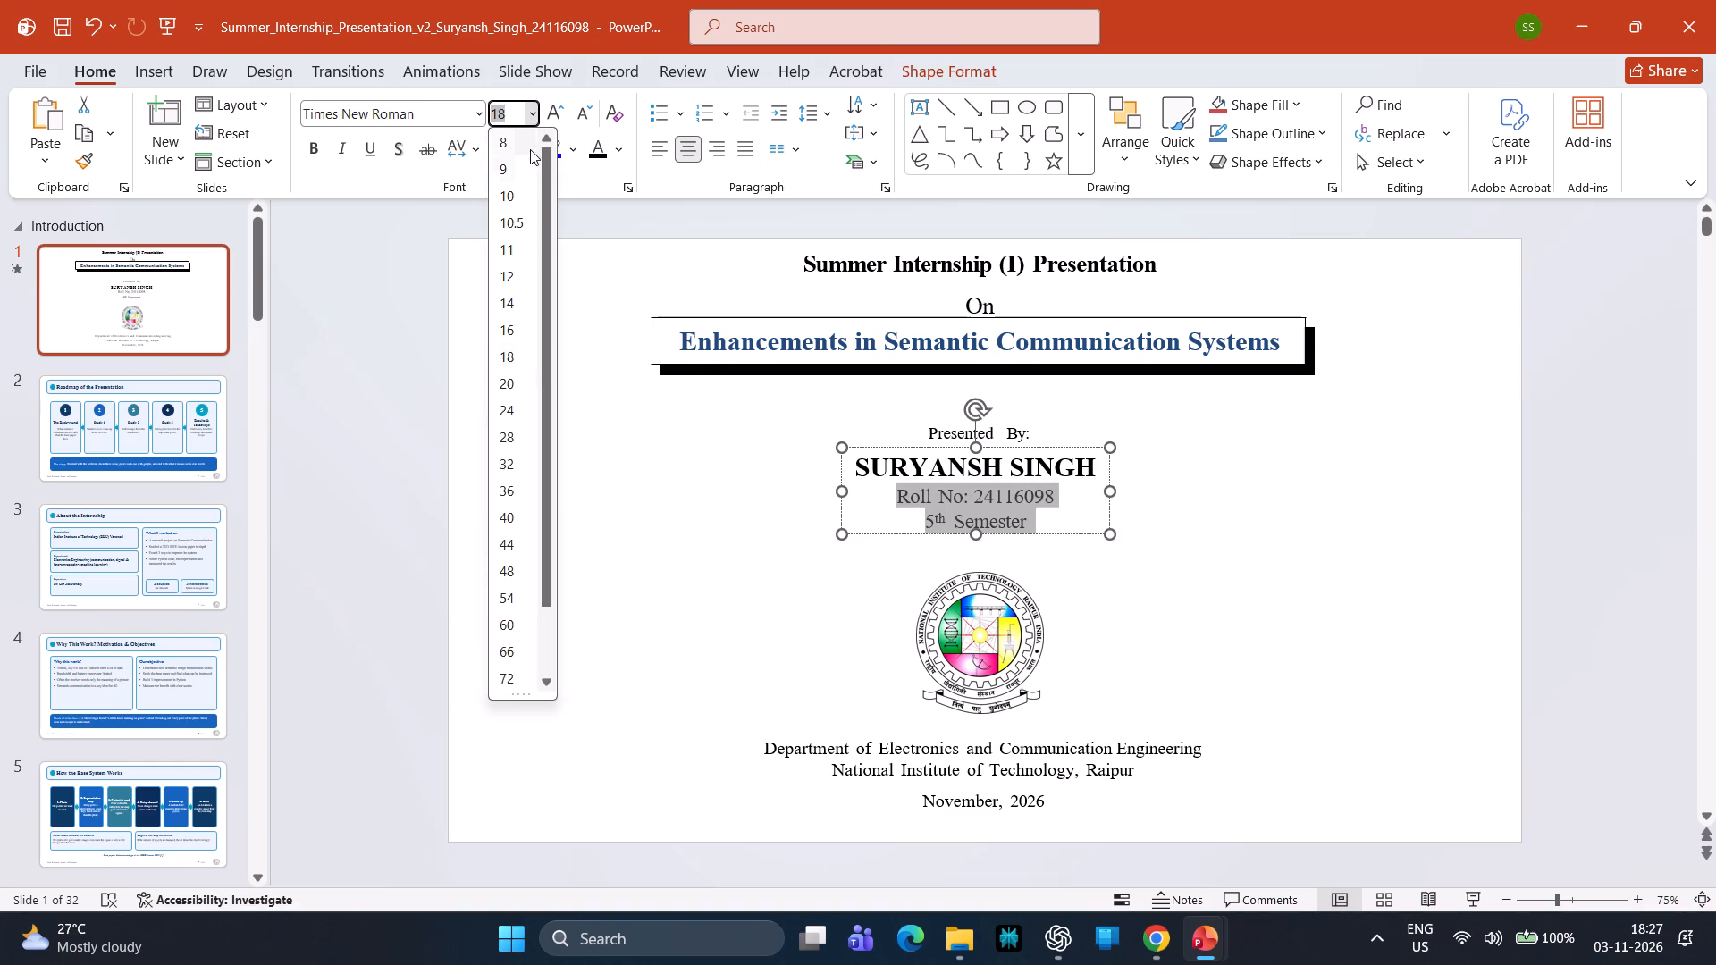
click(508, 376)
click(1583, 430)
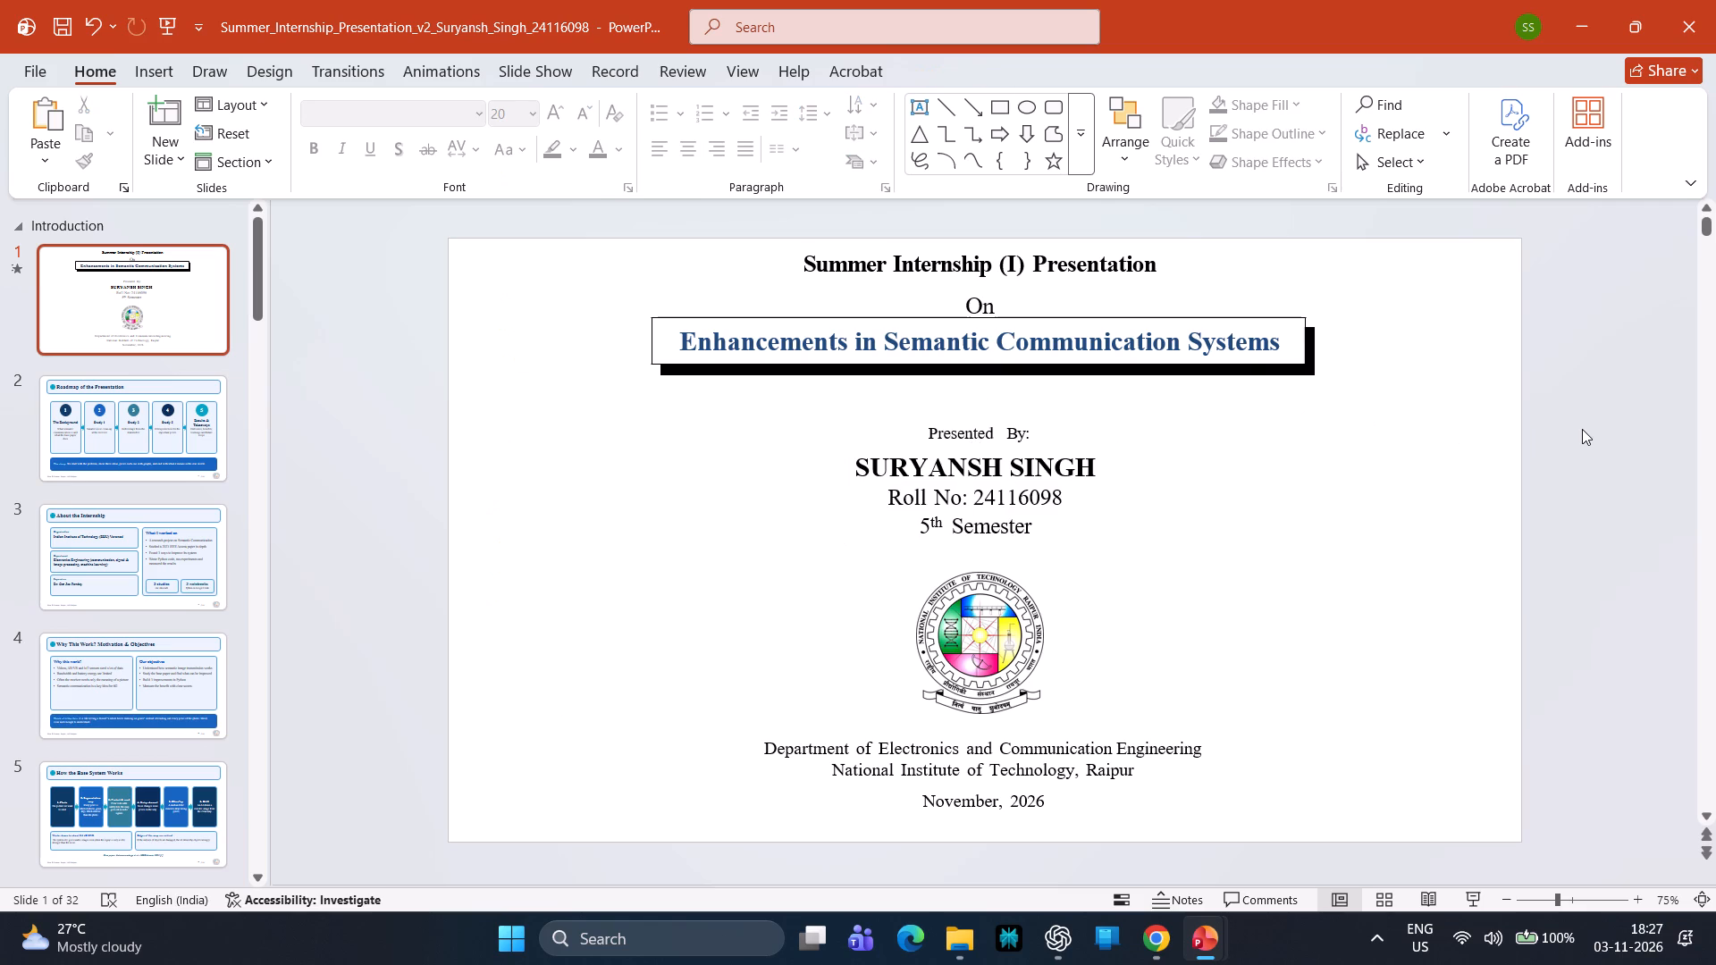
Set the font size of the presenter's name to 22.
click(1103, 469)
drag(1093, 468, 987, 468)
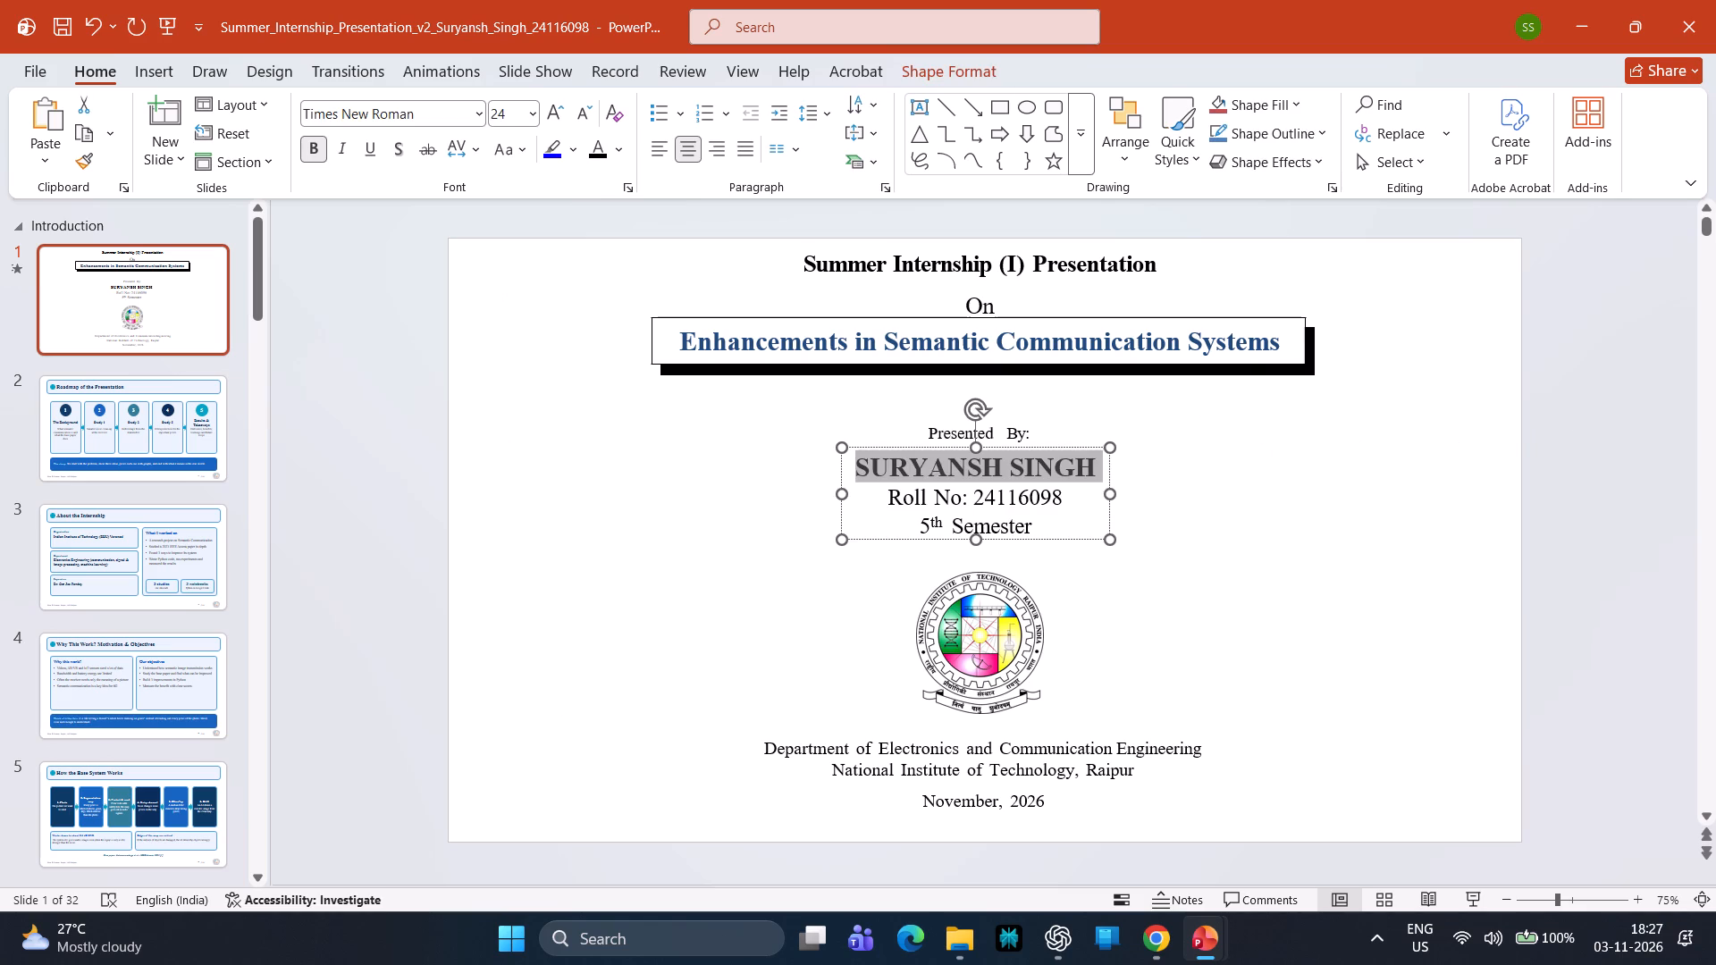
drag(987, 468, 924, 468)
click(527, 109)
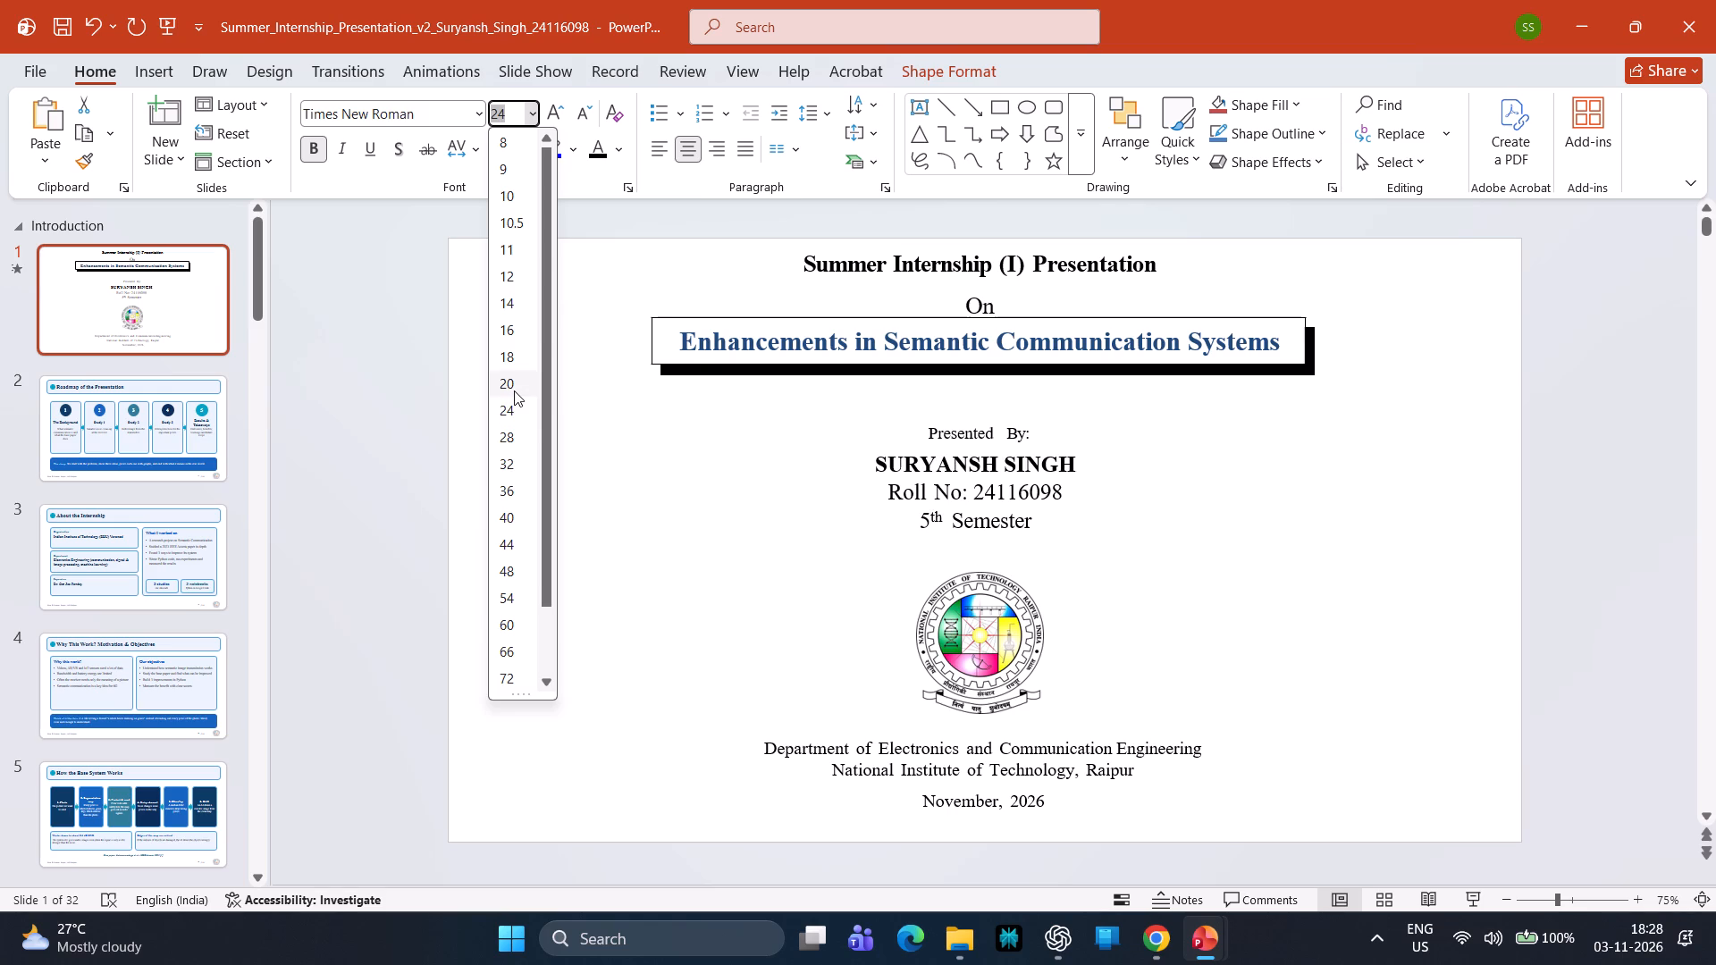
text(22)
key(Return)
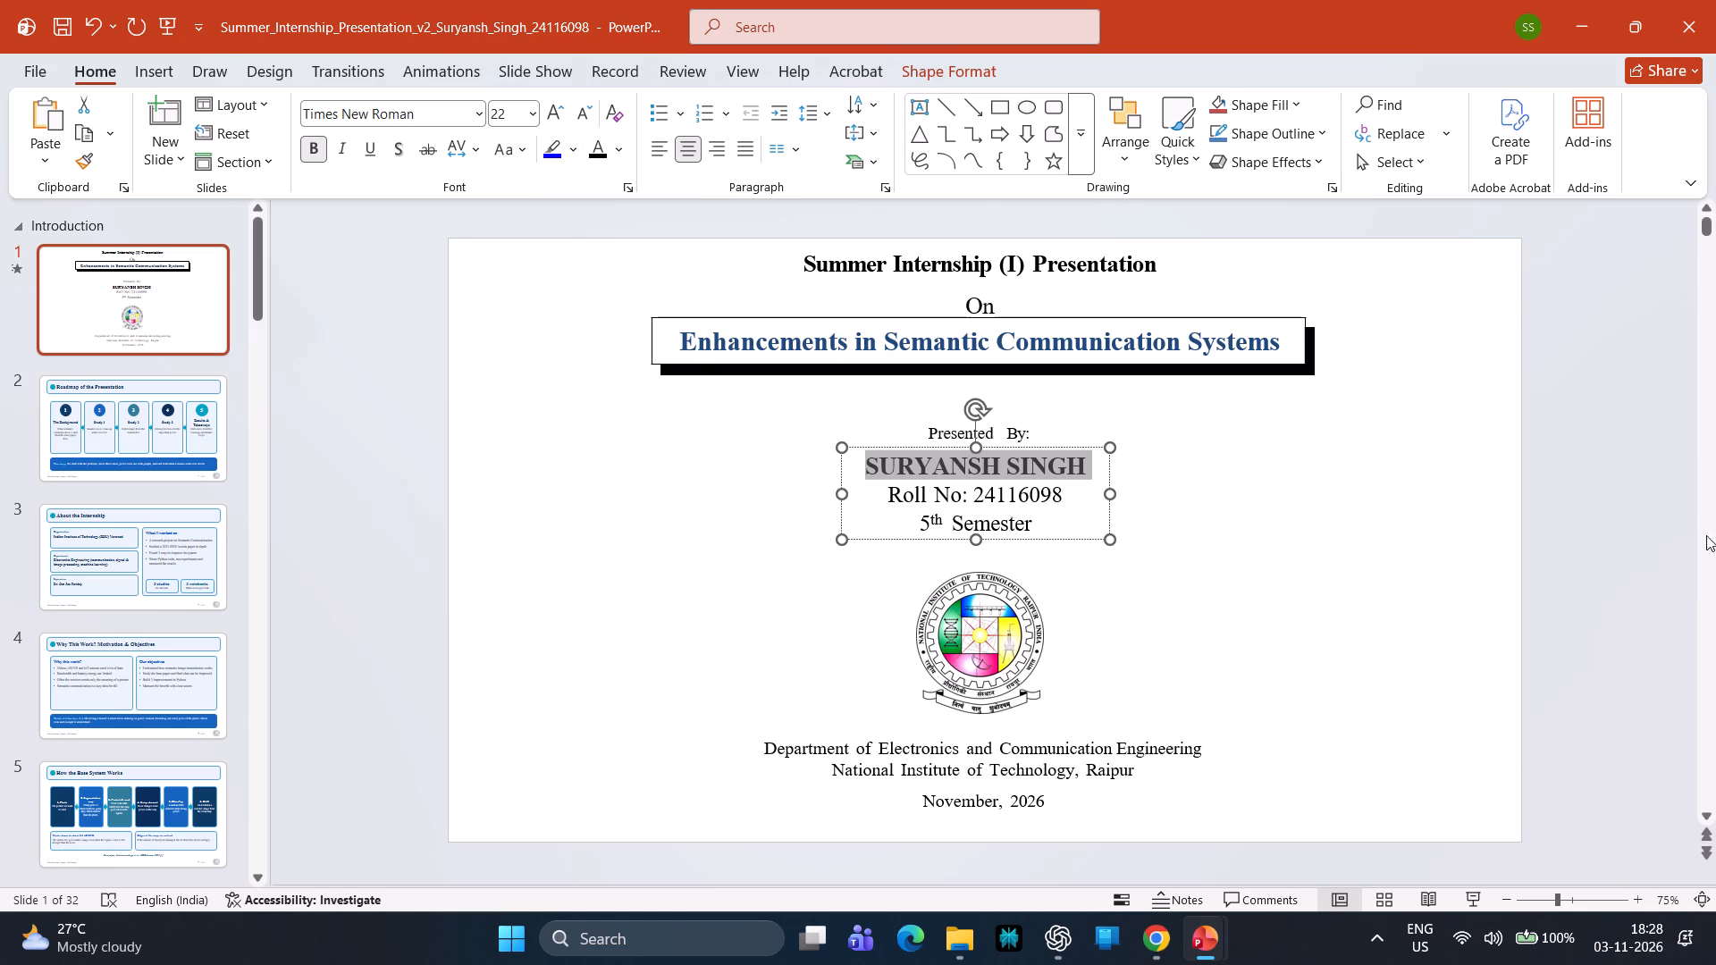
click(1603, 619)
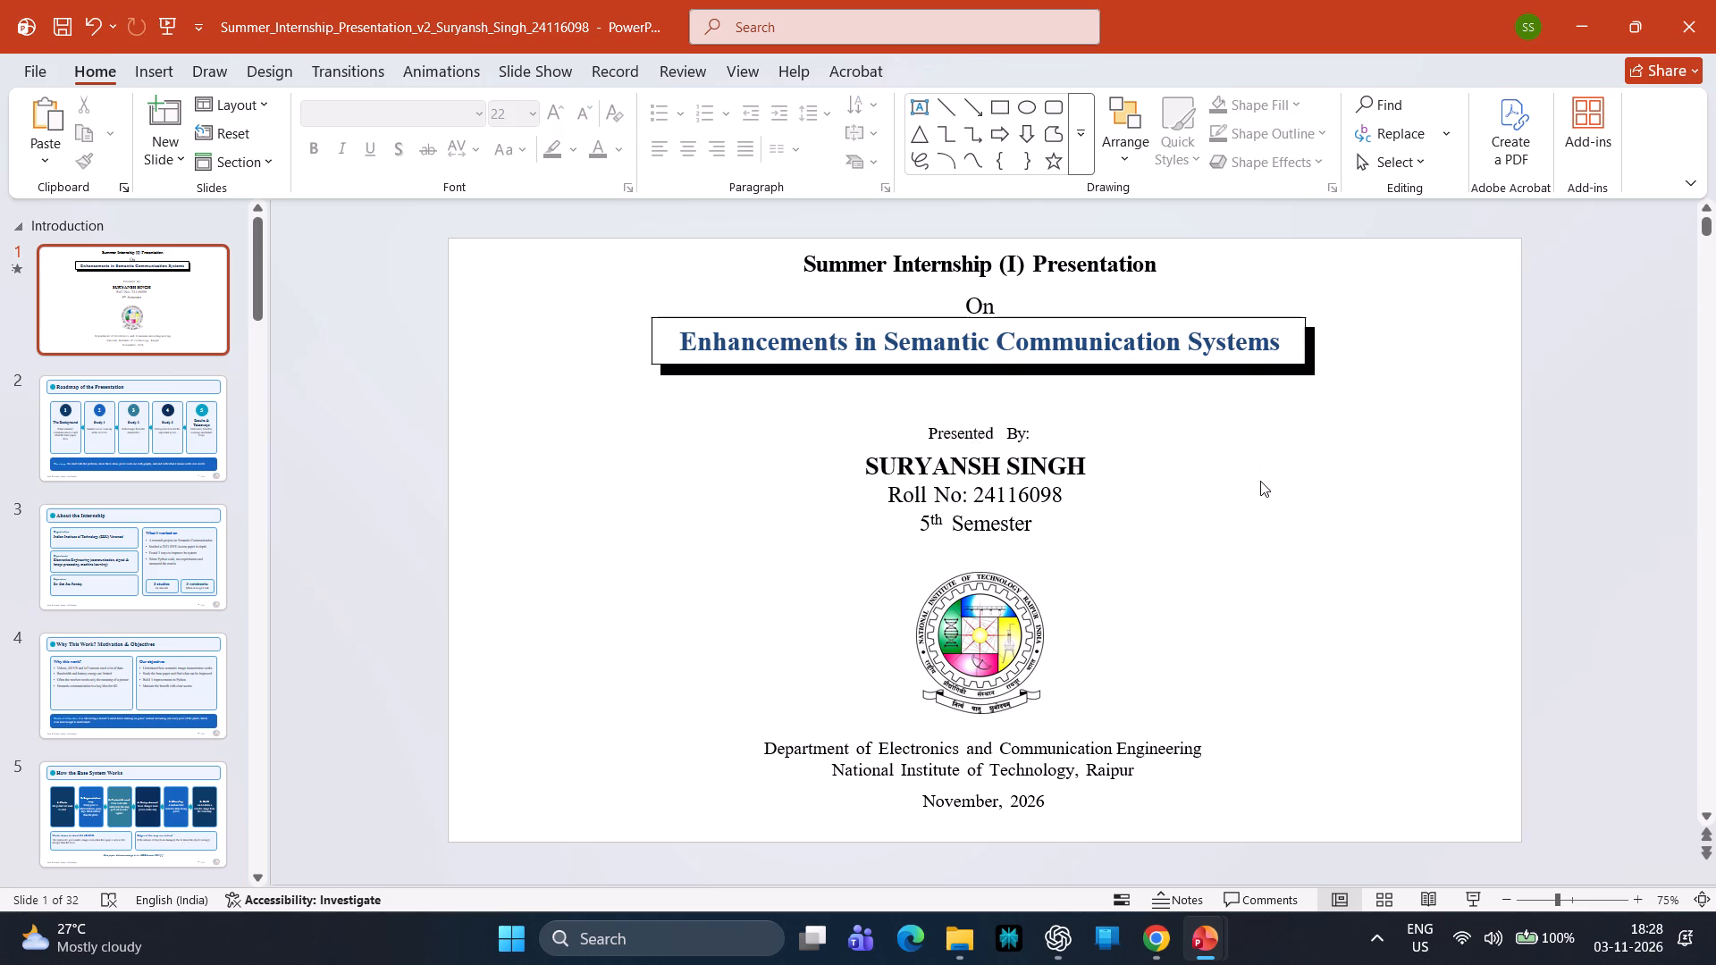
Extend the semester line under the roll number to read "B.Tech (5th Semester)".
click(918, 531)
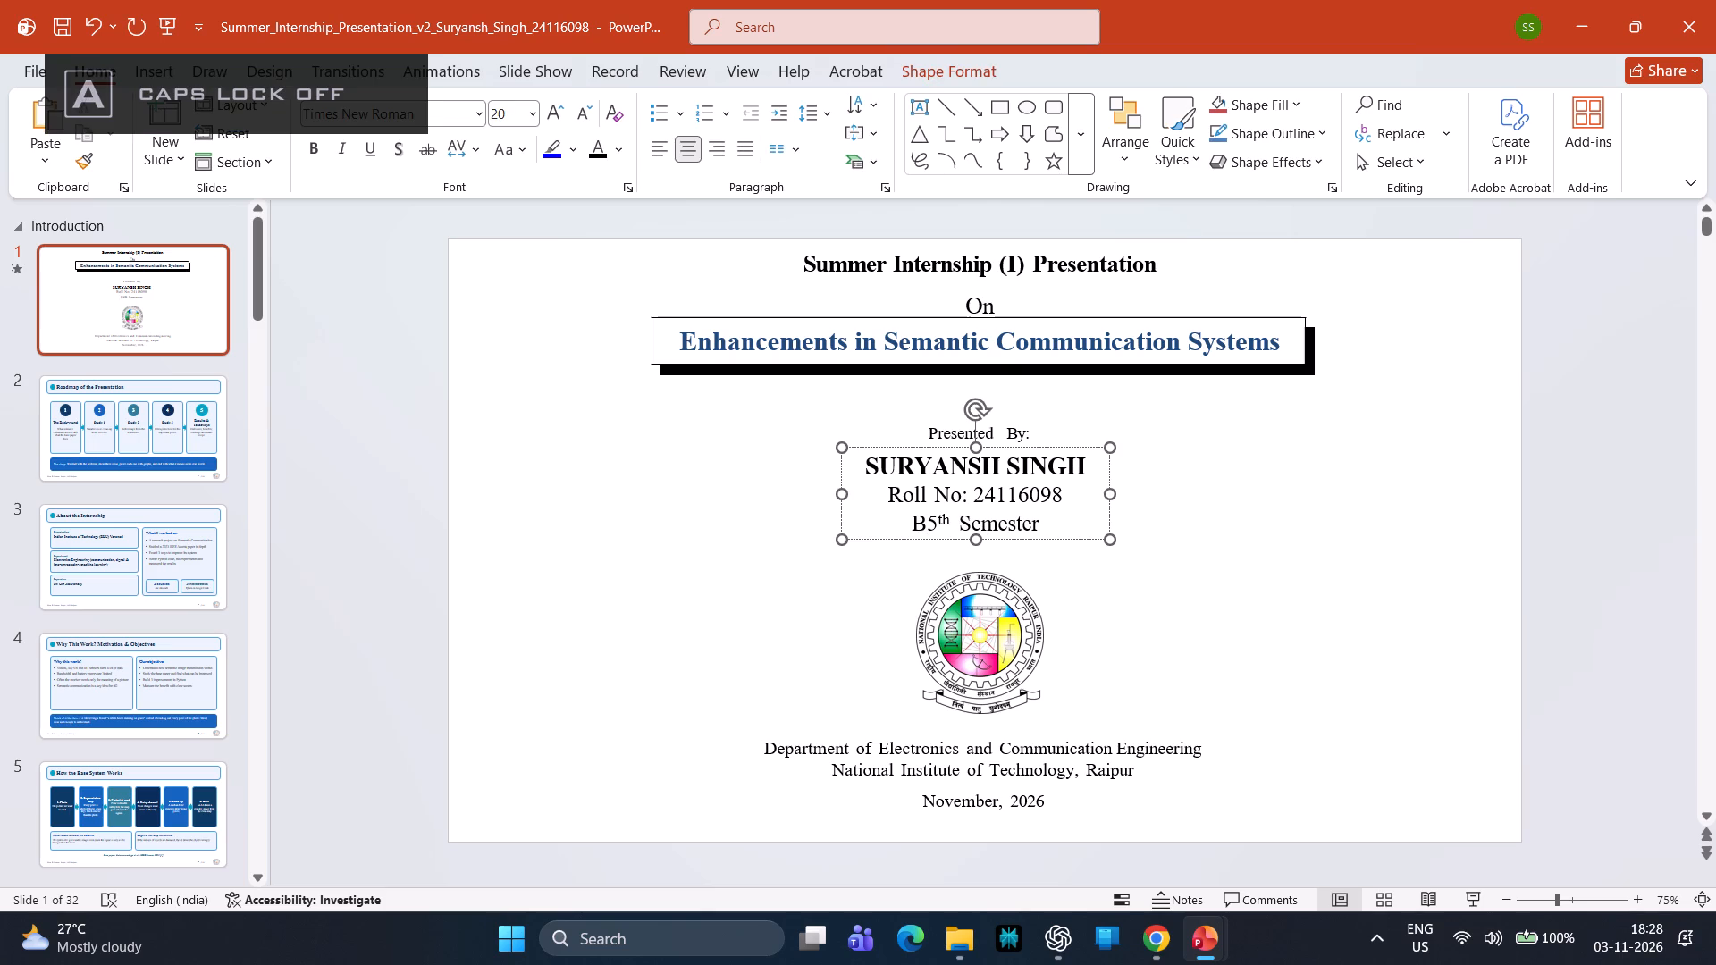
key(period)
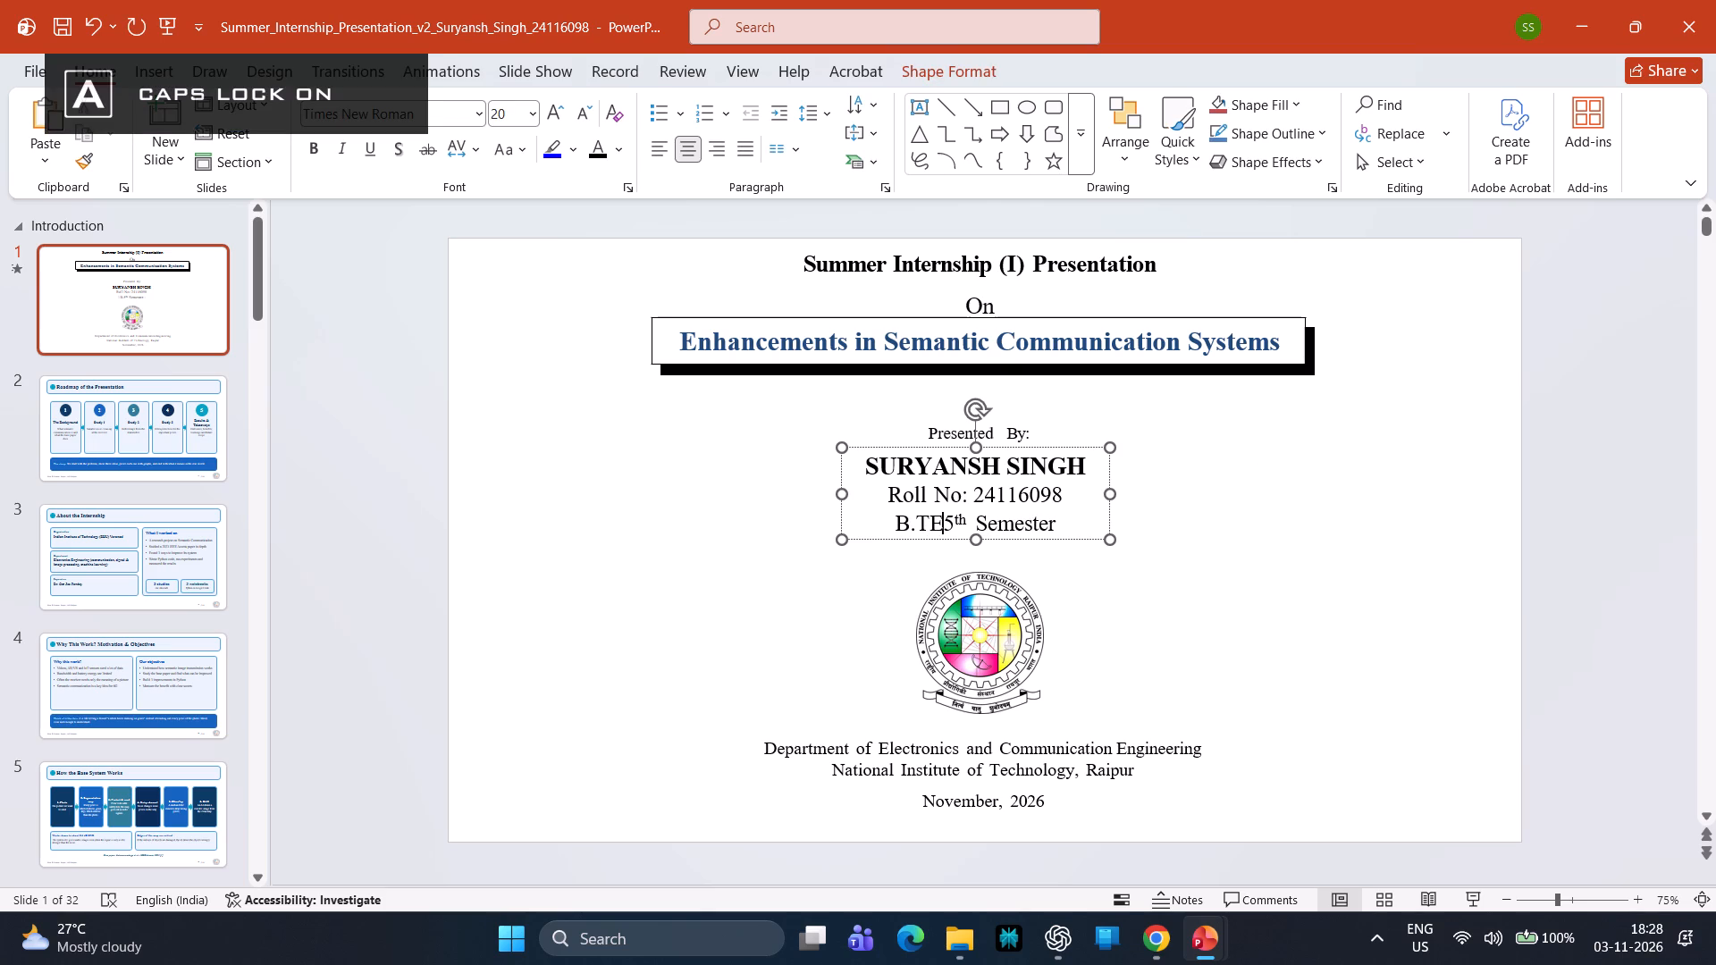
key(BackSpace)
text(ech)
key(space)
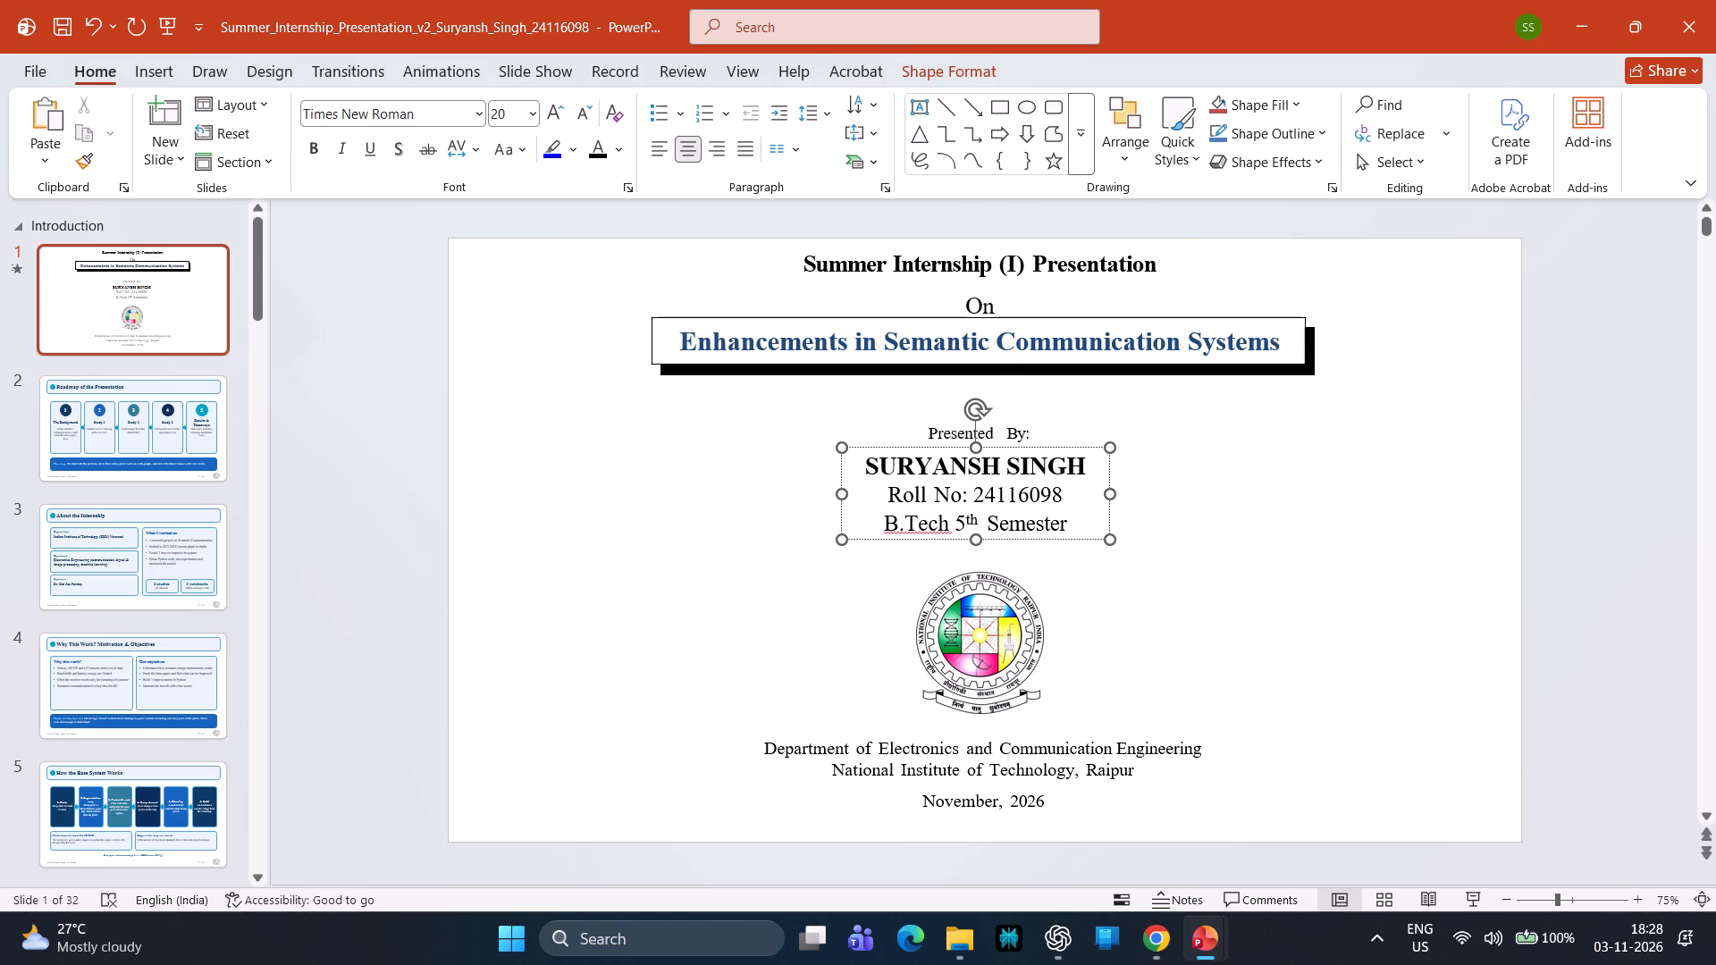
key(shift+parenleft)
key(ctrl+Right)
key(ctrl+Right)
key(ctrl+Right)
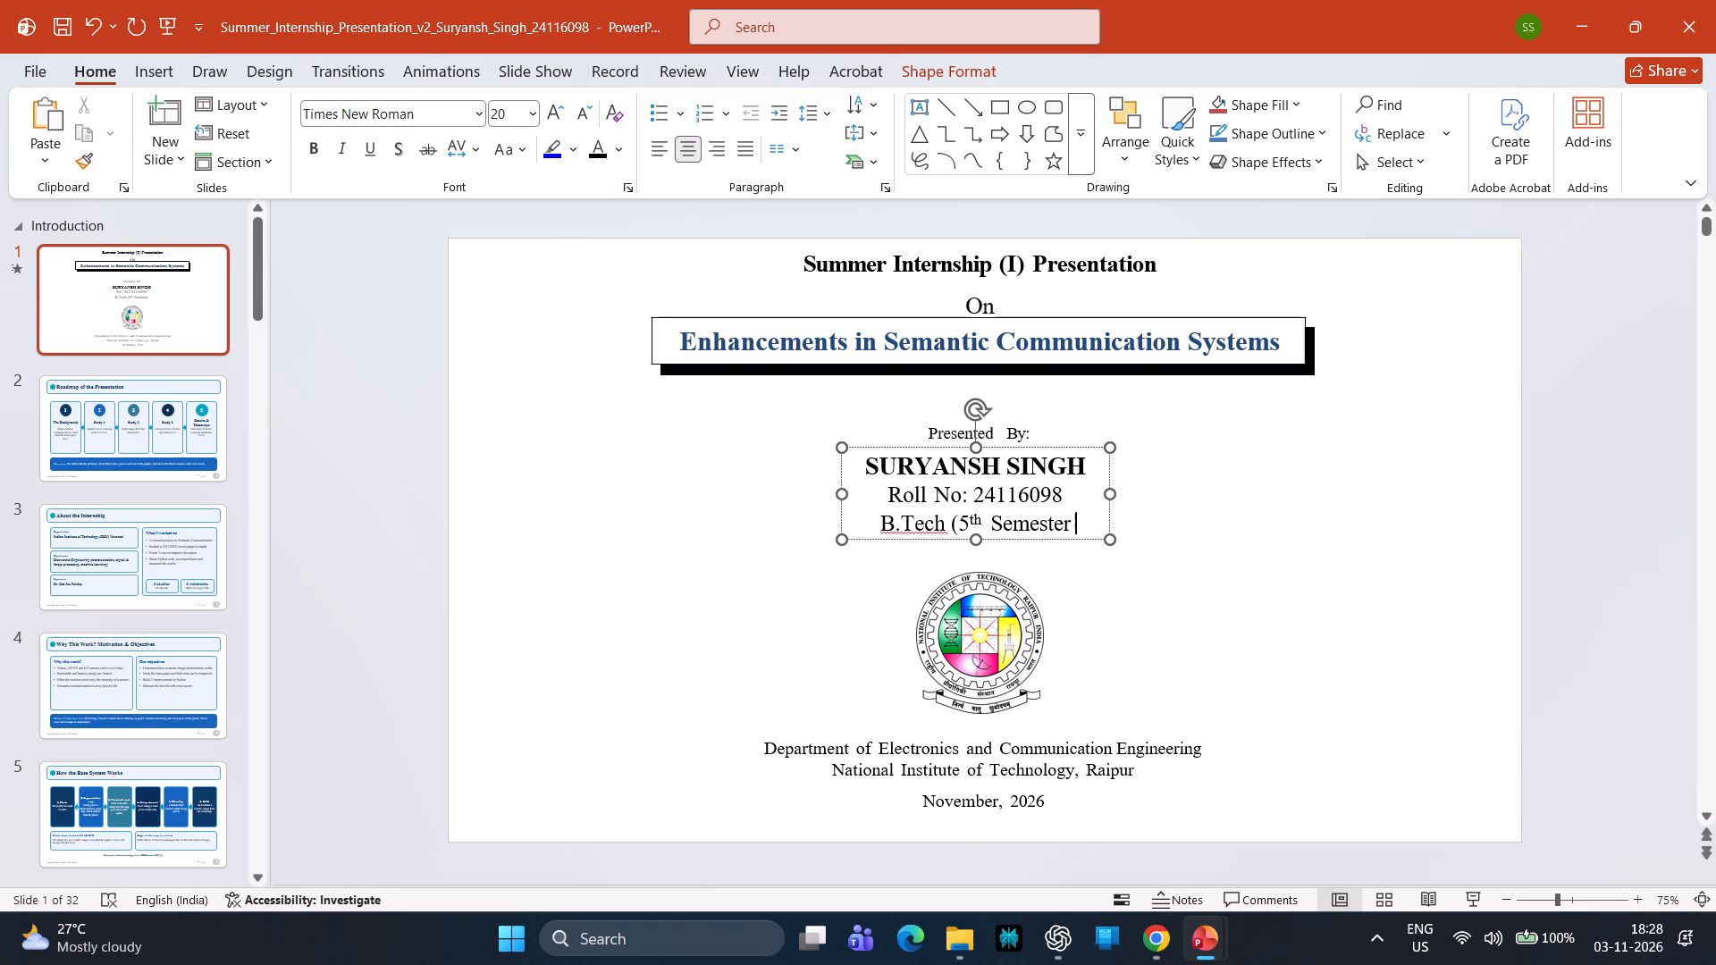
key(Left)
key(shift+parenright)
click(1641, 421)
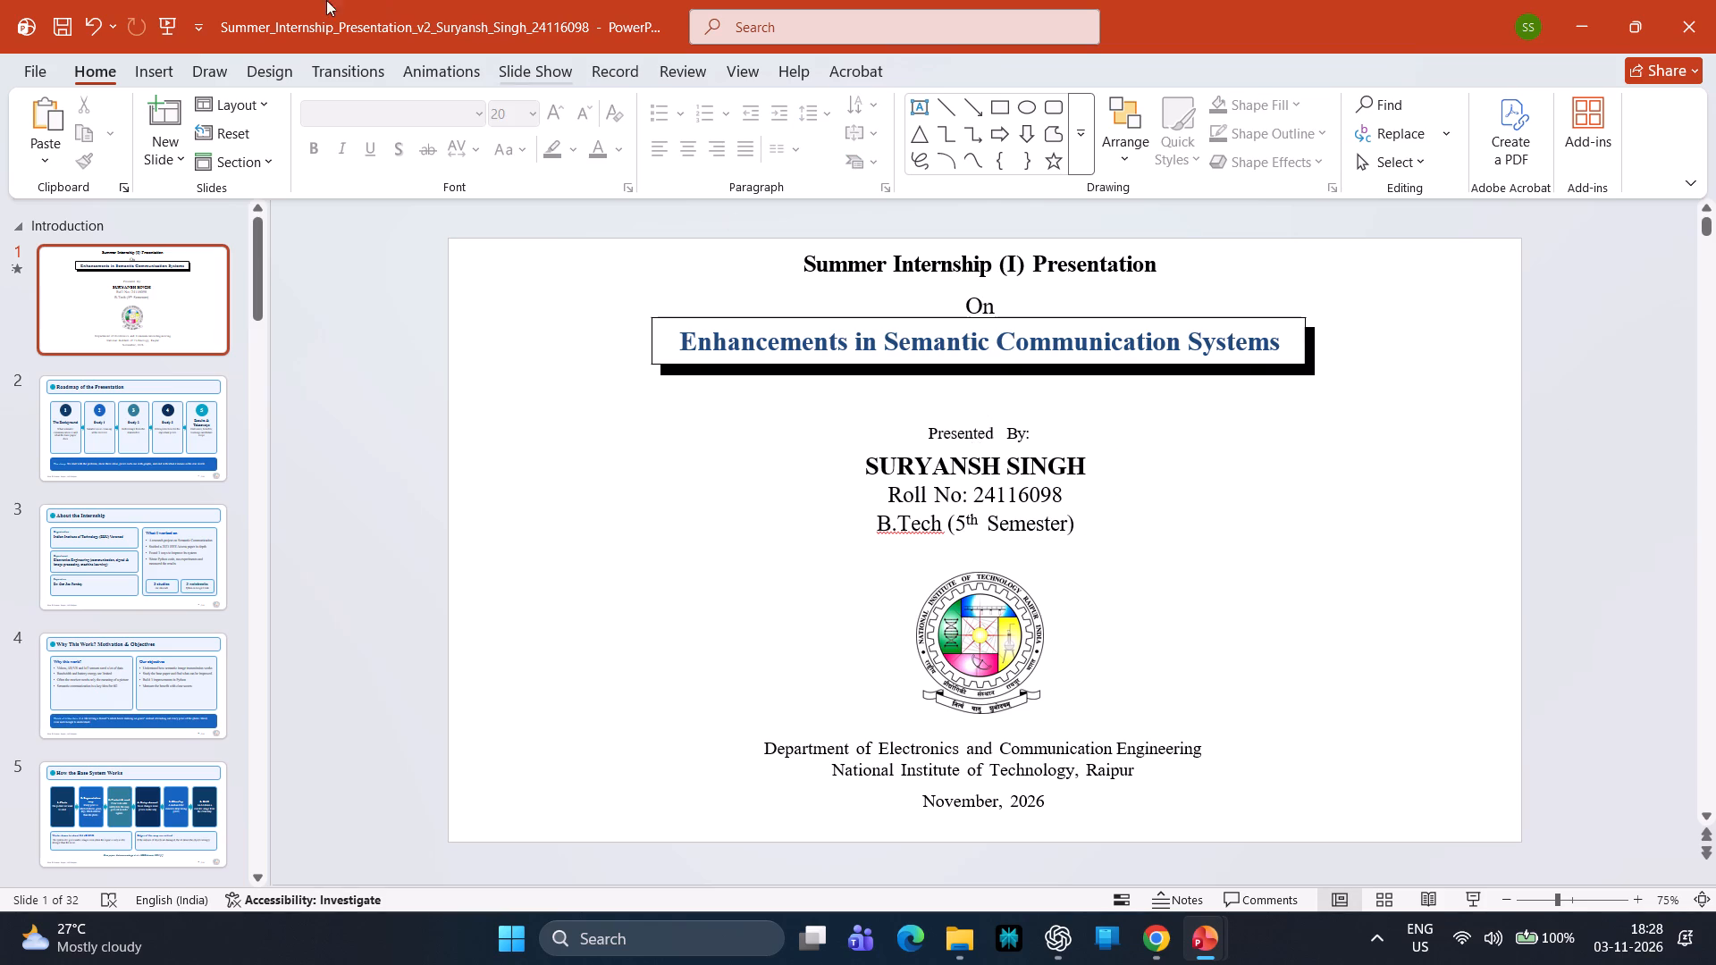
Save the presentation.
click(71, 26)
Set the font size of the department and institute lines below the logo to 18.
drag(1136, 770, 796, 751)
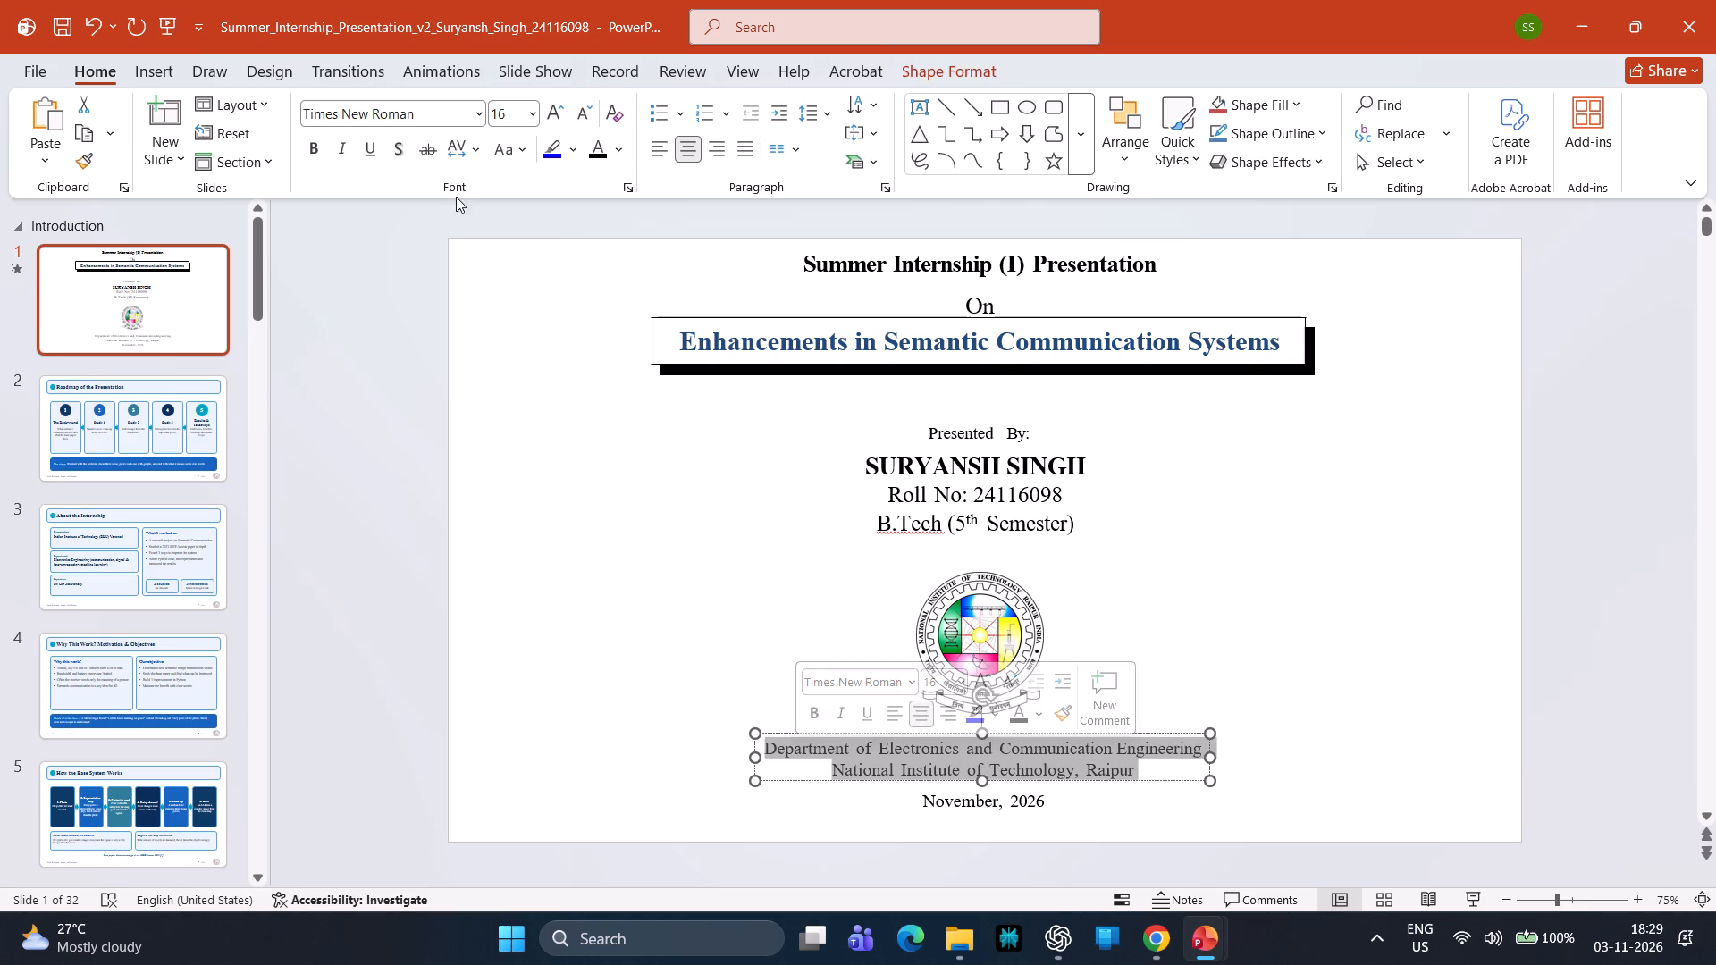
click(526, 113)
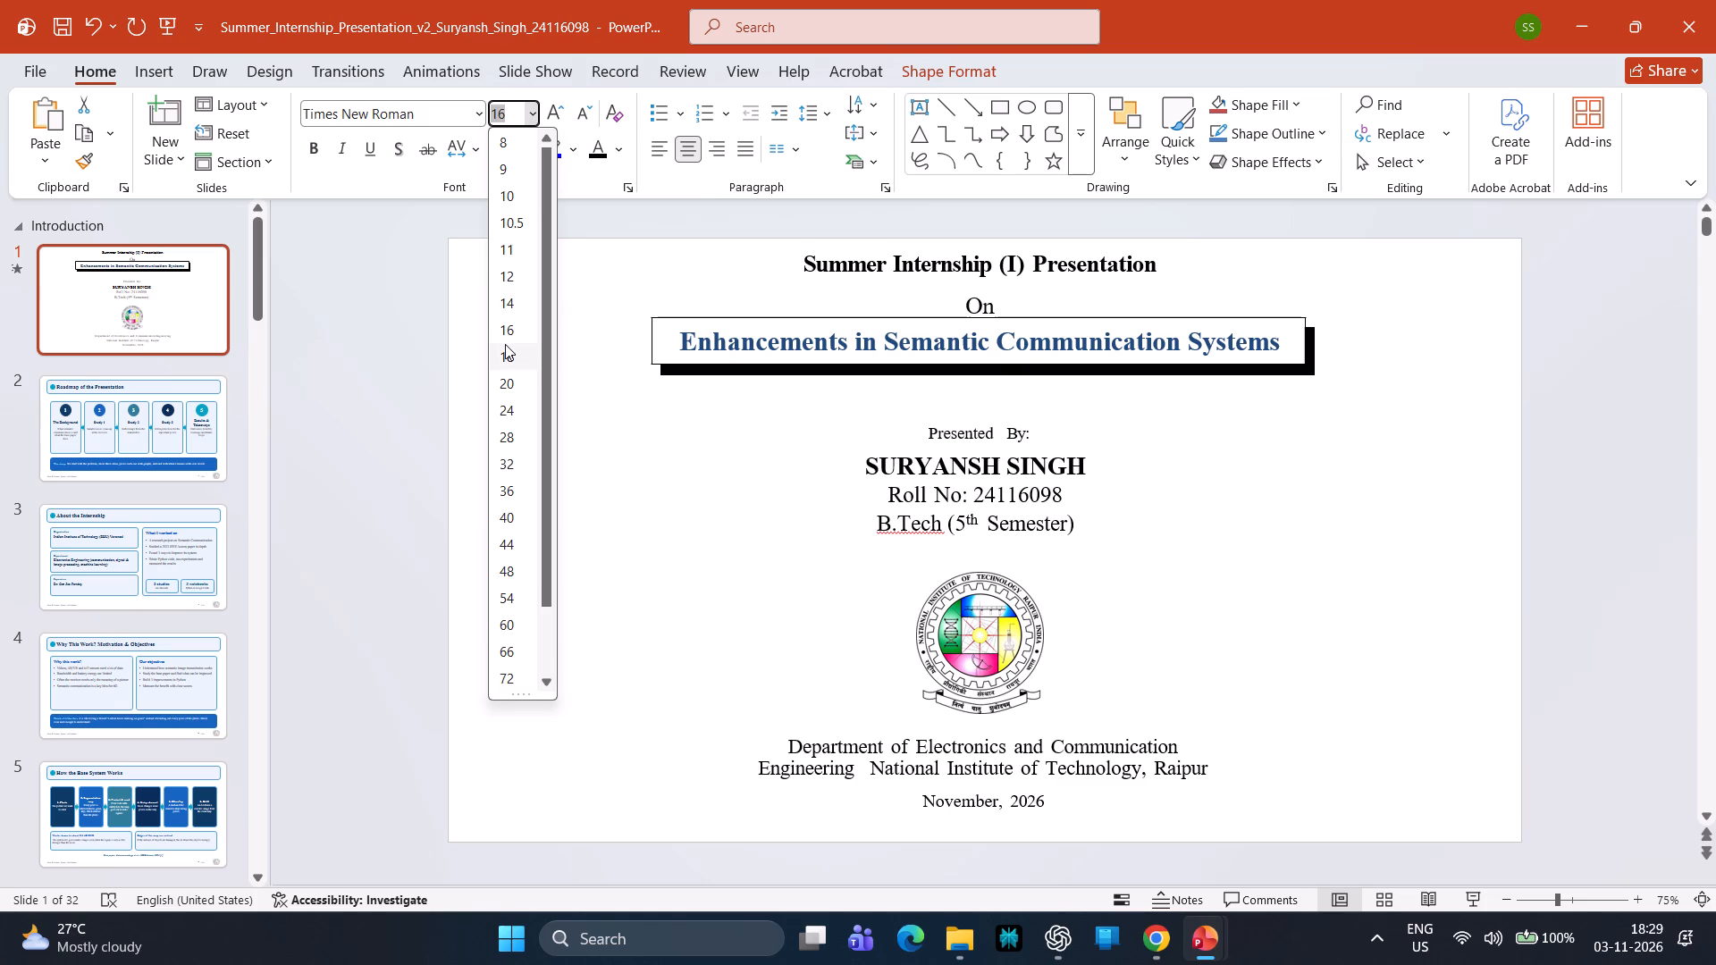
click(505, 344)
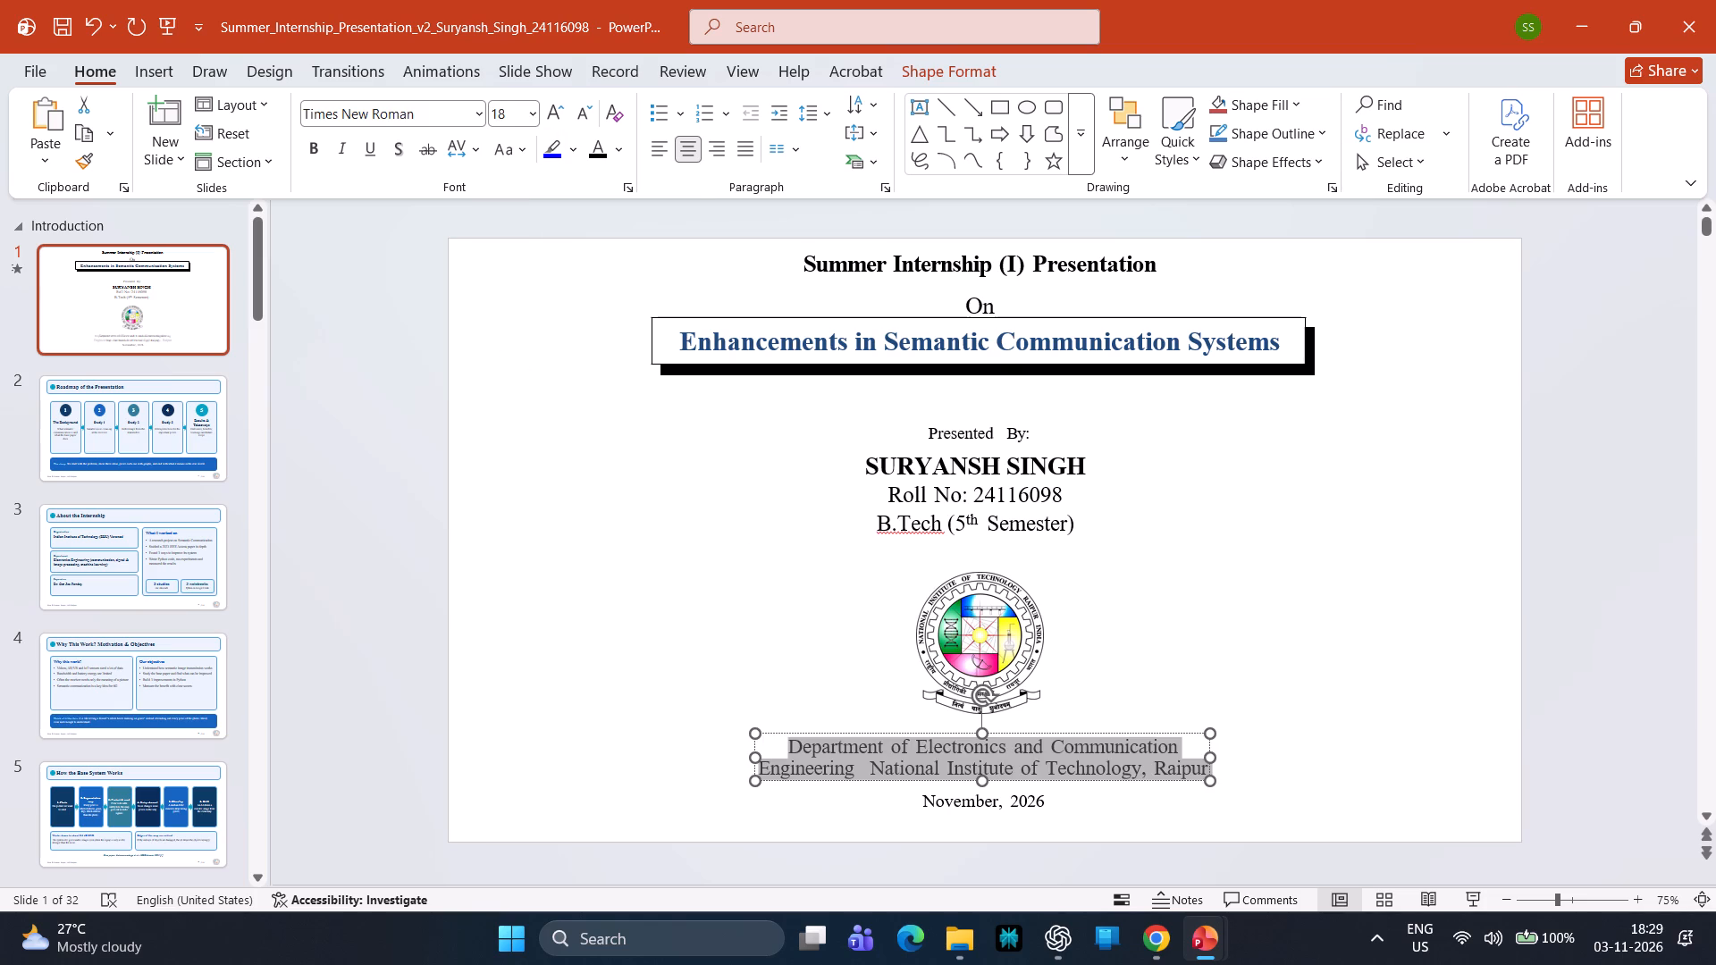
Widen the department and institute text box so the department name fits on one line.
drag(1211, 758, 1261, 758)
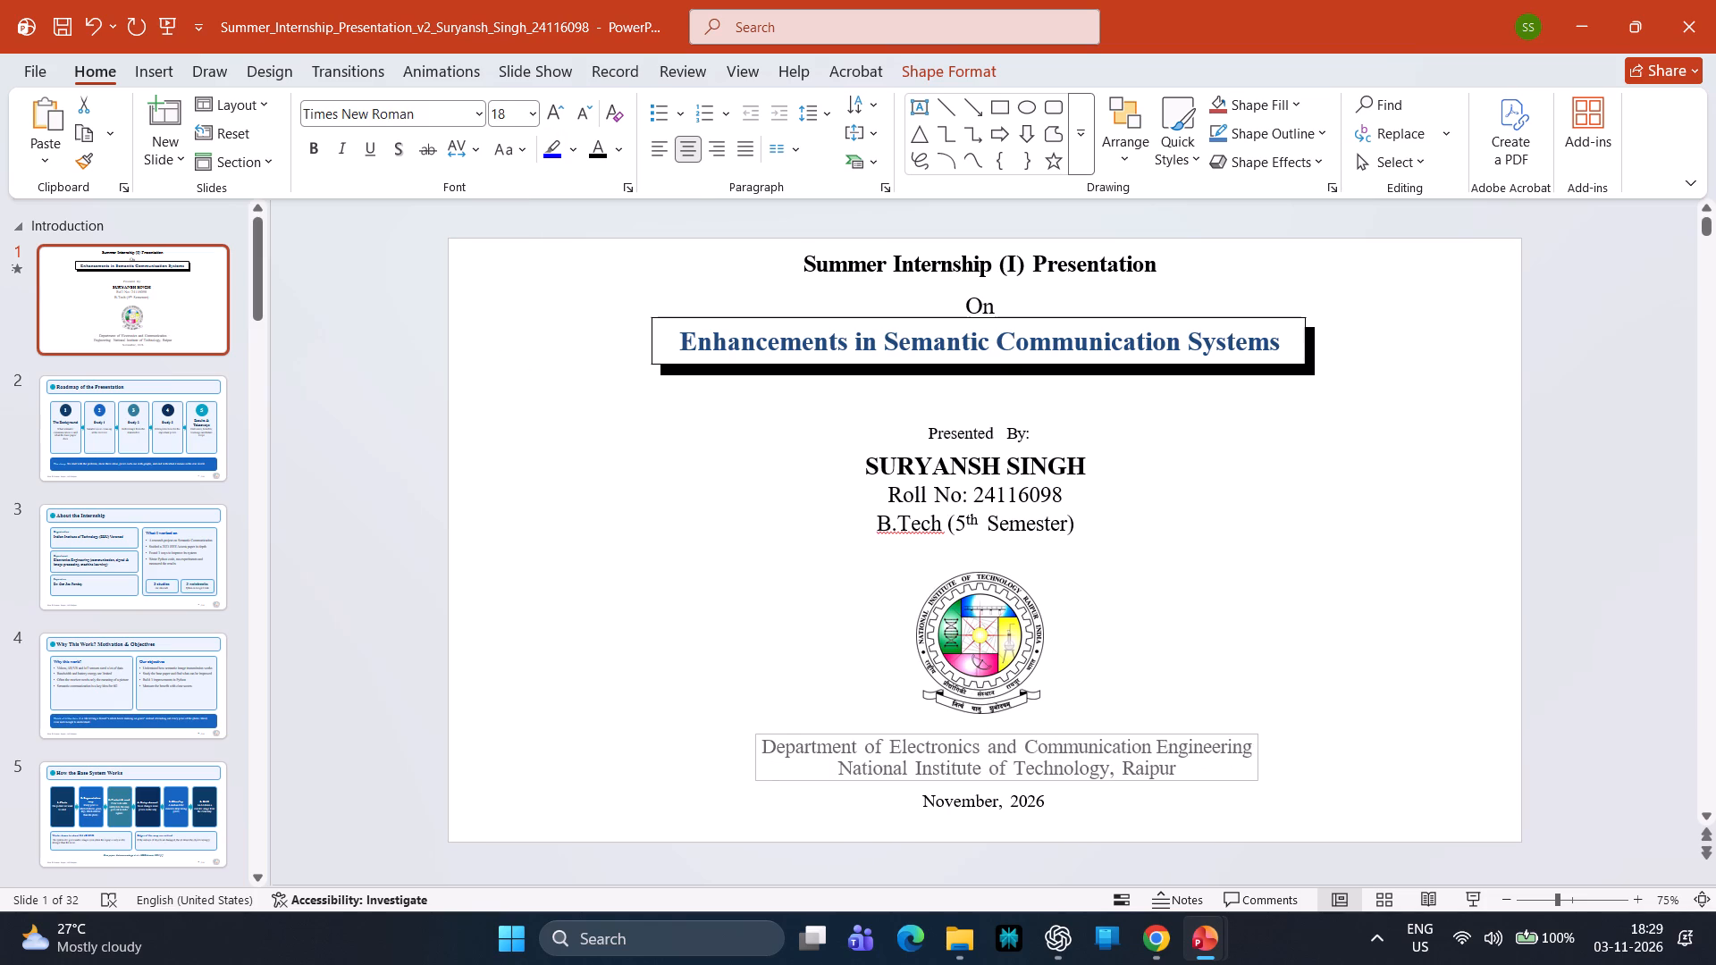
drag(1261, 758, 1274, 758)
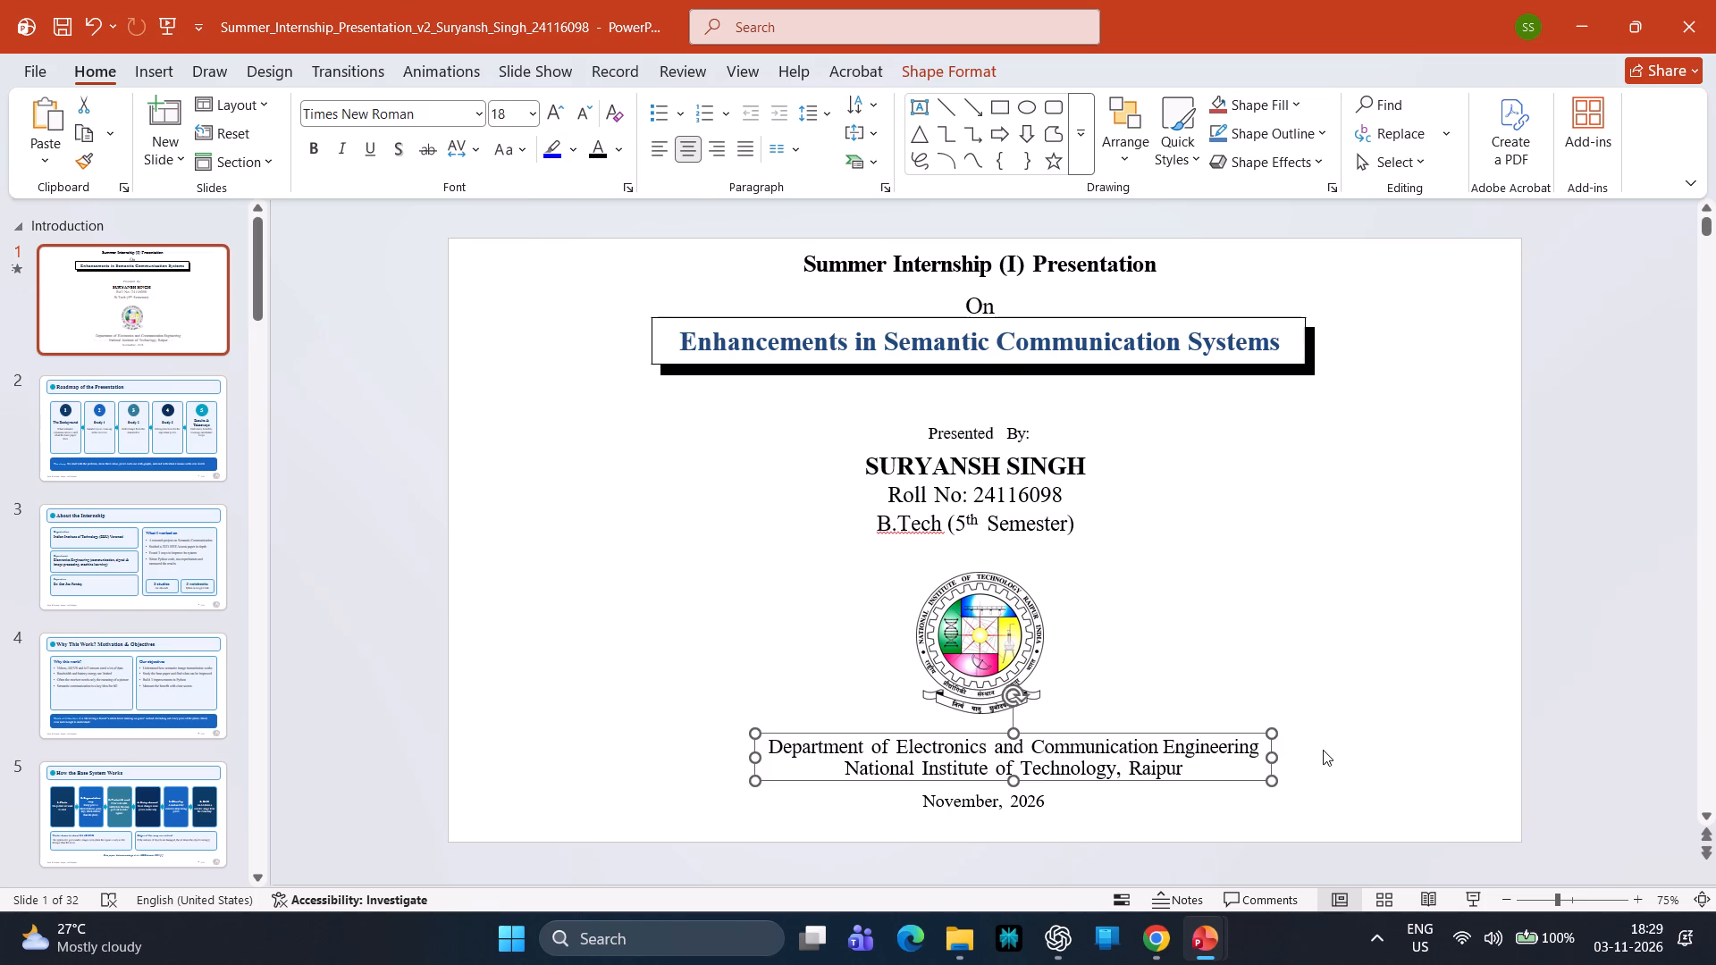
click(1323, 750)
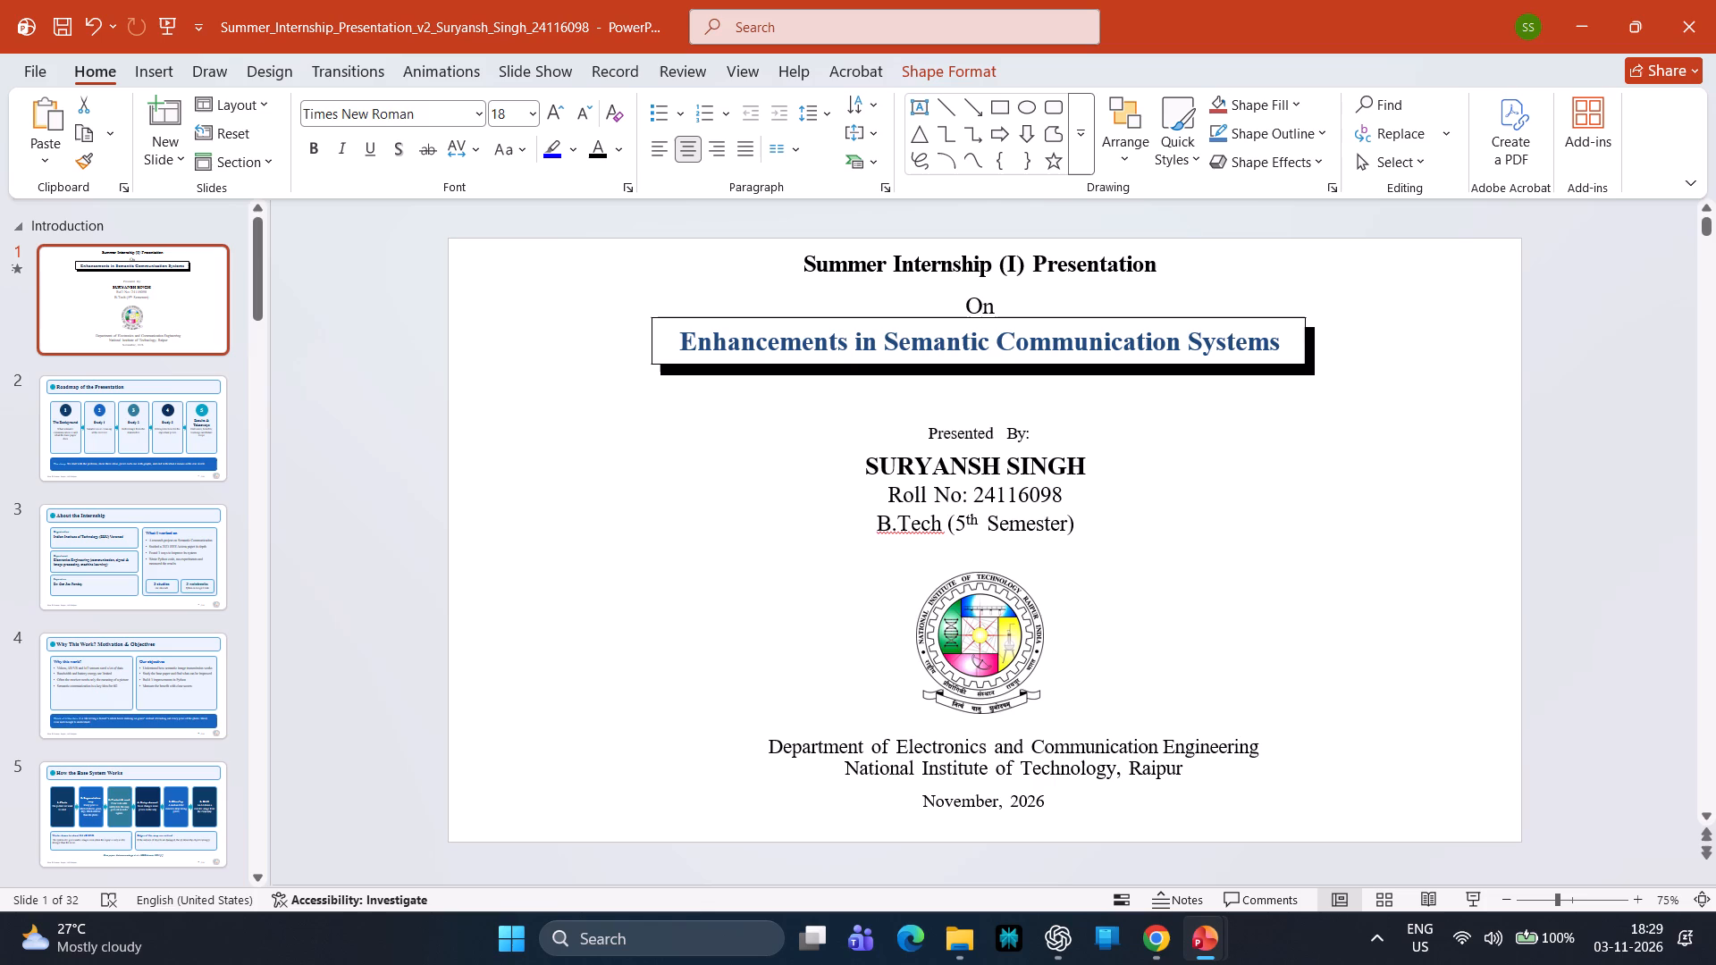
Move the department and institute text box sideways to re-centre it beneath the logo.
drag(1266, 748, 1241, 750)
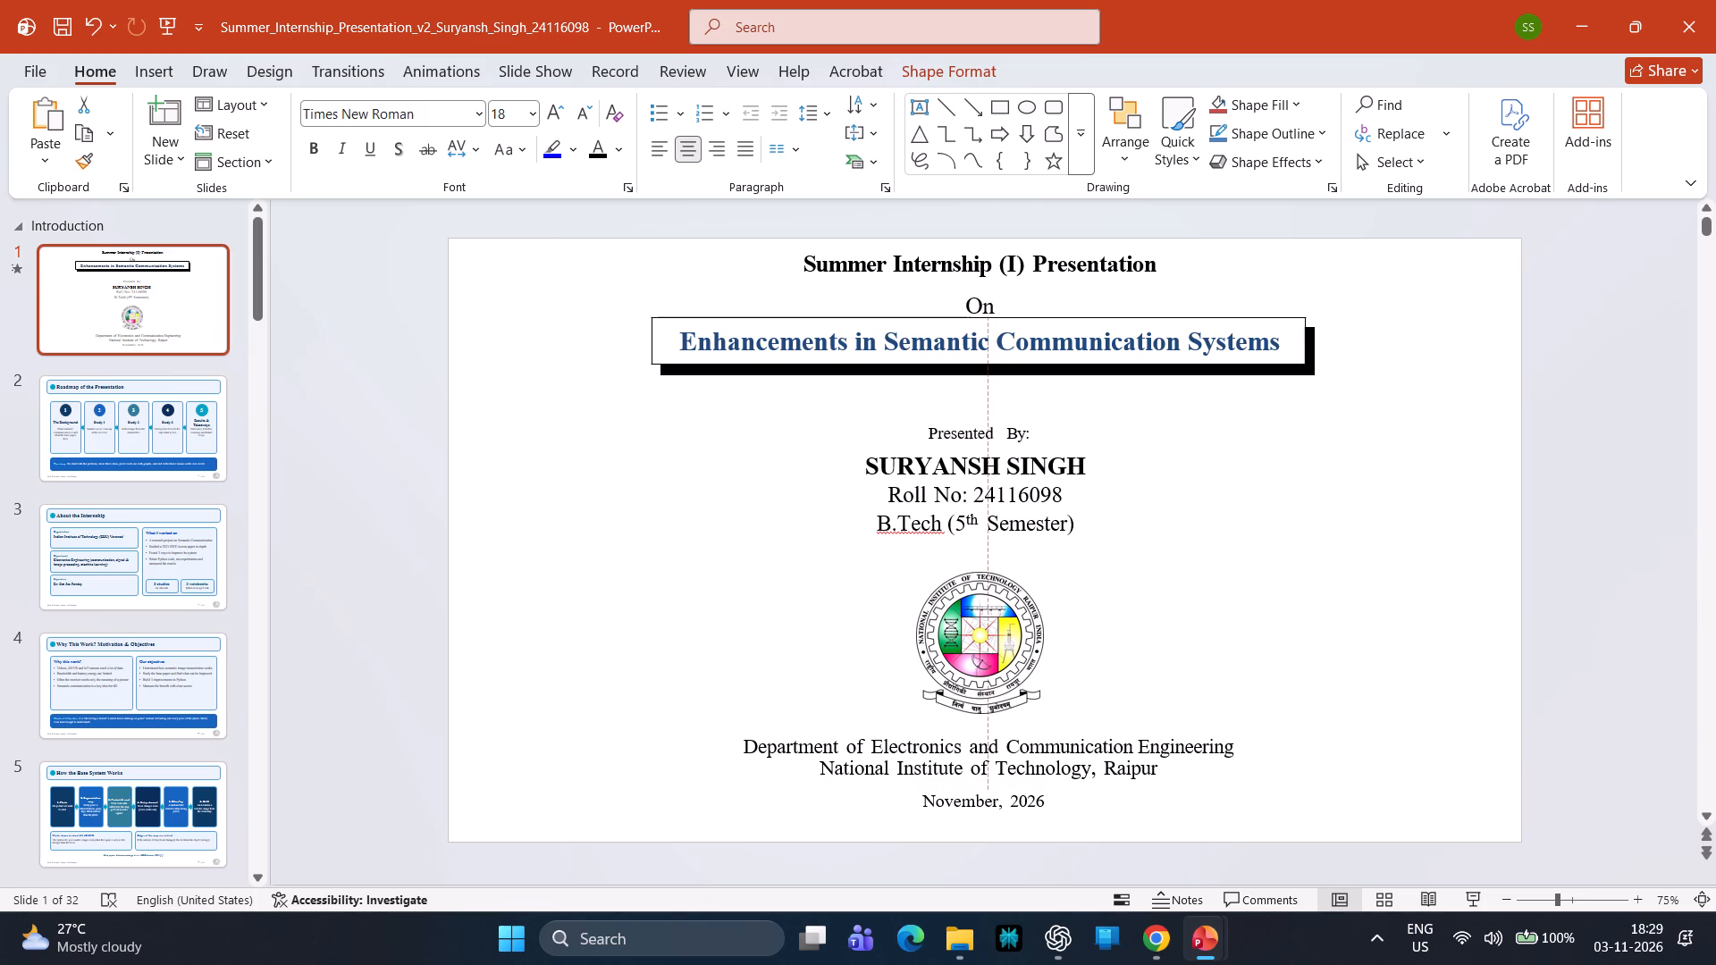
drag(1241, 750, 1241, 752)
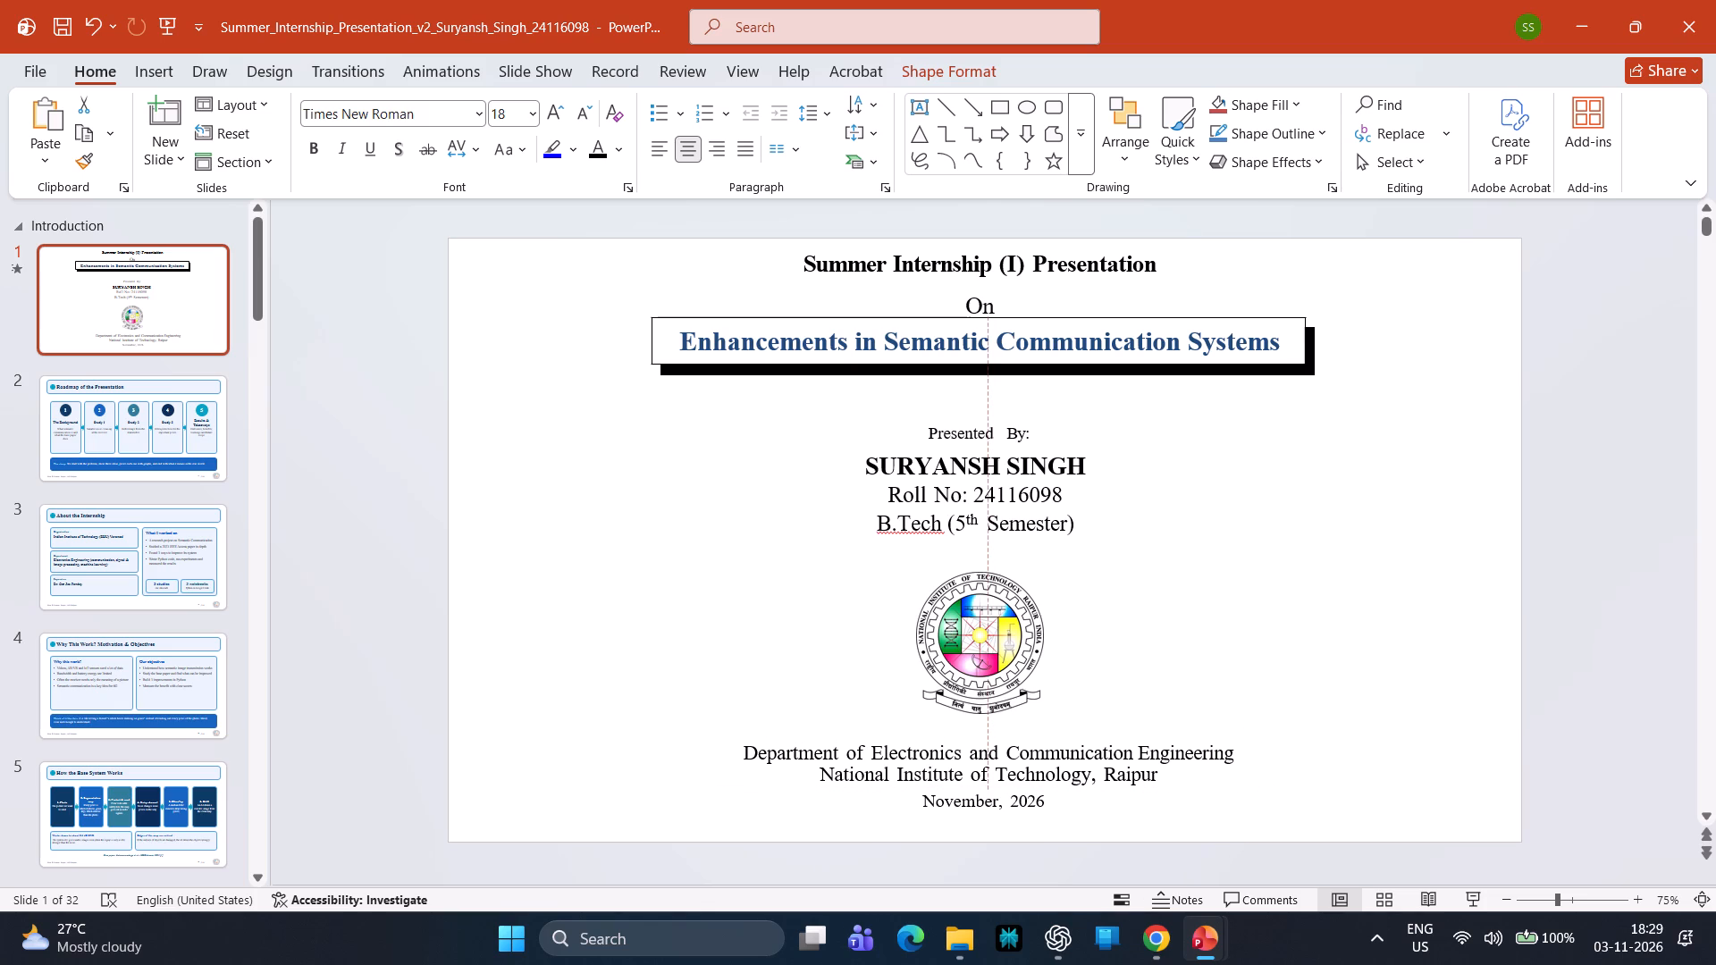
drag(1241, 752, 1238, 751)
click(1536, 714)
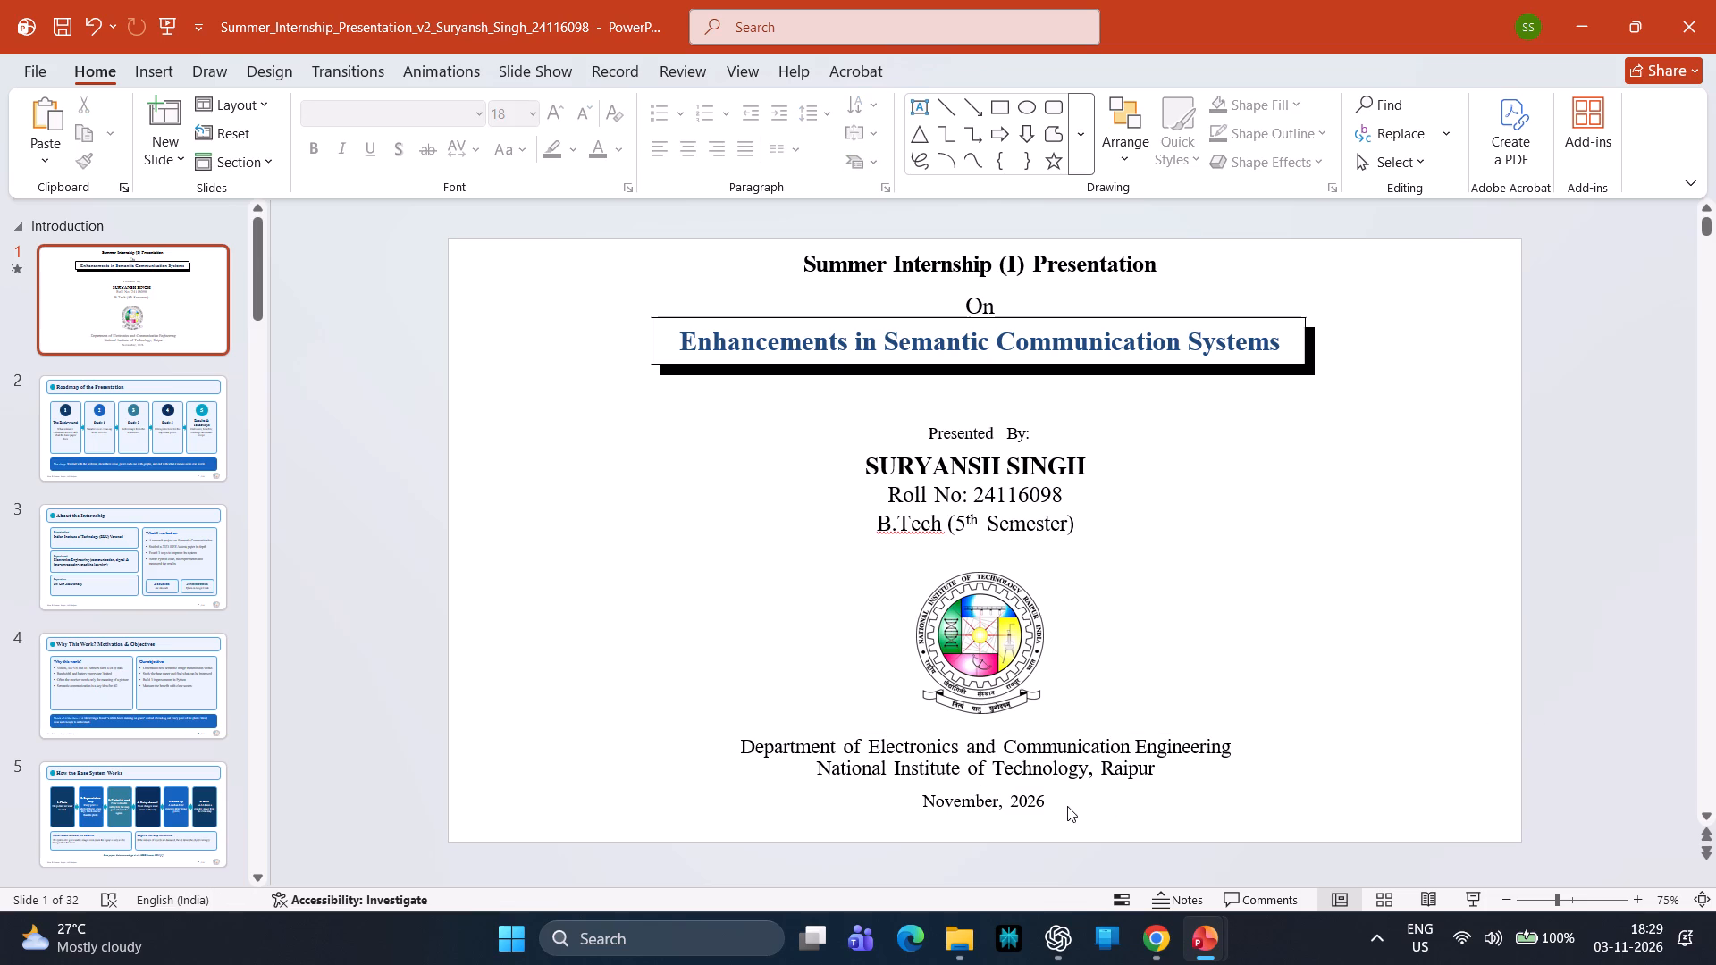
Nudge the "November, 2026" date up slightly towards the institute line.
click(1056, 805)
key(Up)
key(Up)
key(Up)
key(Up)
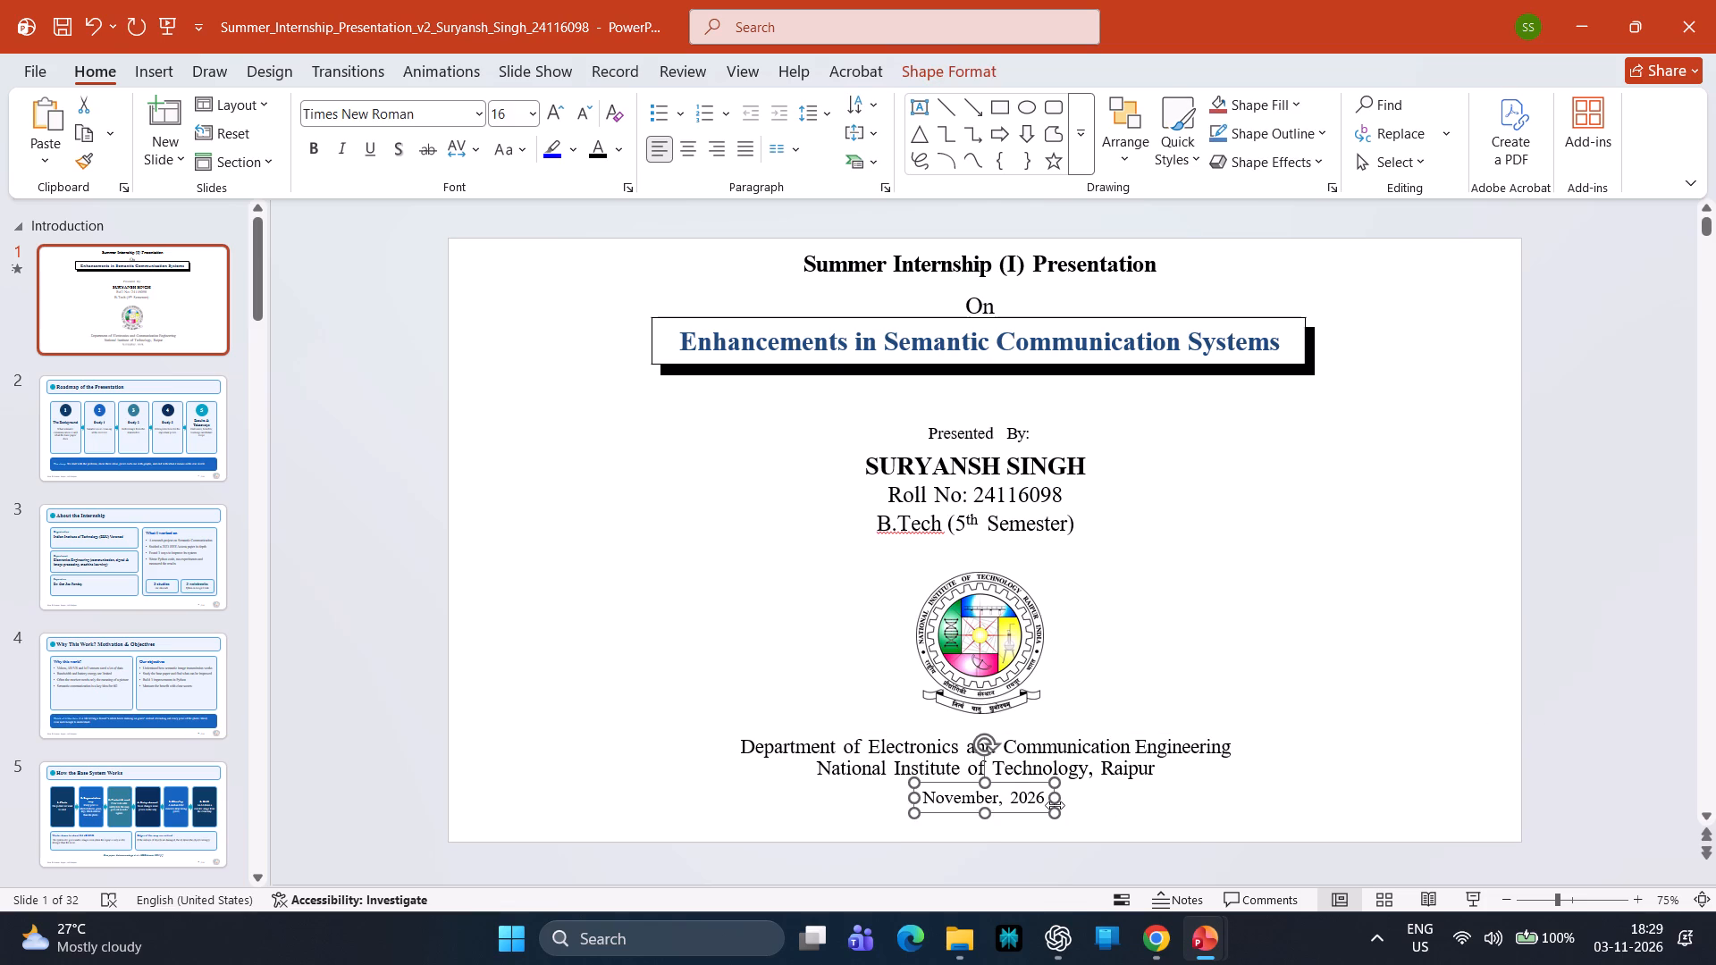
click(1521, 653)
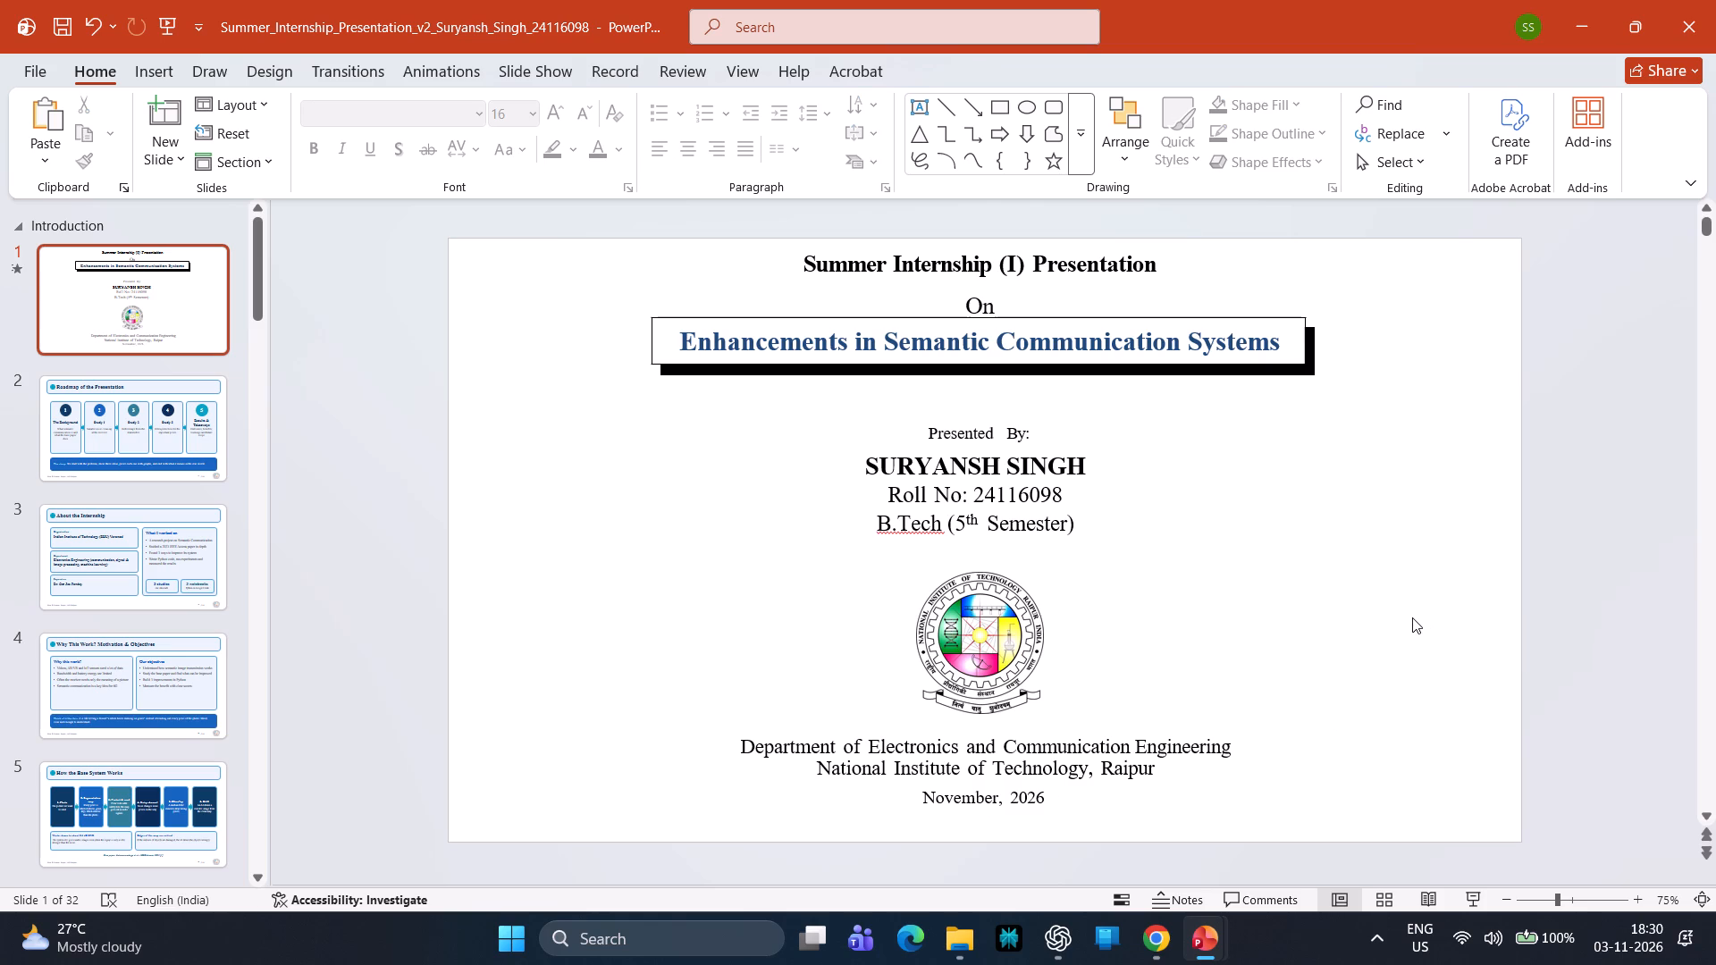
Nudge the "Presented By:" label down slightly, closer to the presenter's name.
click(1038, 437)
key(Down)
key(Down)
key(Down)
key(Down)
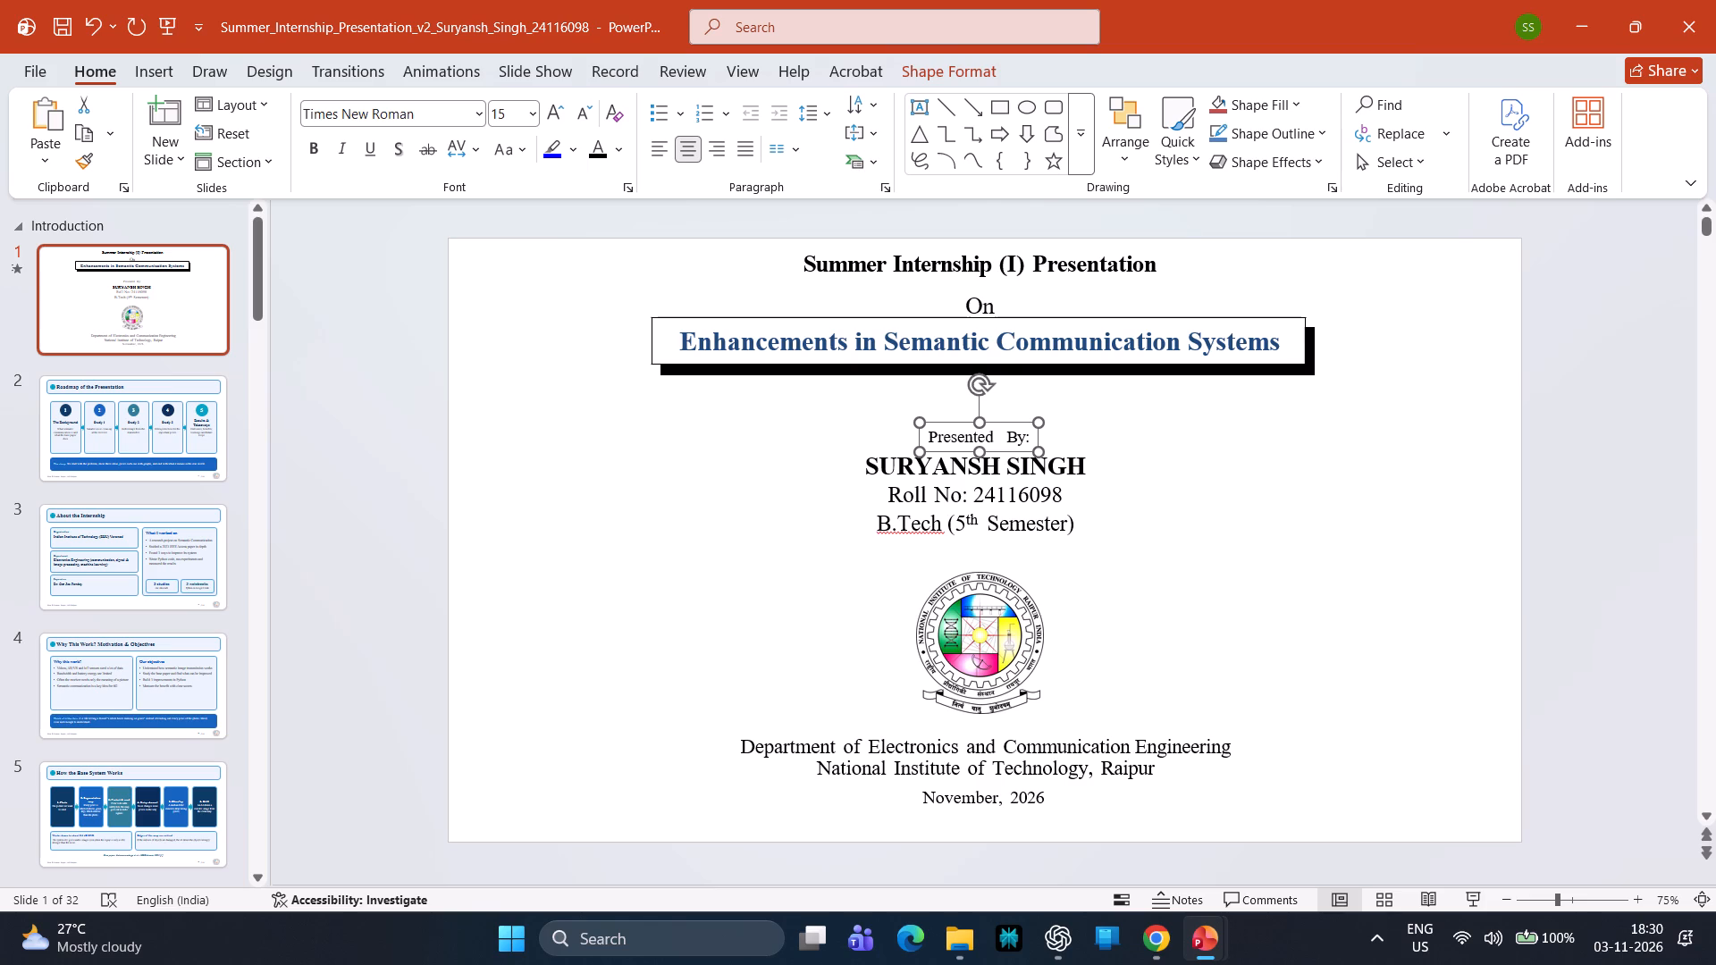
click(1598, 439)
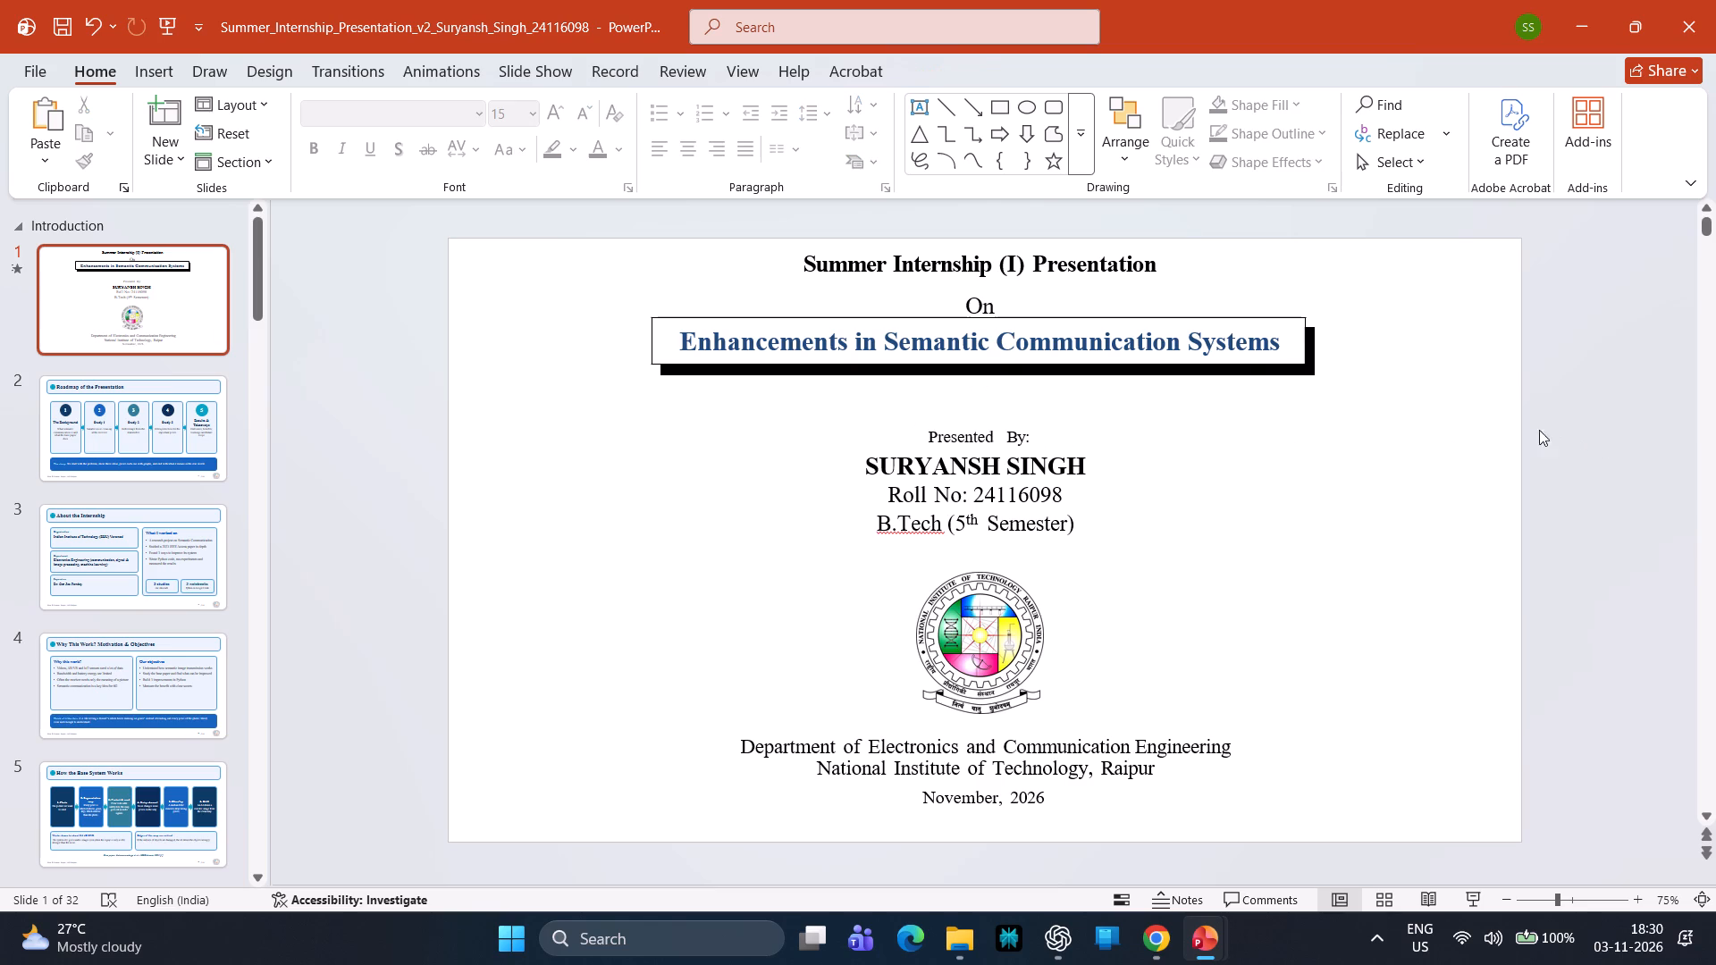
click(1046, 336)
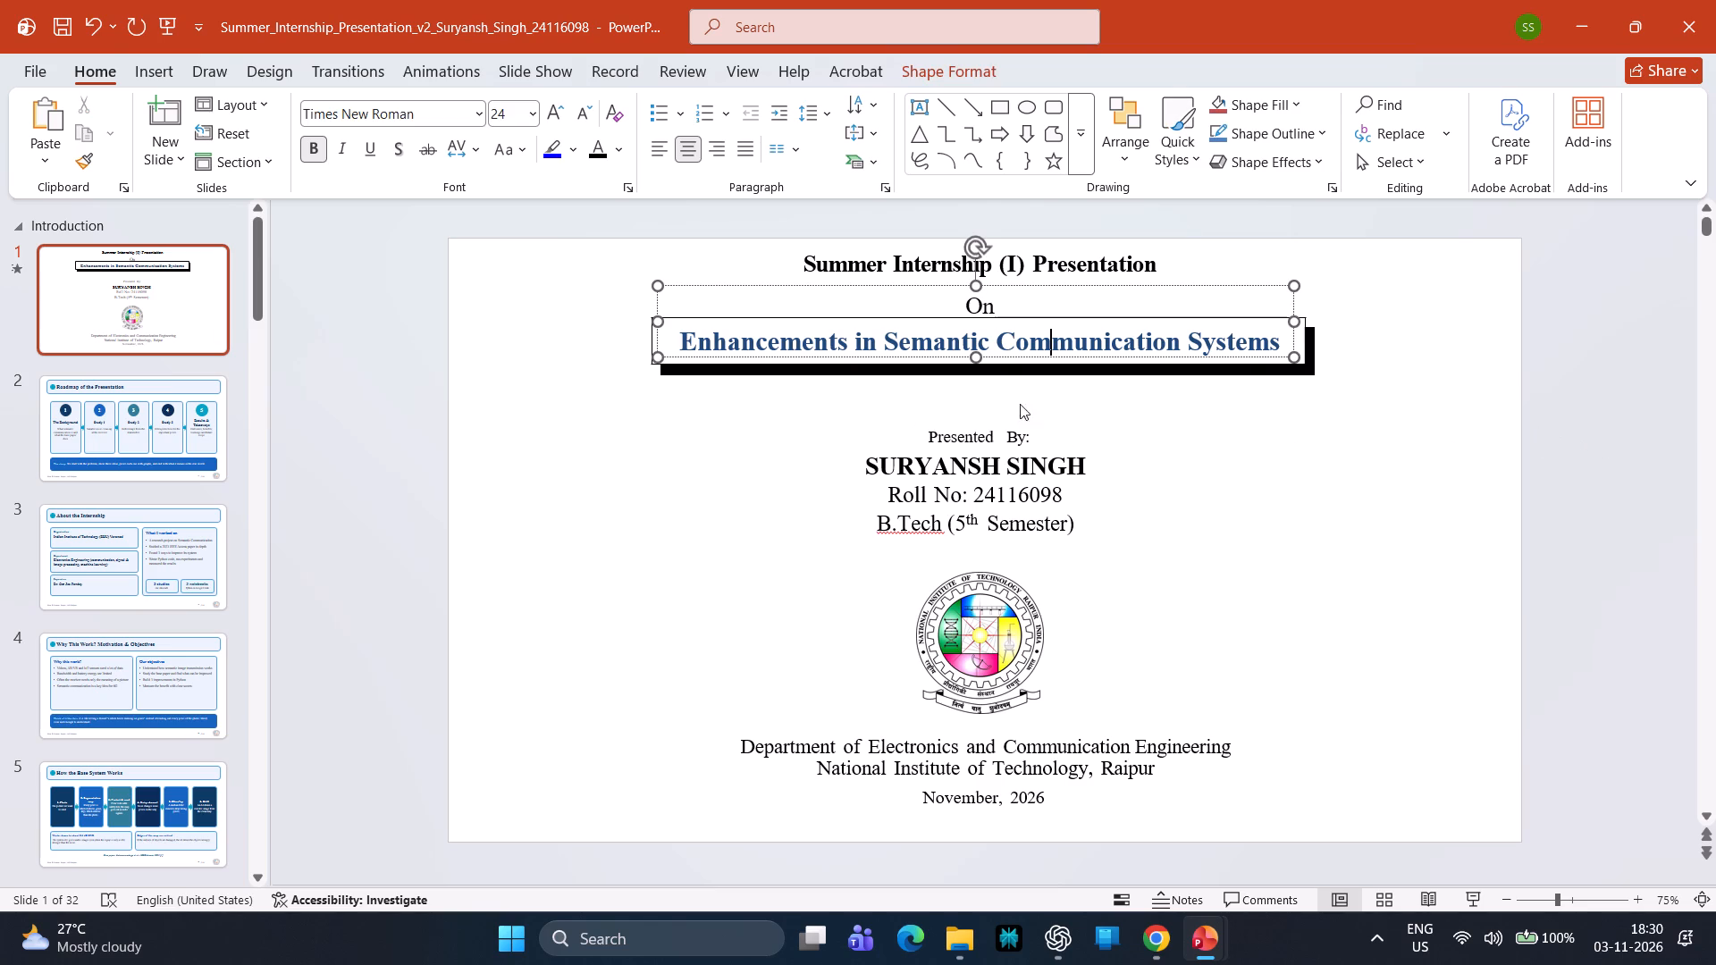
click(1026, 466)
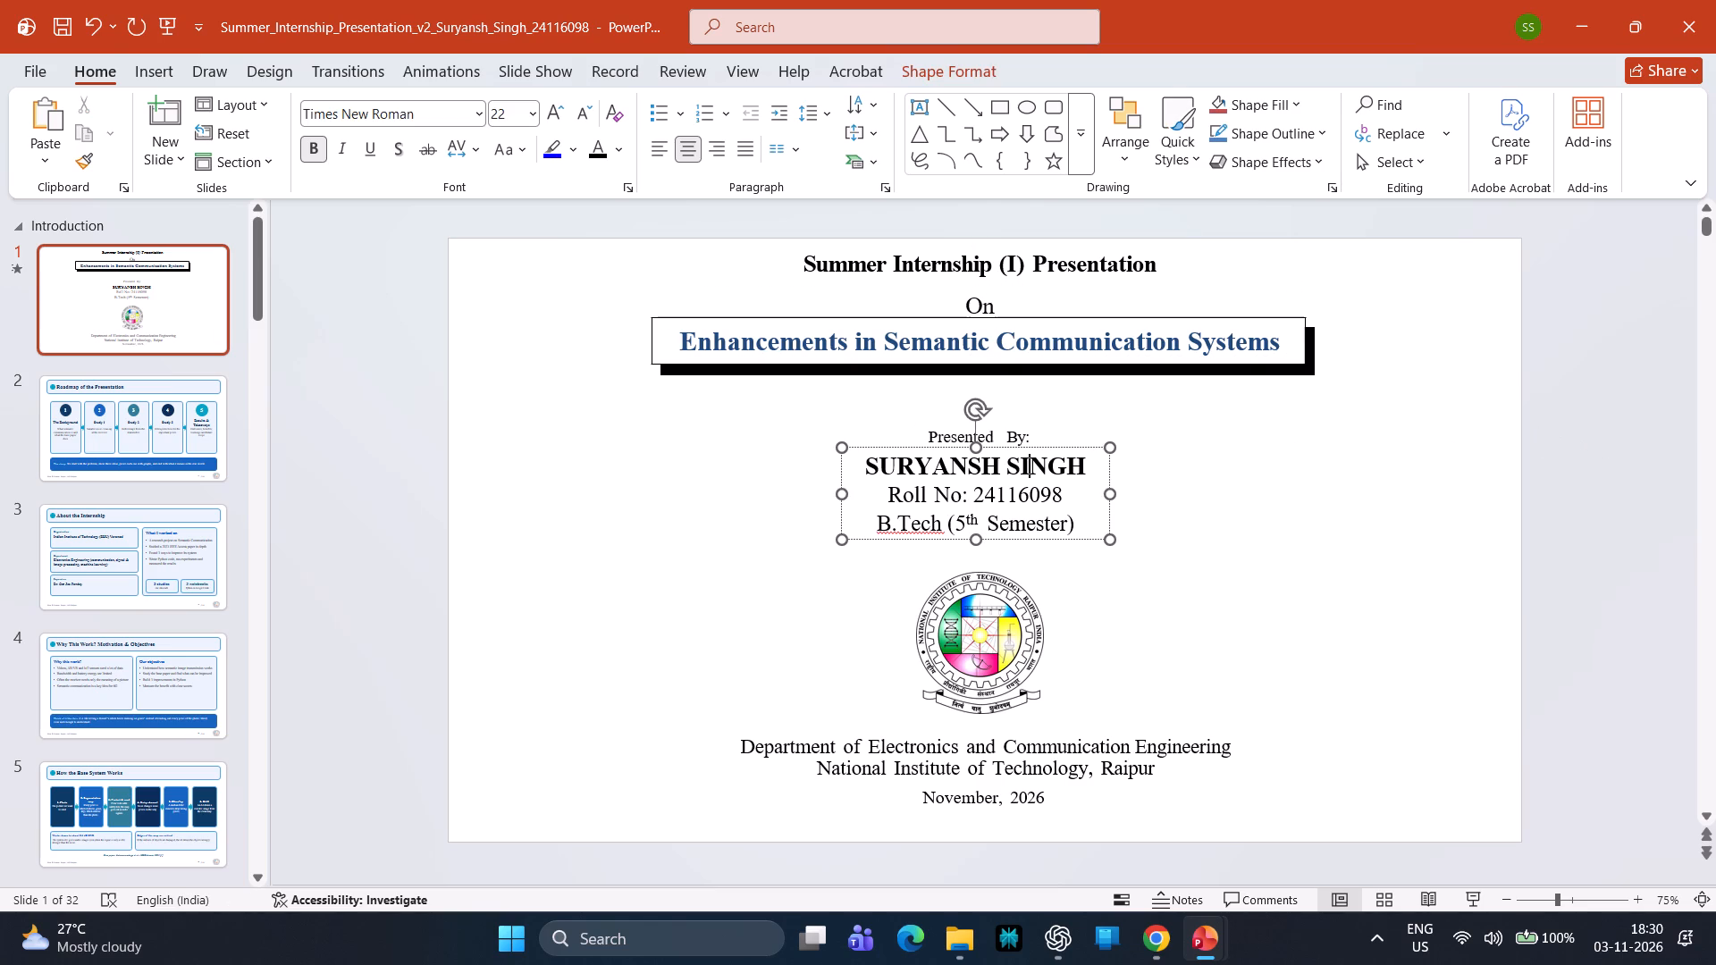
Set the presenter's name on the title slide to font size 21.
click(1087, 466)
drag(1082, 466, 978, 466)
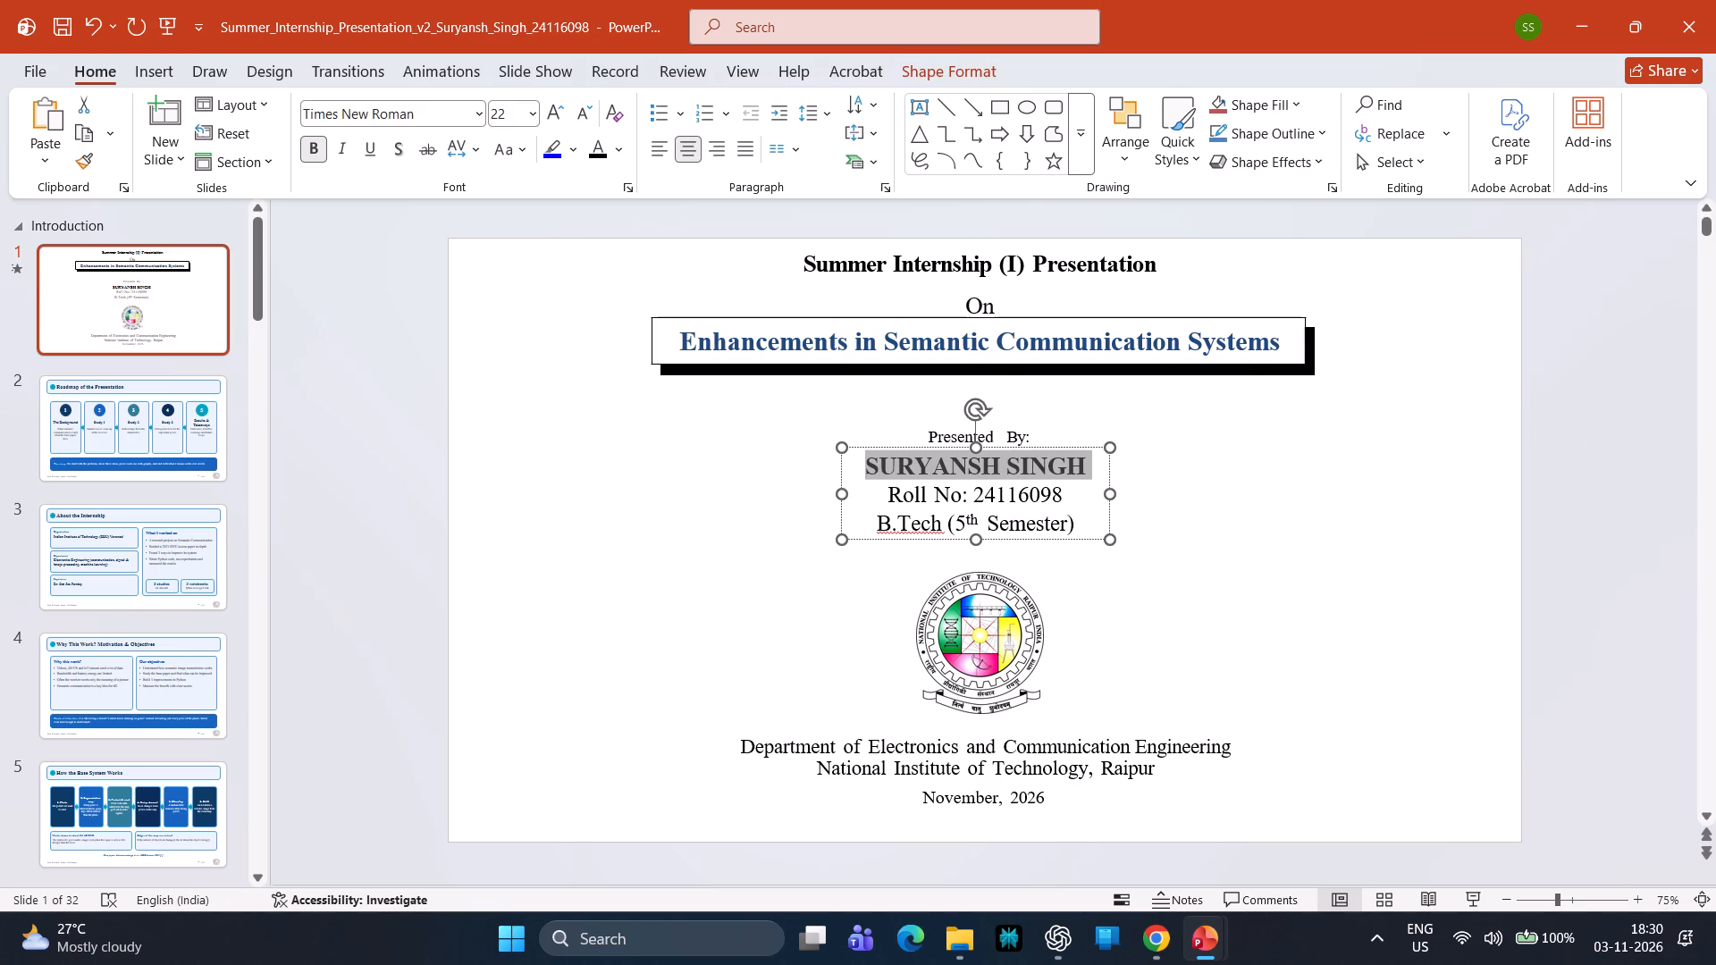
drag(978, 466, 938, 466)
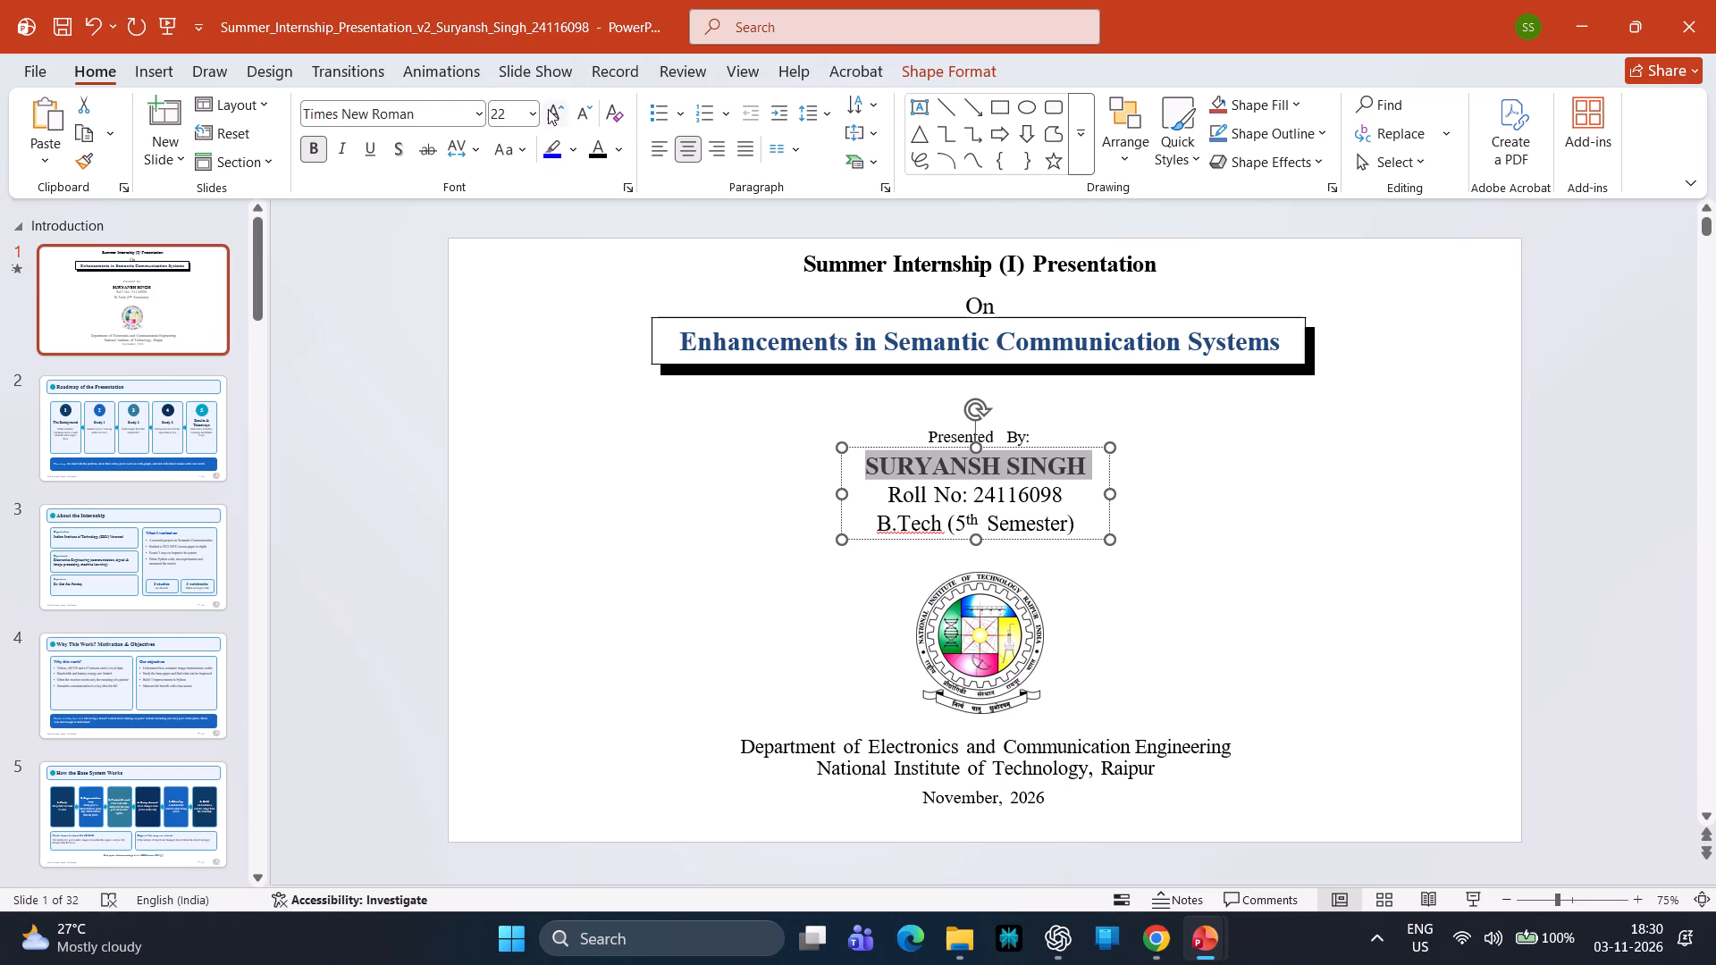
click(531, 111)
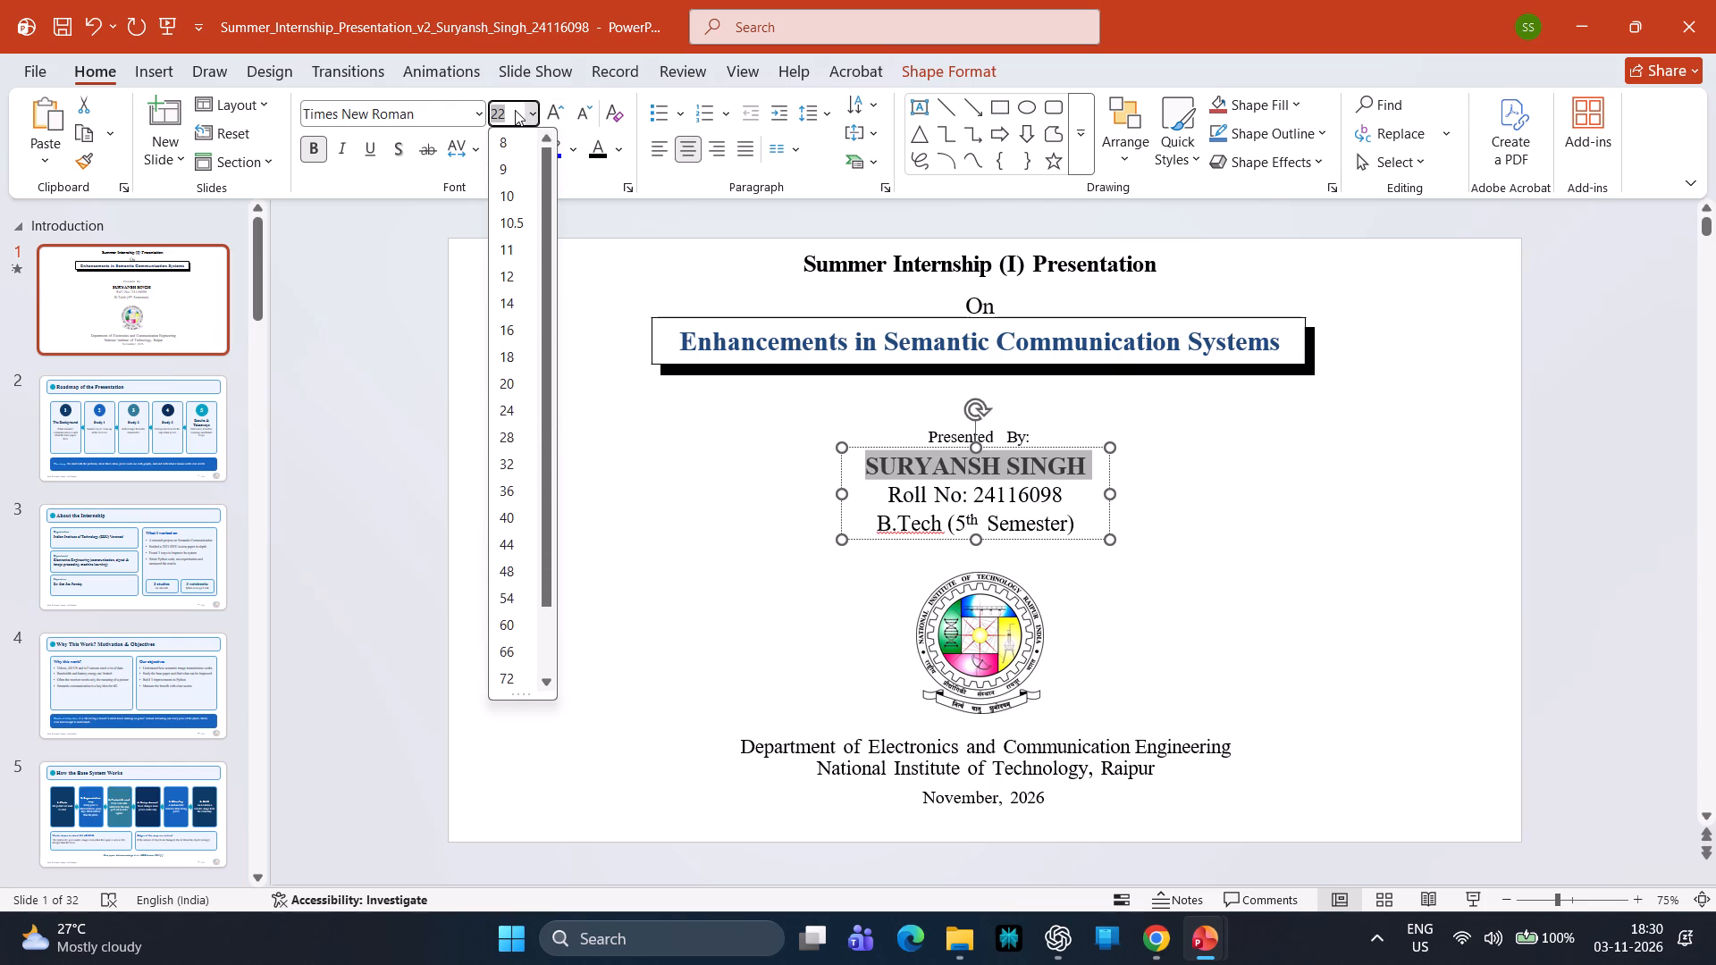
text(21)
key(Return)
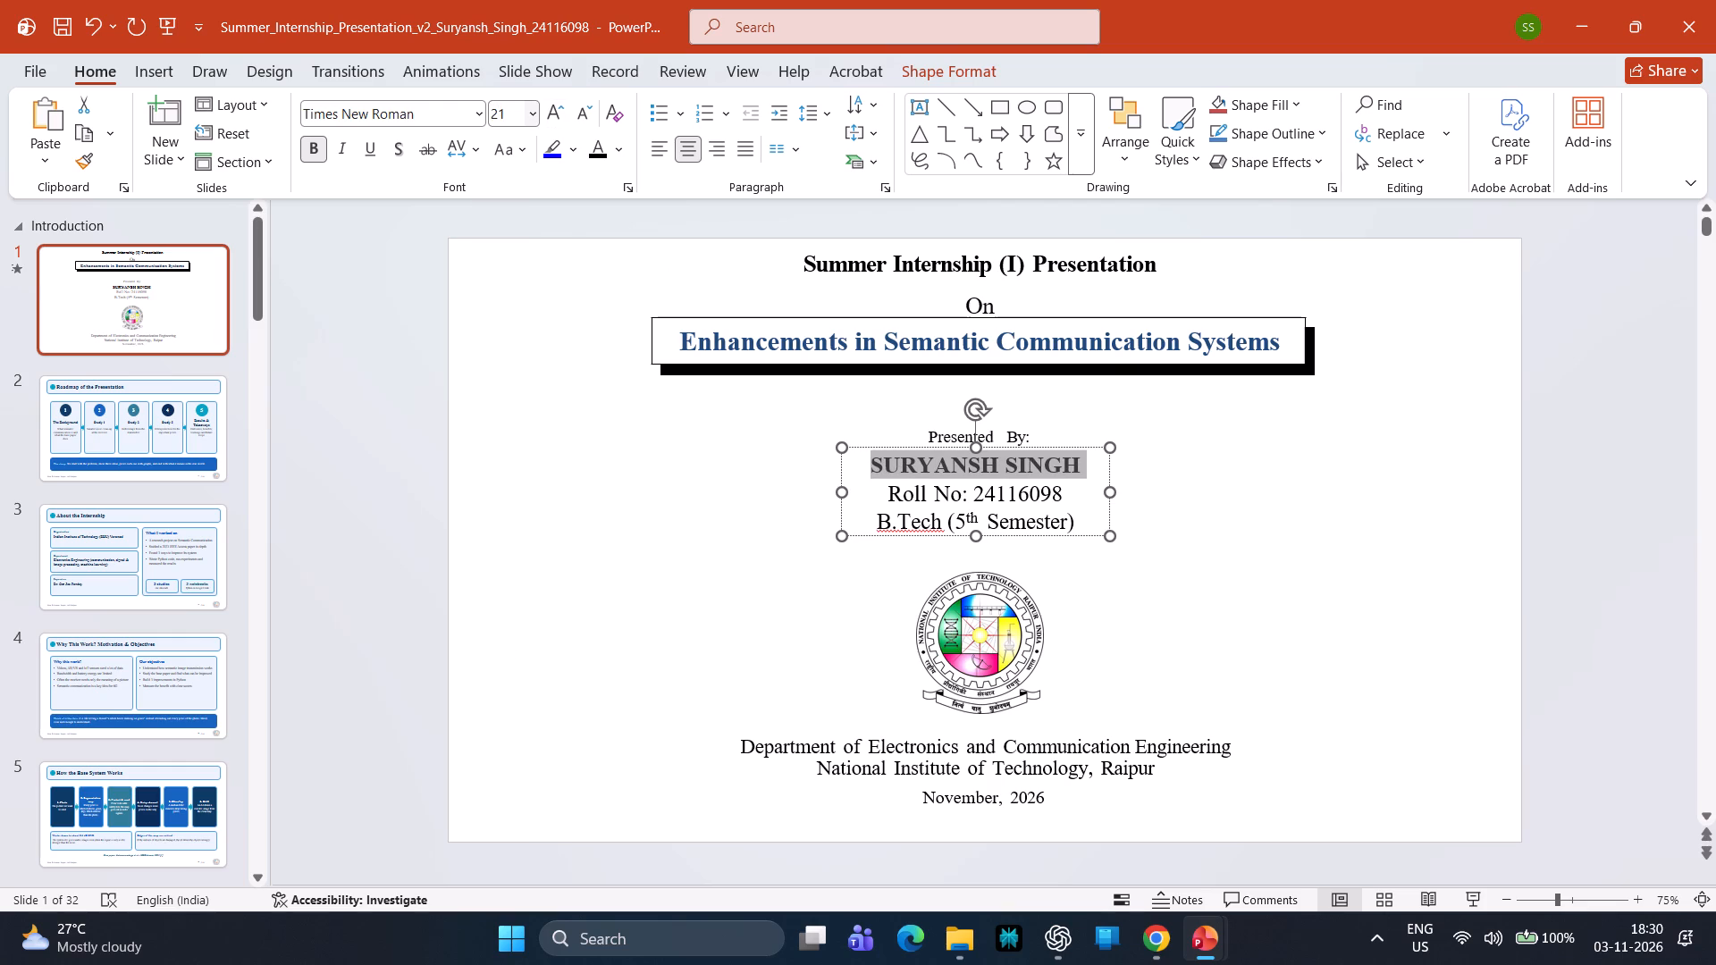
Set the roll number and B.Tech semester lines beneath the presenter's name to font size 18.
drag(1075, 523, 938, 481)
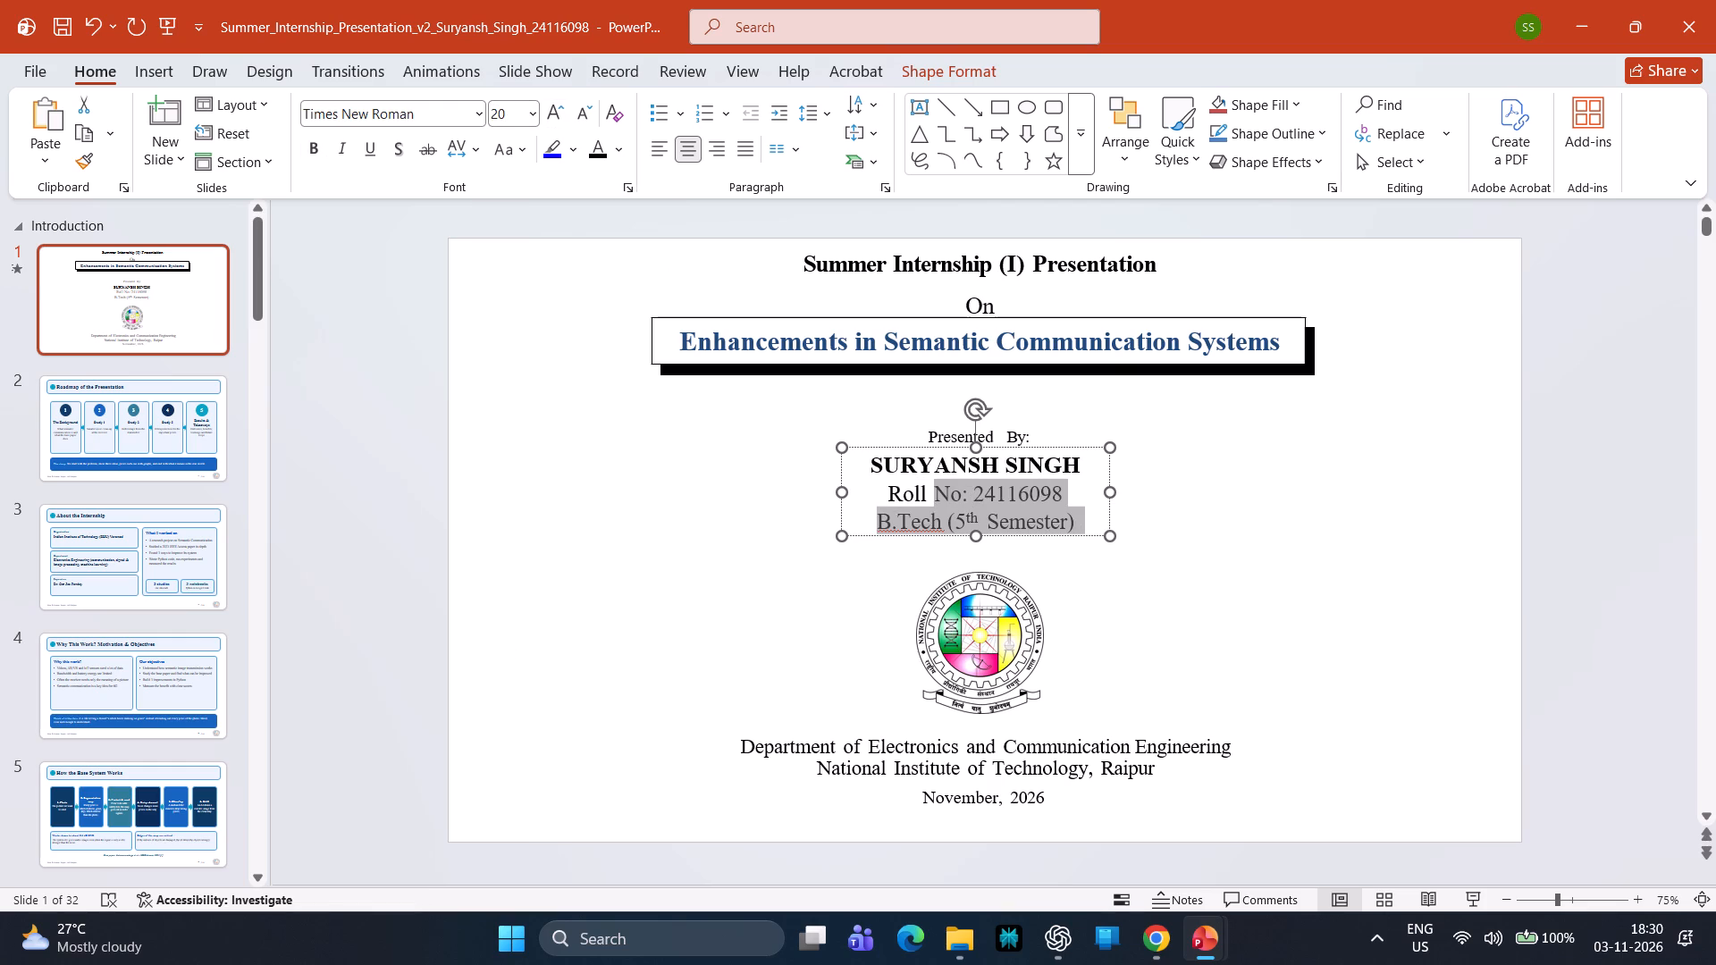
drag(938, 481, 887, 485)
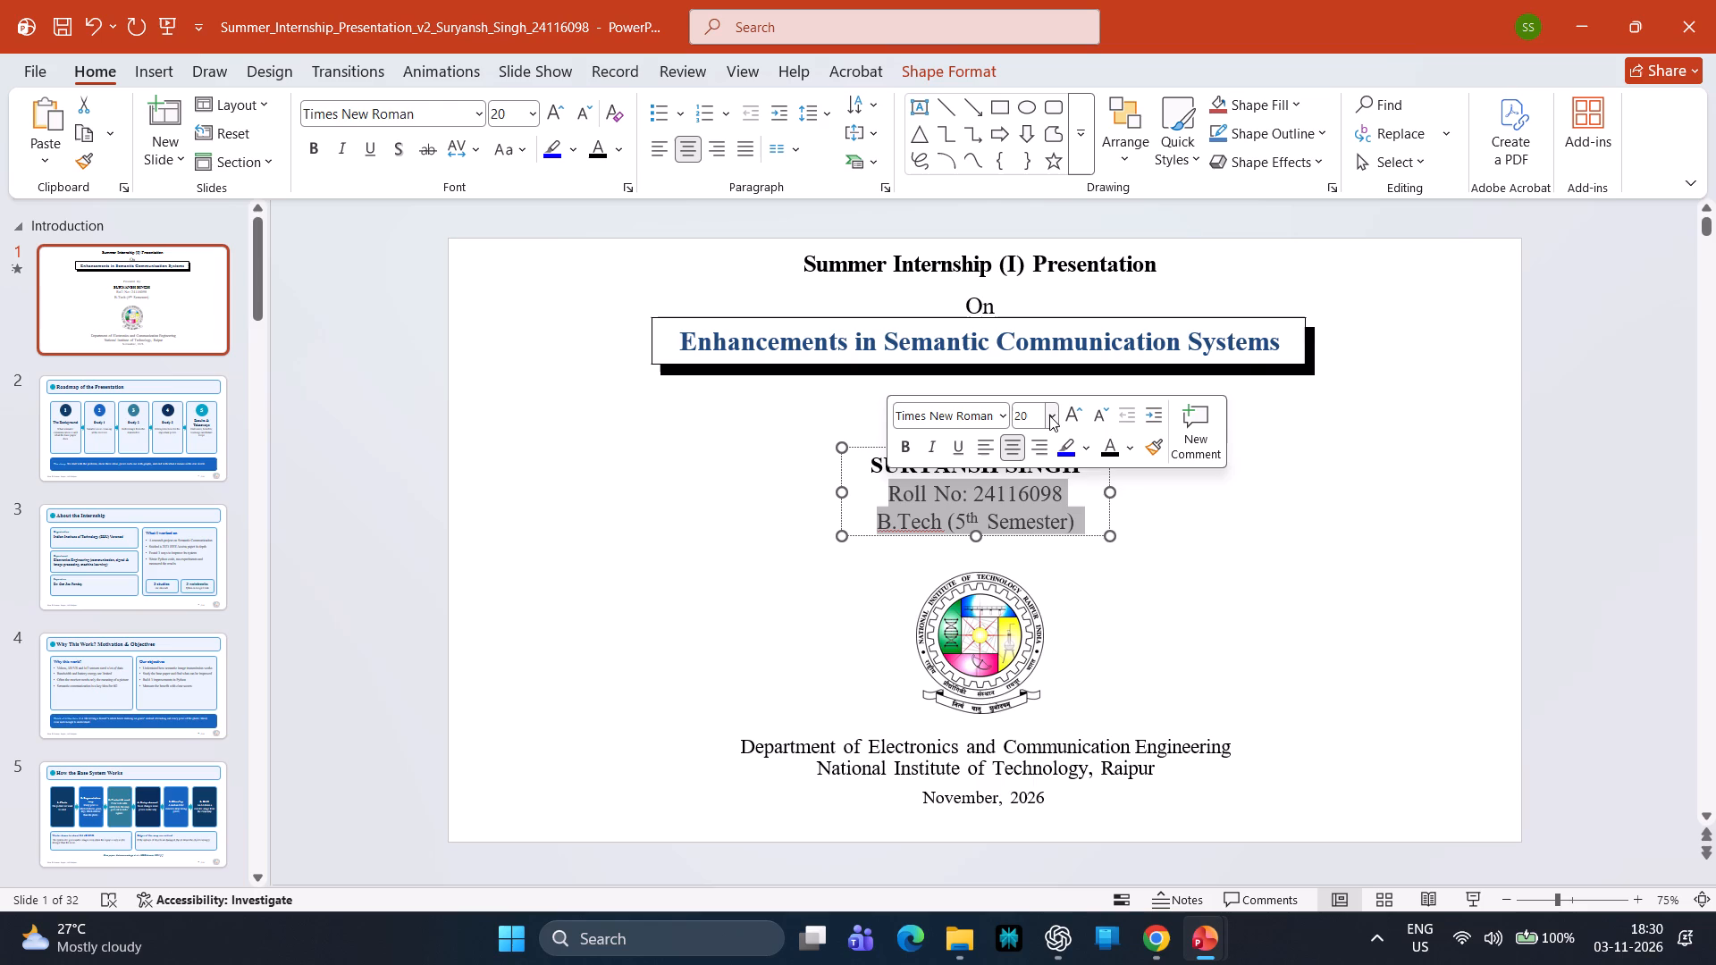
click(1049, 415)
click(1028, 661)
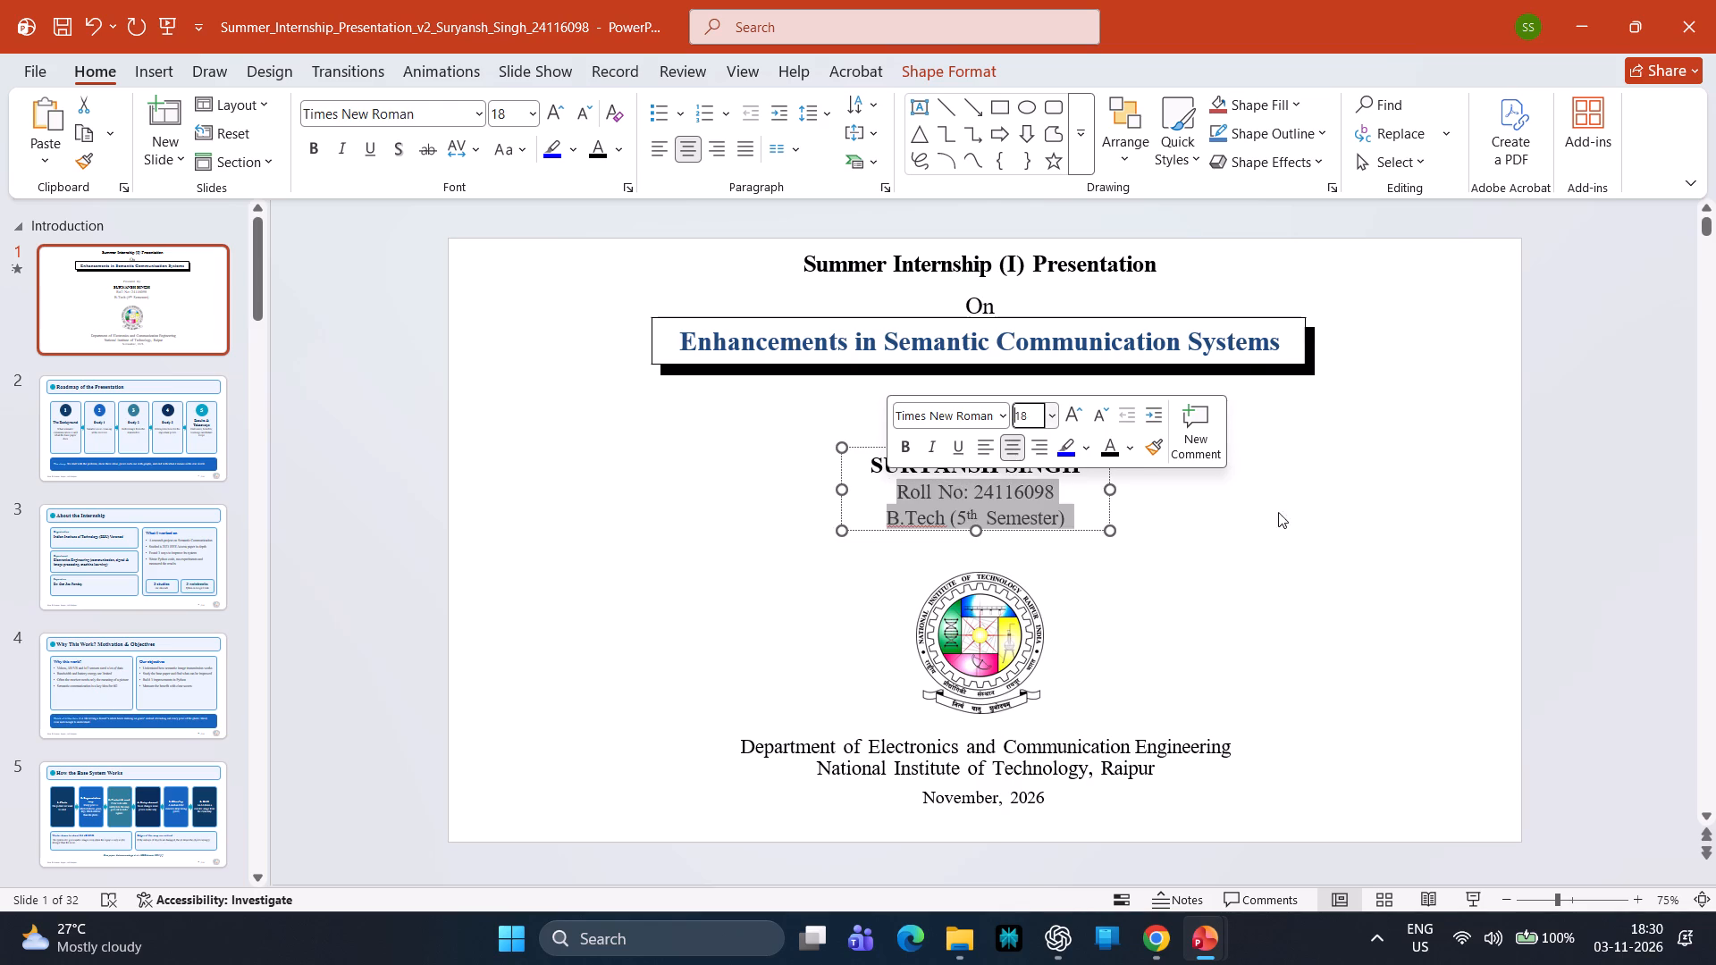
click(1578, 454)
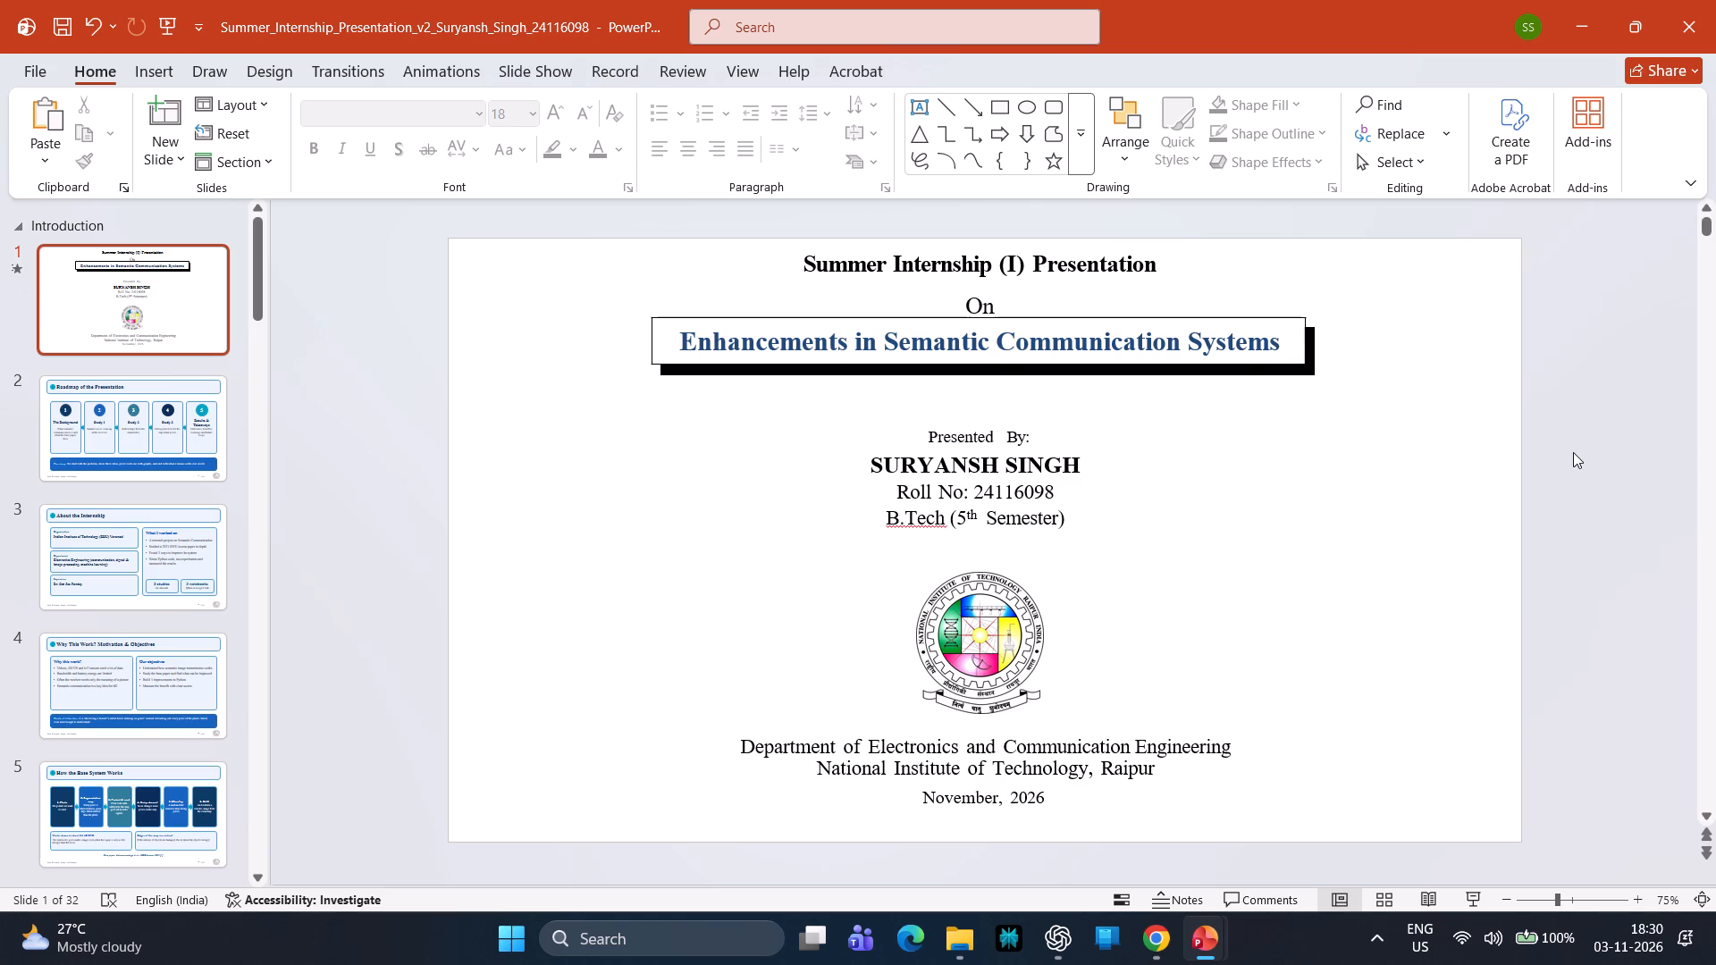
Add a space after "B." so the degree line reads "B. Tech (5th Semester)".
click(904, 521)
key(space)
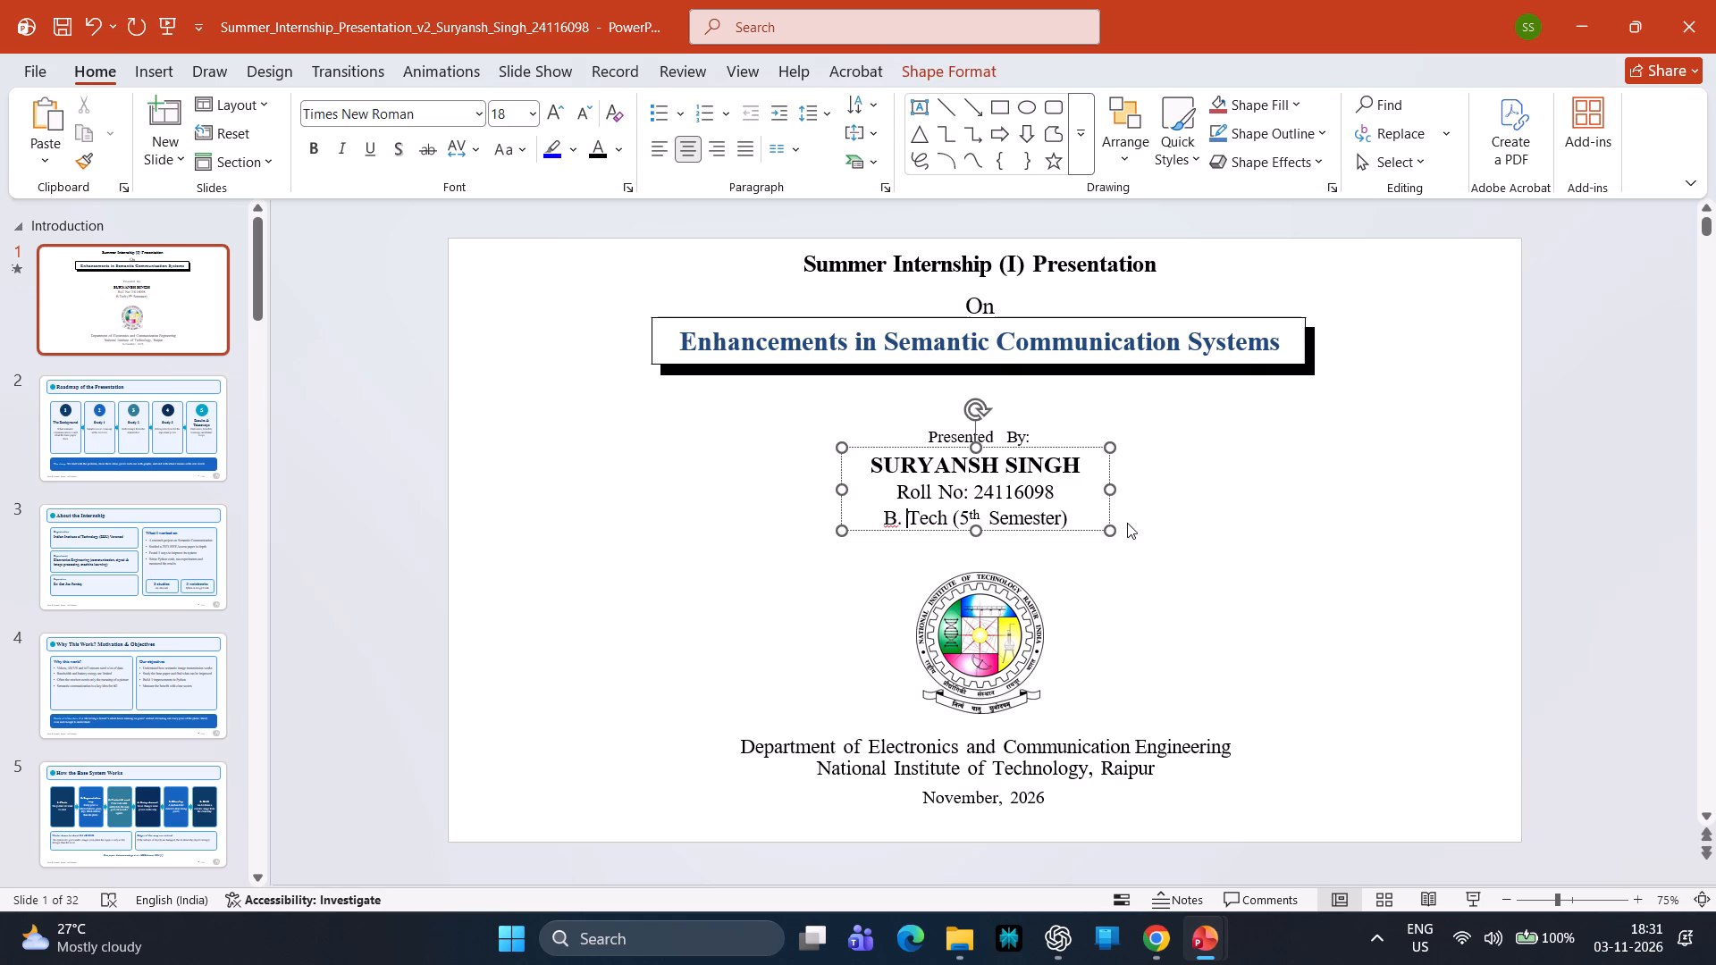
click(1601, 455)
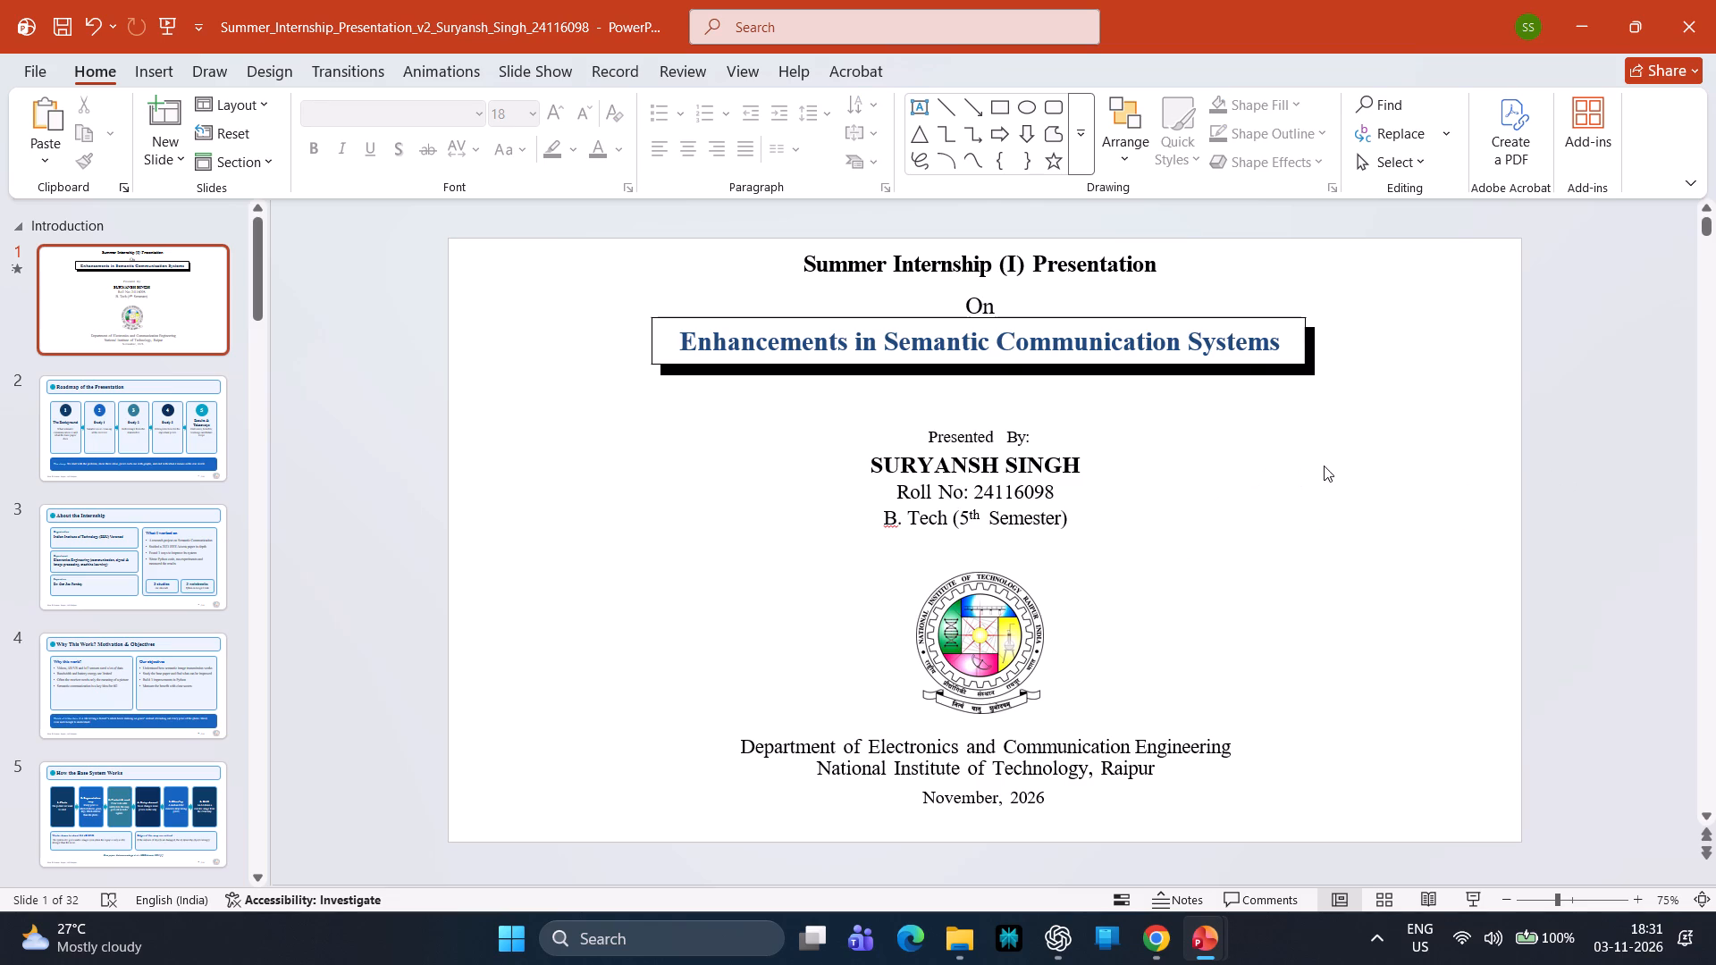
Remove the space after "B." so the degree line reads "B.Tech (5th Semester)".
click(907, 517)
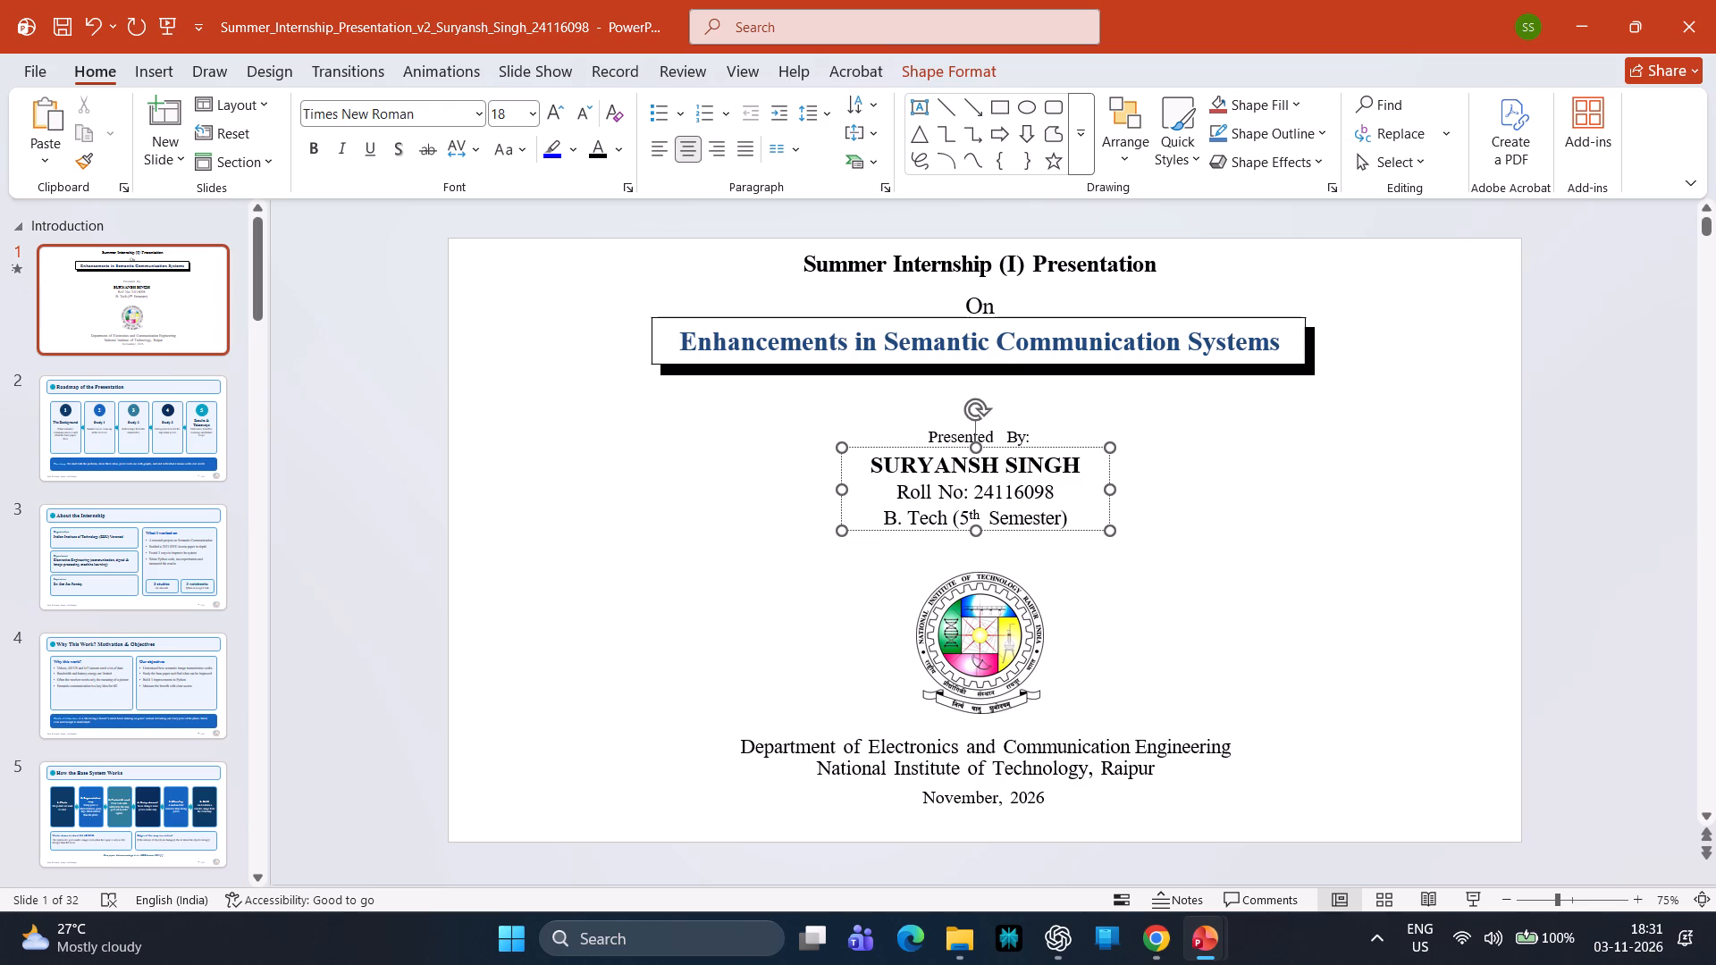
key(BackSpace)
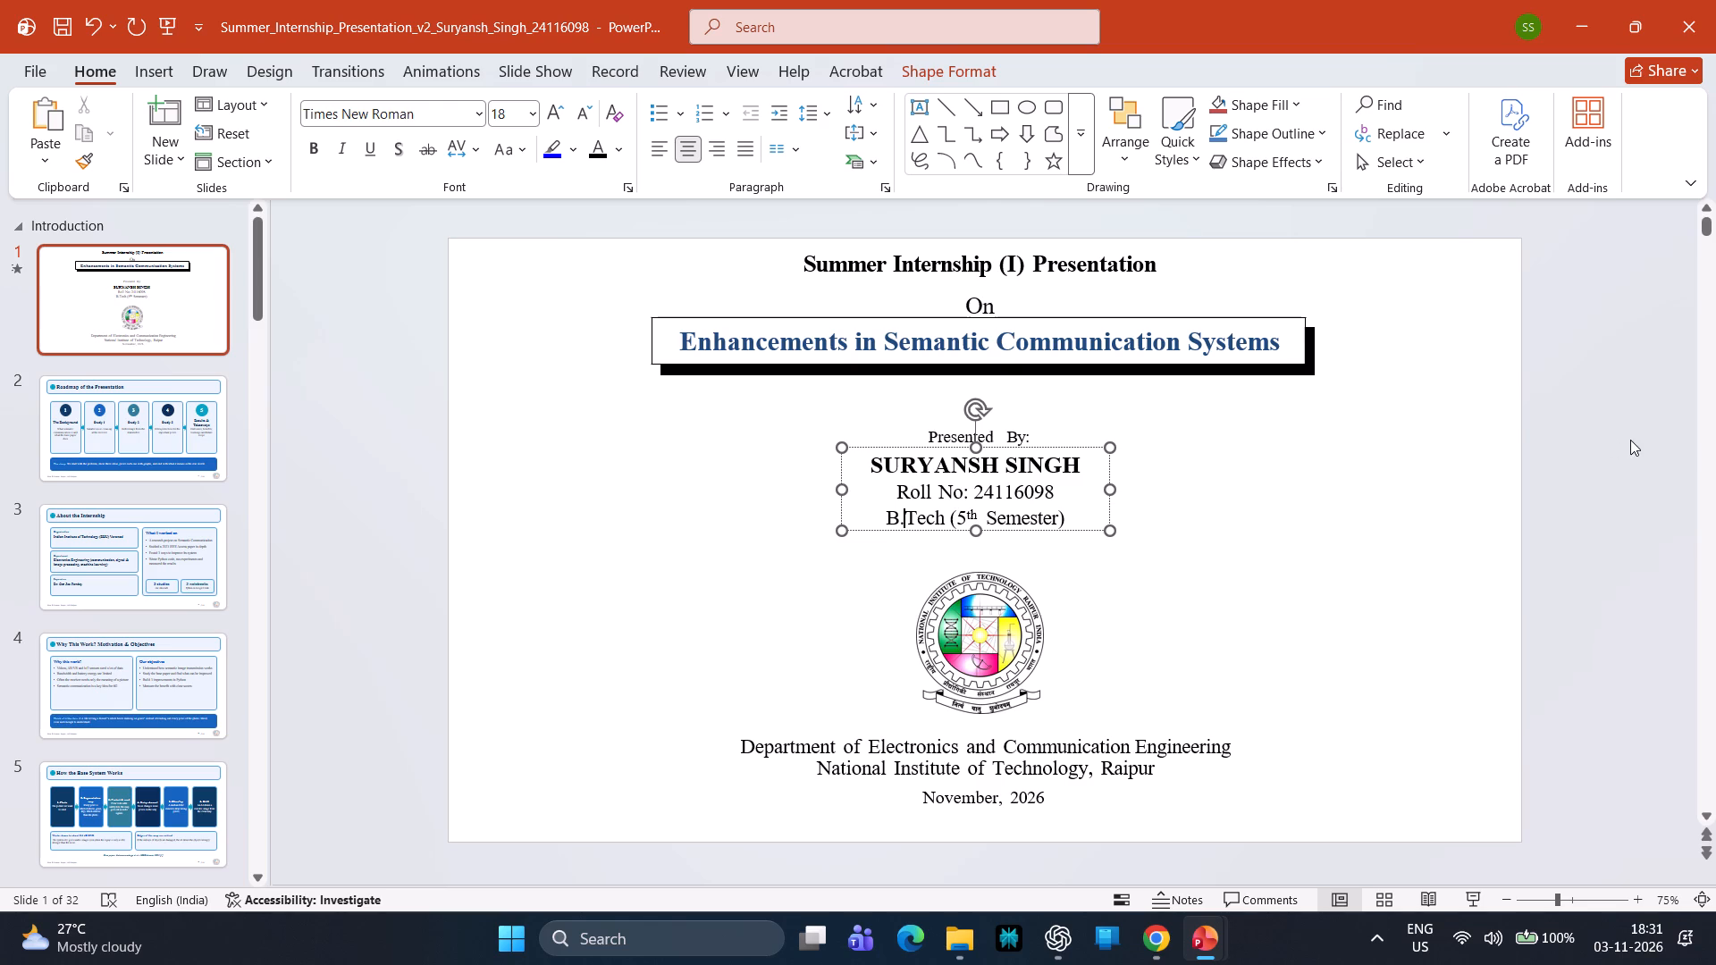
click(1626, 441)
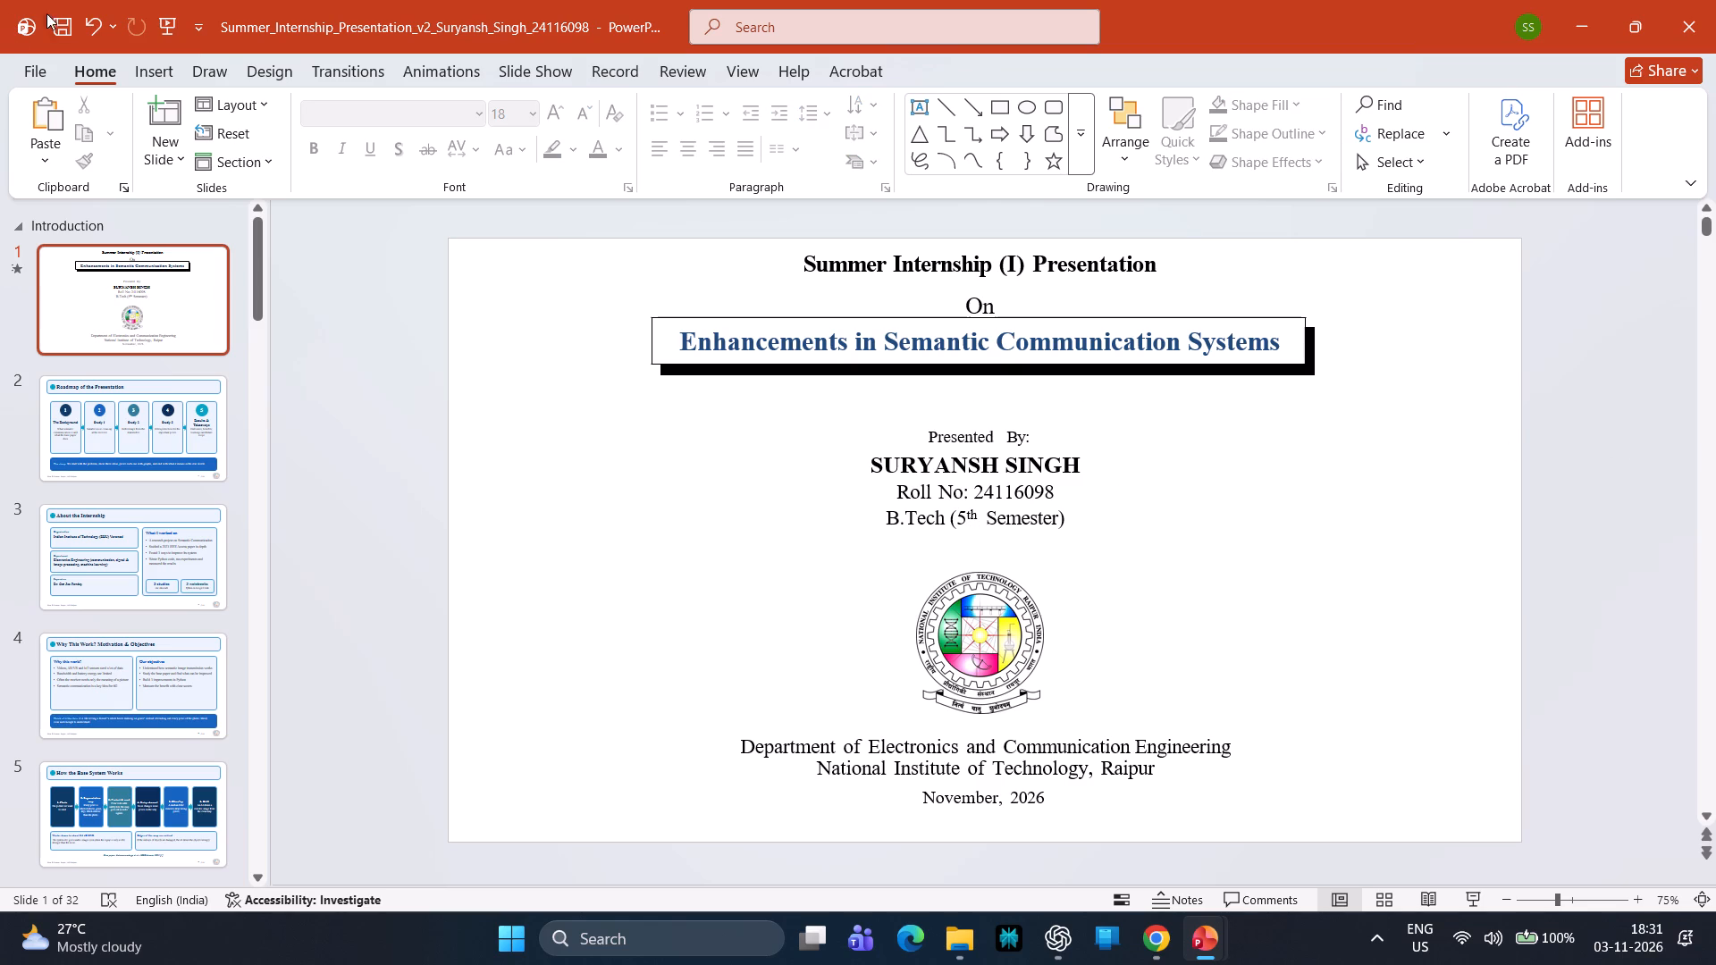
Save the presentation.
double_click(60, 19)
click(60, 19)
click(63, 18)
click(59, 13)
Move through the deck to the closing "Thank You" slide and check its contents.
click(198, 438)
scroll(509, 440, down, 7)
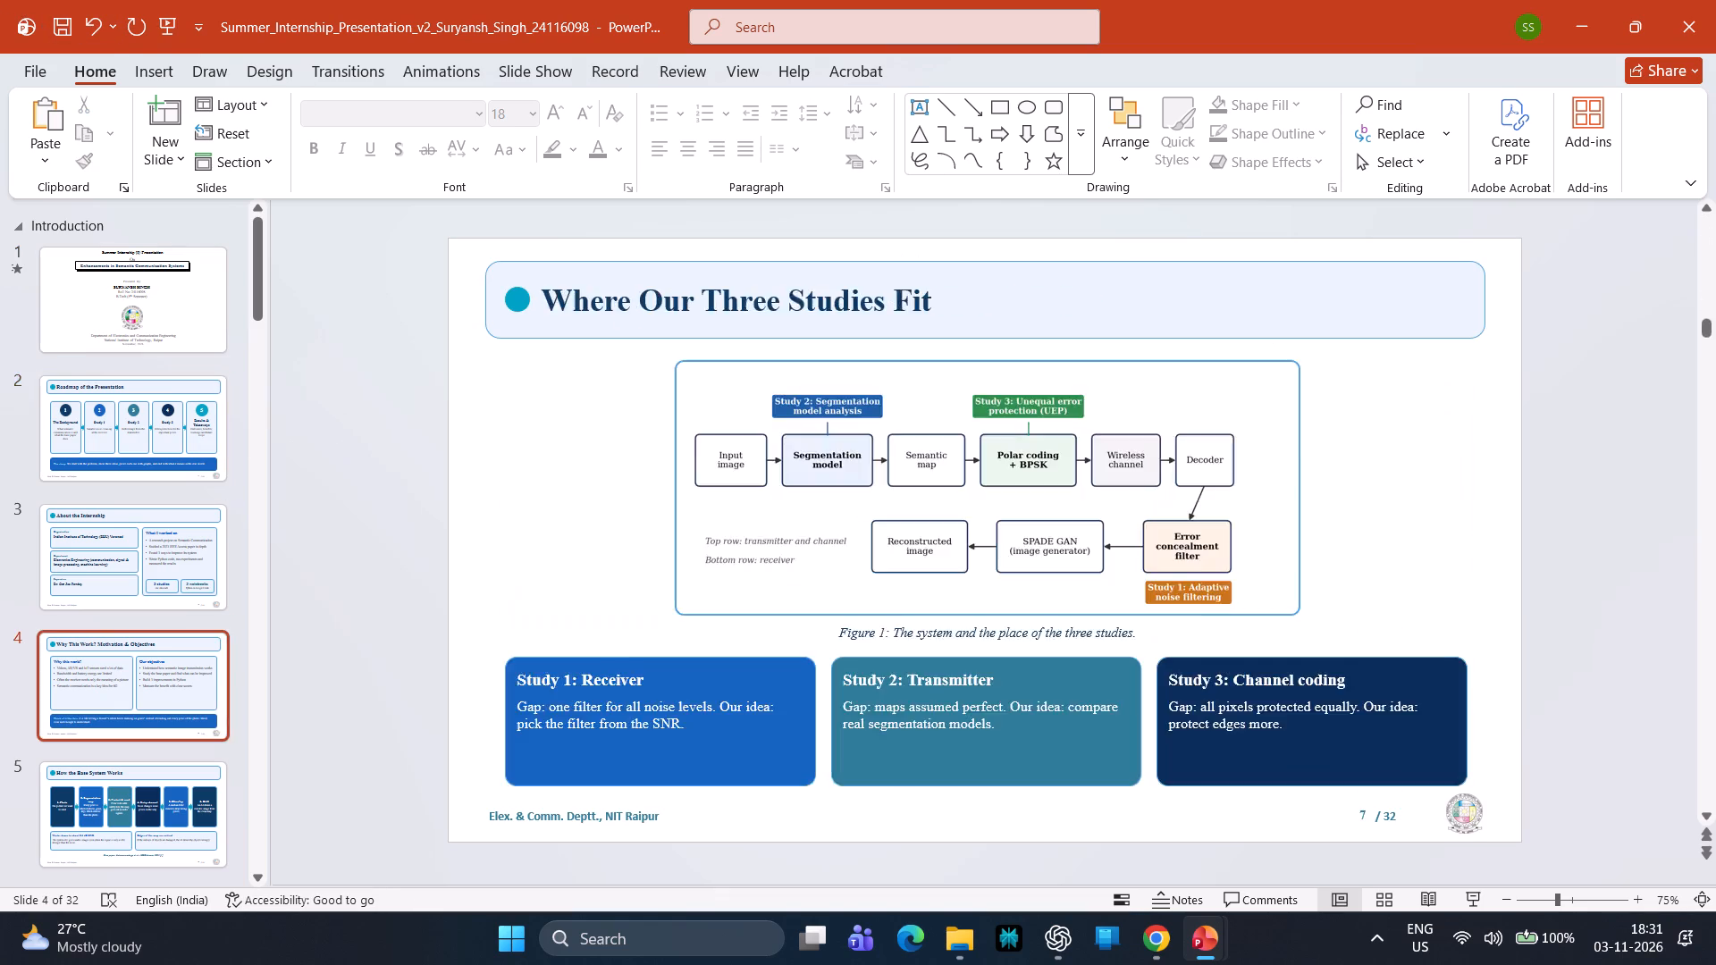
scroll(812, 499, down, 16)
scroll(817, 499, down, 13)
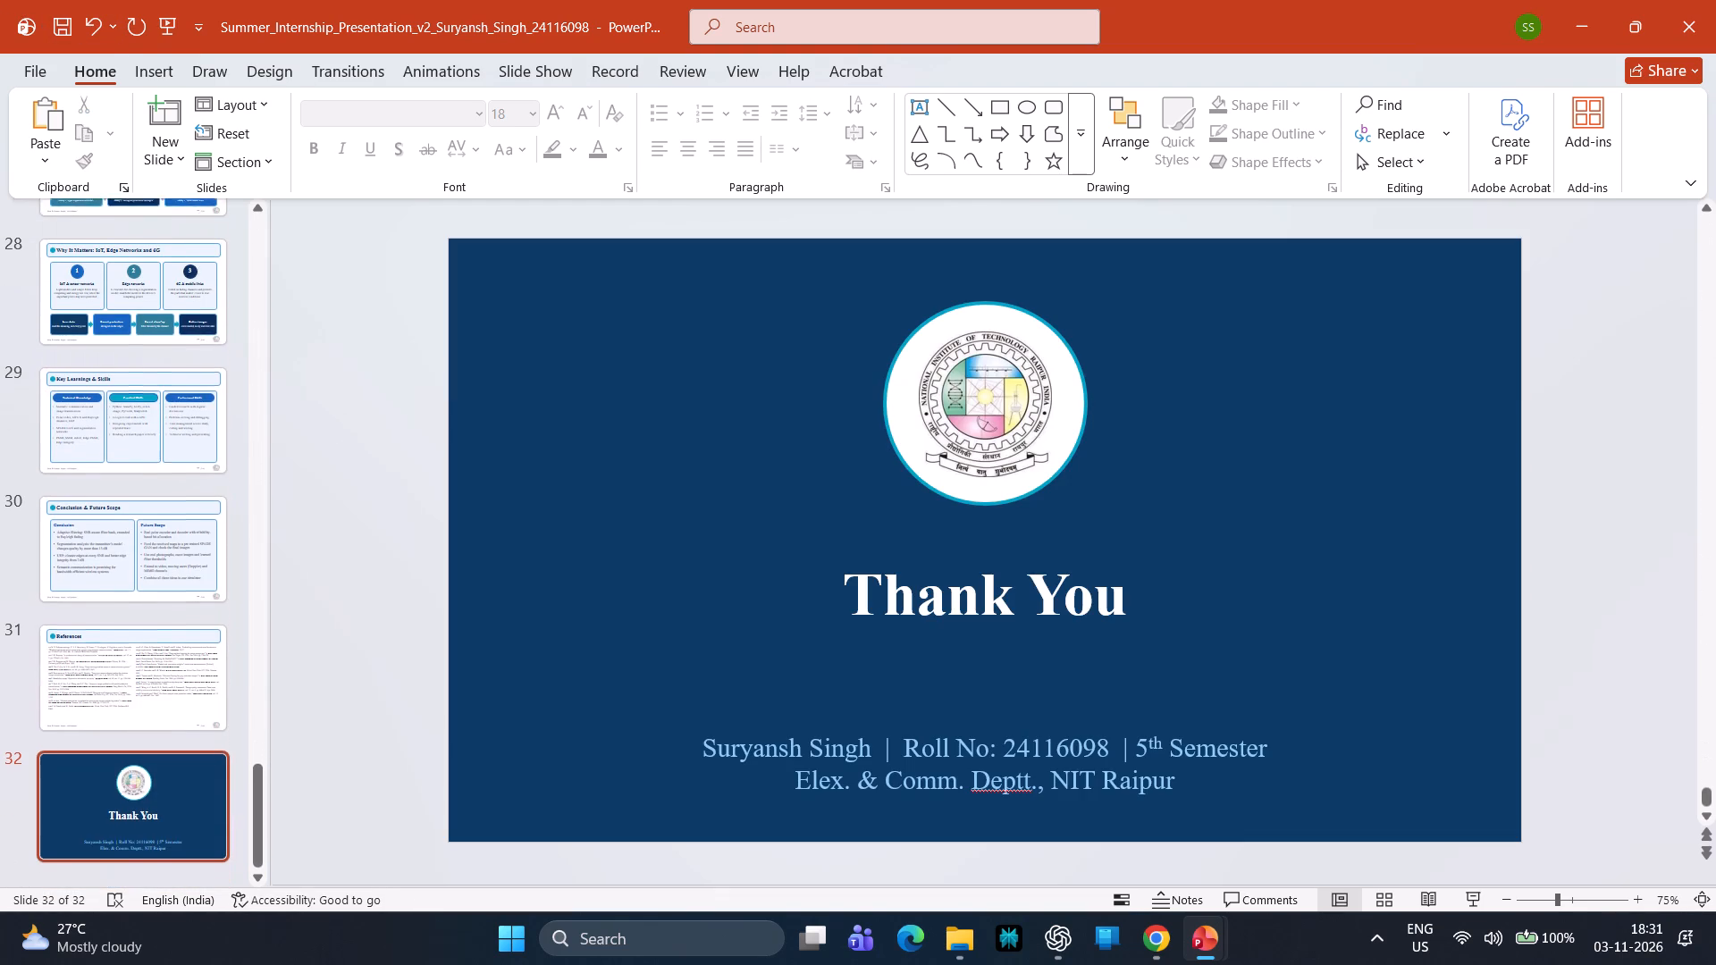
scroll(817, 499, up, 1)
scroll(817, 499, down, 1)
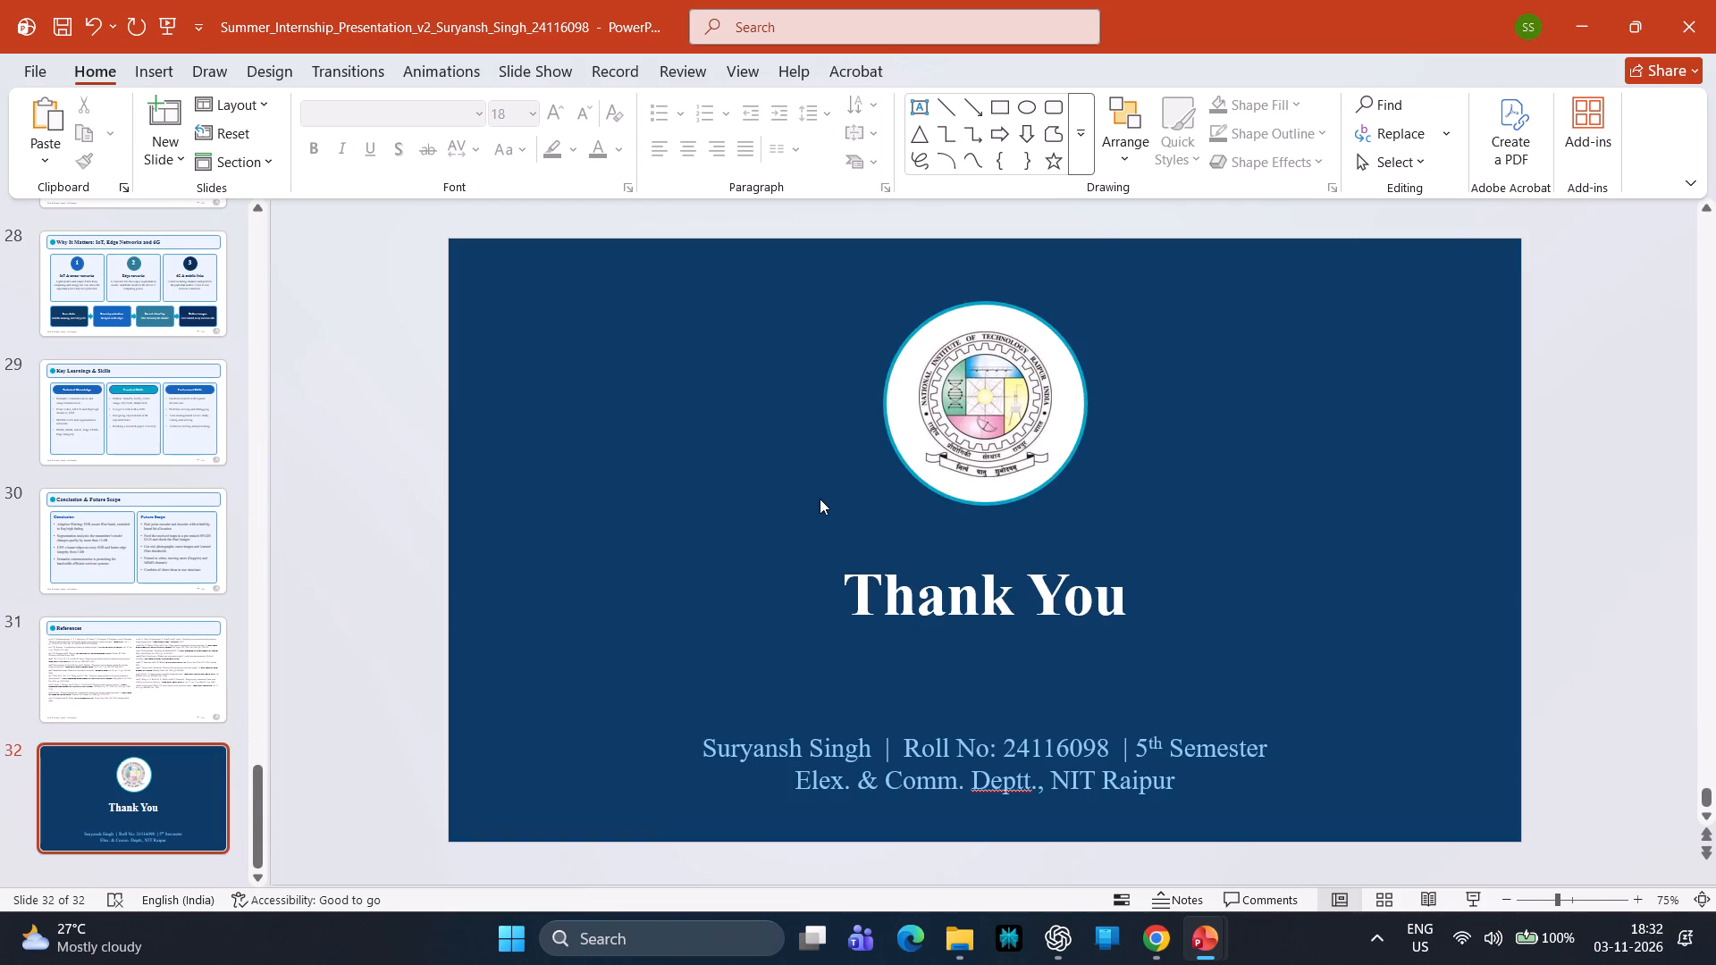
Review the wrap-up slides backwards from "References" to "Results at a Glance", checking their text and layout.
scroll(820, 499, up, 1)
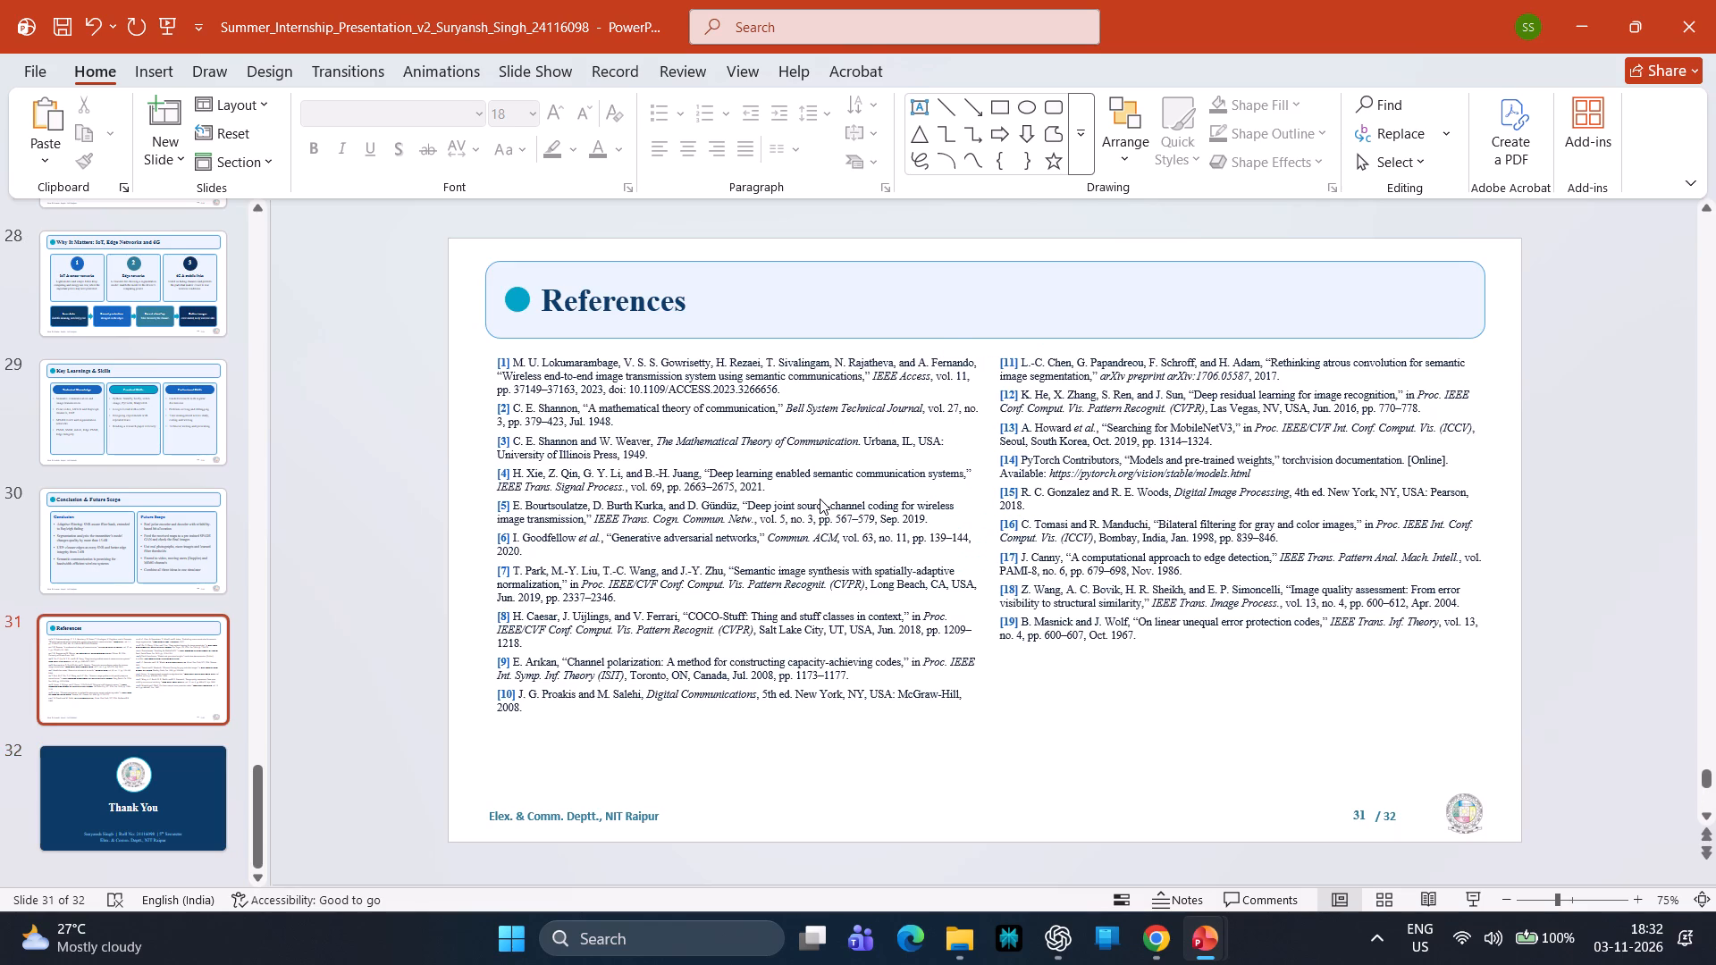
scroll(820, 499, down, 1)
scroll(820, 499, up, 2)
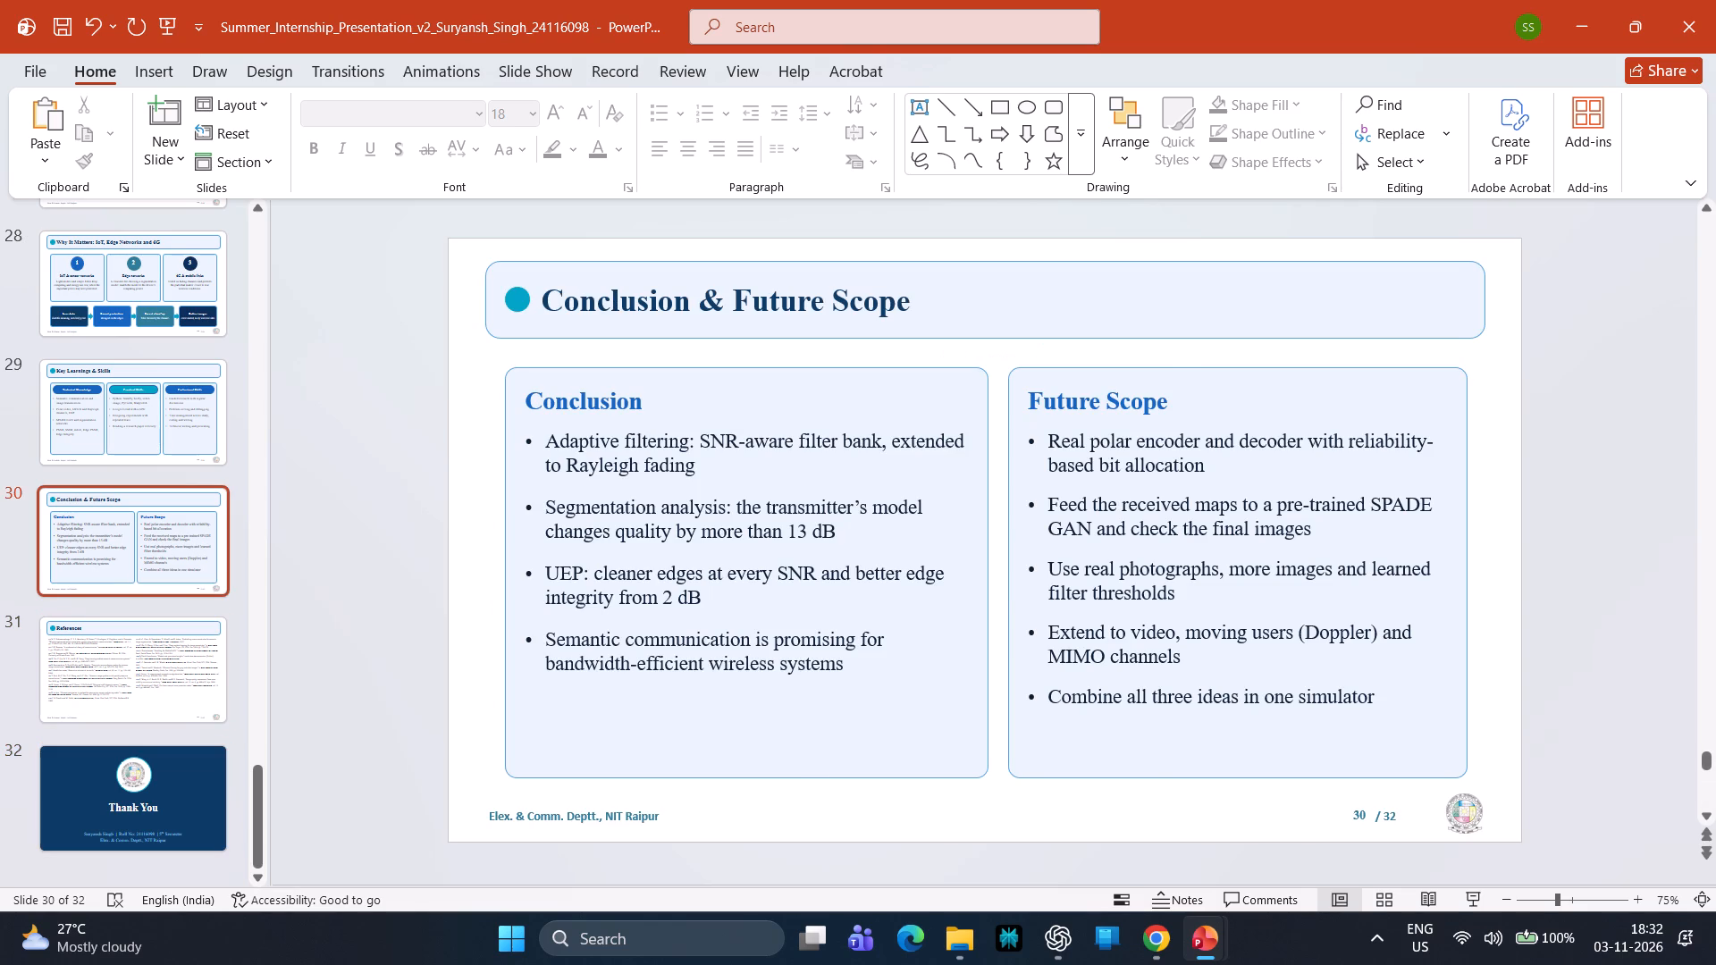
scroll(820, 499, up, 2)
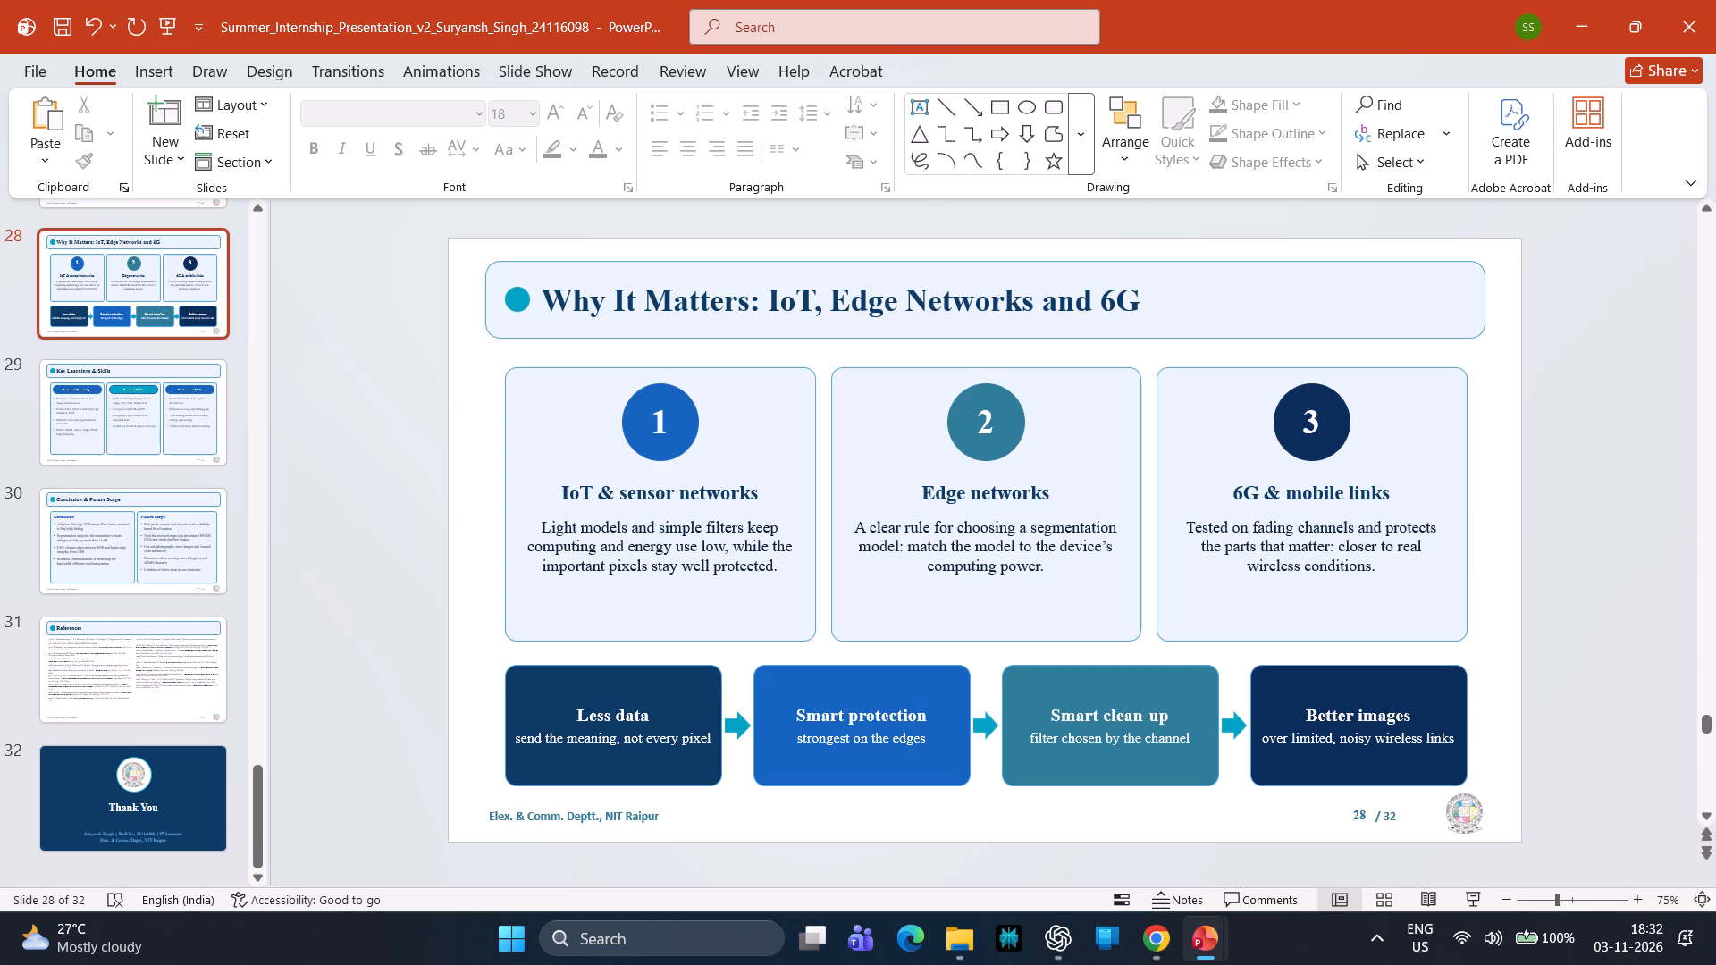
click(850, 743)
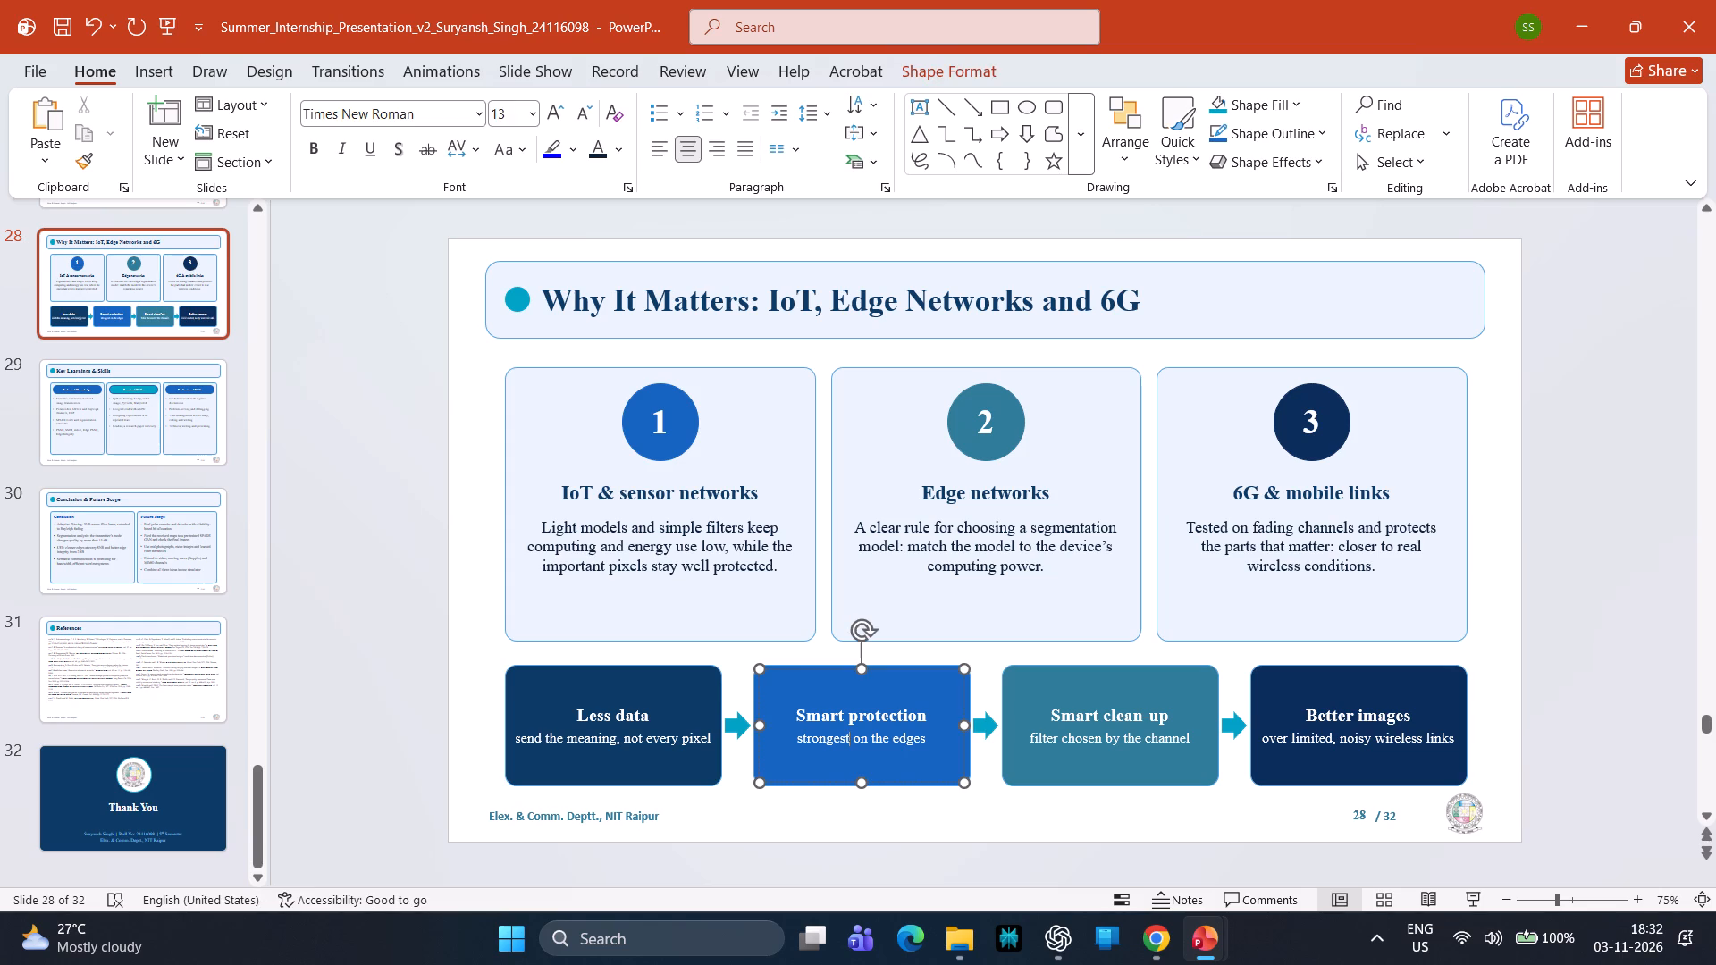
scroll(903, 556, up, 1)
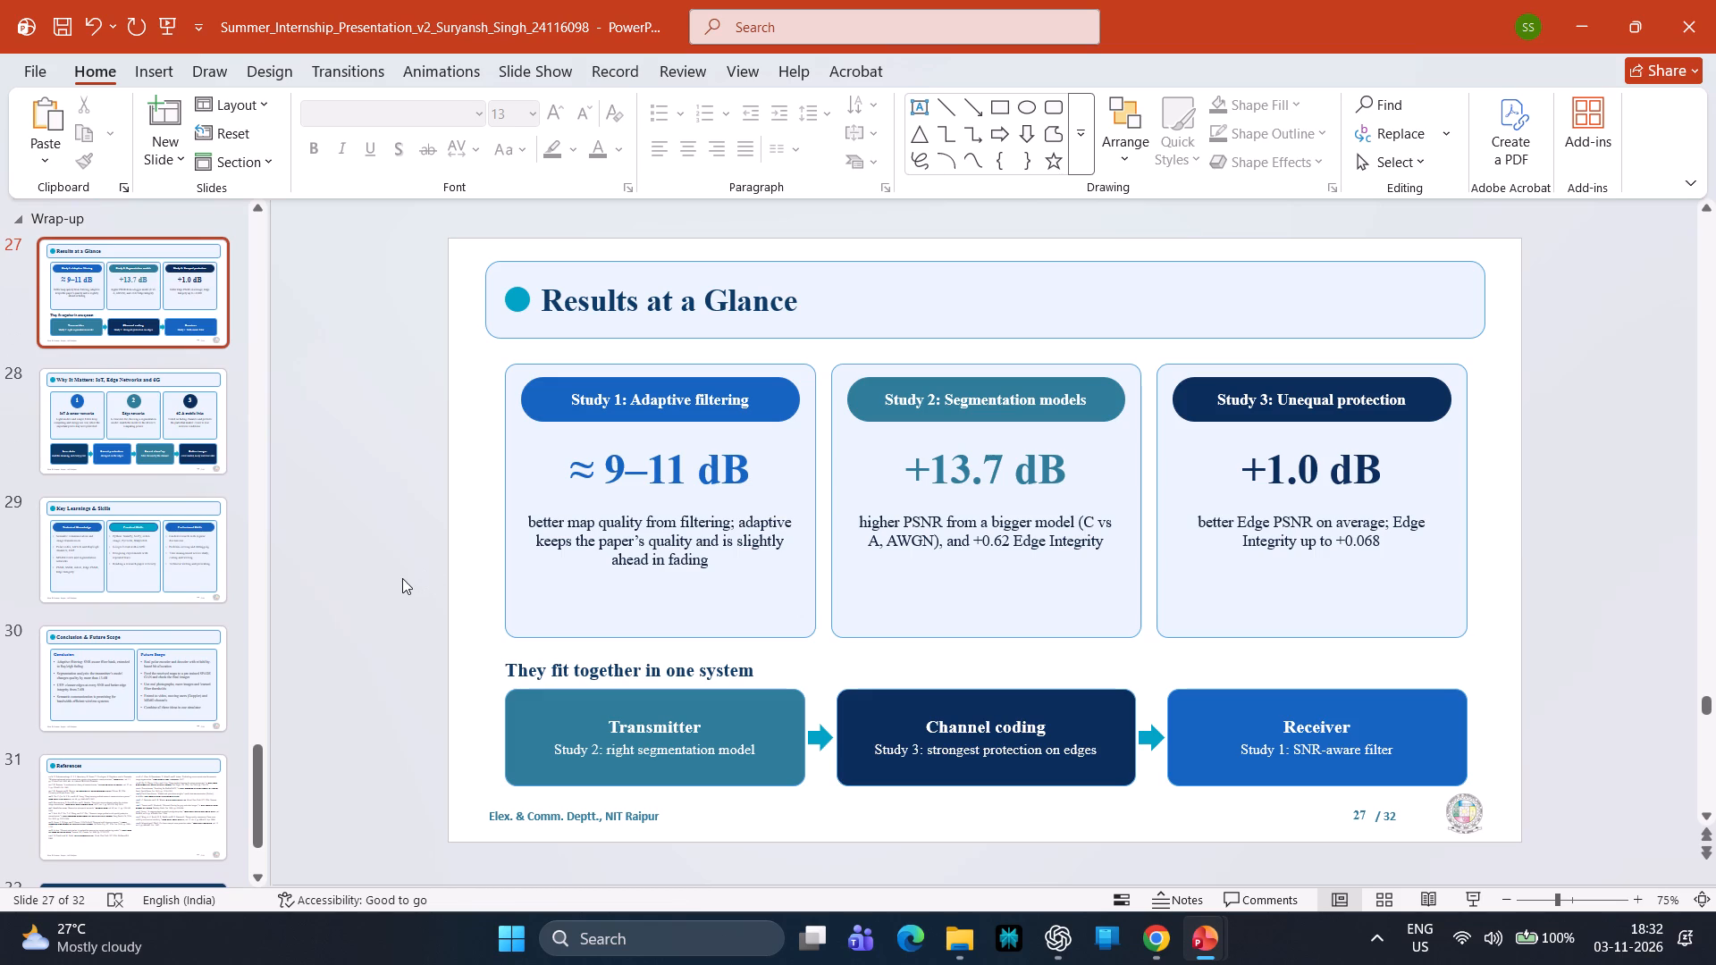
click(1569, 434)
Skim the Study 3, Study 2 and Study 1 slides, checking their figures, headings and text boxes.
scroll(1556, 433, up, 4)
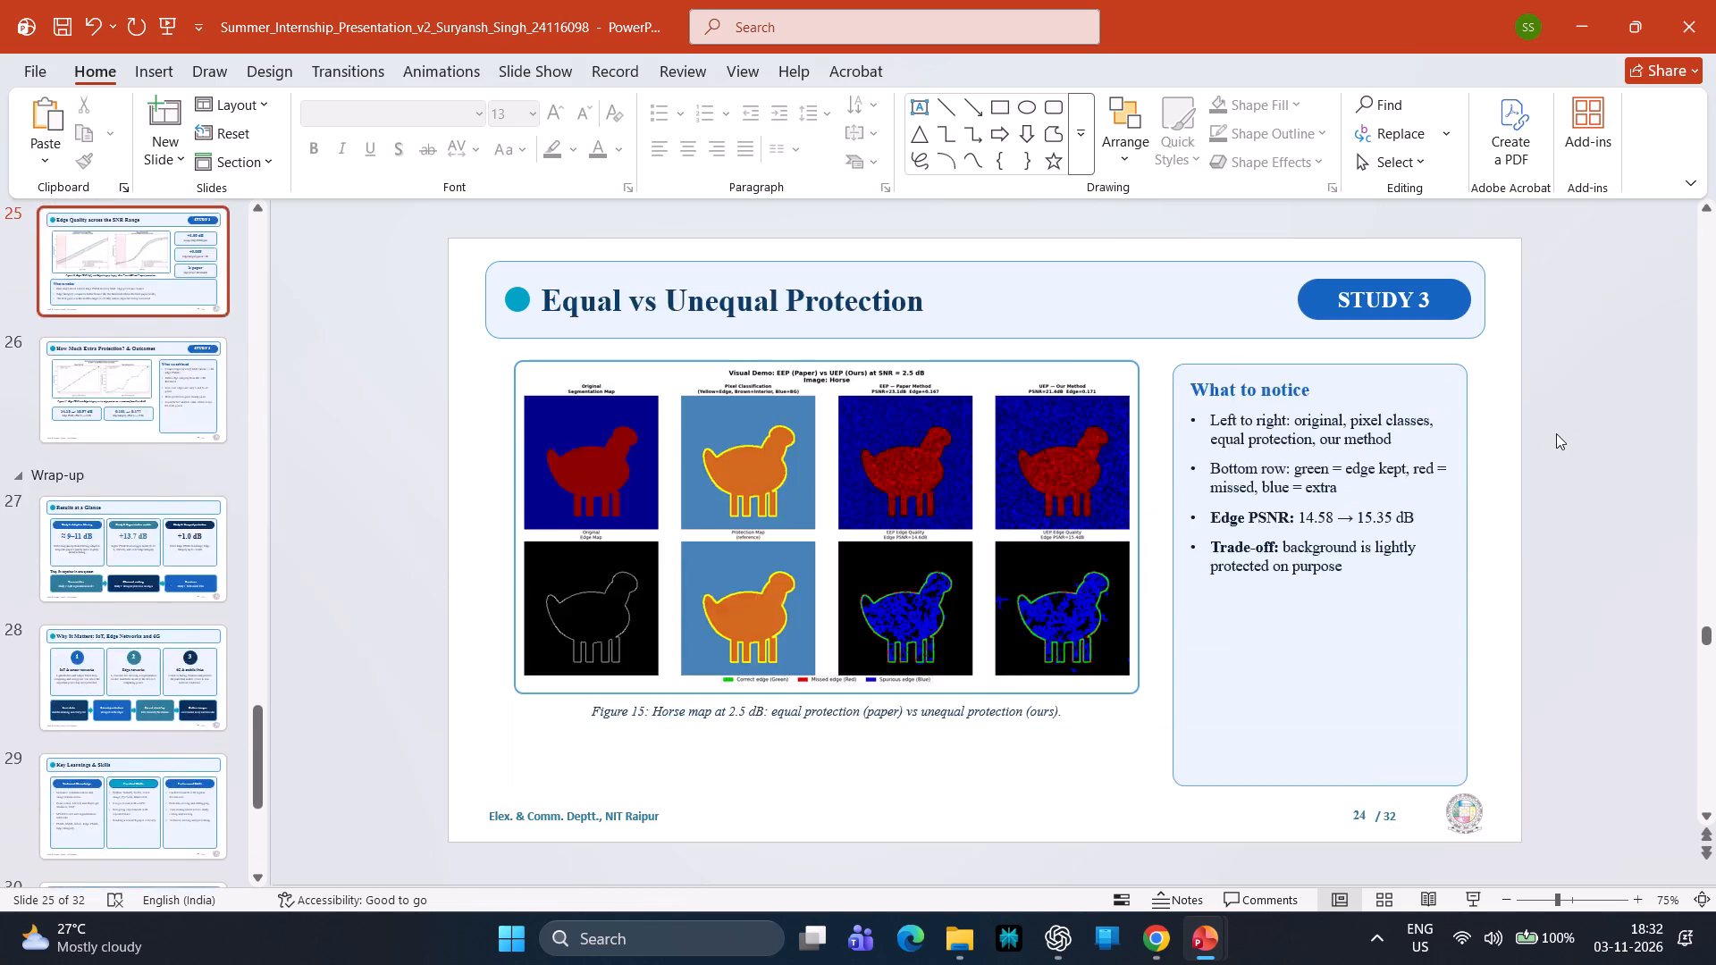
scroll(1556, 433, up, 7)
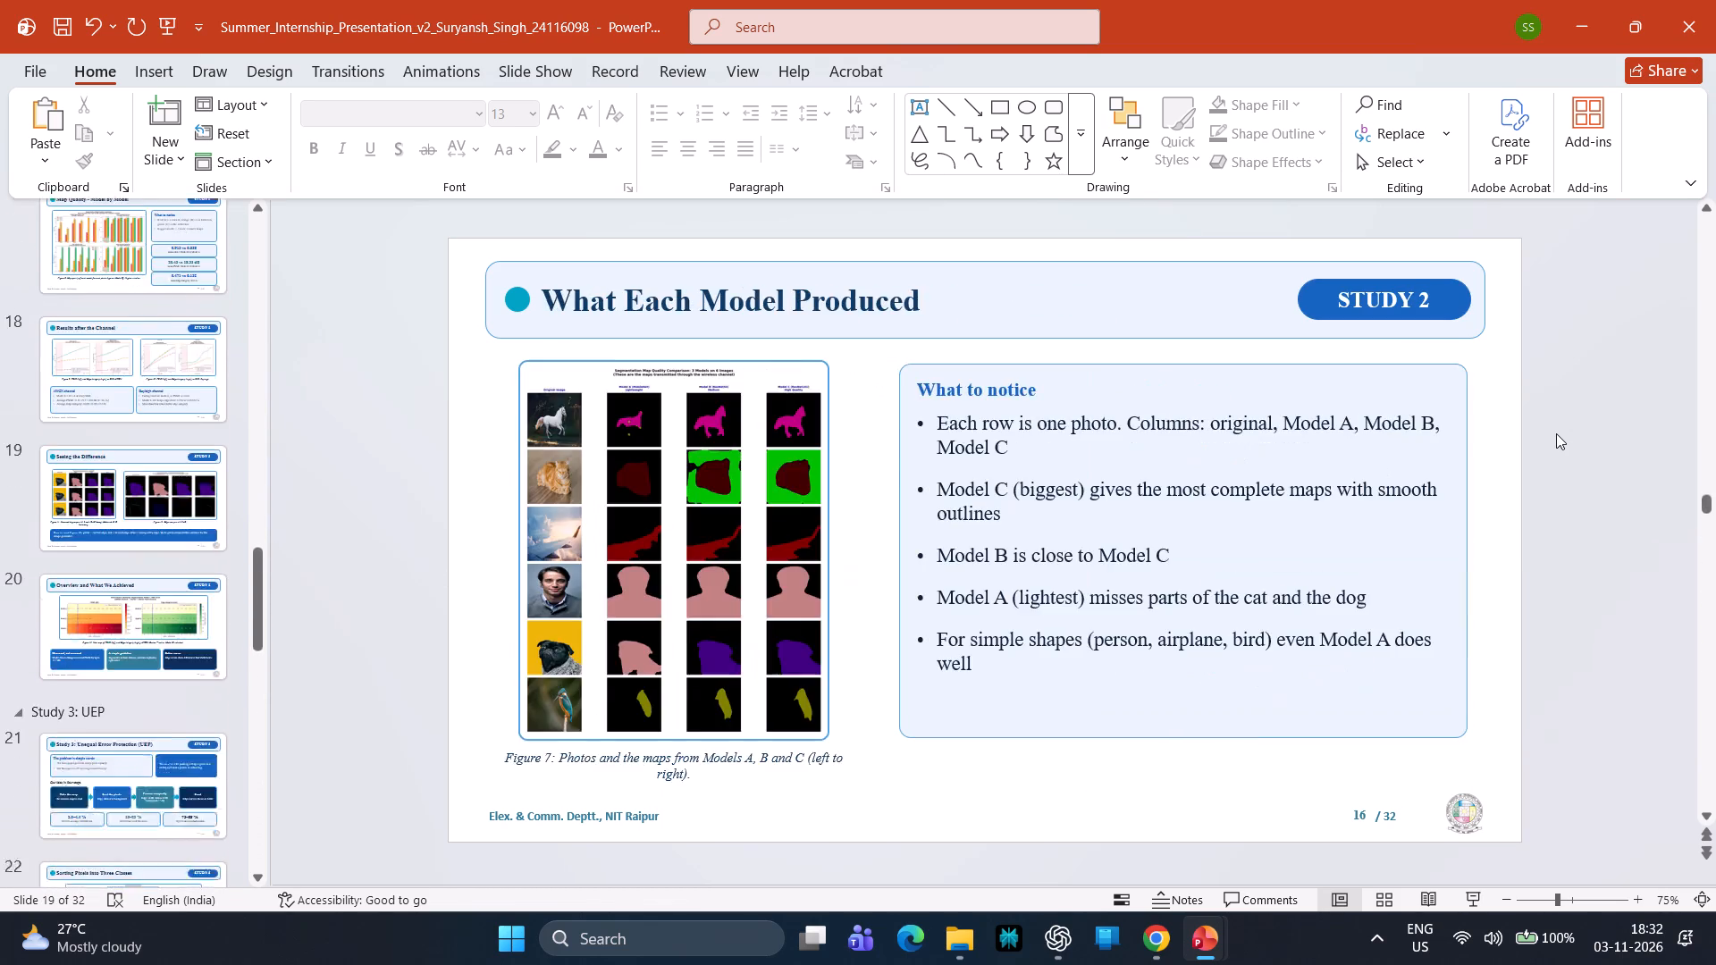
scroll(1556, 433, up, 11)
scroll(1556, 433, down, 7)
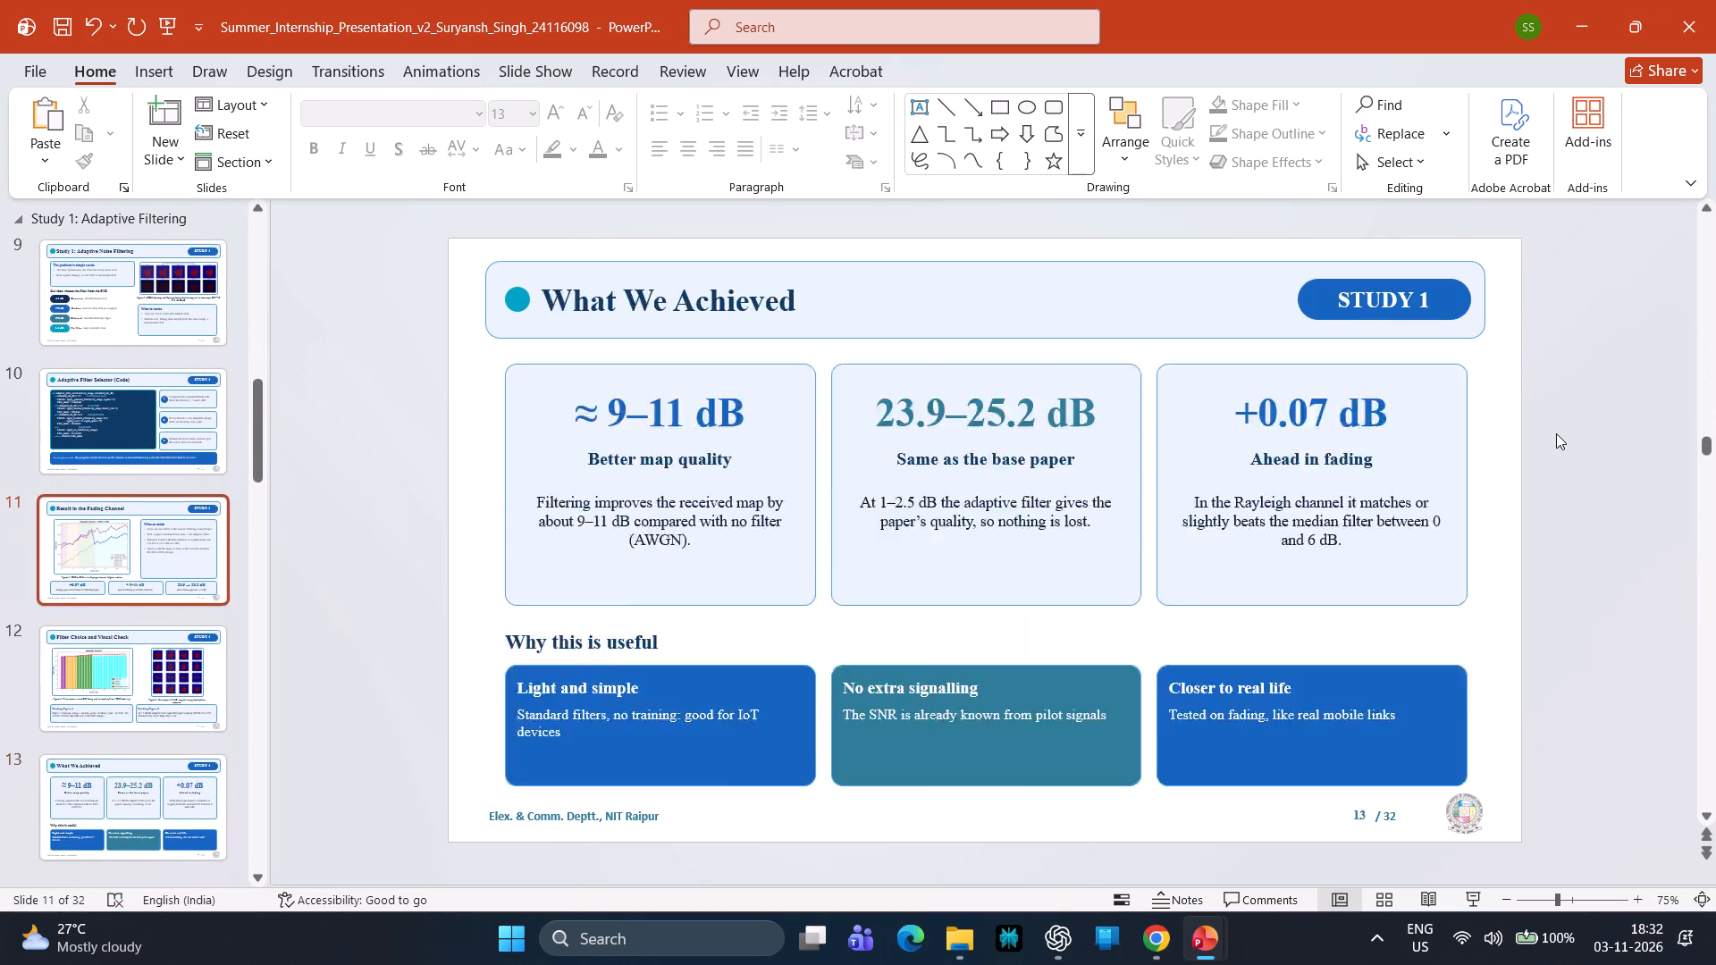
scroll(1556, 433, down, 8)
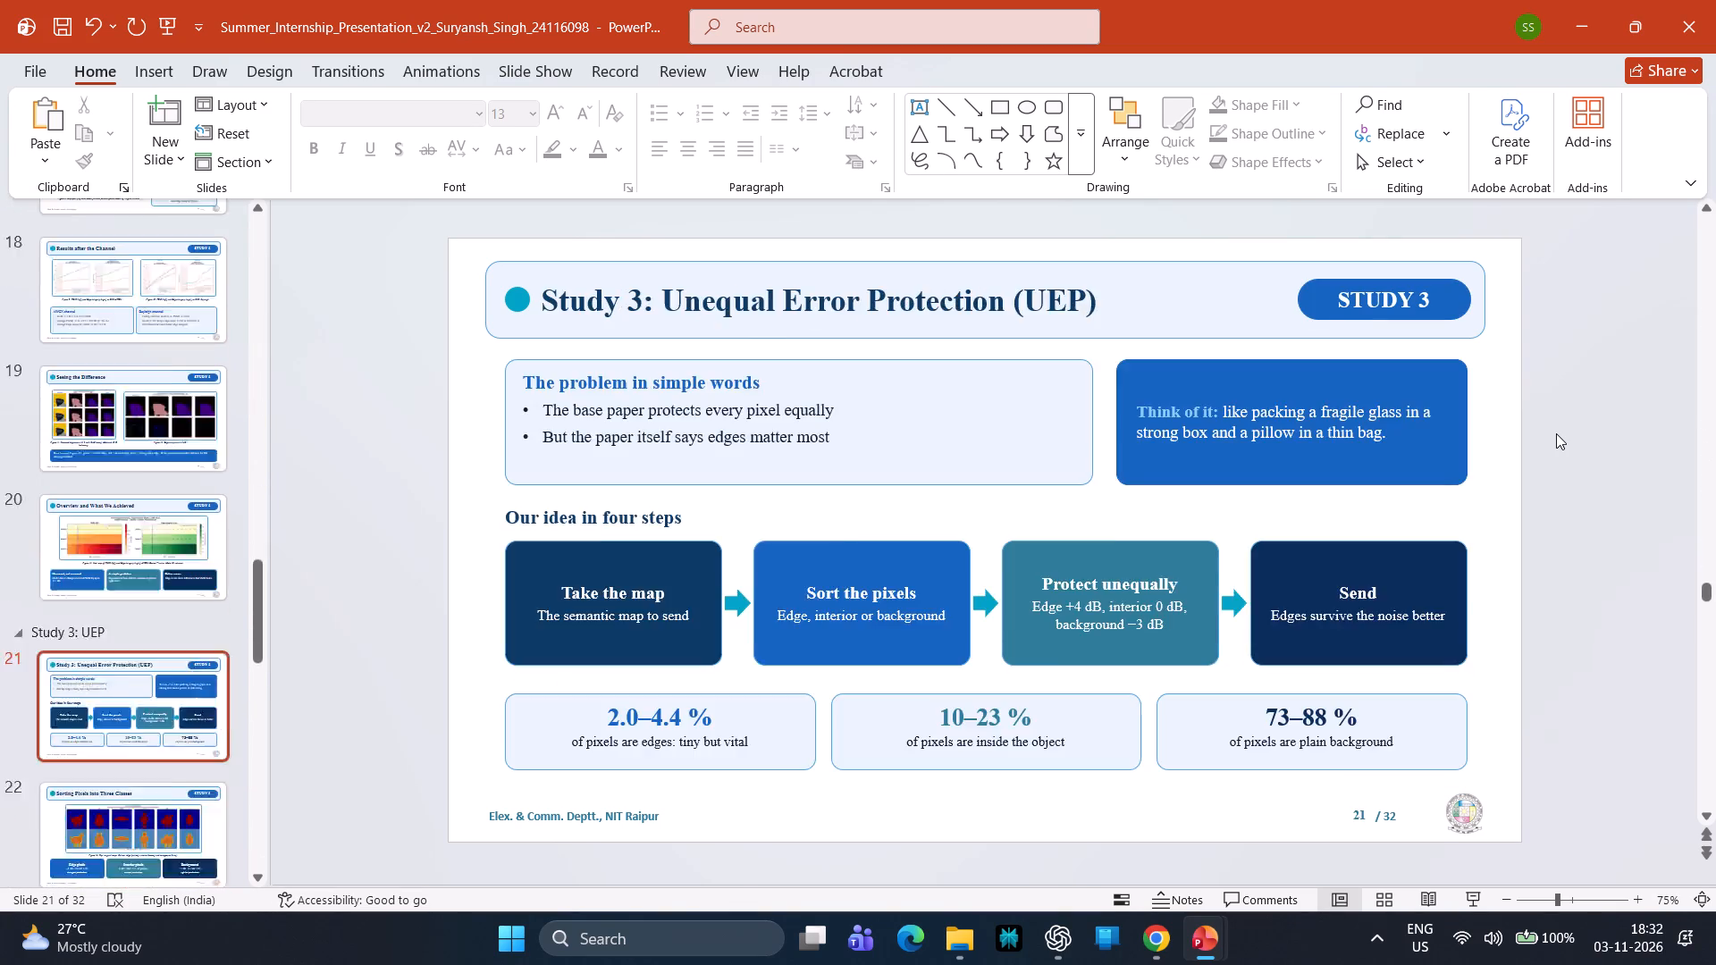
scroll(1556, 433, down, 4)
scroll(1556, 433, up, 5)
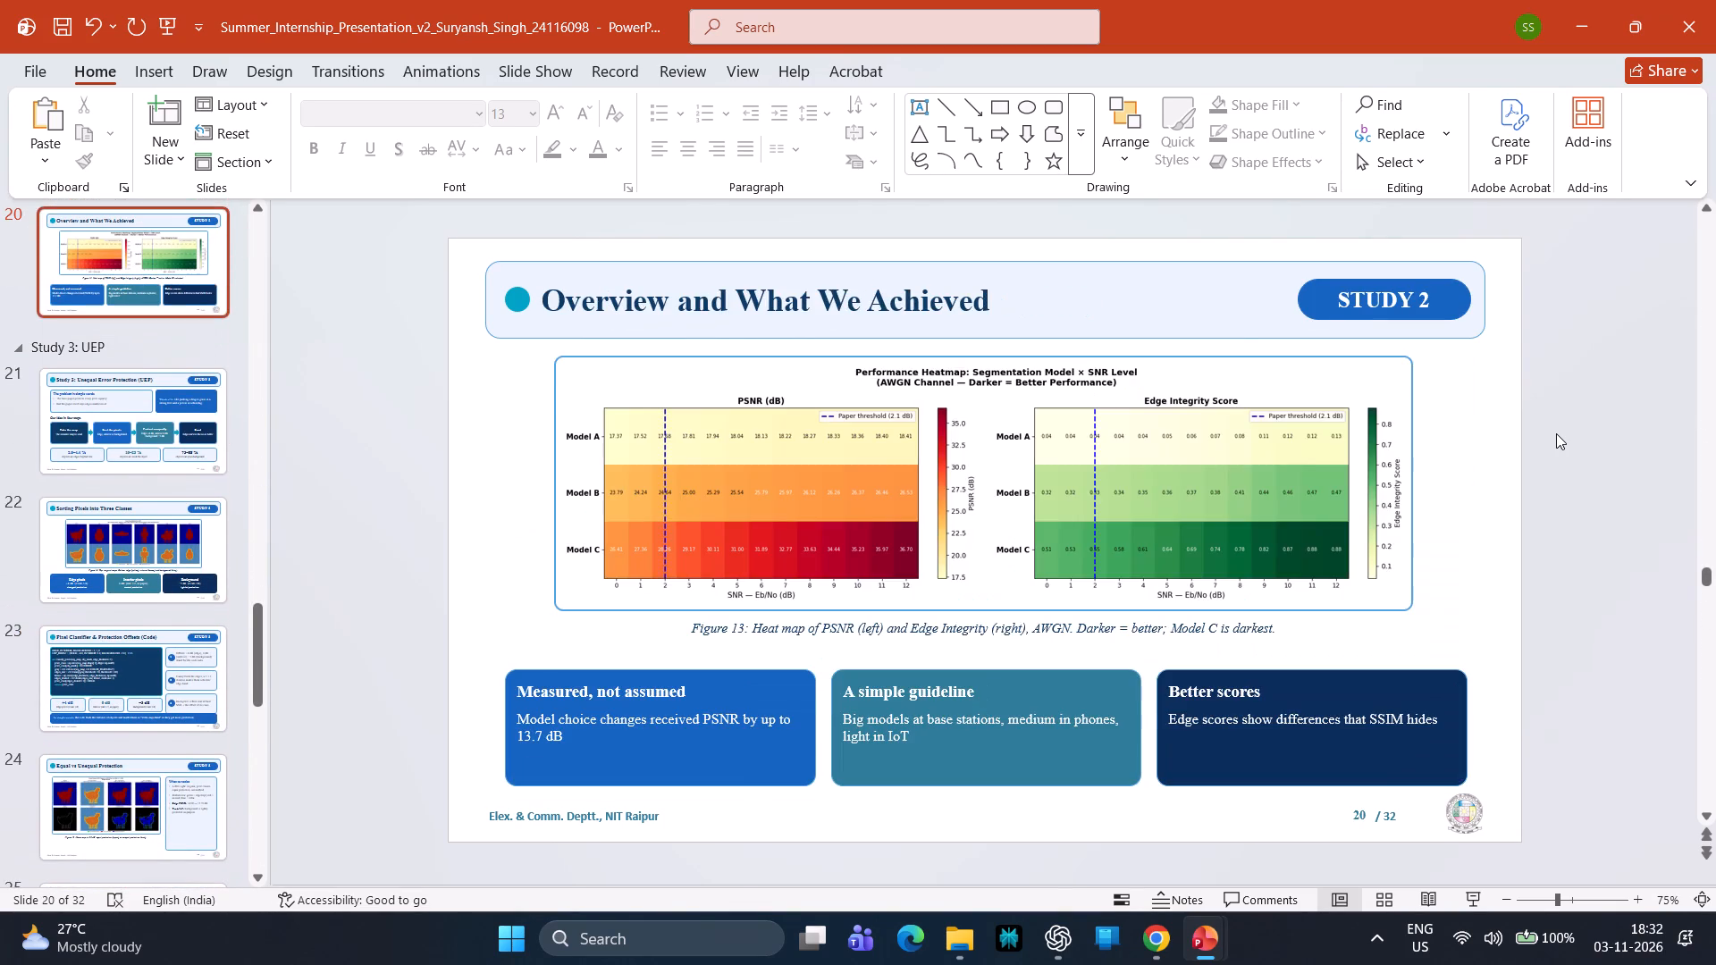
scroll(1556, 433, down, 1)
scroll(1556, 433, up, 8)
scroll(1556, 433, down, 1)
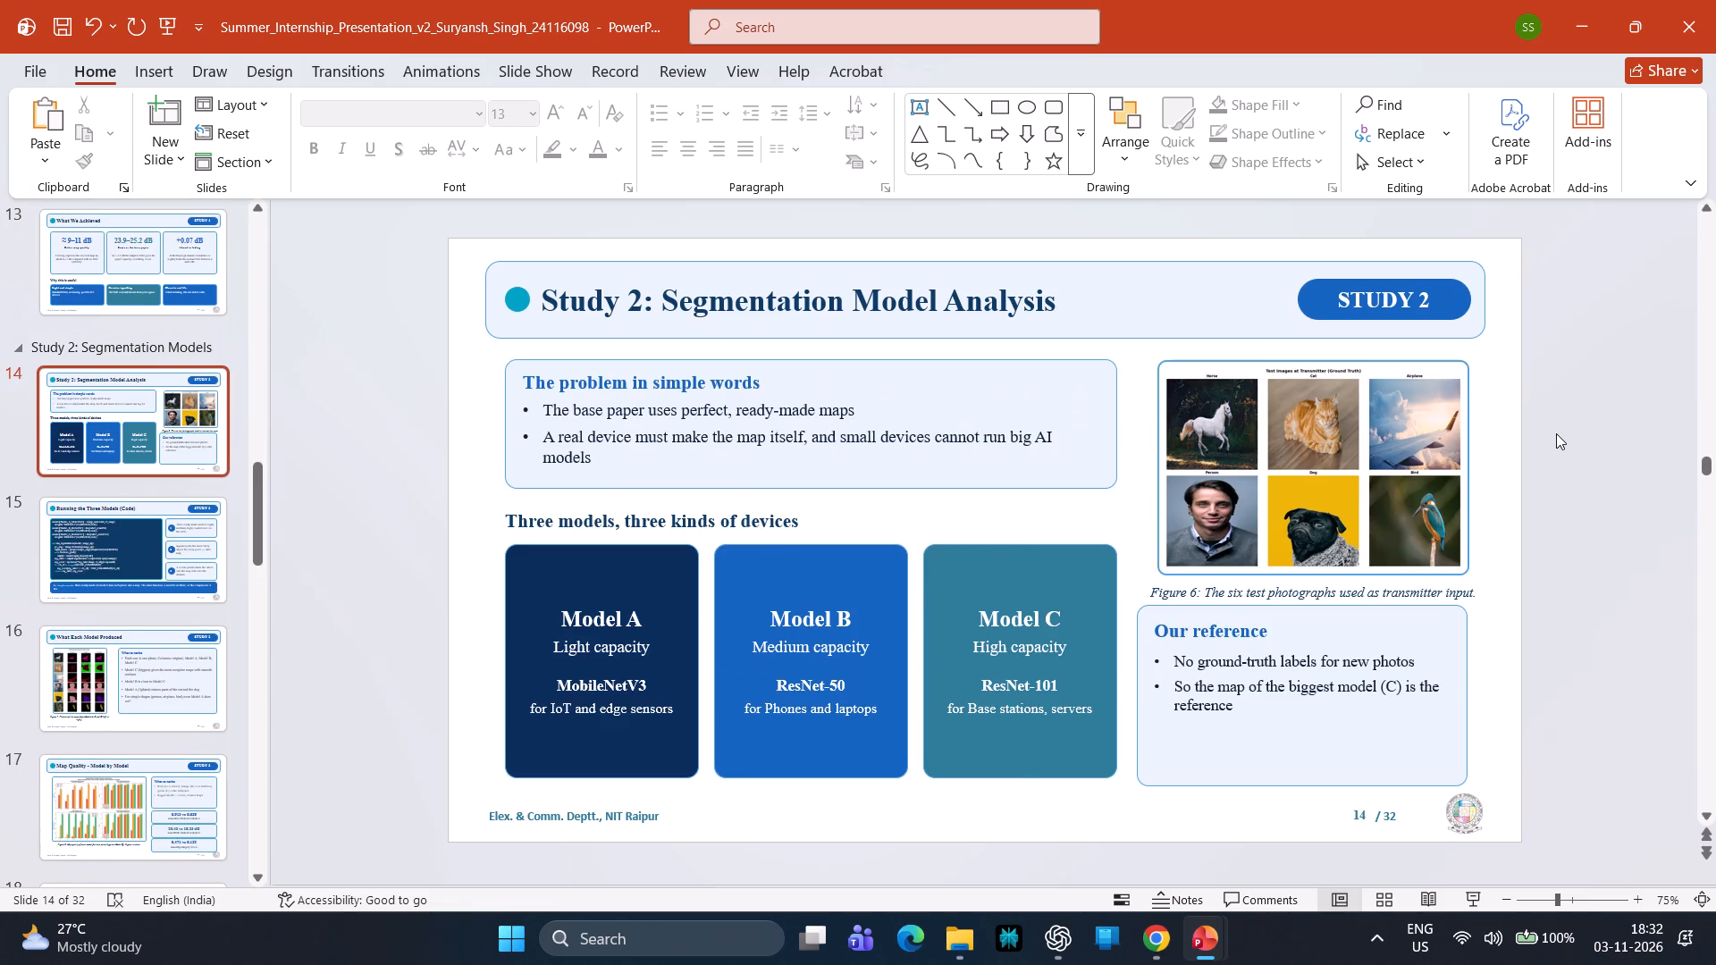
scroll(1556, 433, up, 3)
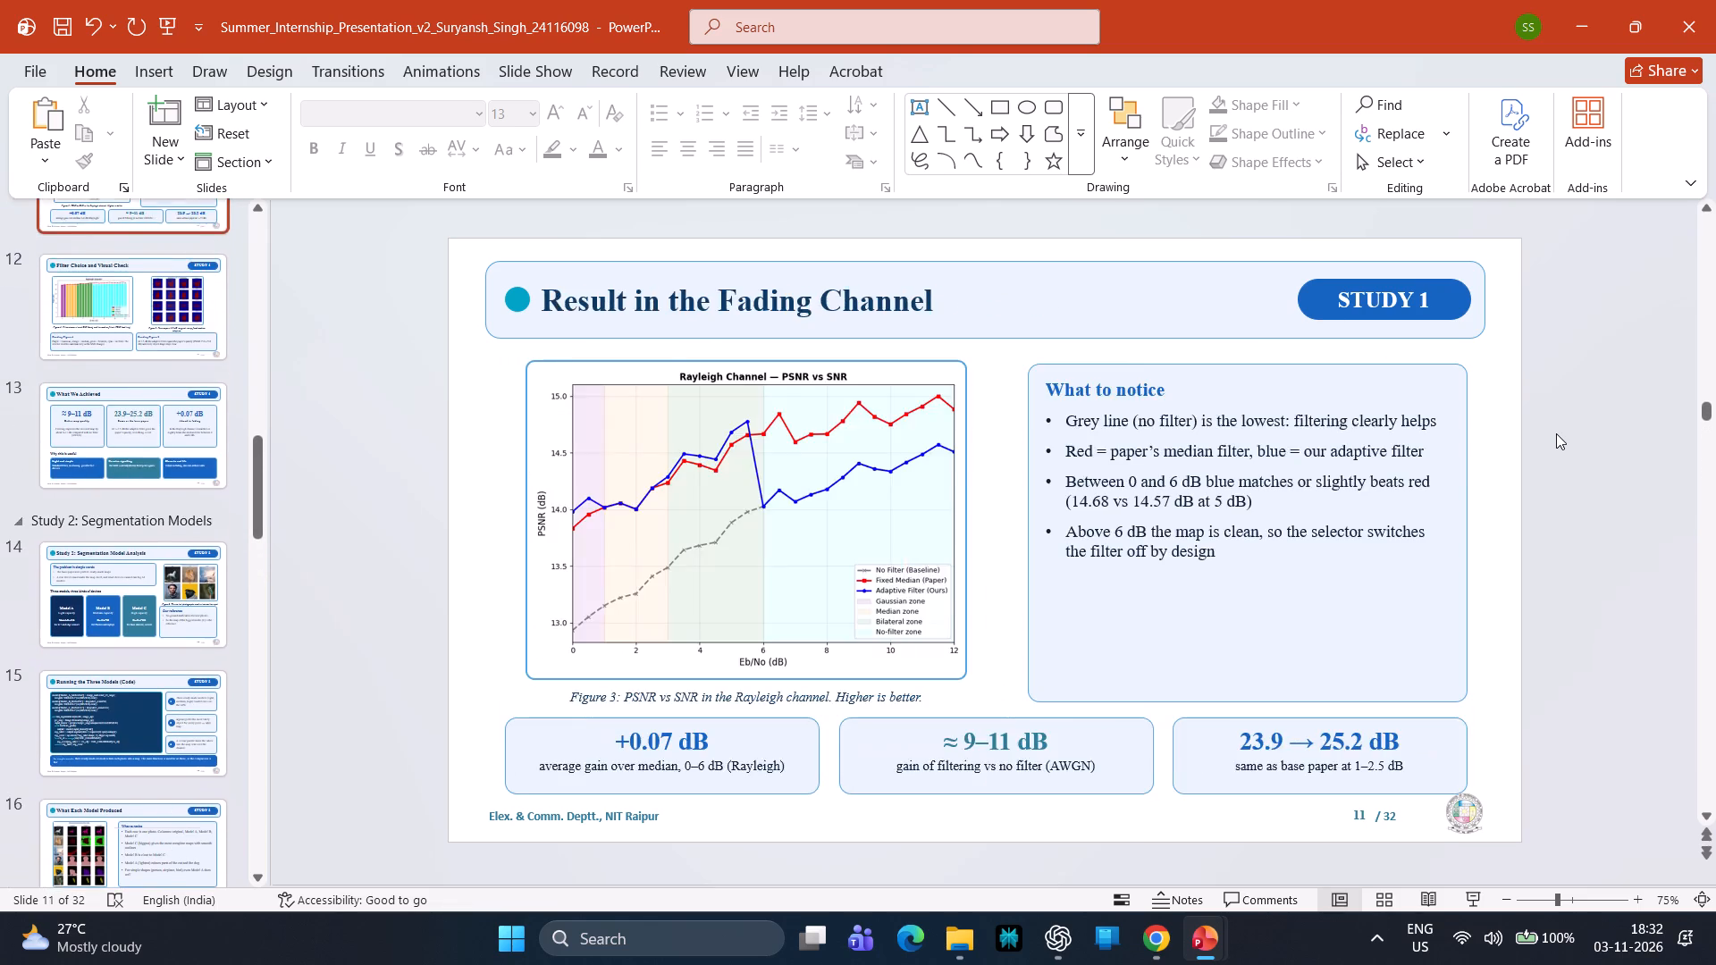
Review the introductory slides backwards from "How We Tested Every Idea" to the title slide.
scroll(1556, 433, up, 3)
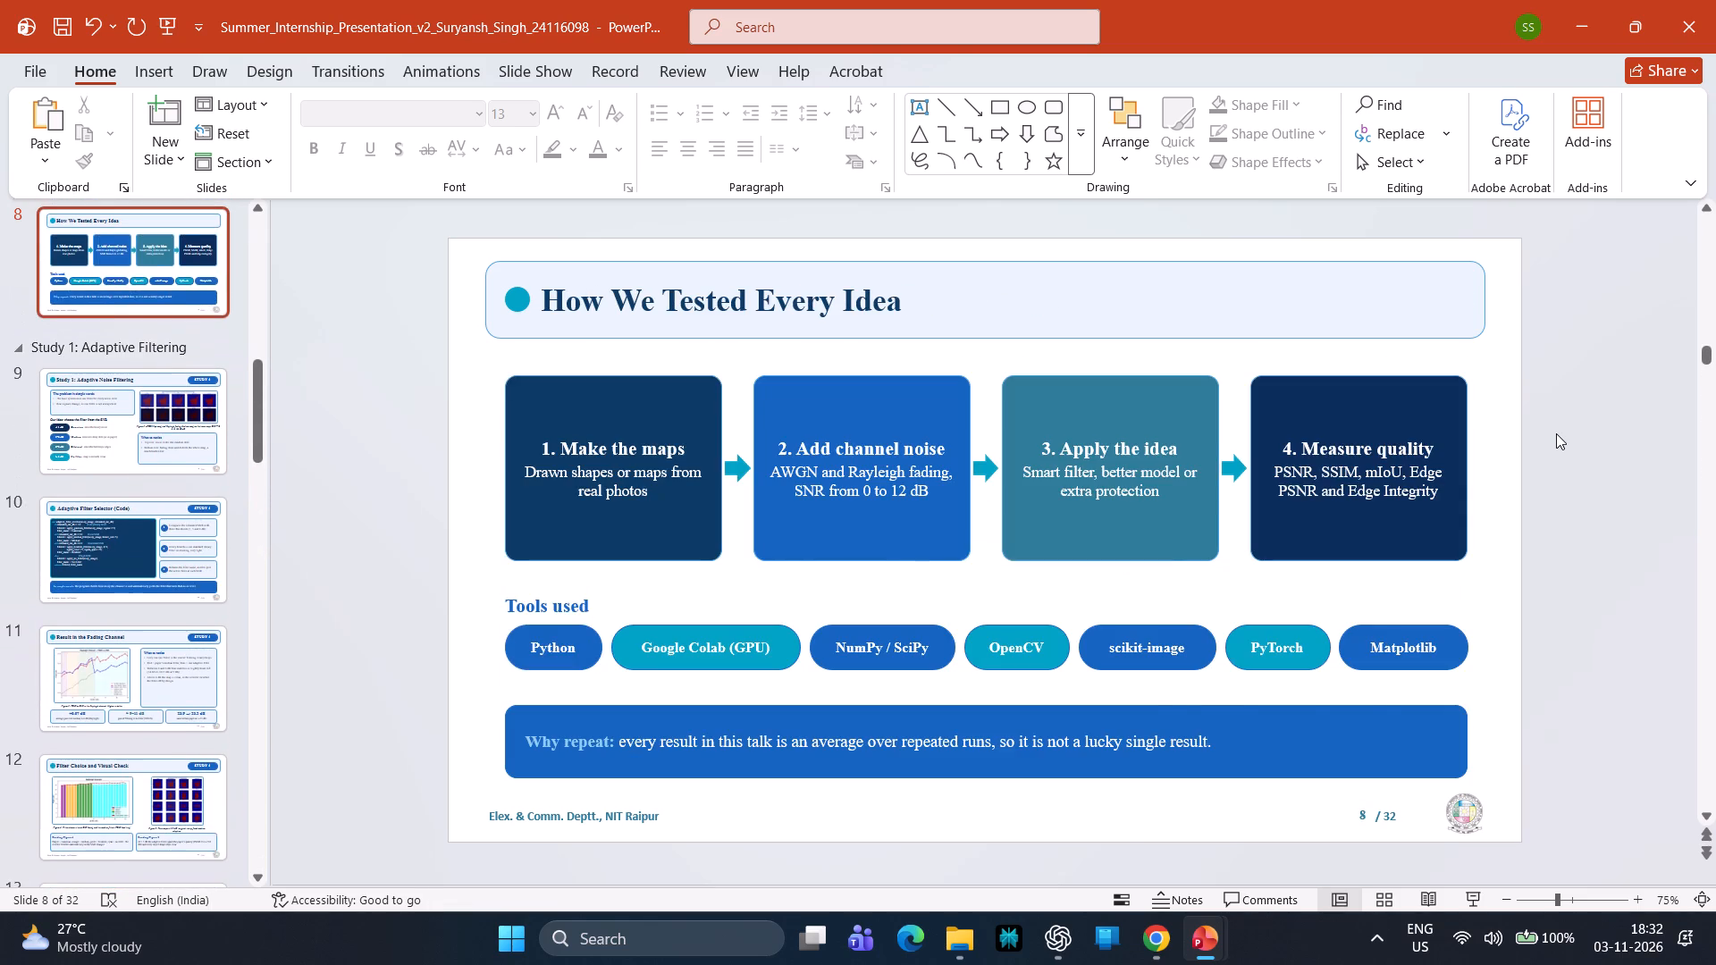
scroll(1556, 433, up, 1)
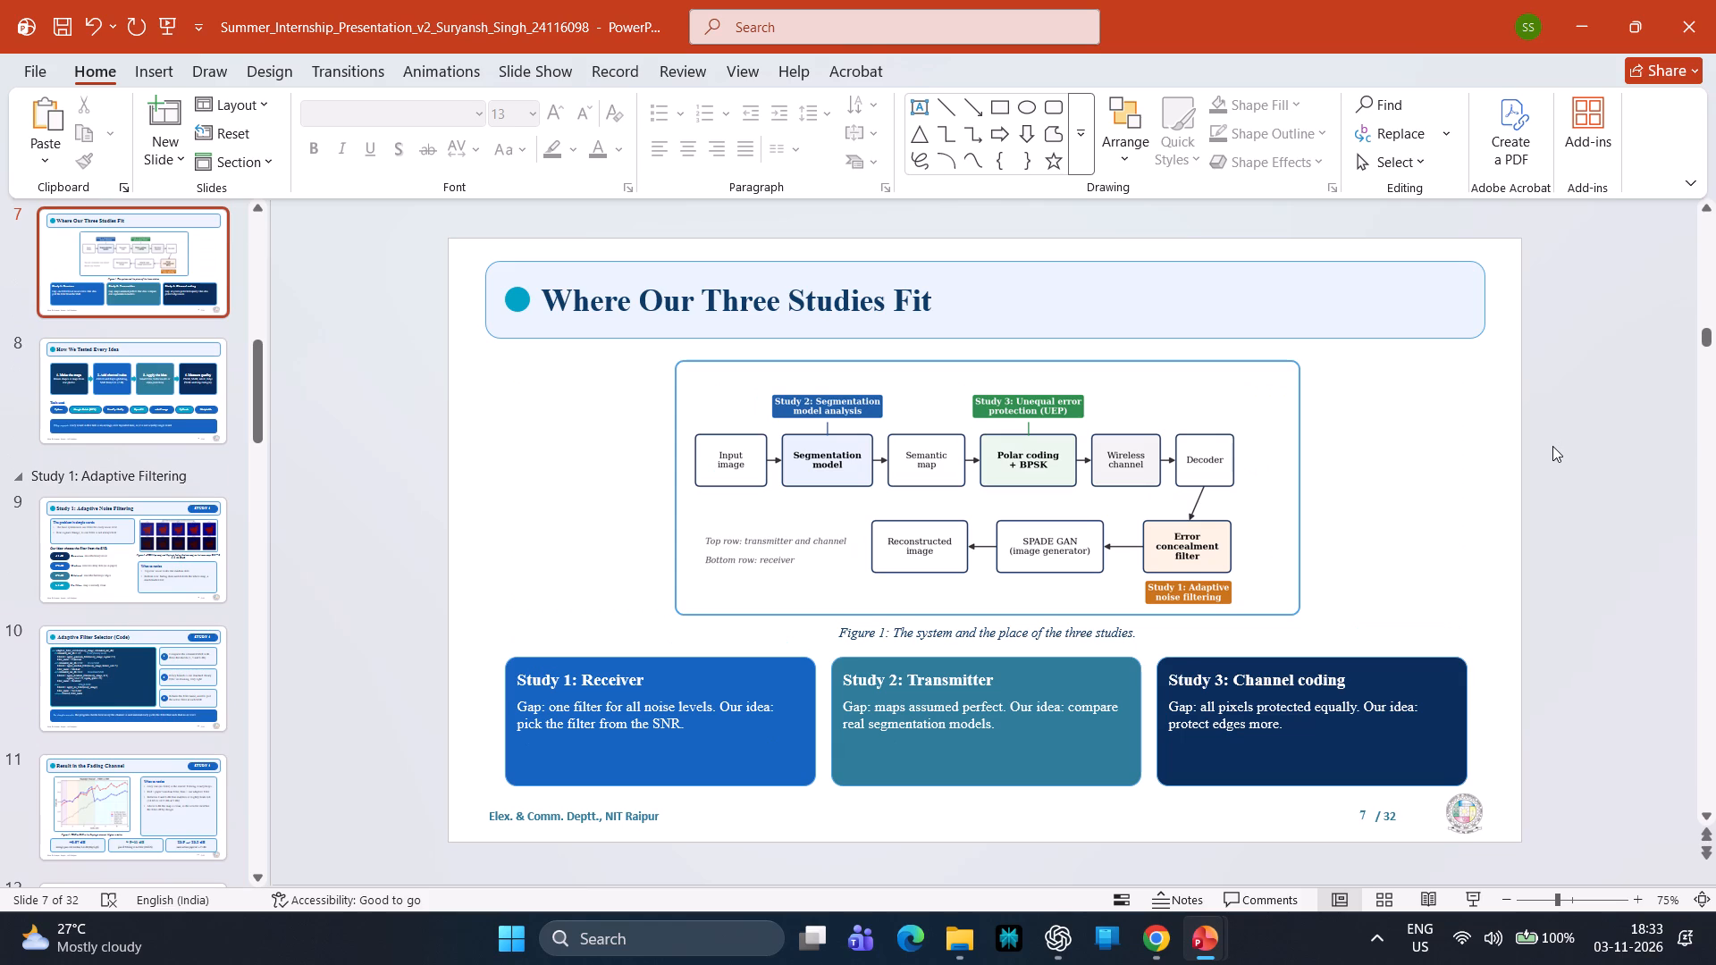
scroll(1552, 446, up, 3)
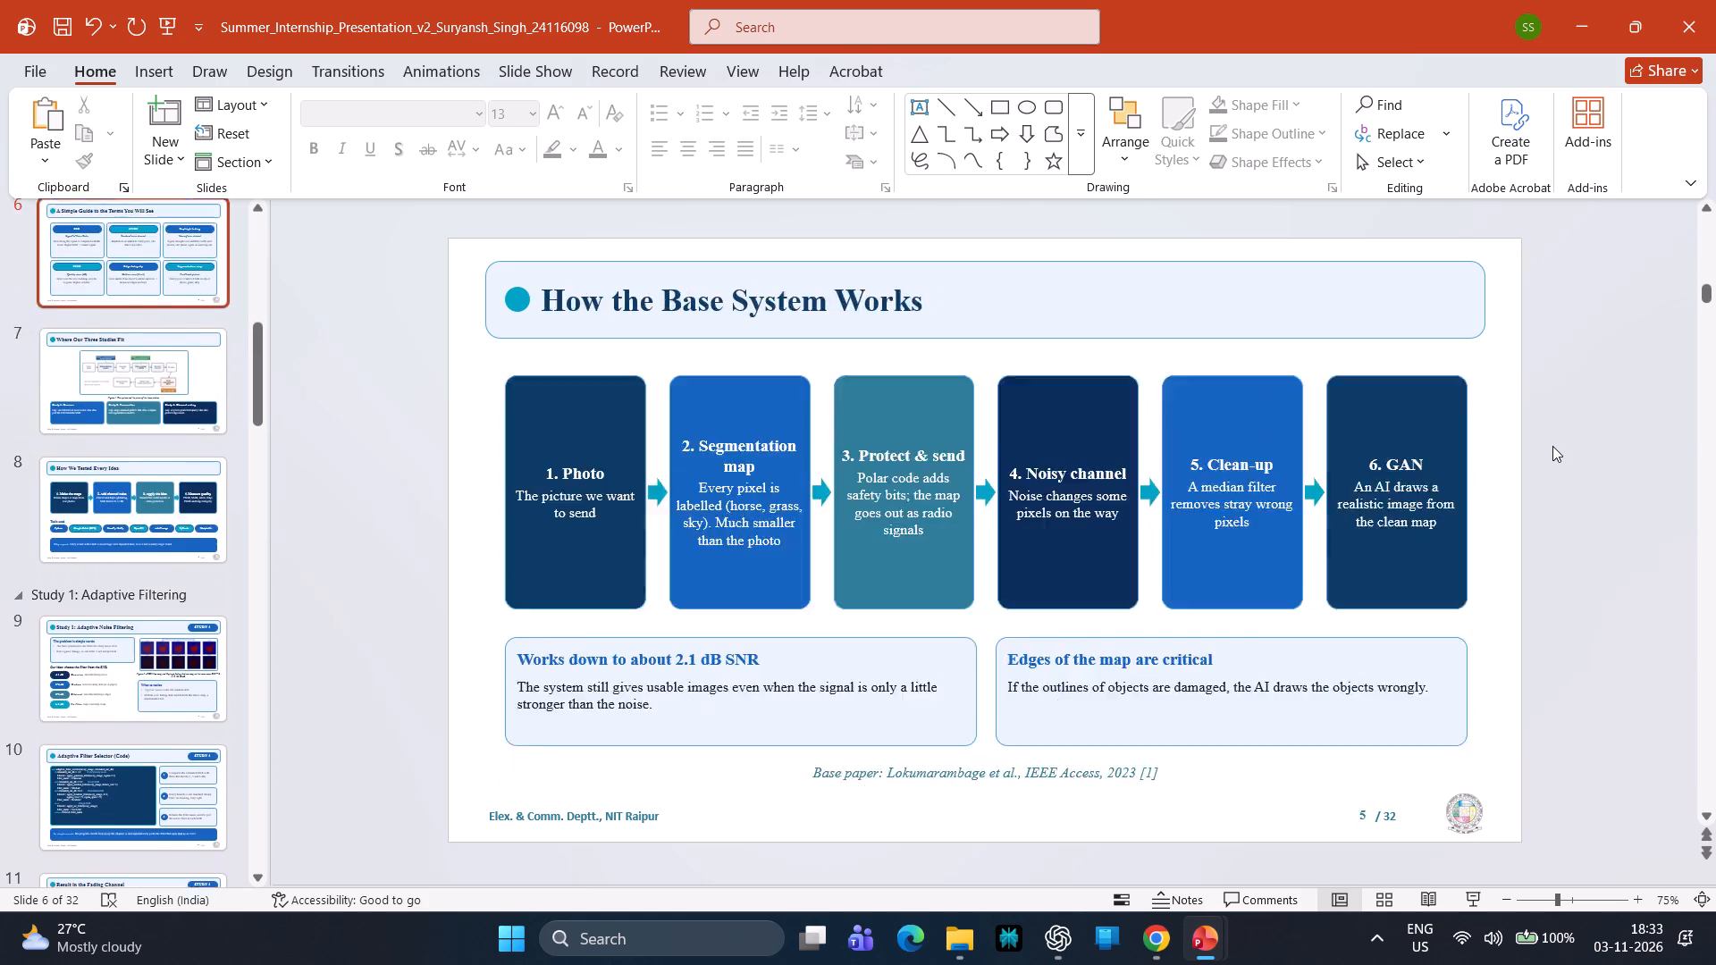
scroll(1552, 446, up, 9)
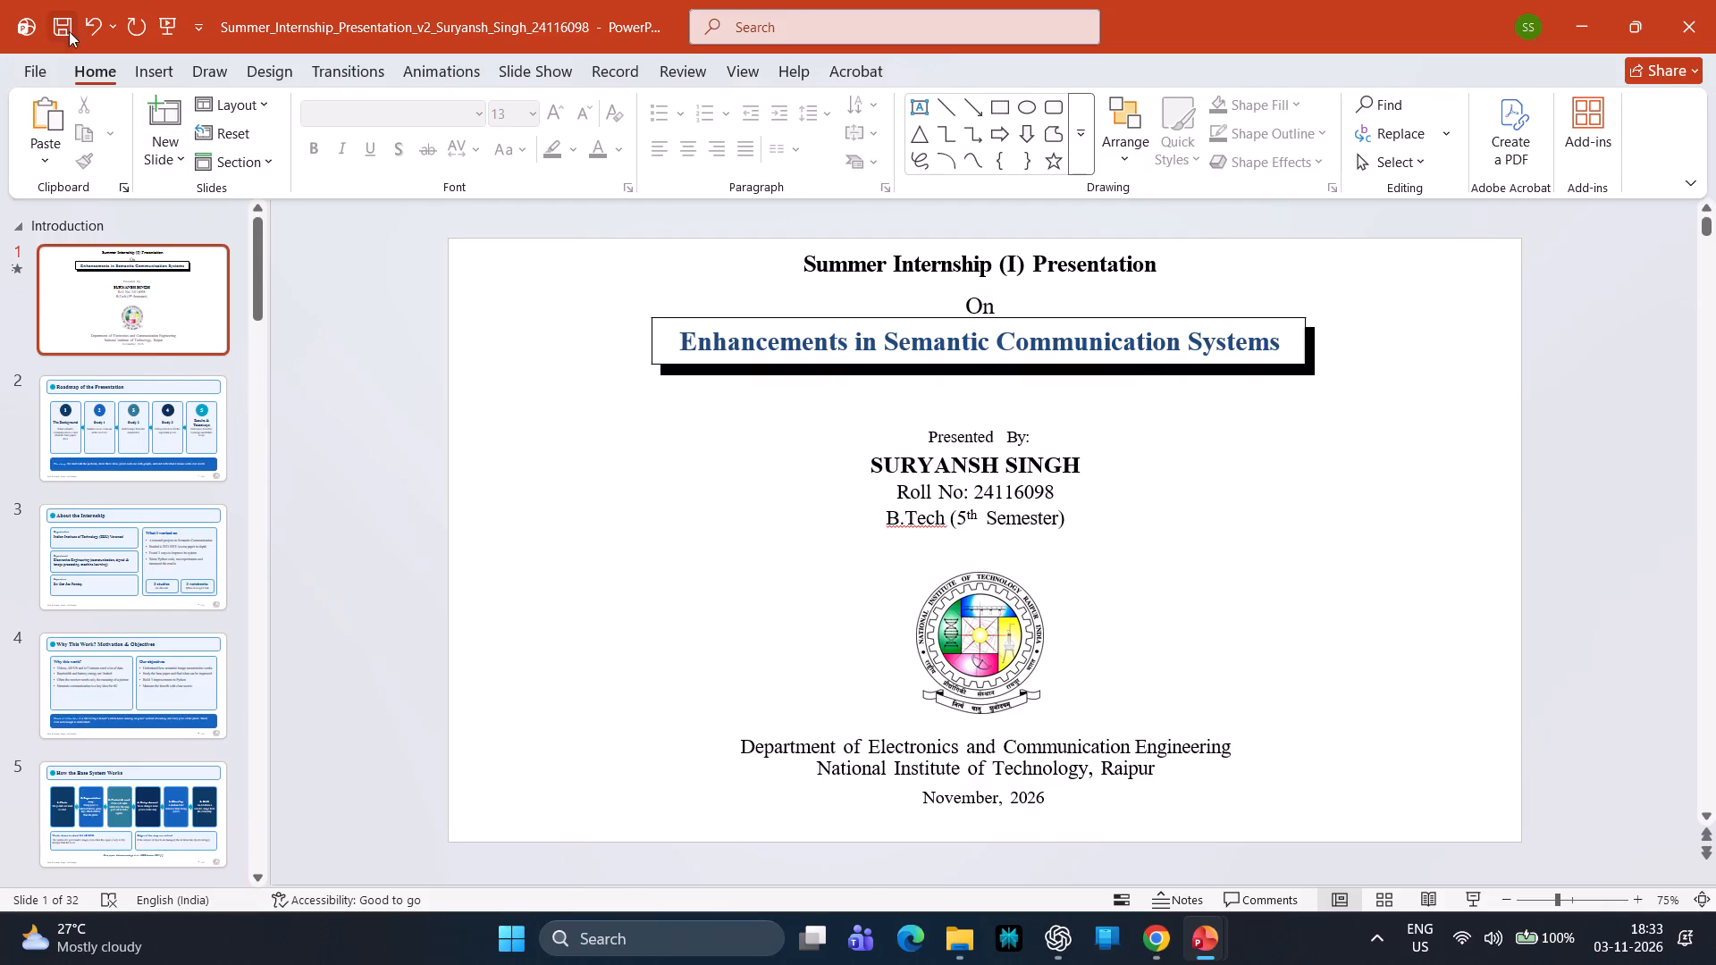
Save the presentation again with the title slide in view.
click(69, 31)
Save a PDF copy of the presentation in the "Files for Internships" folder, replacing the existing PDF.
click(34, 61)
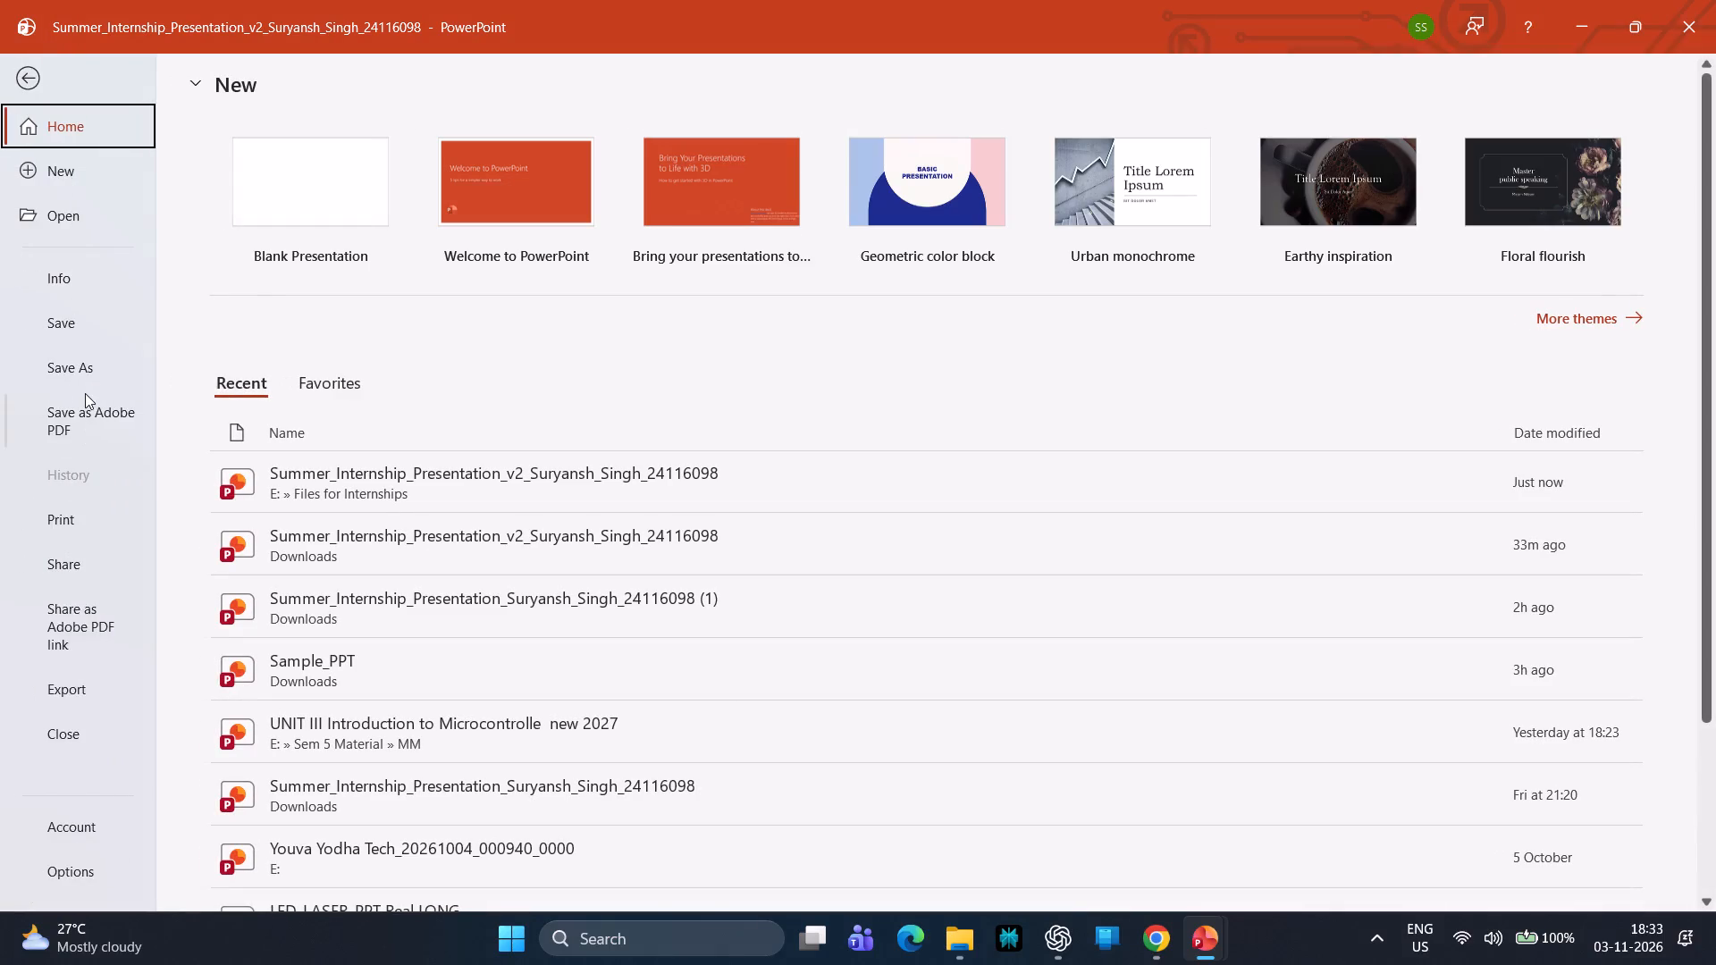
click(89, 372)
click(304, 584)
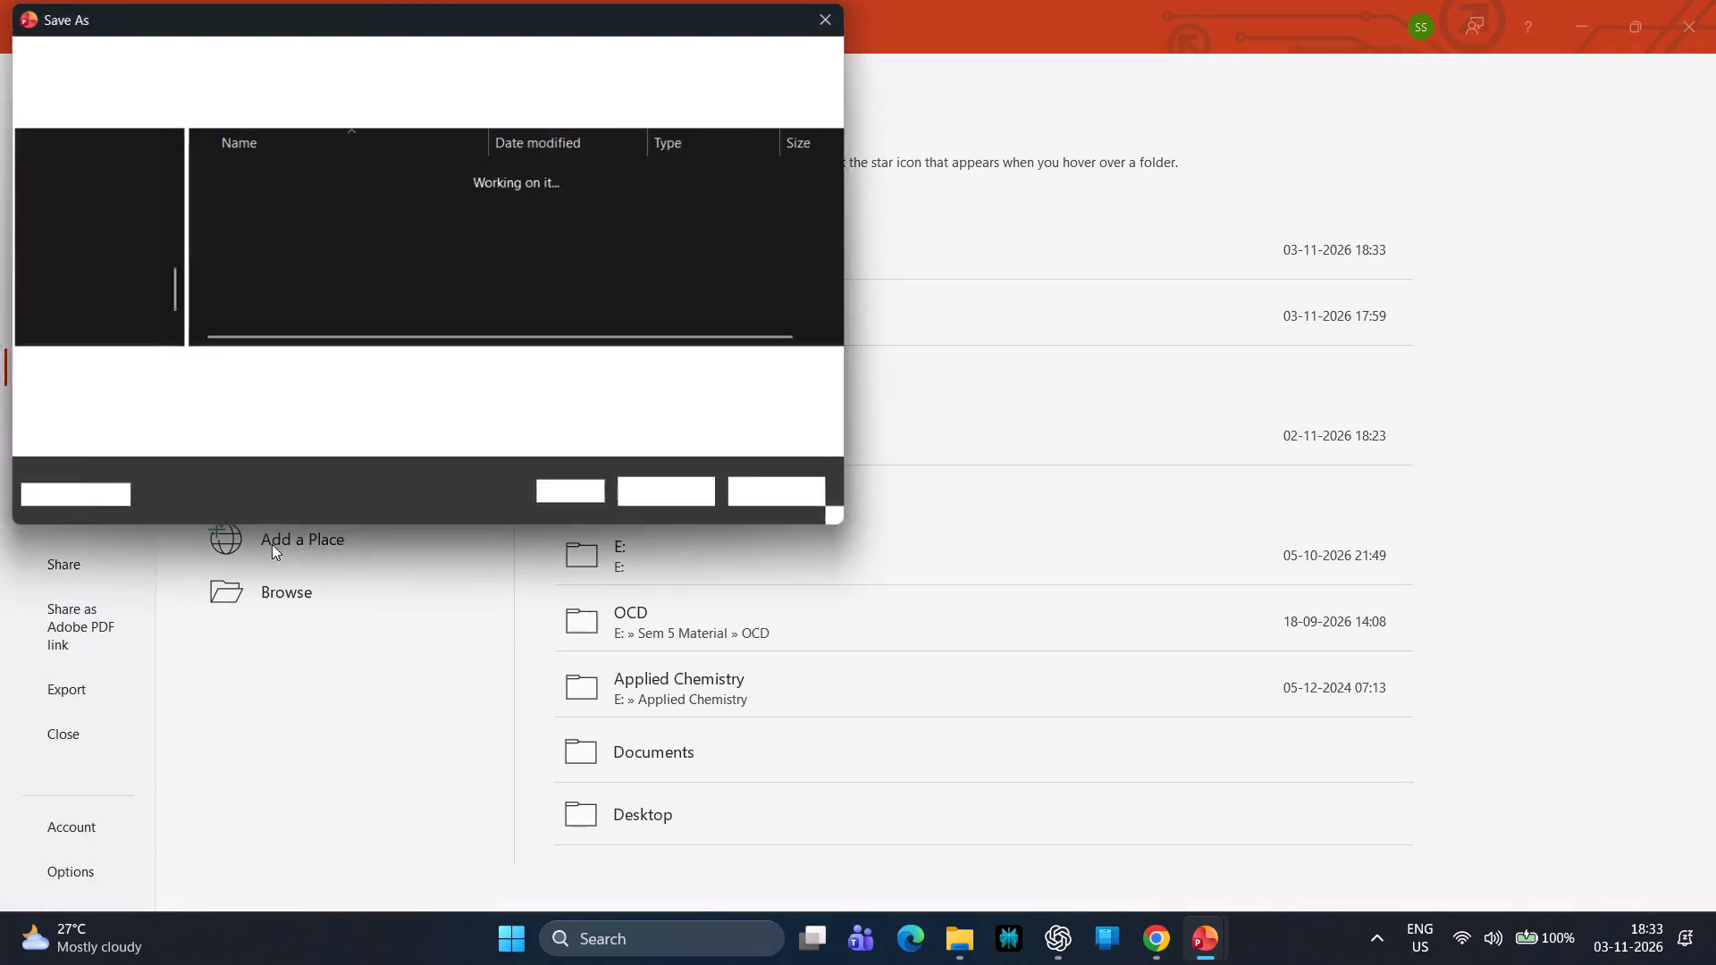
click(249, 391)
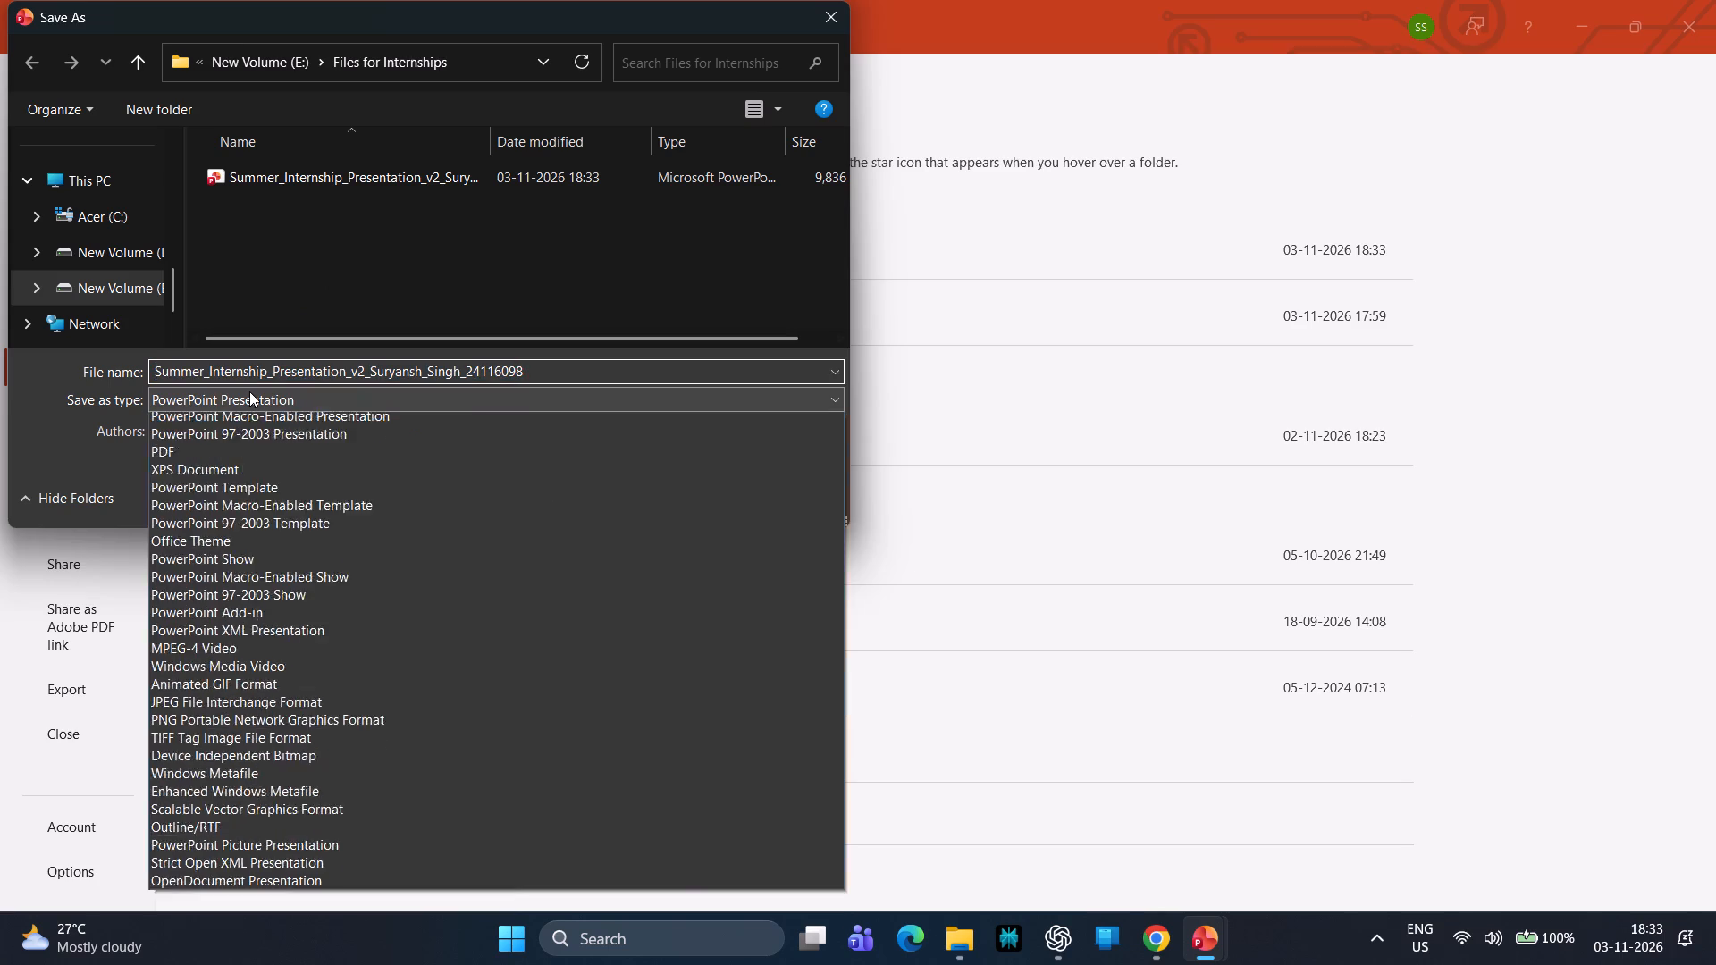
click(195, 479)
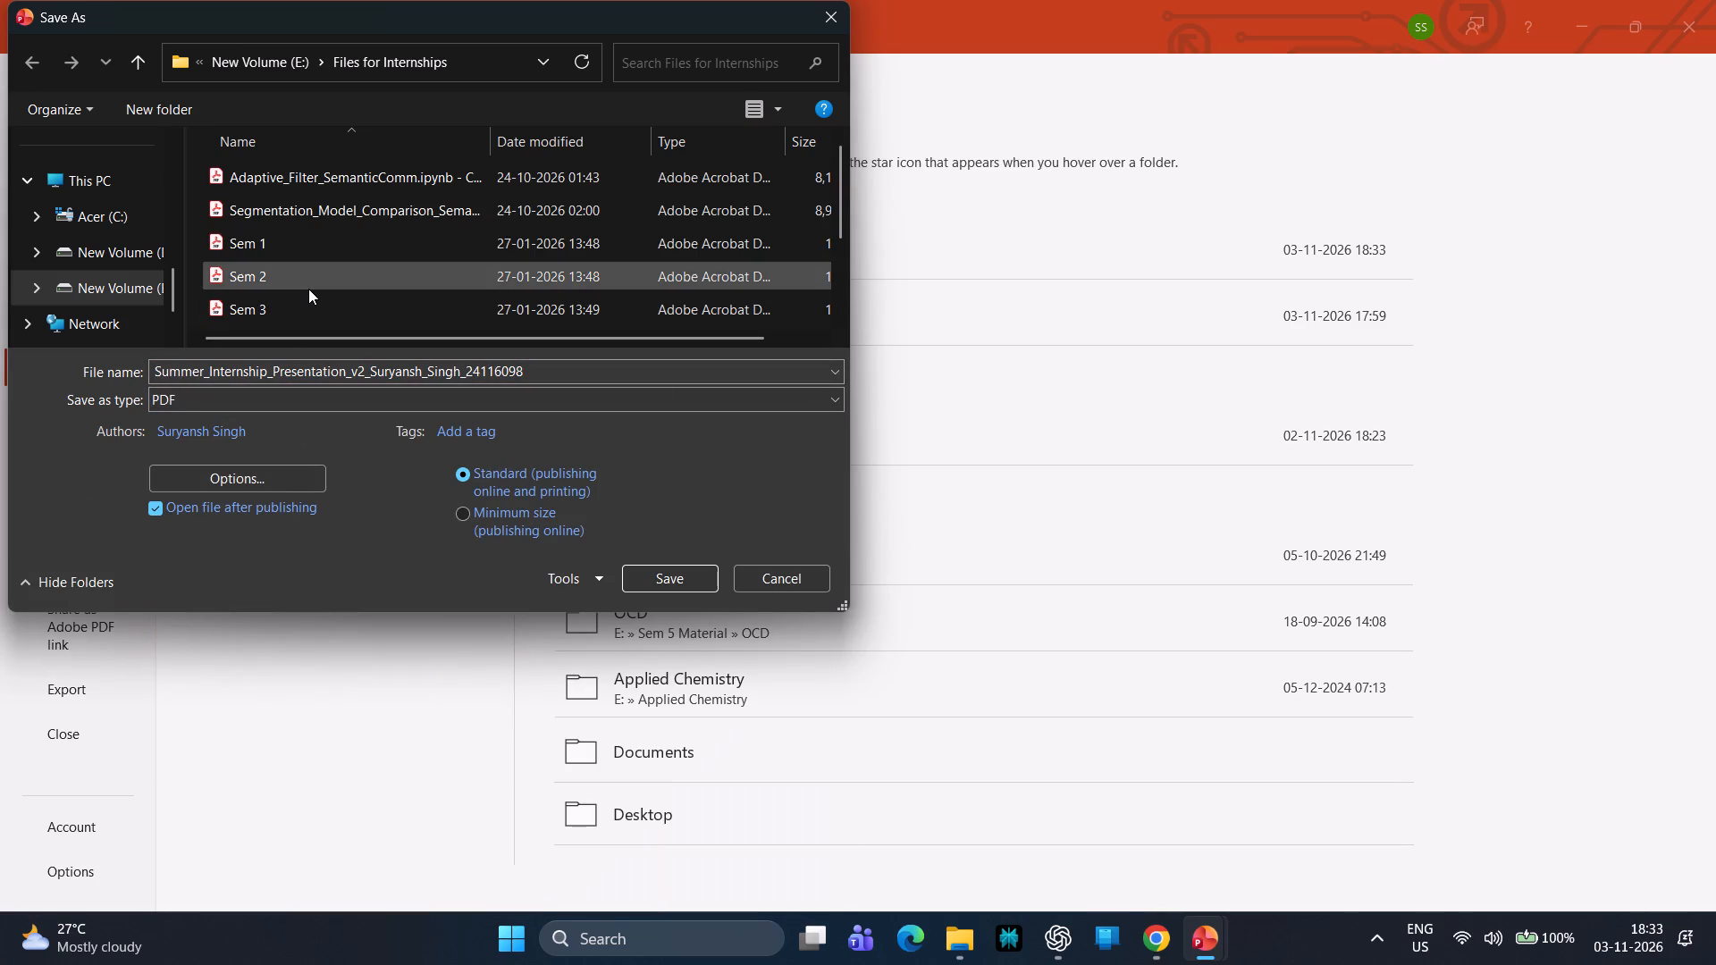
click(662, 575)
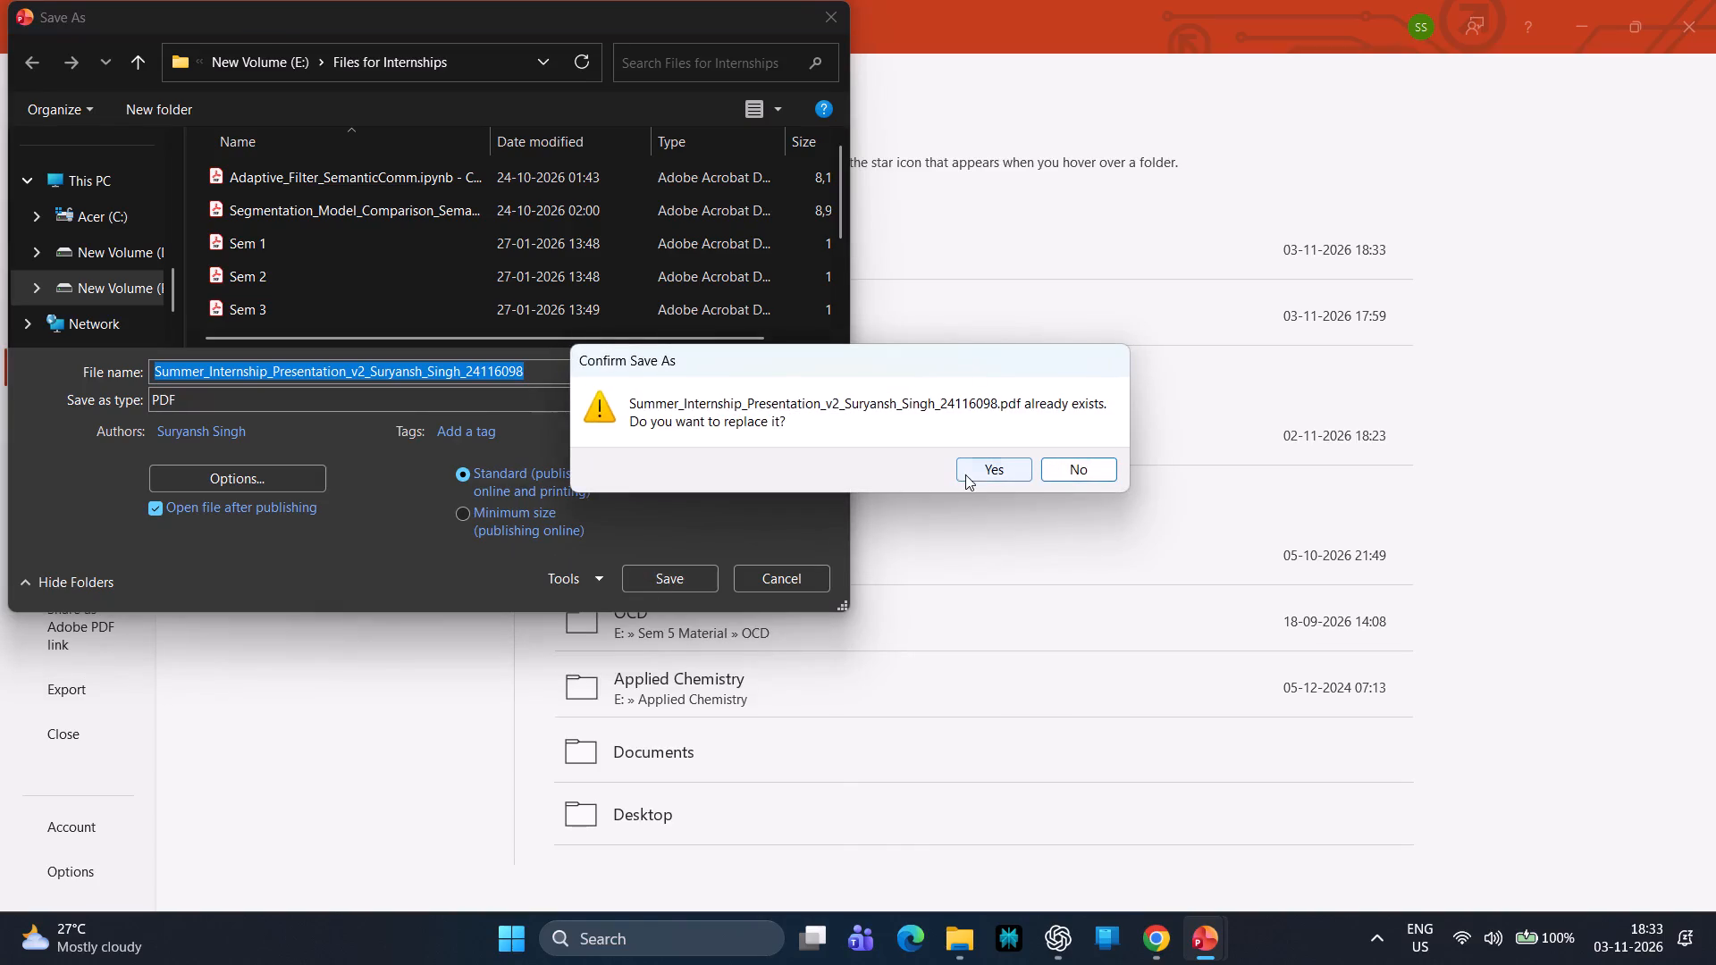
click(987, 465)
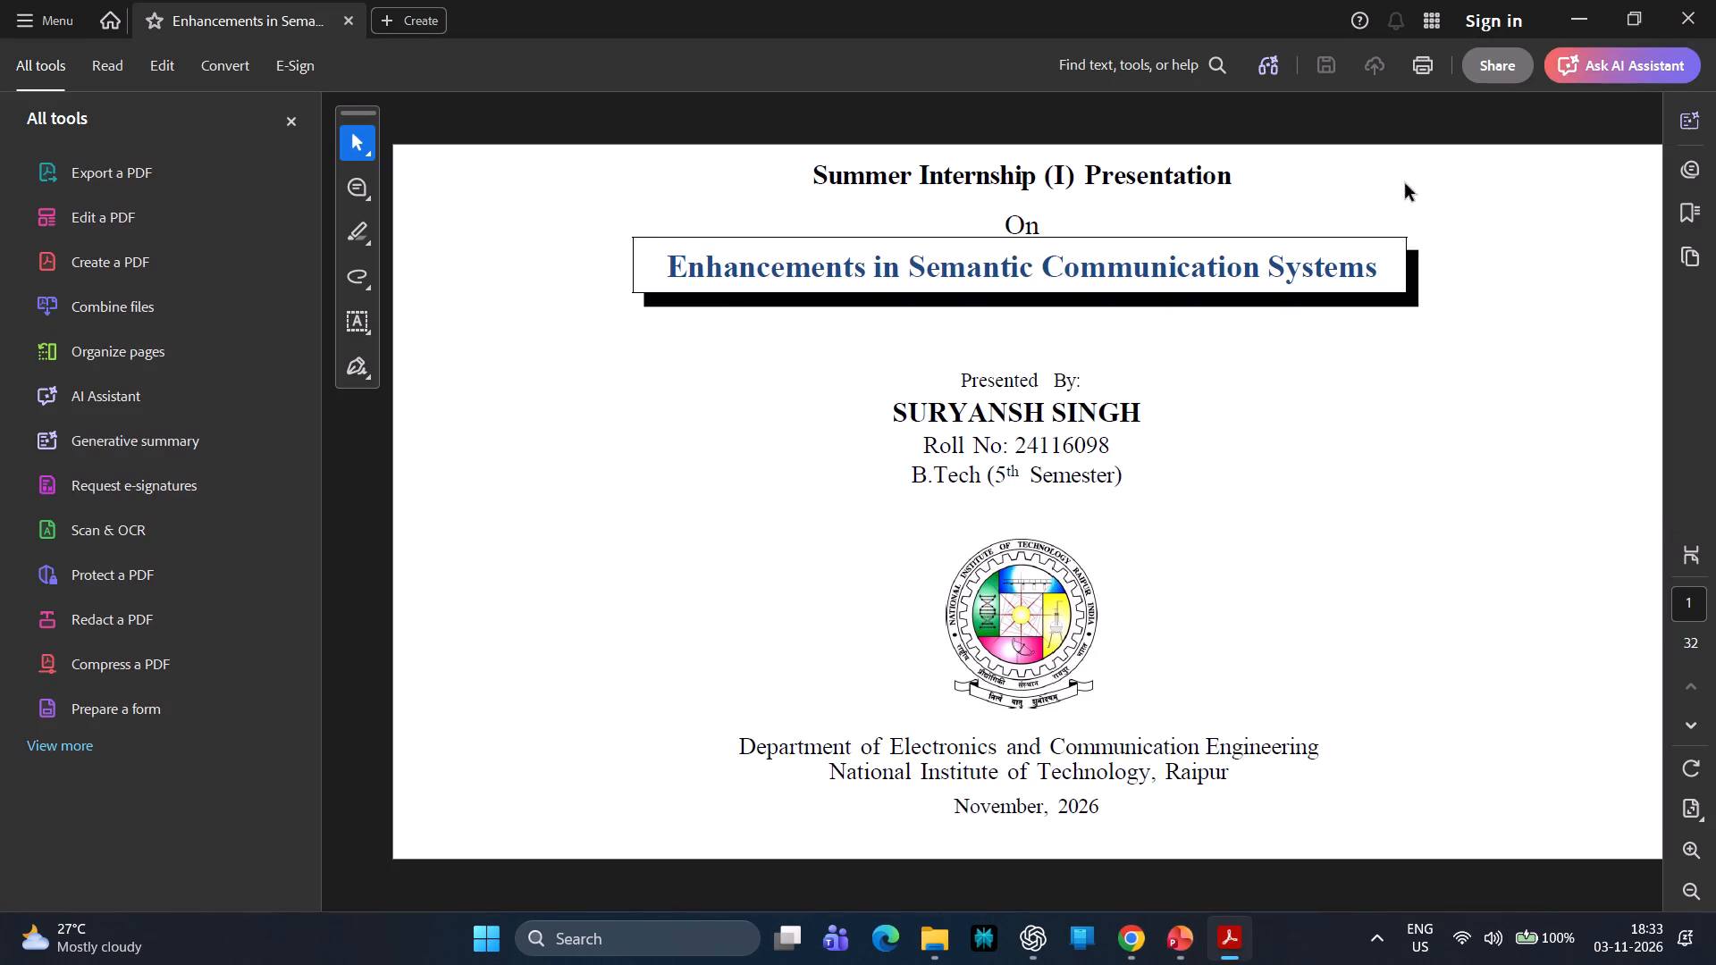
Check the exported PDF's title page and introductory pages in continuous scrolling view, and close the PDF.
click(296, 126)
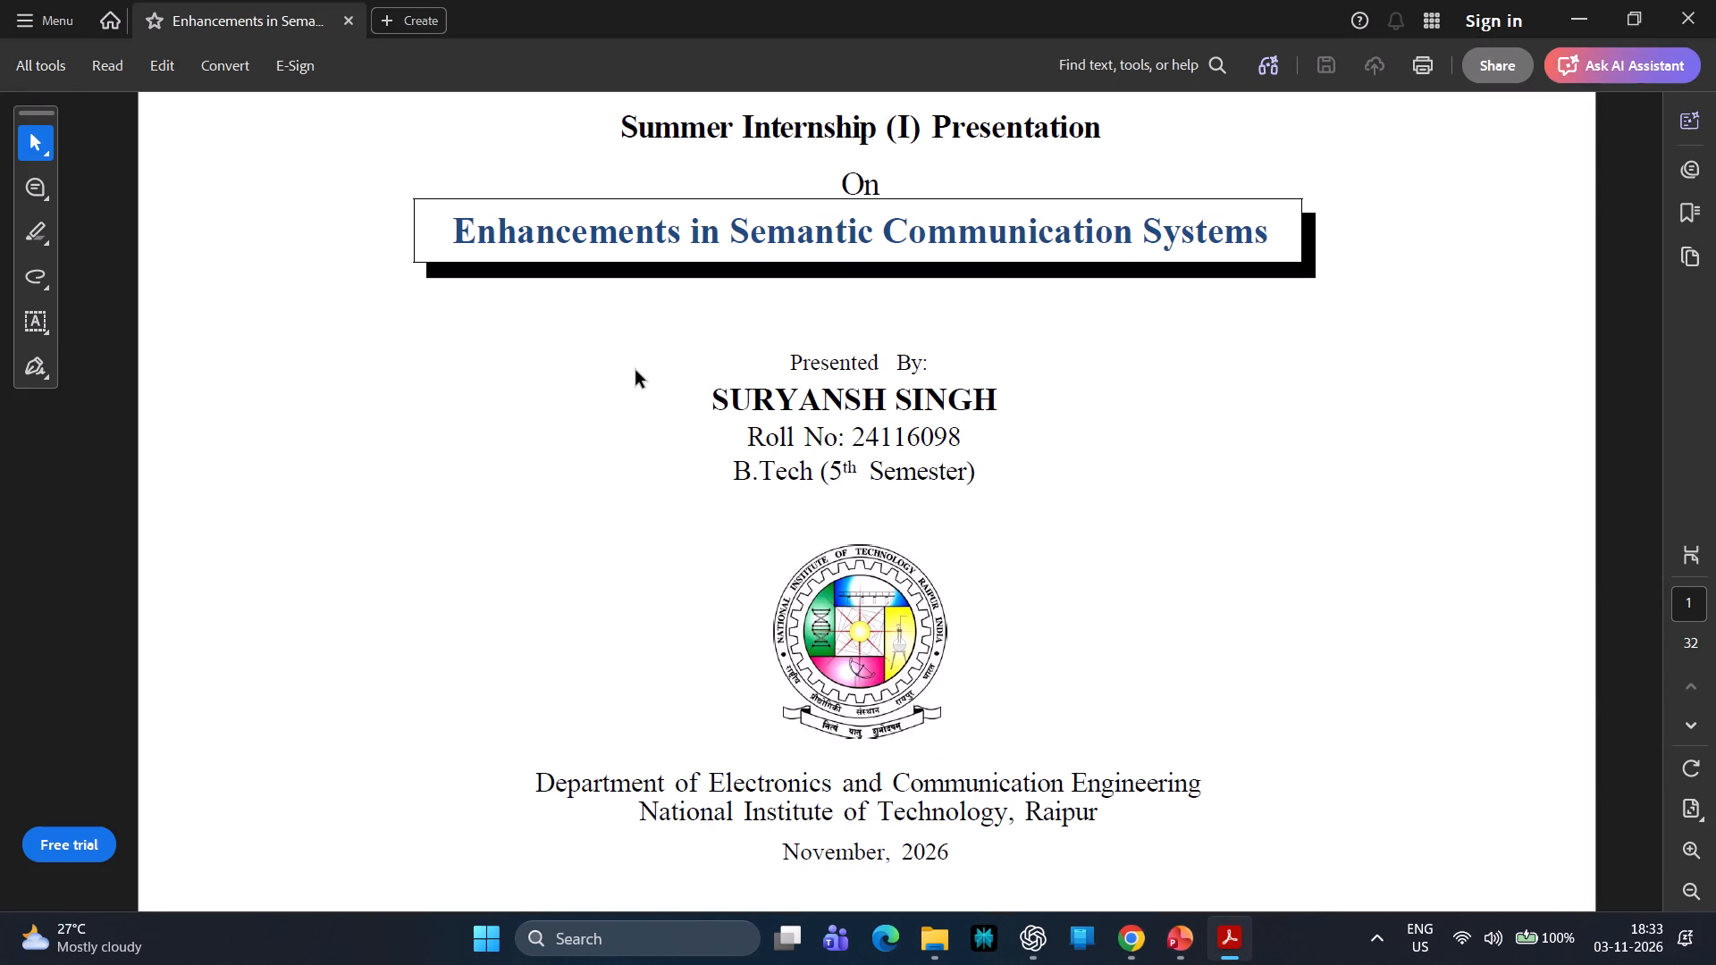
ctrl+scroll(635, 371, down, 1)
scroll(635, 371, down, 1)
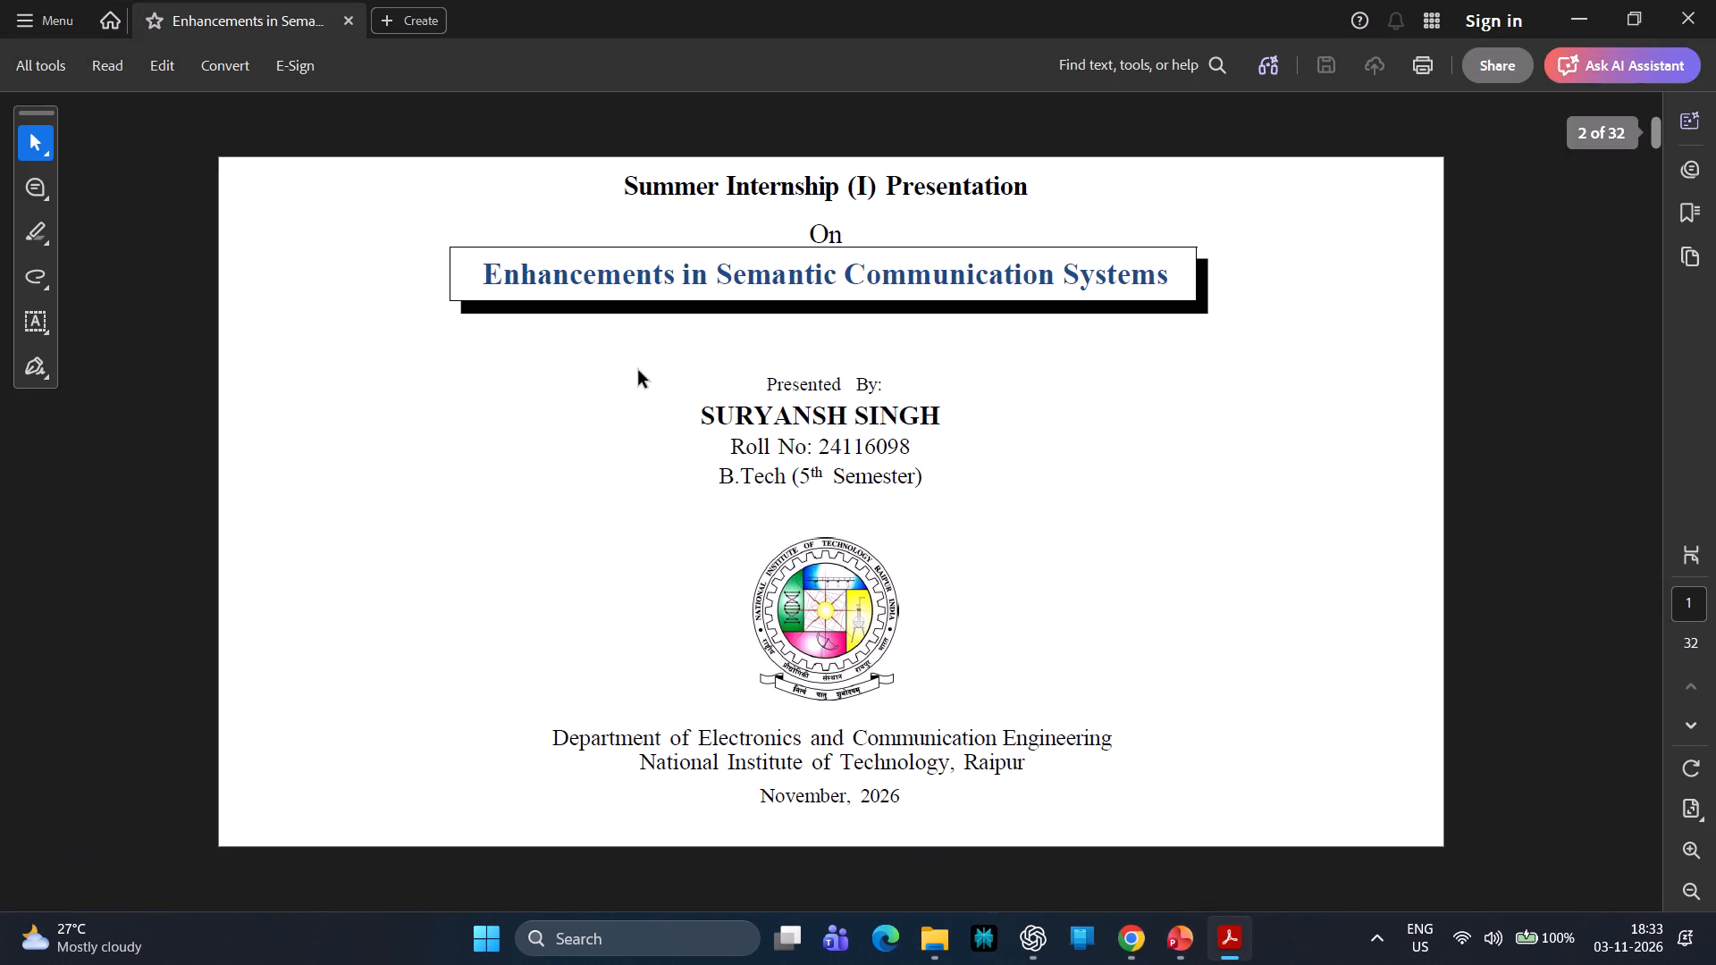
click(1696, 549)
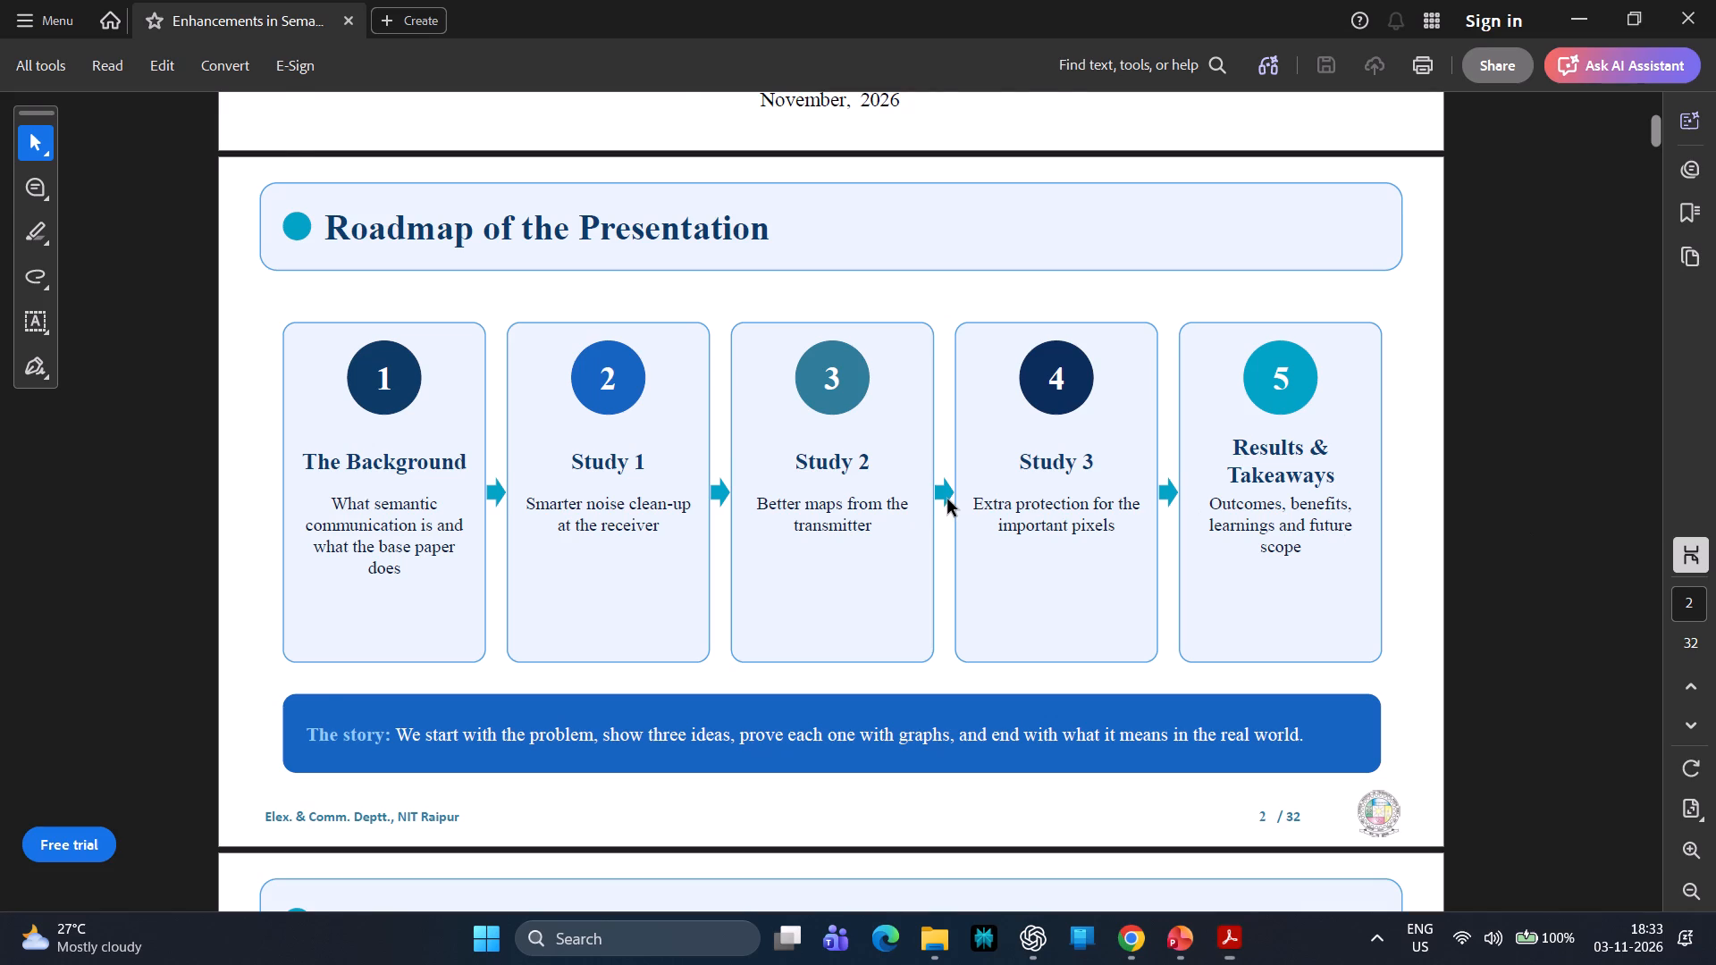
ctrl+scroll(947, 499, down, 2)
scroll(897, 472, down, 1)
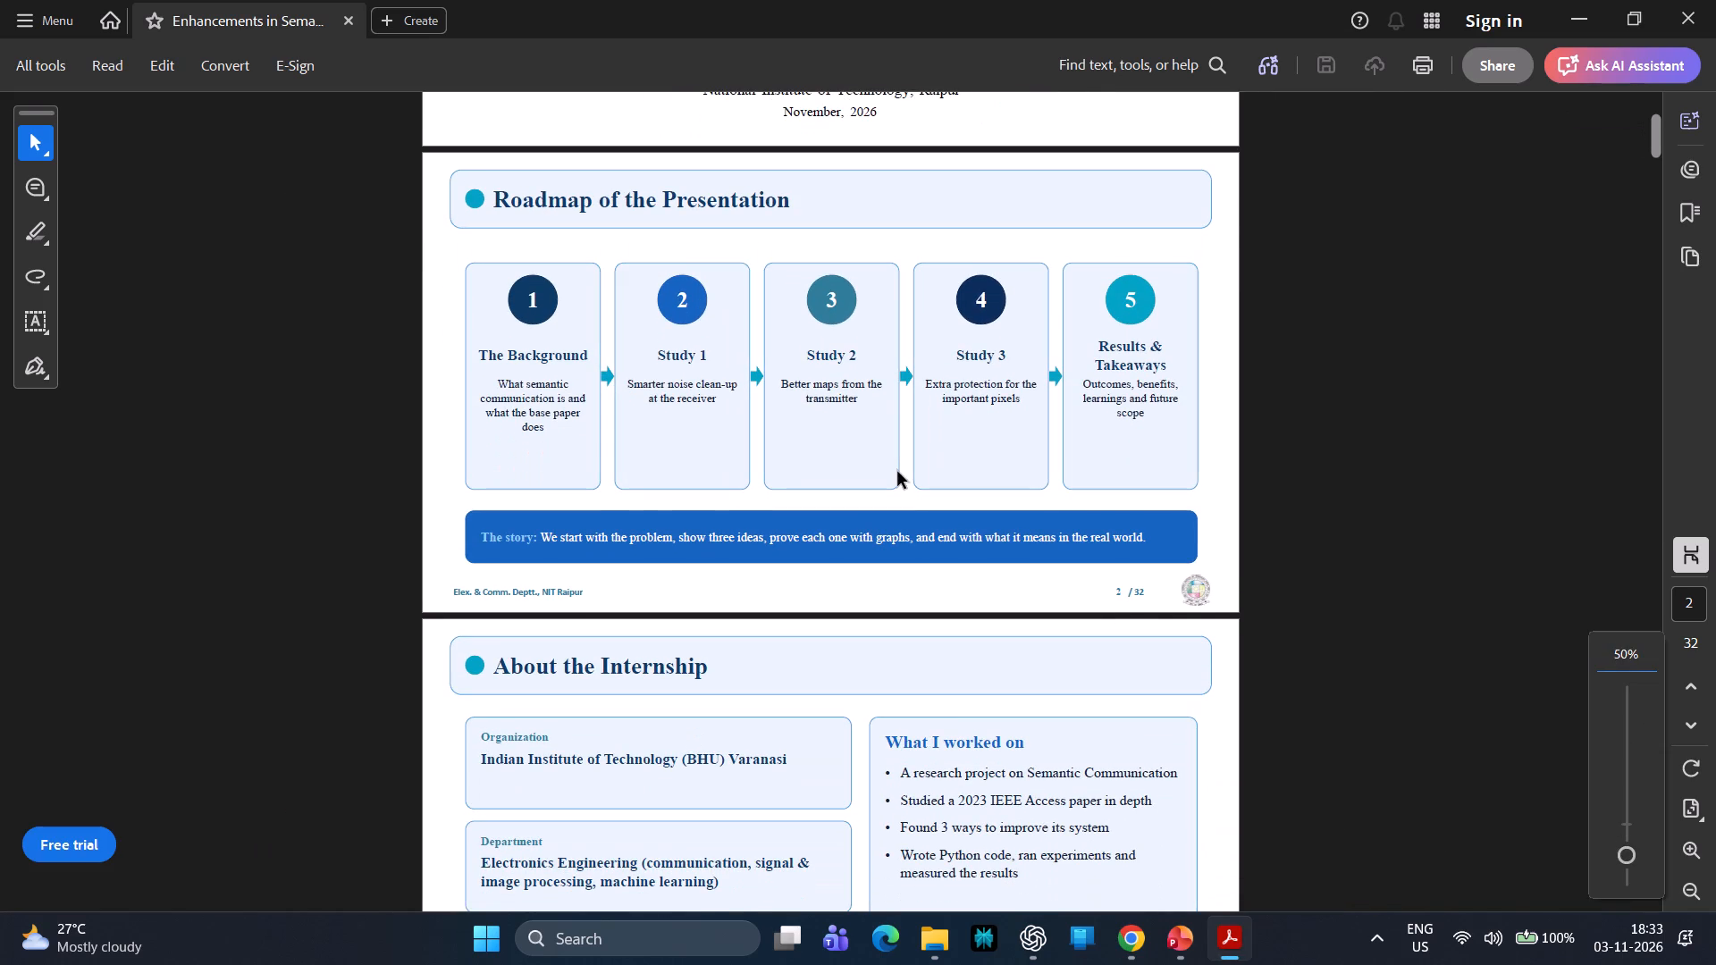
scroll(897, 472, down, 3)
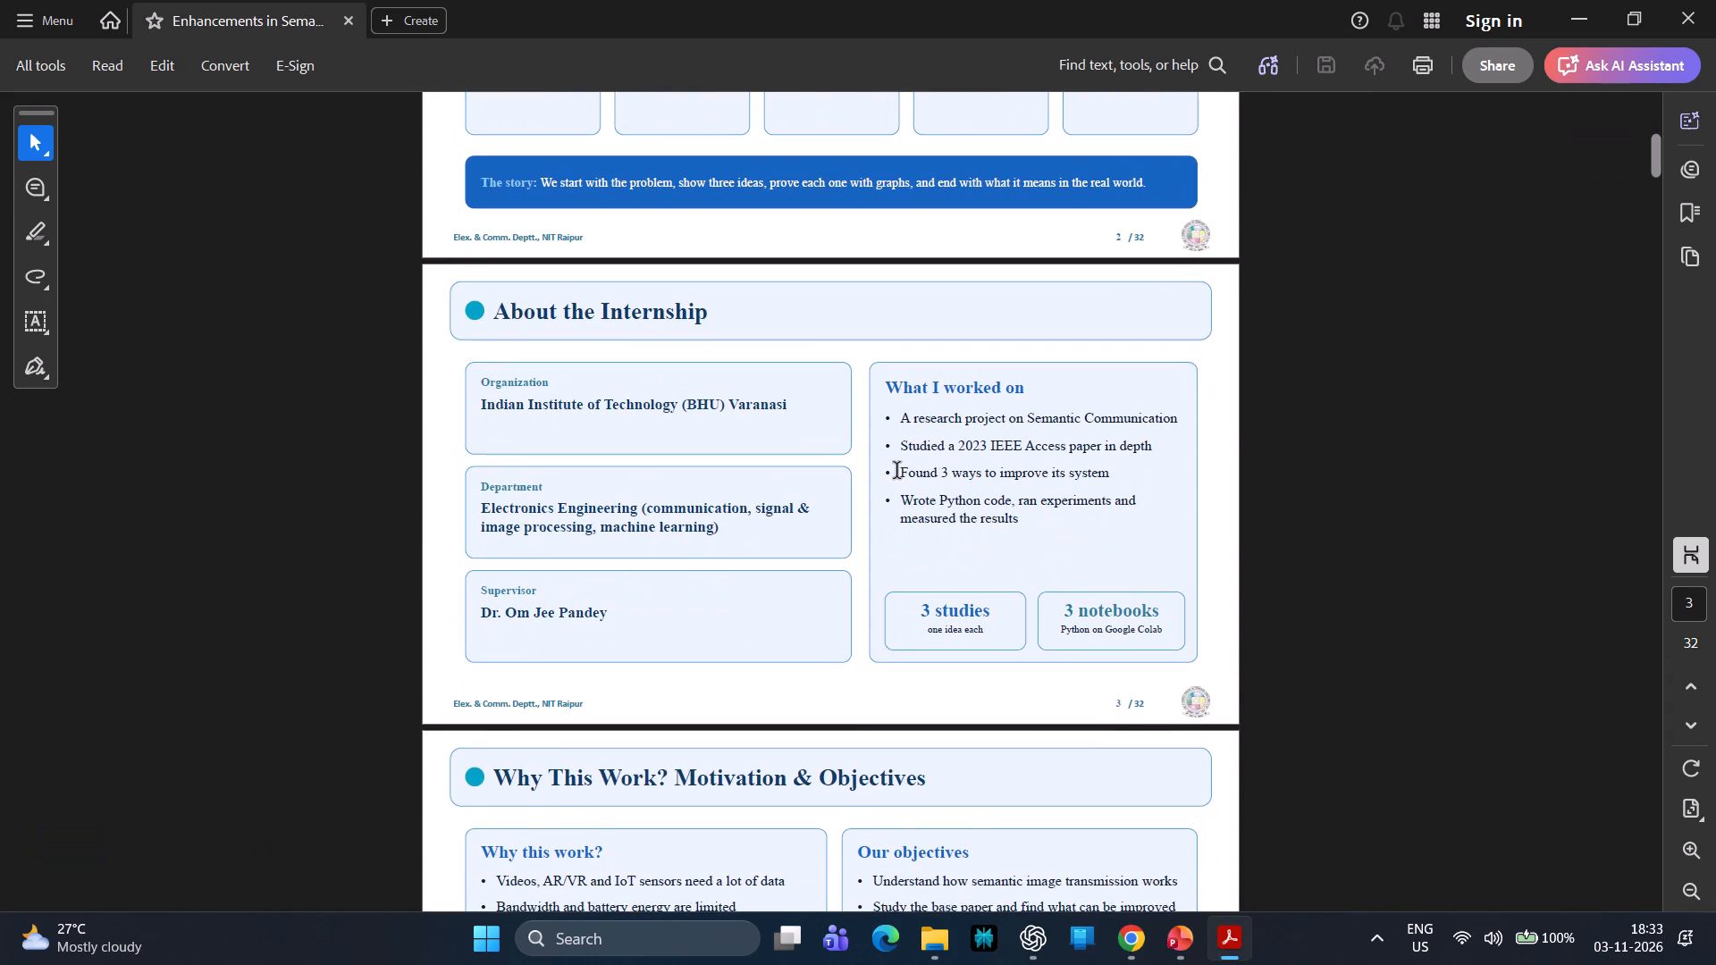
scroll(897, 472, down, 10)
scroll(897, 472, up, 10)
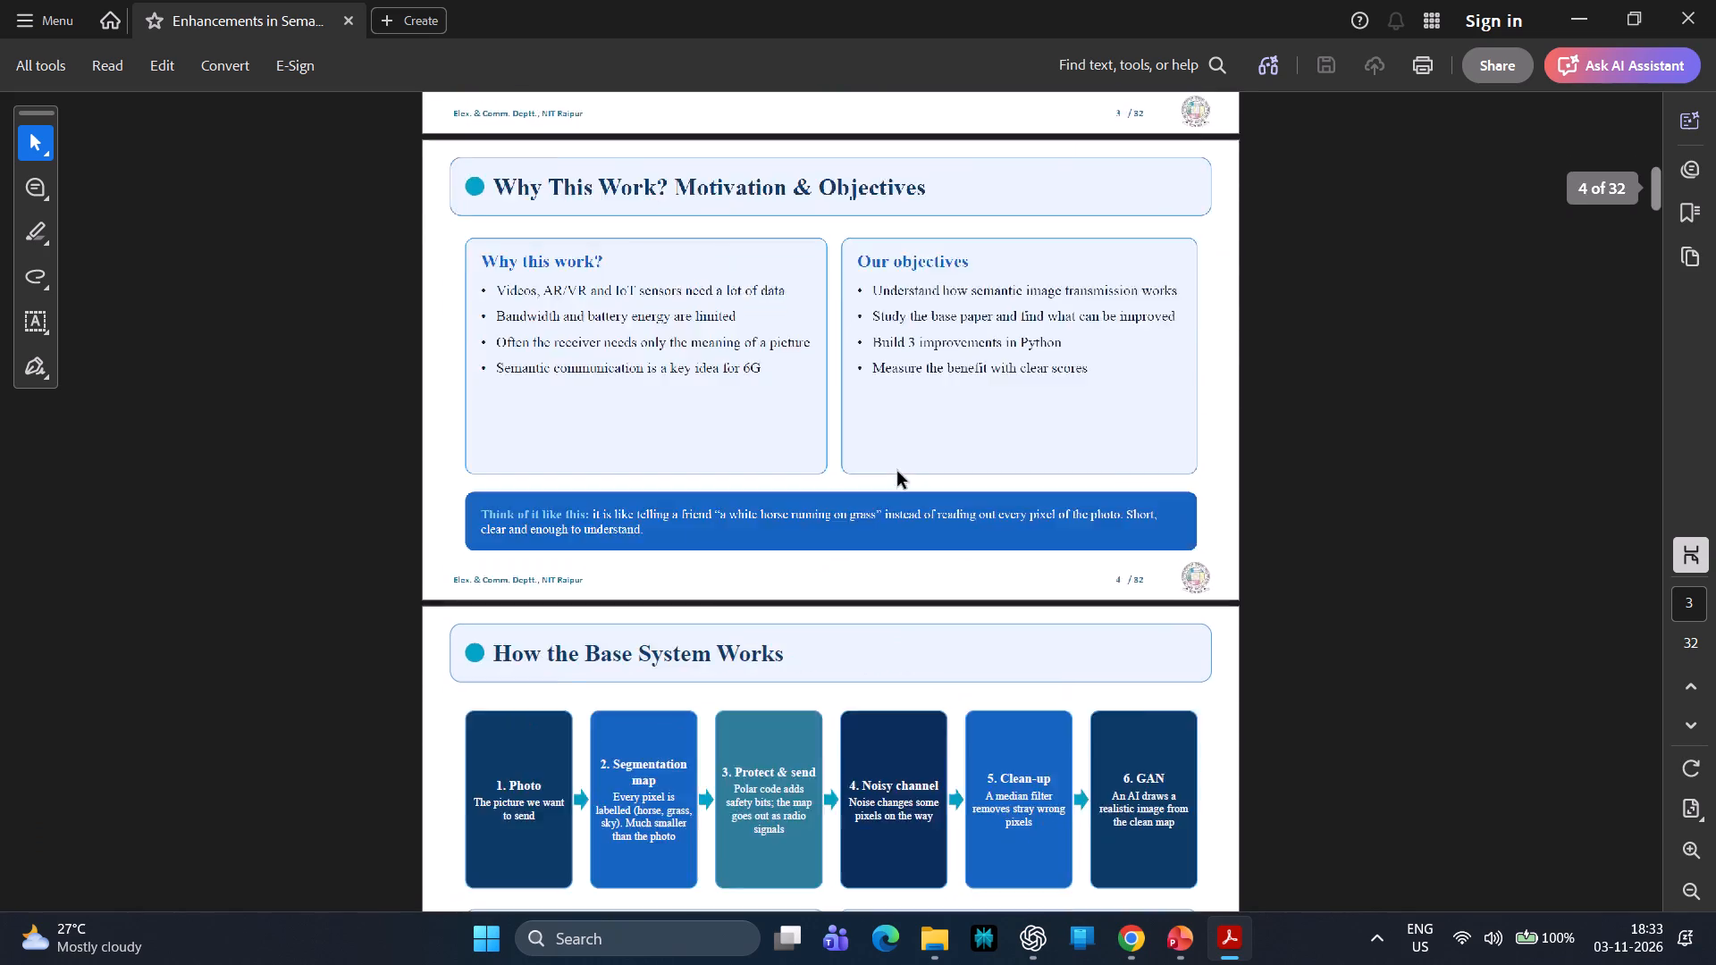
scroll(897, 472, up, 11)
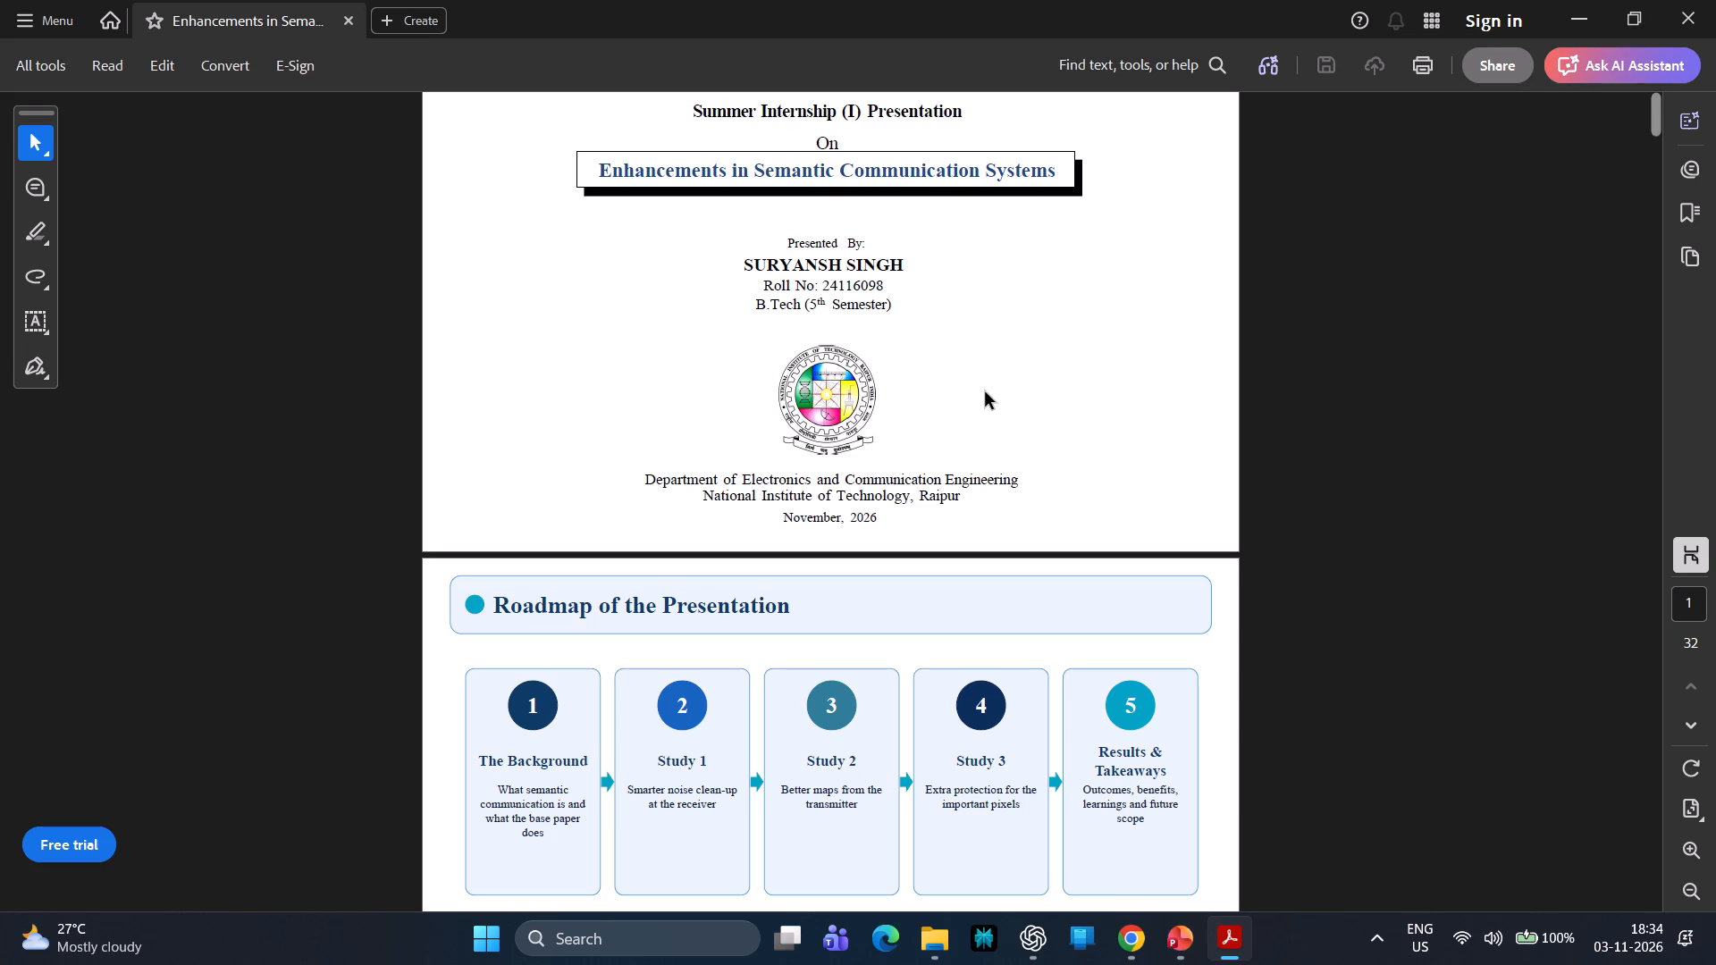
scroll(985, 396, up, 4)
click(1715, 0)
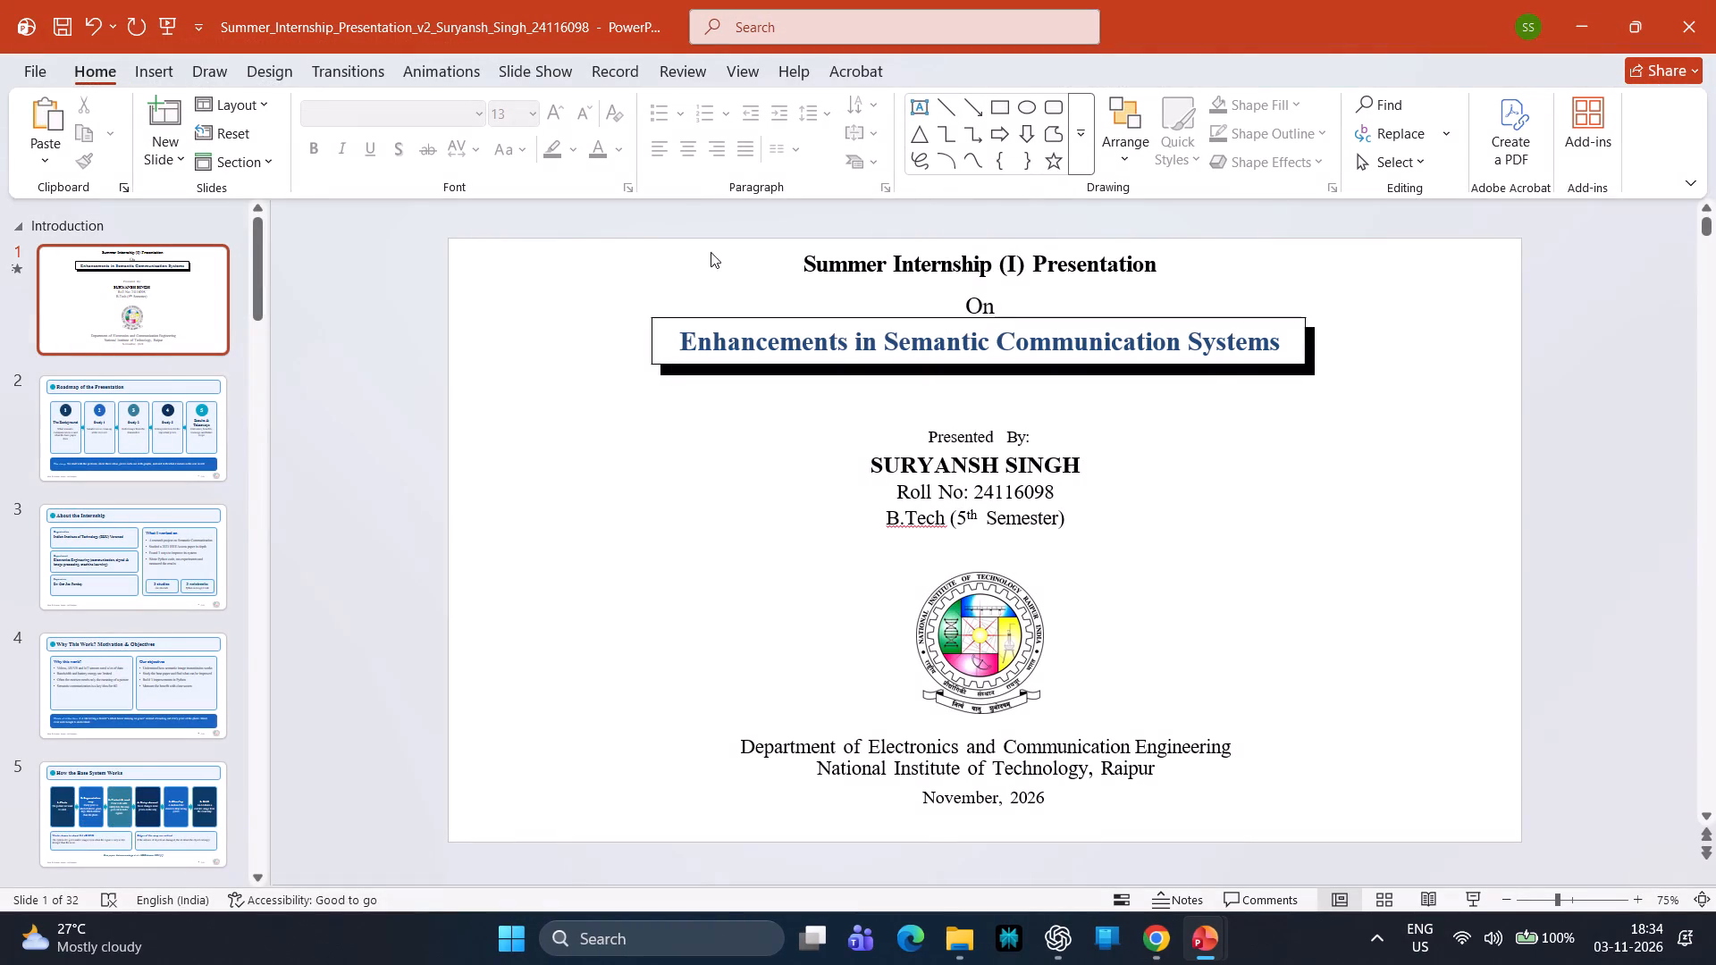
Move the internship heading, the "On" line and the boxed title down slightly together on the title slide.
drag(619, 238, 1371, 423)
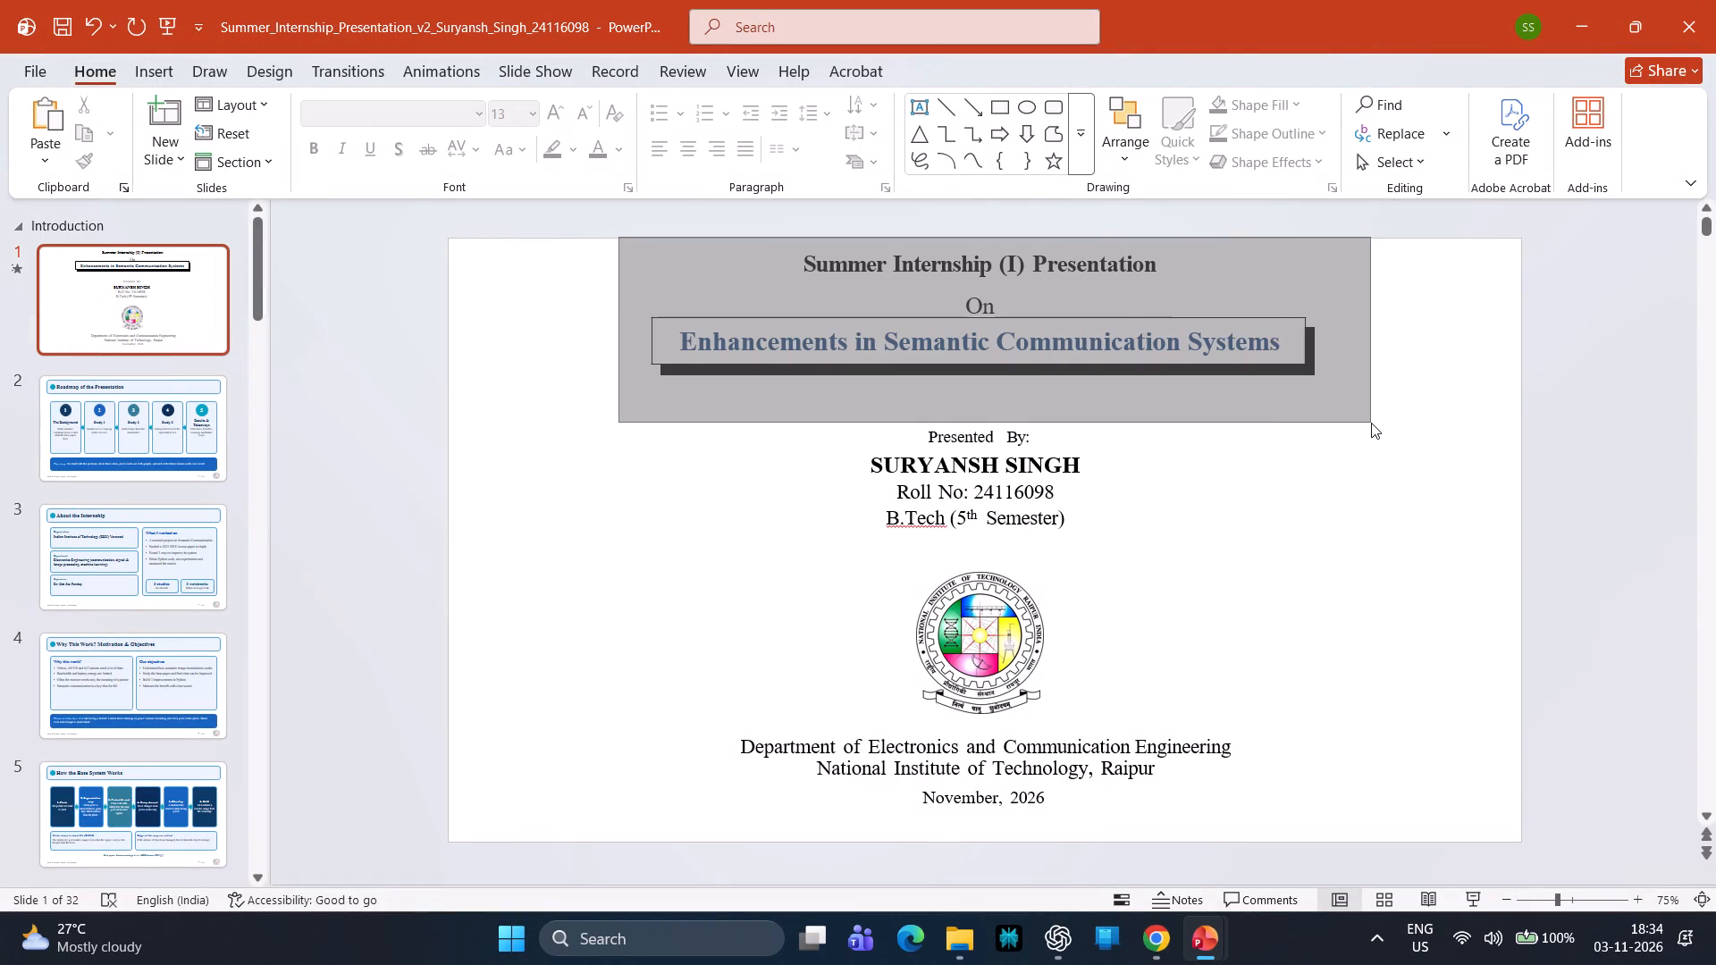
drag(1371, 423, 1360, 413)
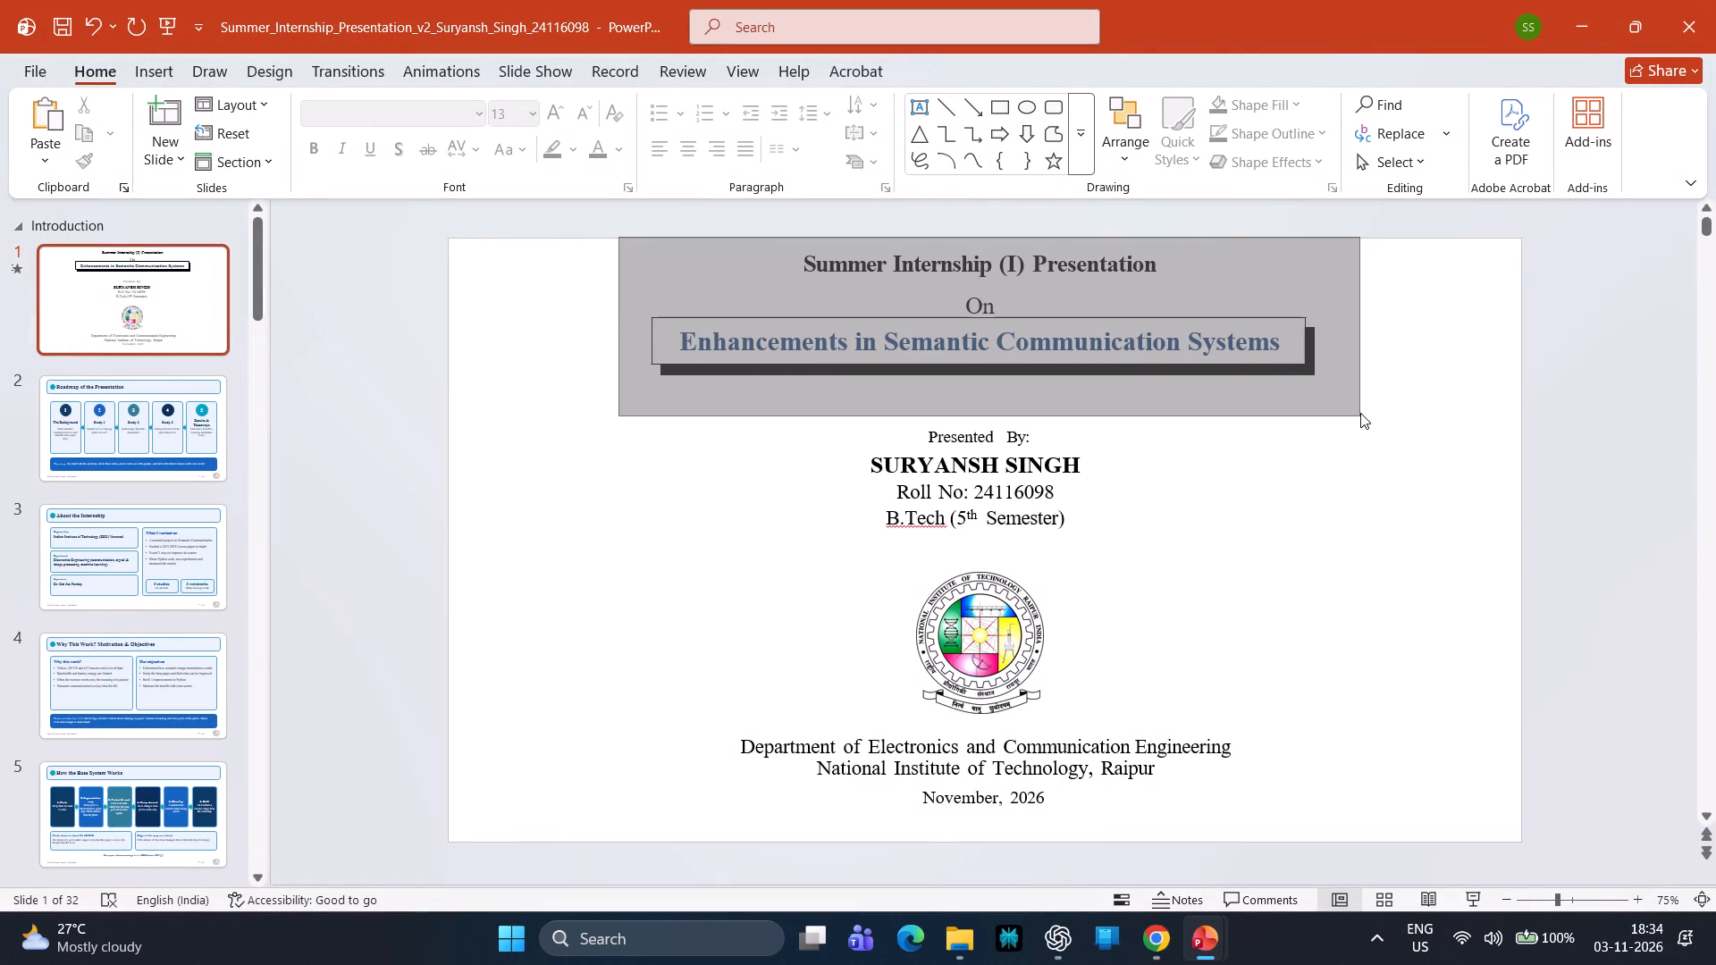
drag(1360, 413, 1360, 408)
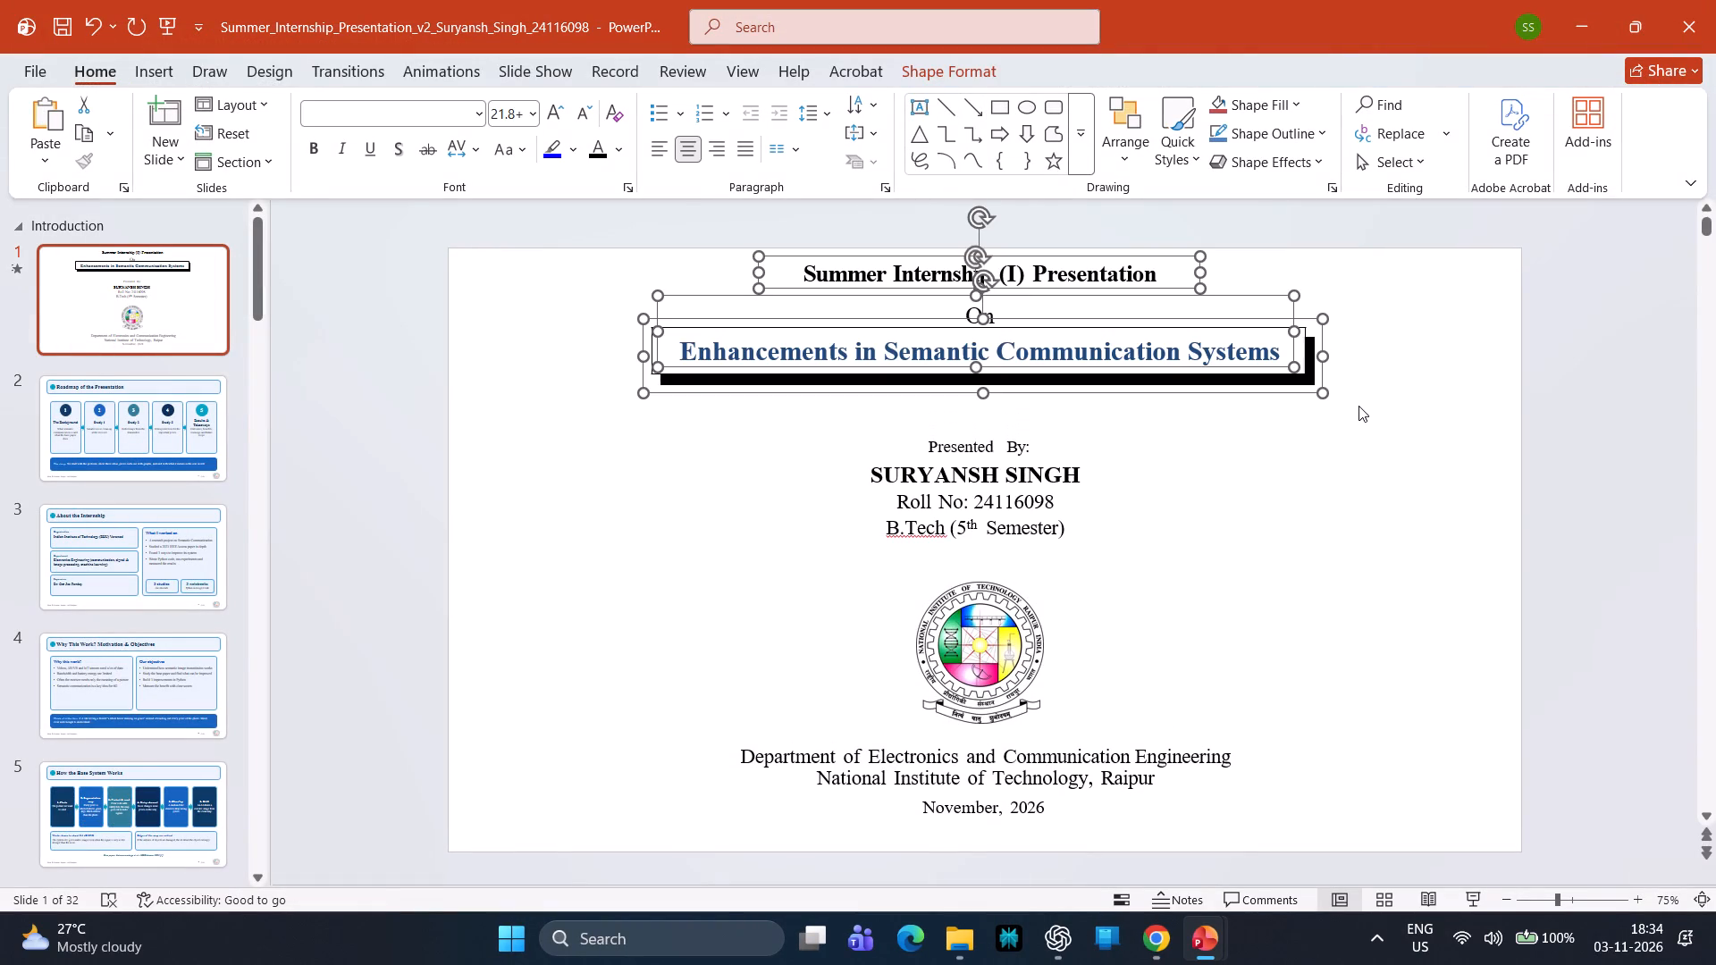
key(Down)
key(Down)
key(Down)
key(Down)
key(Down)
key(Down)
key(Down)
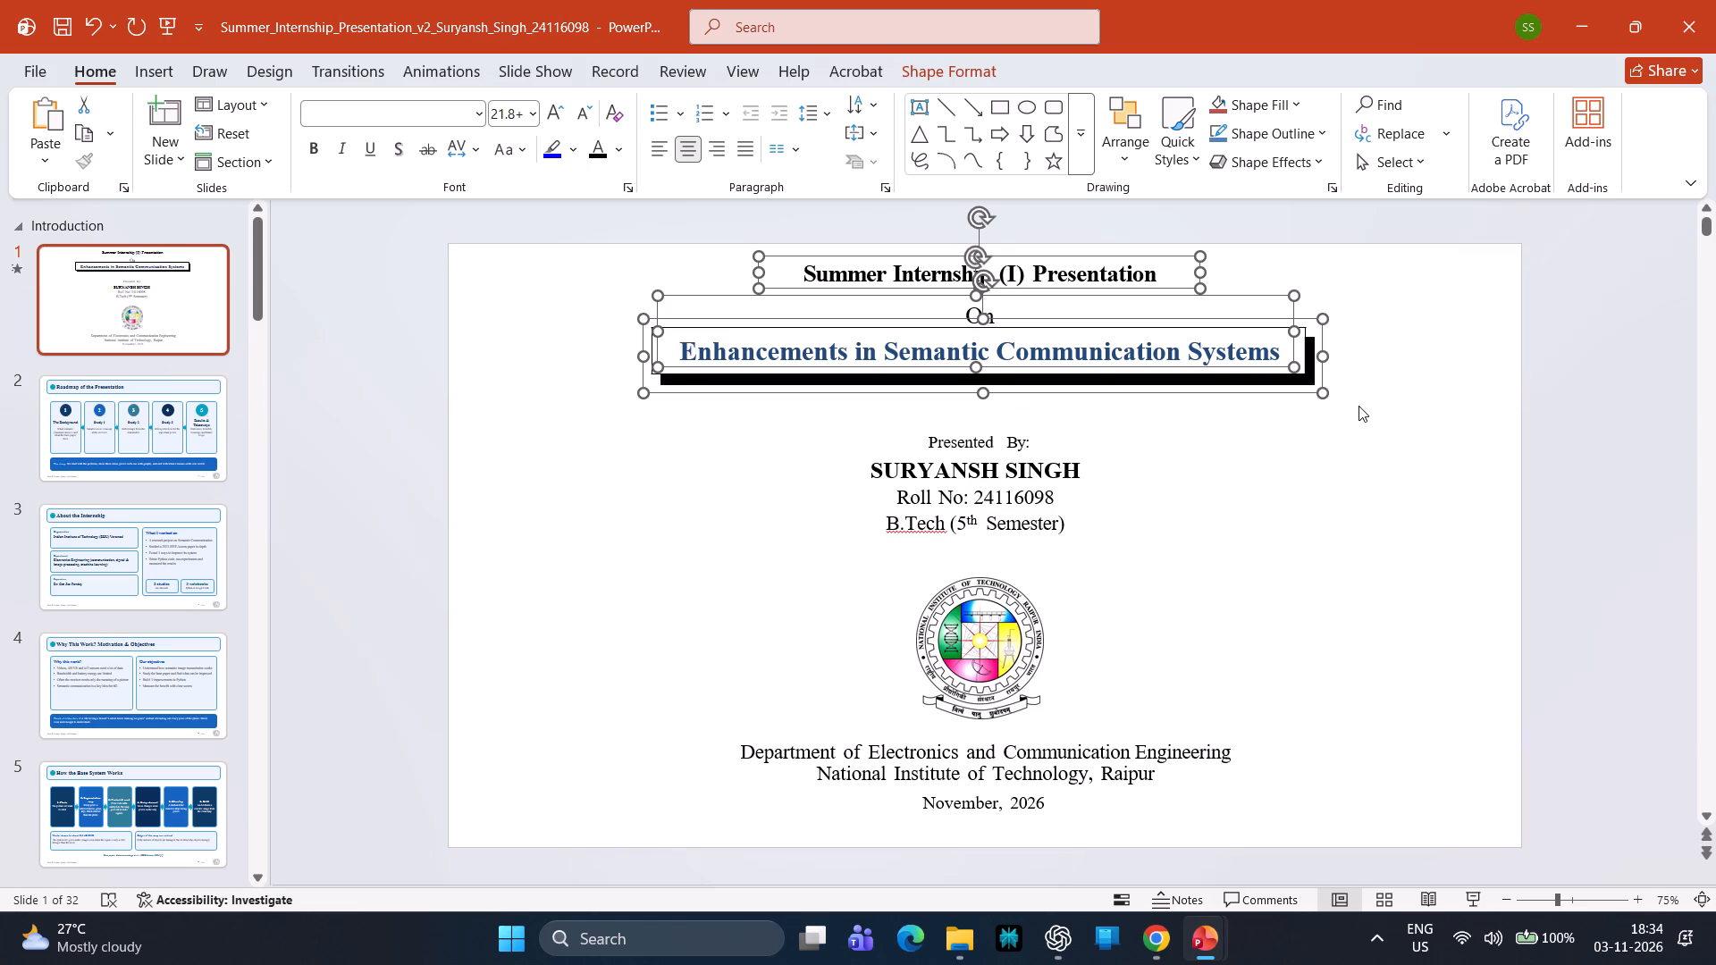
key(Down)
key(Down)
key(Down)
key(Down)
key(Down)
key(Down)
key(Down)
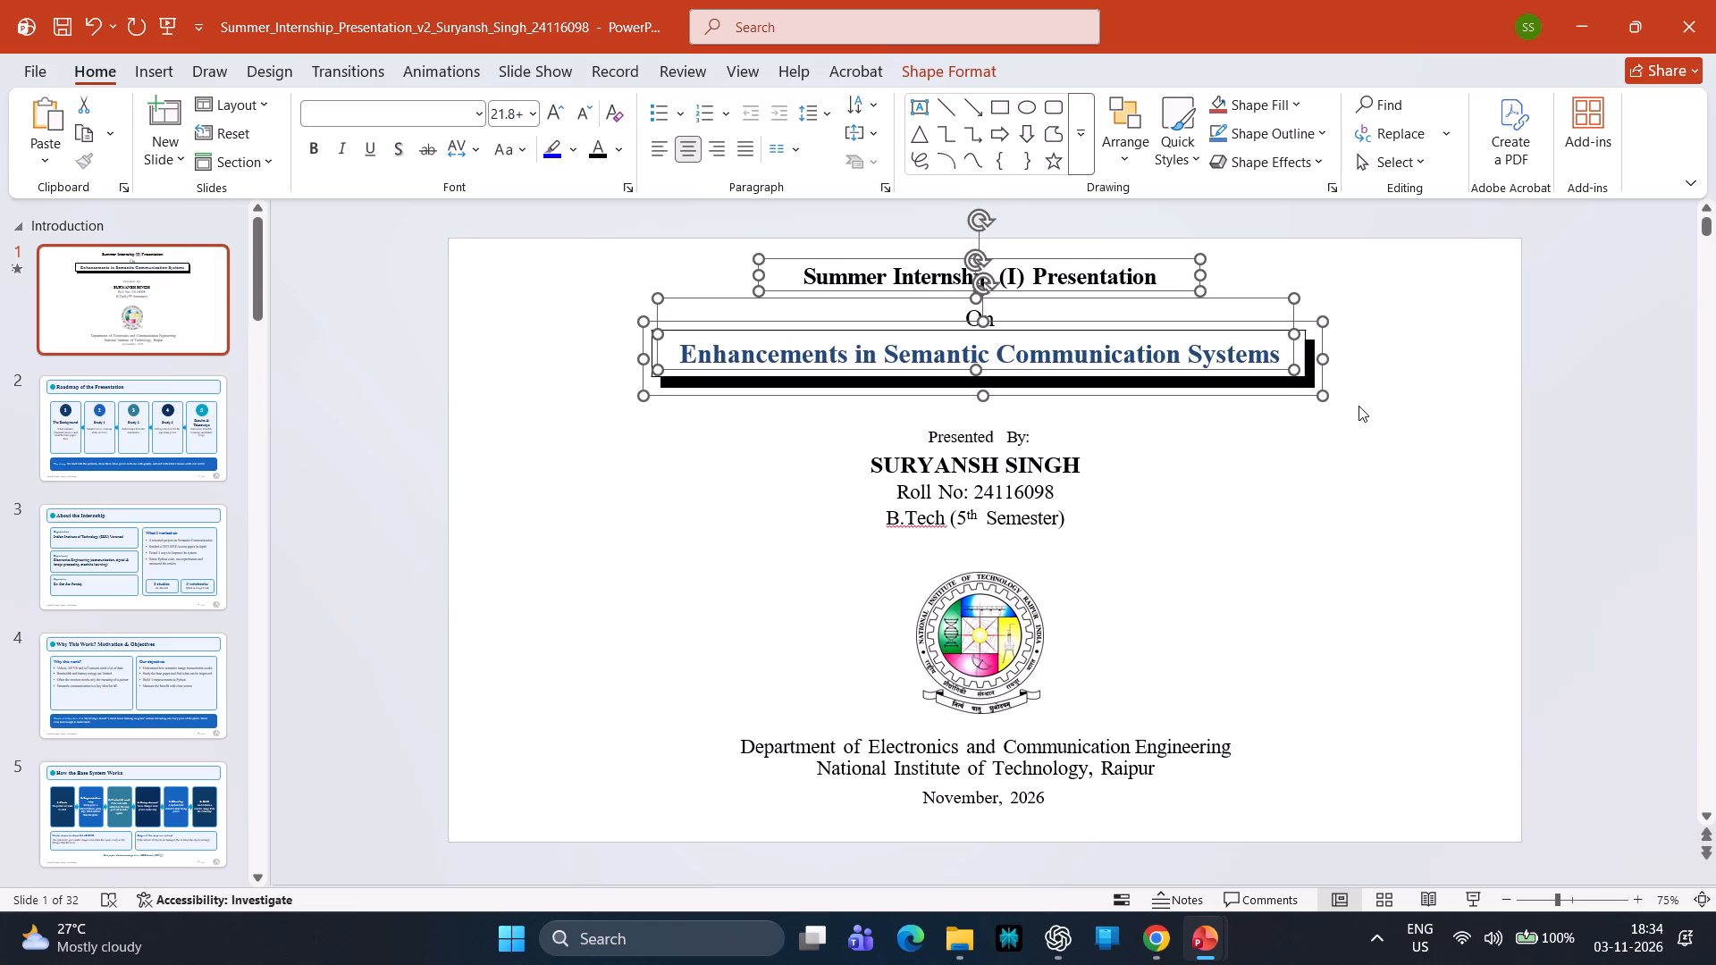
key(Down)
key(Down)
key(Down)
key(Down)
key(Down)
key(Down)
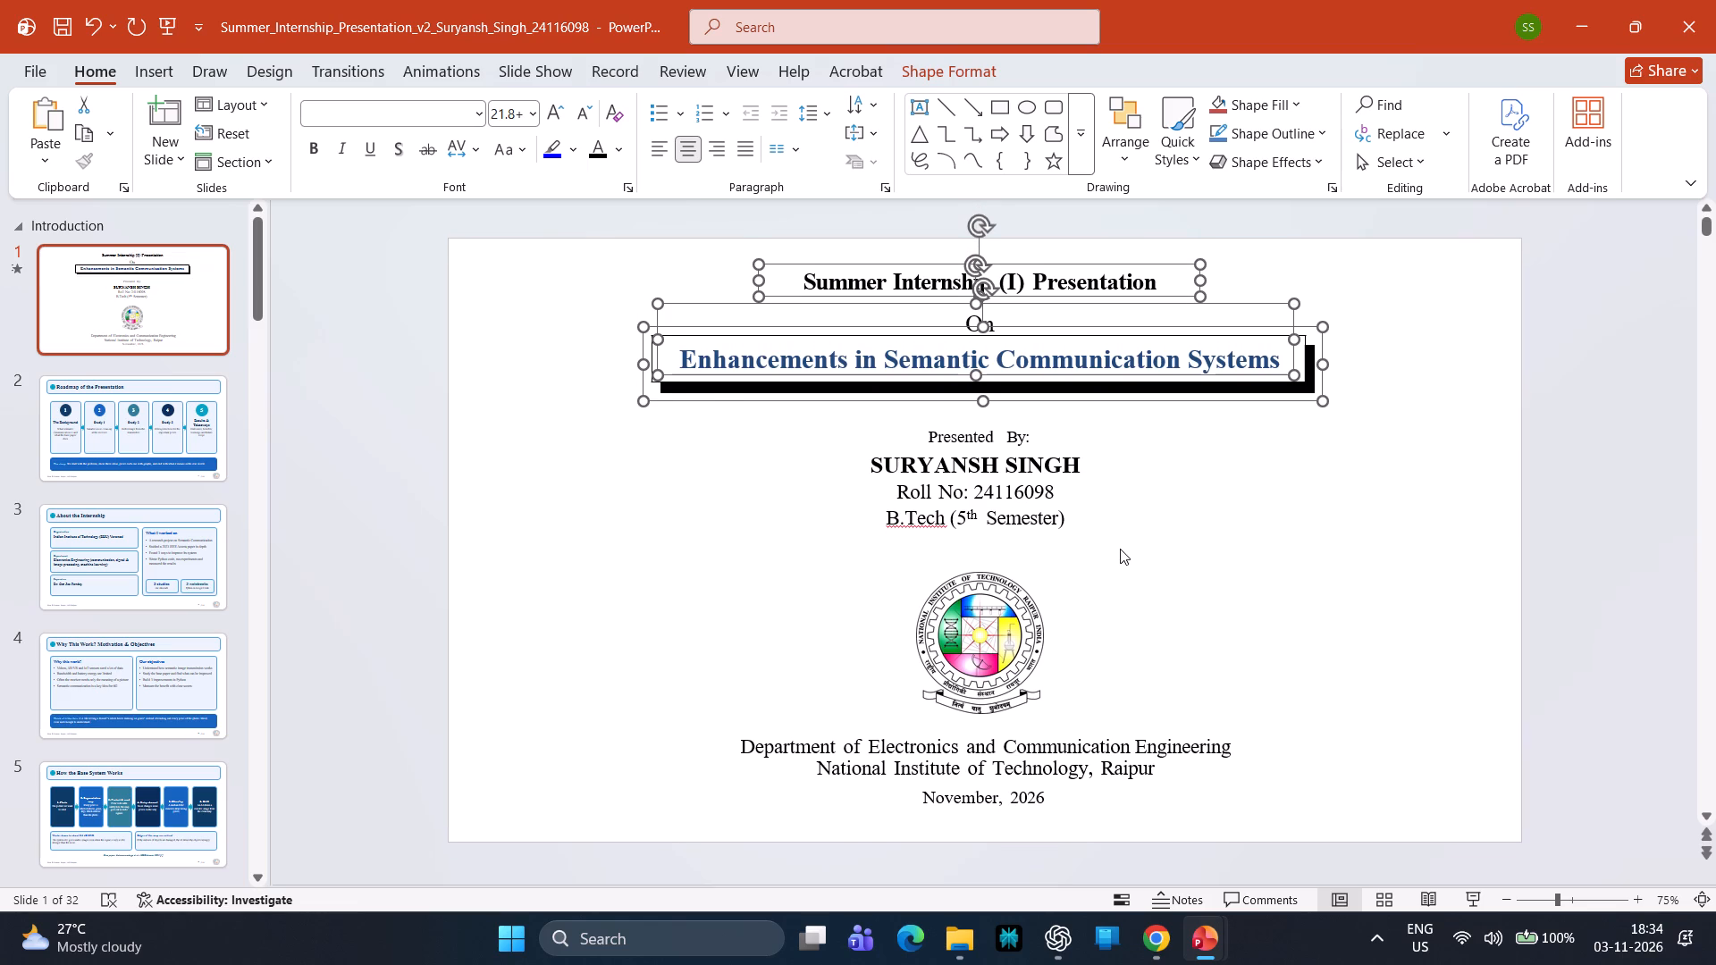
Move the "Presented By:" label and the student details block down slightly, below the boxed title.
drag(1125, 552, 820, 415)
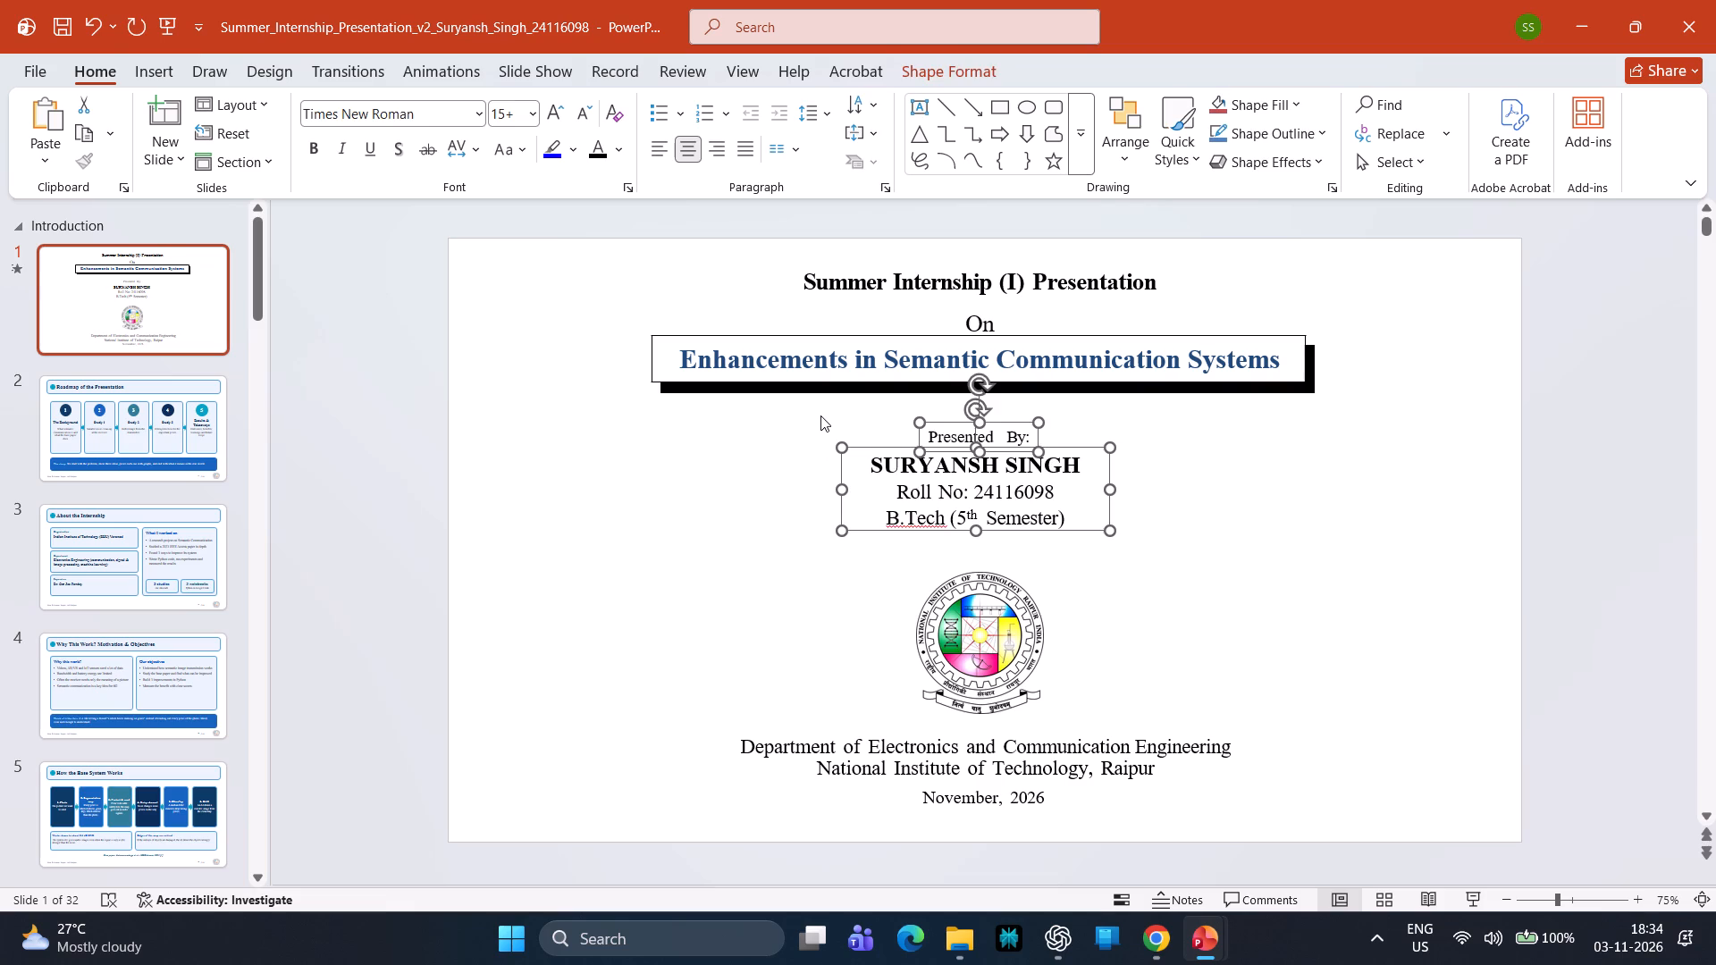
key(Down)
key(Down)
key(Down)
key(Down)
key(Down)
key(Down)
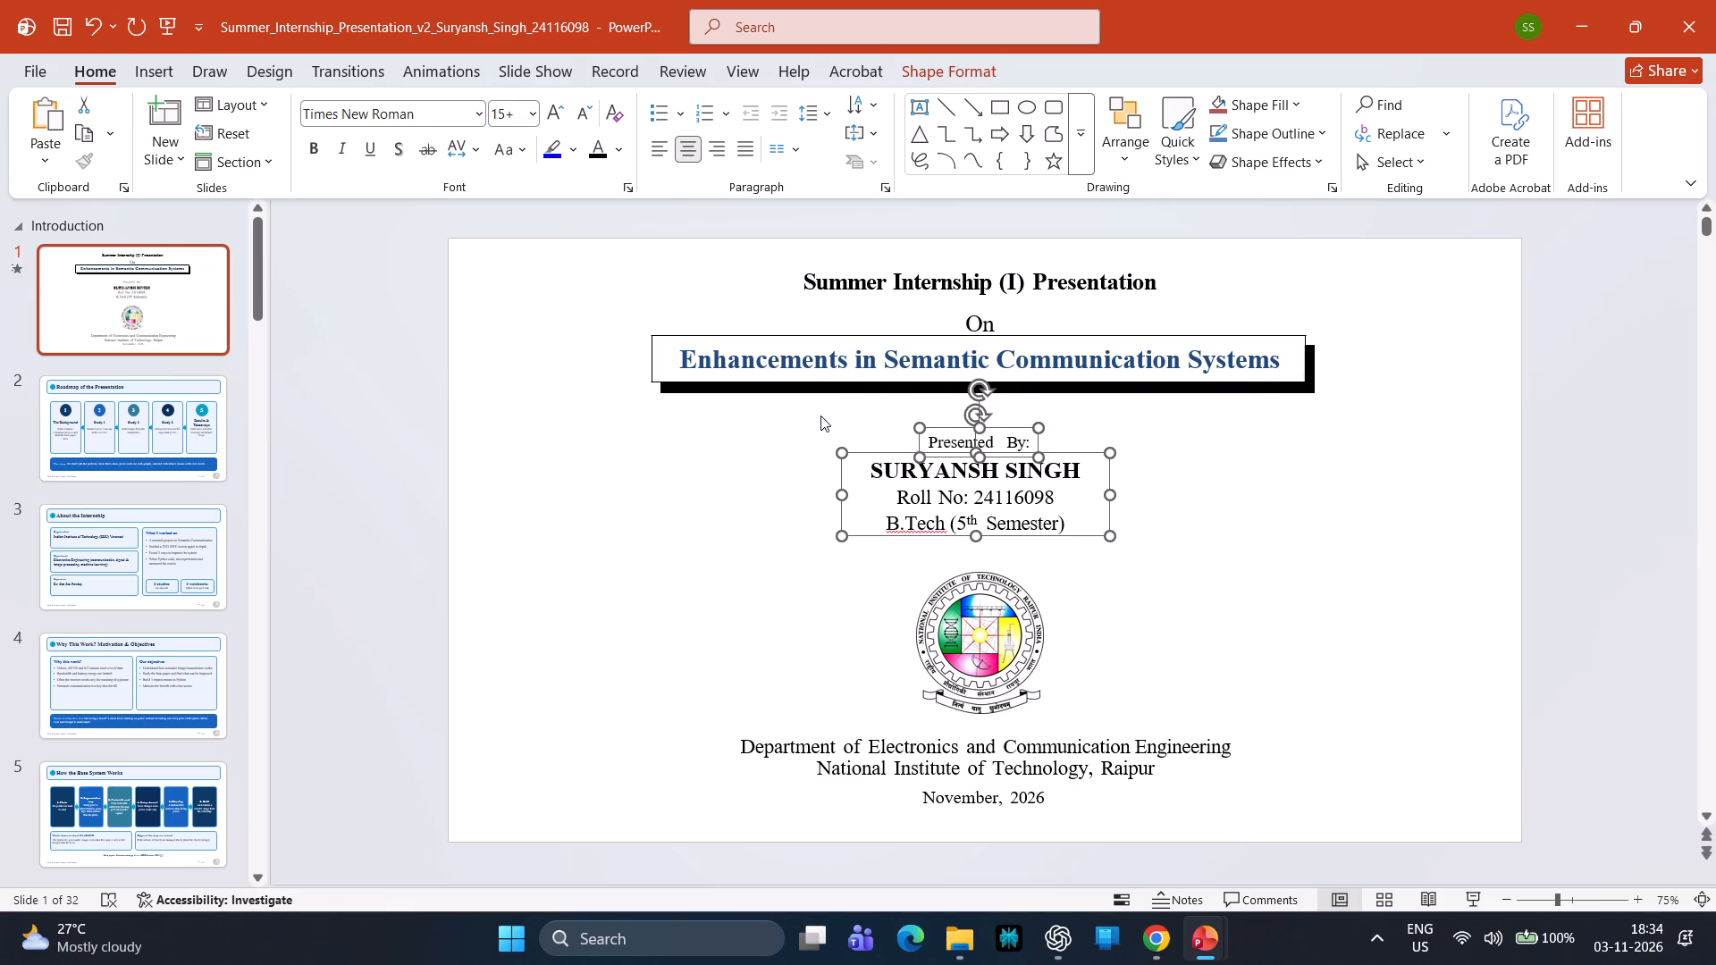
key(Down)
key(Up)
click(1601, 622)
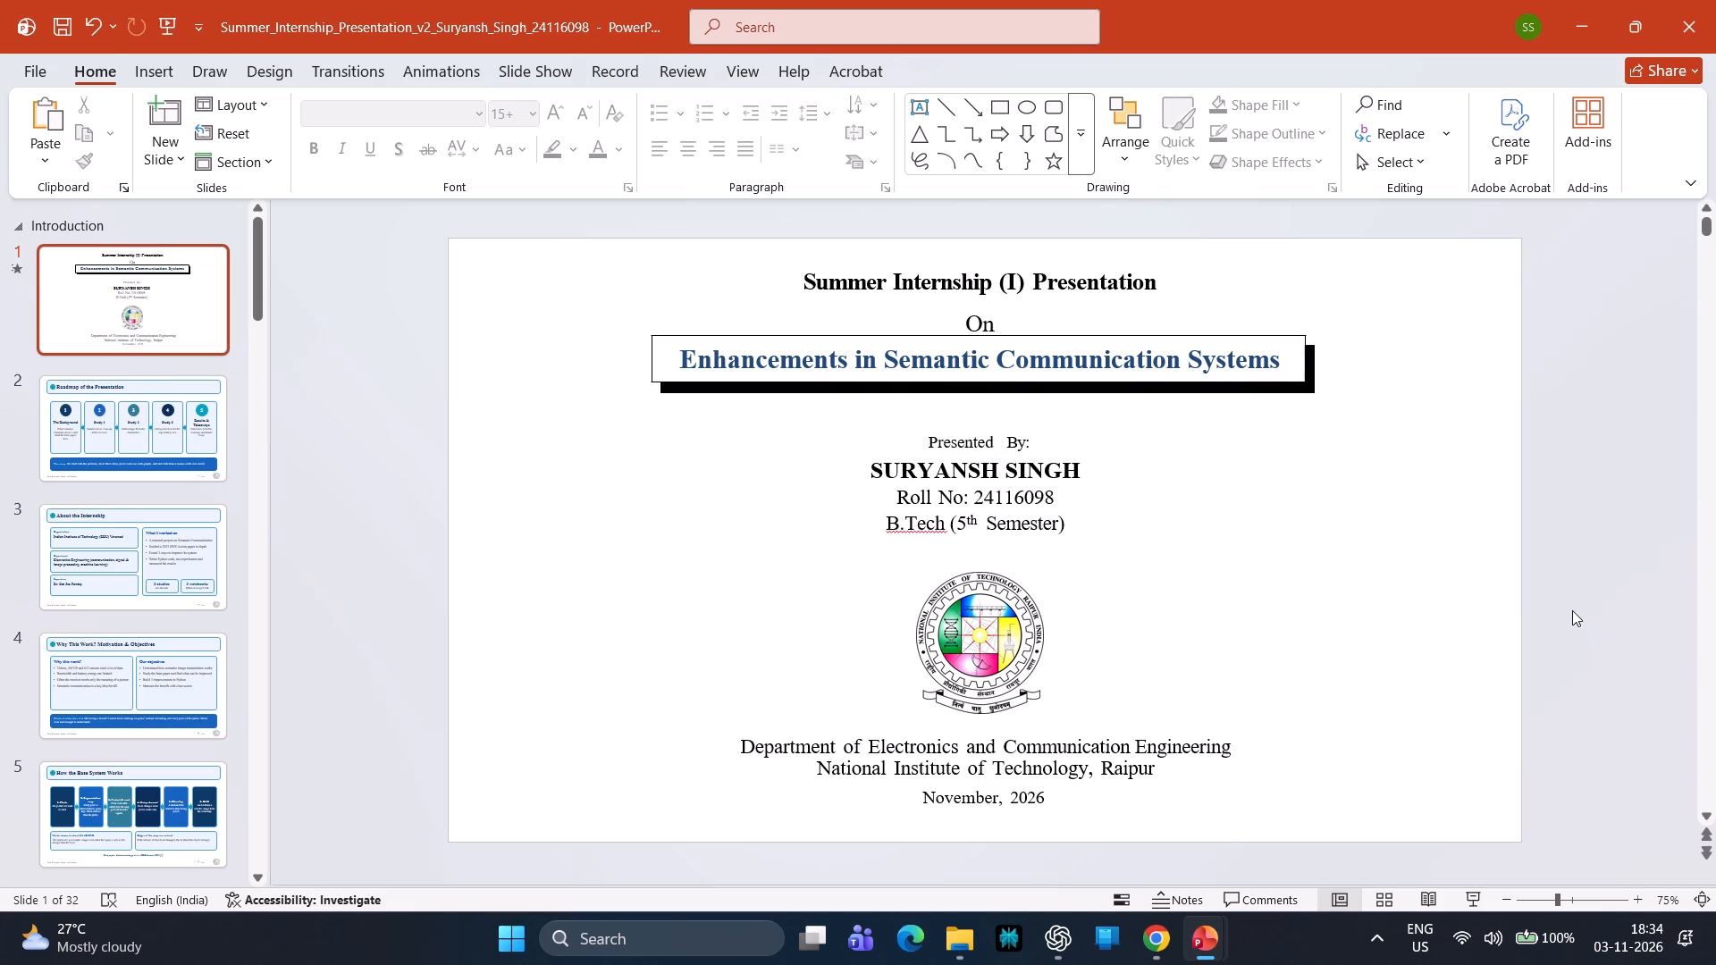
Fine-tune the vertical position of the "Presented By:" label and student details block by nudging them up slightly.
drag(1121, 550, 899, 457)
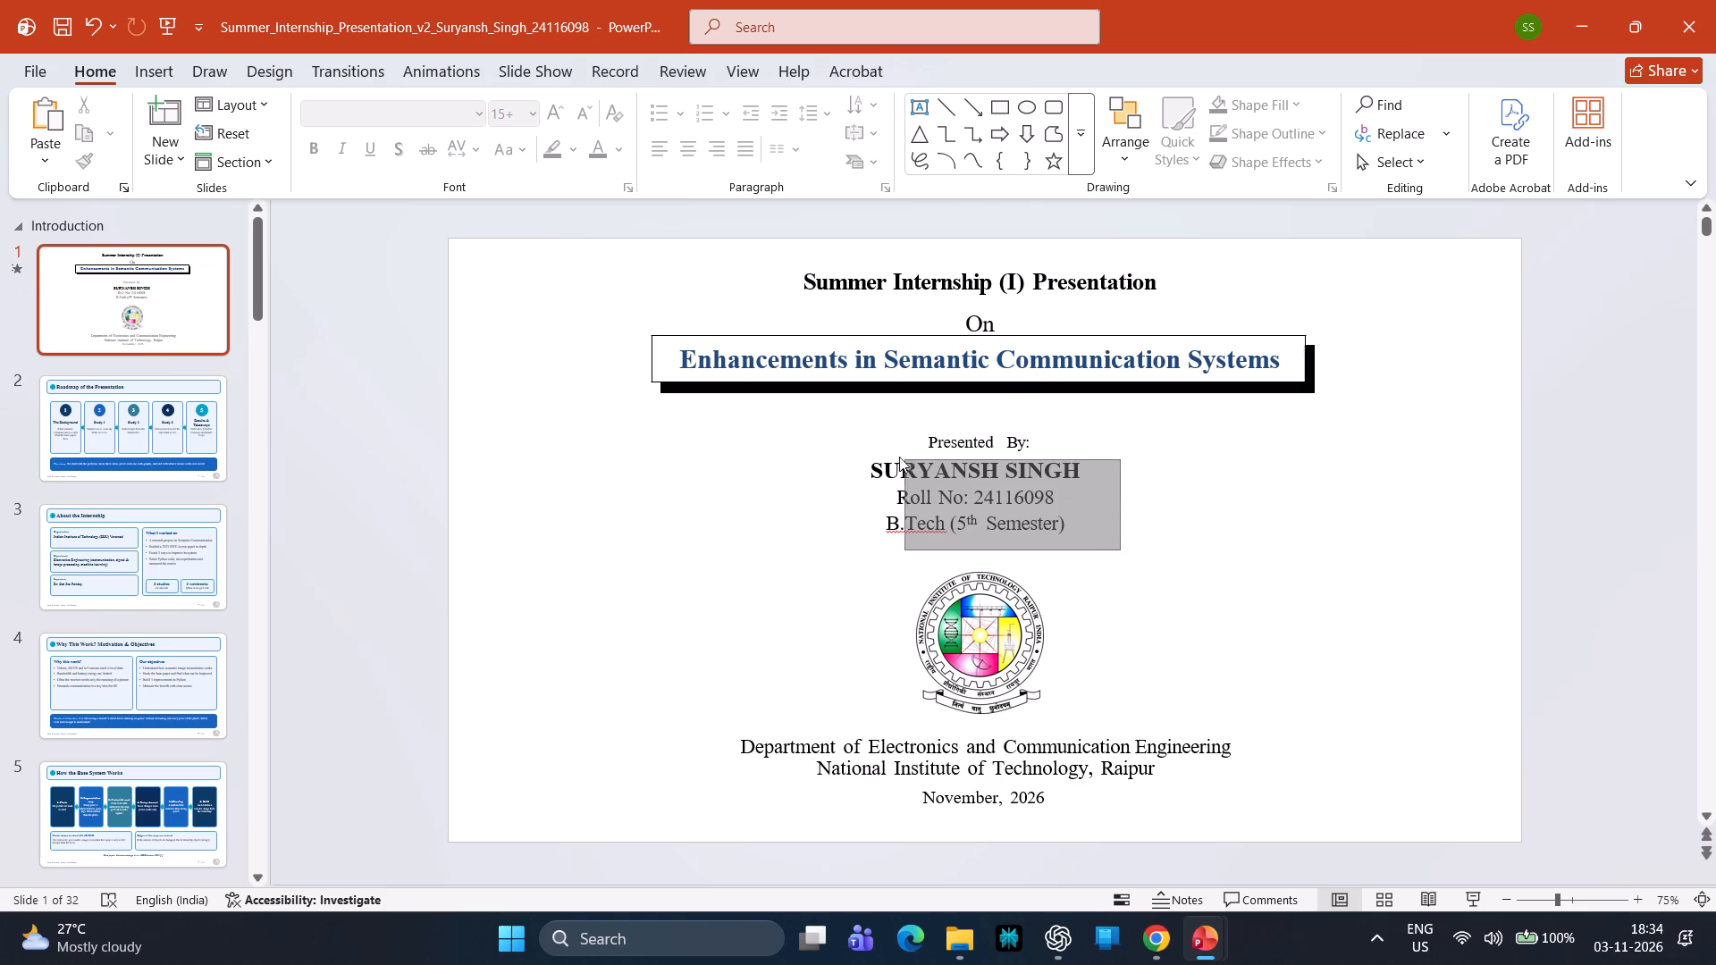
drag(899, 457, 866, 428)
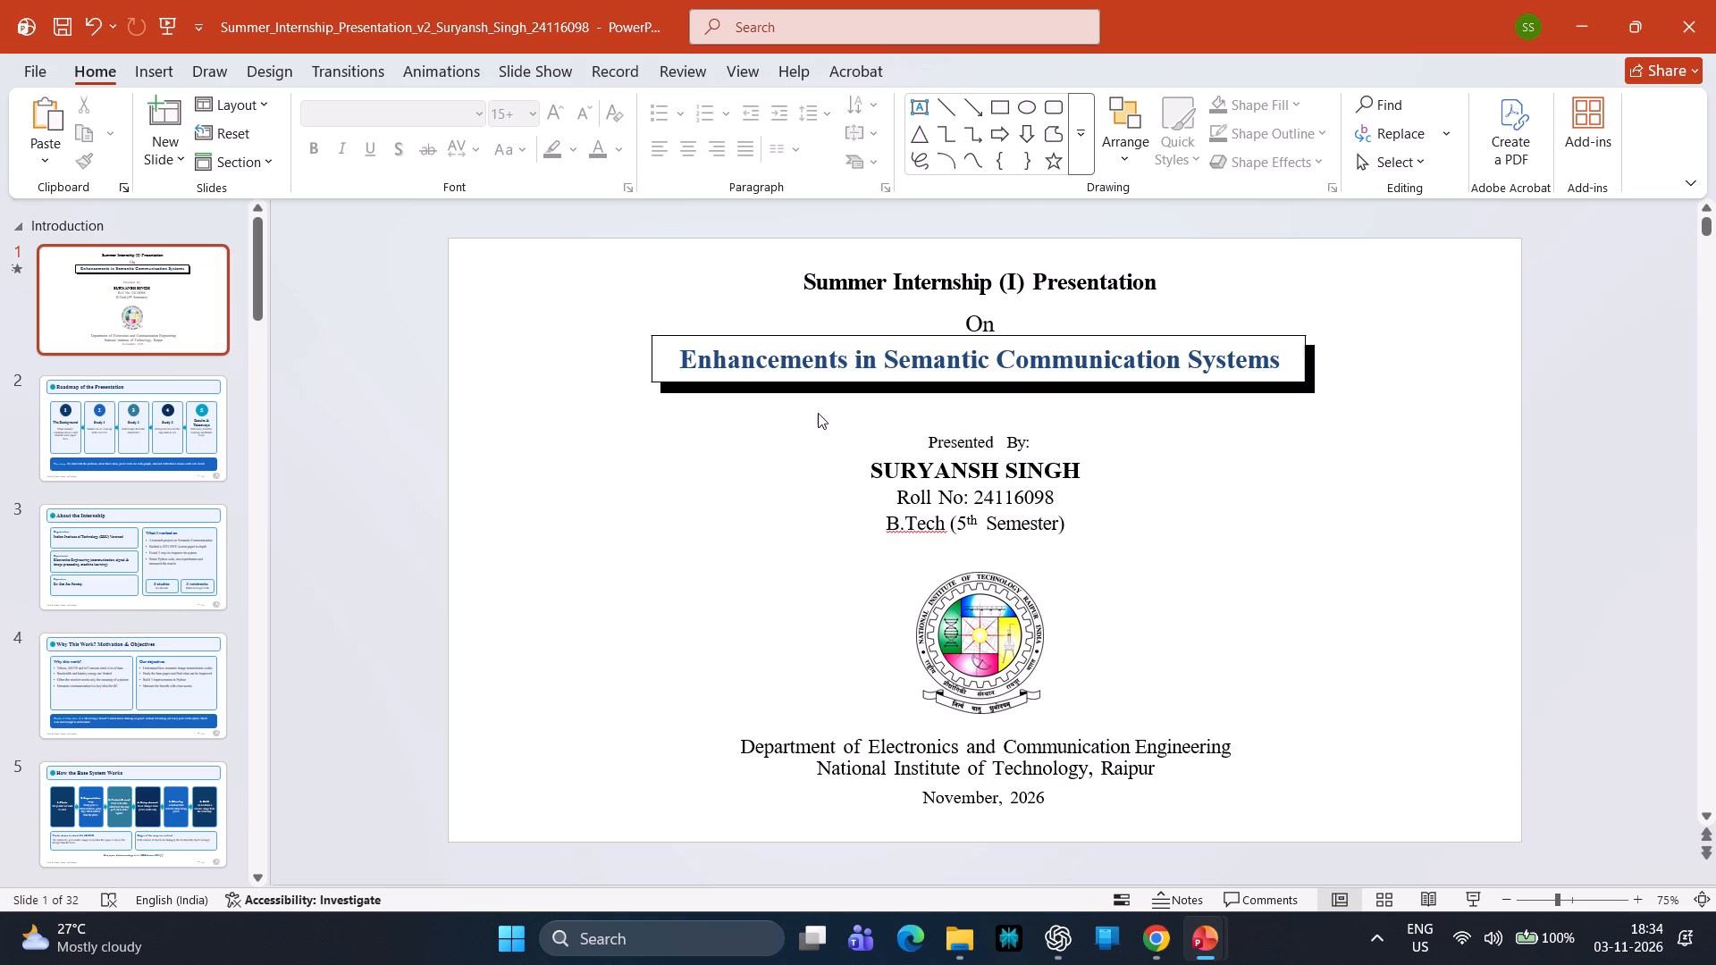
drag(814, 412, 1121, 566)
key(Up)
key(Up)
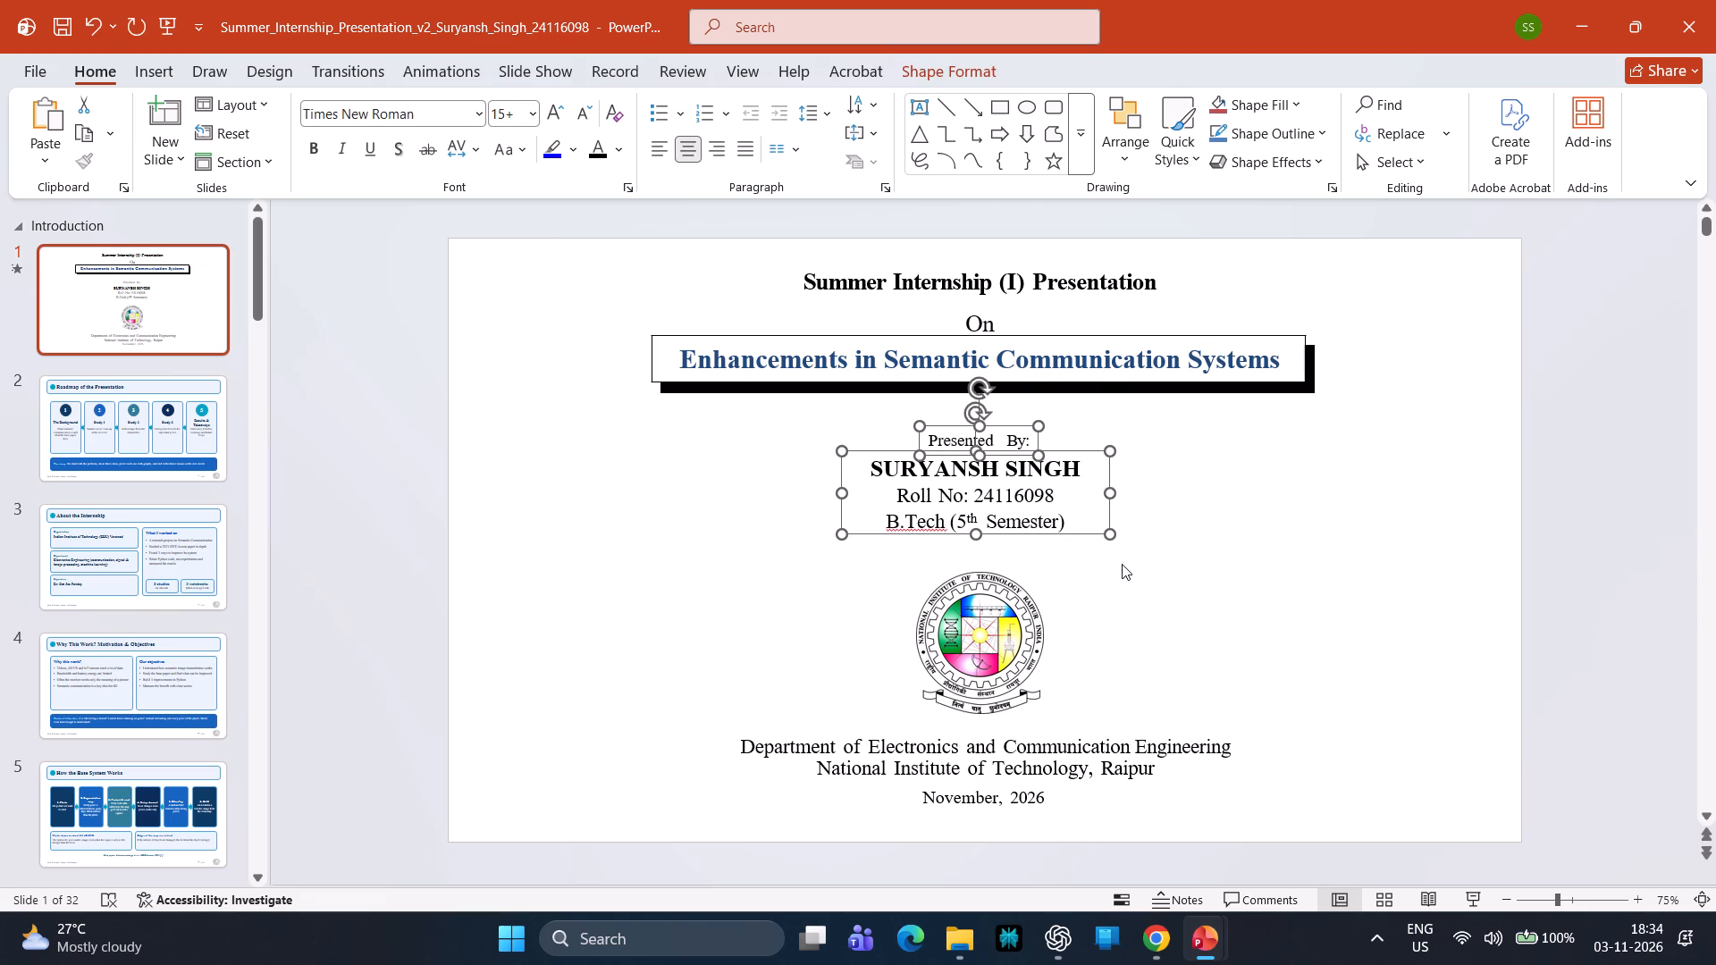
key(Up)
key(Up)
key(Down)
key(Down)
click(1580, 466)
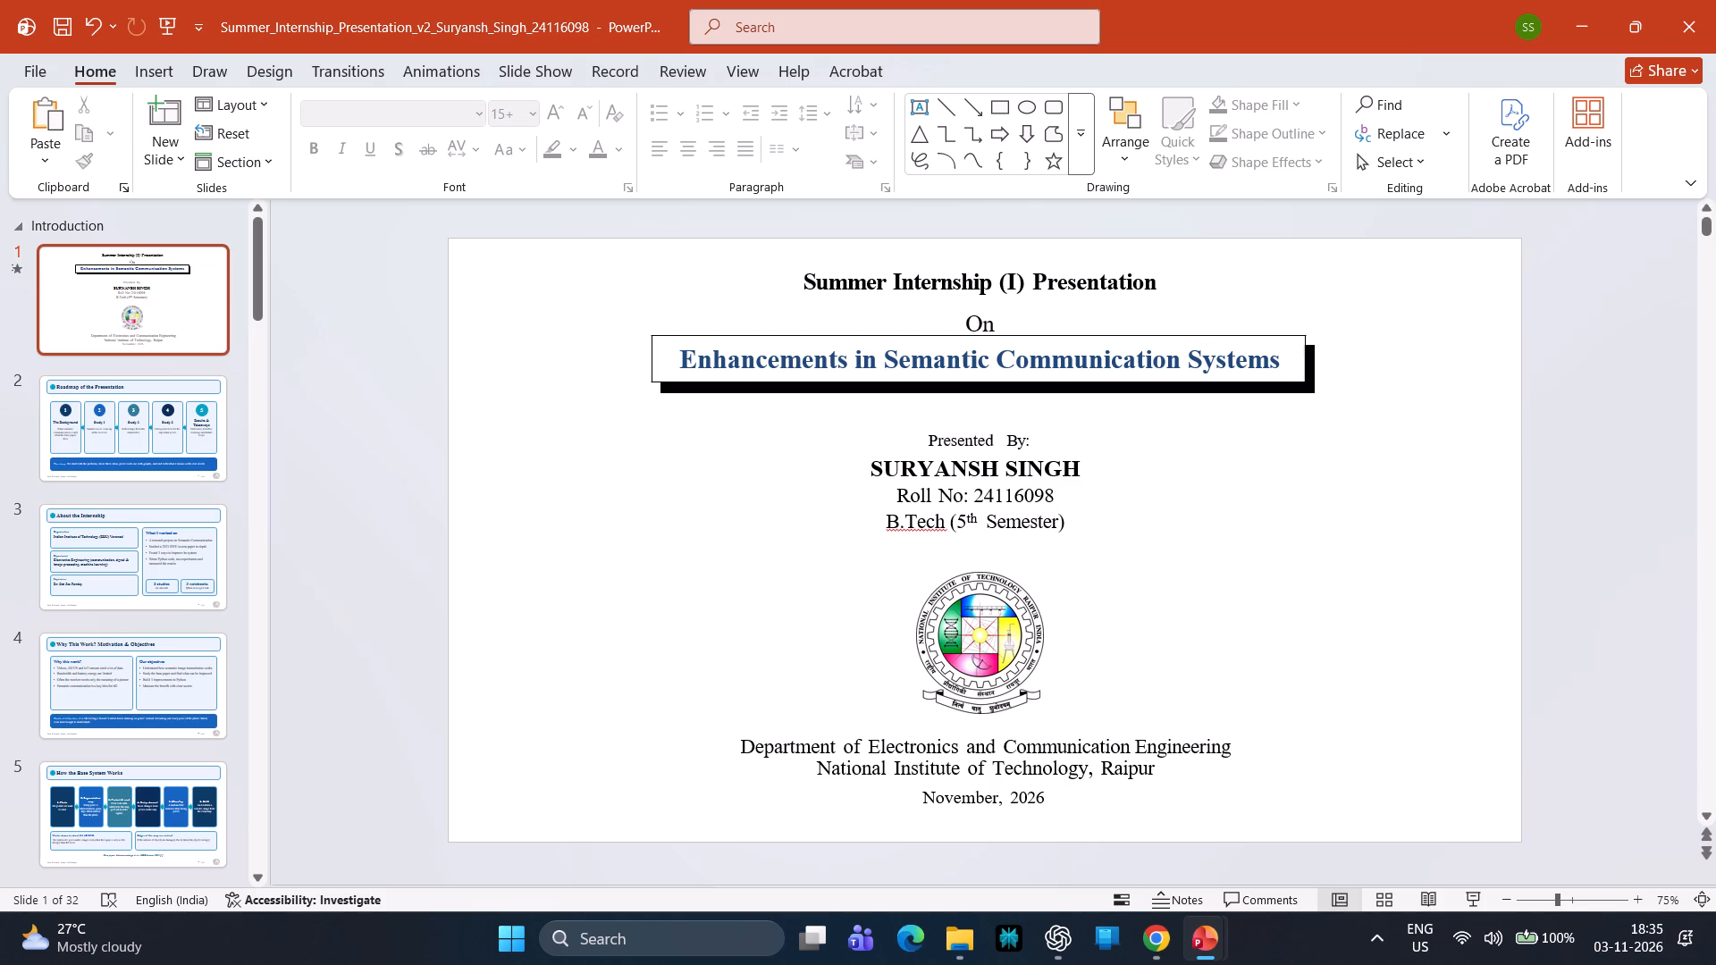
Delete the word "On" from the text box between the internship heading and the boxed title.
click(984, 324)
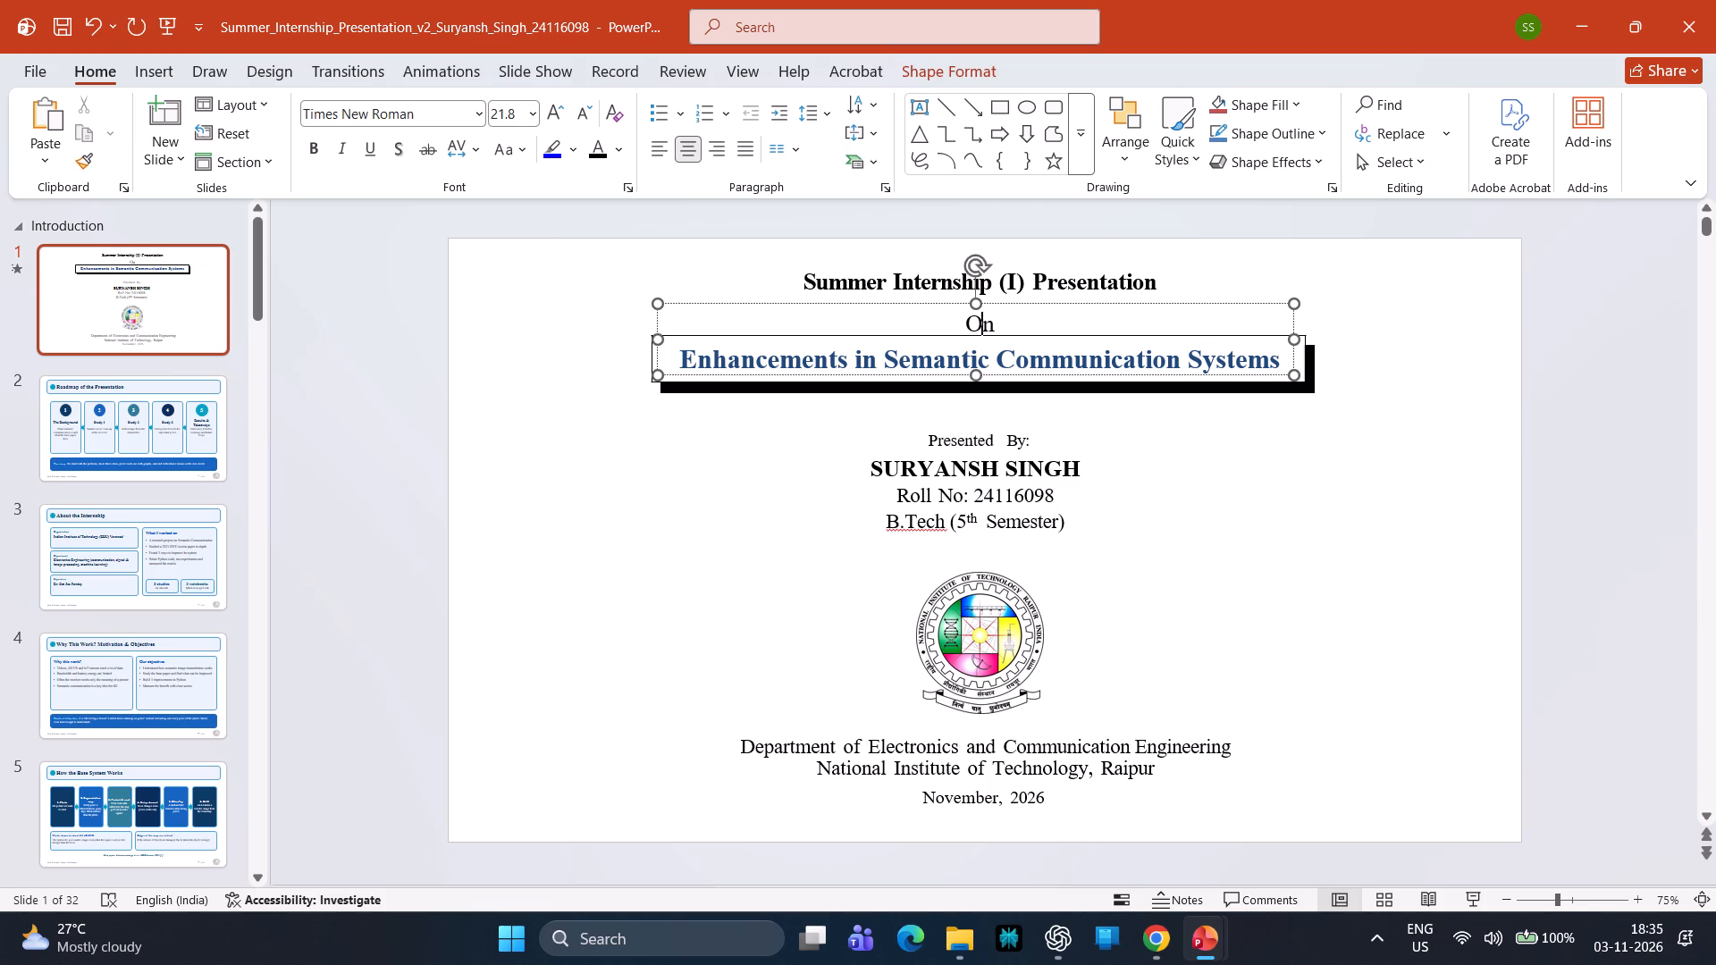
click(1000, 327)
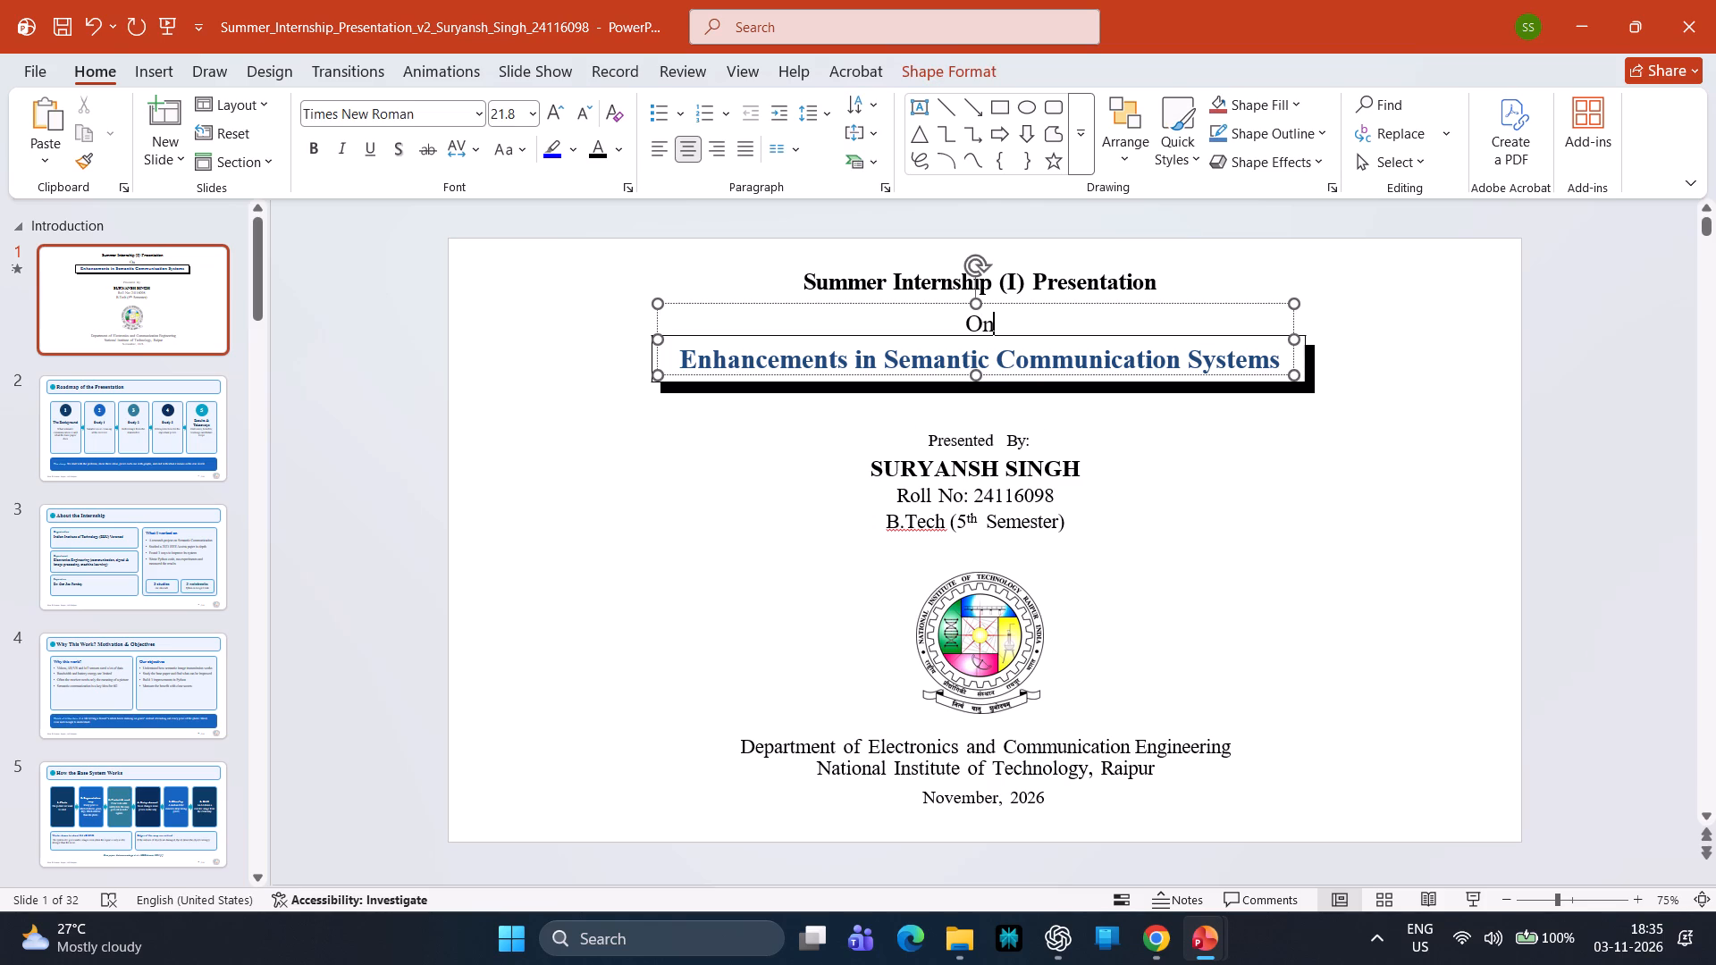
key(BackSpace)
key(BackSpace)
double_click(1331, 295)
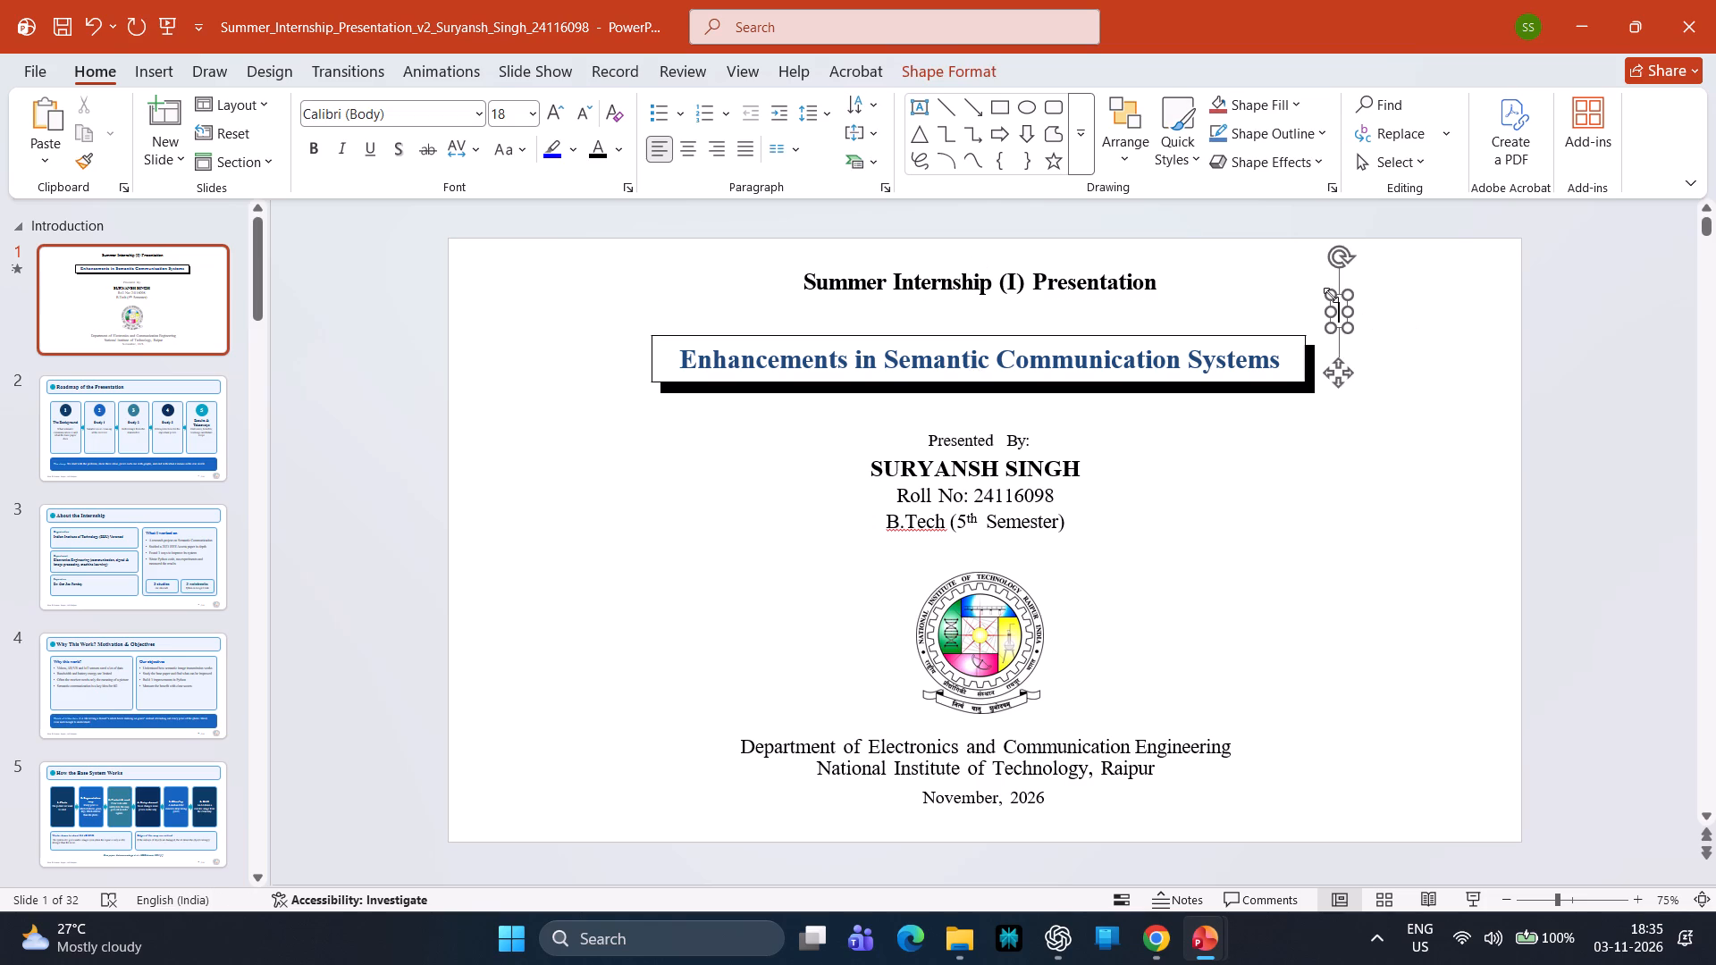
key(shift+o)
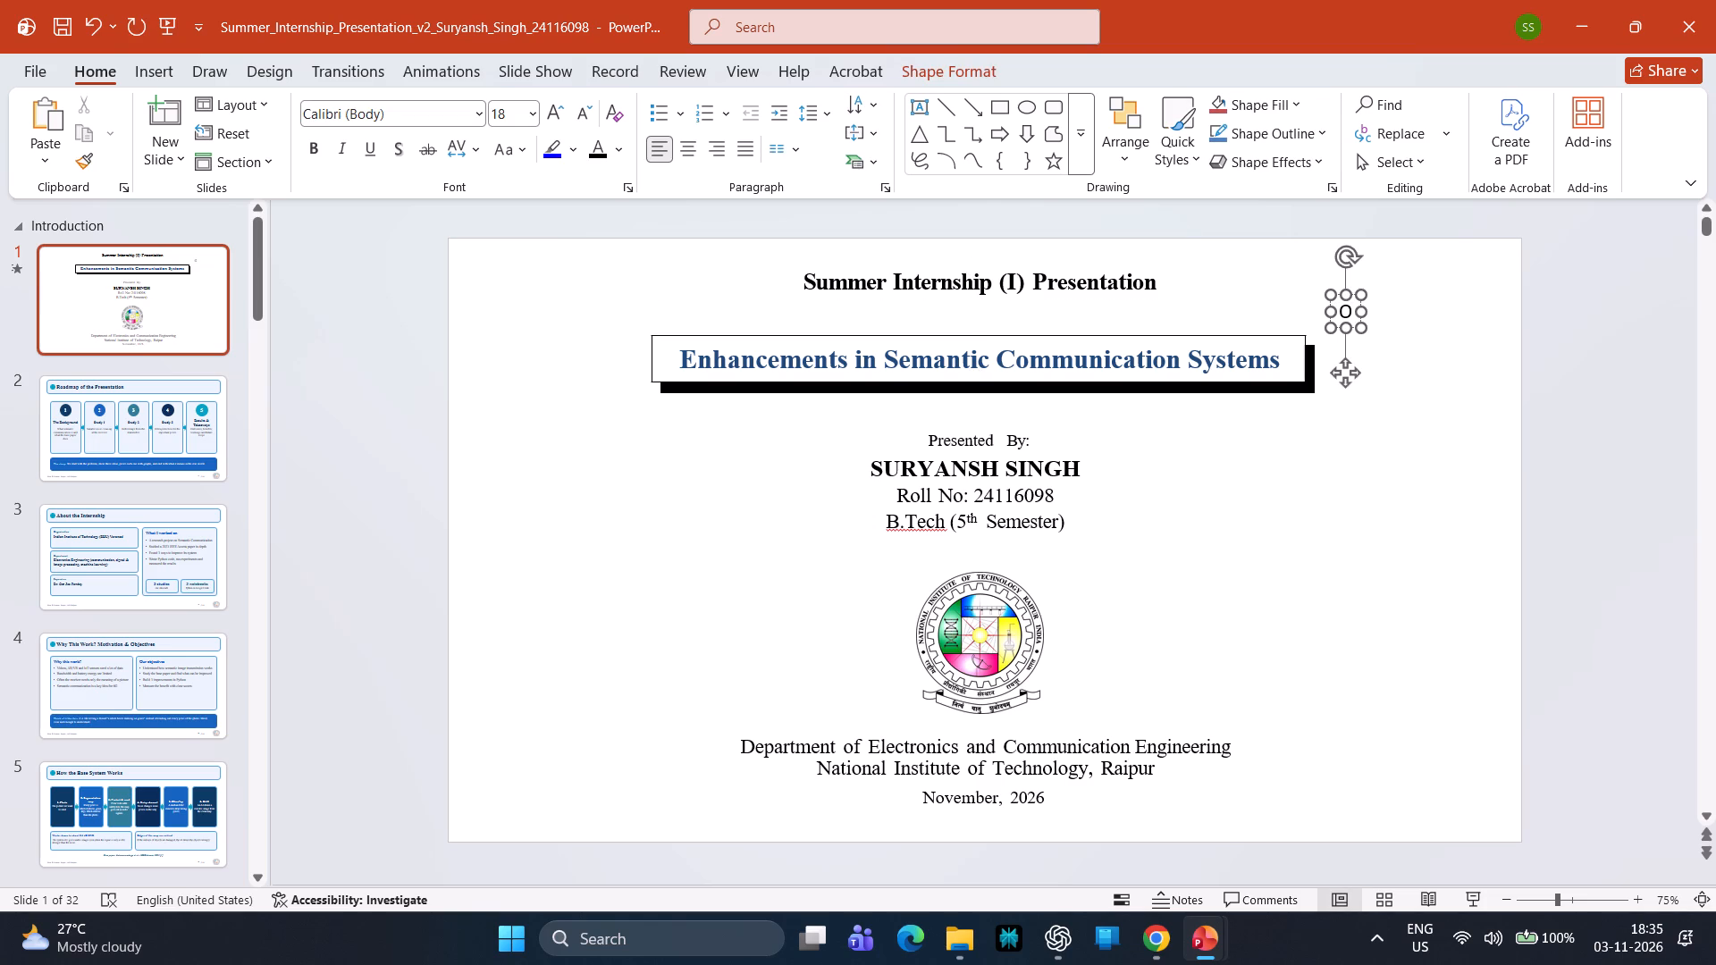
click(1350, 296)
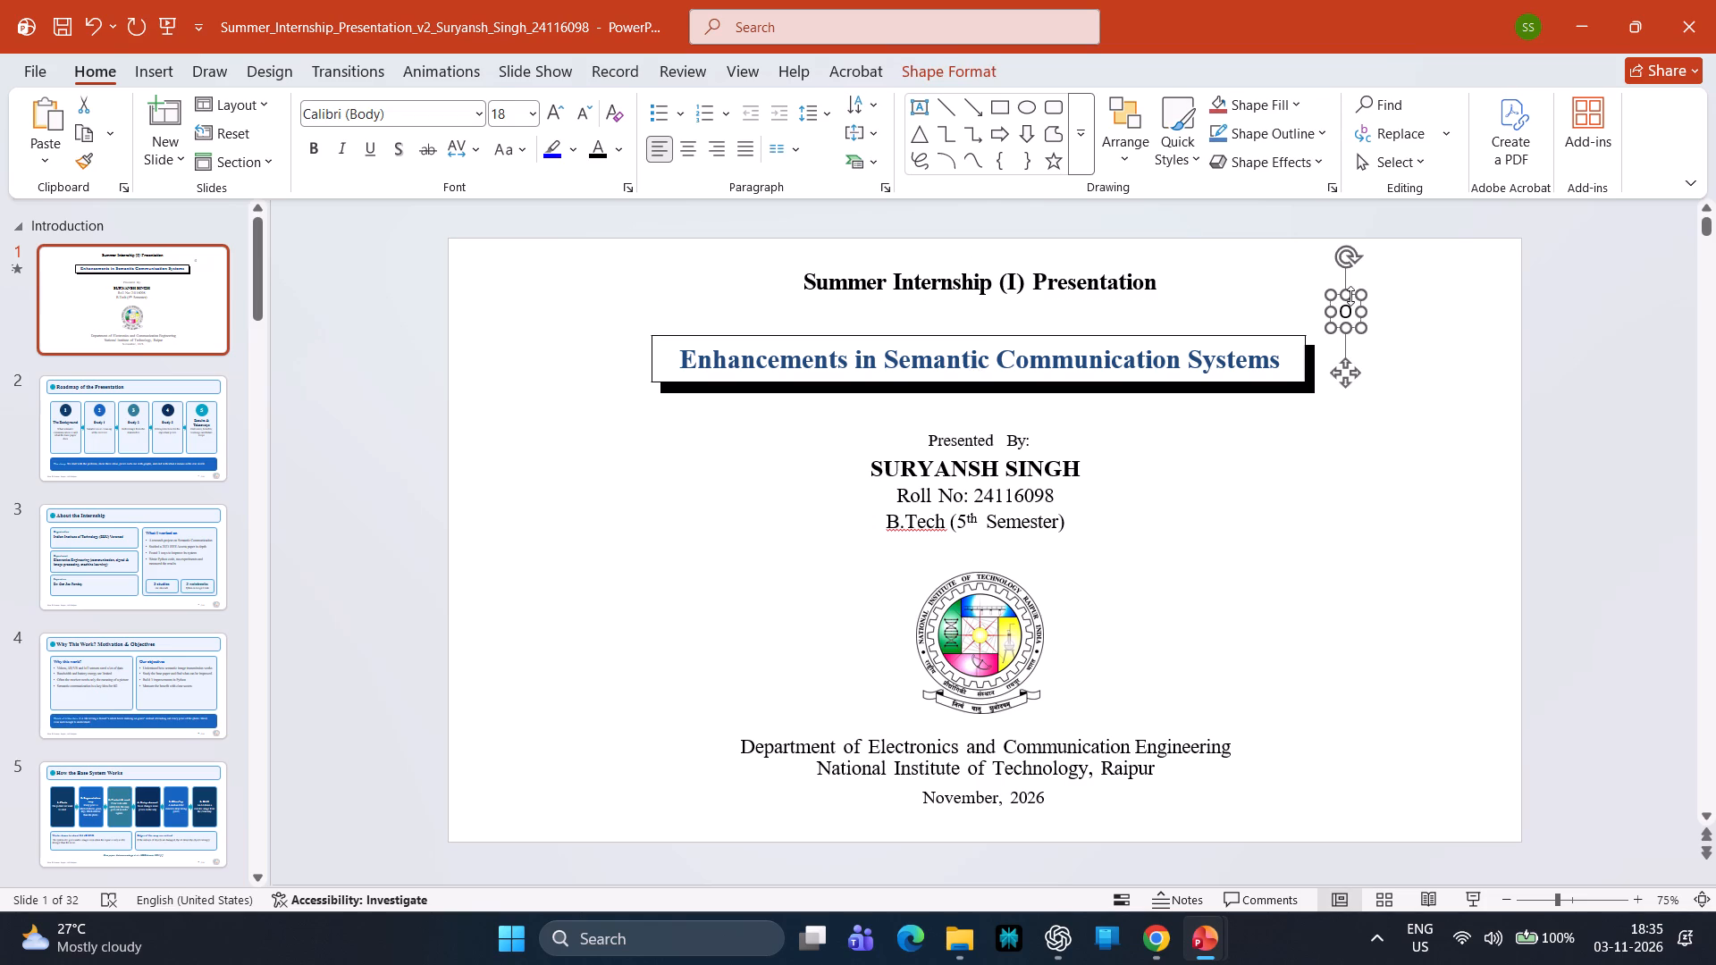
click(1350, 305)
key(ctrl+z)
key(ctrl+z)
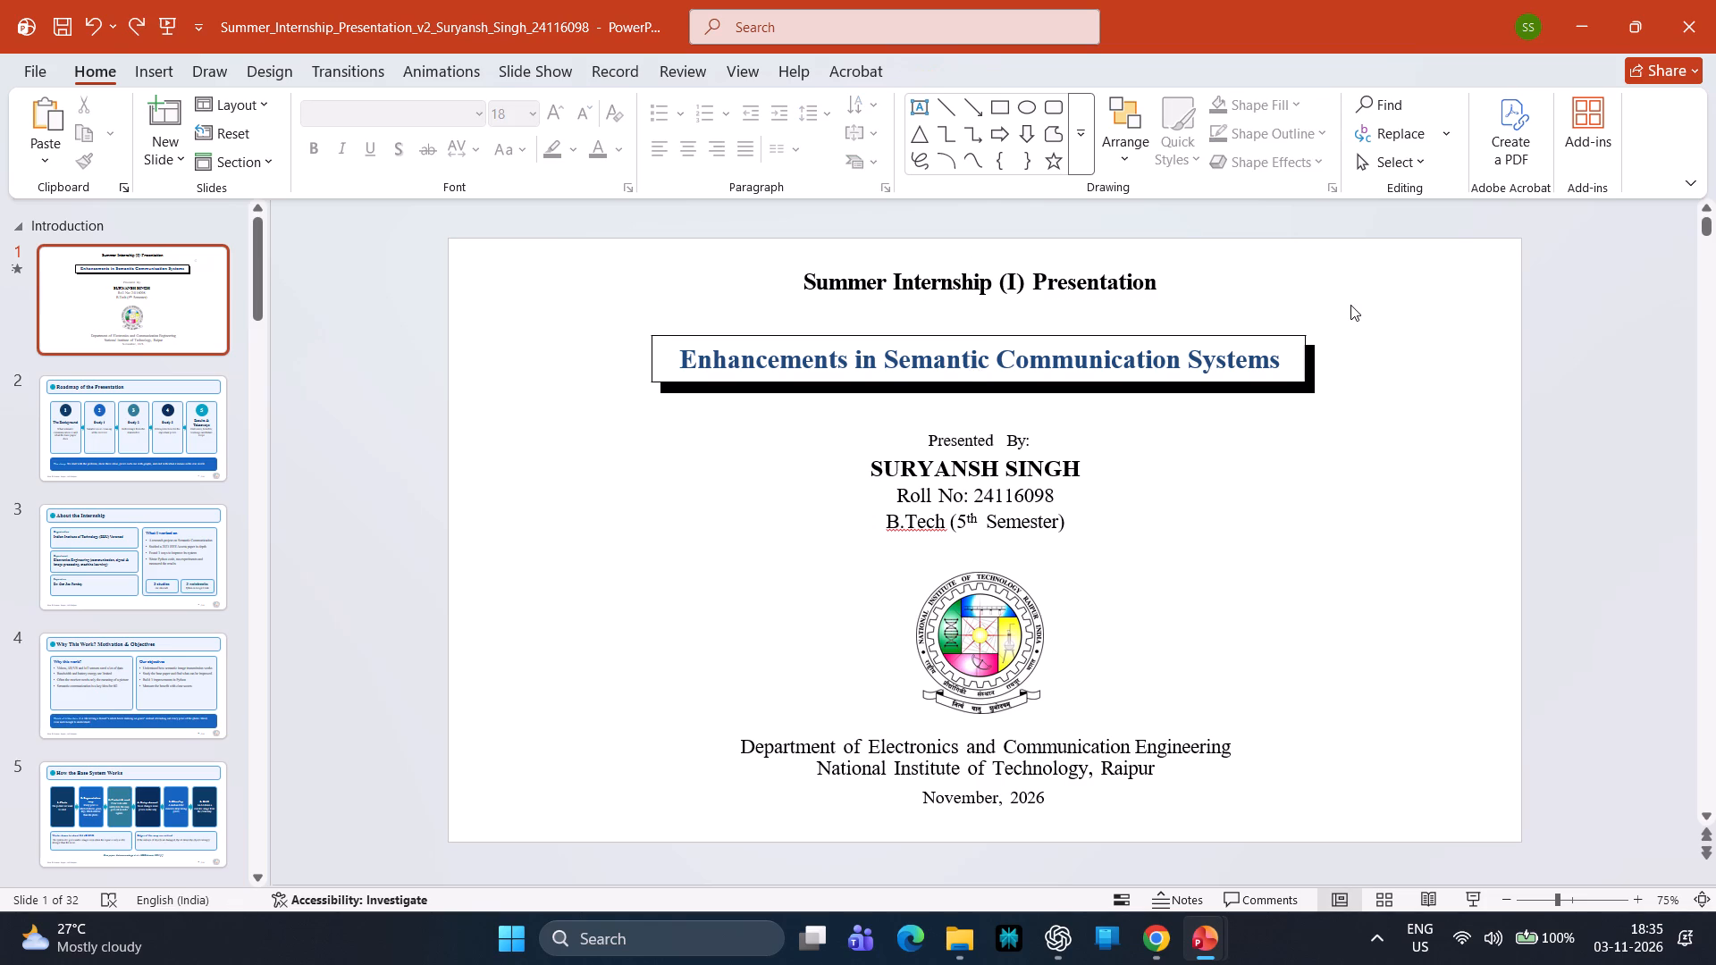
Restore the deleted word "On", copy it, and erase it from the title's text box, leaving its line blank above the title.
key(ctrl+z)
drag(991, 325, 959, 331)
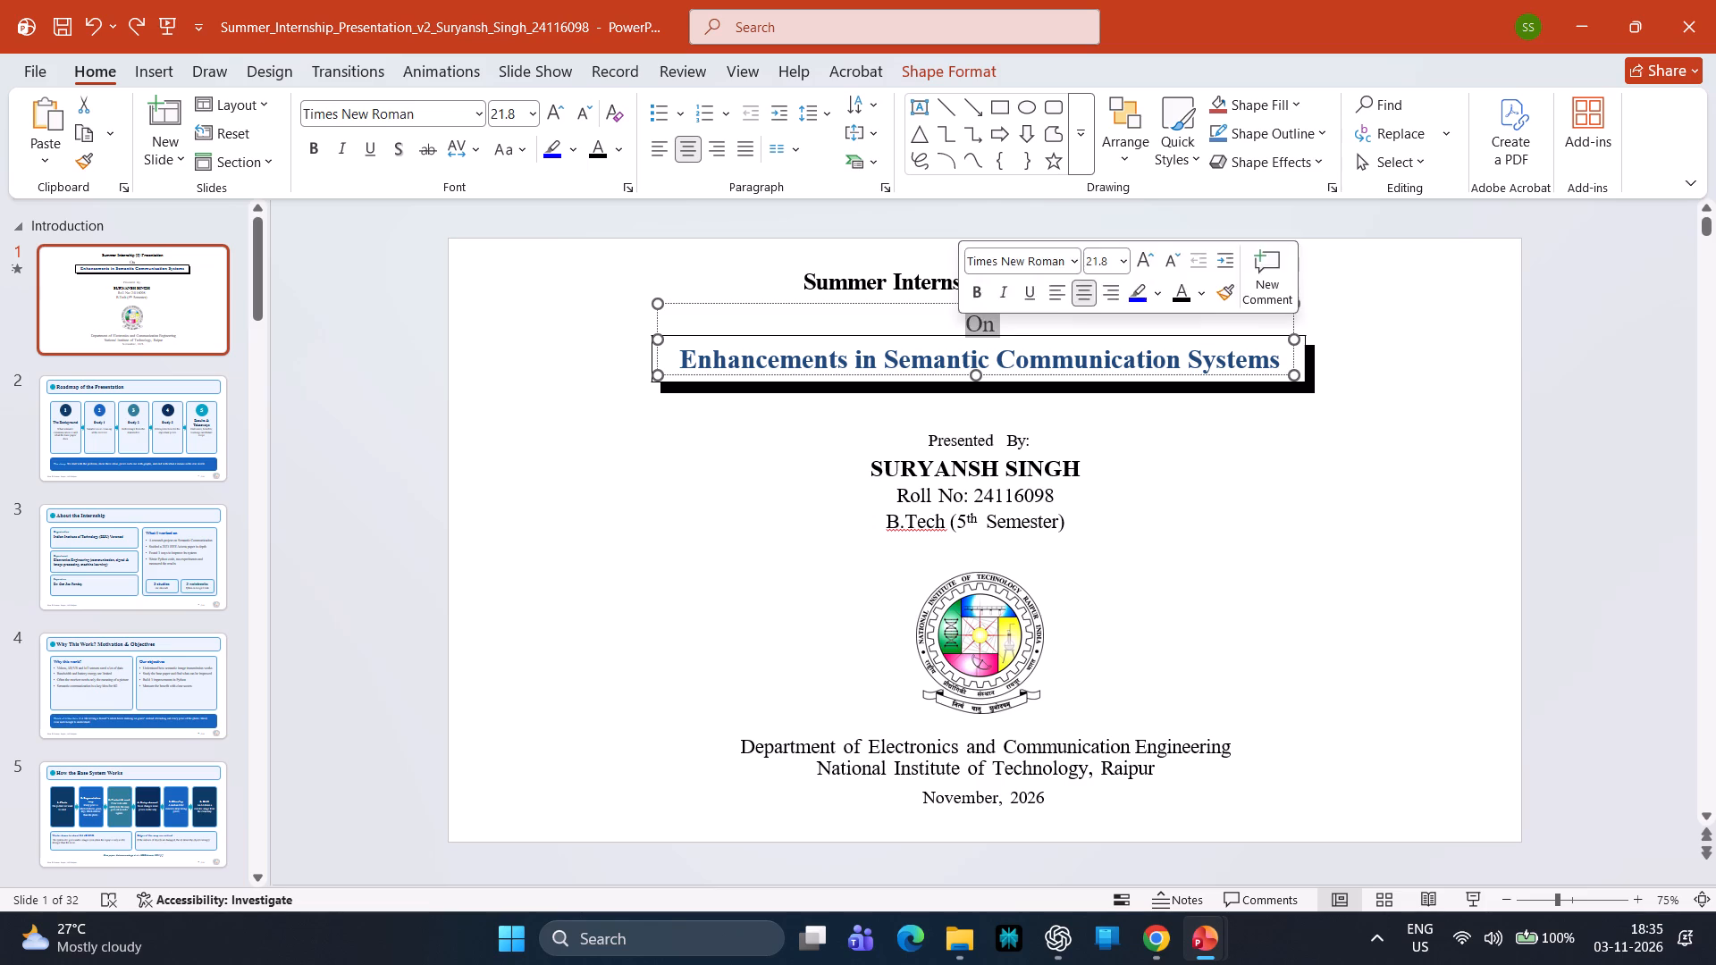
key(ctrl+x)
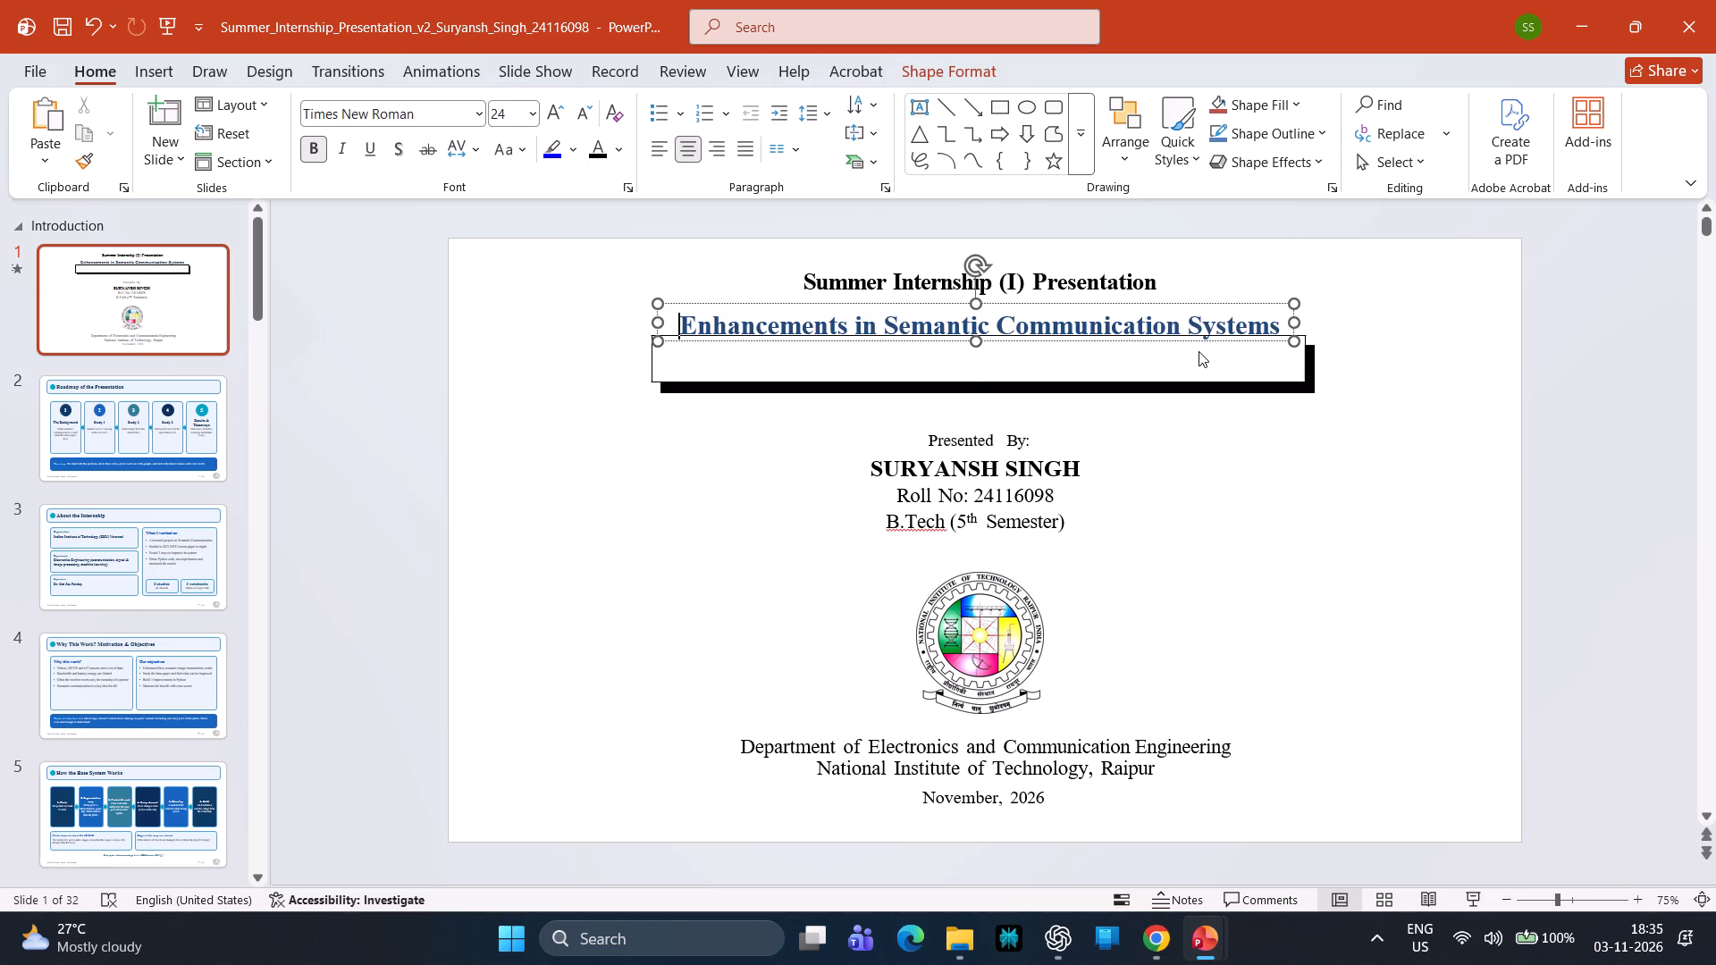
key(ctrl+z)
key(ctrl+c)
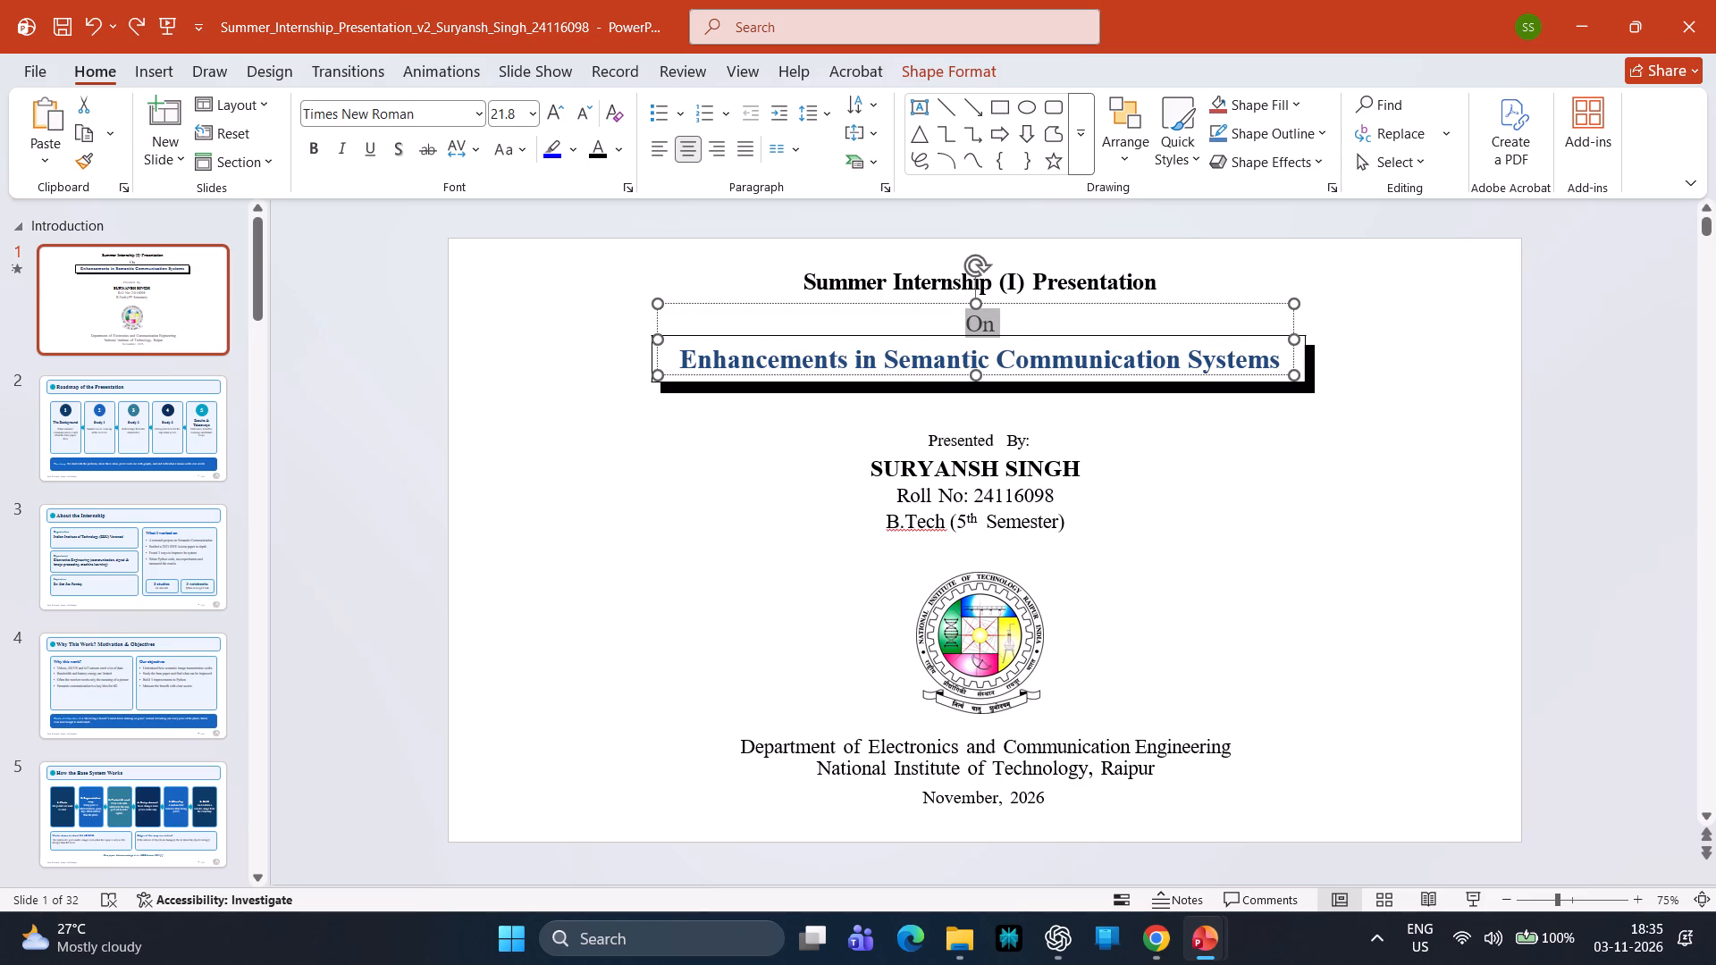
key(BackSpace)
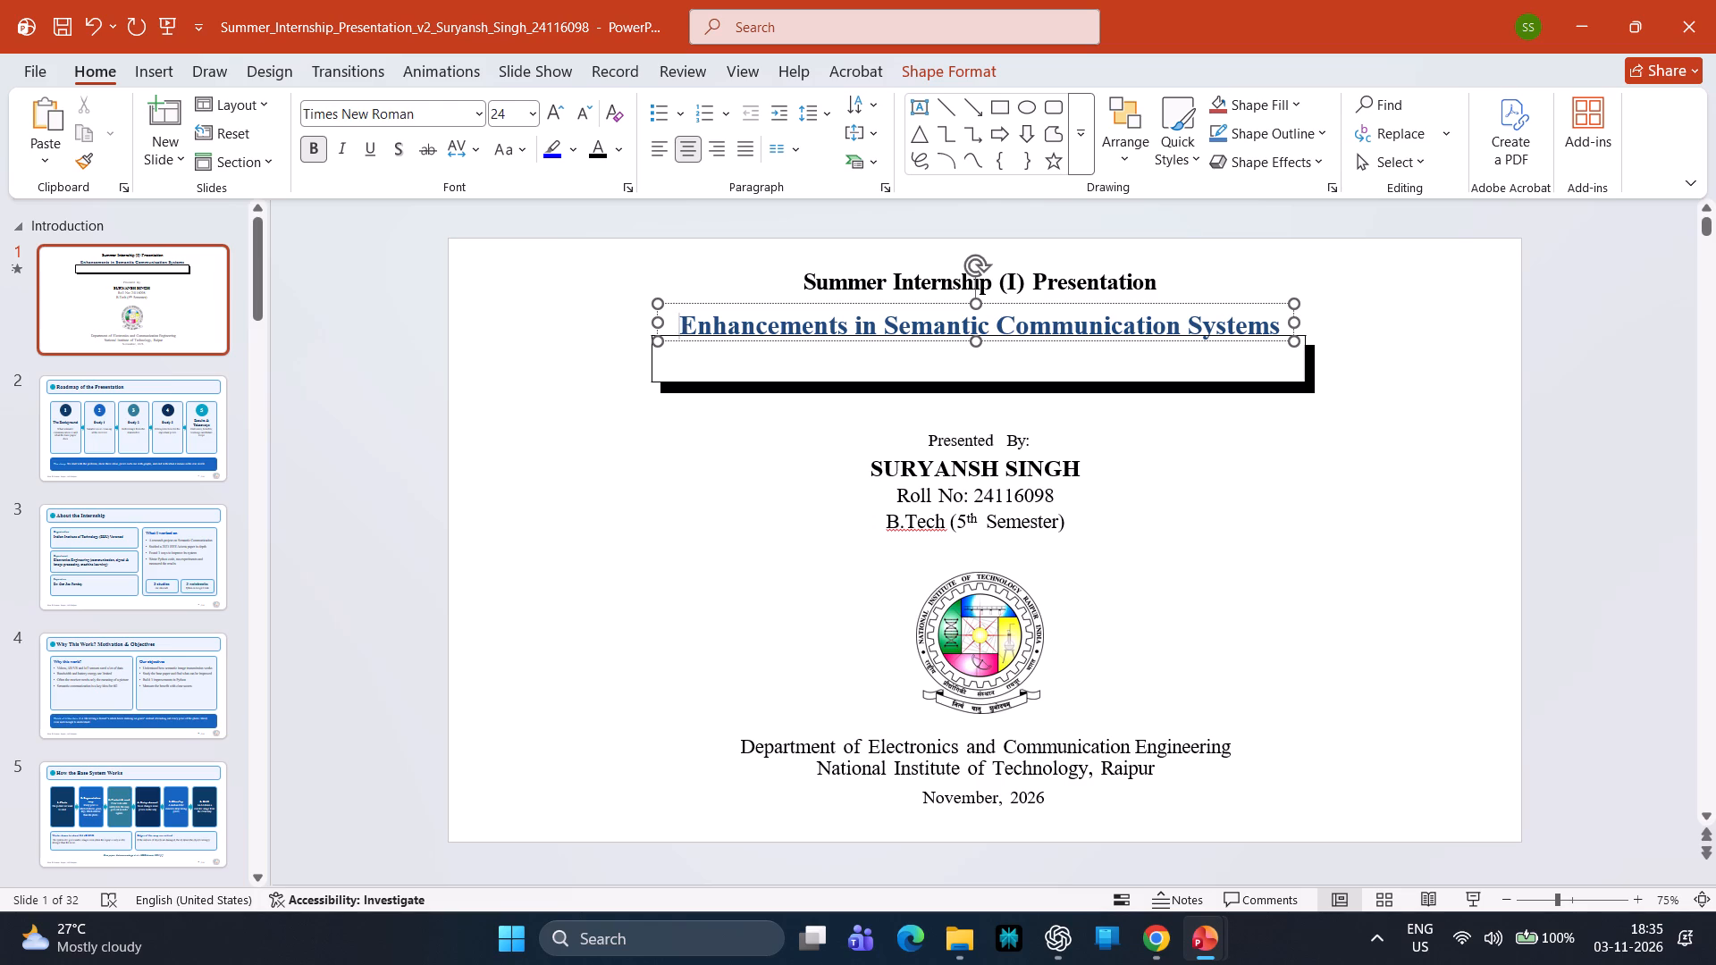
key(ctrl+z)
click(1009, 316)
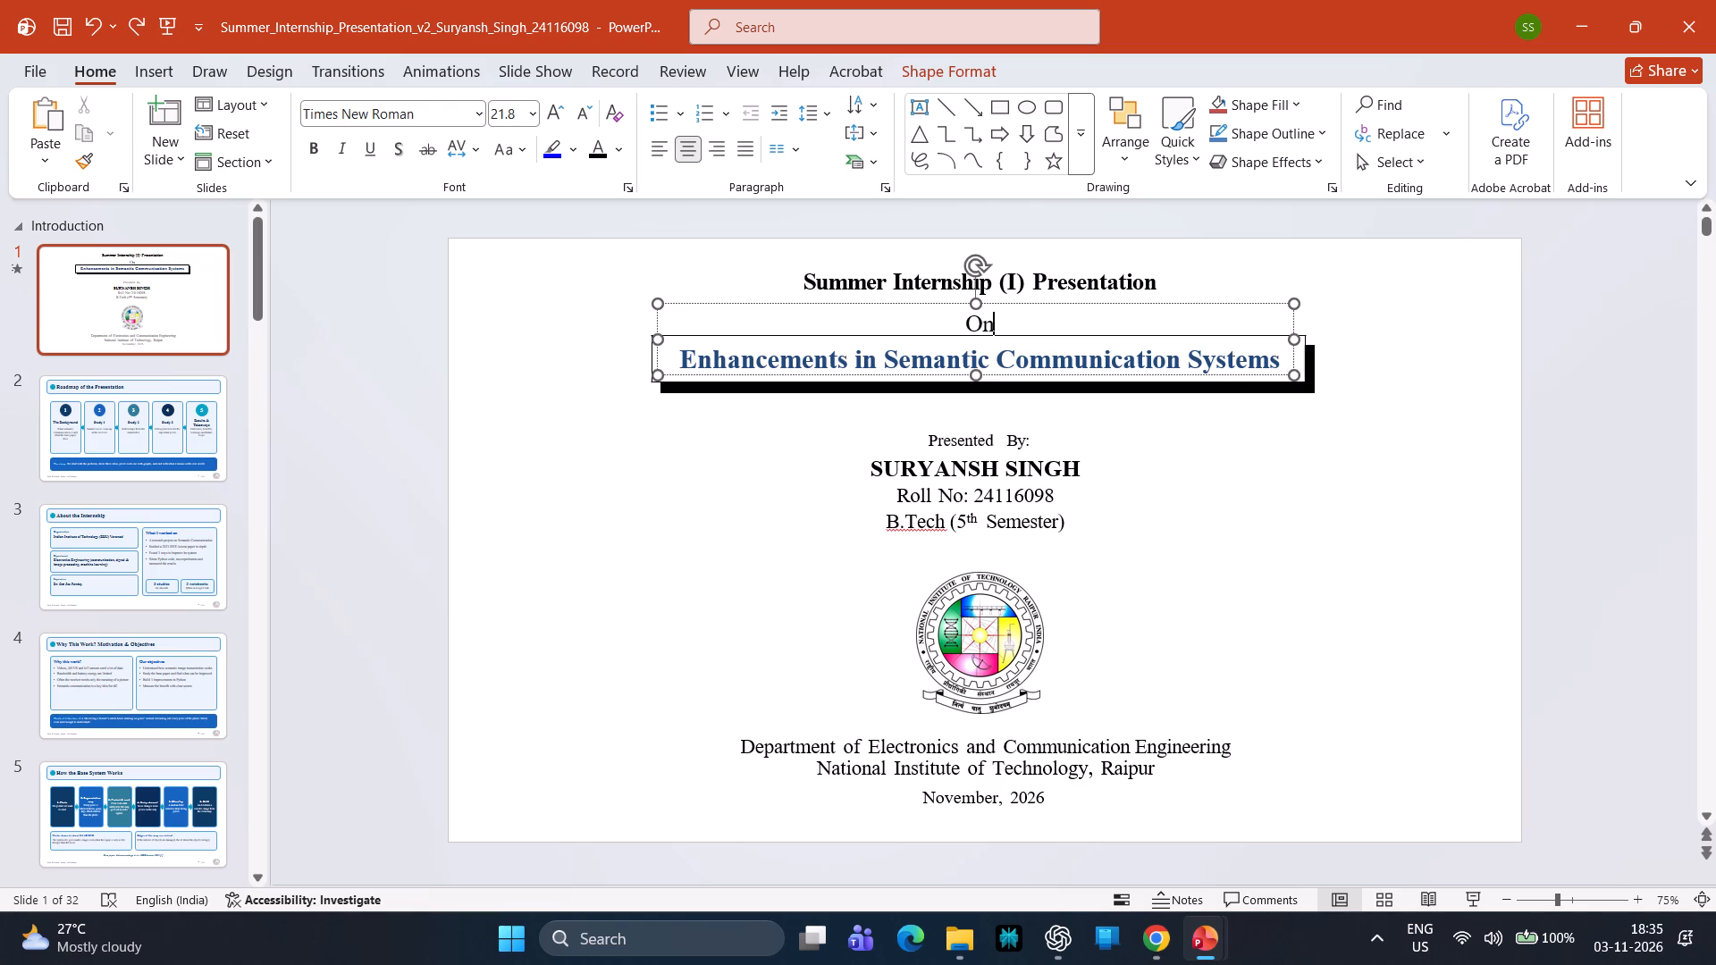
key(BackSpace)
key(BackSpace)
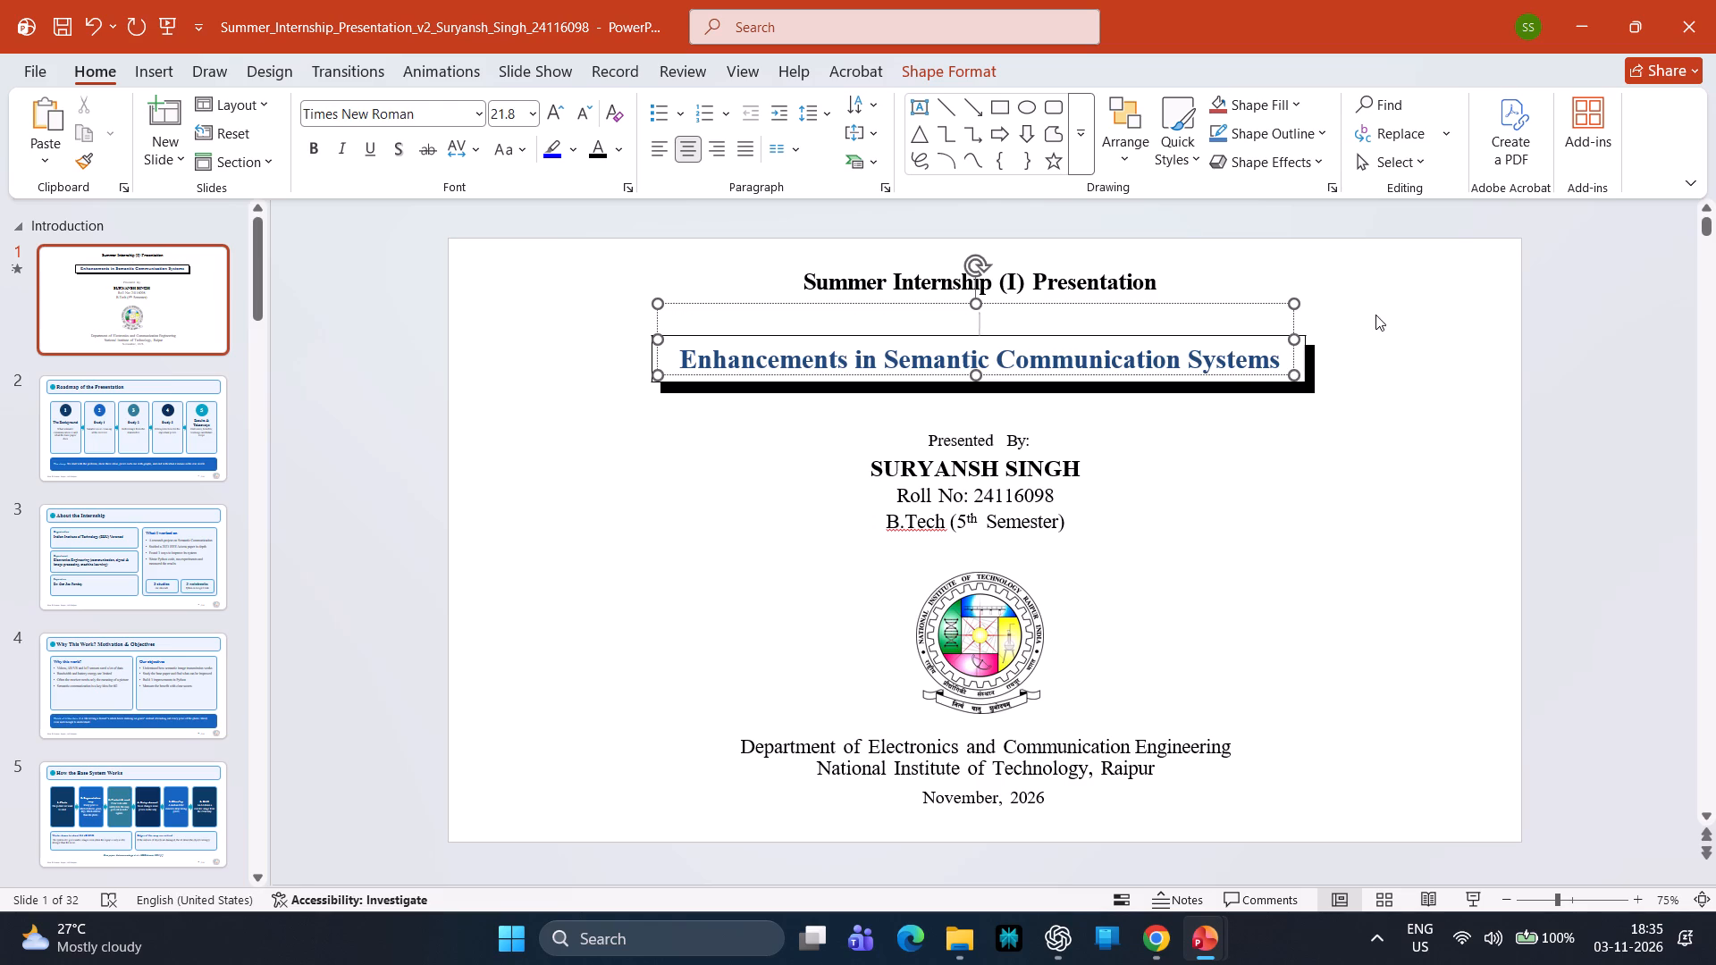
Paste "On" into a new separate text box and position it centred between the internship heading and the boxed title.
double_click(1375, 315)
key(ctrl+v)
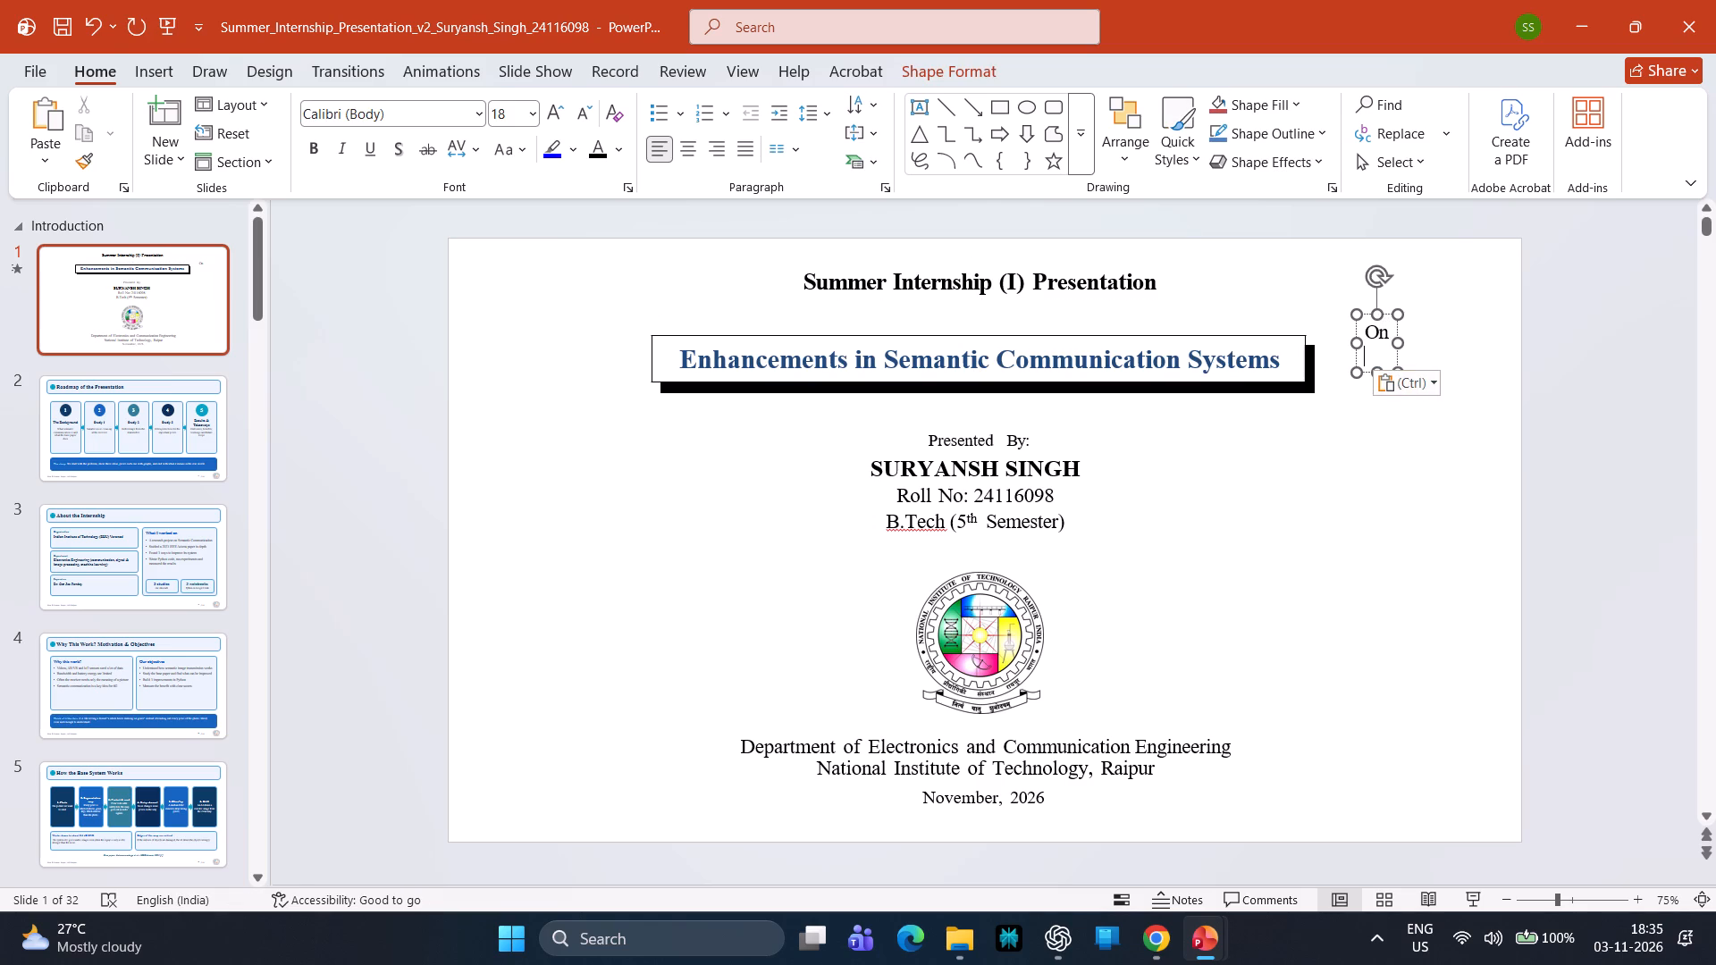
drag(1392, 351, 972, 341)
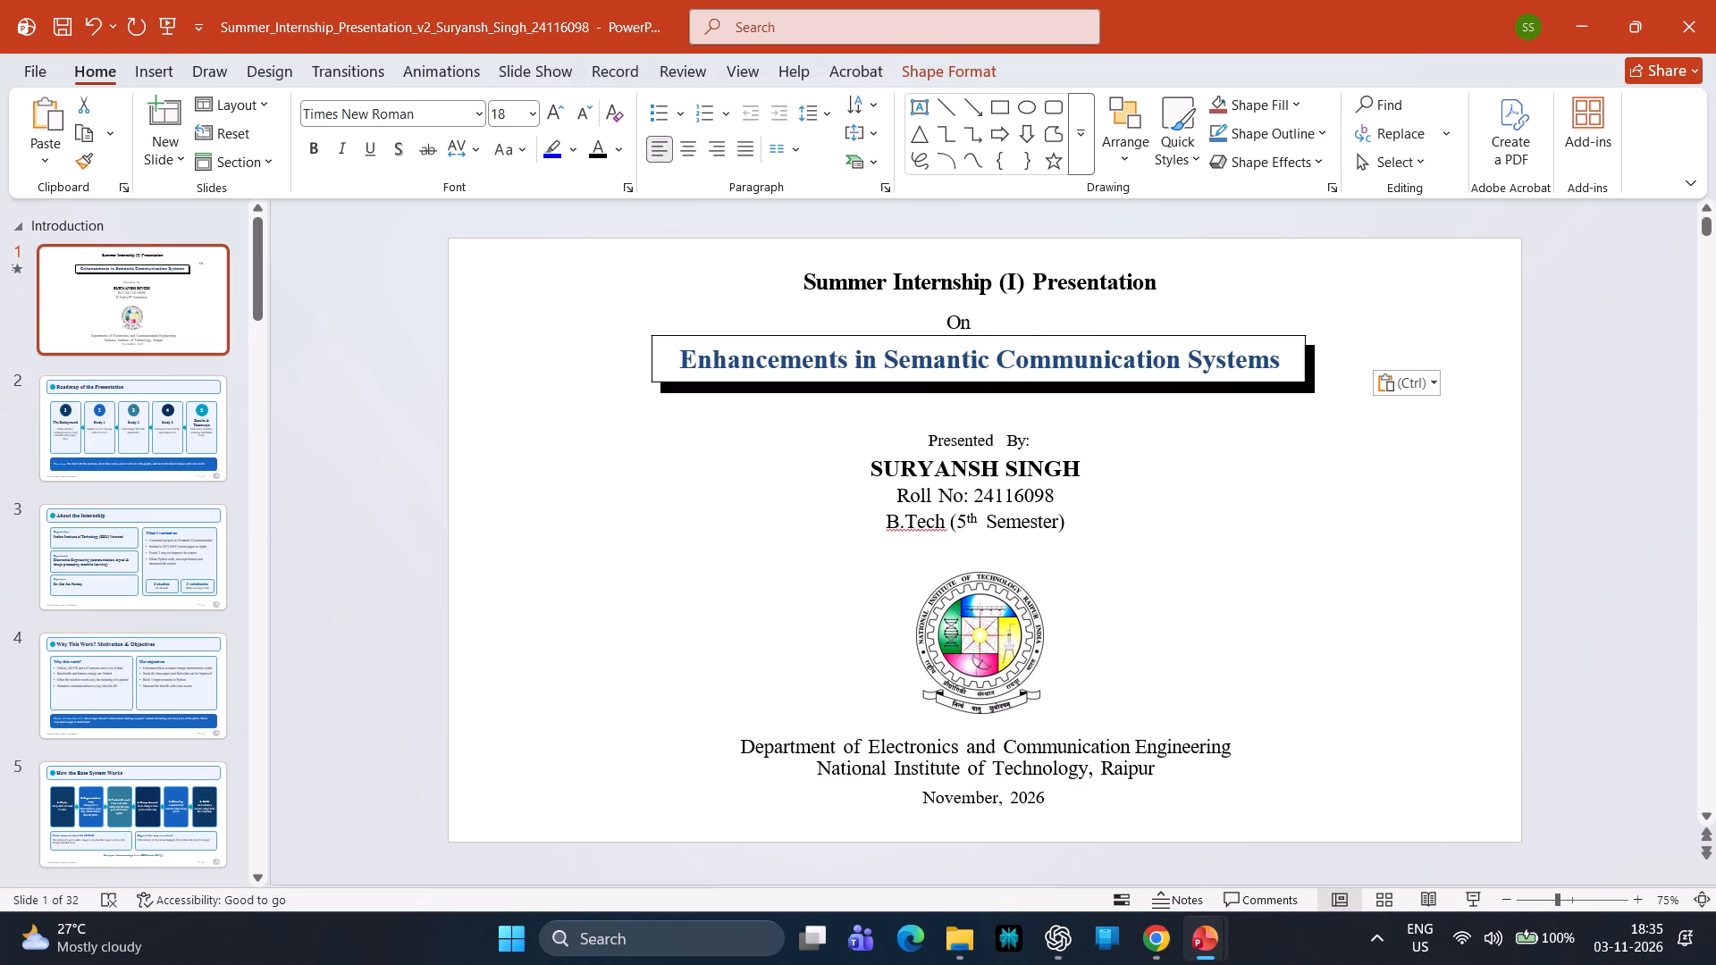
drag(972, 341, 993, 341)
drag(993, 341, 993, 332)
drag(993, 332, 993, 334)
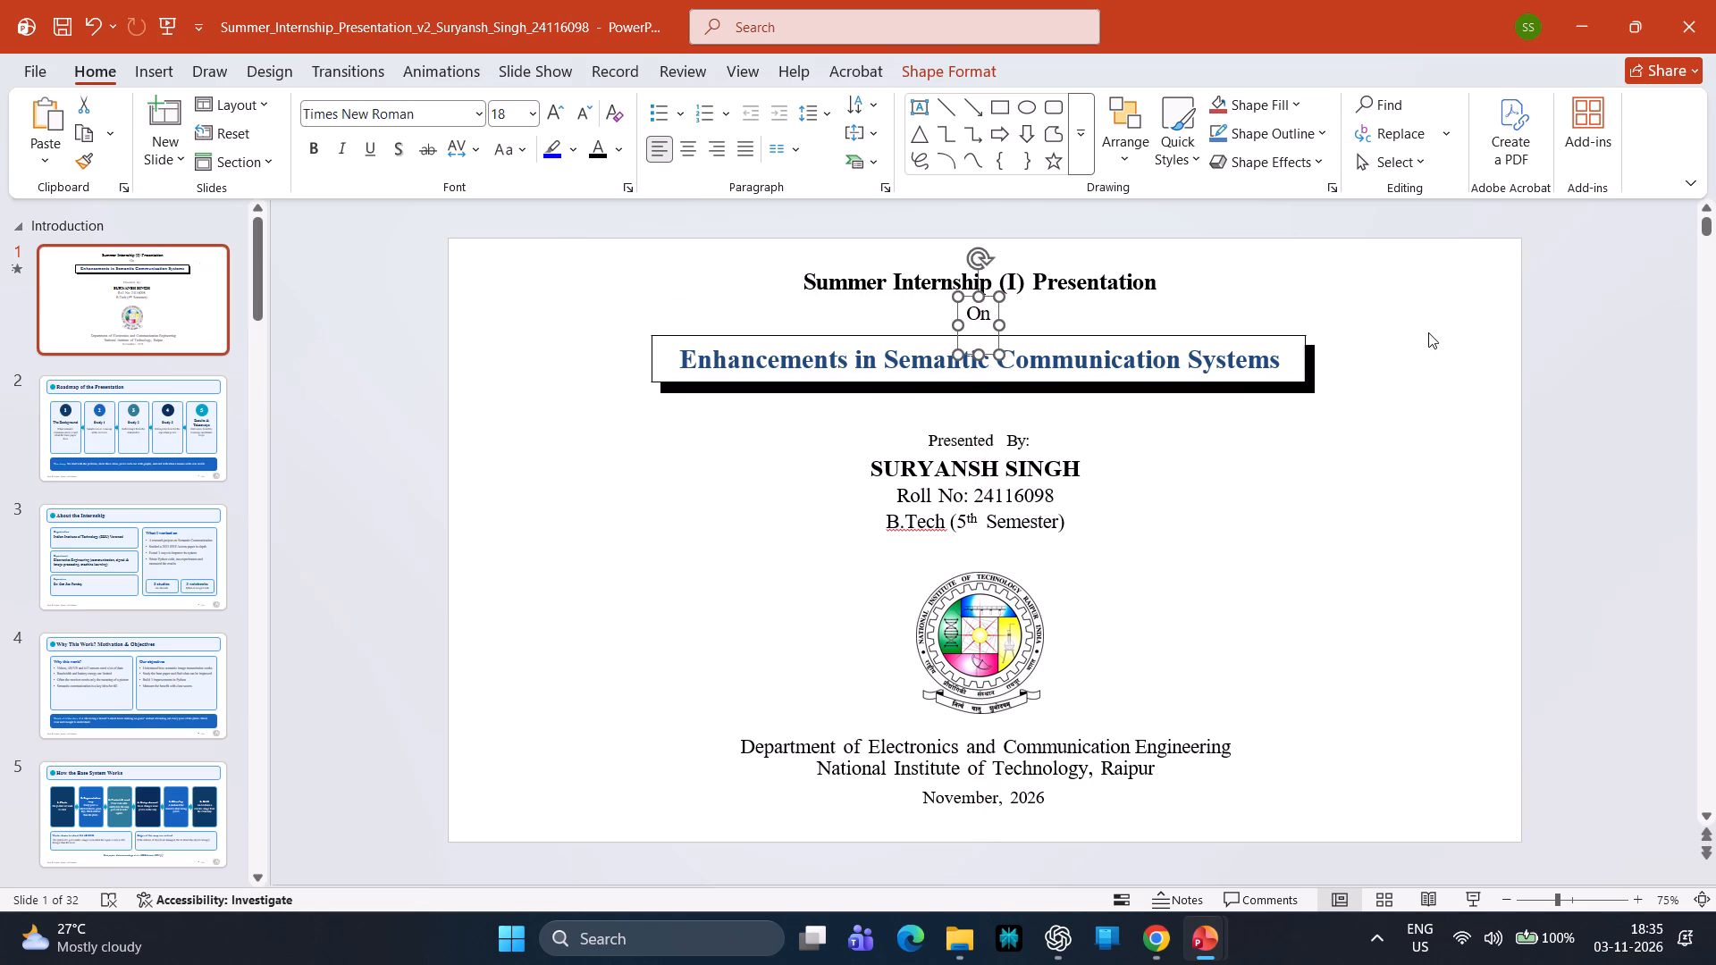
click(1428, 332)
click(997, 318)
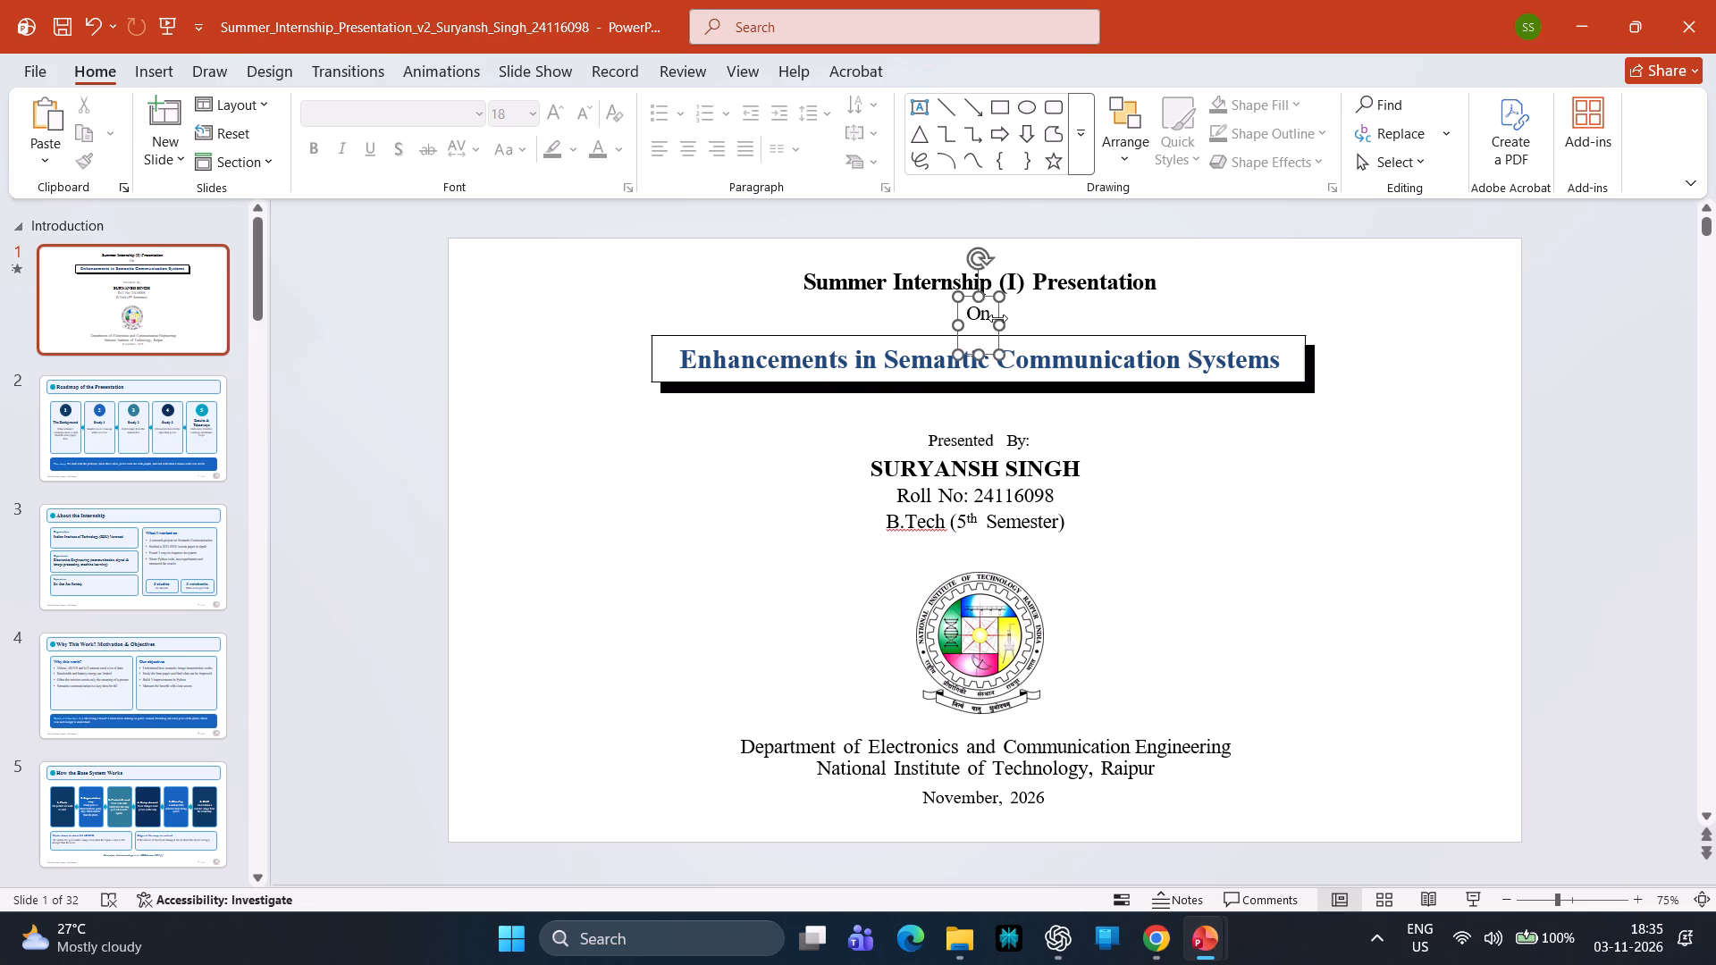
key(Down)
key(Down)
click(1576, 323)
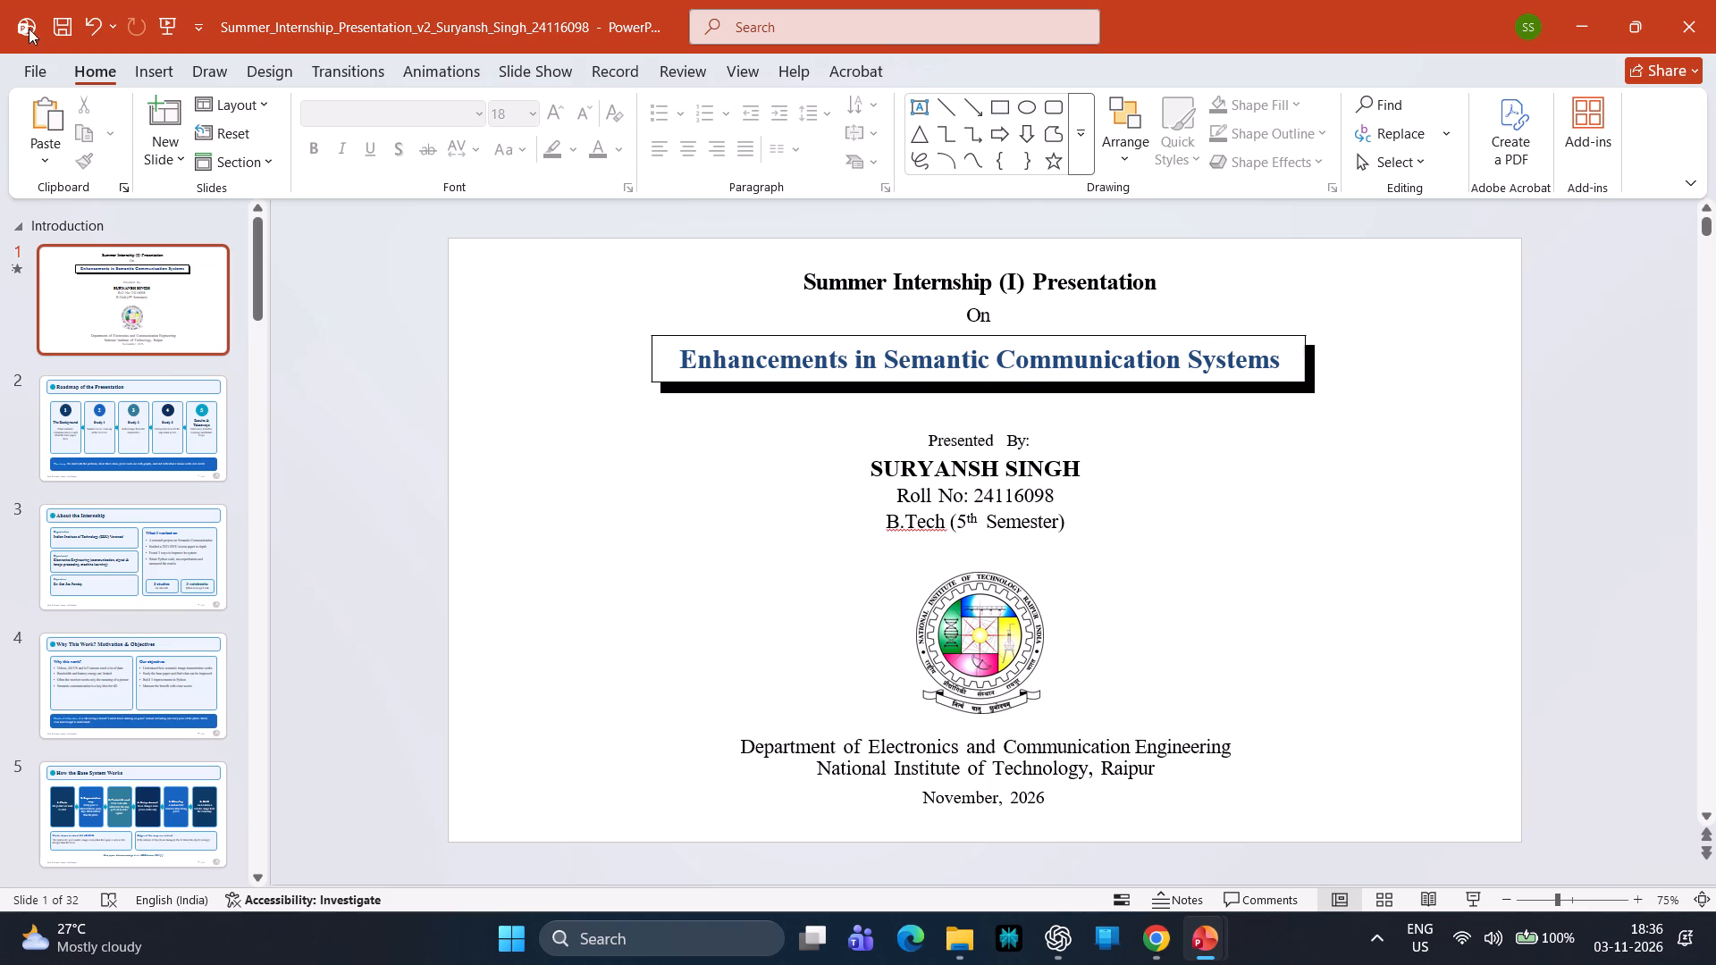
Save the presentation.
click(56, 22)
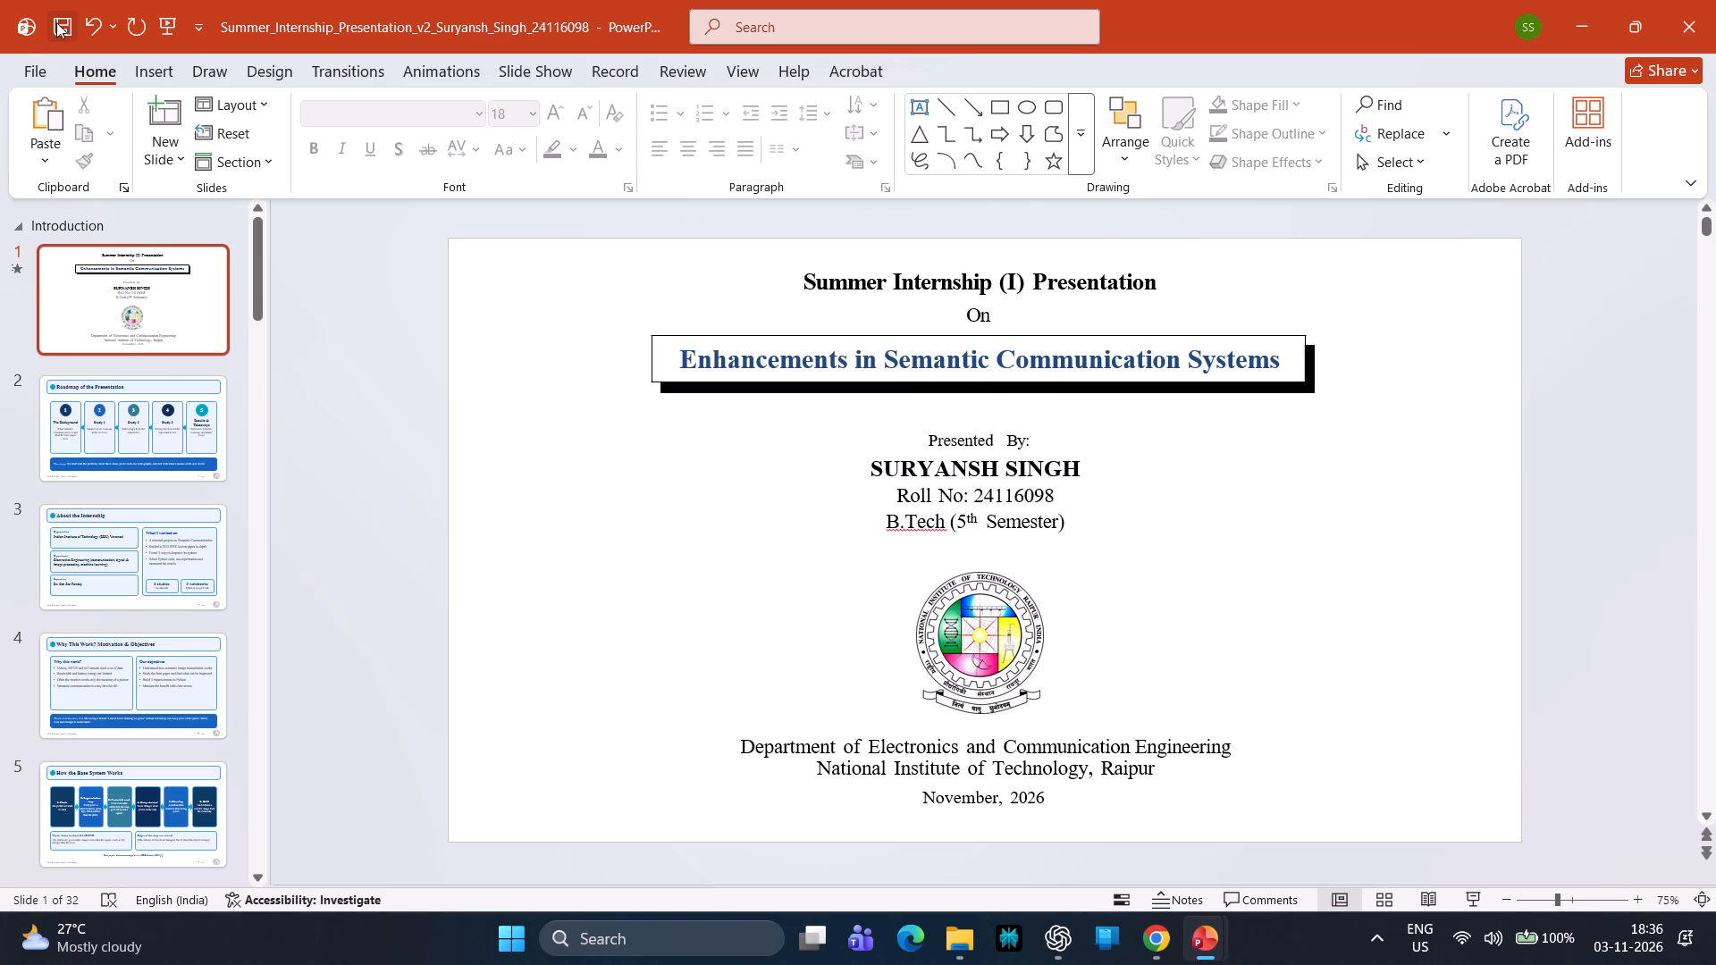